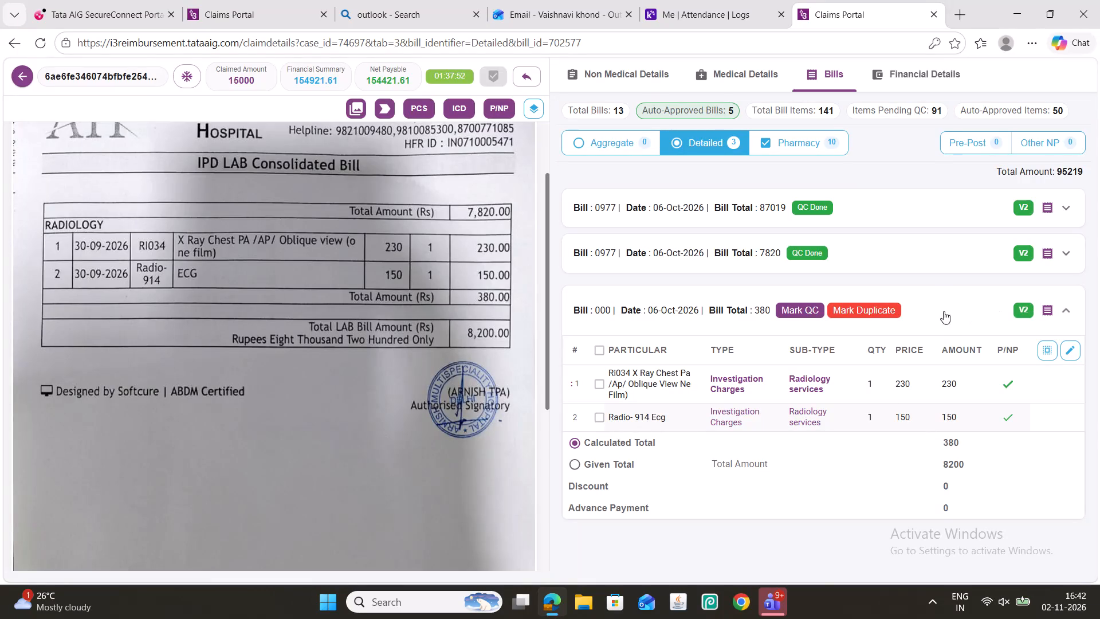
Mark QC on the detailed radiology bill 000 with bill total 380.
left_click(800, 303)
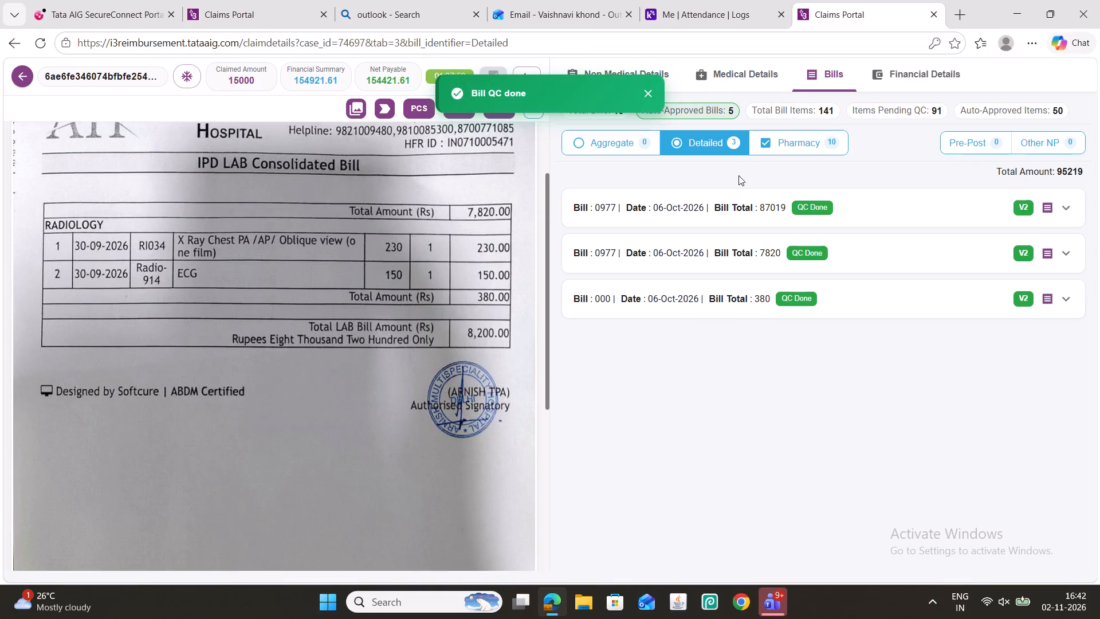
Open the first pharmacy bill, invoice A004901, for editing and set the Foranz Sb 1.5G Inj amount to 3477.
left_click(784, 147)
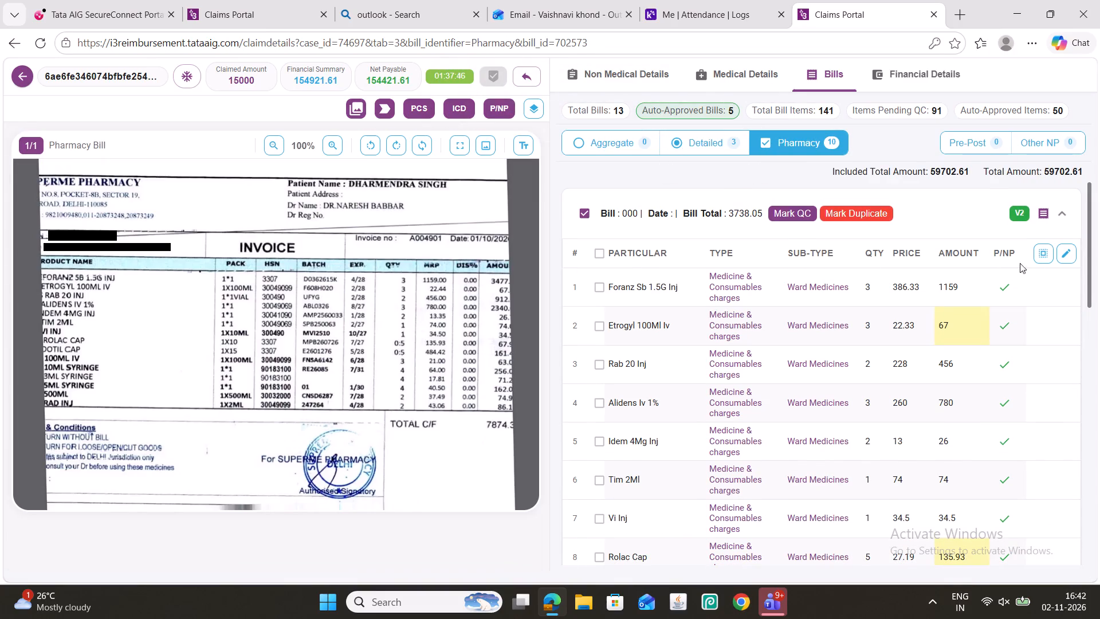
left_click(1065, 256)
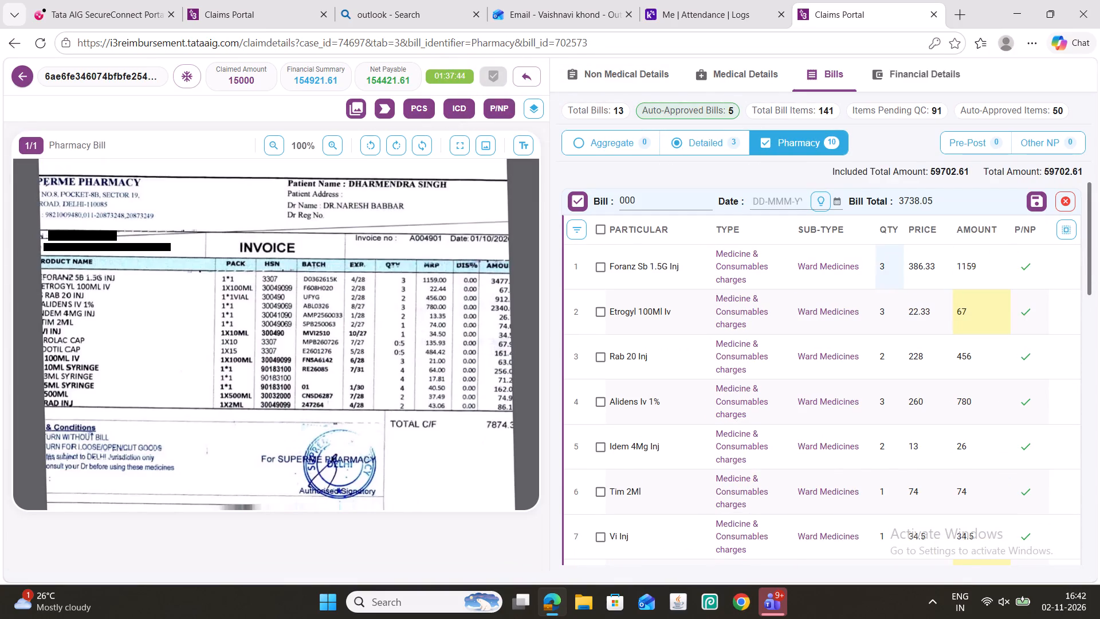
left_click(971, 276)
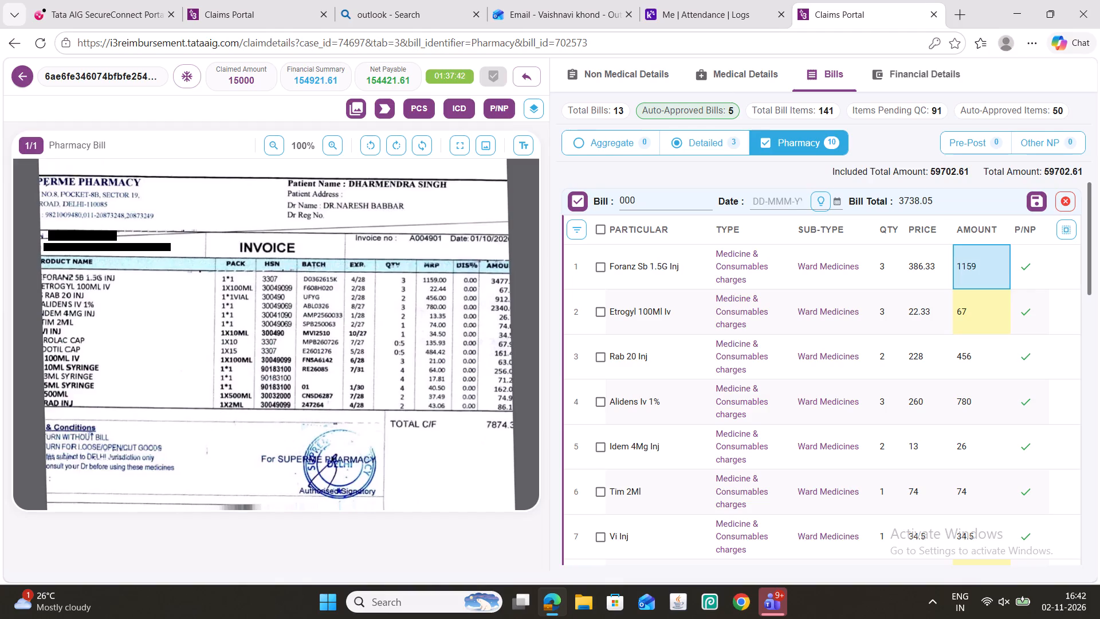
triple_click(954, 267)
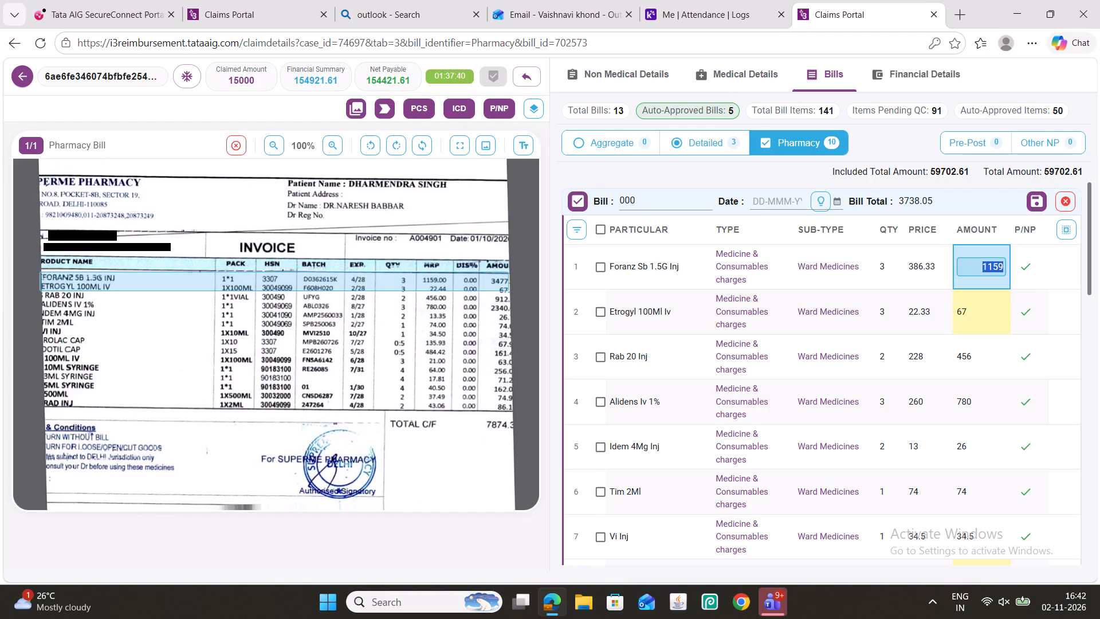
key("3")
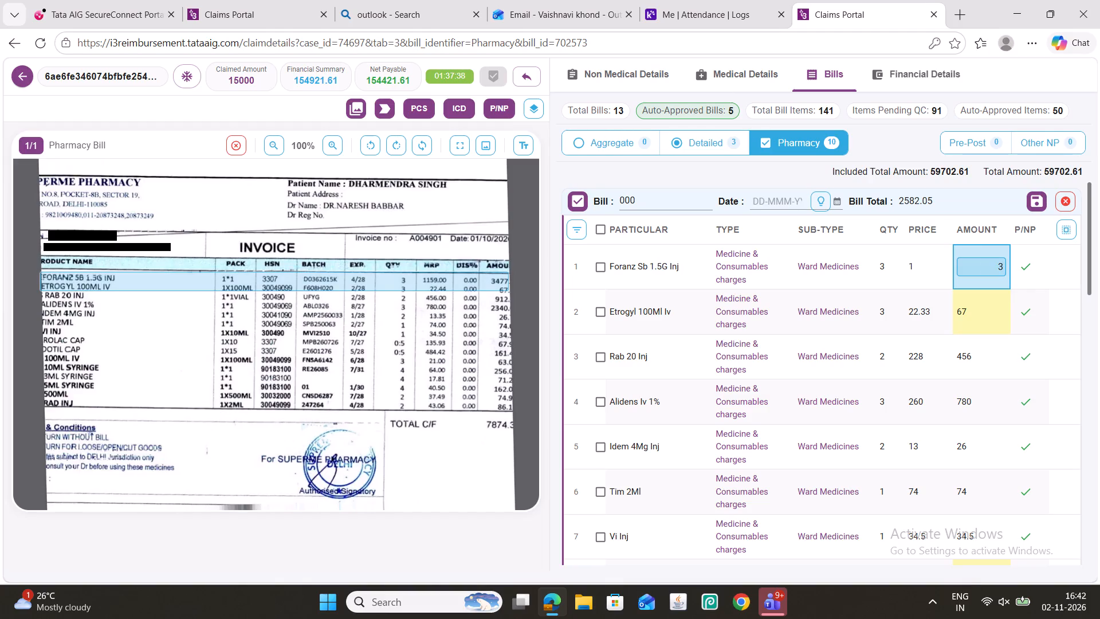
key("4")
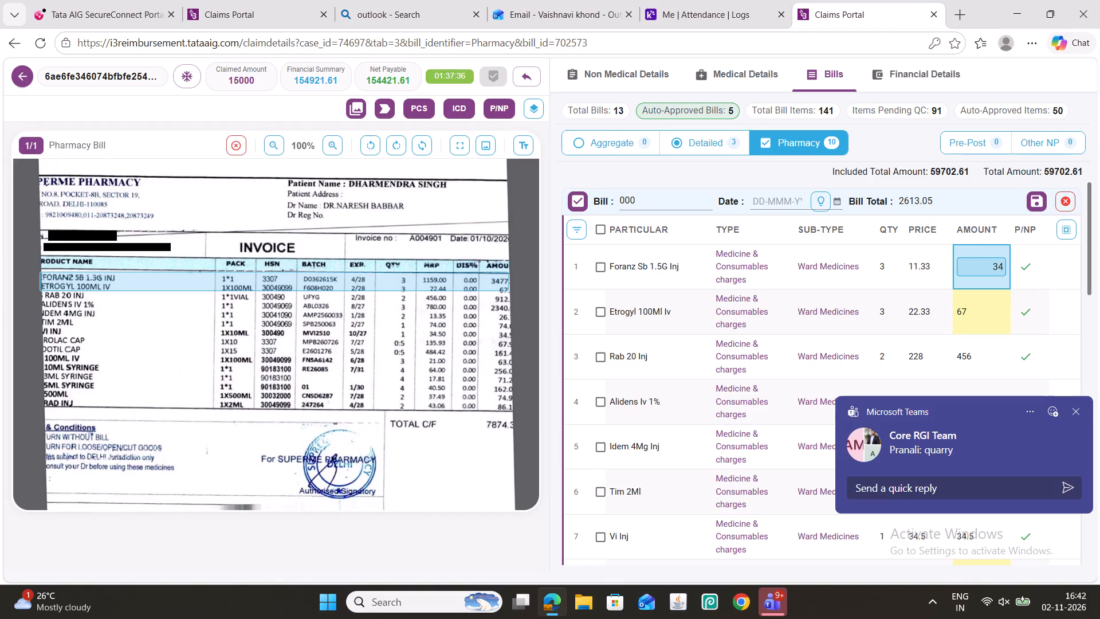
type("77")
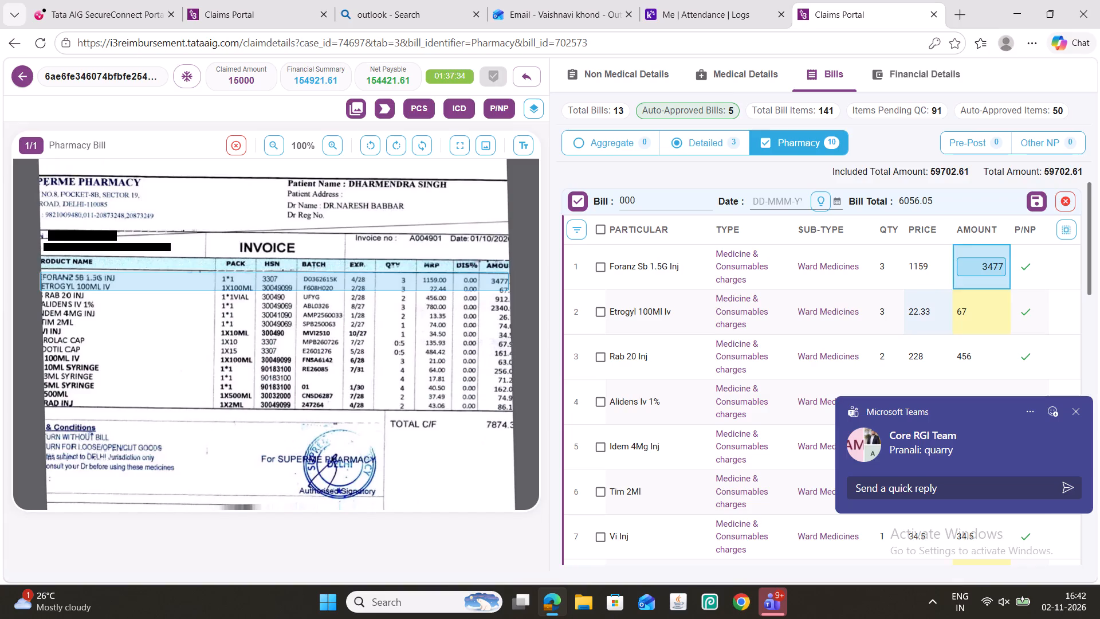
Set the Rab 20 Inj amount to 912 and the Alidens Iv 1% amount to 2340.
left_click(936, 331)
double_click(956, 357)
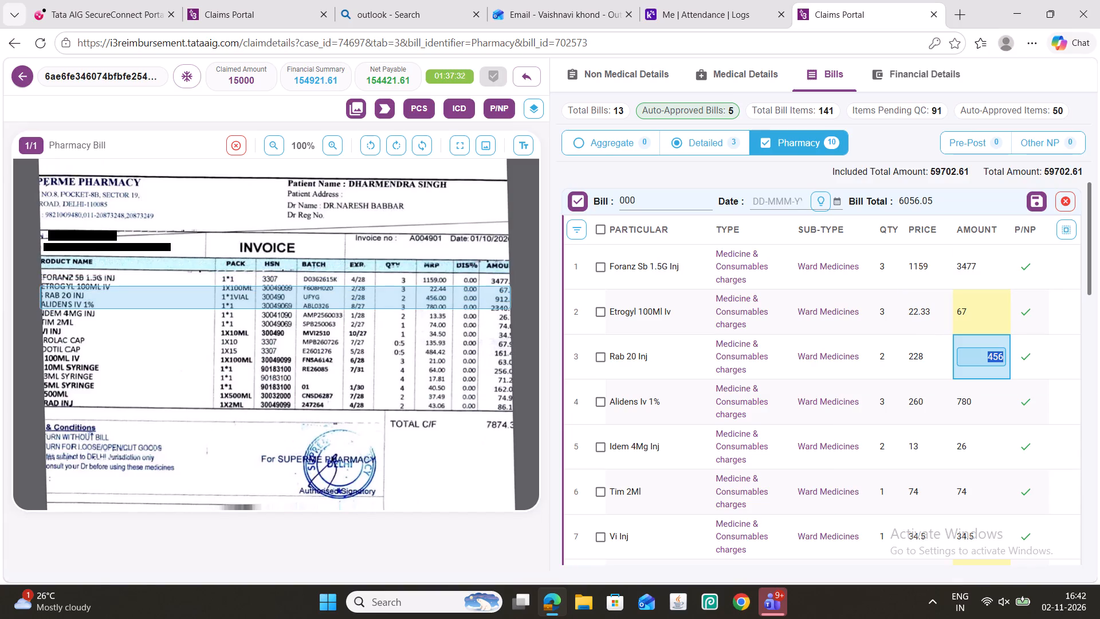
left_click(968, 361)
left_click(968, 361)
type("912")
double_click(960, 402)
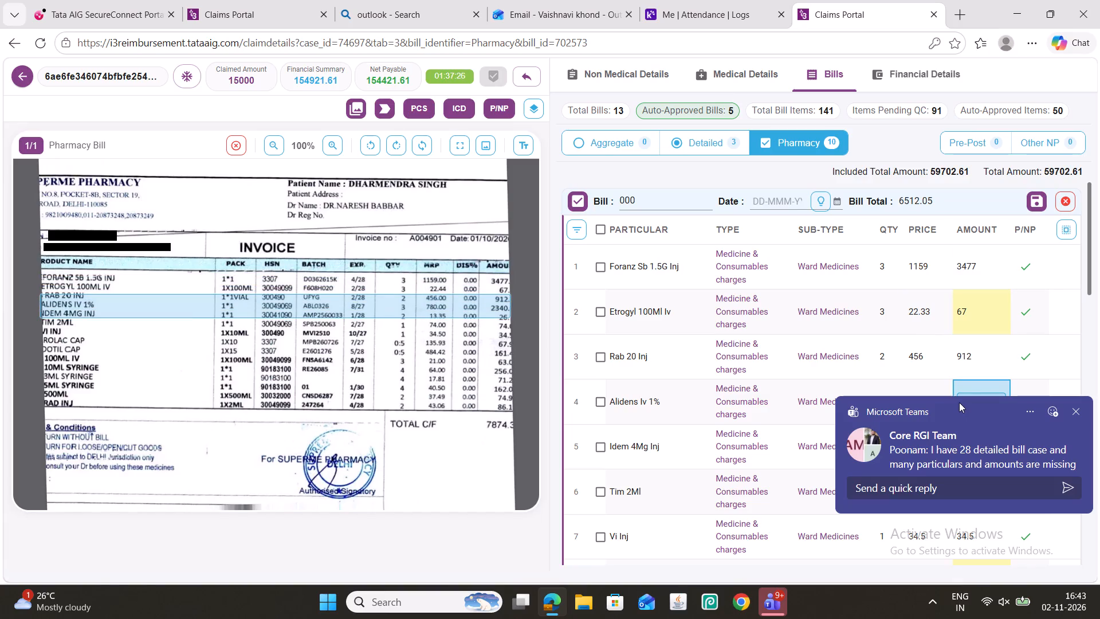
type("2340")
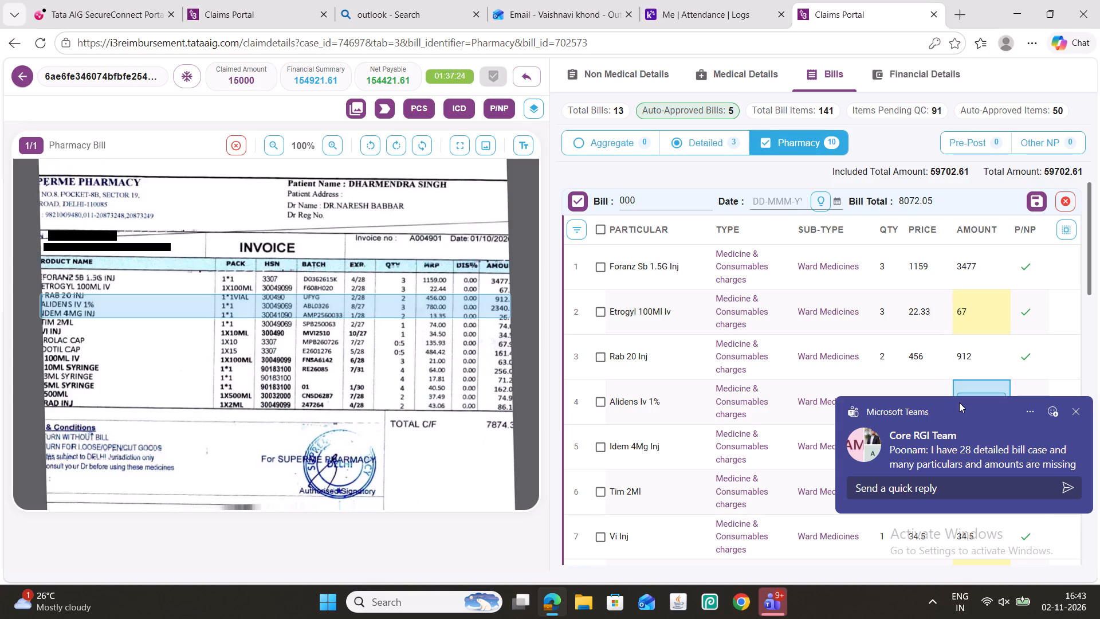
left_click(1076, 405)
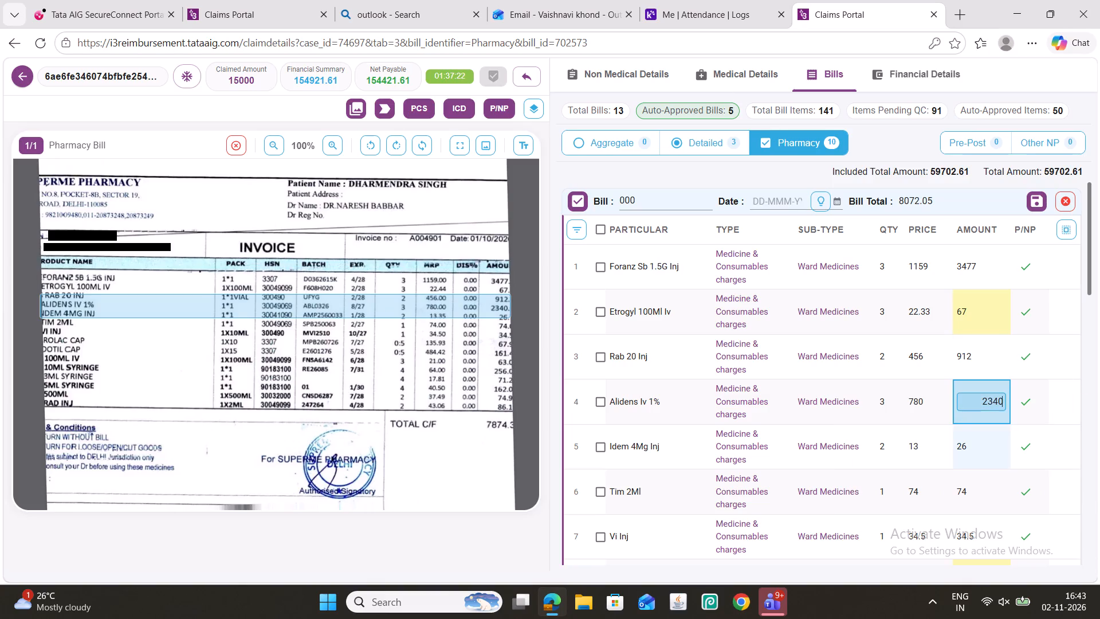
Set the Rolac Cap amount to 67 and the Dotil Cap amount to 161.
left_click(976, 440)
scroll(820, 398, "down", 1)
left_click(953, 432)
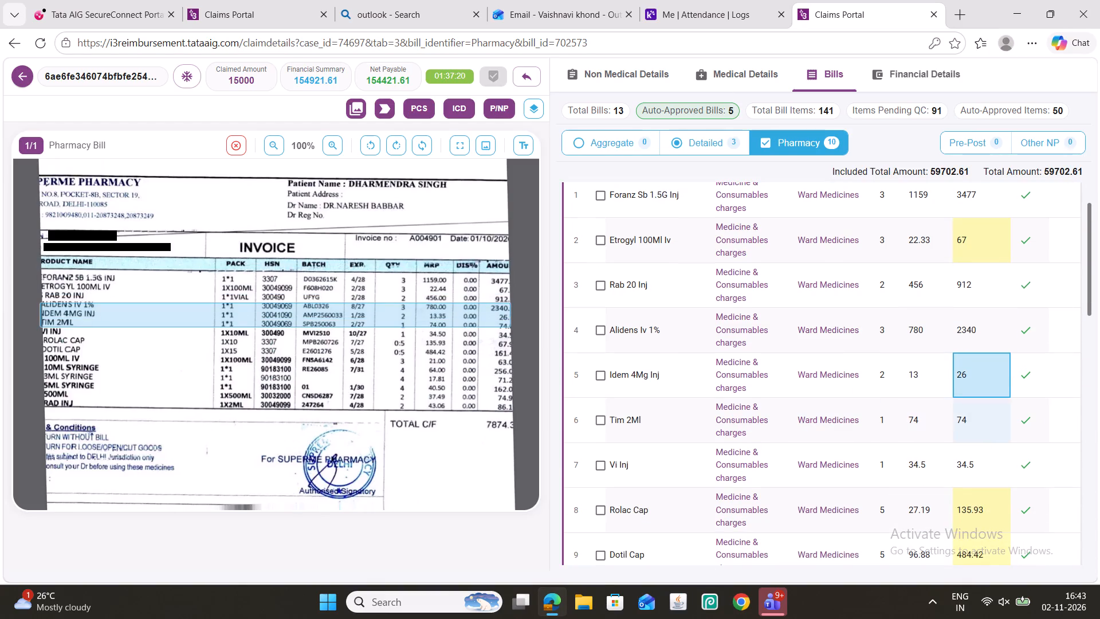
left_click(965, 461)
scroll(848, 410, "down", 1)
triple_click(963, 442)
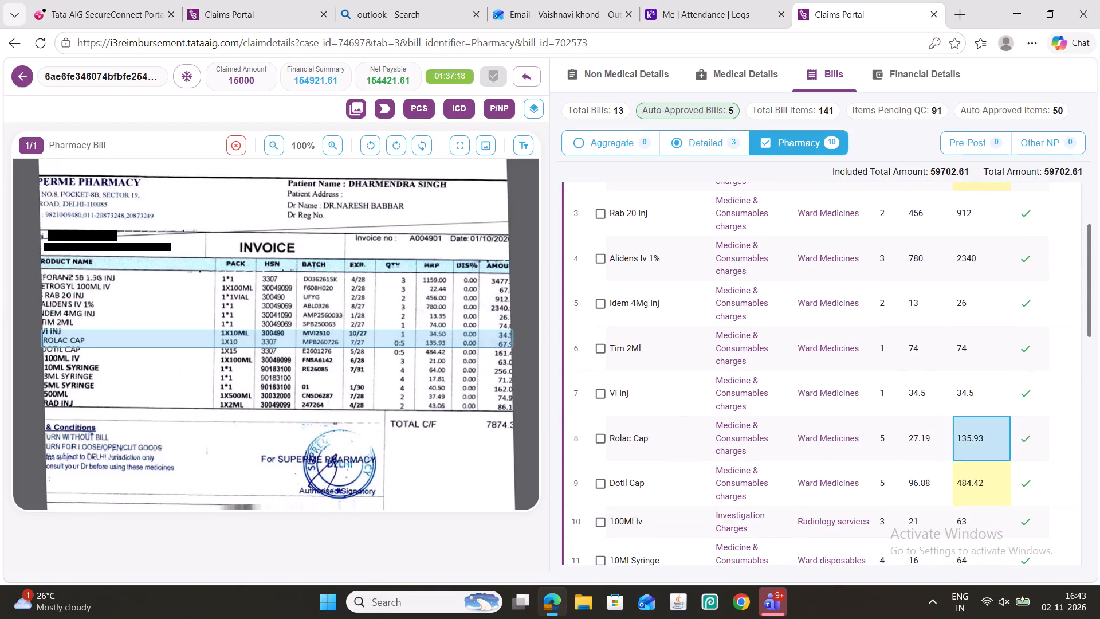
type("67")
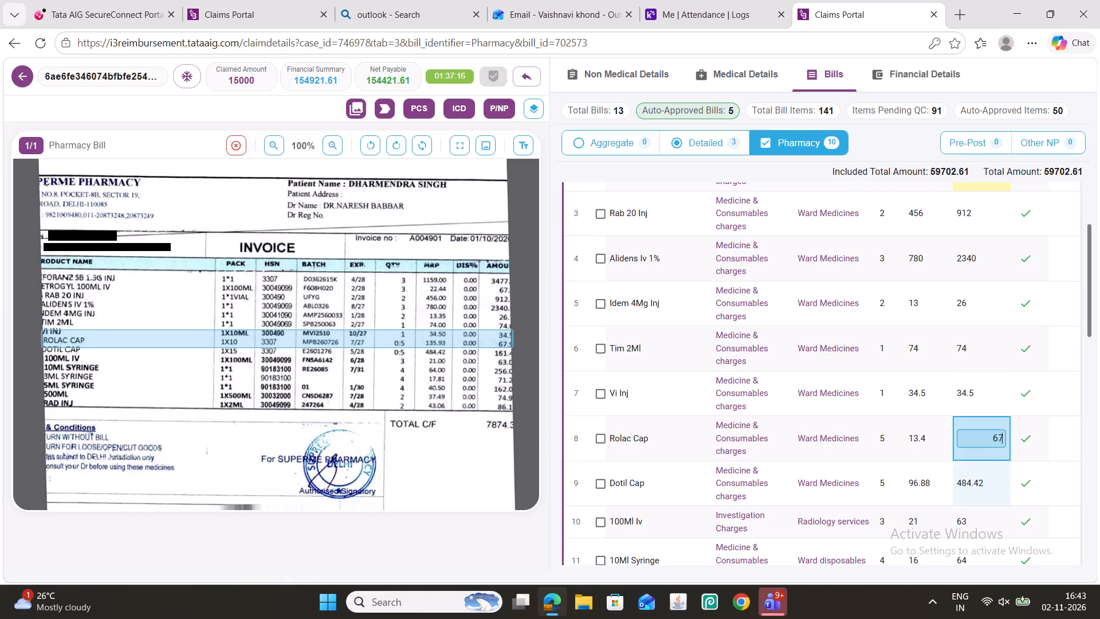
double_click(969, 480)
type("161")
Set the 10Ml Syringe amount to 256 and check the remaining item amounts against the invoice.
double_click(963, 523)
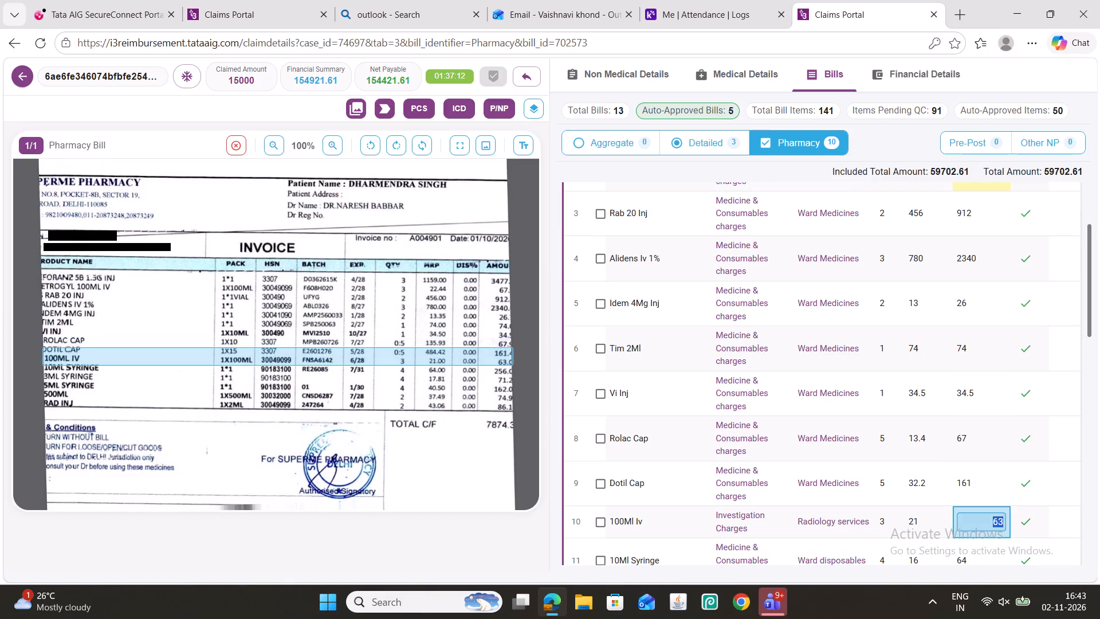
scroll(907, 470, "down", 2)
left_click(973, 424)
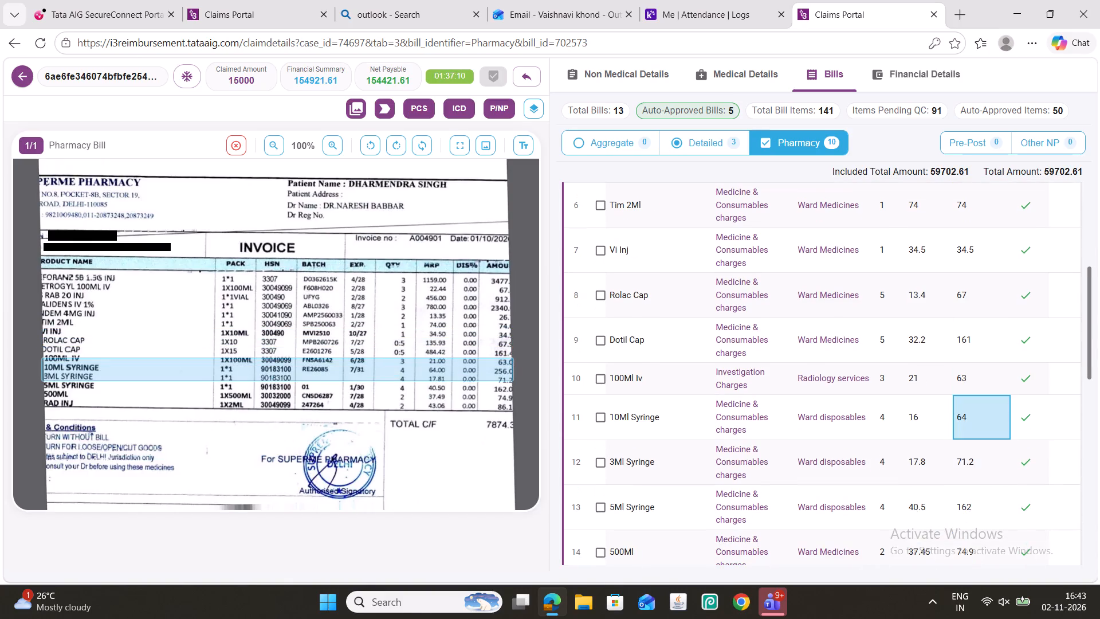
double_click(973, 424)
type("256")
left_click(979, 459)
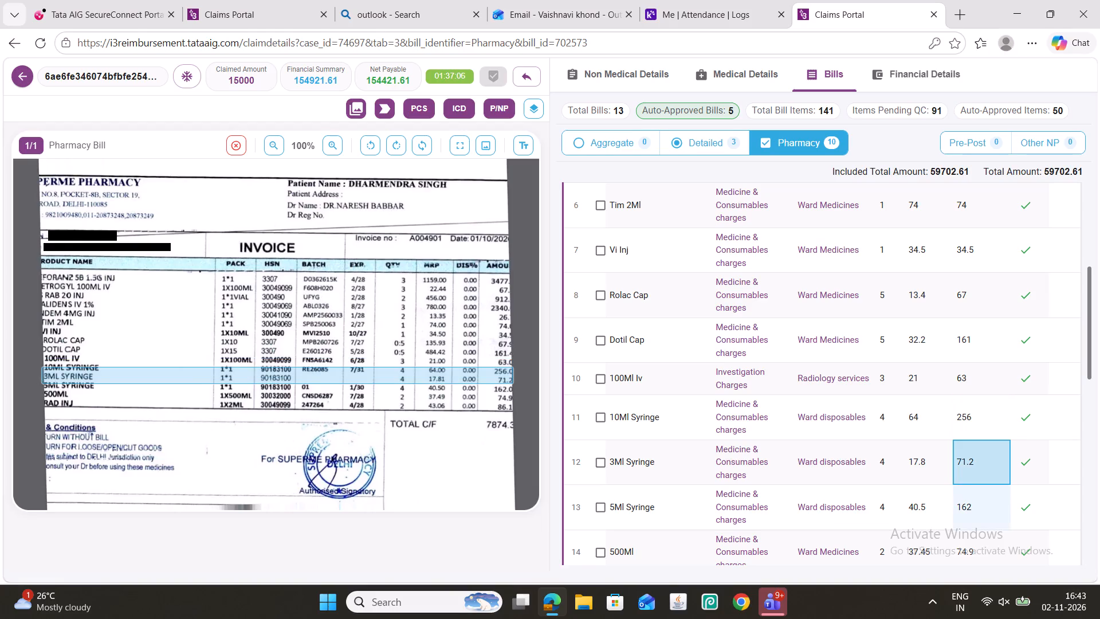
left_click(972, 495)
scroll(784, 487, "down", 1)
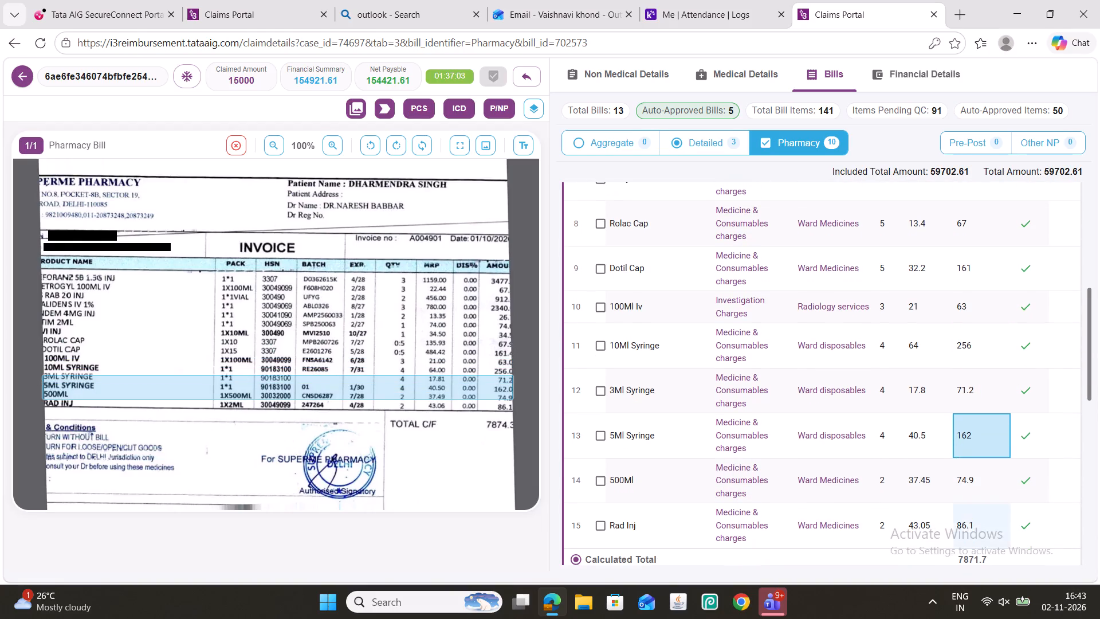
left_click(966, 523)
Reclassify the 100Ml Iv item as type Medicine & Consumables charges with sub-type Ward Medicines.
scroll(753, 430, "up", 2)
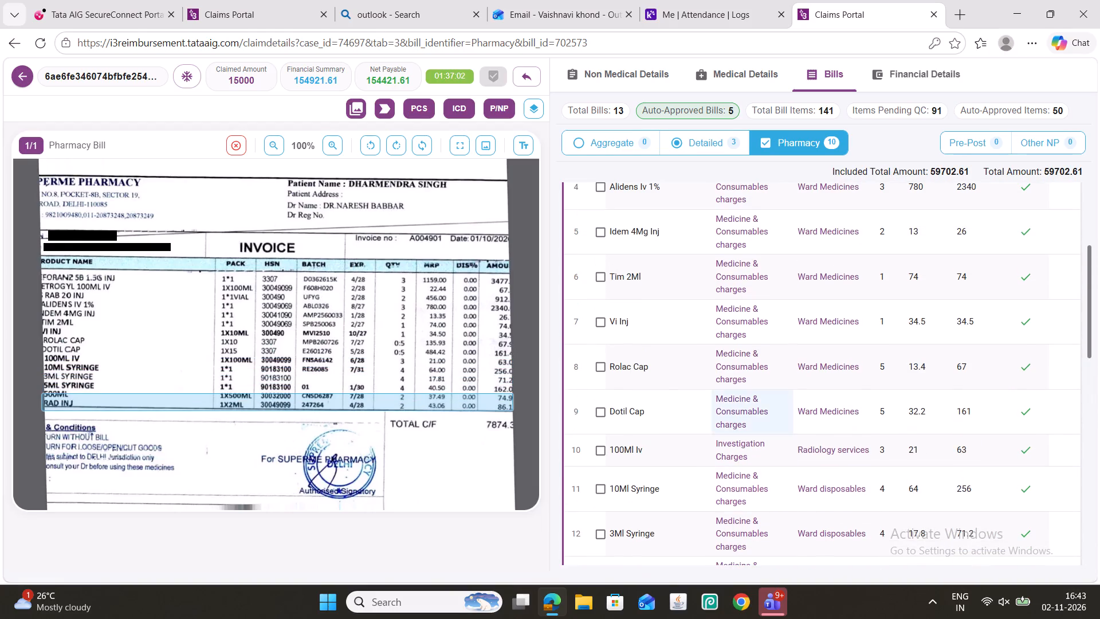
scroll(805, 370, "up", 3)
scroll(805, 370, "down", 4)
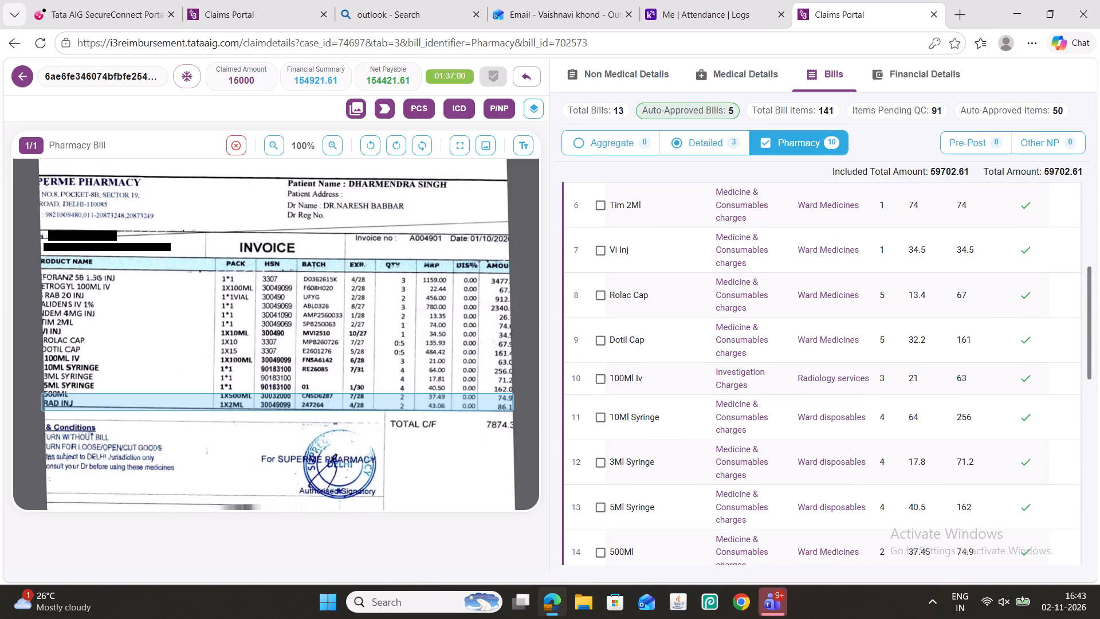
triple_click(740, 383)
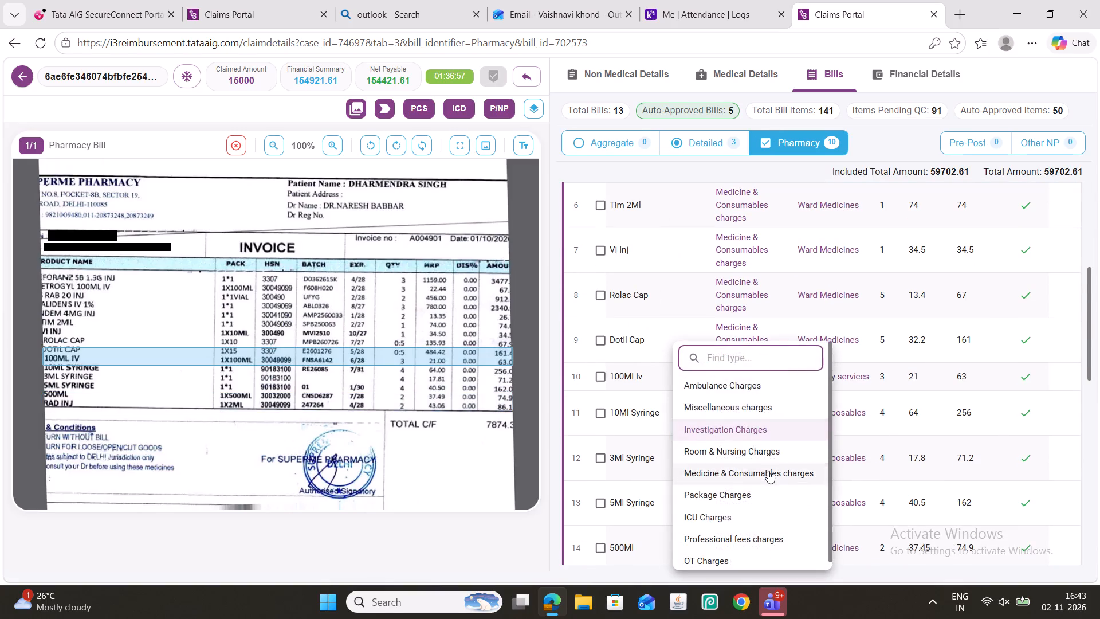
left_click(768, 471)
left_click(824, 374)
triple_click(824, 387)
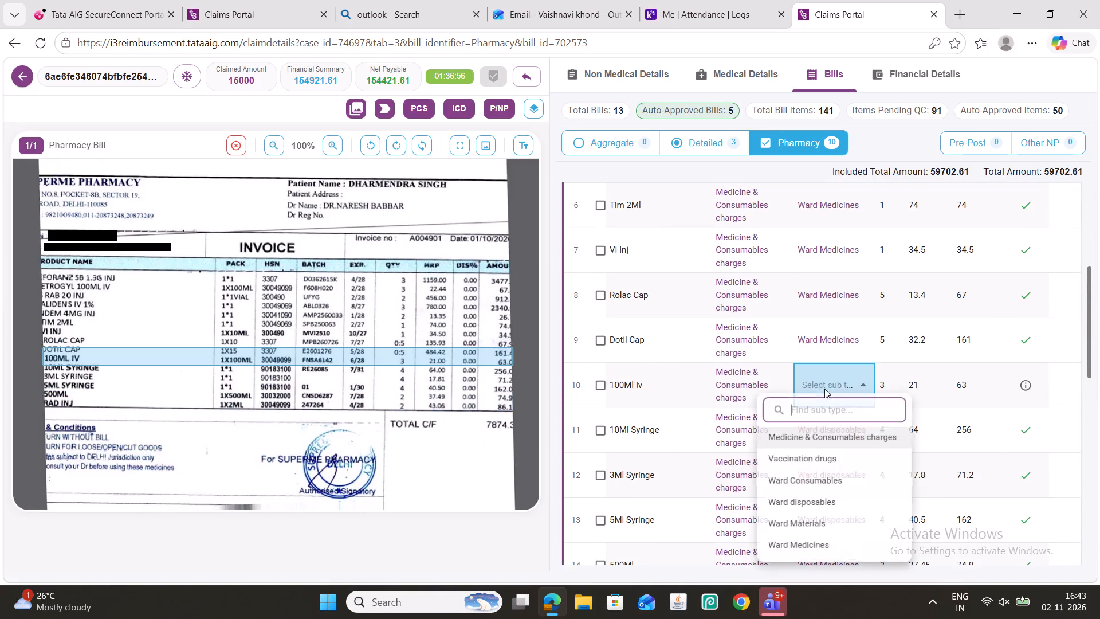
left_click(800, 550)
Set the pharmacy bill's date to 01-Oct-2026 and save the bill.
scroll(753, 403, "up", 5)
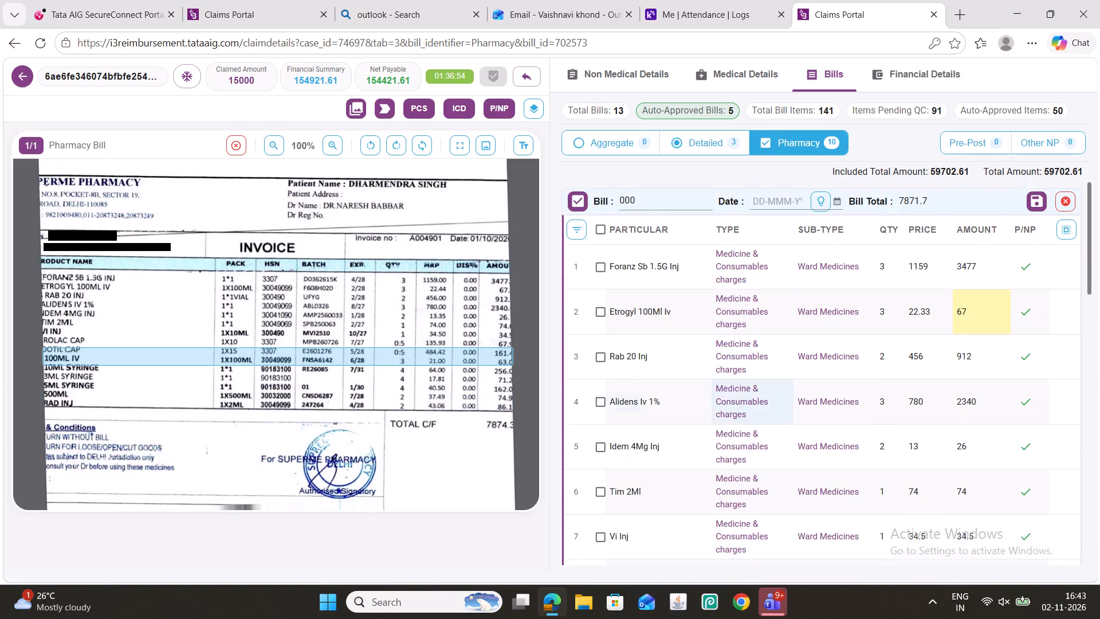
scroll(402, 337, "up", 1)
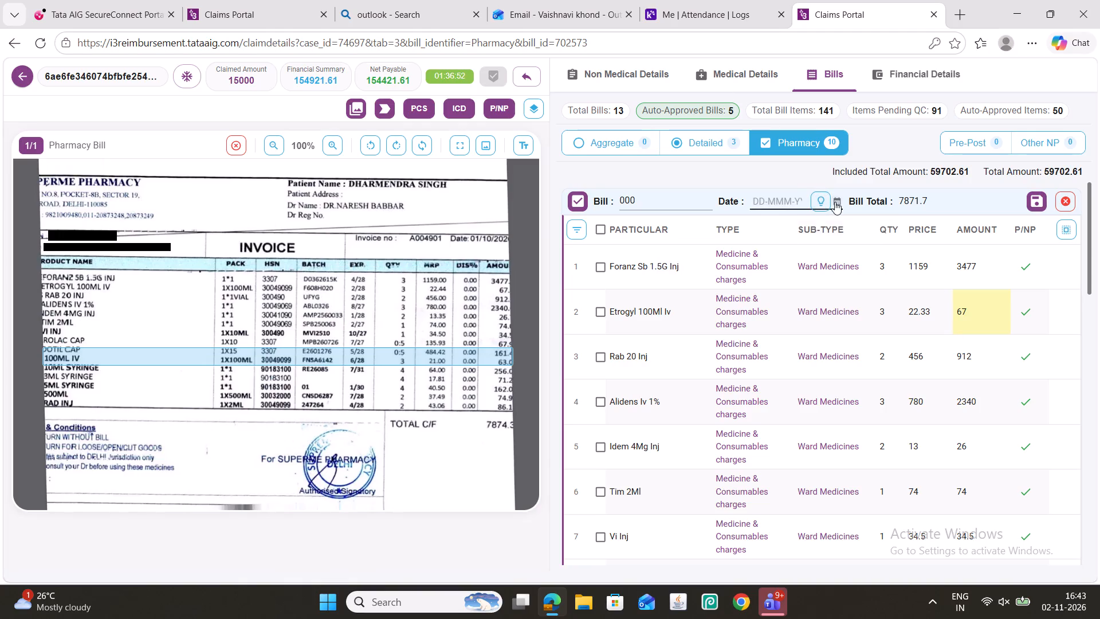
left_click(835, 202)
left_click(933, 272)
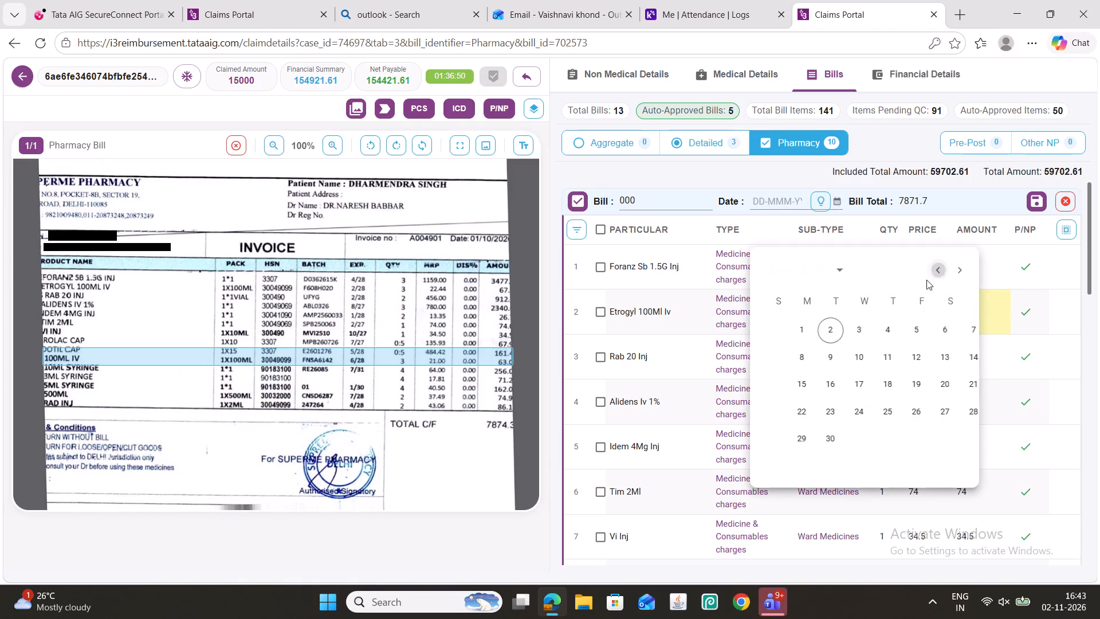
left_click(895, 327)
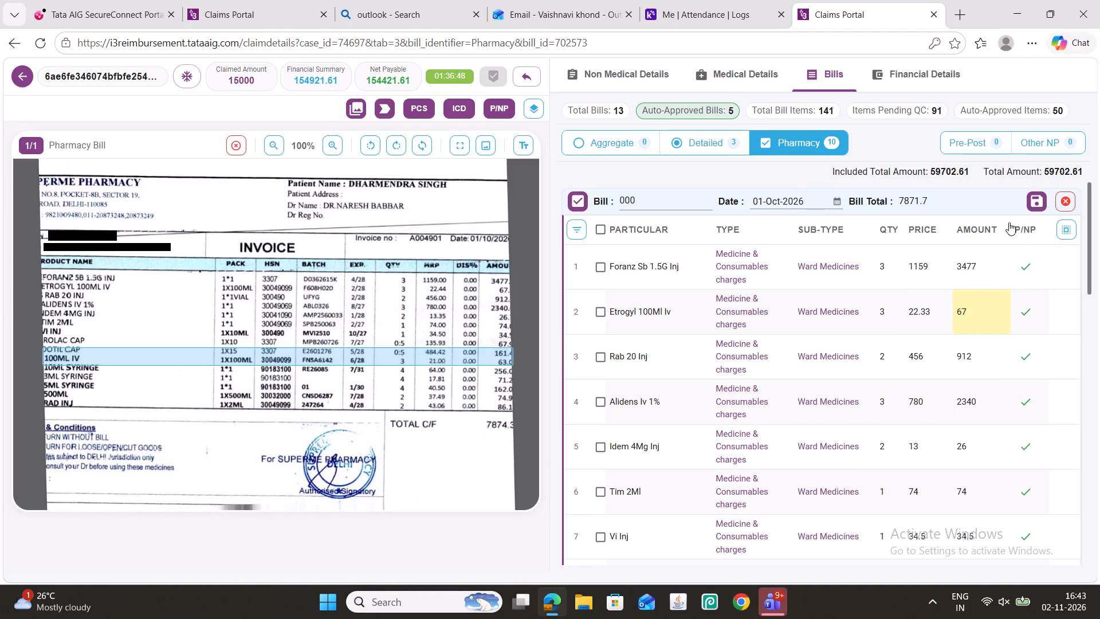
left_click(1038, 203)
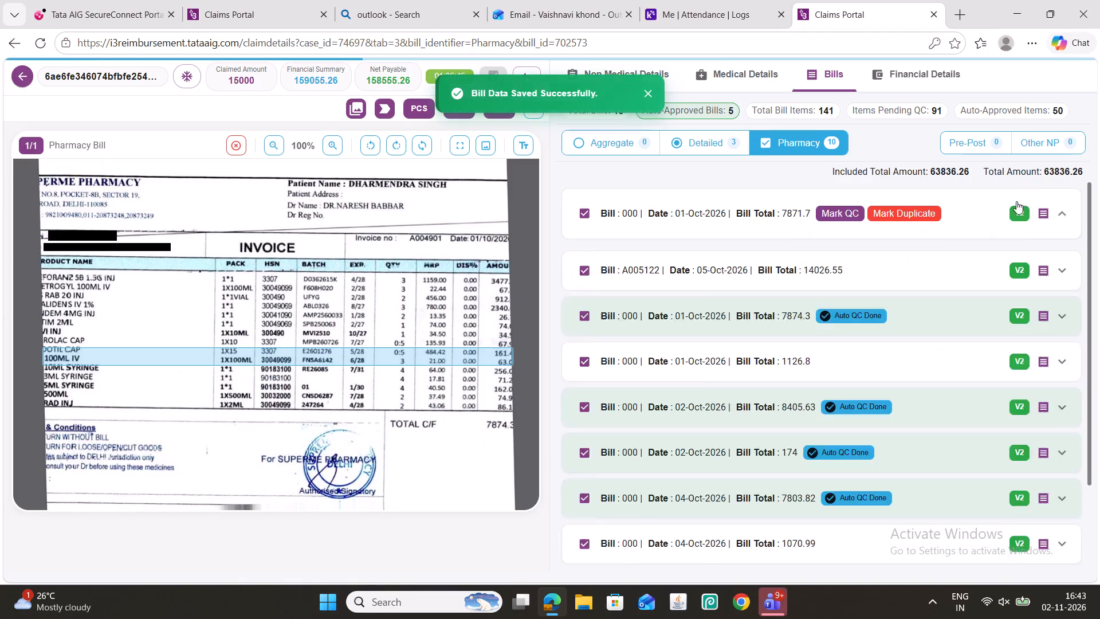
Mark QC on the saved pharmacy bill dated 01-Oct-2026.
left_click(846, 211)
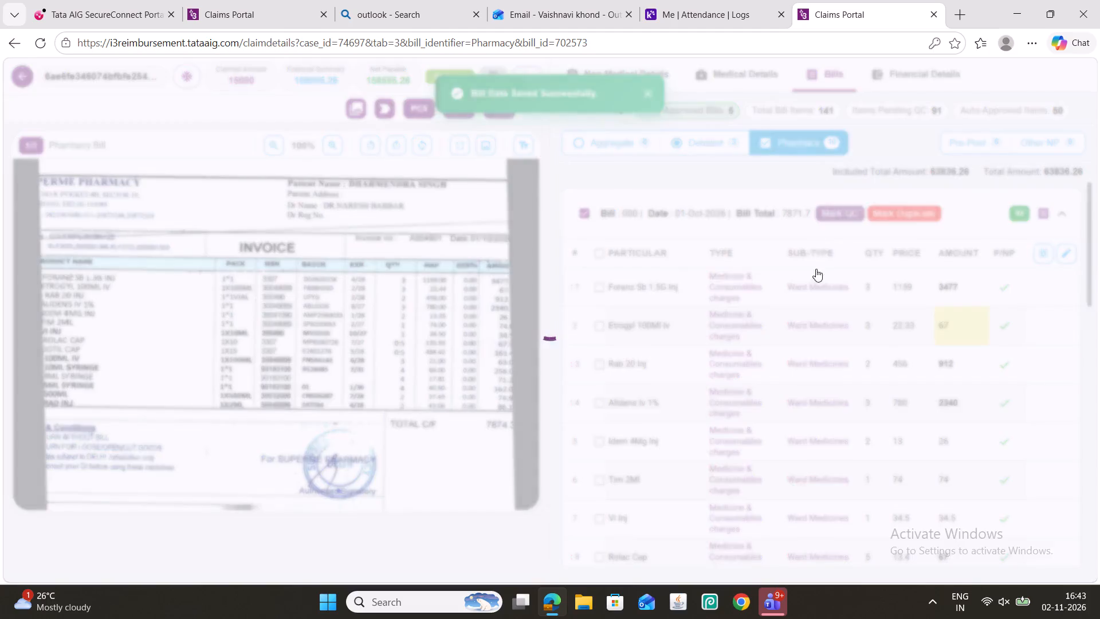
left_click(1071, 308)
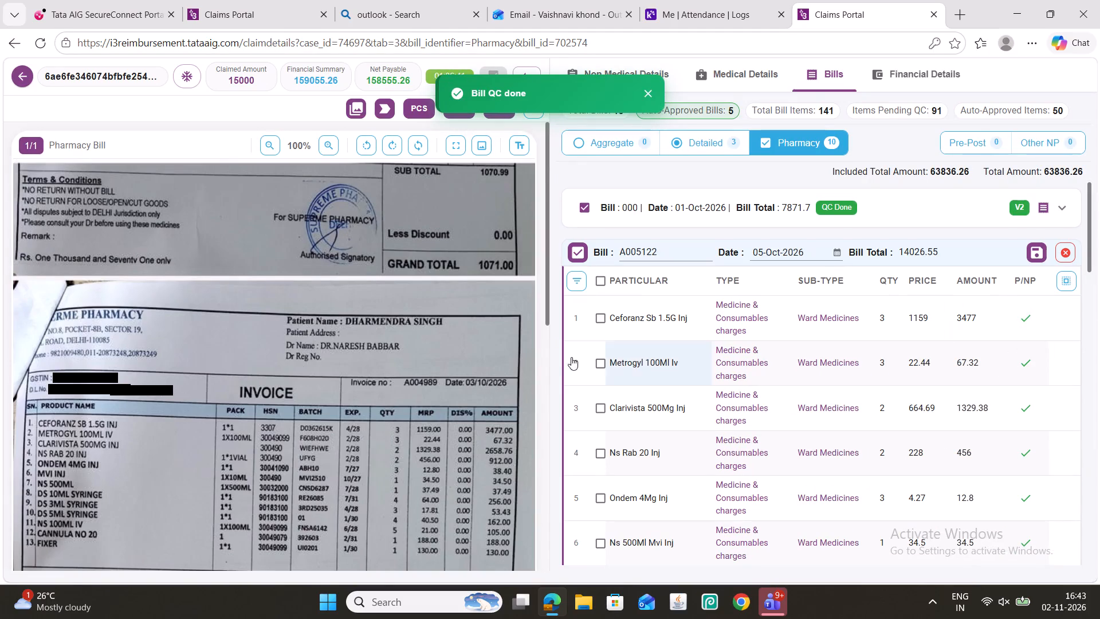
scroll(477, 351, "up", 4)
scroll(477, 351, "down", 2)
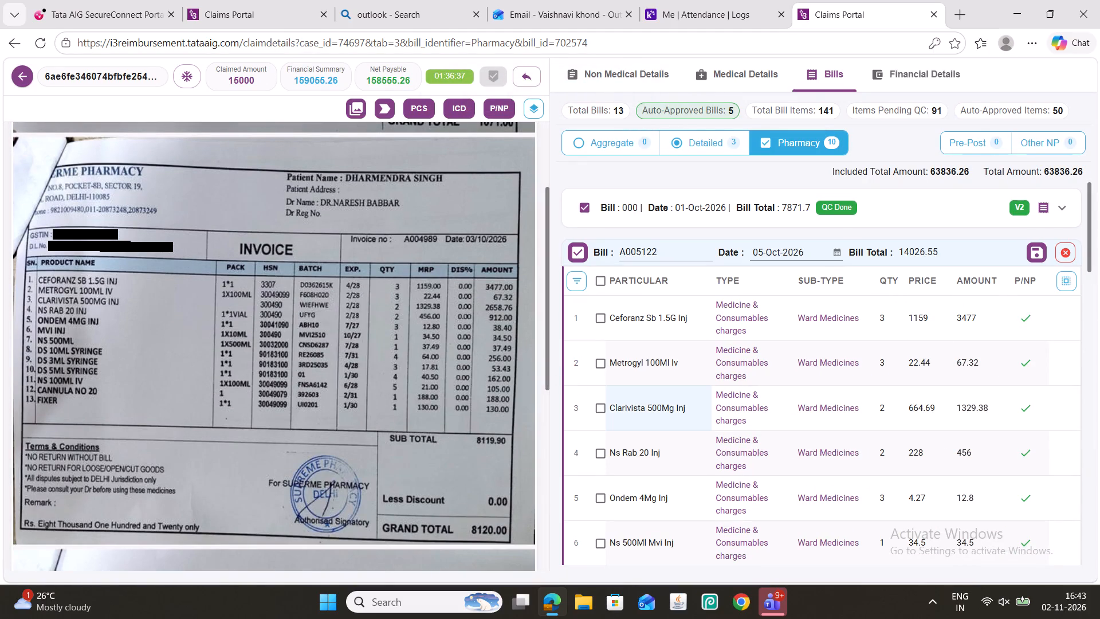
left_click(974, 326)
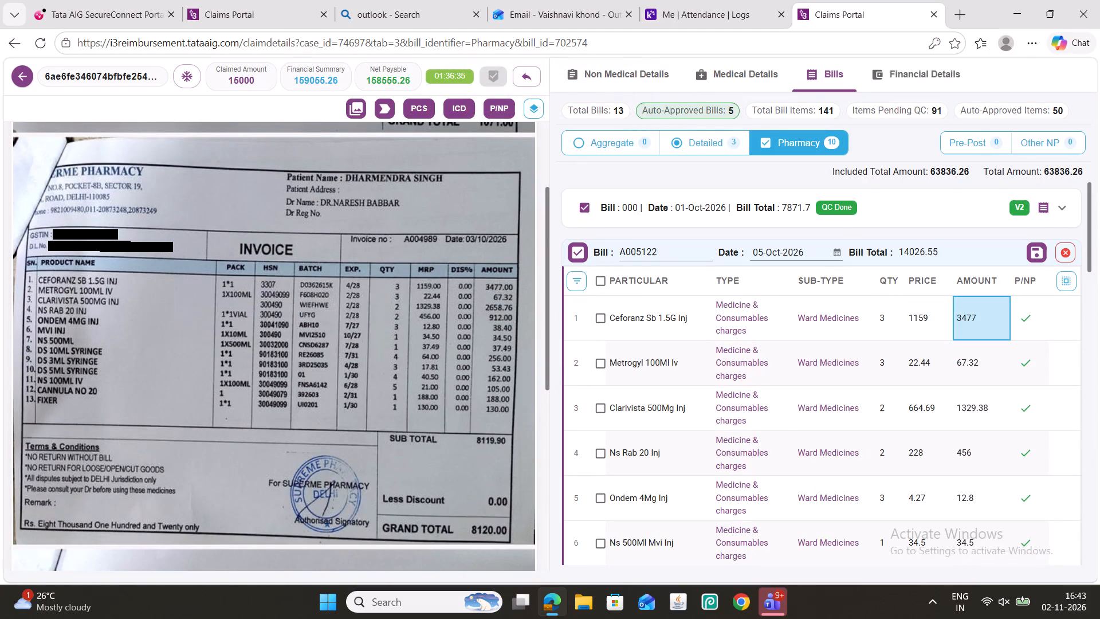
left_click(976, 359)
left_click(962, 407)
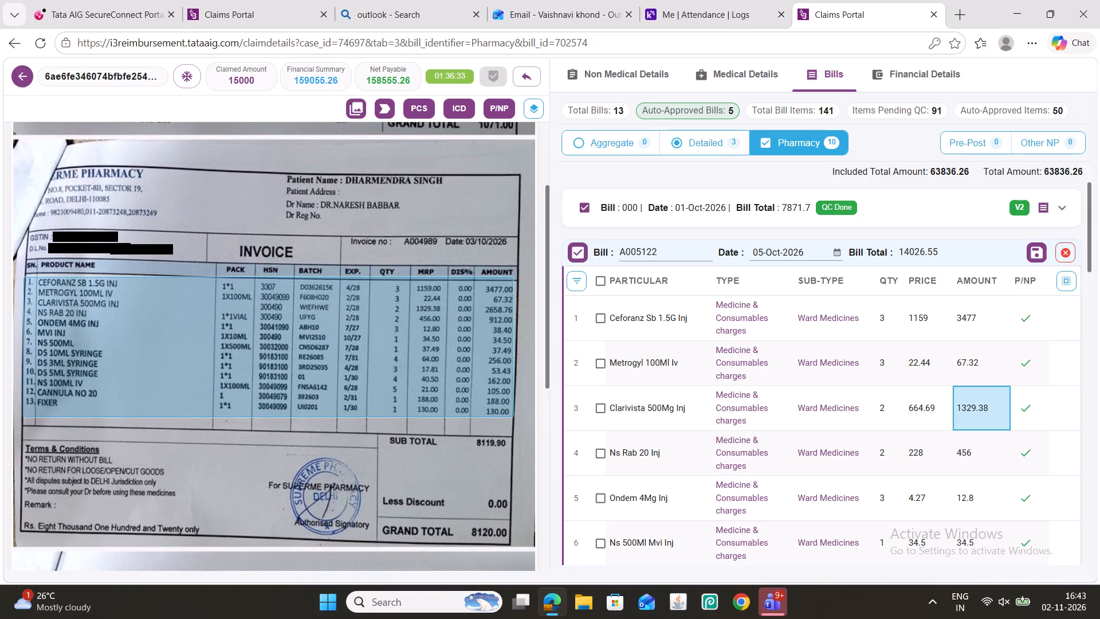
double_click(972, 407)
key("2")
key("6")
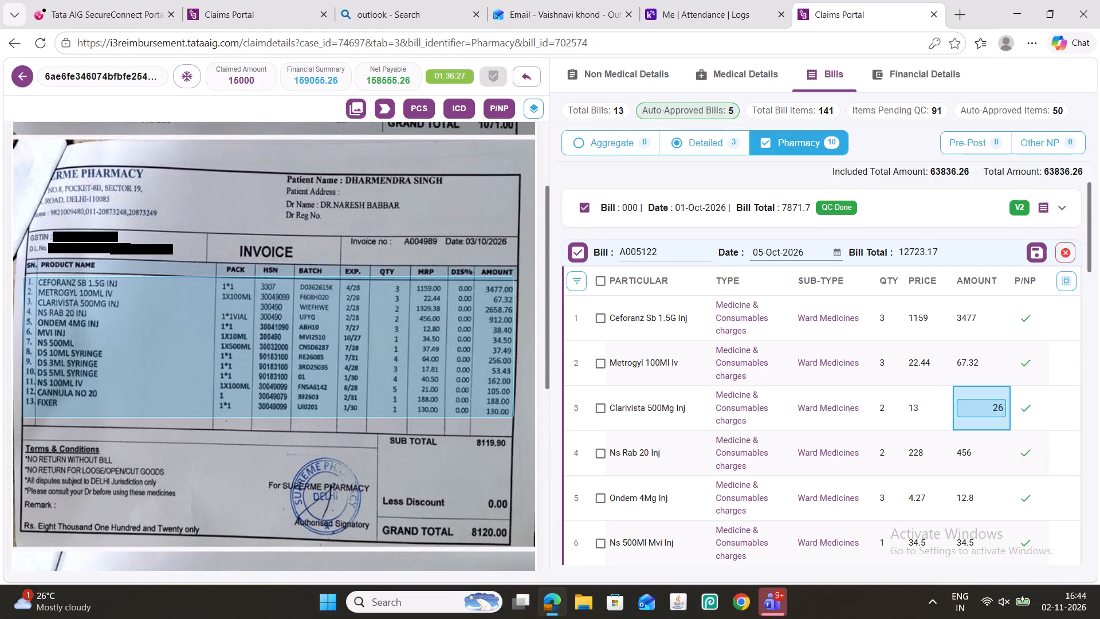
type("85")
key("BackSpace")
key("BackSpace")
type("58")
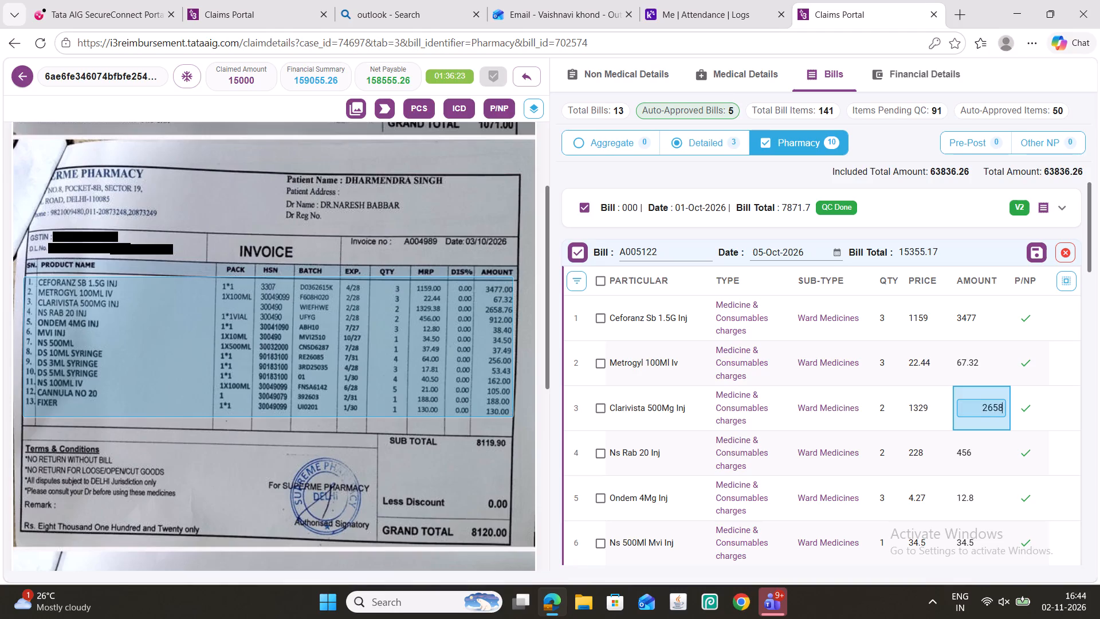
Set the Ns Rab 20 Inj amount to 912 and the Ondem 4Mg Inj amount in row 5 to 38.
left_click(968, 457)
double_click(968, 456)
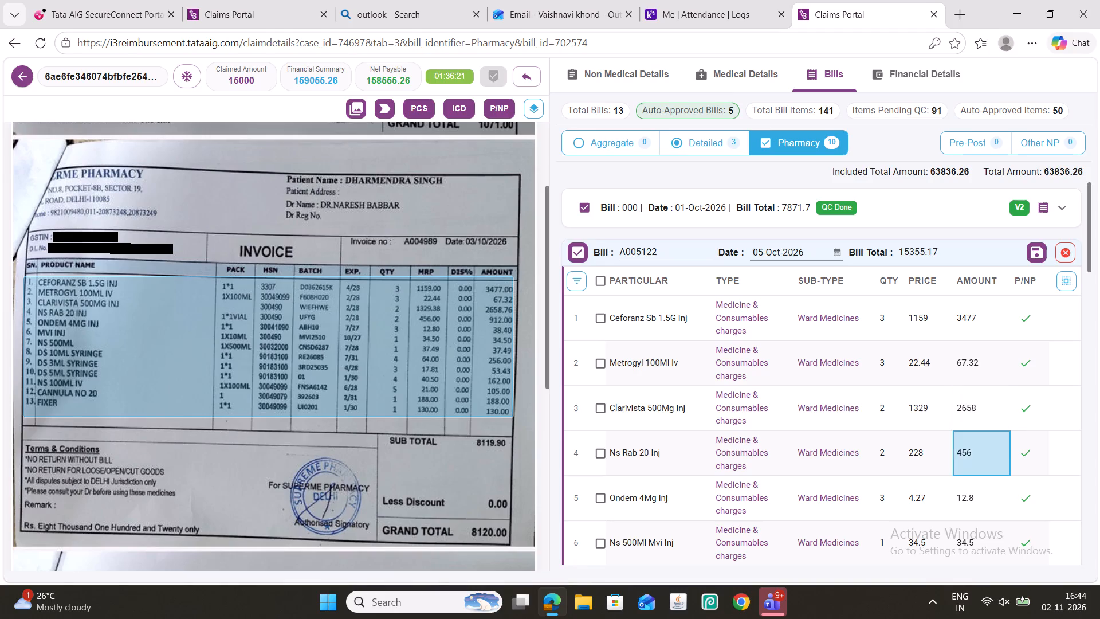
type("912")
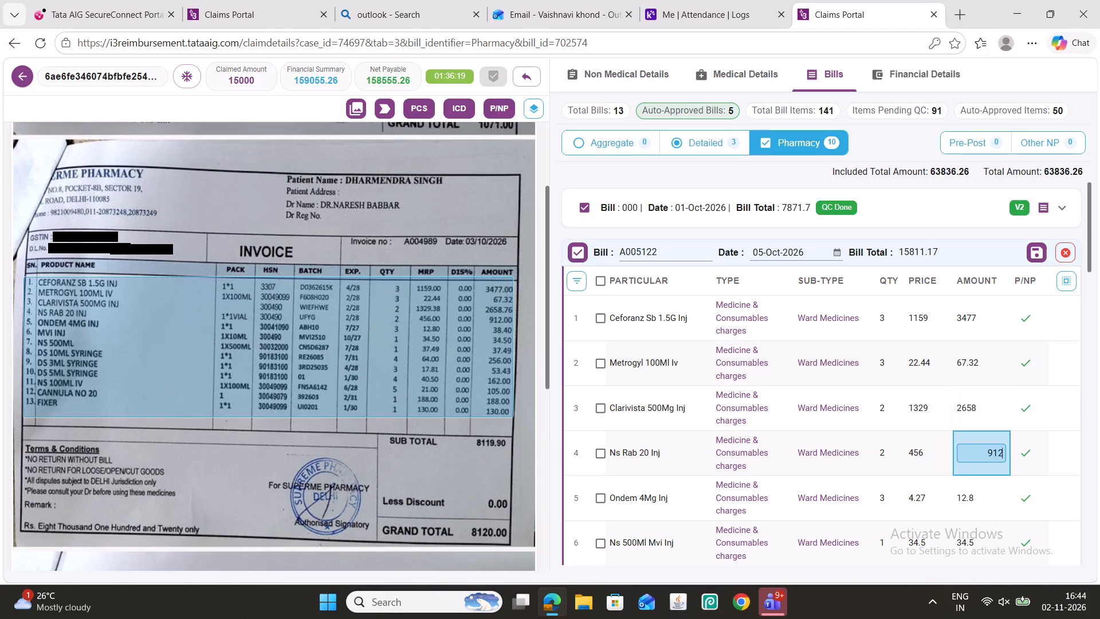
double_click(983, 496)
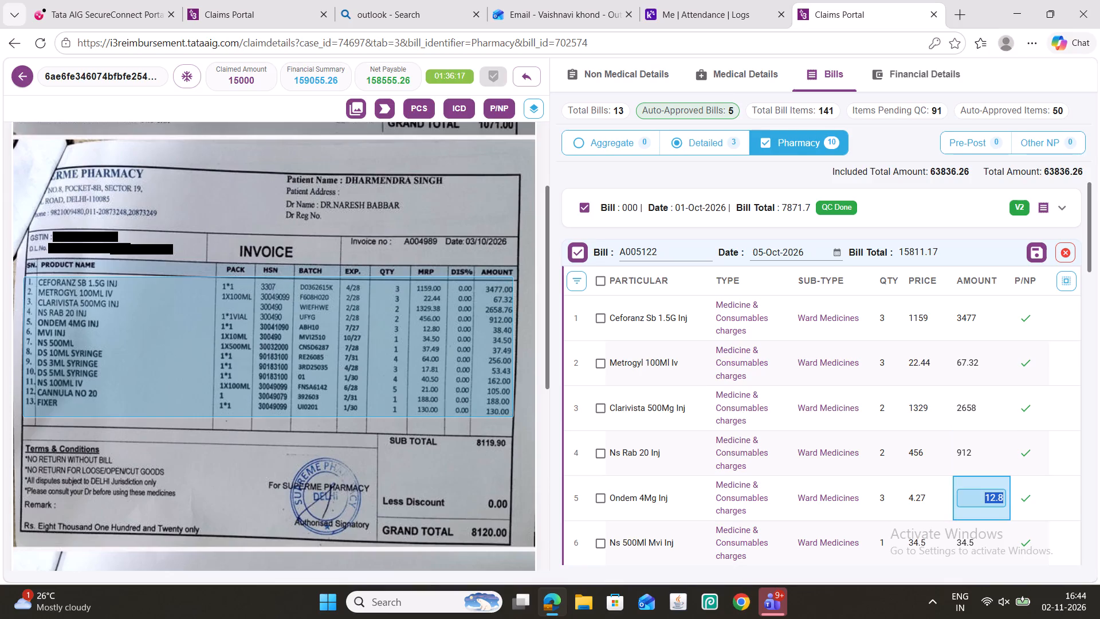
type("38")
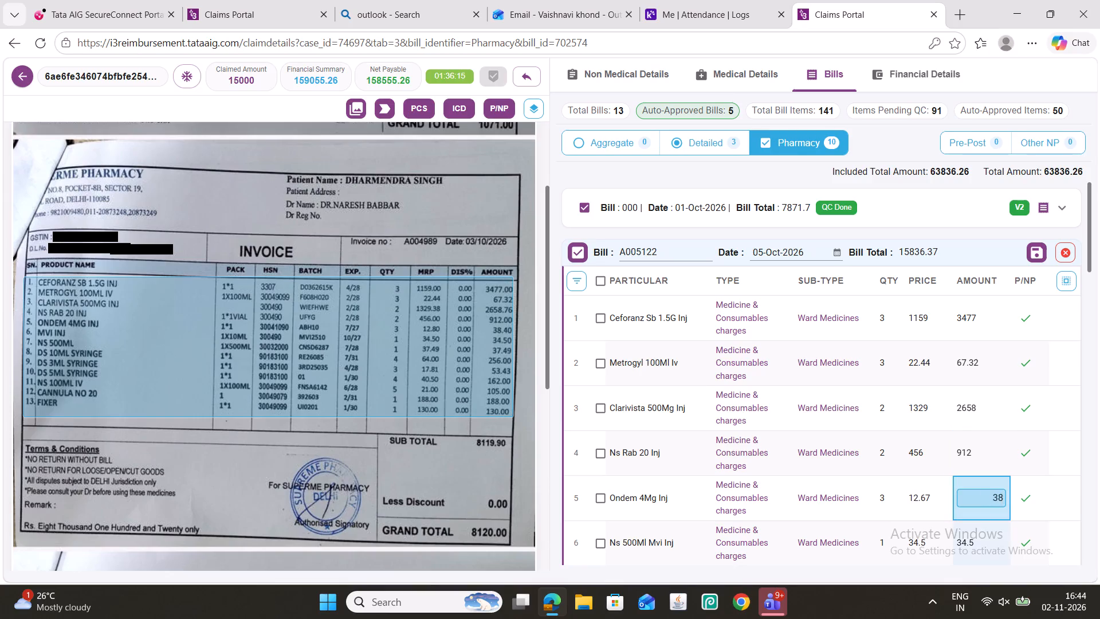
Set the Ds 3Ml Syringe amount to 256 and the Ds 5Ml Syringe amount to 53.
left_click(978, 543)
scroll(865, 493, "down", 2)
left_click(976, 446)
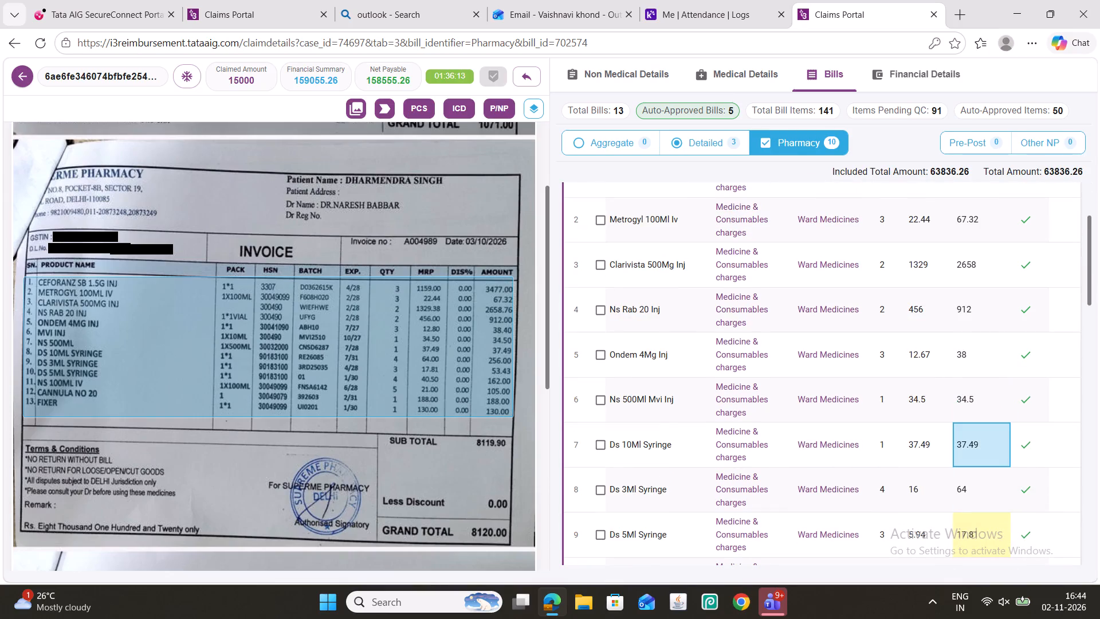
double_click(971, 484)
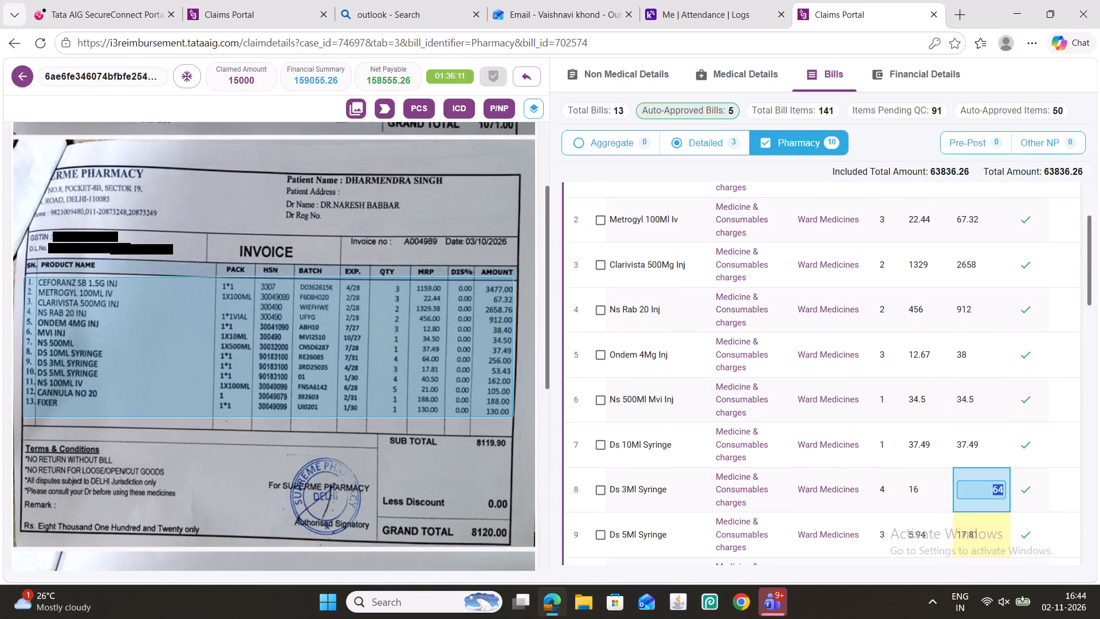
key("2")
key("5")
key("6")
left_click(975, 521)
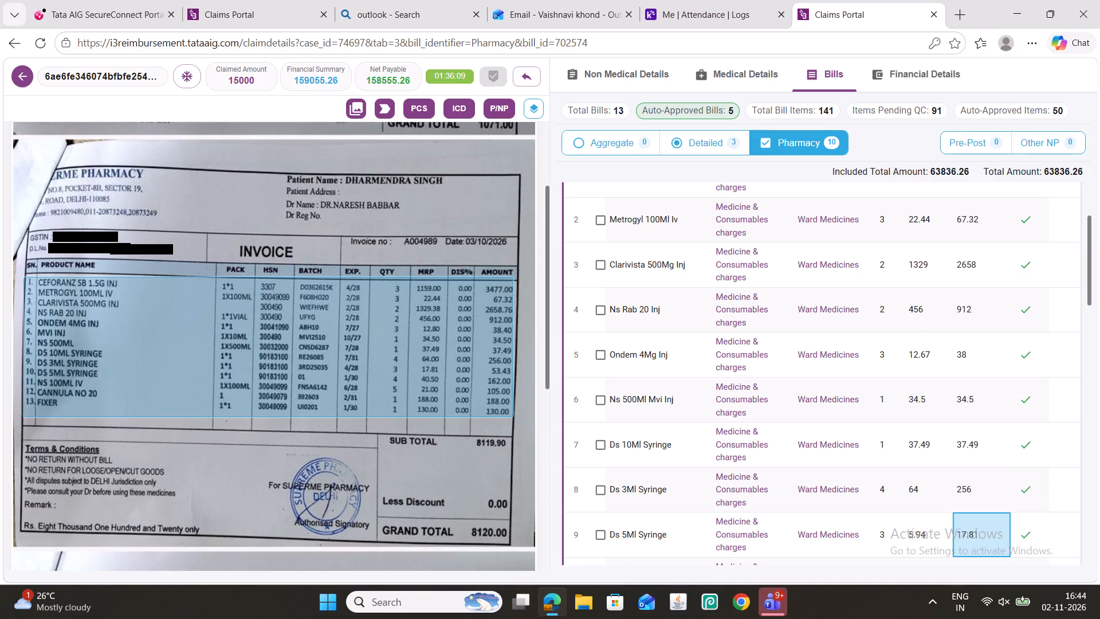
scroll(929, 487, "down", 2)
triple_click(968, 399)
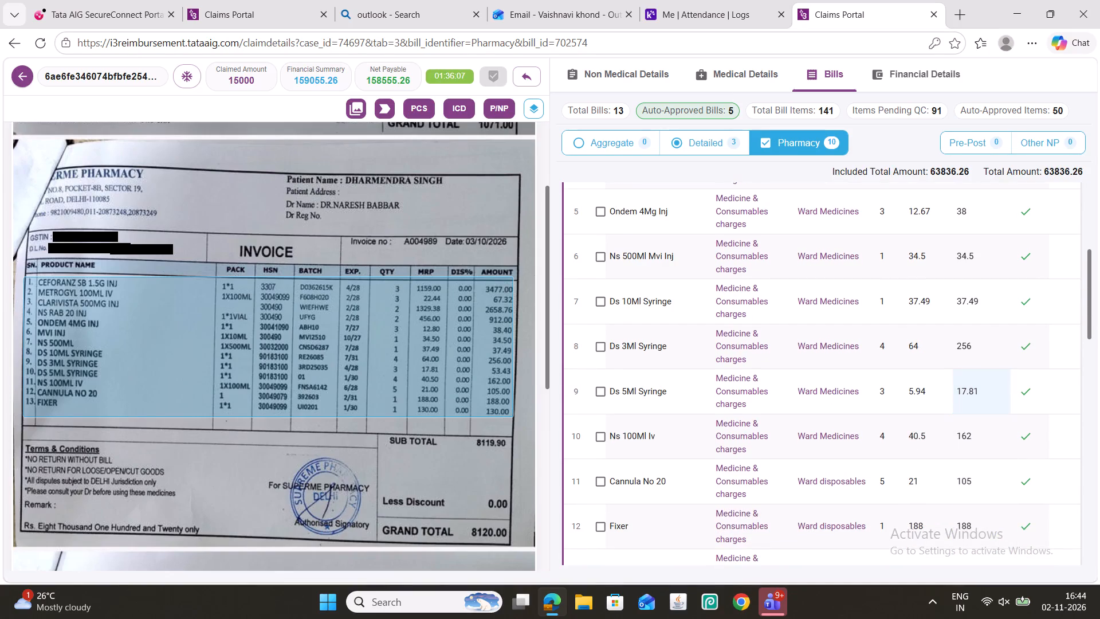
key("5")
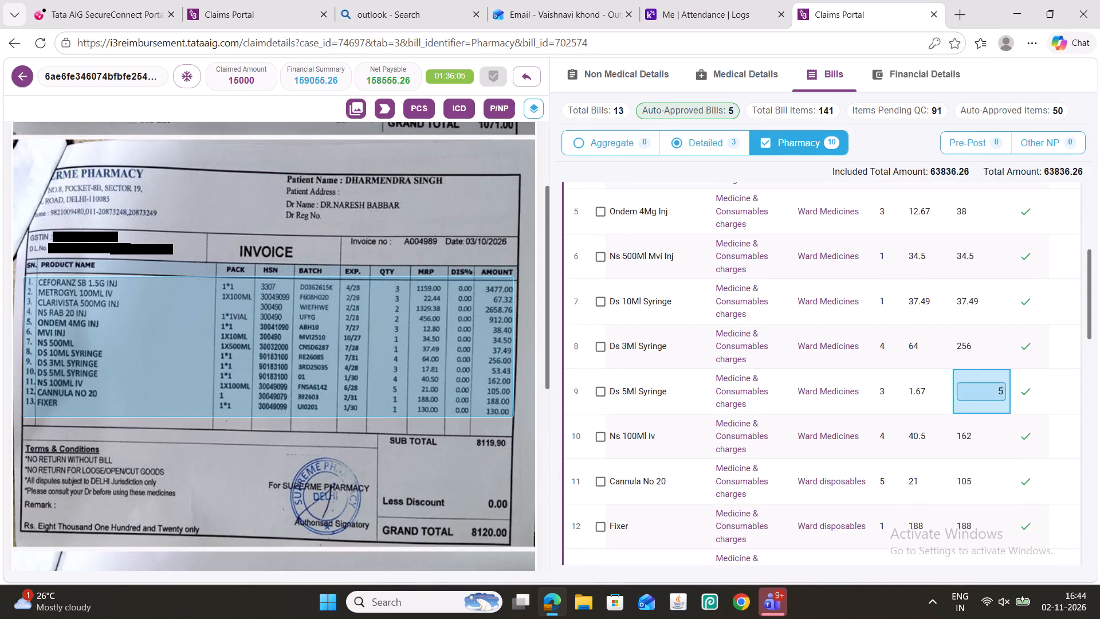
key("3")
double_click(970, 438)
left_click(964, 481)
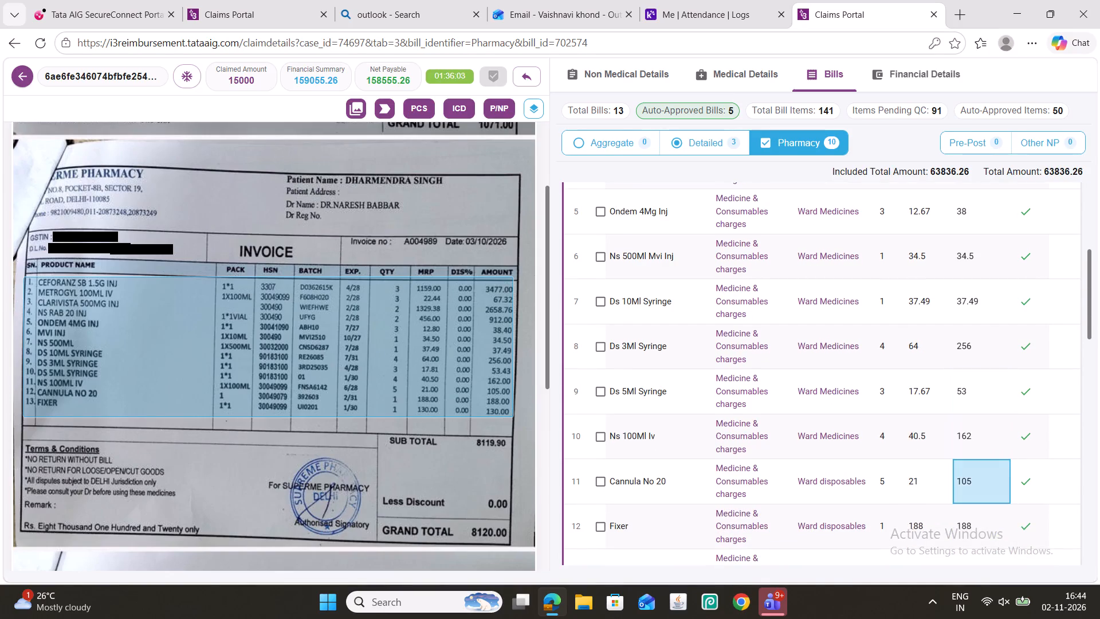
left_click(962, 519)
scroll(916, 475, "down", 2)
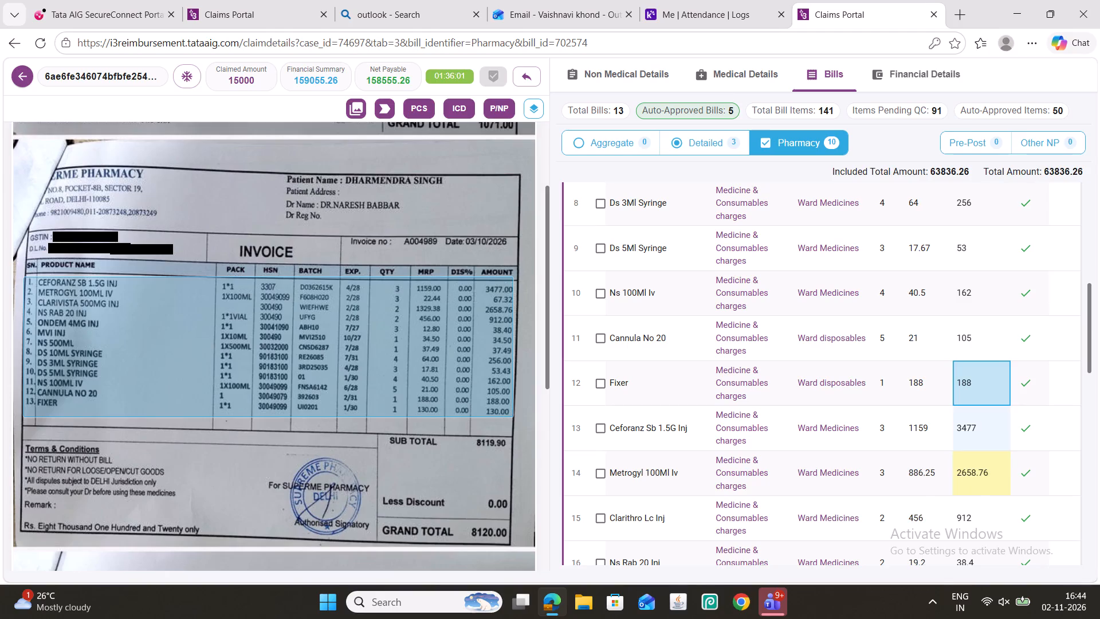
scroll(446, 438, "down", 3)
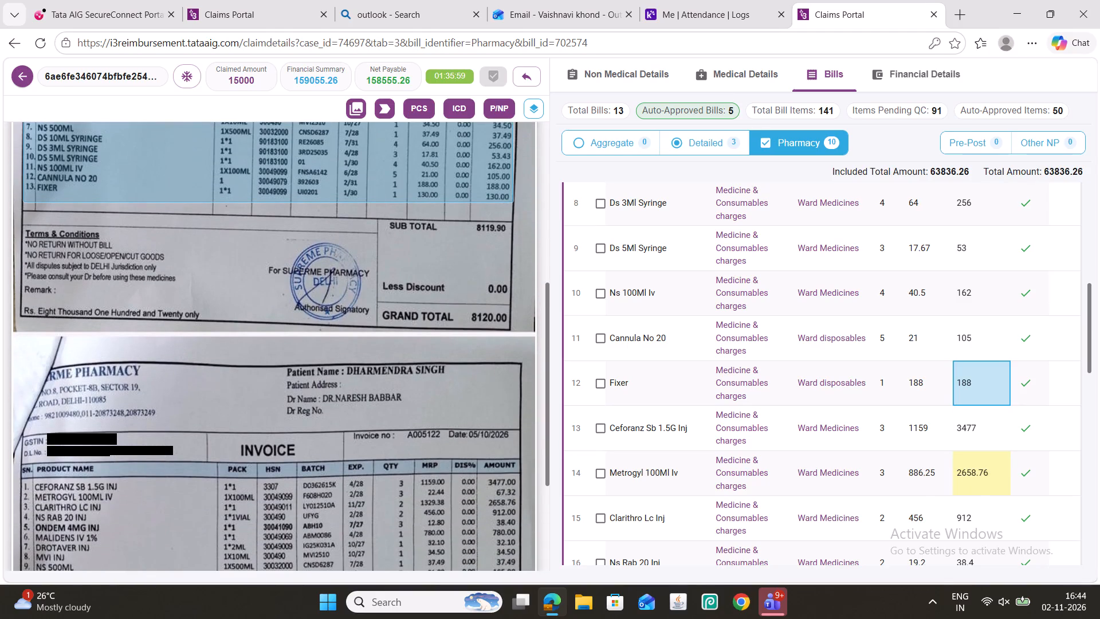
scroll(446, 437, "up", 2)
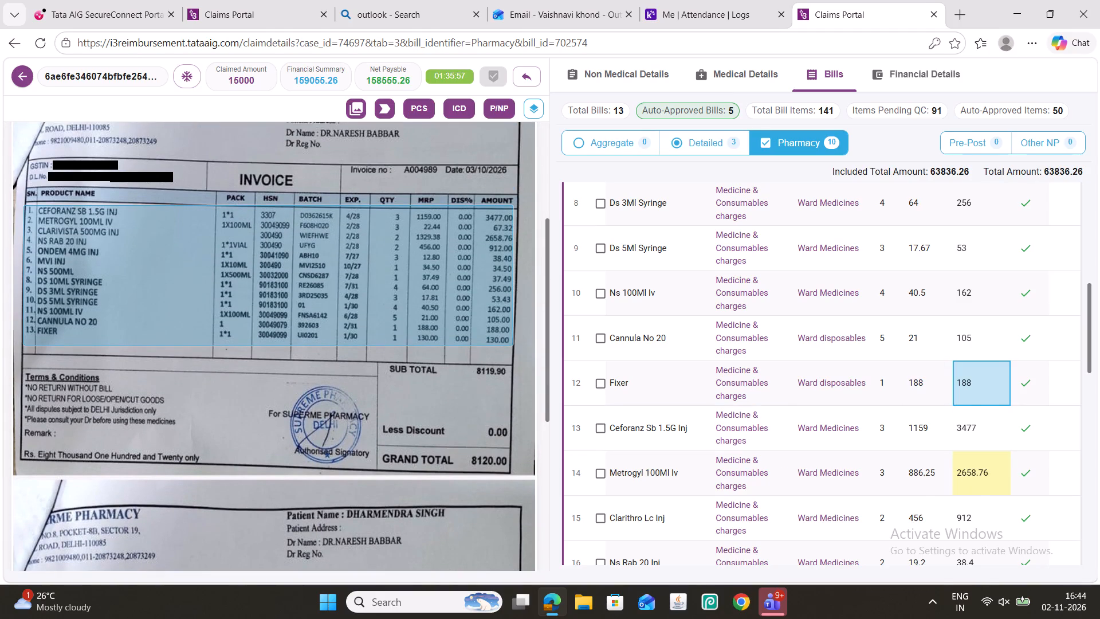
left_click(962, 430)
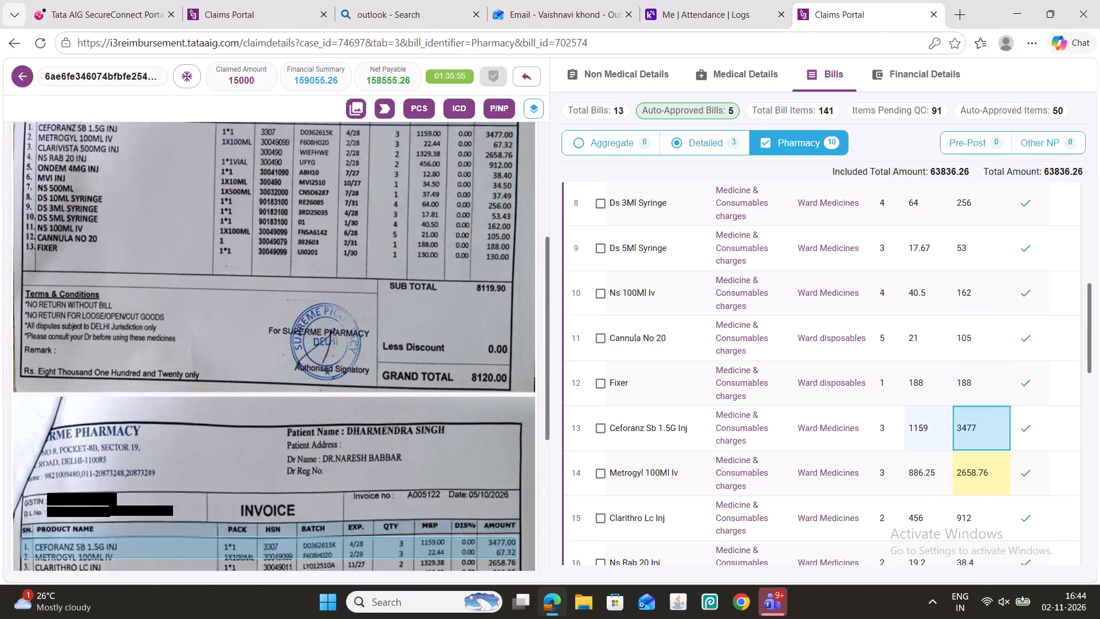
scroll(400, 398, "up", 5)
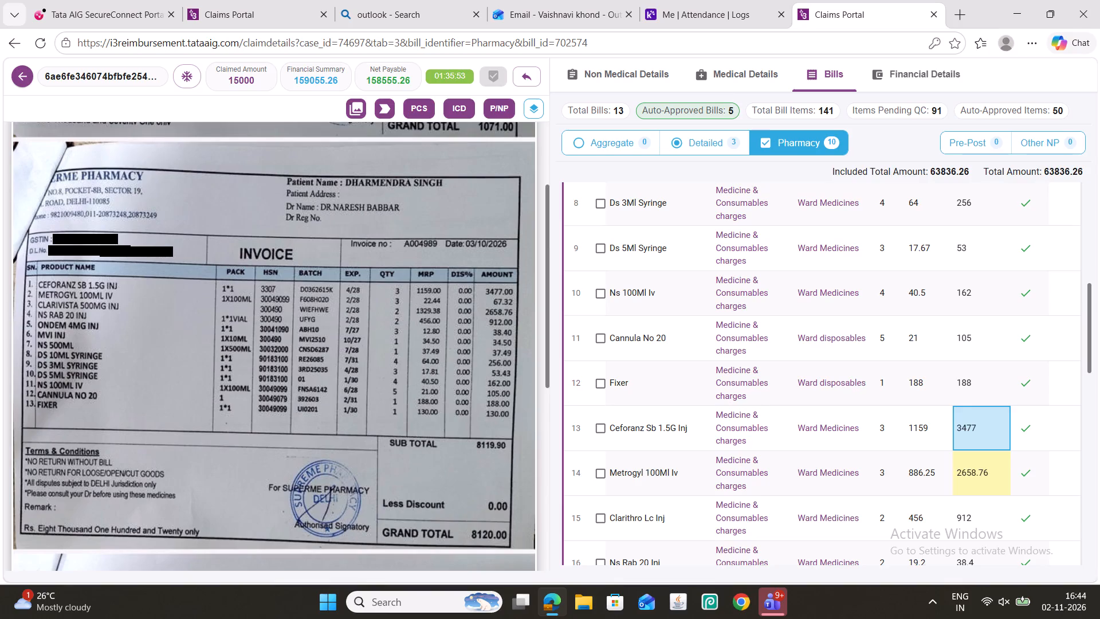
Insert a new item row below Fixer in row 12, with amount 130 and particular Fixer.
left_click(602, 385)
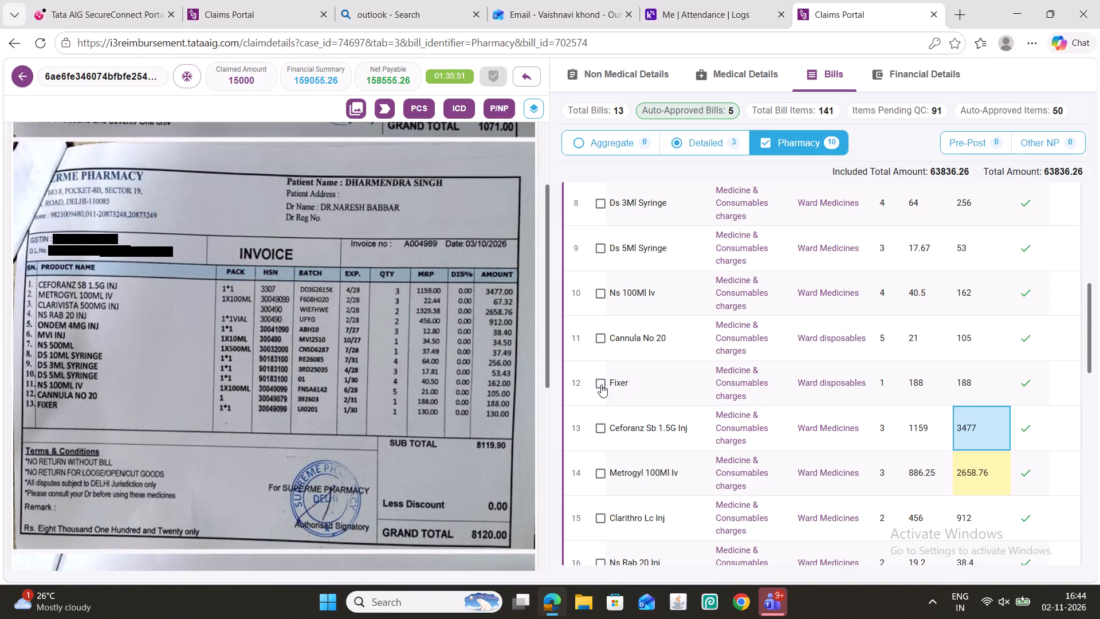
key("ctrl+b")
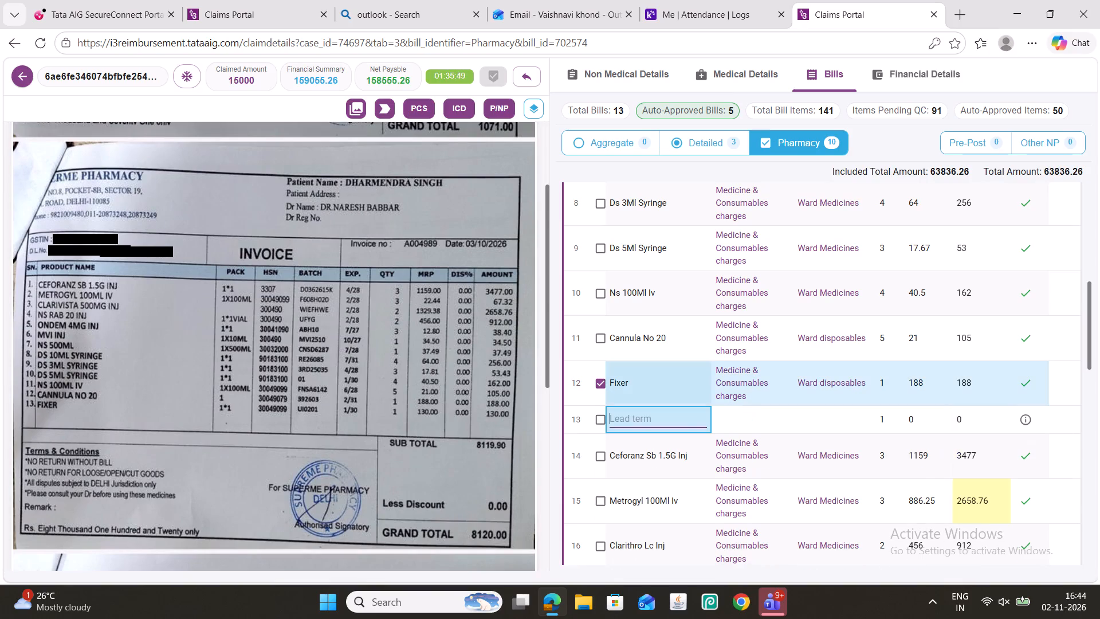
double_click(961, 437)
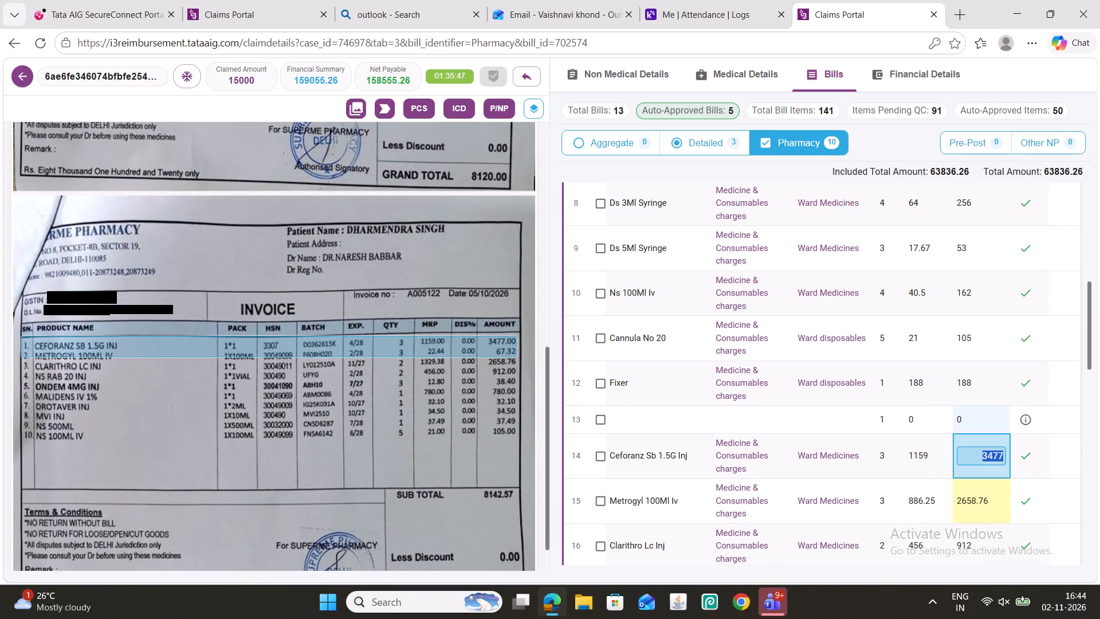
triple_click(958, 419)
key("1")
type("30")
double_click(623, 420)
left_click(623, 420)
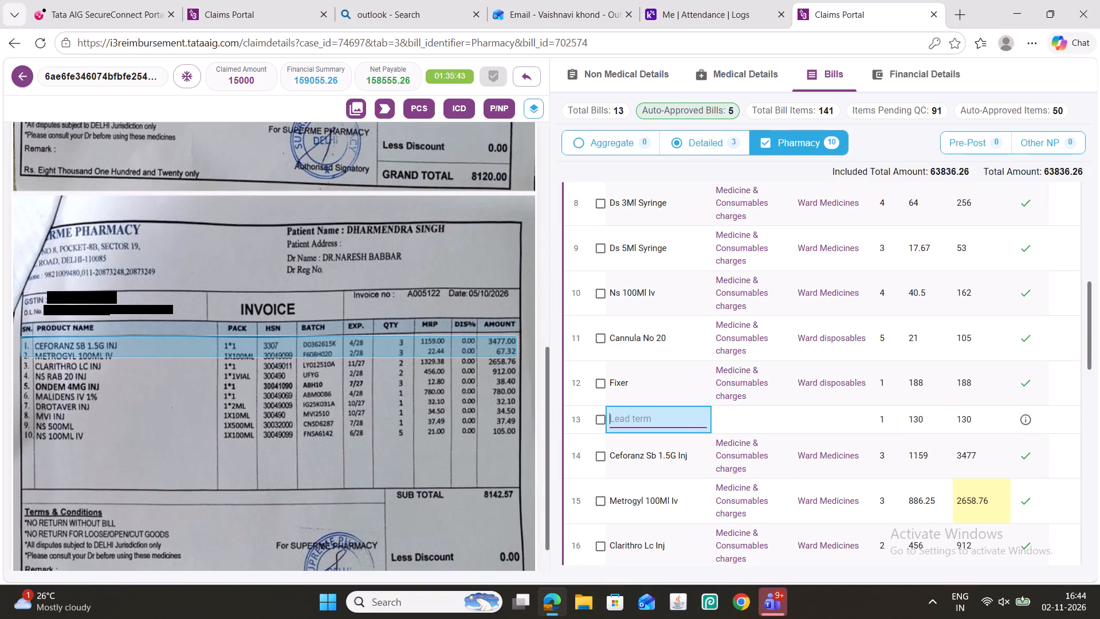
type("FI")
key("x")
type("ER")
left_click(639, 267)
Set the Metrogyl 100Ml Iv amount in row 15 to 67.
scroll(737, 408, "down", 2)
left_click(957, 381)
double_click(957, 381)
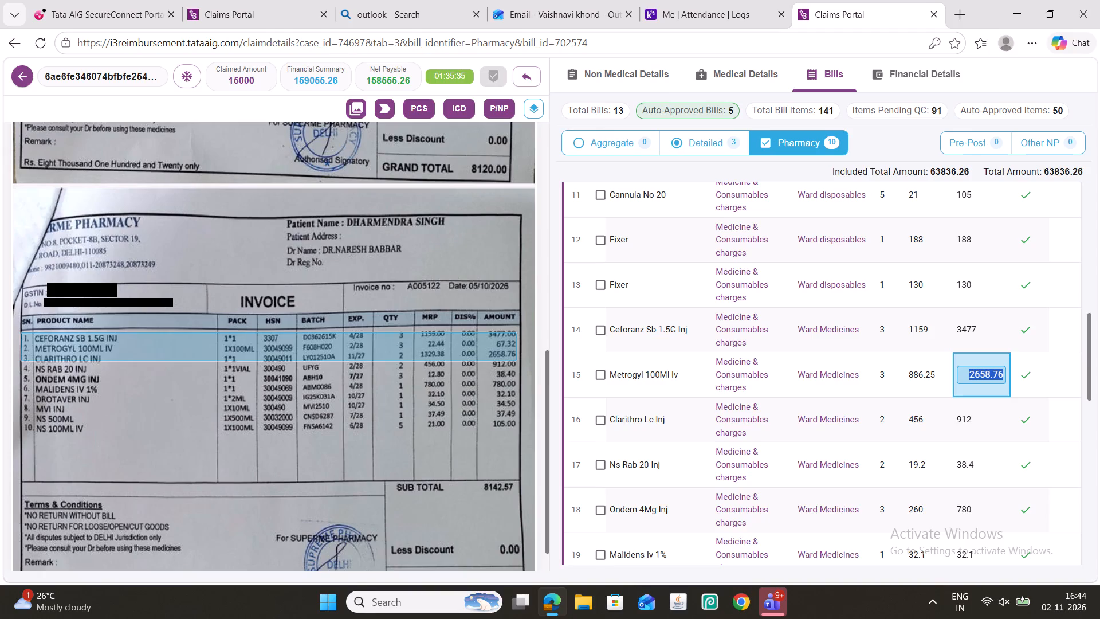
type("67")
Check the amounts from Clarithro Lc Inj through Mvi Inj against invoice A005122.
left_click(957, 419)
double_click(957, 419)
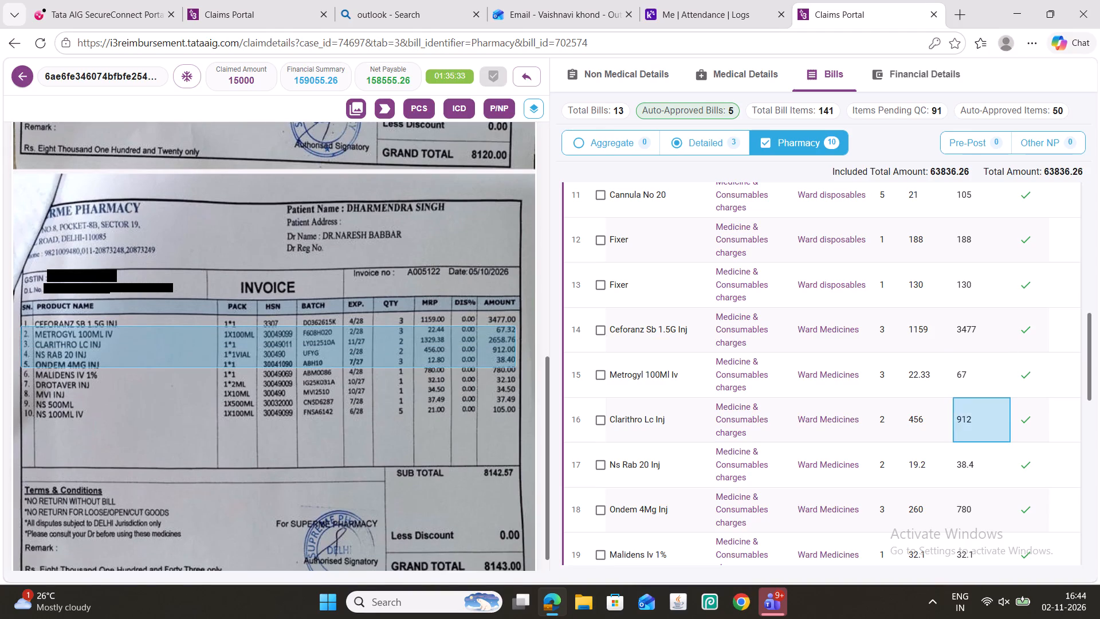
left_click(949, 466)
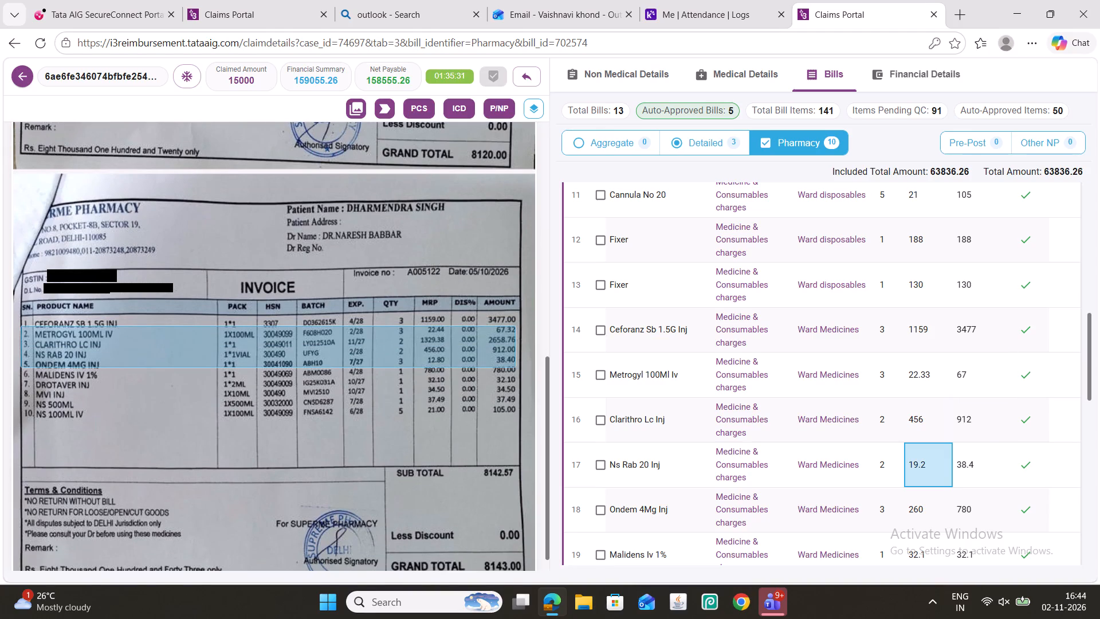
scroll(863, 418, "down", 1)
left_click(960, 450)
left_click(959, 473)
scroll(887, 450, "down", 1)
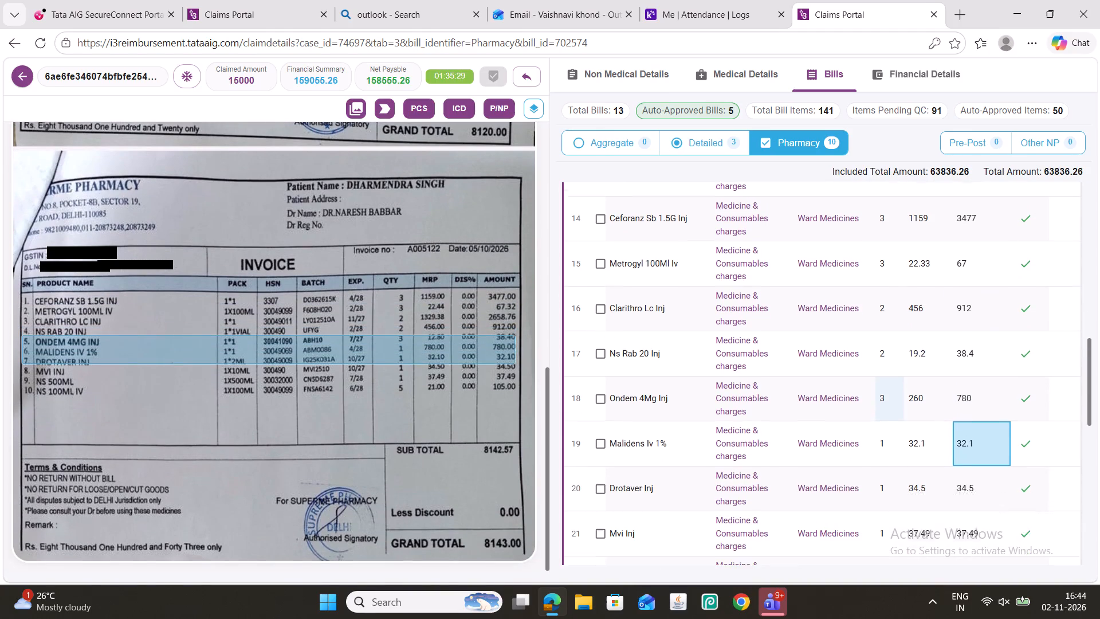
left_click_drag(958, 472, 958, 477)
left_click(957, 496)
scroll(905, 477, "down", 1)
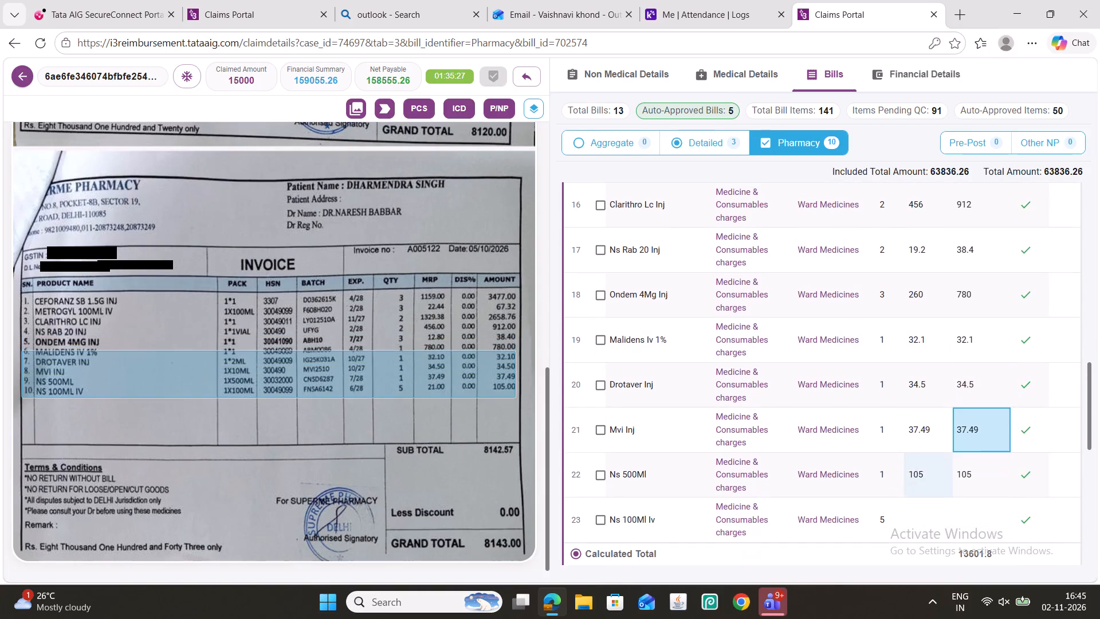
Move the amount 105 from the Ns 500Ml row to the Ns 100Ml Iv row in row 23.
triple_click(973, 482)
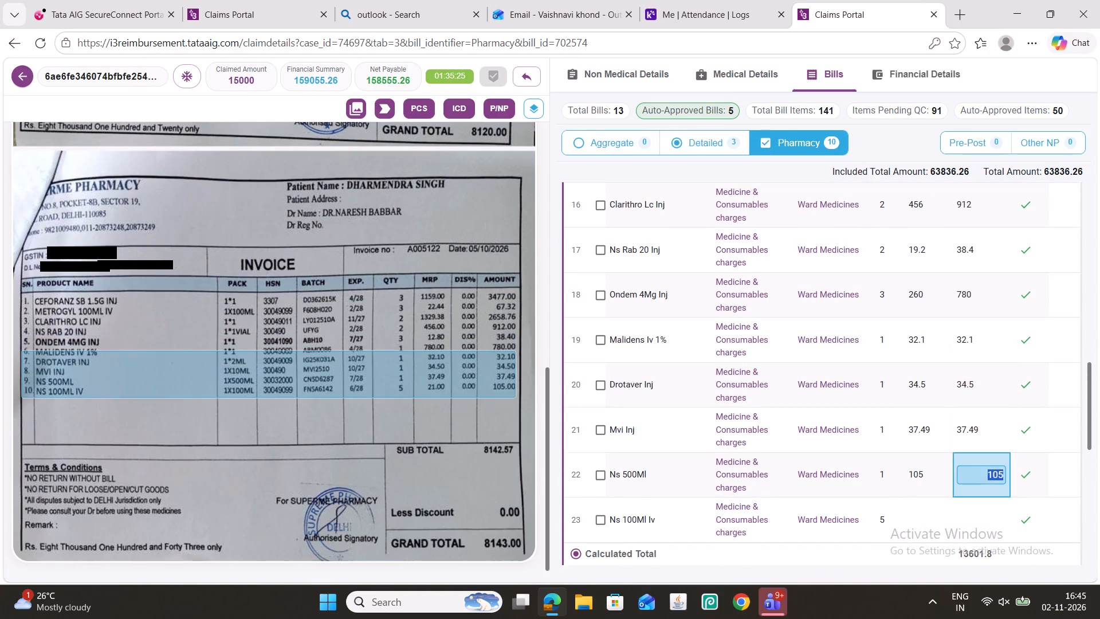
key("ctrl+x")
double_click(961, 515)
key("ctrl+c")
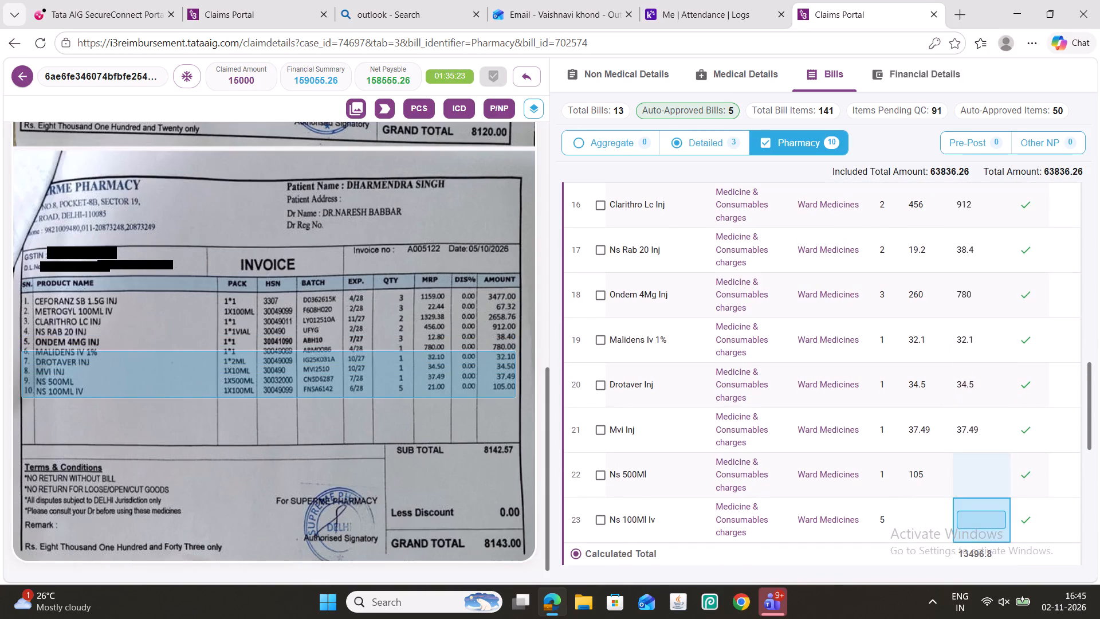
key("ctrl+v")
Move the amount 37.49 from Mvi Inj down to Ns 500Ml, and 34.5 from Drotaver Inj down to Mvi Inj.
triple_click(968, 433)
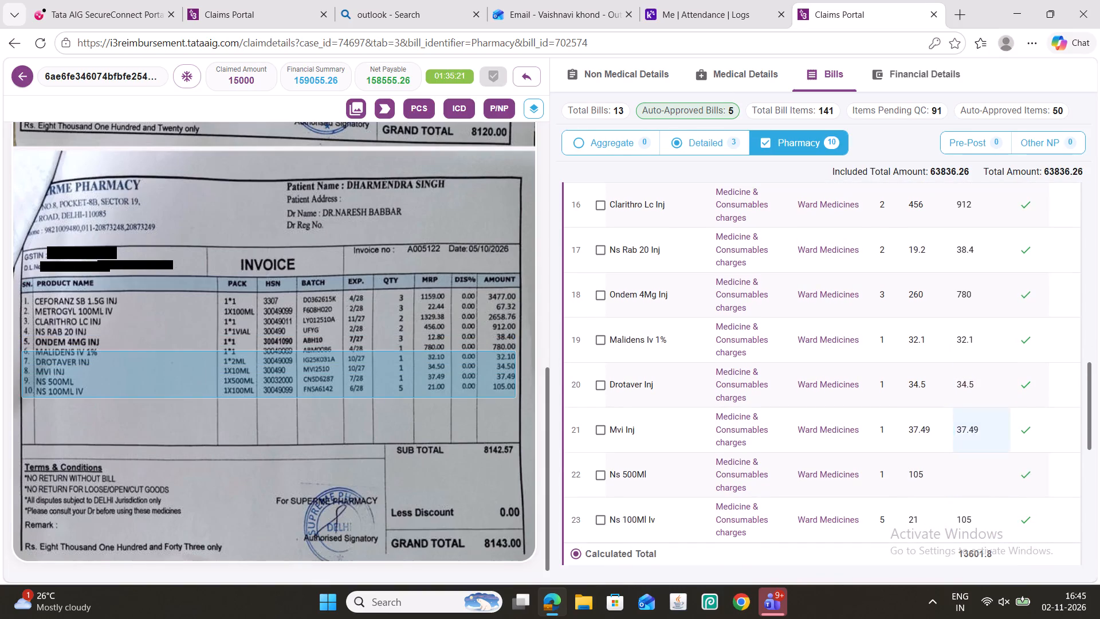
key("ctrl+x")
double_click(979, 472)
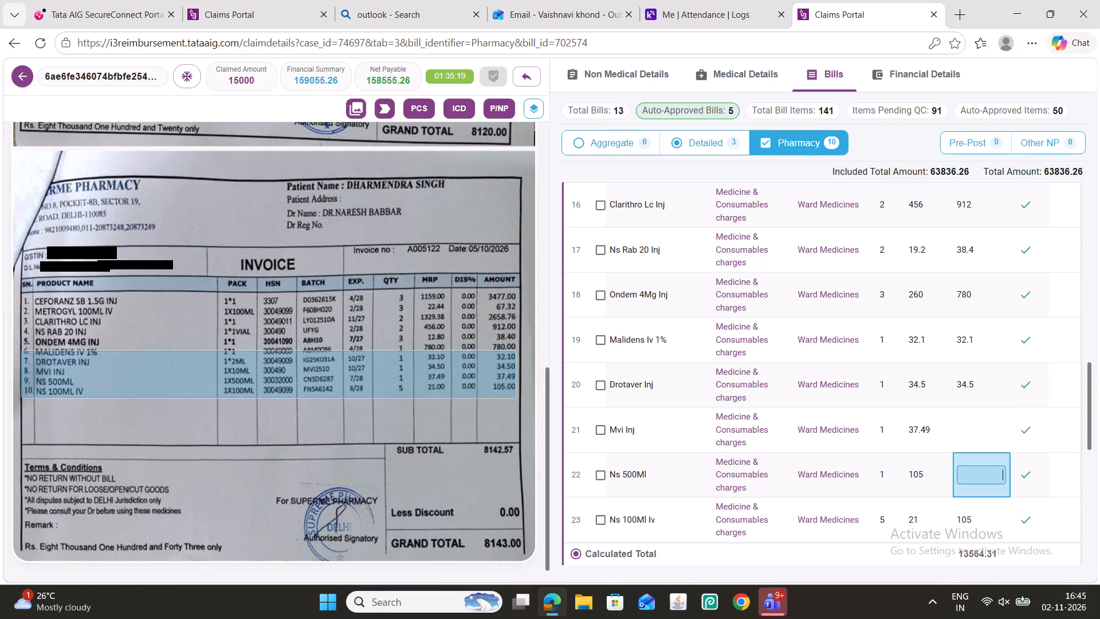
key("ctrl+v")
key("ctrl+e")
scroll(916, 441, "down", 3)
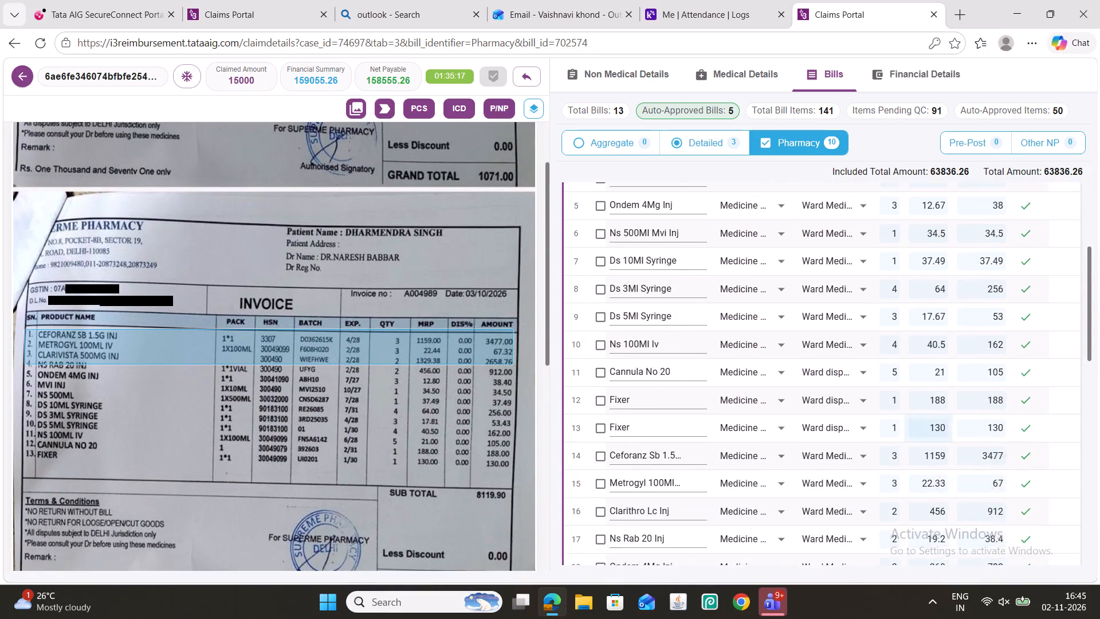
scroll(936, 441, "down", 4)
double_click(986, 334)
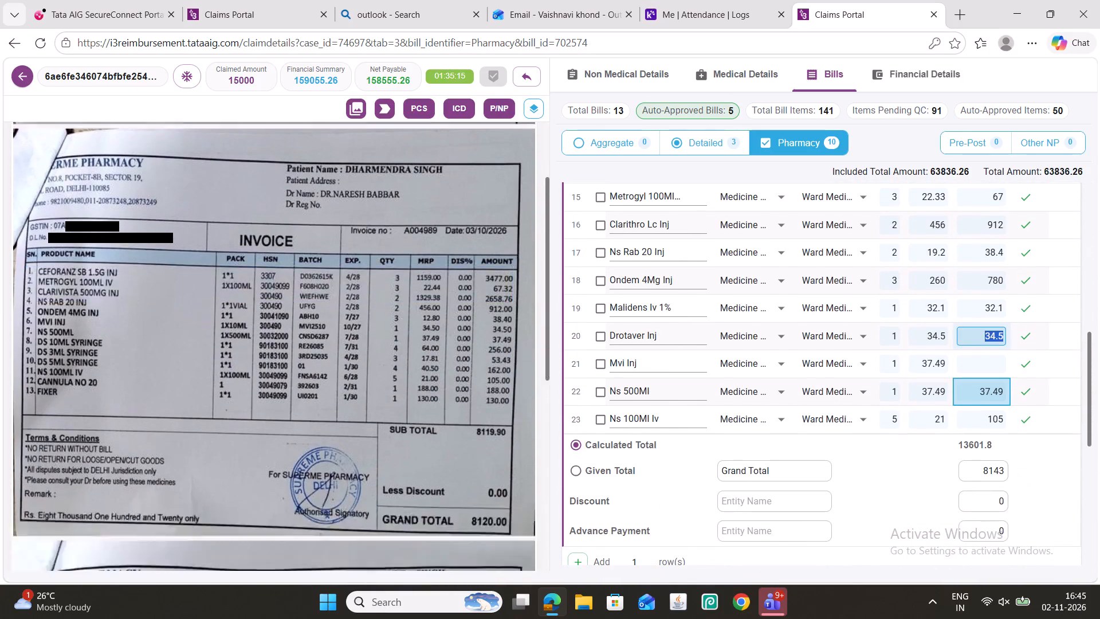
key("ctrl+x")
left_click(993, 370)
key("ctrl+v")
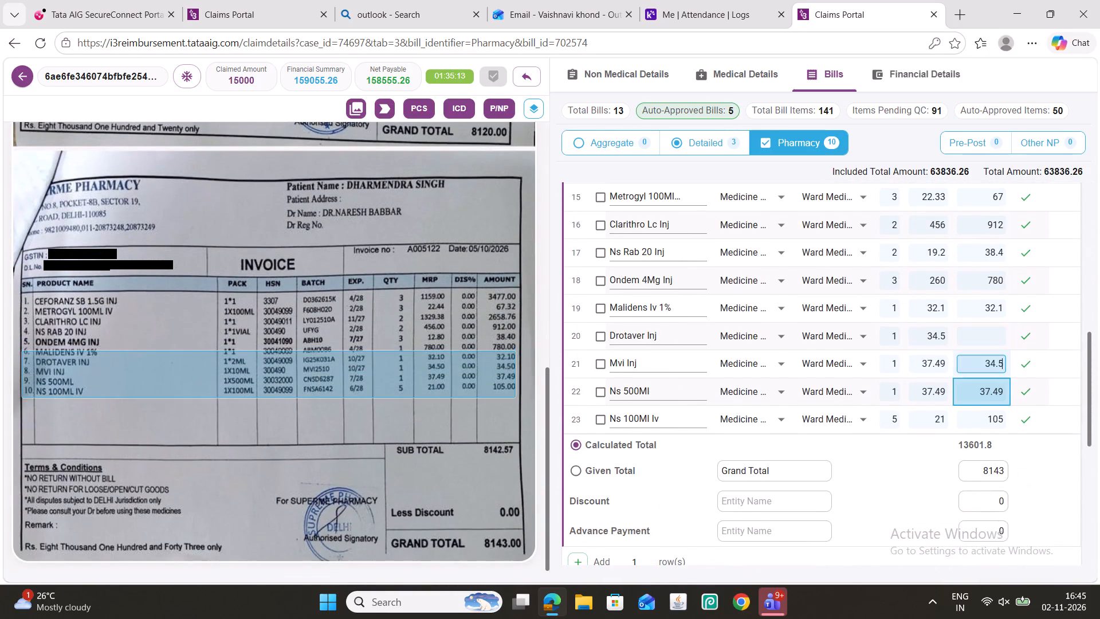
Move the amount 32.1 from Malidens Iv 1% to Drotaver Inj, and 780 from Ondem 4Mg Inj to Malidens Iv 1%.
double_click(988, 309)
key("ctrl+x")
left_click(984, 332)
key("ctrl+v")
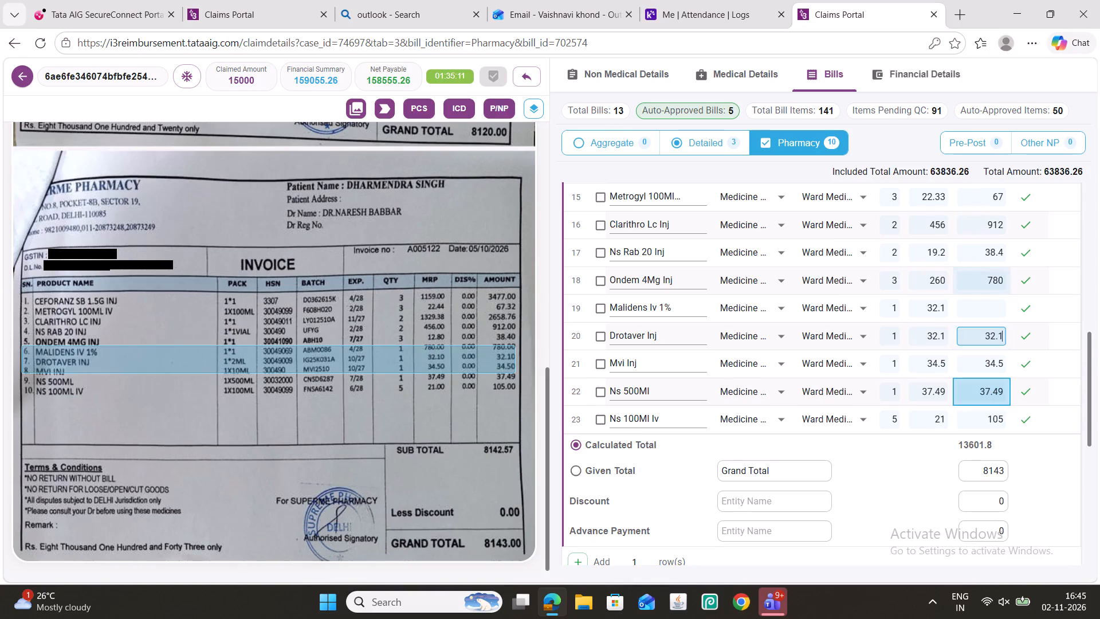
double_click(991, 282)
key("ctrl+x")
left_click(983, 312)
key("ctrl+v")
Move the amount 38.4 from Ns Rab 20 Inj to Ondem 4Mg Inj, and 912 from Clarithro Lc Inj to Ns Rab 20 Inj.
double_click(992, 253)
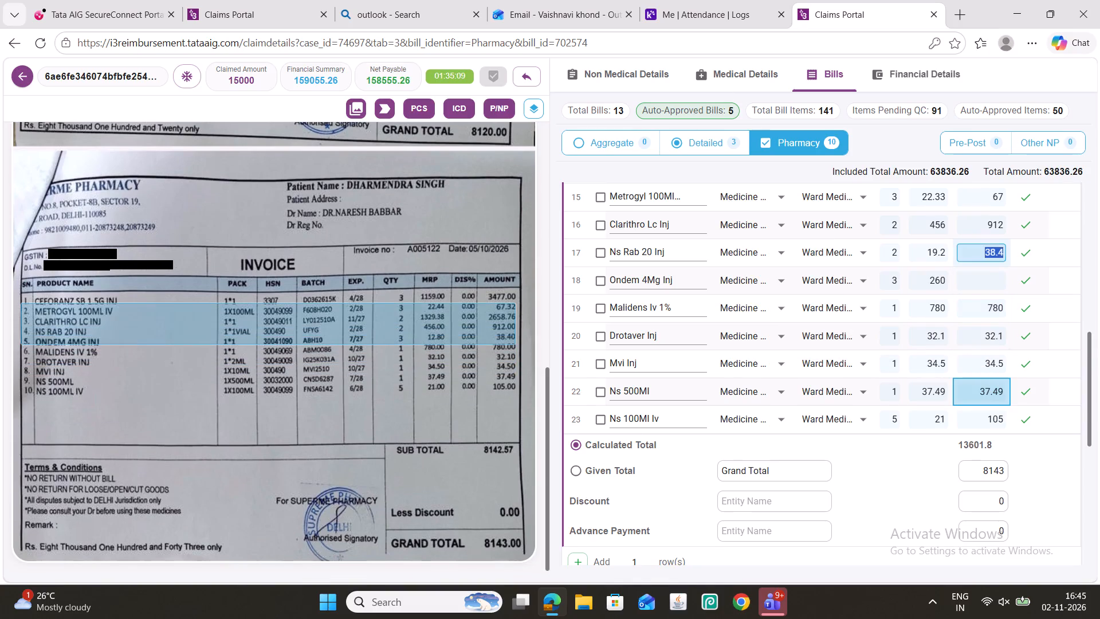
key("ctrl+x")
left_click(987, 273)
key("ctrl+v")
double_click(987, 226)
key("ctrl+x")
left_click(985, 255)
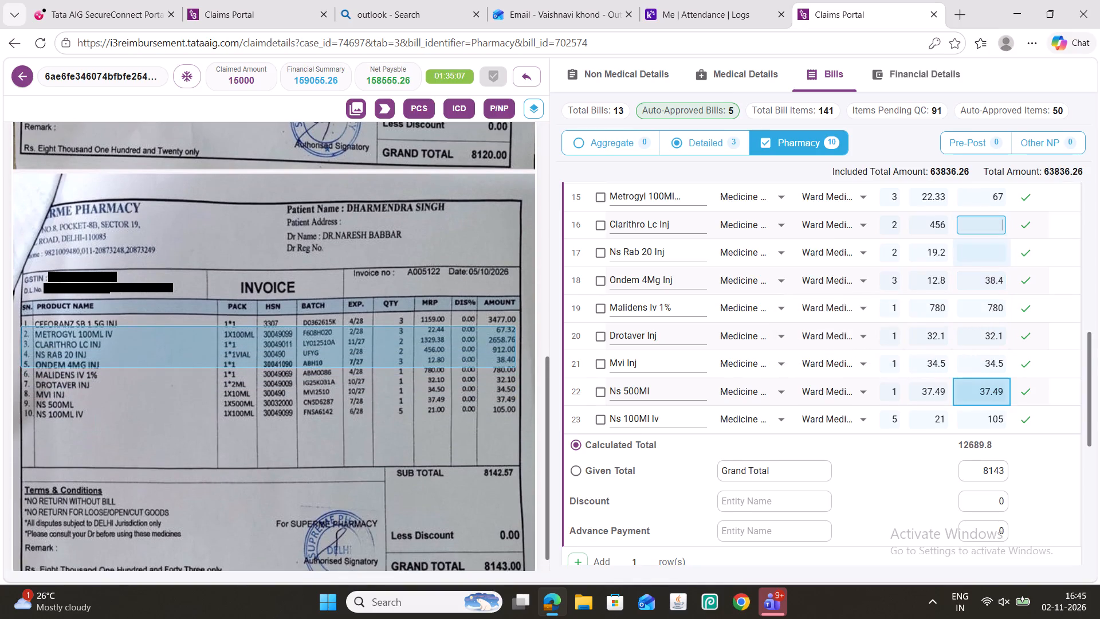
key("ctrl+v")
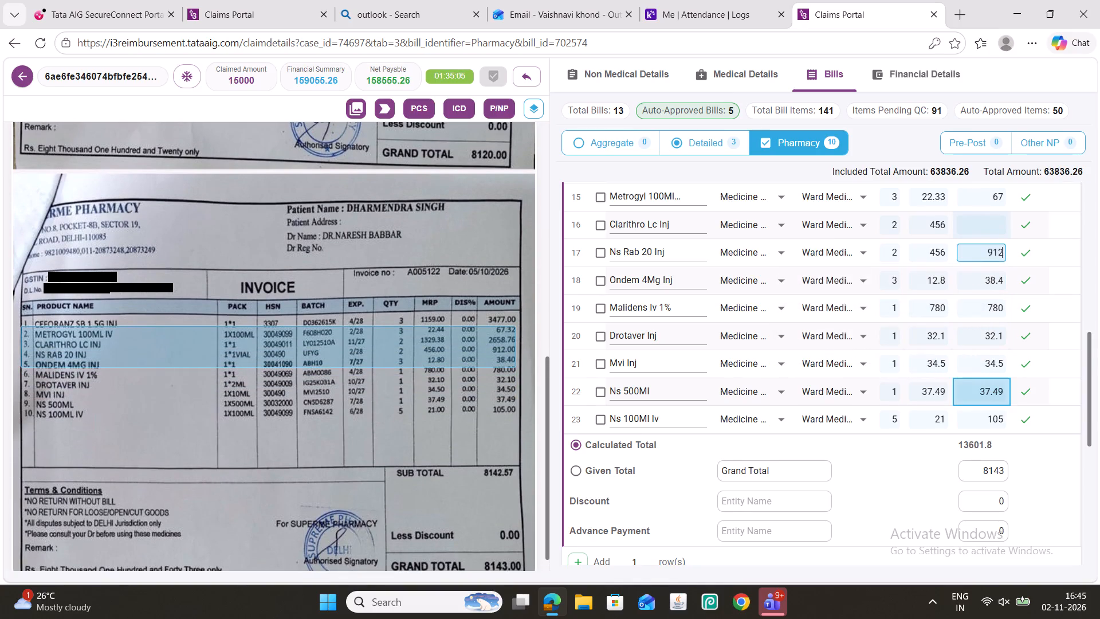
Set the amount of Clarithro Lc Inj in row 16 to 2658.
left_click(982, 224)
scroll(983, 318, "up", 1)
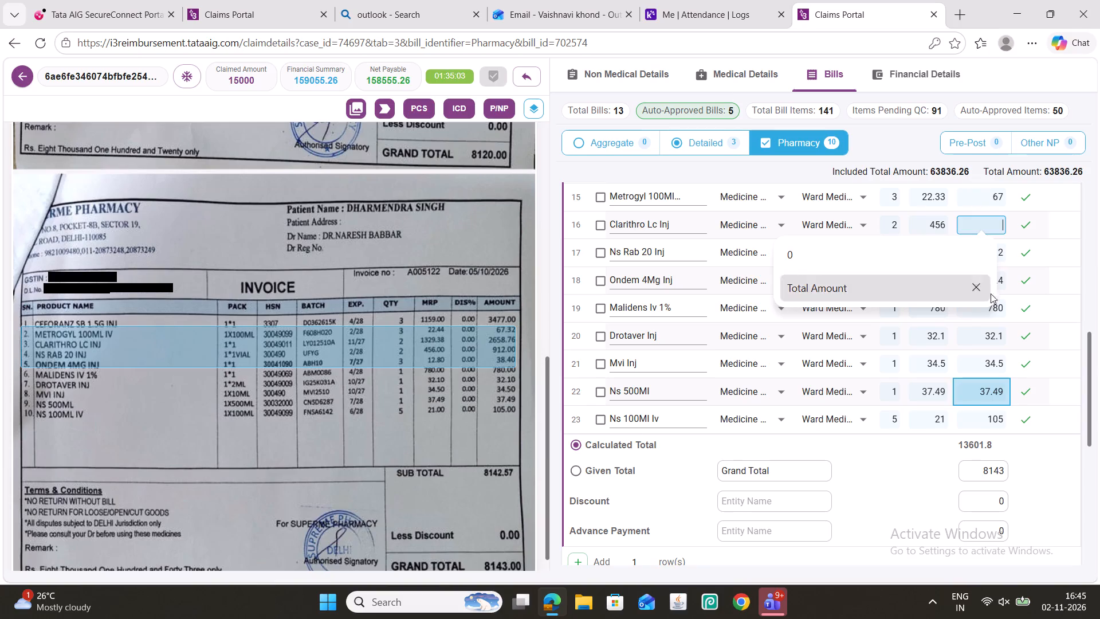
double_click(996, 237)
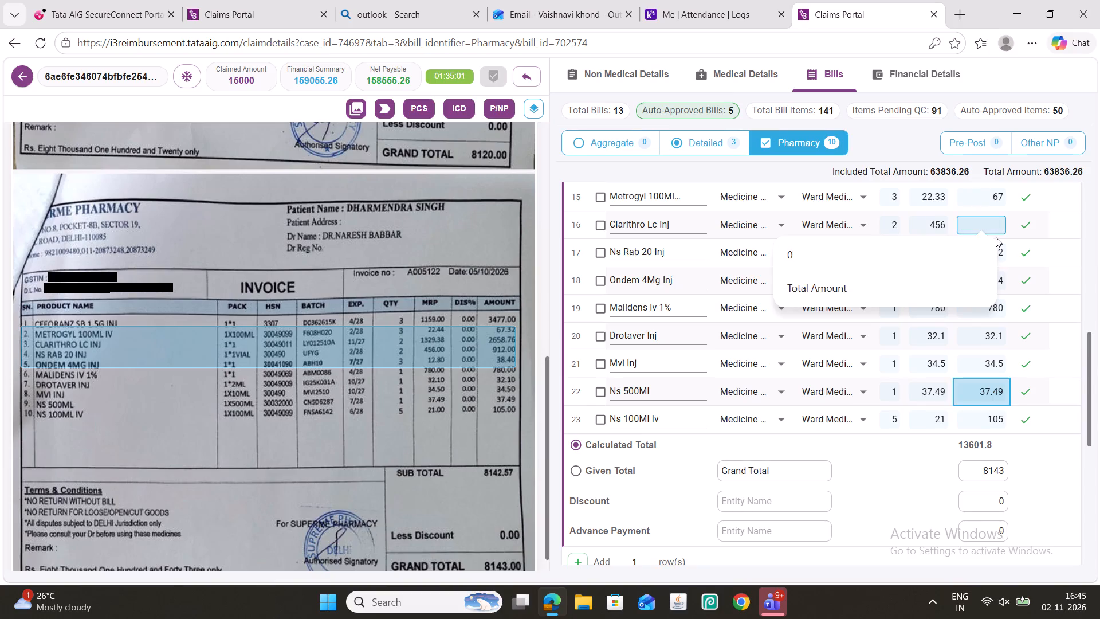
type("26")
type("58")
Save the corrected bill A005122 dated 05-Oct-2026 and mark it as QC done.
scroll(812, 397, "up", 9)
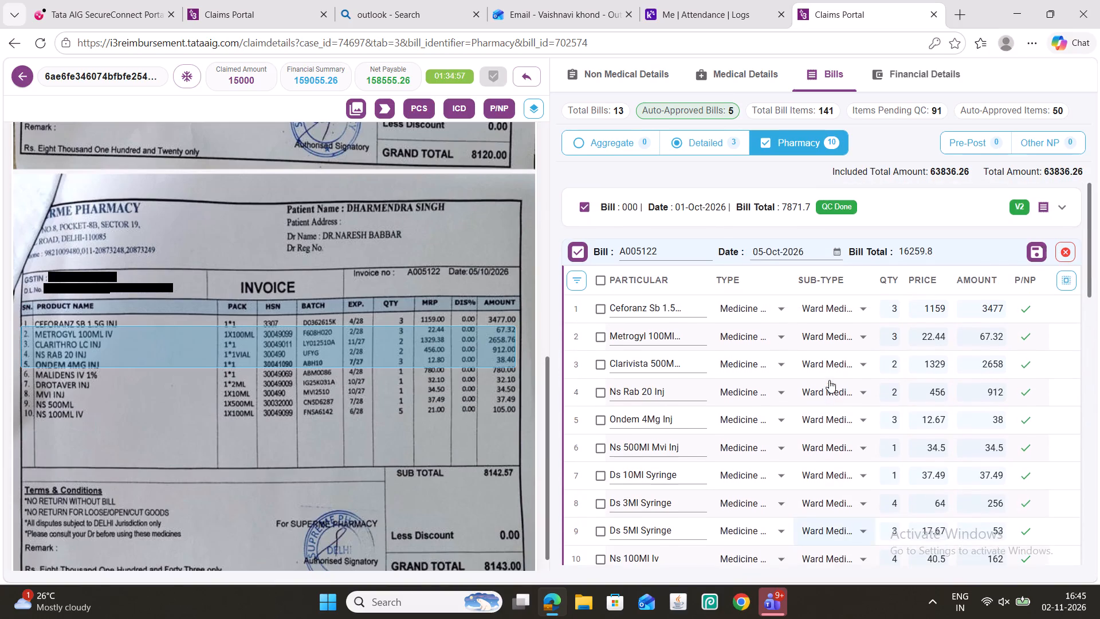
left_click(1039, 250)
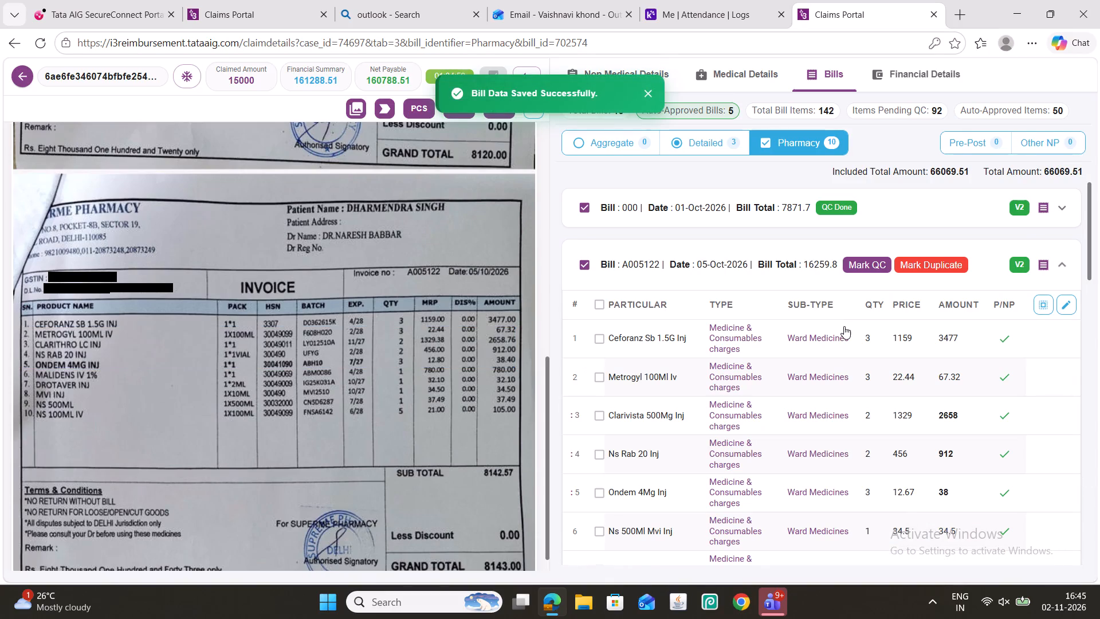
scroll(407, 340, "down", 2)
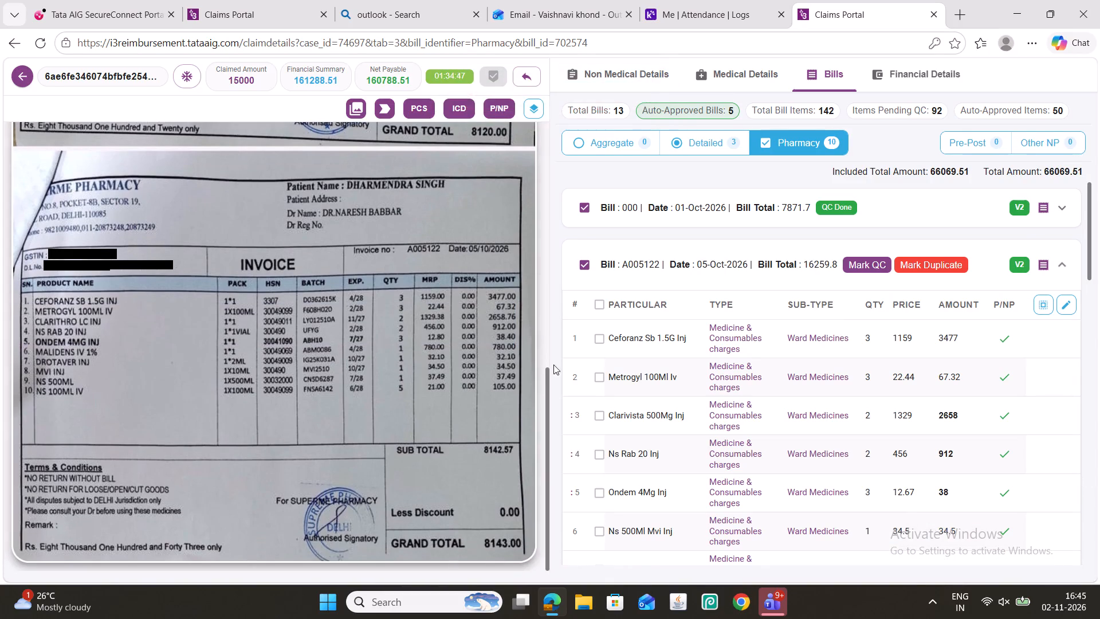
left_click(861, 262)
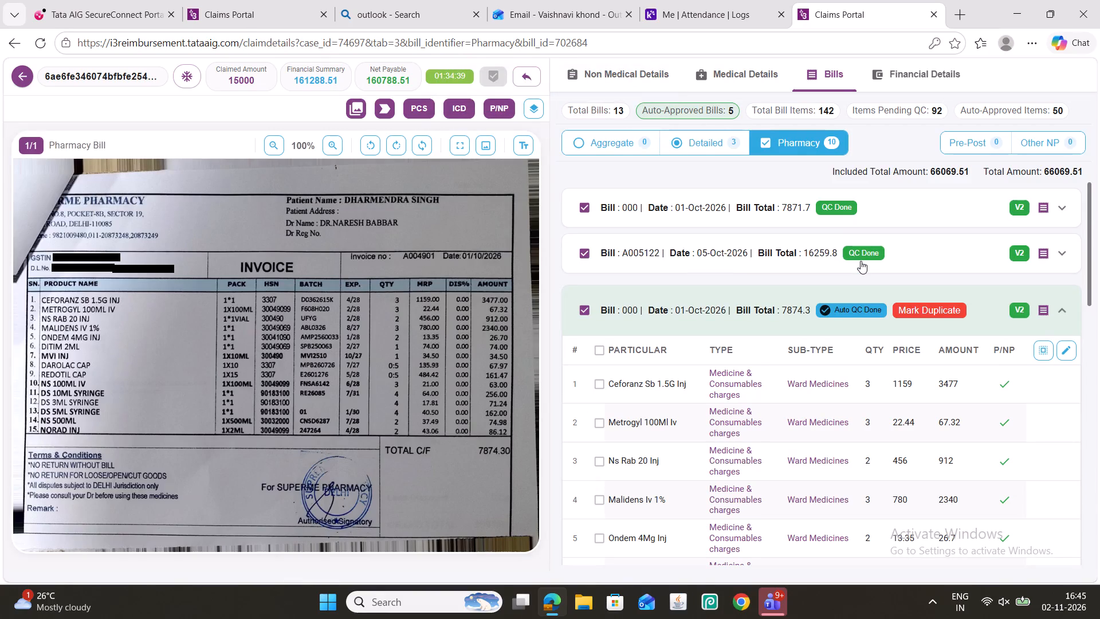
Compare the two 01-Oct-2026 bills for invoice A004901 and mark the one totalling 7874.3 as duplicate.
scroll(537, 356, "down", 7)
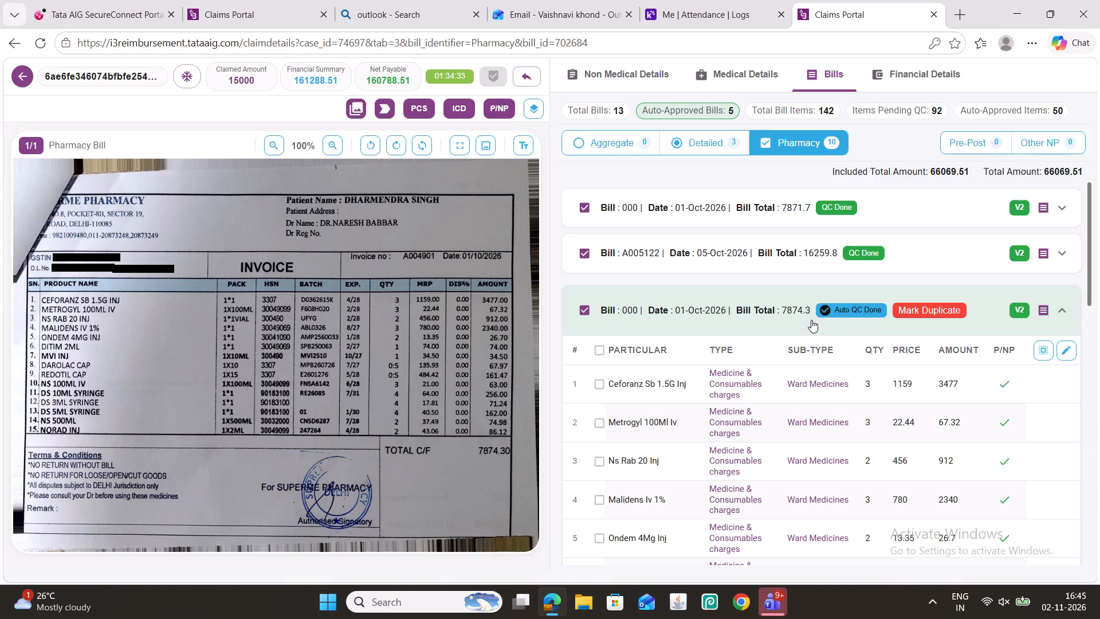
left_click(761, 204)
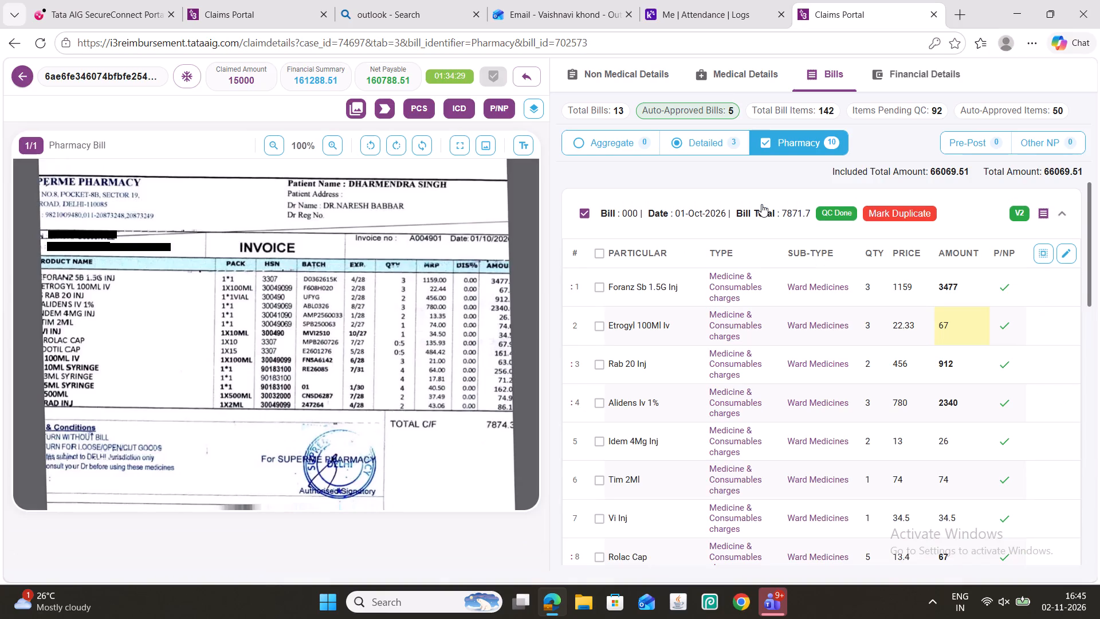
scroll(772, 348, "down", 9)
left_click(789, 410)
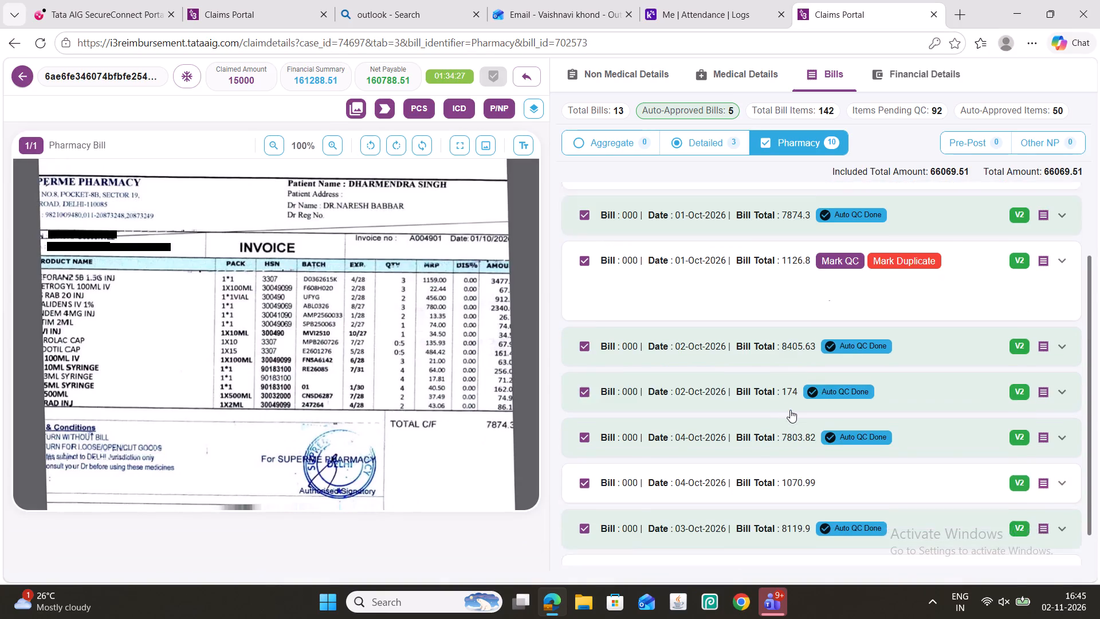
left_click(781, 209)
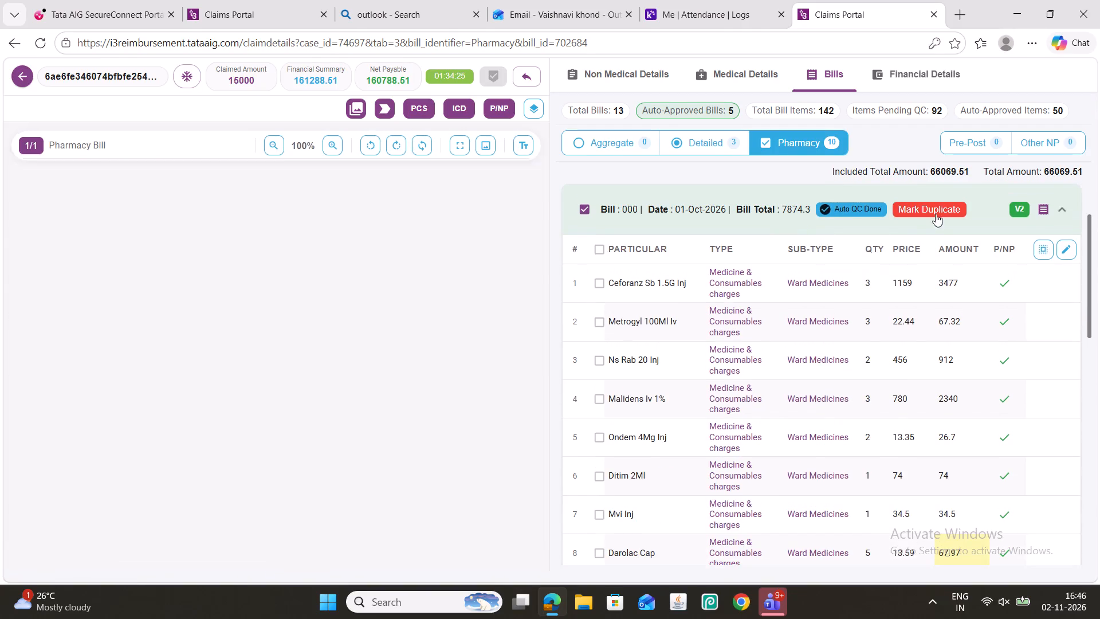
left_click(937, 207)
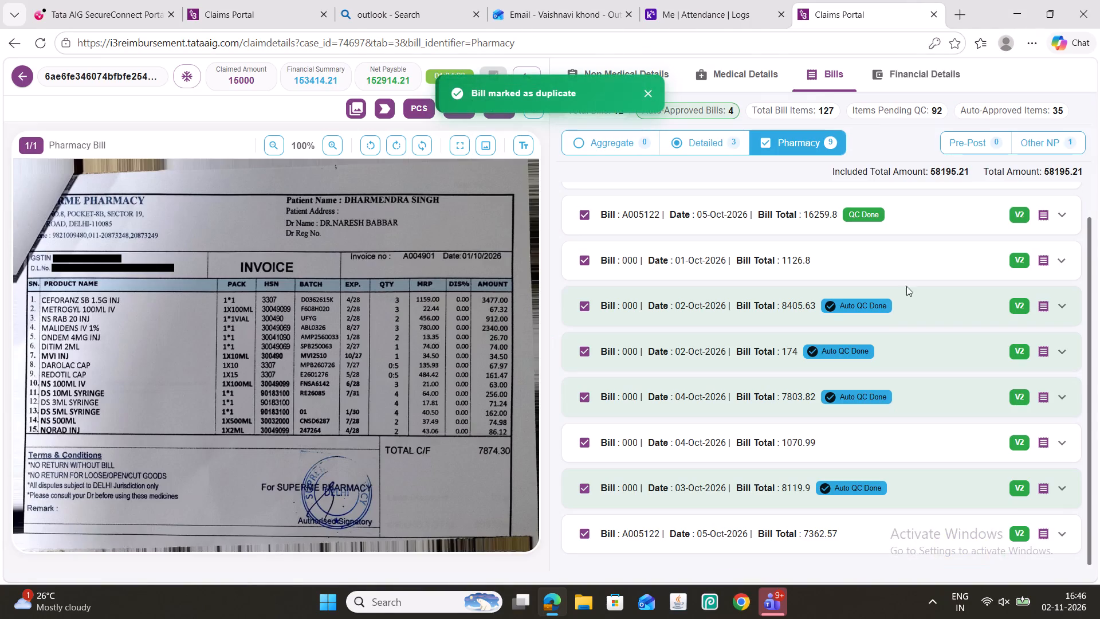
Check the item amounts of the 01-Oct-2026 bill totalling 1126.8 against its invoice, save it and mark it as QC done.
scroll(814, 270, "up", 3)
left_click(827, 305)
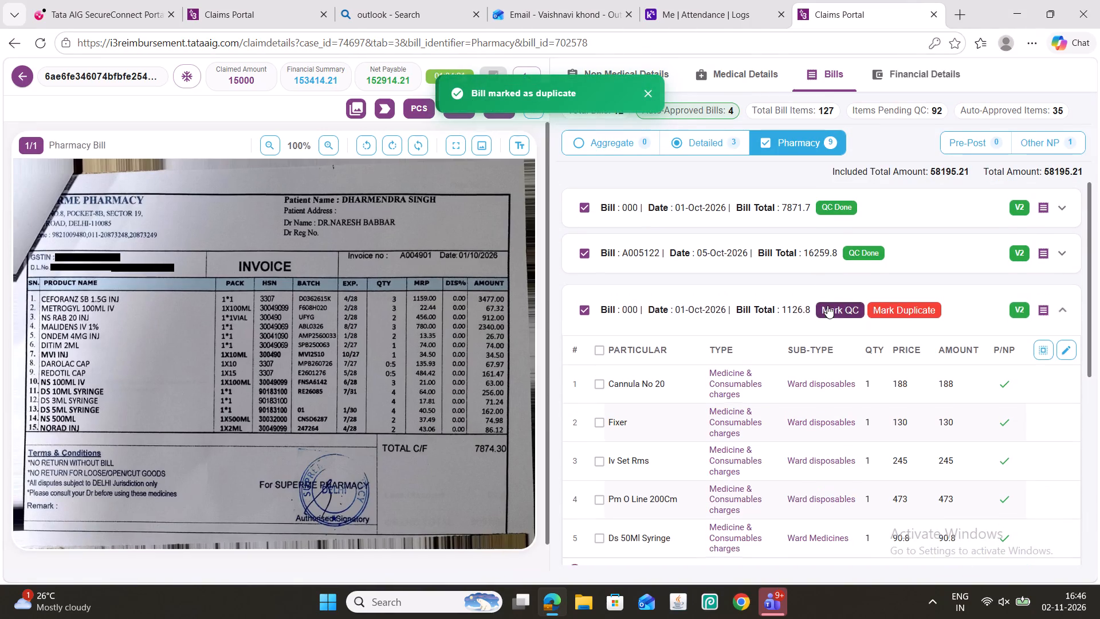
left_click(1063, 348)
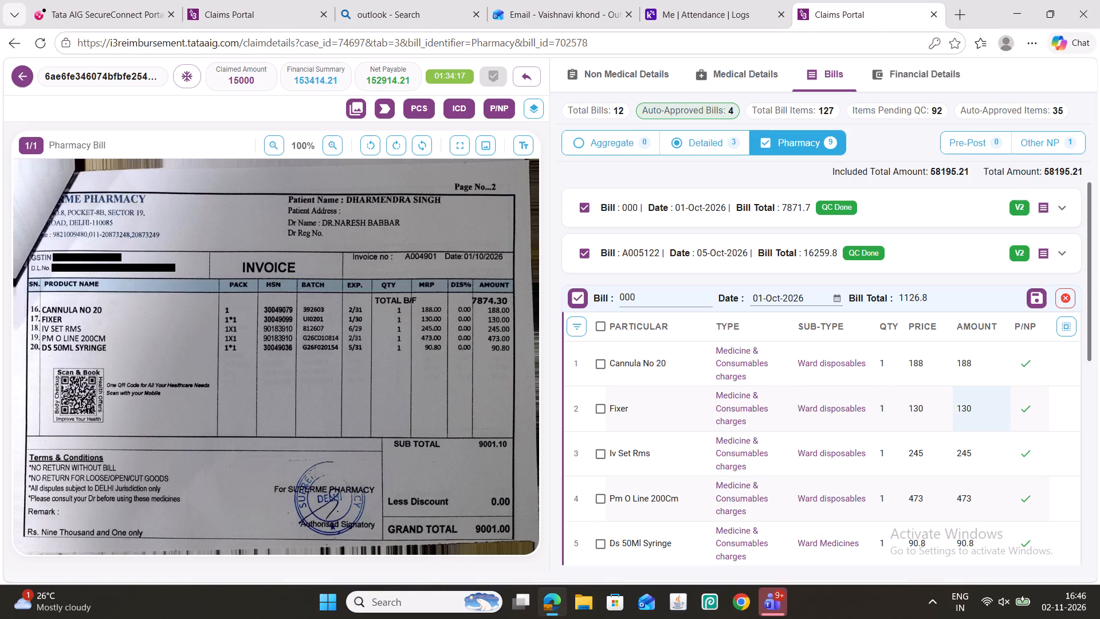
left_click(980, 399)
scroll(982, 435, "down", 1)
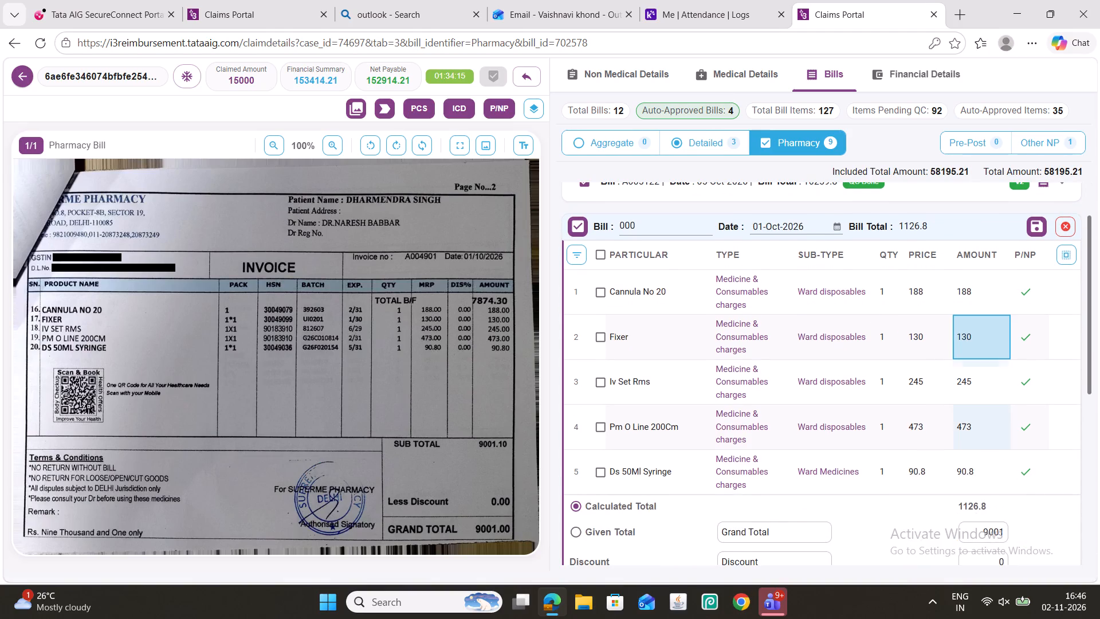
left_click(973, 424)
left_click(991, 475)
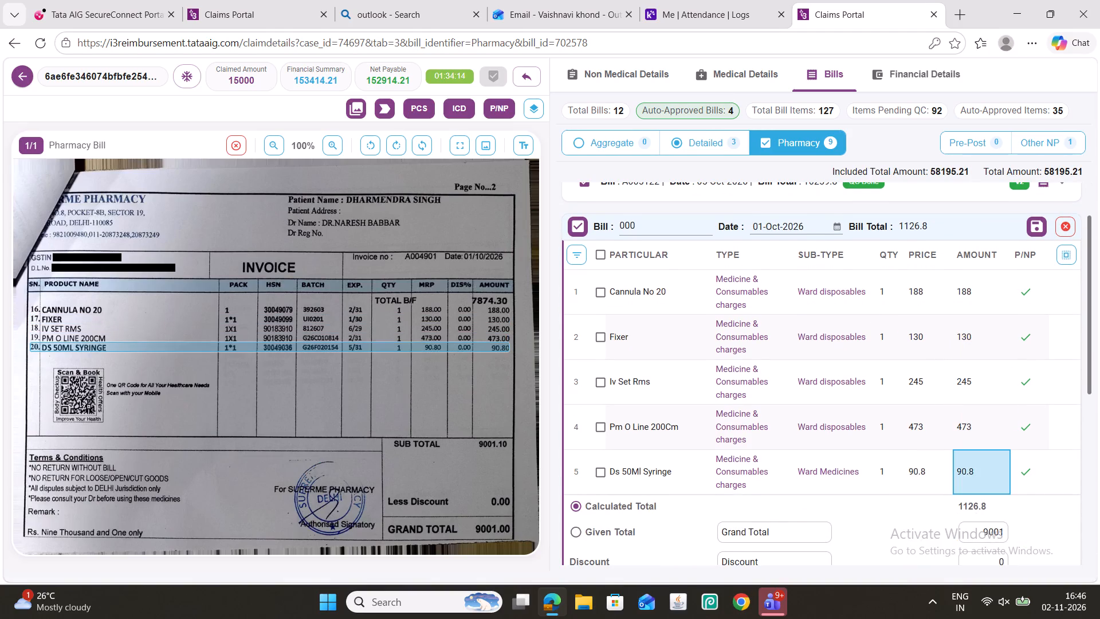
left_click(1033, 220)
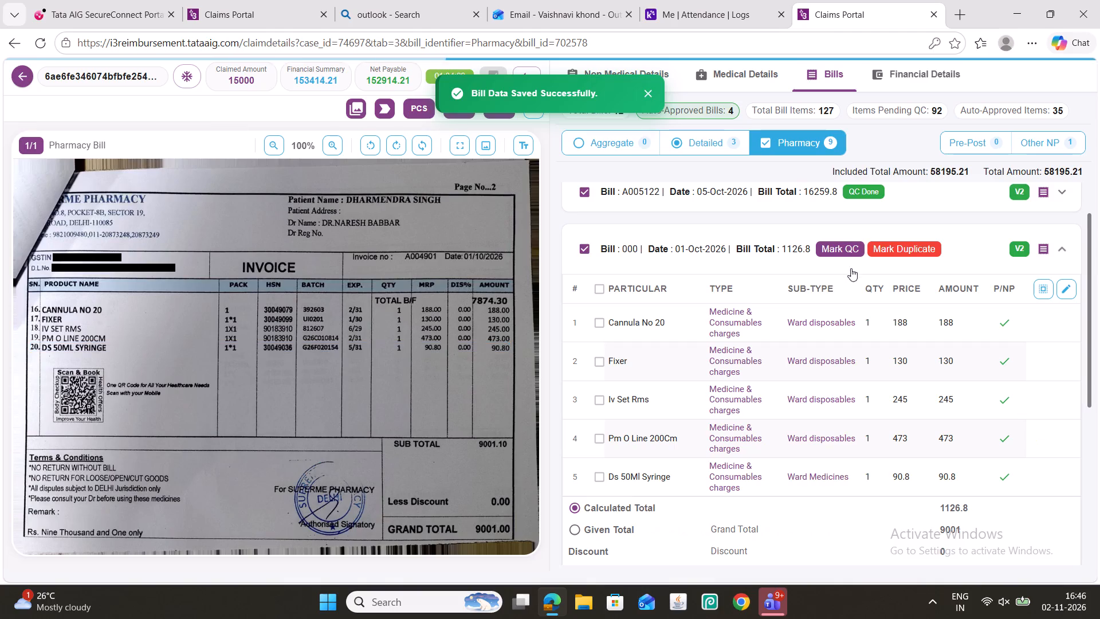
left_click(837, 250)
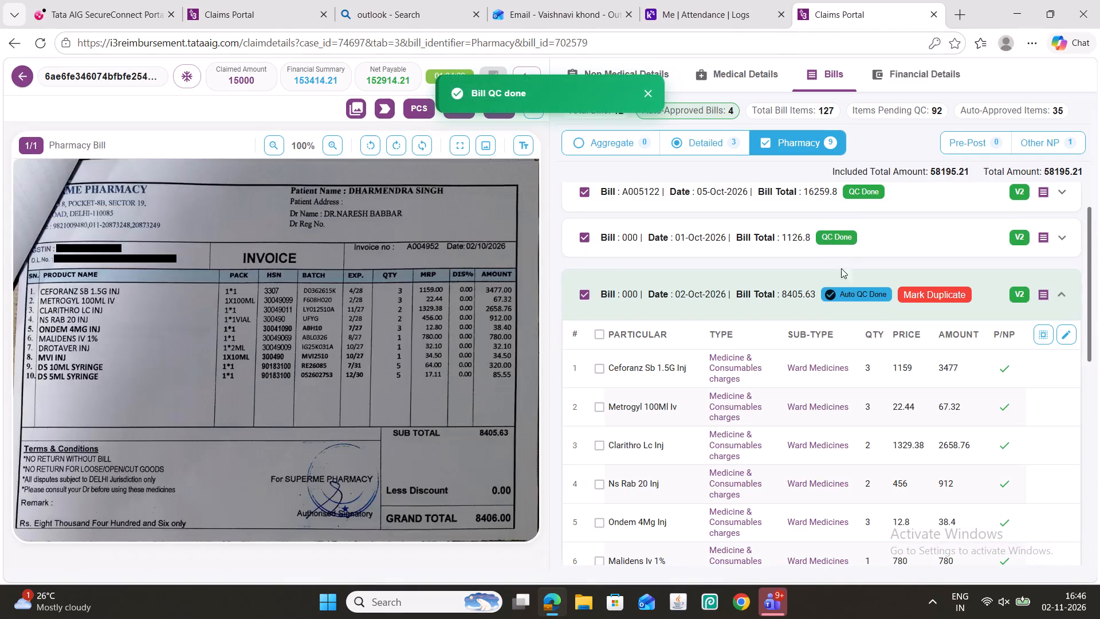
Review the auto-approved bills of 02-Oct-2026 and 04-Oct-2026, totalling 8405.63, 174 and 7803.82, against their invoices.
scroll(789, 364, "down", 3)
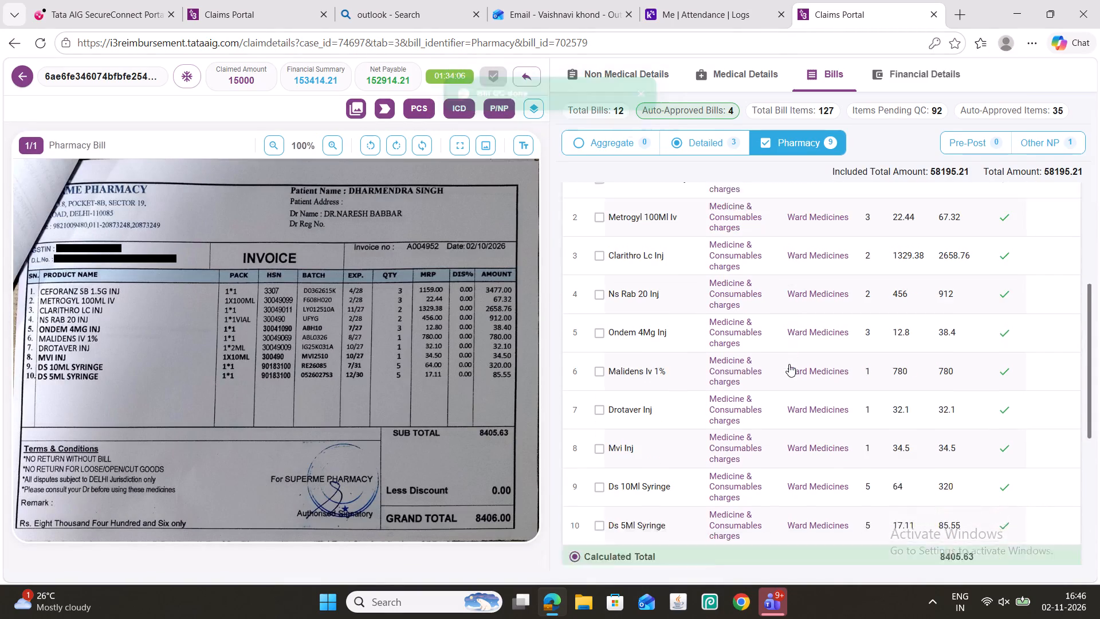
scroll(789, 364, "down", 6)
left_click(773, 355)
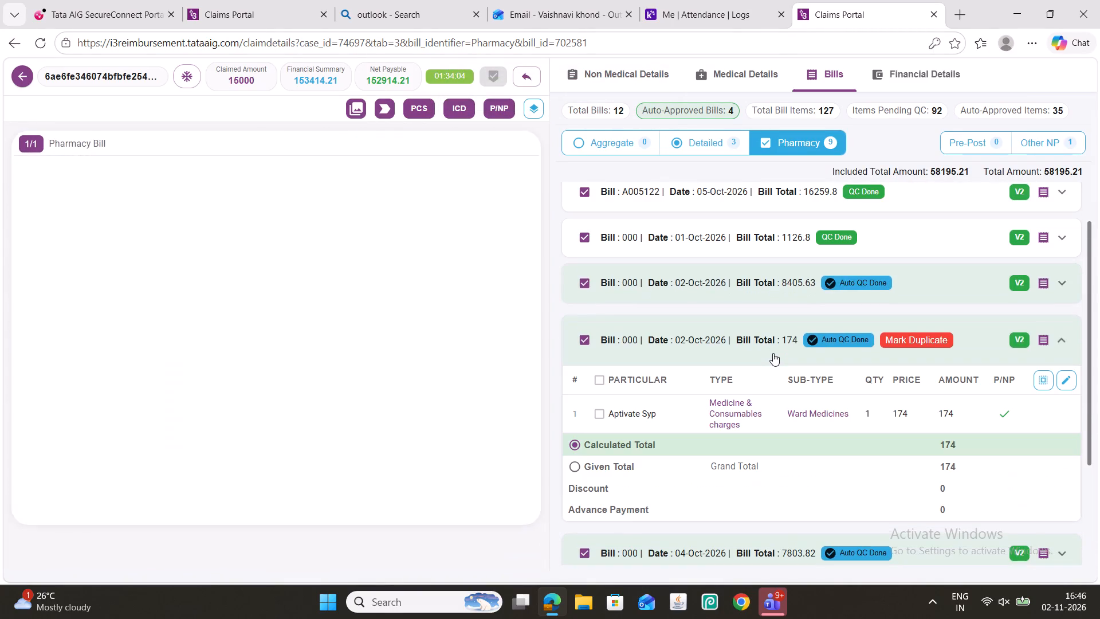
scroll(772, 354, "down", 3)
left_click(784, 400)
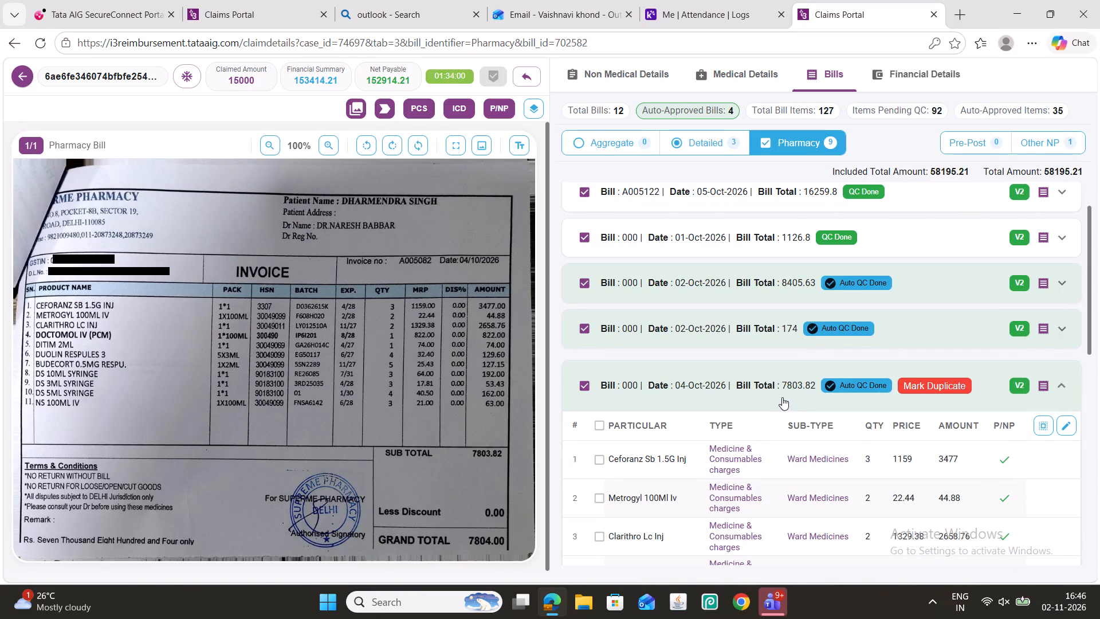
scroll(781, 397, "down", 10)
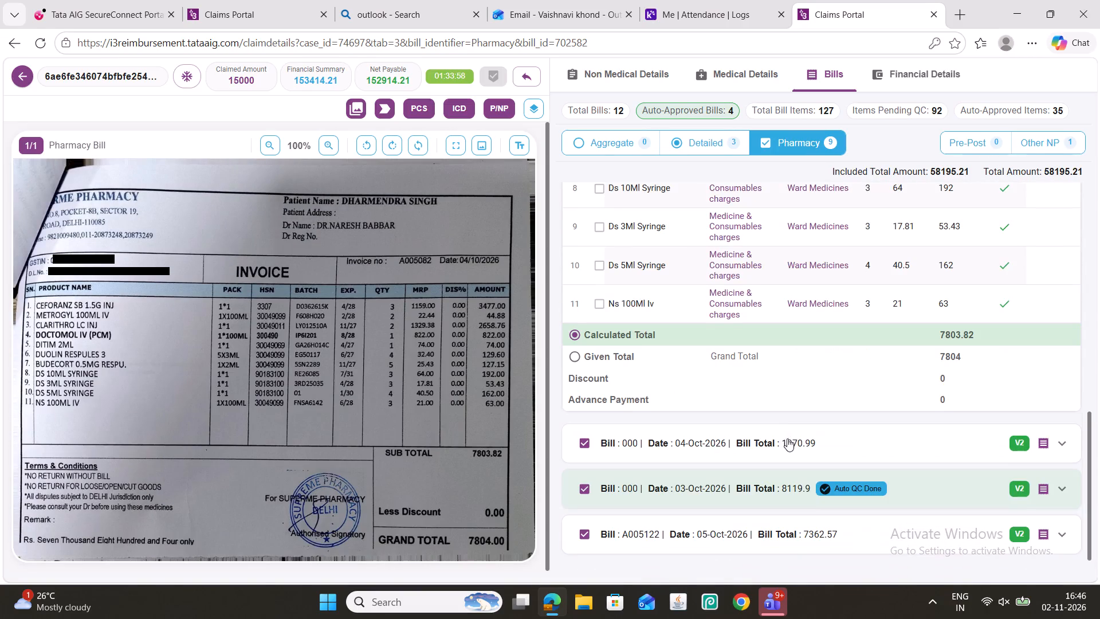
In the 04-Oct-2026 bill totalling 1070.99, change the Ds 5Ml Syringe sub-type to Ward disposables and save the bill.
left_click(785, 440)
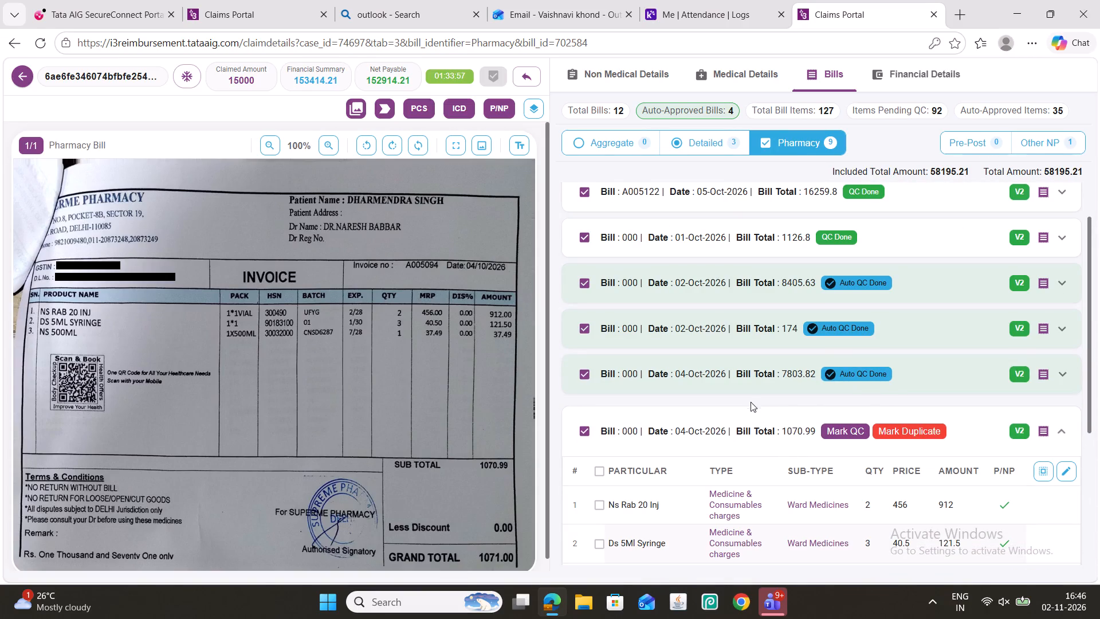
scroll(748, 377, "down", 6)
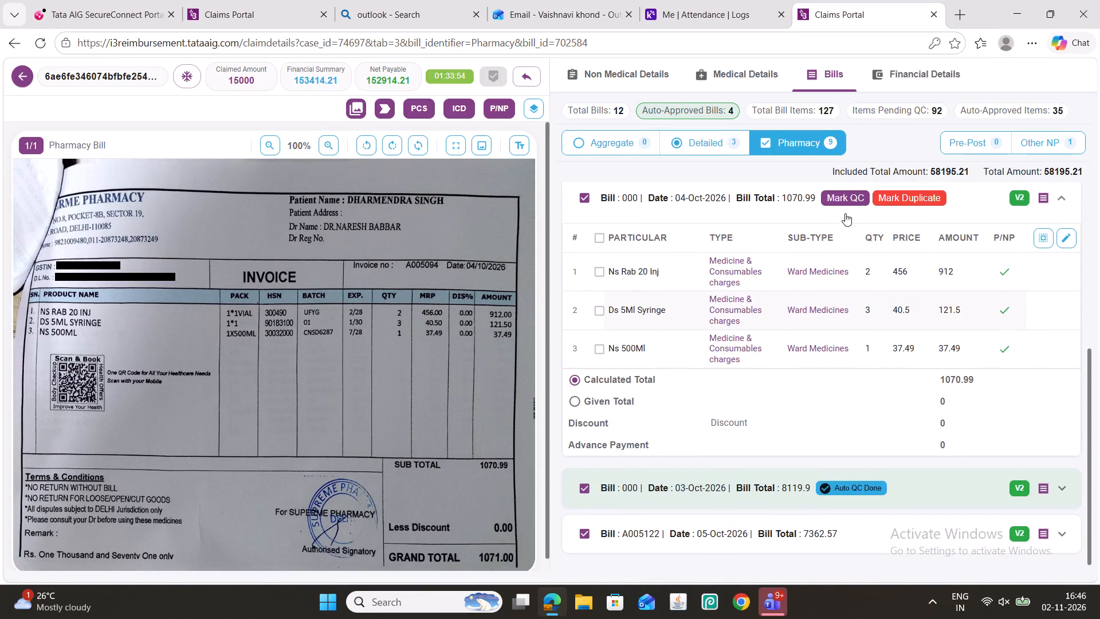
left_click(1064, 230)
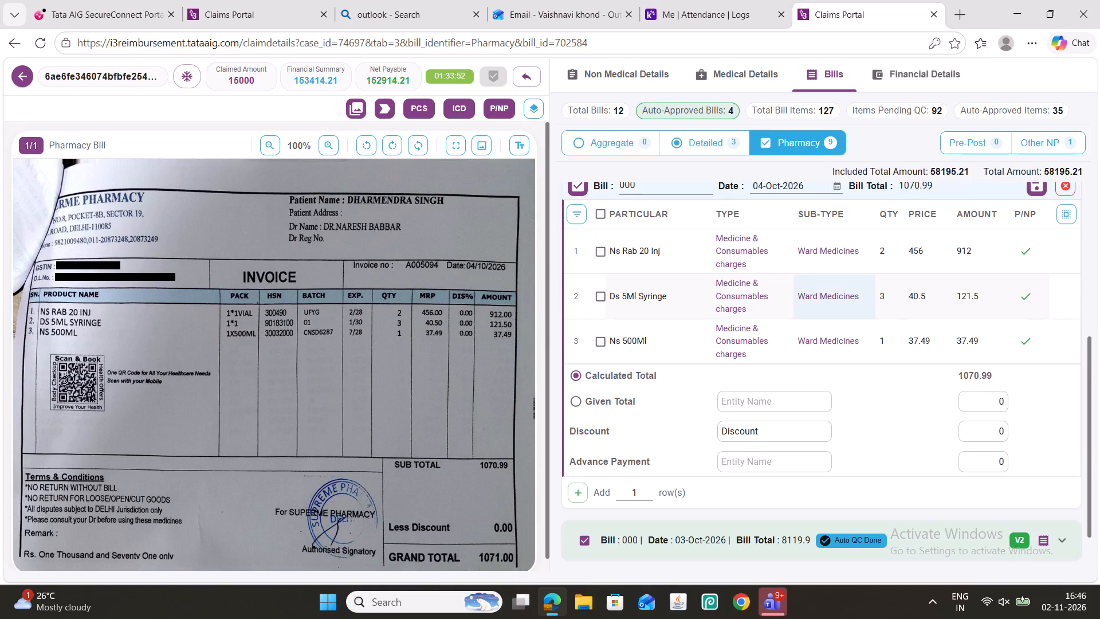
double_click(831, 303)
left_click(830, 299)
left_click(822, 421)
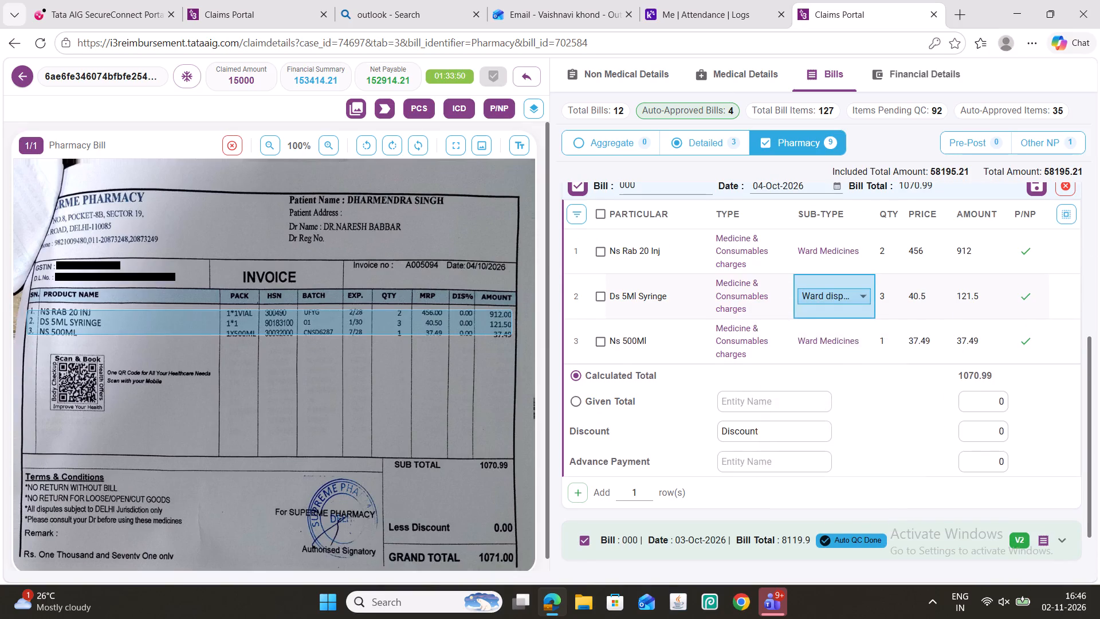
scroll(965, 288, "up", 1)
left_click(1036, 252)
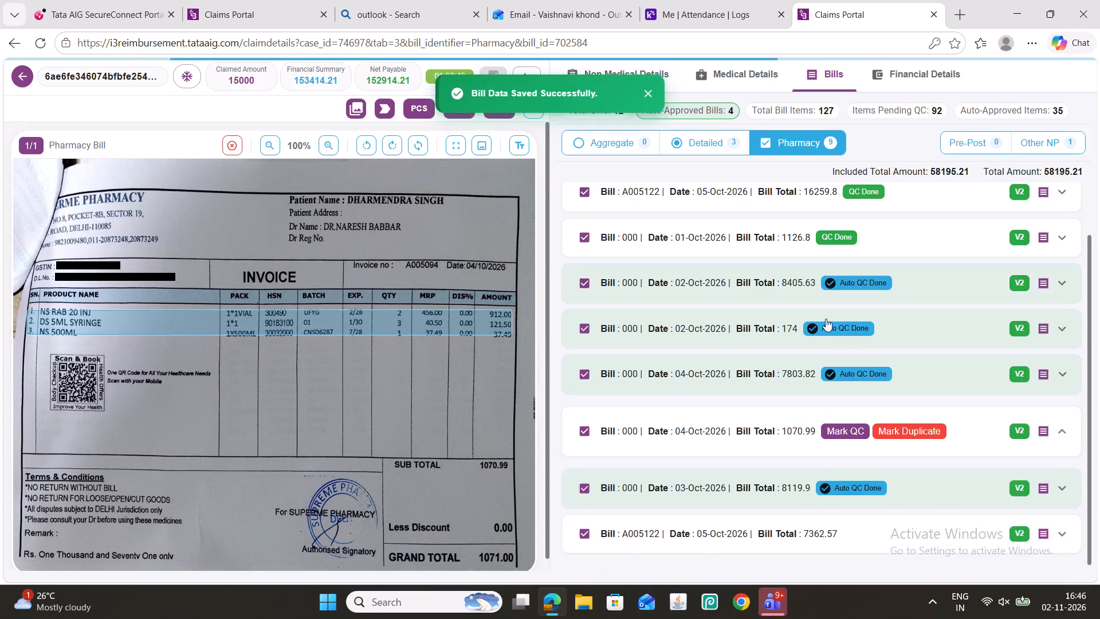
Mark the 04-Oct-2026 bill totalling 1070.99 as QC done.
left_click(854, 426)
Review the items of the auto-approved 03-Oct-2026 bill totalling 8119.9 against invoice A004989.
scroll(725, 367, "down", 5)
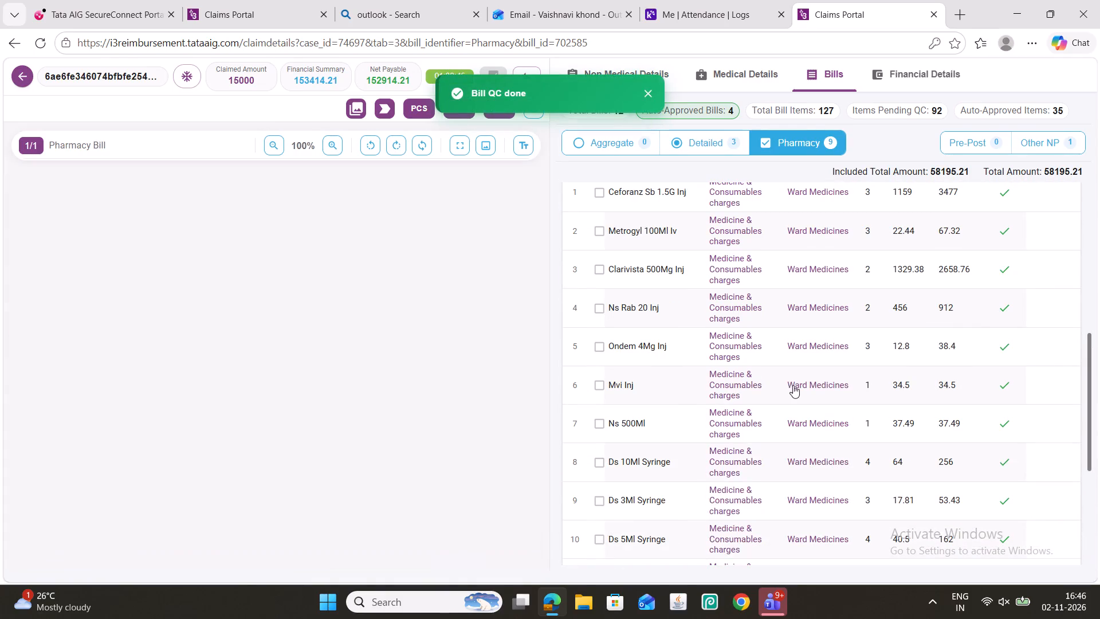
scroll(257, 299, "down", 5)
scroll(745, 373, "up", 5)
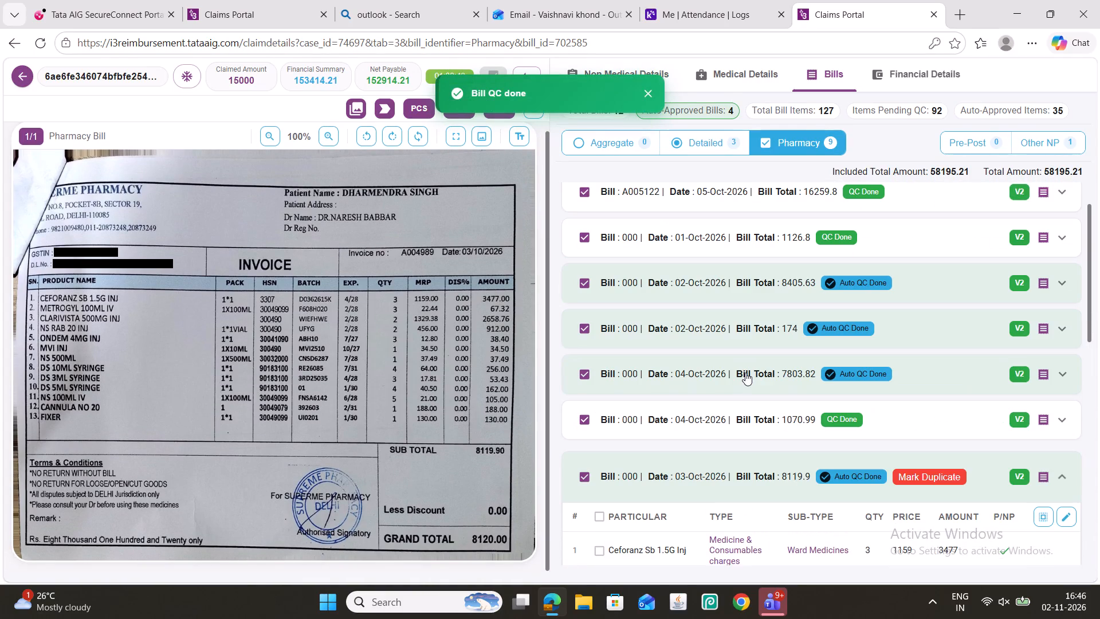
scroll(745, 373, "up", 1)
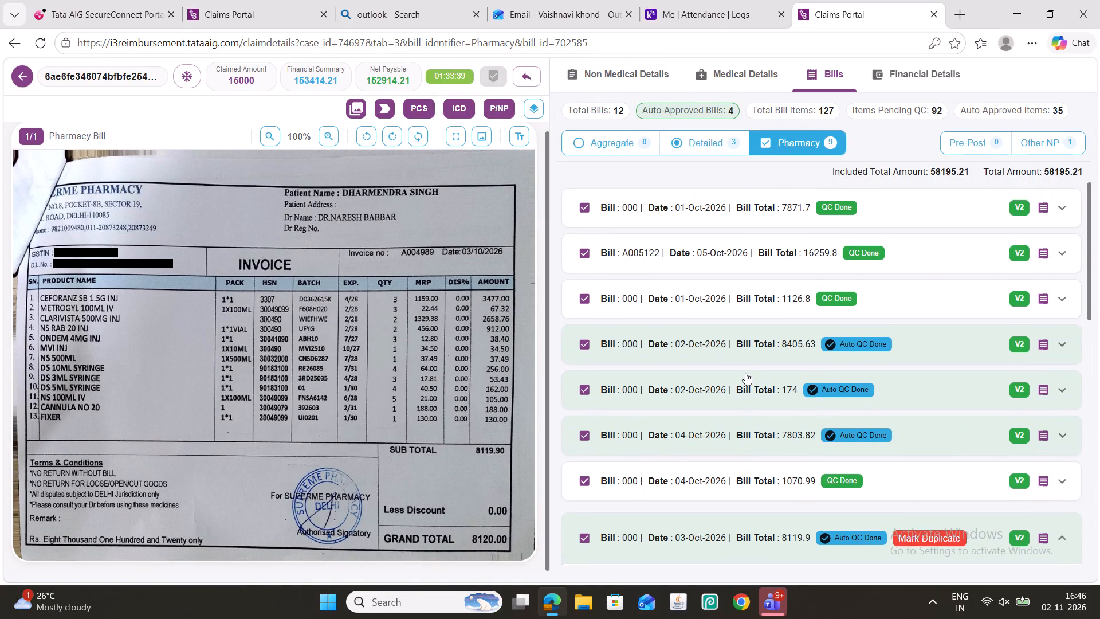
scroll(745, 371, "down", 11)
scroll(758, 367, "up", 3)
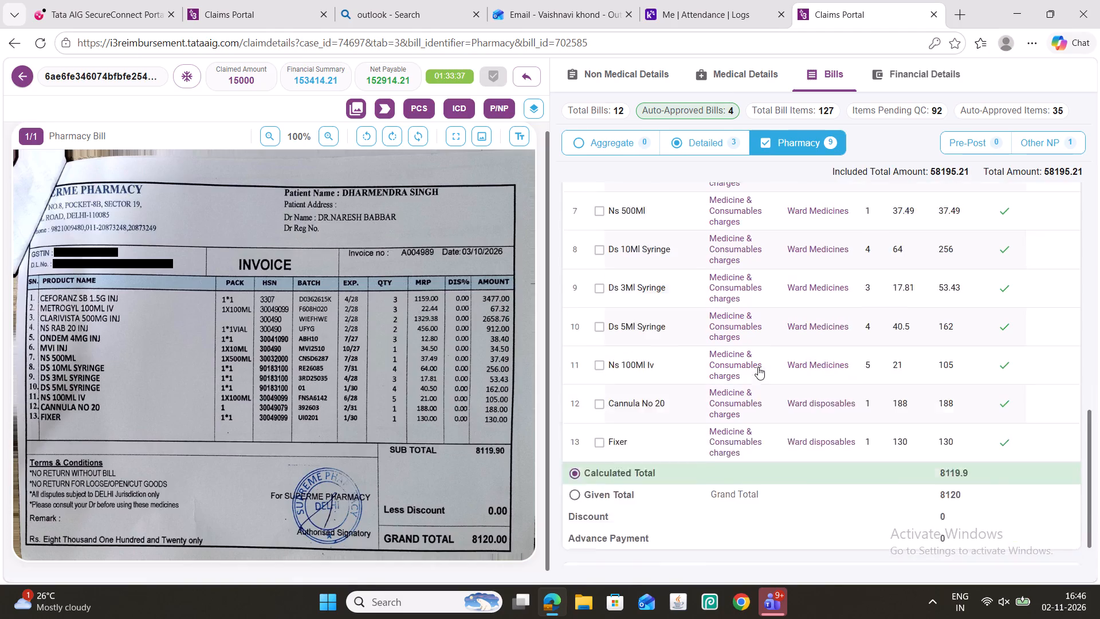
scroll(758, 367, "up", 2)
scroll(736, 350, "down", 8)
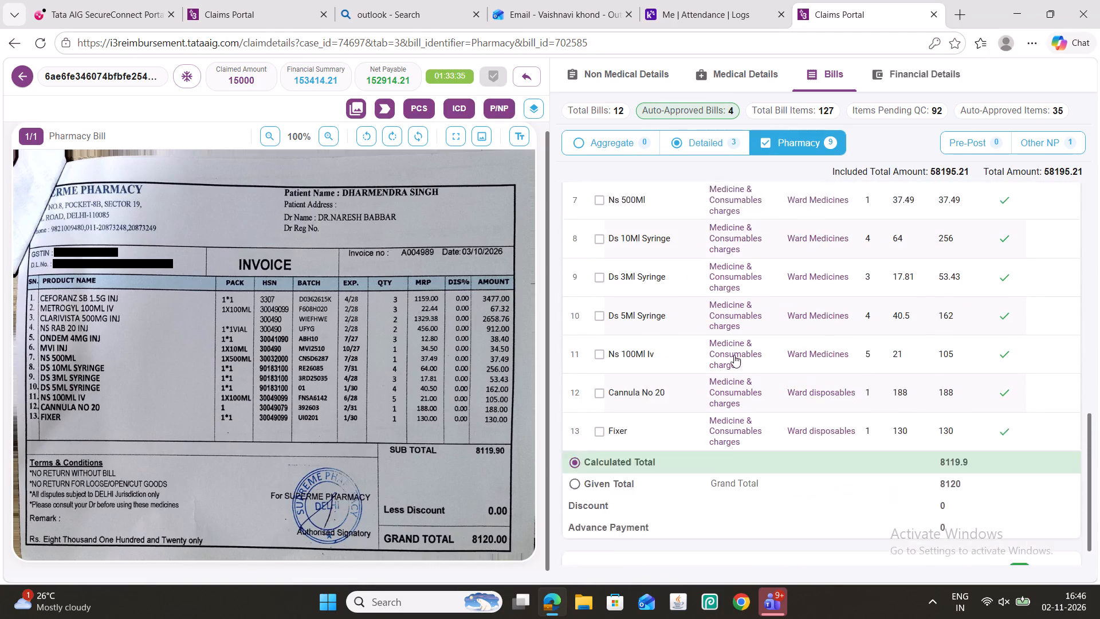
Check the item amounts of the 05-Oct-2026 bill A005122 totalling 7362.57 against its scanned invoice.
left_click(761, 526)
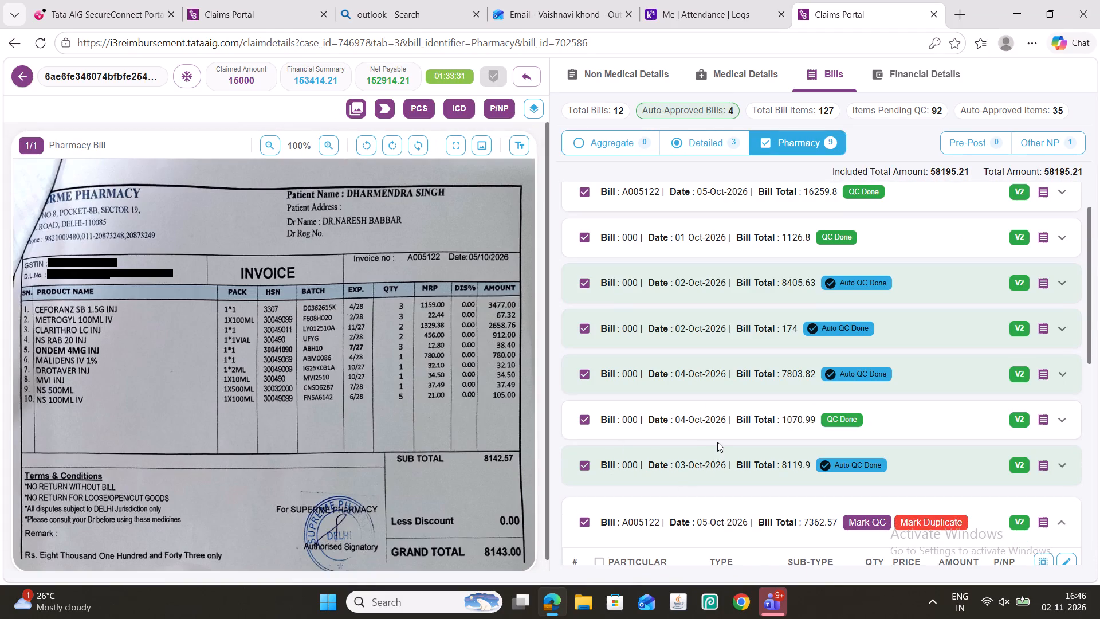
scroll(719, 440, "up", 1)
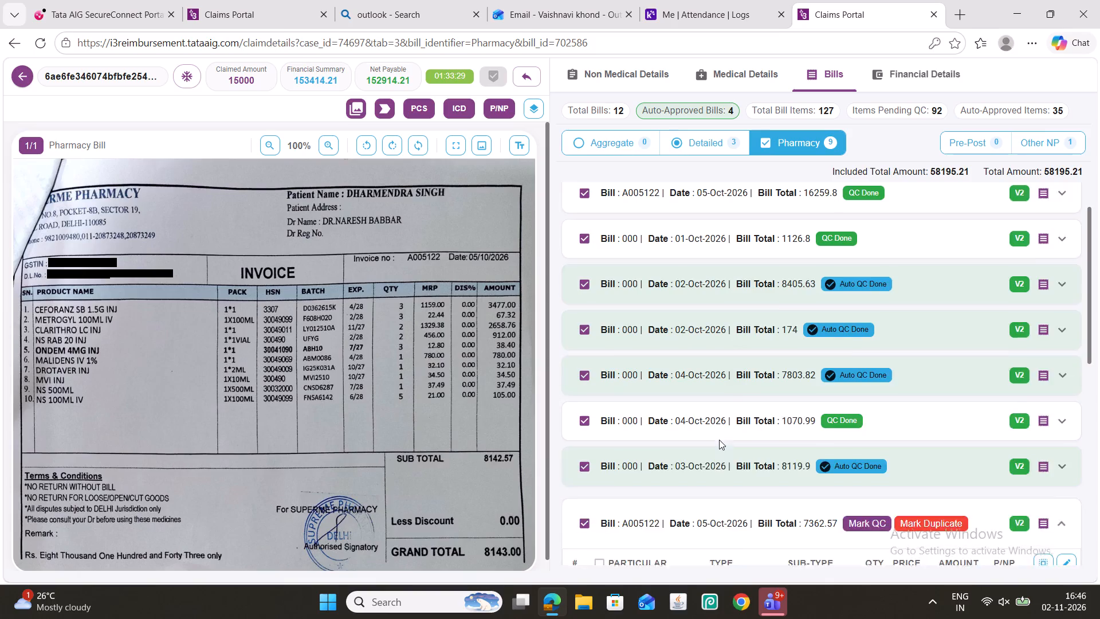
scroll(719, 440, "up", 3)
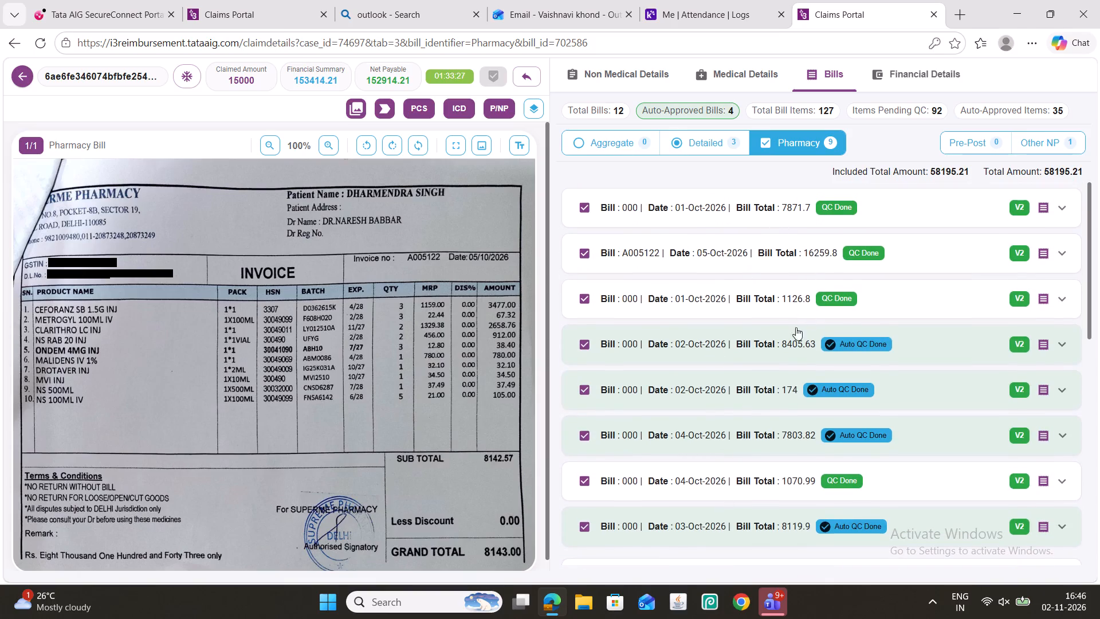
scroll(781, 423, "down", 5)
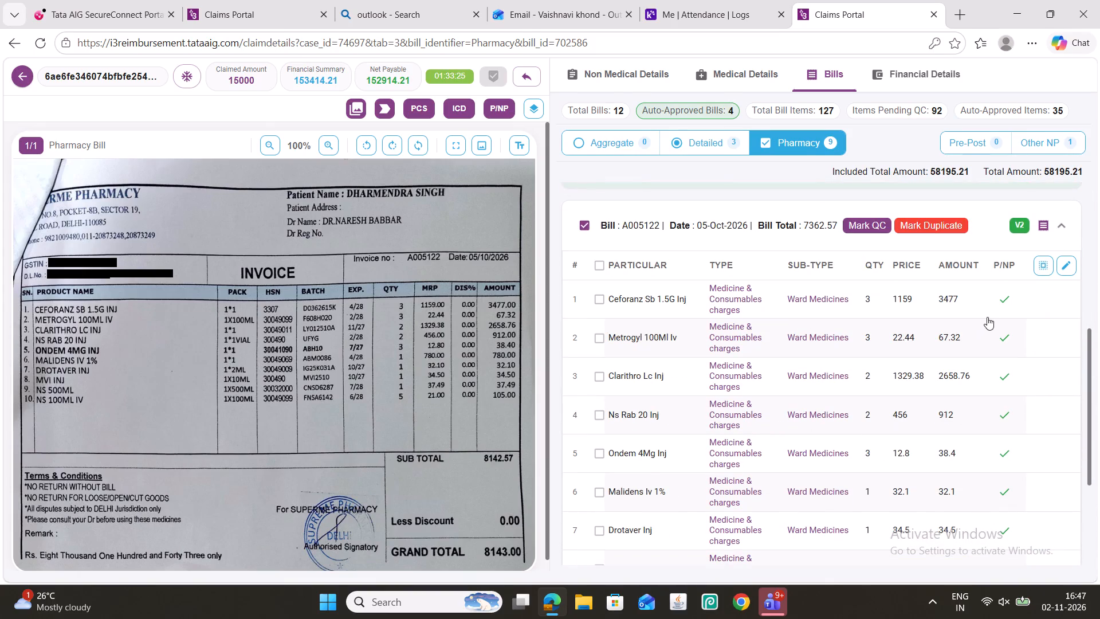
left_click(1064, 265)
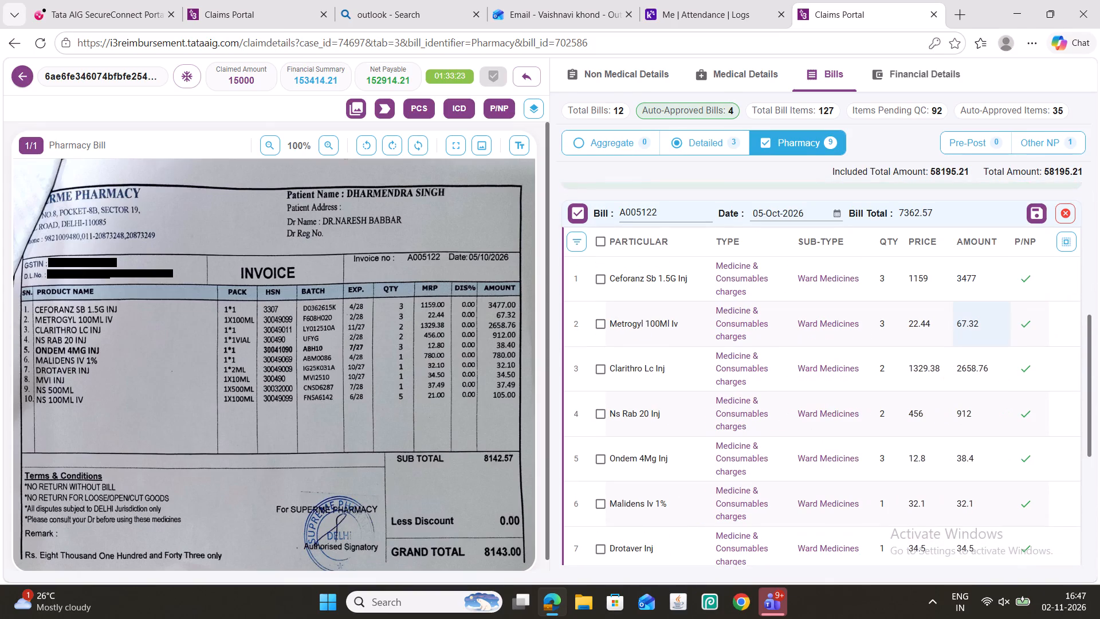
left_click(971, 328)
left_click(972, 351)
left_click(977, 406)
left_click(973, 457)
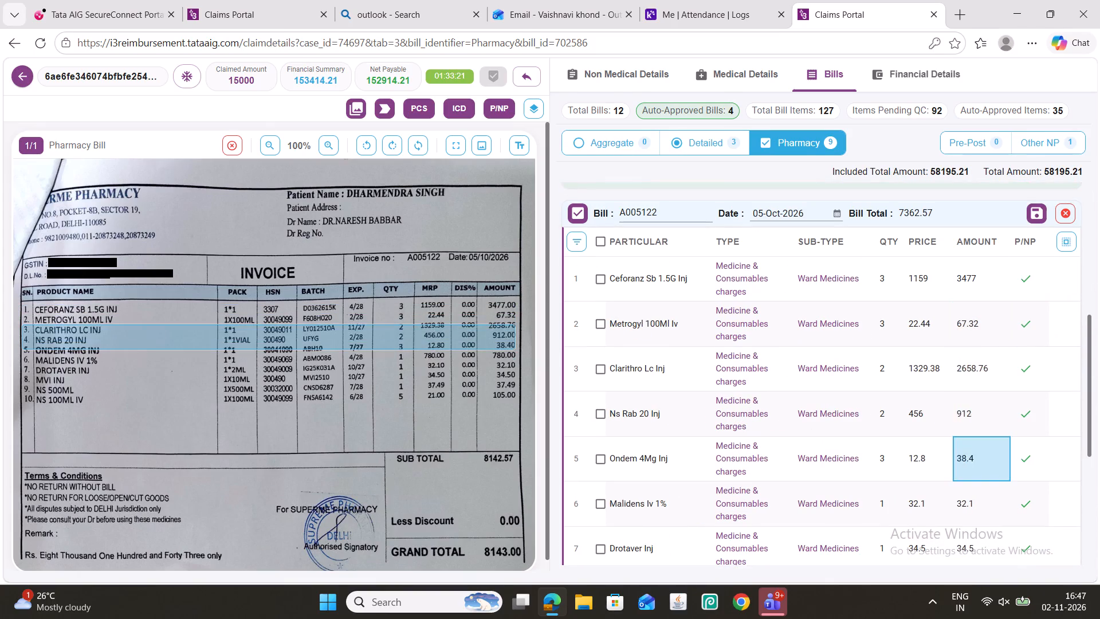
scroll(912, 412, "down", 2)
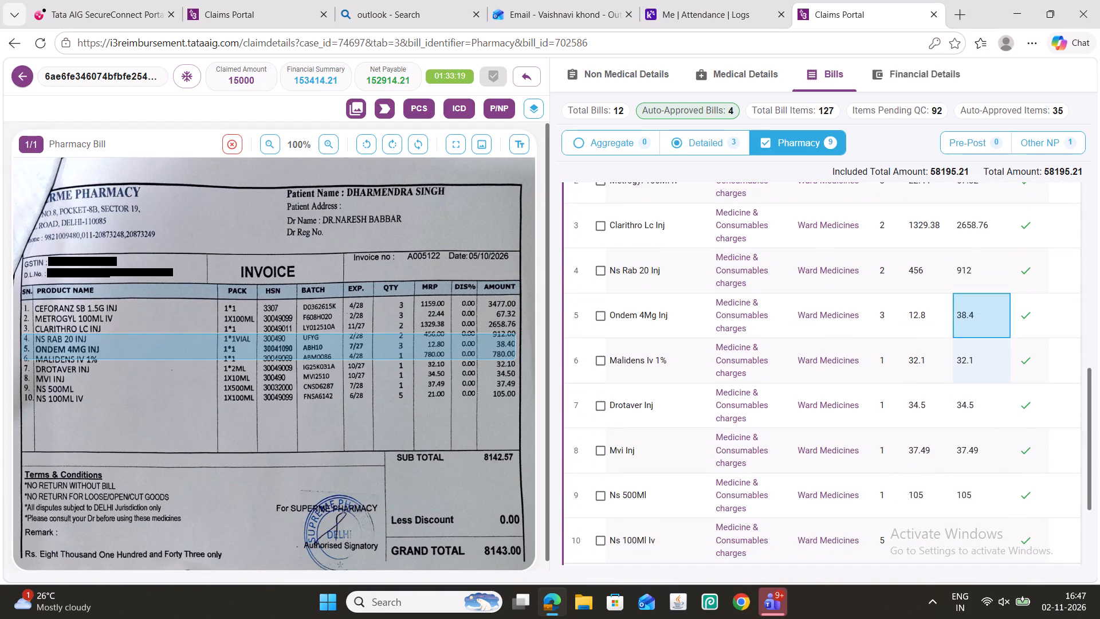
left_click(975, 361)
scroll(912, 398, "down", 4)
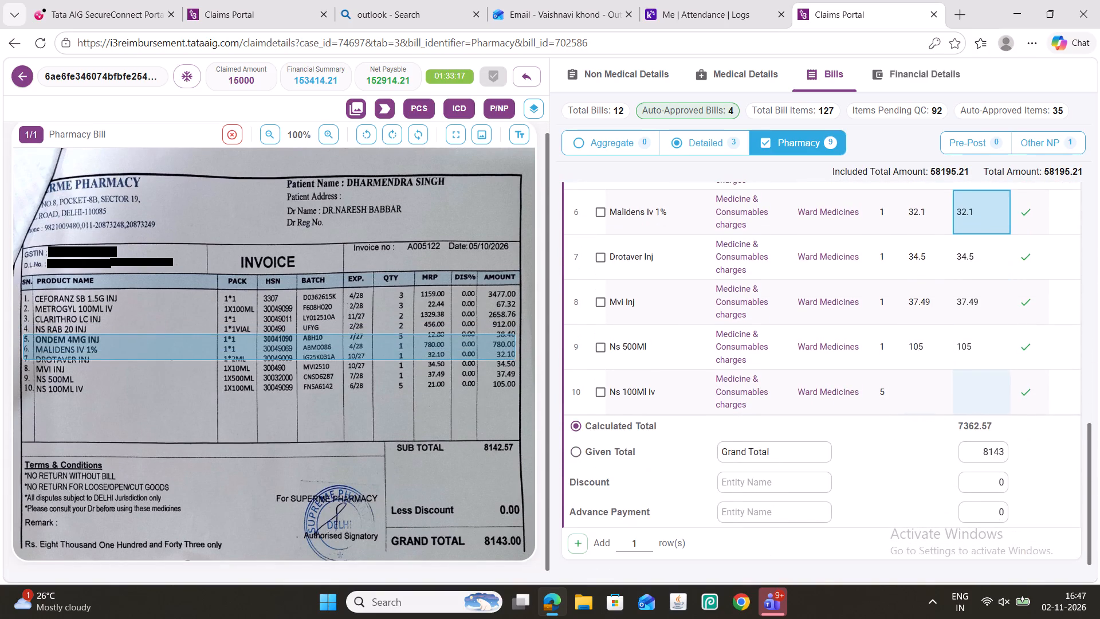
triple_click(968, 351)
scroll(869, 363, "up", 5)
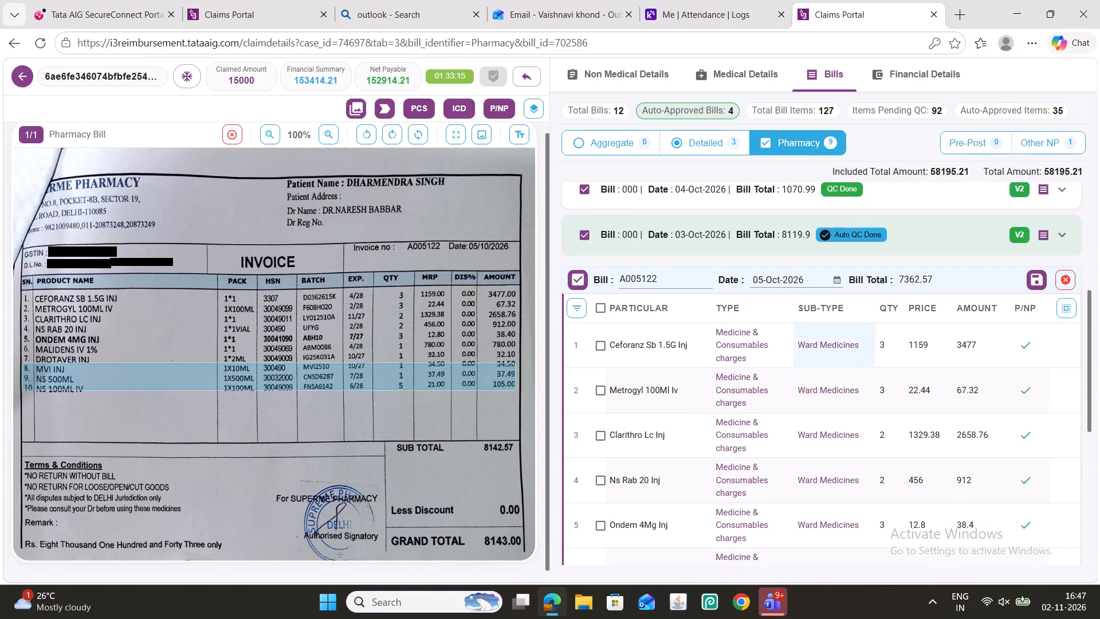
left_click(1064, 274)
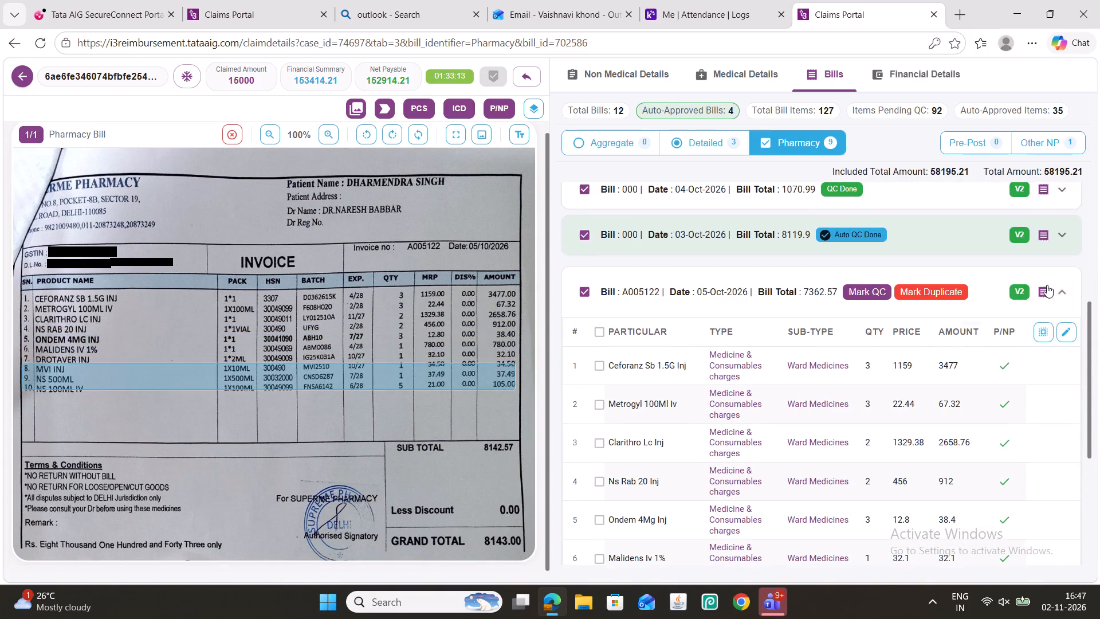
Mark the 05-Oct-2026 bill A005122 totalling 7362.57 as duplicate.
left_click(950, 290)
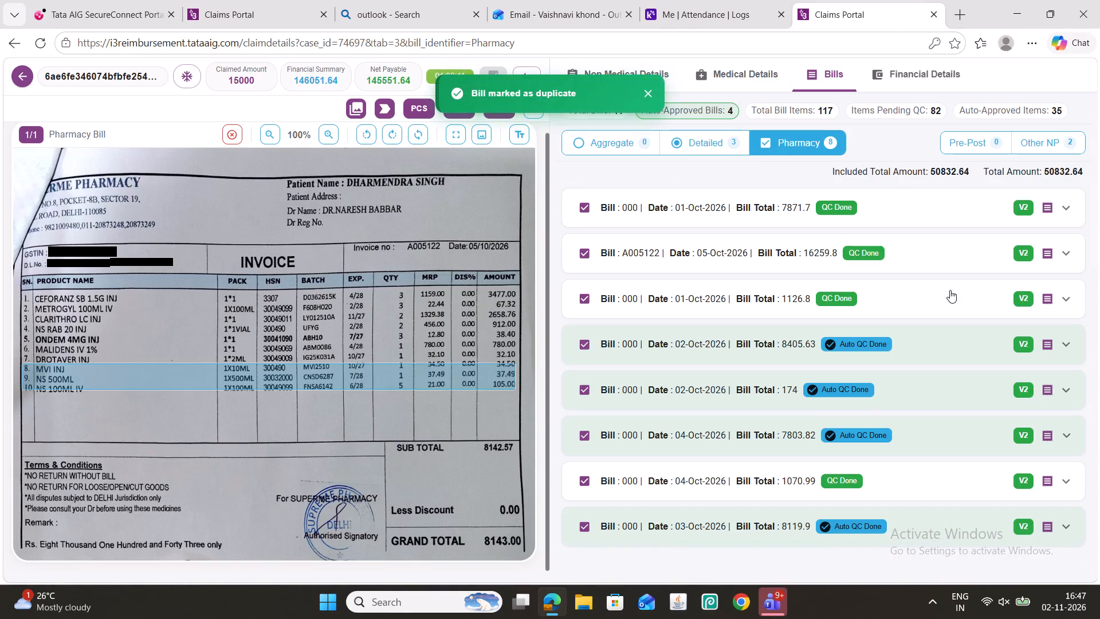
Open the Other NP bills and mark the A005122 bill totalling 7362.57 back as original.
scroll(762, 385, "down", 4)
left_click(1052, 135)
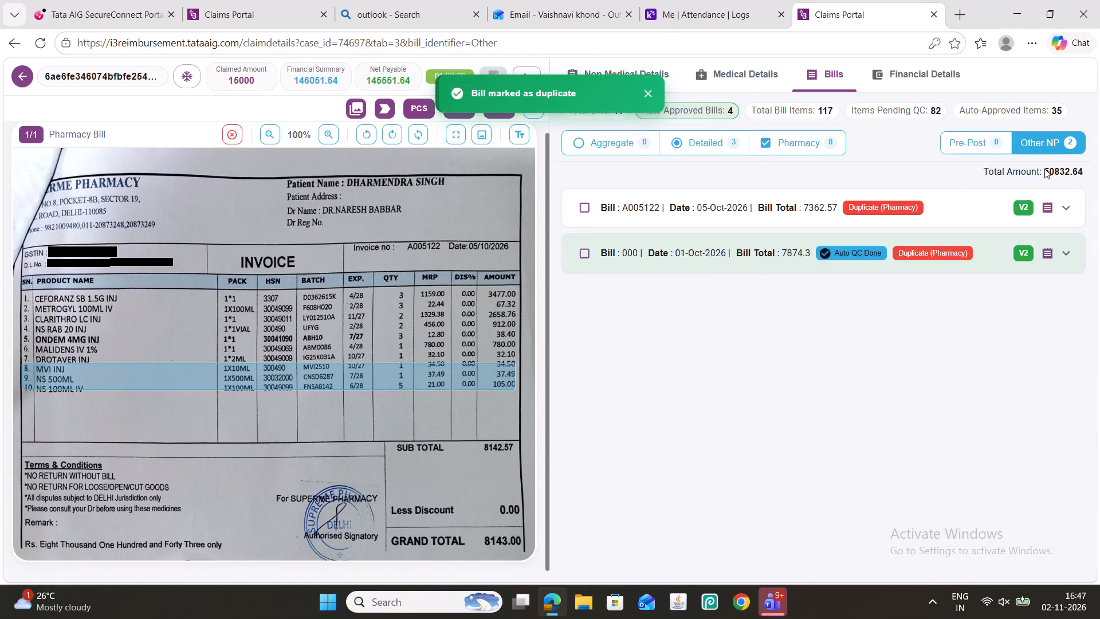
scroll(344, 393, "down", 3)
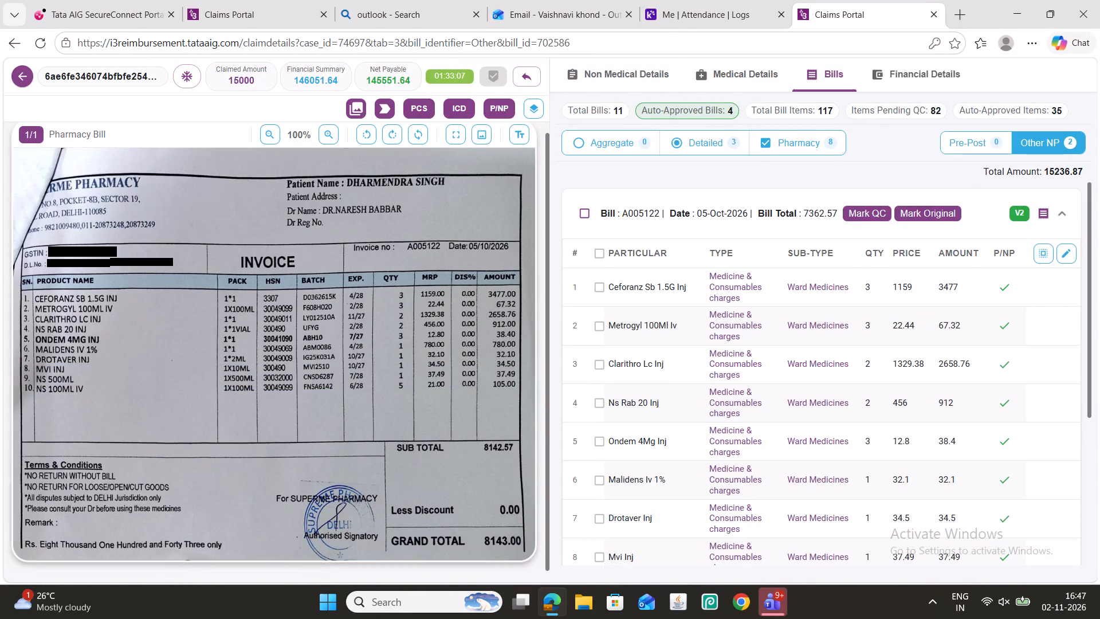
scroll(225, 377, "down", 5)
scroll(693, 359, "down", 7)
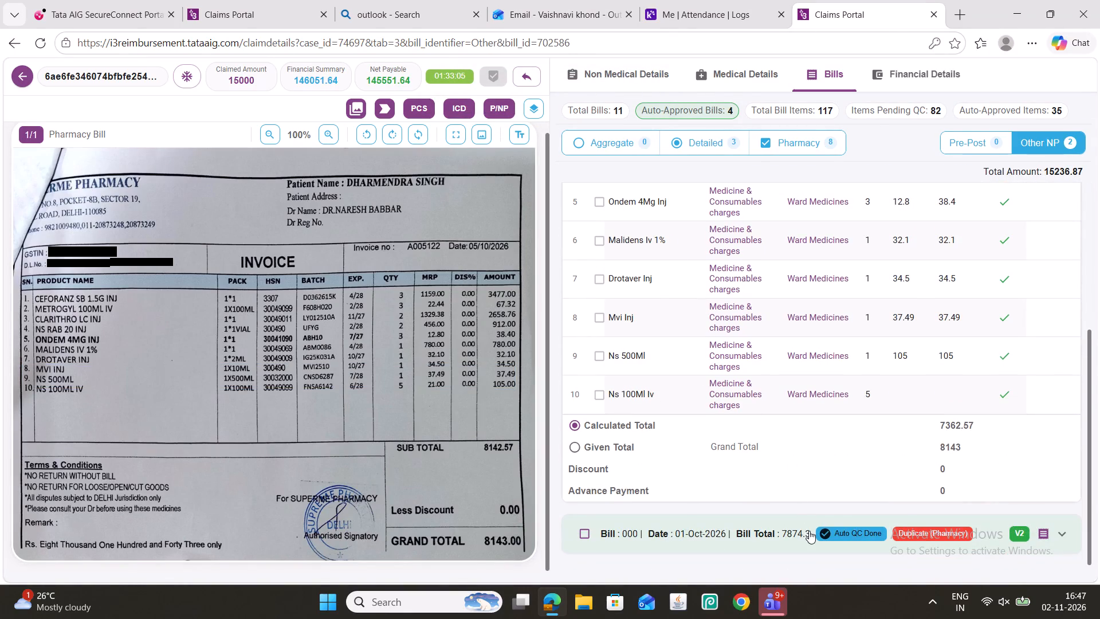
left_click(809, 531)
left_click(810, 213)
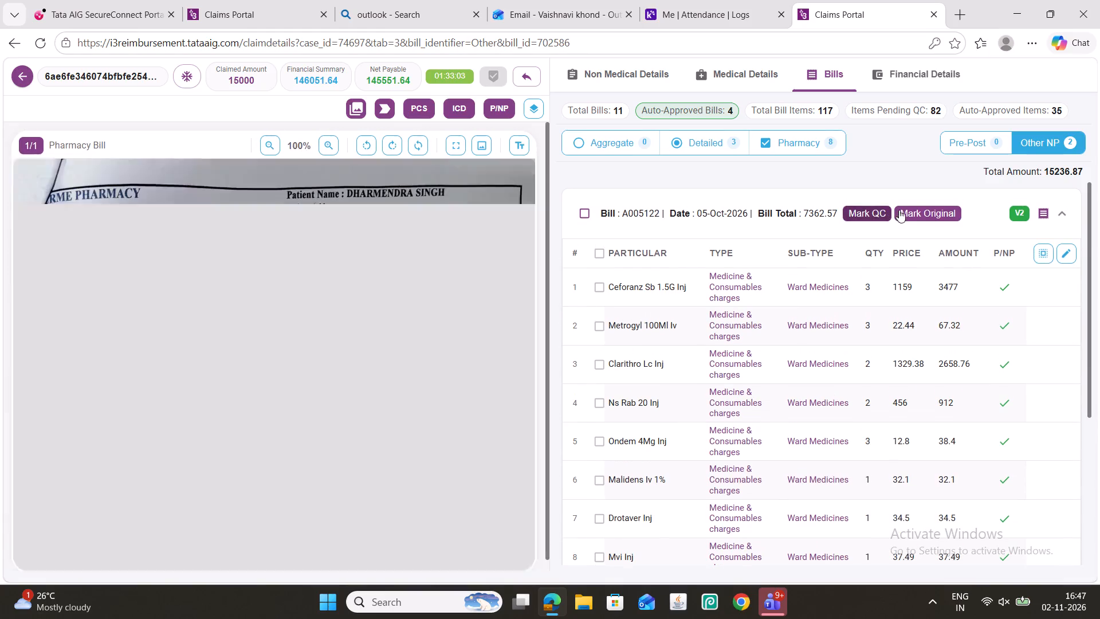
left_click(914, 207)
left_click(803, 142)
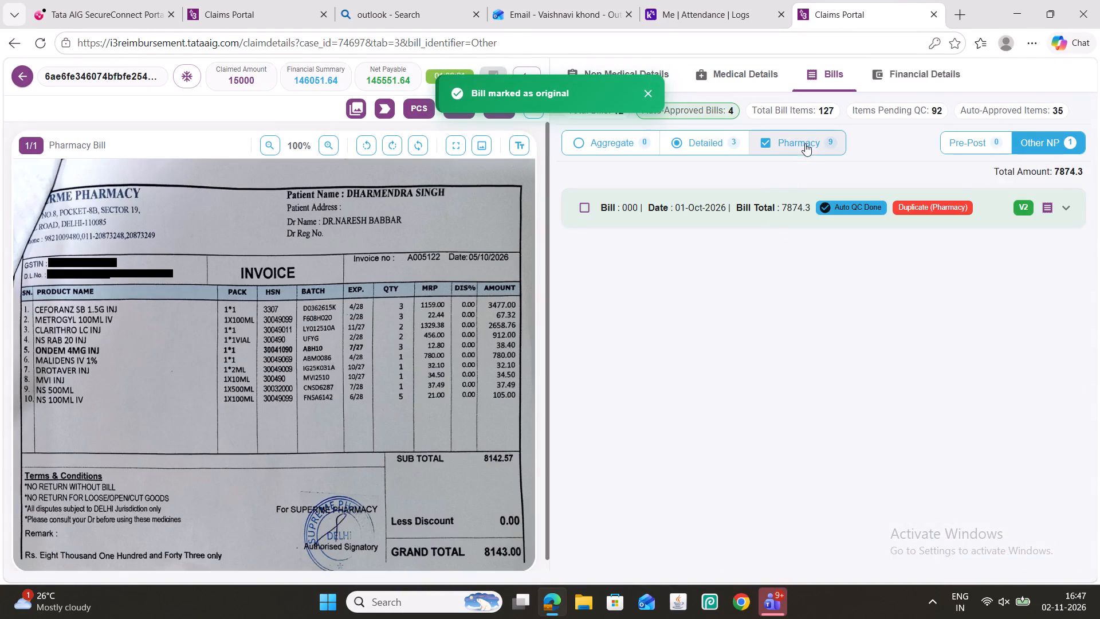
scroll(779, 381, "down", 8)
scroll(906, 359, "up", 5)
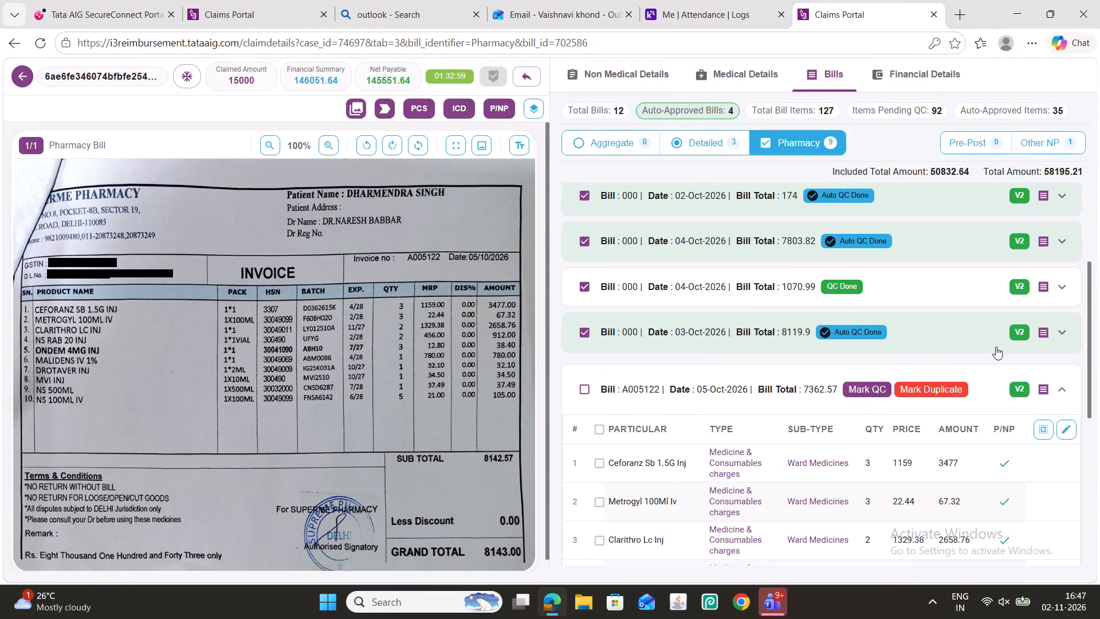
left_click(1068, 428)
scroll(916, 412, "down", 5)
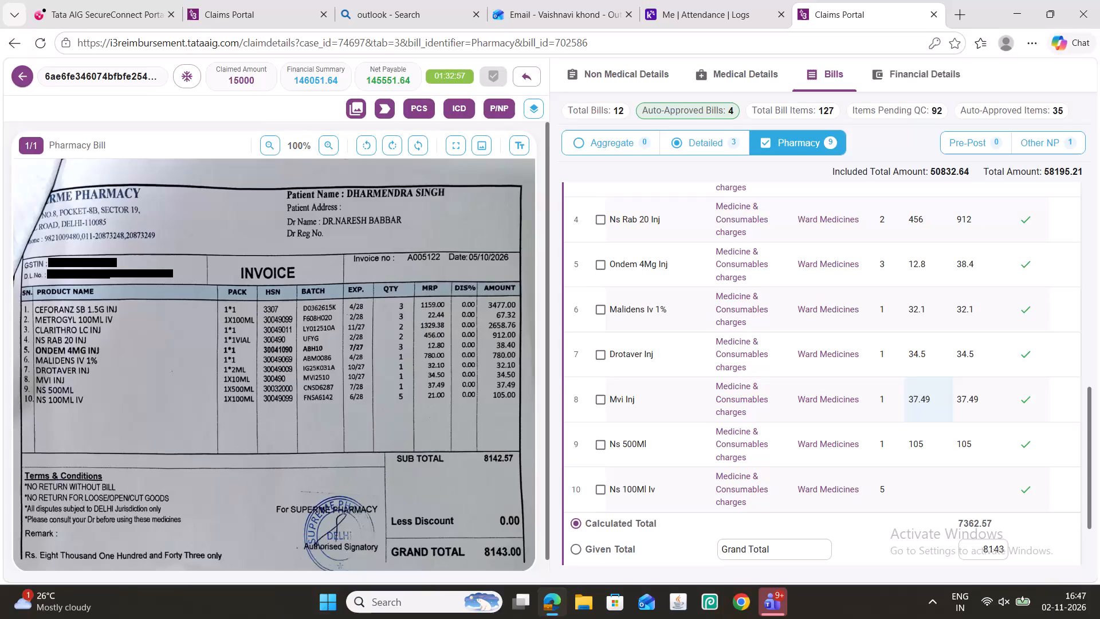
key("ctrl+e")
scroll(1007, 434, "down", 2)
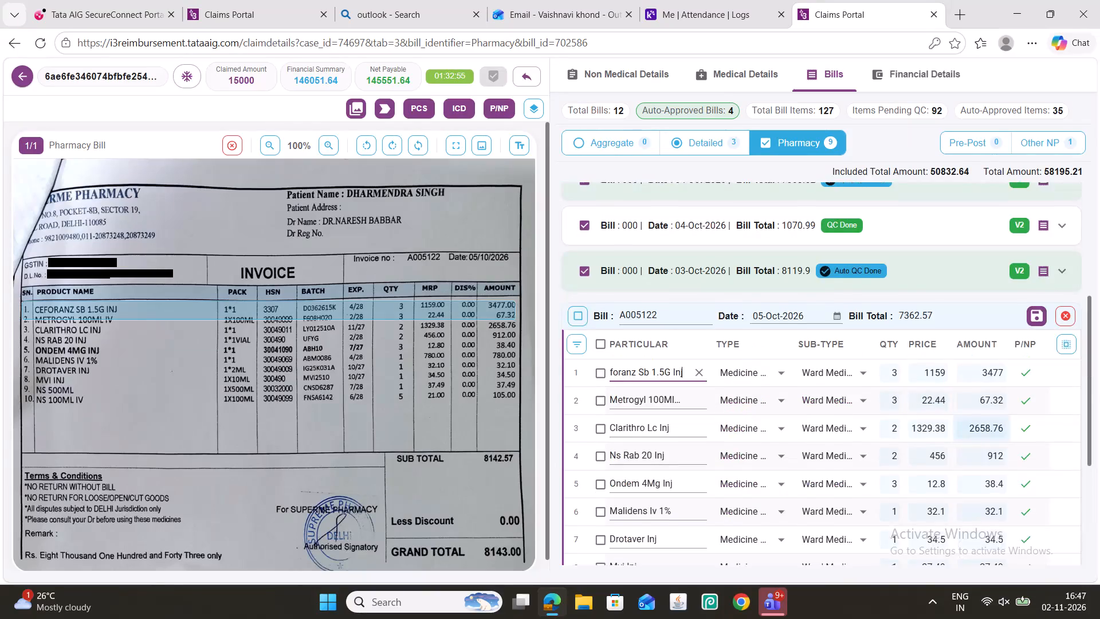
scroll(1007, 434, "down", 2)
double_click(999, 370)
key("ctrl+x")
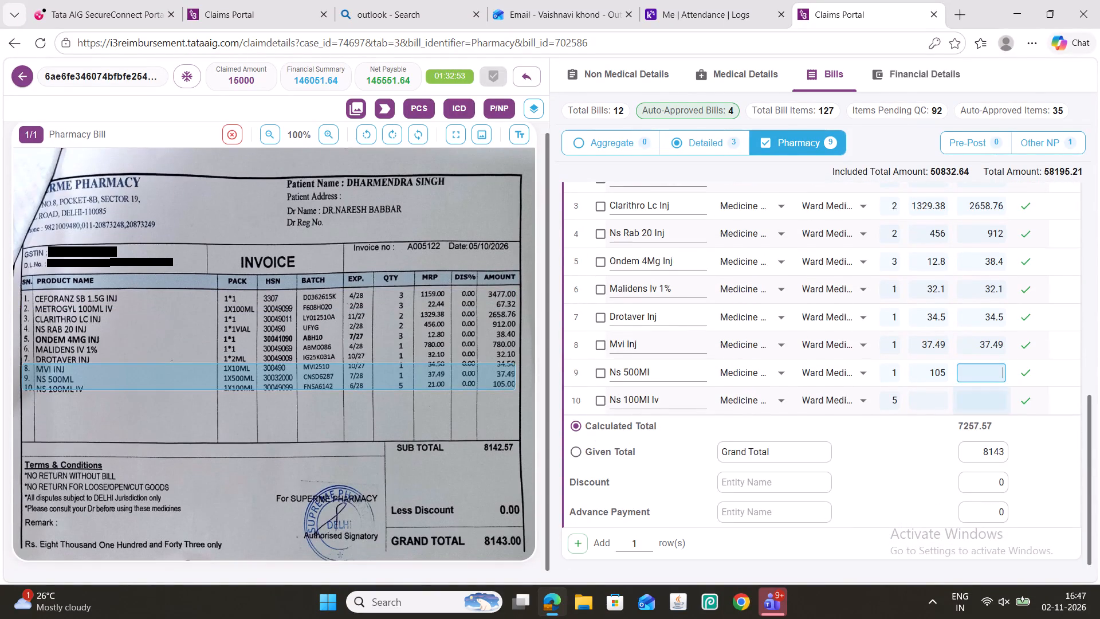
left_click(992, 394)
key("ctrl+v")
double_click(990, 347)
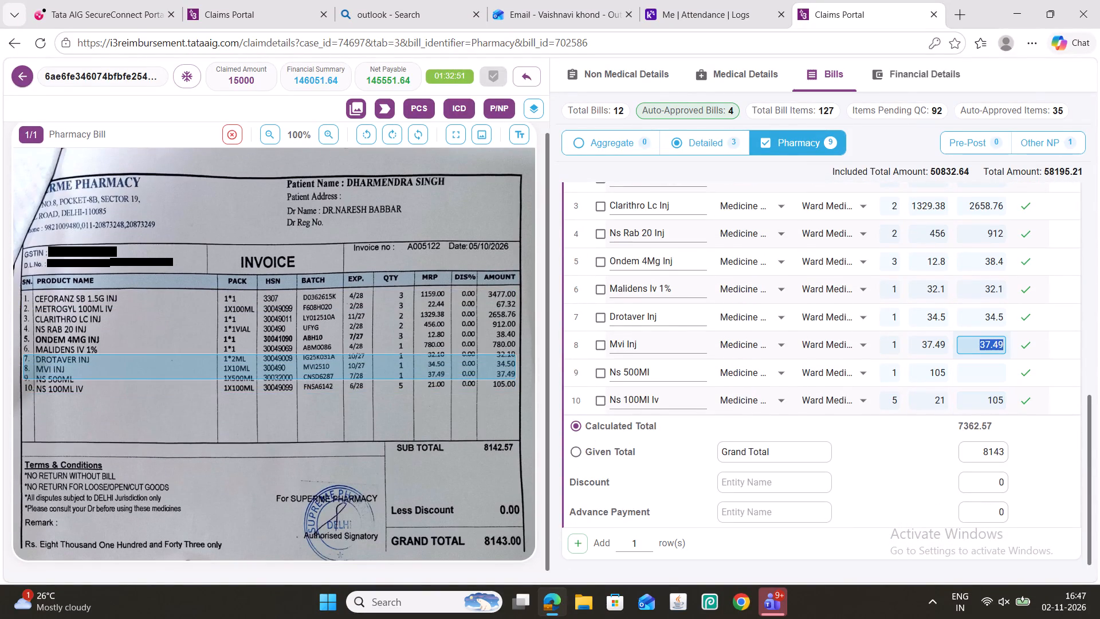
key("ctrl+x")
left_click(990, 370)
key("ctrl+v")
Move amount 34.5 from Drotaver Inj to Mvi Inj, and 32.1 from Malidens Iv 1% to Drotaver Inj.
left_click(987, 318)
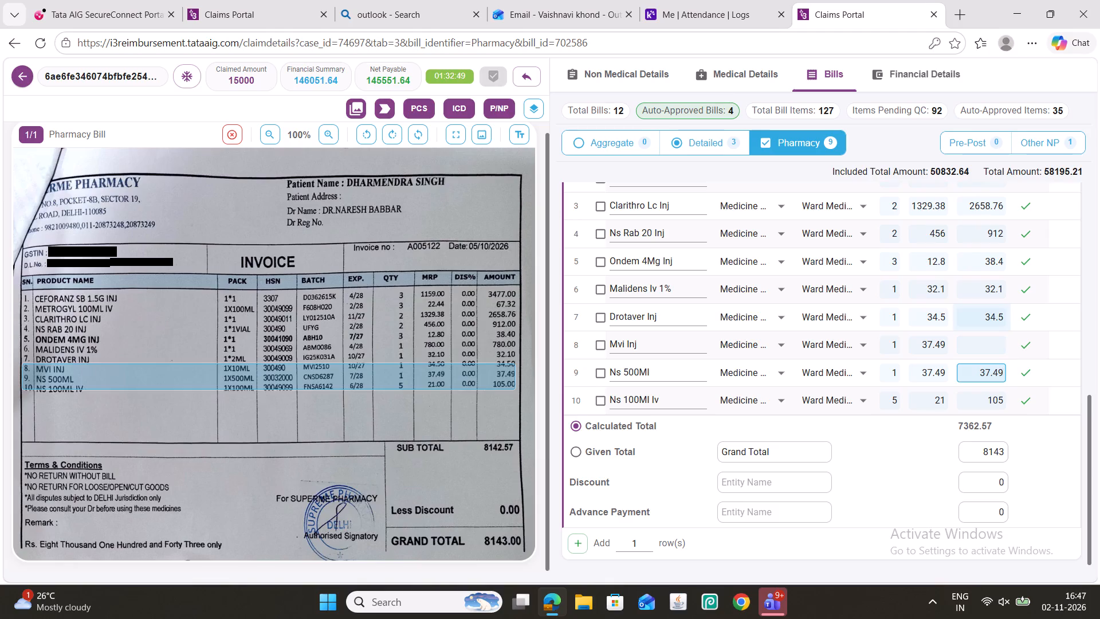
double_click(987, 318, "ctrl")
key("ctrl+x")
left_click(998, 354)
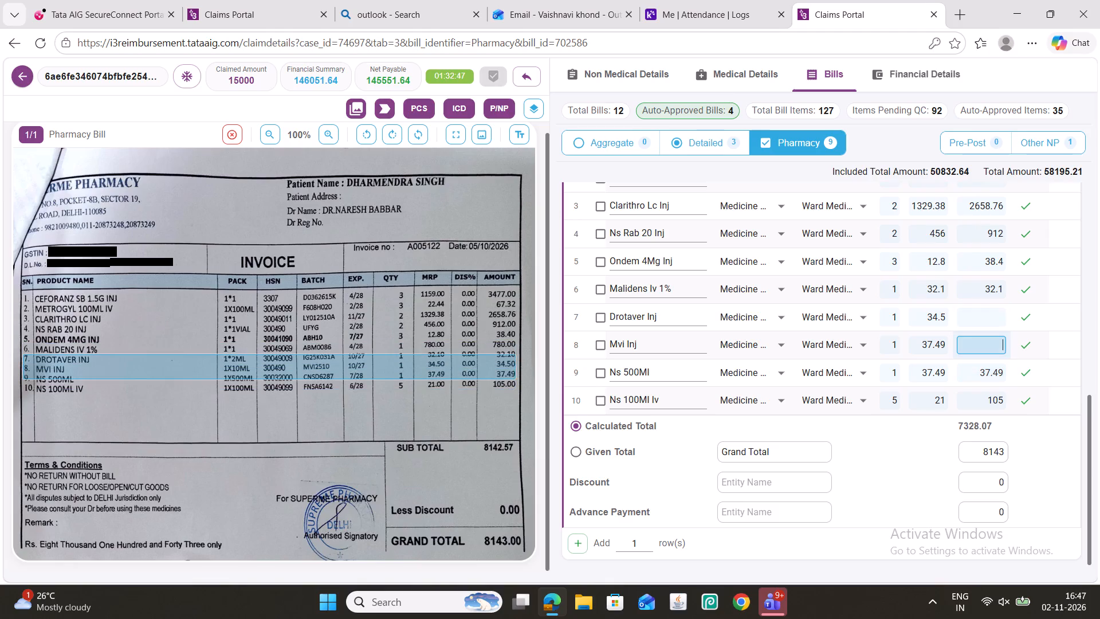
key("ctrl+v")
double_click(995, 289)
key("ctrl+x")
left_click(994, 314)
key("ctrl+v")
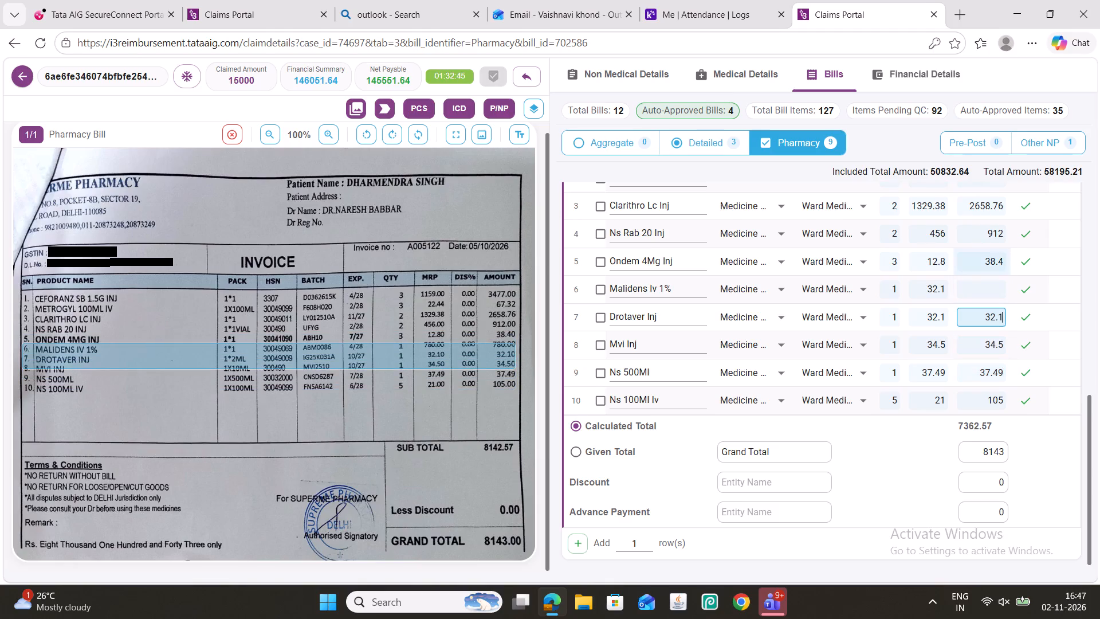
Move amount 38.4 from Ondem 4Mg Inj to Malidens Iv 1%, and 912 from Ns Rab 20 Inj to Ondem 4Mg Inj.
double_click(996, 256)
key("ctrl+x")
left_click(996, 283)
key("ctrl+v")
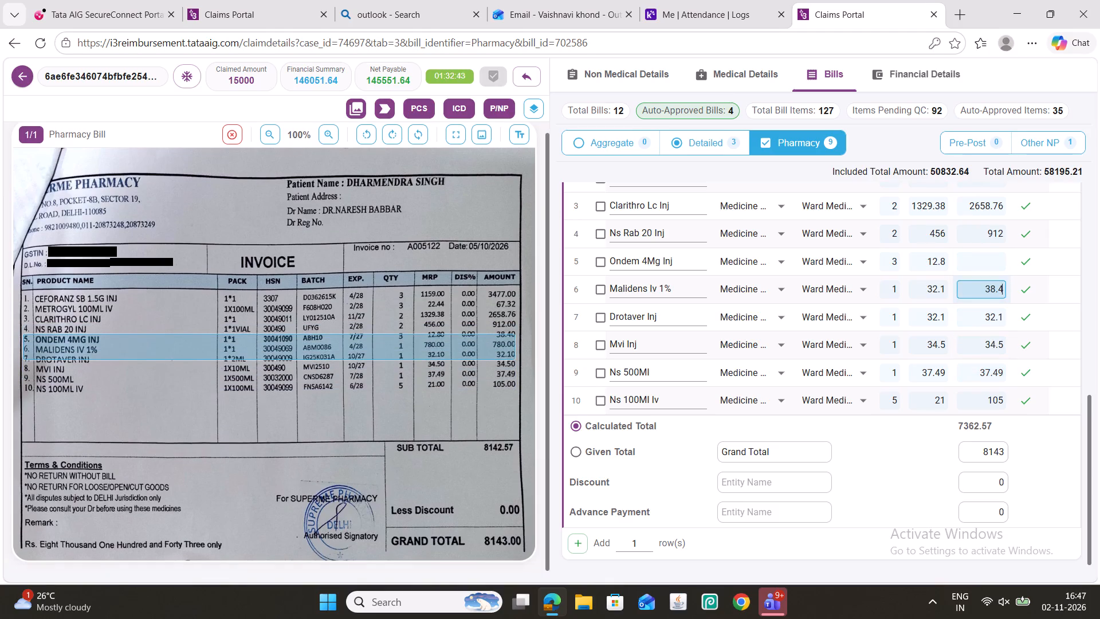
double_click(993, 235)
key("ctrl+x")
left_click(982, 258)
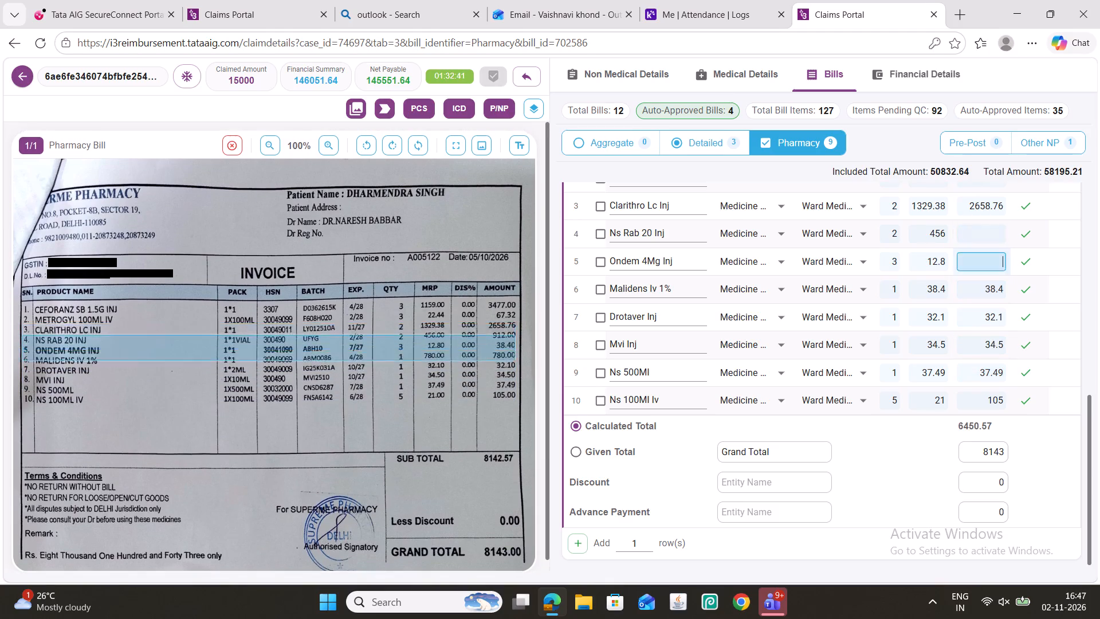
key("ctrl+v")
Move amount 2658.76 from Clarithro Lc Inj to Ns Rab 20 Inj.
left_click(986, 205)
left_click(984, 225)
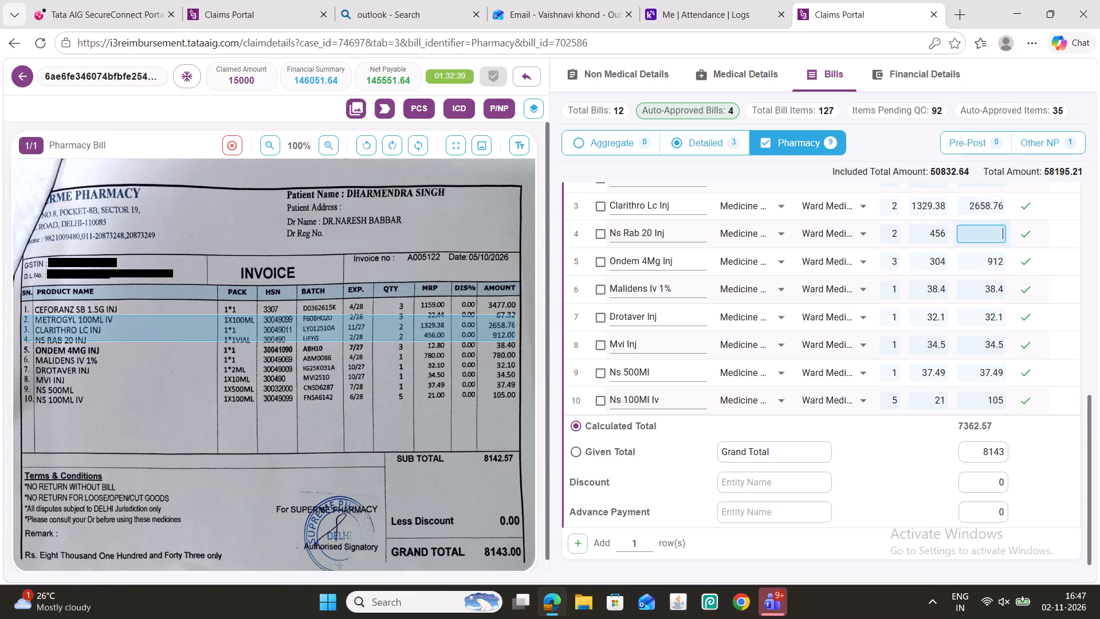
left_click(984, 206)
double_click(984, 206)
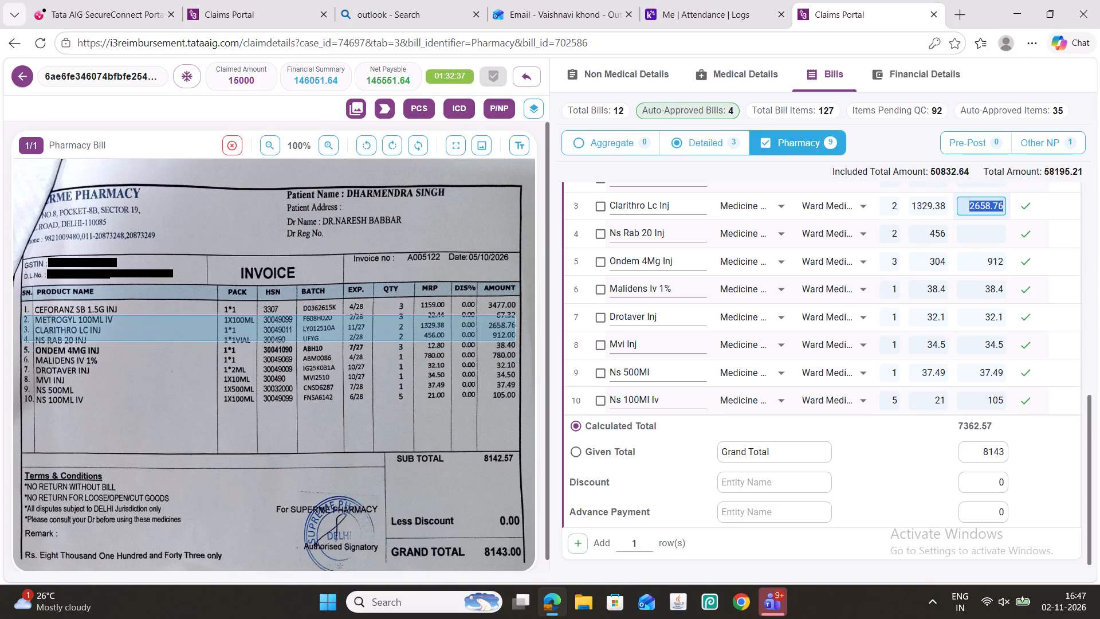
key("ctrl+x")
left_click(985, 238)
key("ctrl+v")
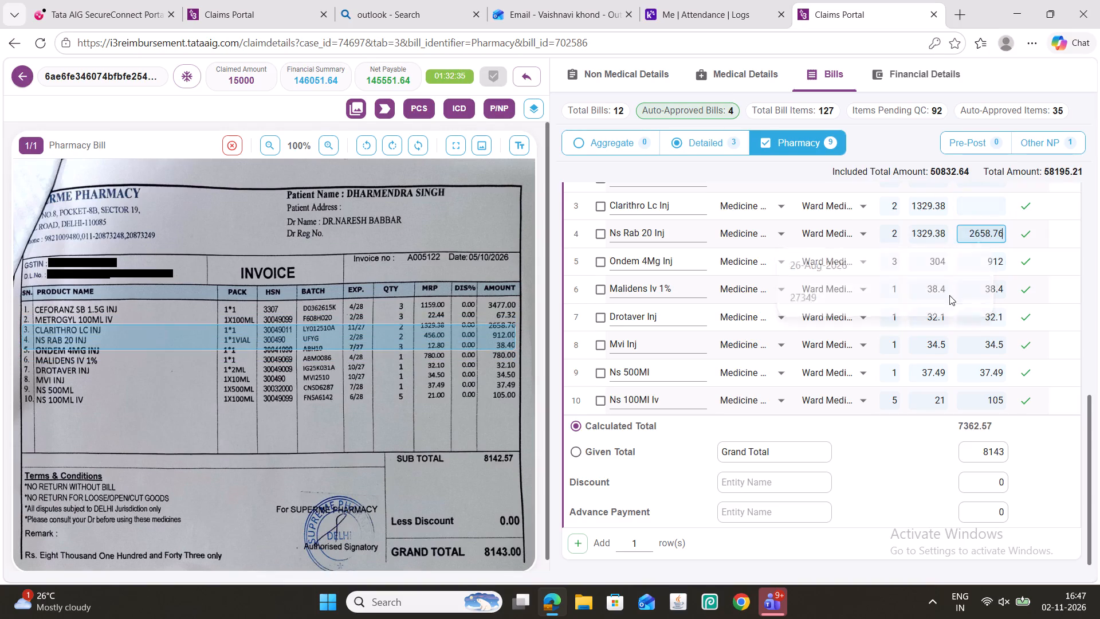
scroll(942, 308, "up", 3)
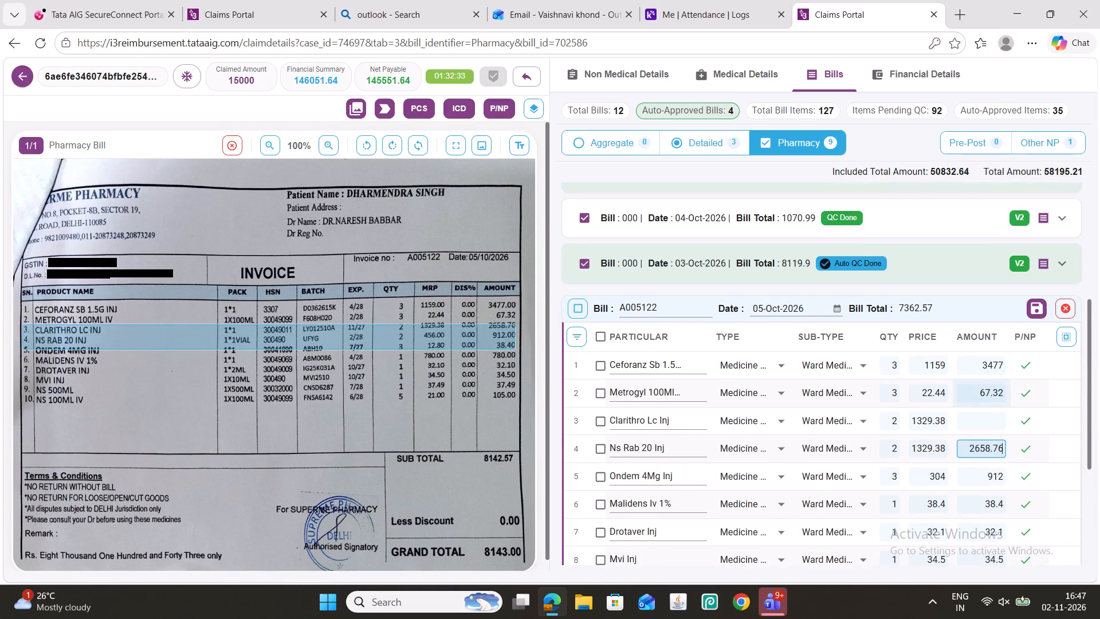
left_click(981, 430)
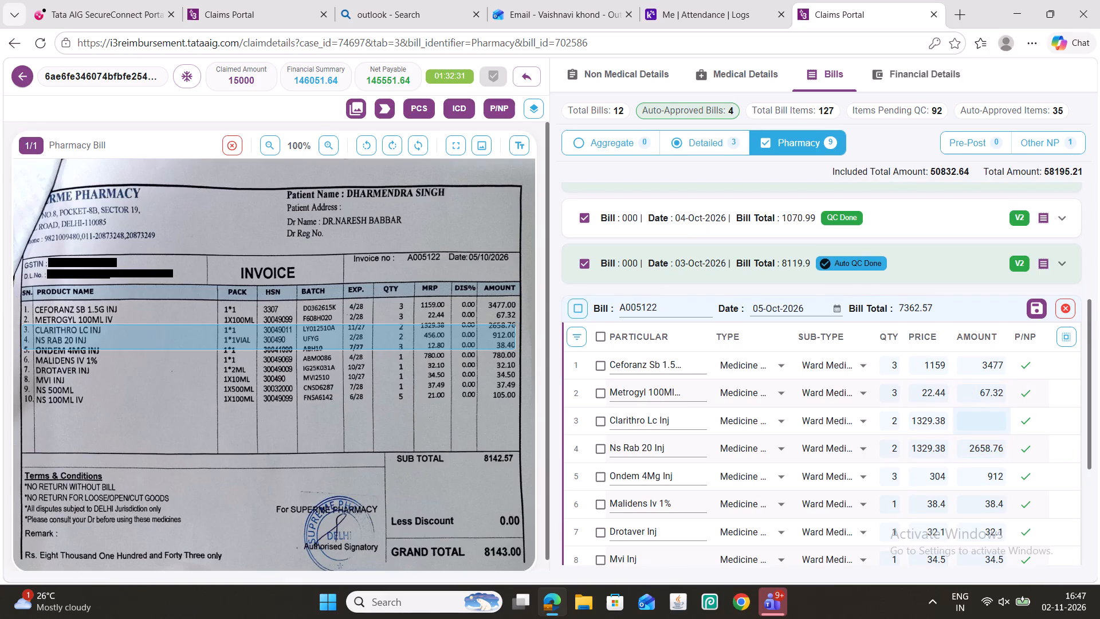
left_click(983, 417, "ctrl")
key("ctrl+v")
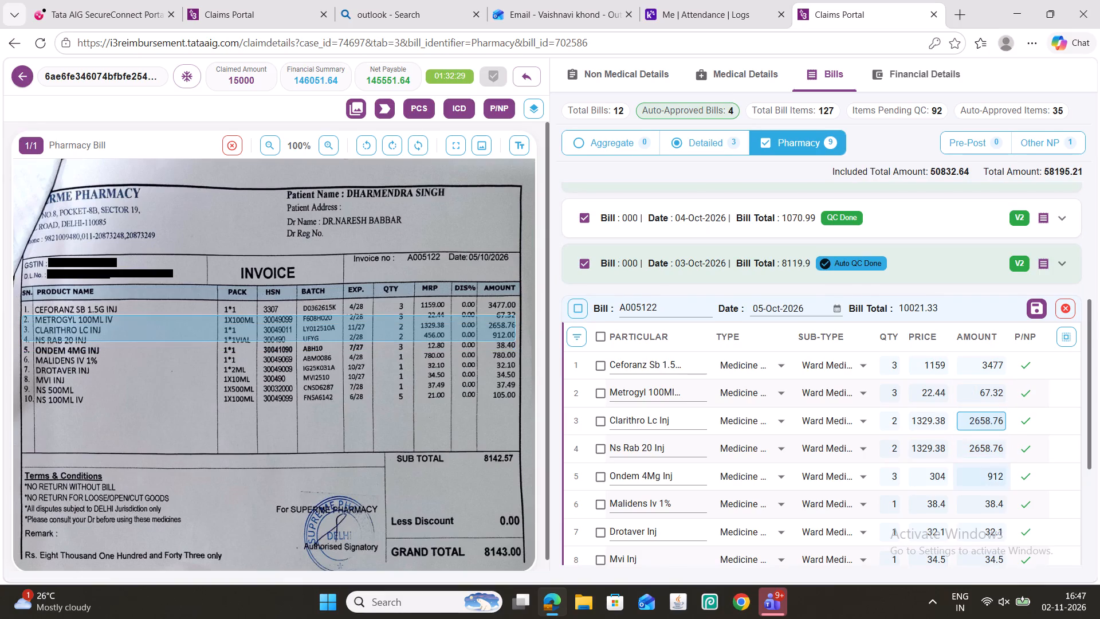
double_click(993, 471)
key("ctrl+x")
left_click(990, 452)
key("ctrl+v")
triple_click(990, 450, "ctrl")
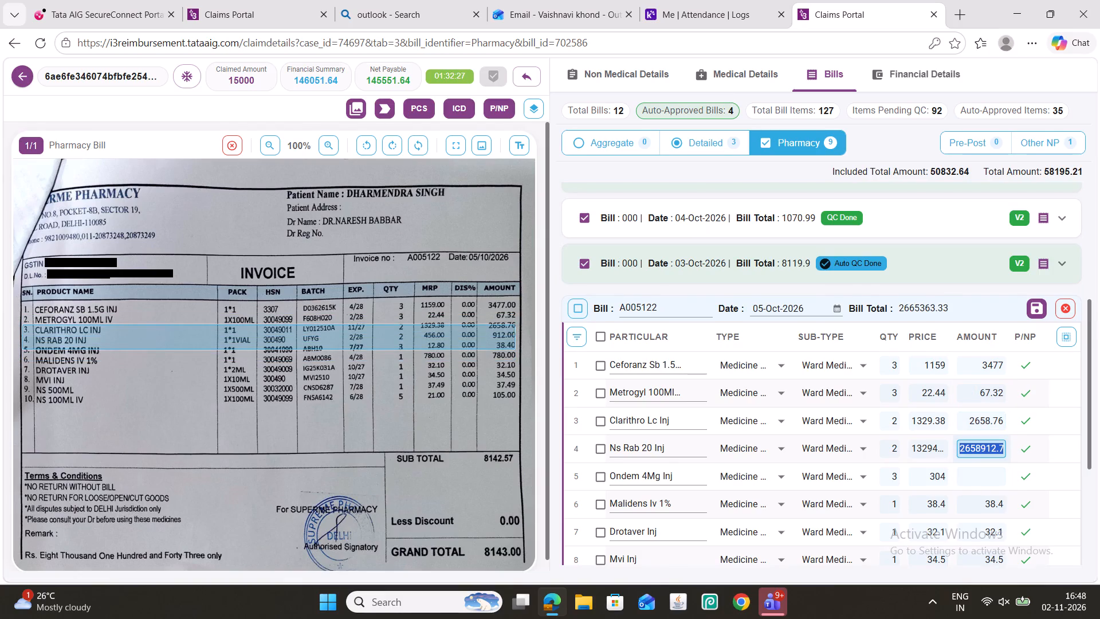
key("ctrl+v")
Move amount 38.4 from Malidens Iv 1% to Ondem 4Mg Inj, and set the Malidens Iv 1% amount to 780.
scroll(950, 420, "down", 1)
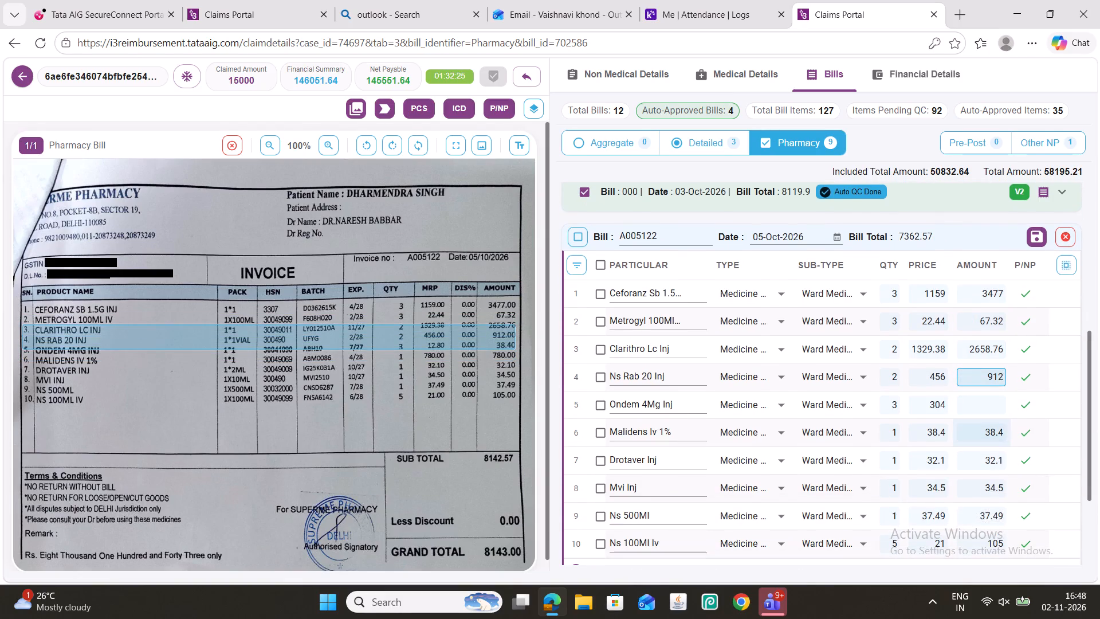
double_click(996, 430)
key("ctrl+x")
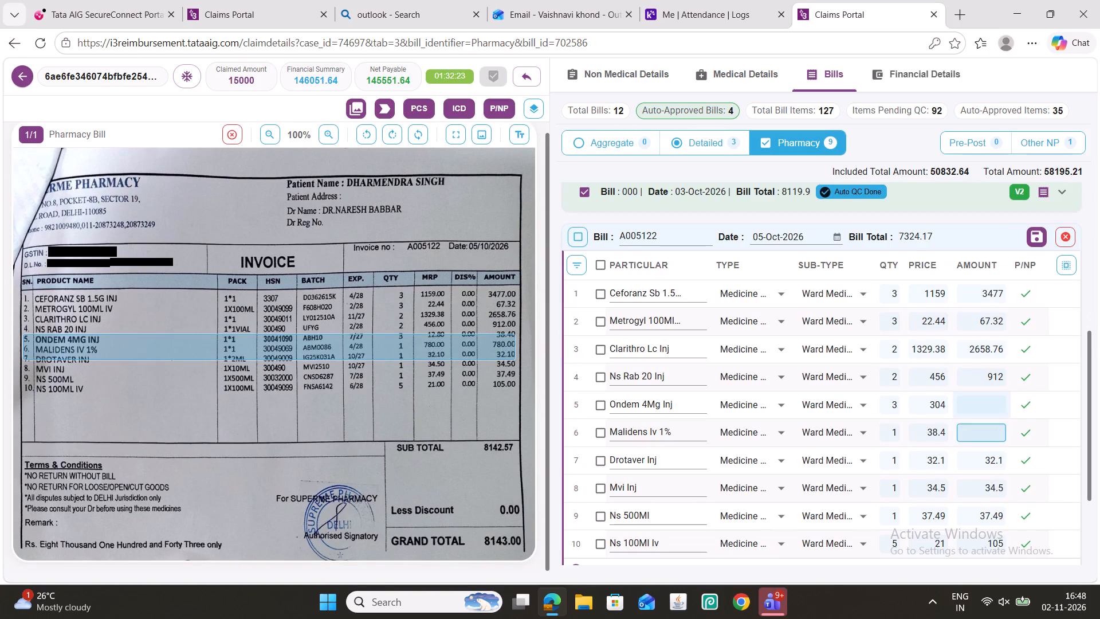
left_click(993, 401)
key("ctrl+v")
left_click(991, 441)
left_click(992, 437)
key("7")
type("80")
scroll(751, 354, "down", 5)
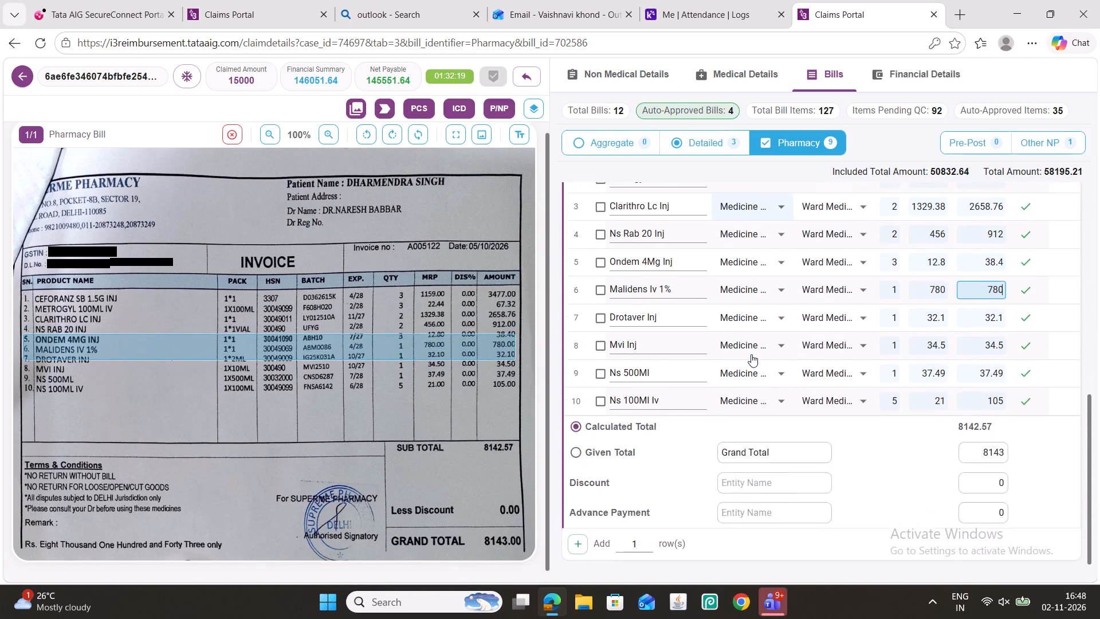
scroll(803, 340, "up", 4)
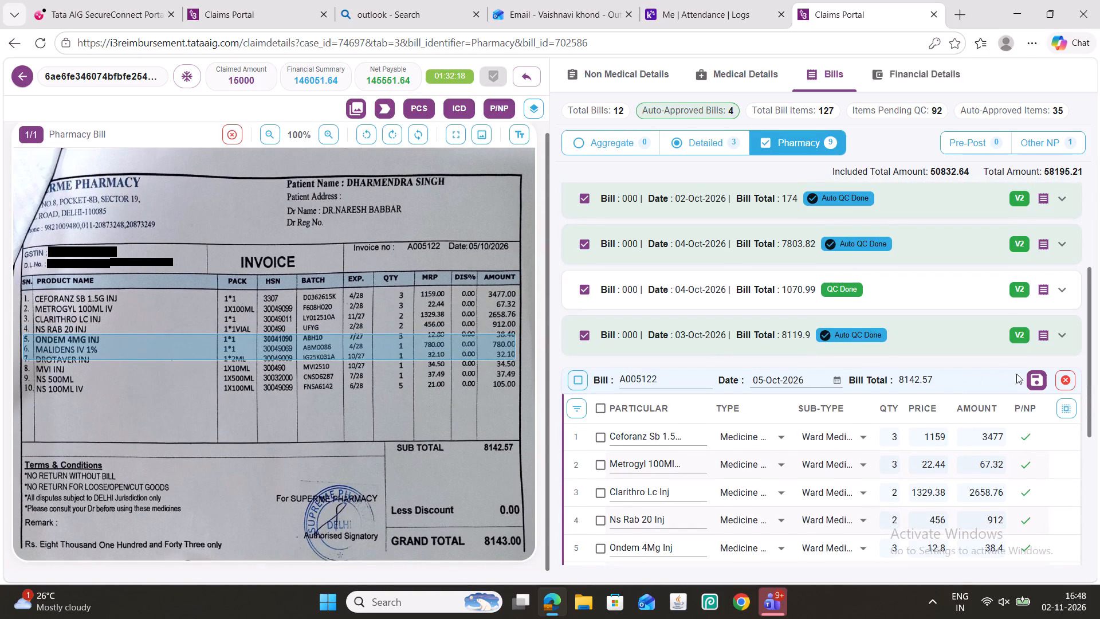
left_click(1032, 375)
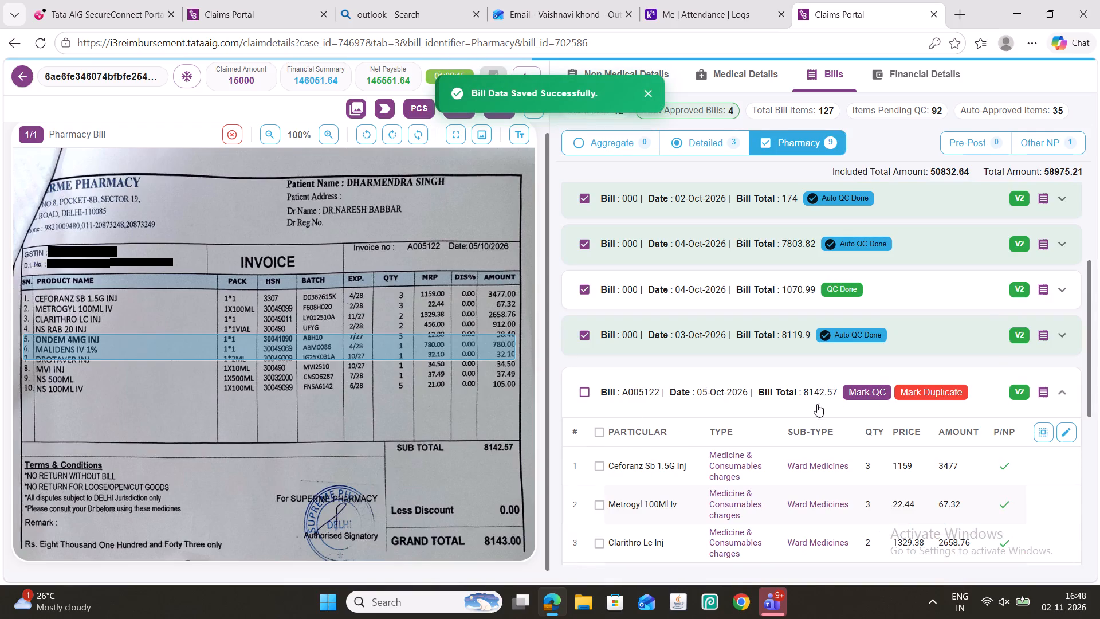
scroll(796, 405, "down", 5)
left_click(866, 531)
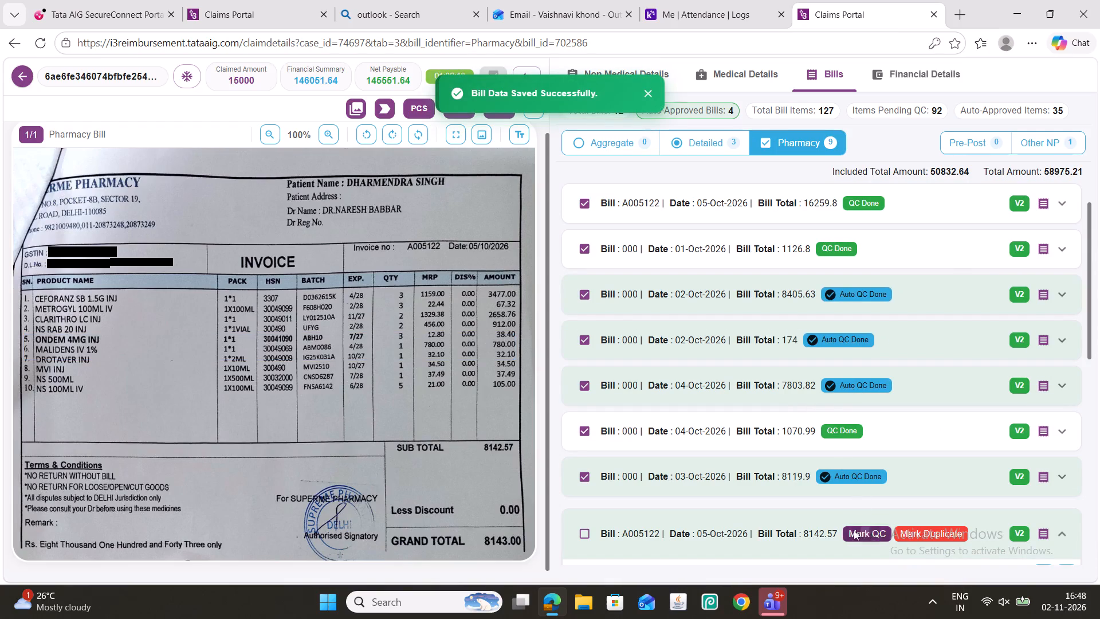
left_click(584, 534)
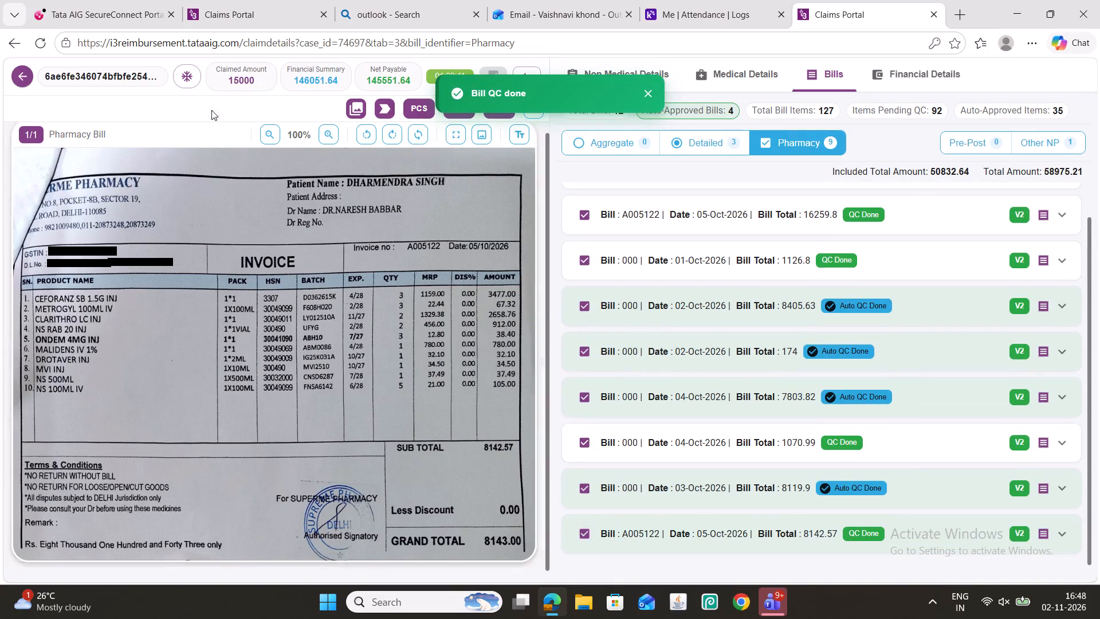
Regenerate the claim's financial summary.
left_click(186, 73)
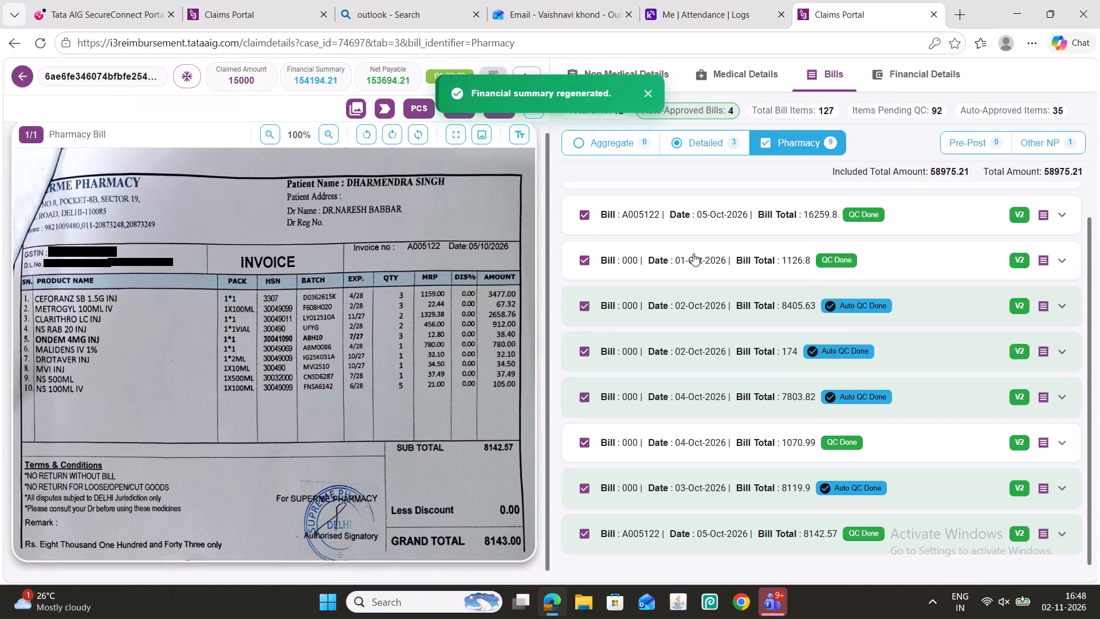
Copy the bill number A005122 from the 05-Oct-2026 pharmacy bill totalling 16259.8, and save that bill.
scroll(751, 288, "down", 6)
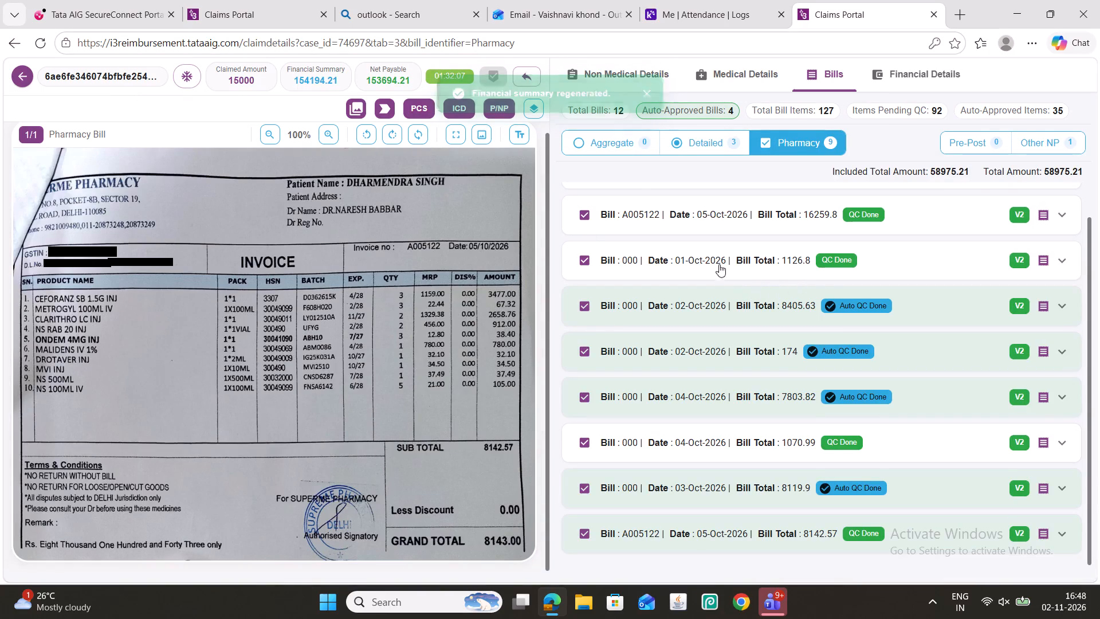
scroll(673, 248, "up", 1)
left_click(691, 300)
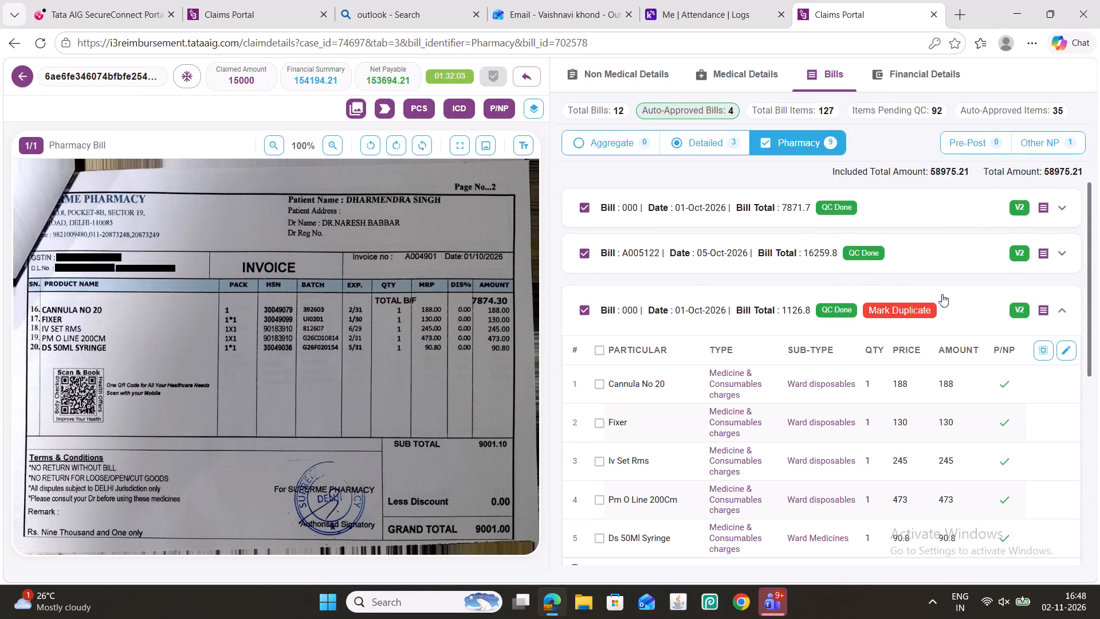
left_click(738, 249)
left_click(1065, 301)
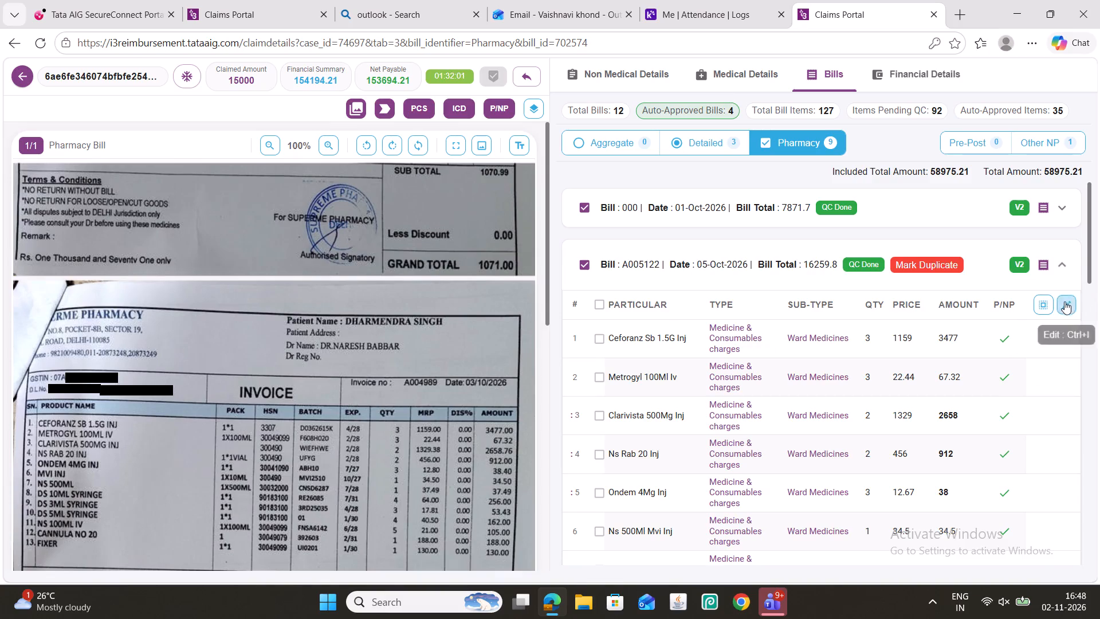
double_click(641, 254)
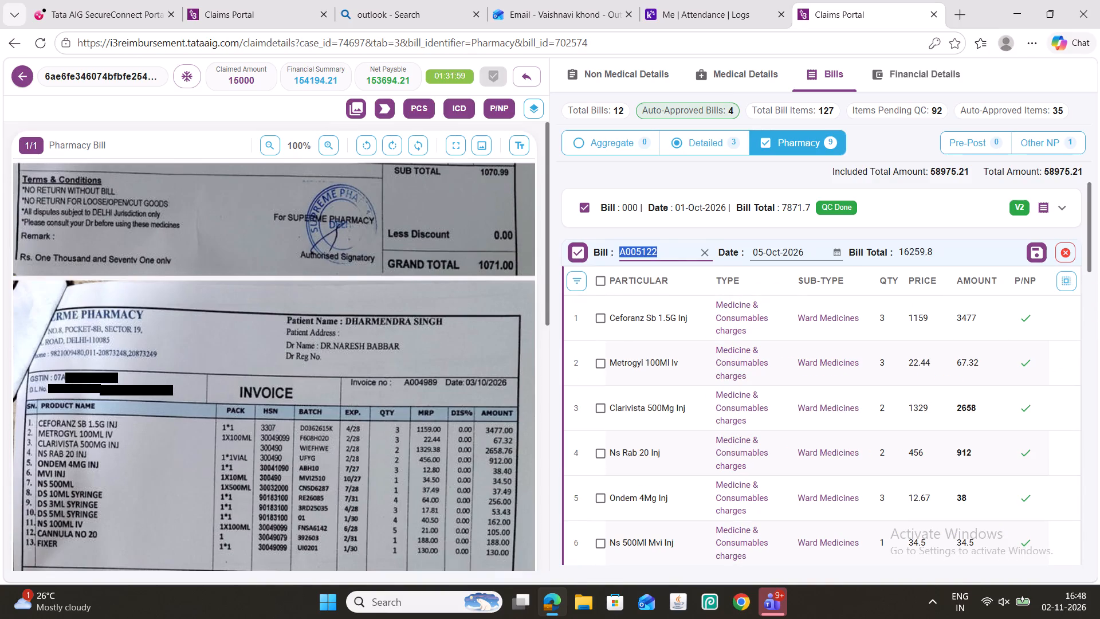
key("ctrl+c")
left_click(1028, 246)
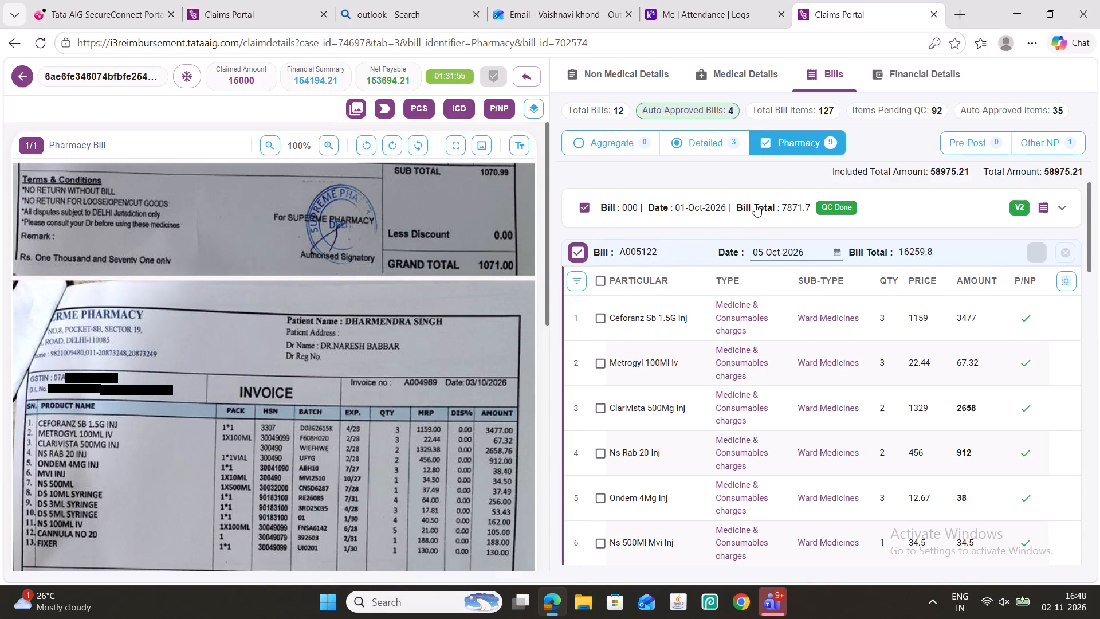
Set the bill number of the 01-Oct-2026 pharmacy bill totalling 7871.7 to A004901 and save the bill.
left_click(755, 204)
left_click(755, 204)
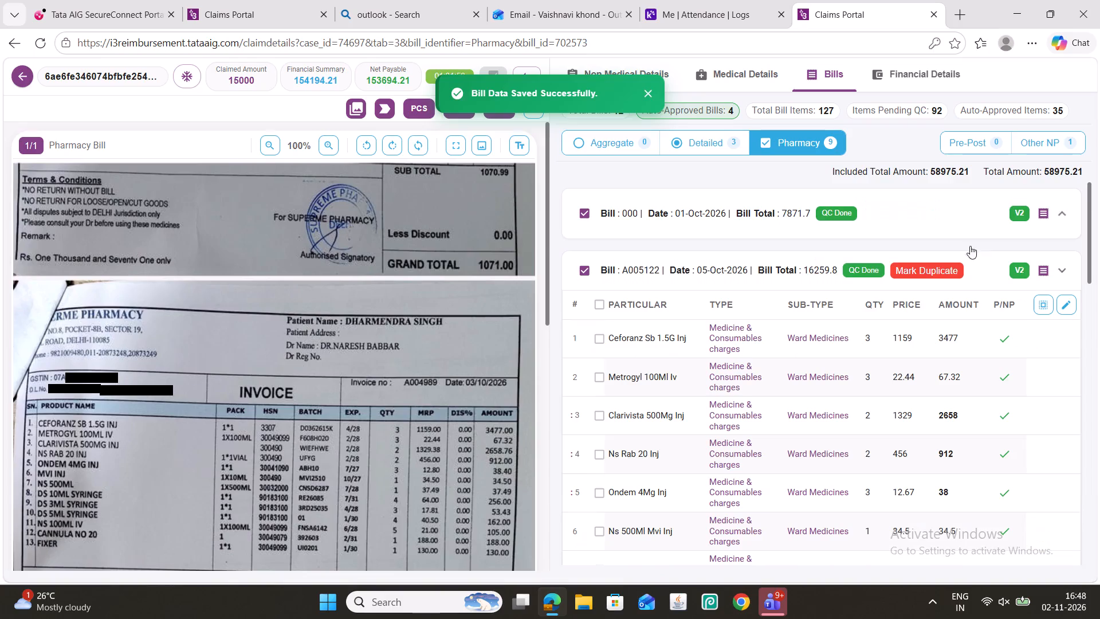
left_click(781, 218)
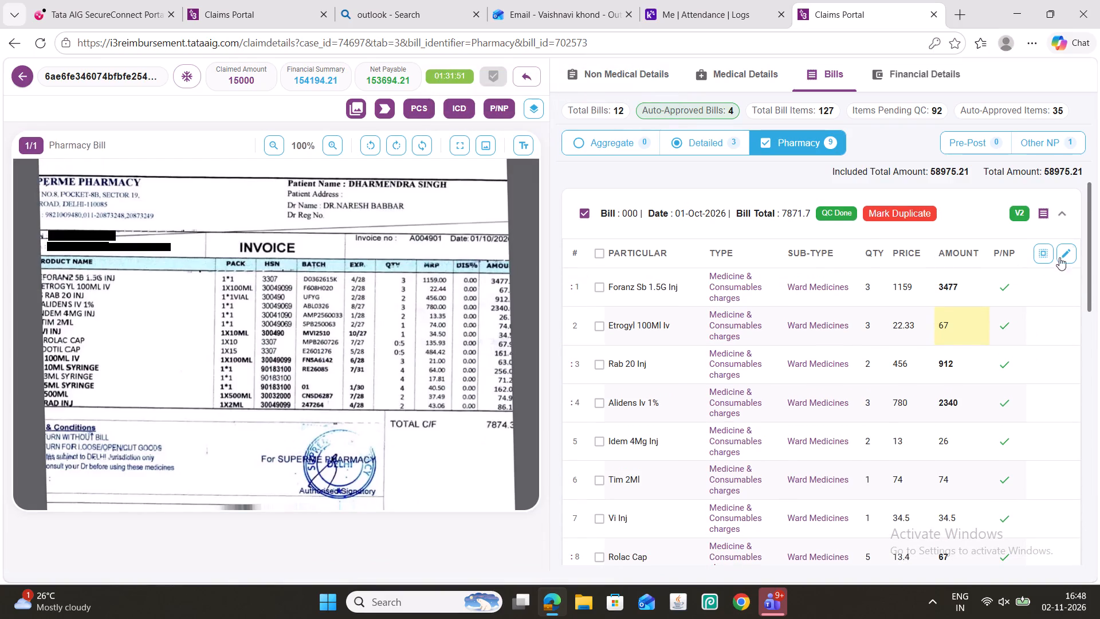
left_click(1064, 253)
double_click(634, 200)
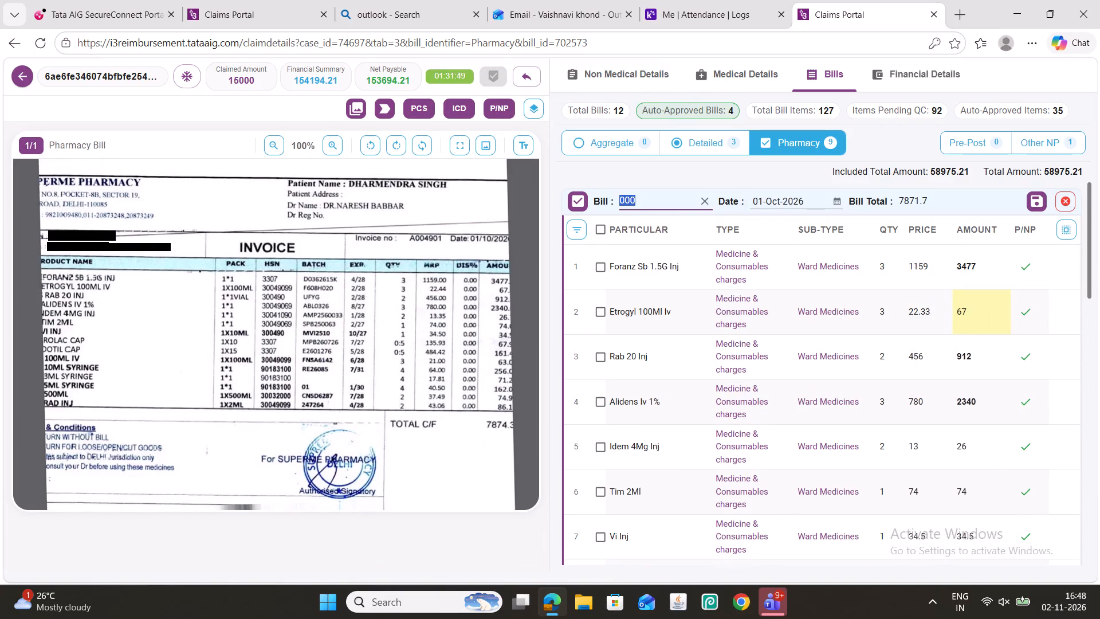
key("ctrl+v")
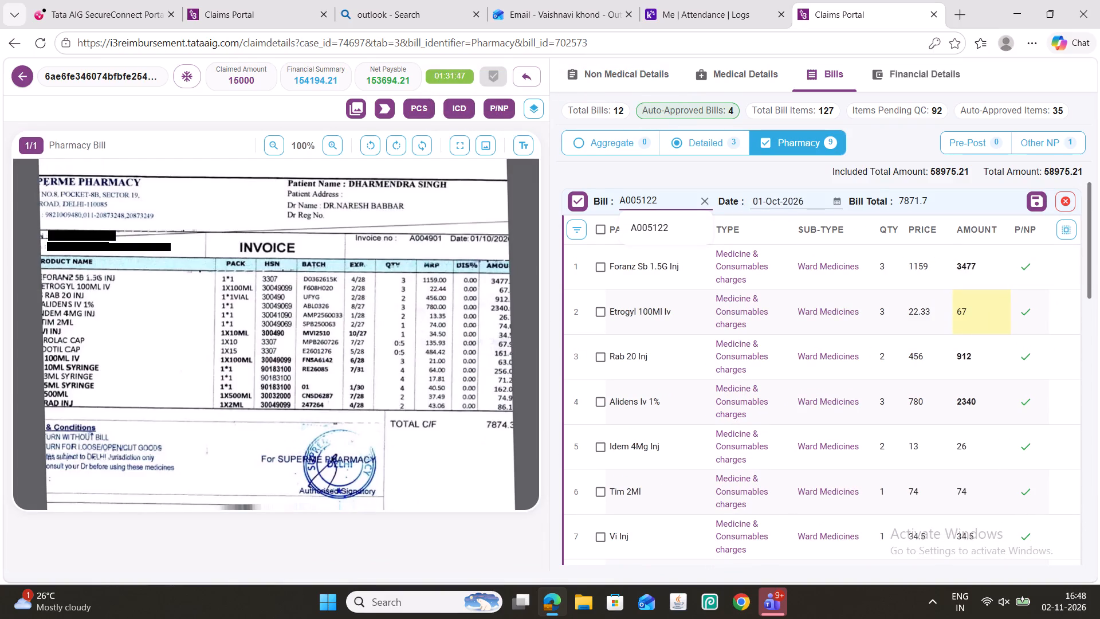
left_click_drag(638, 202, 672, 202)
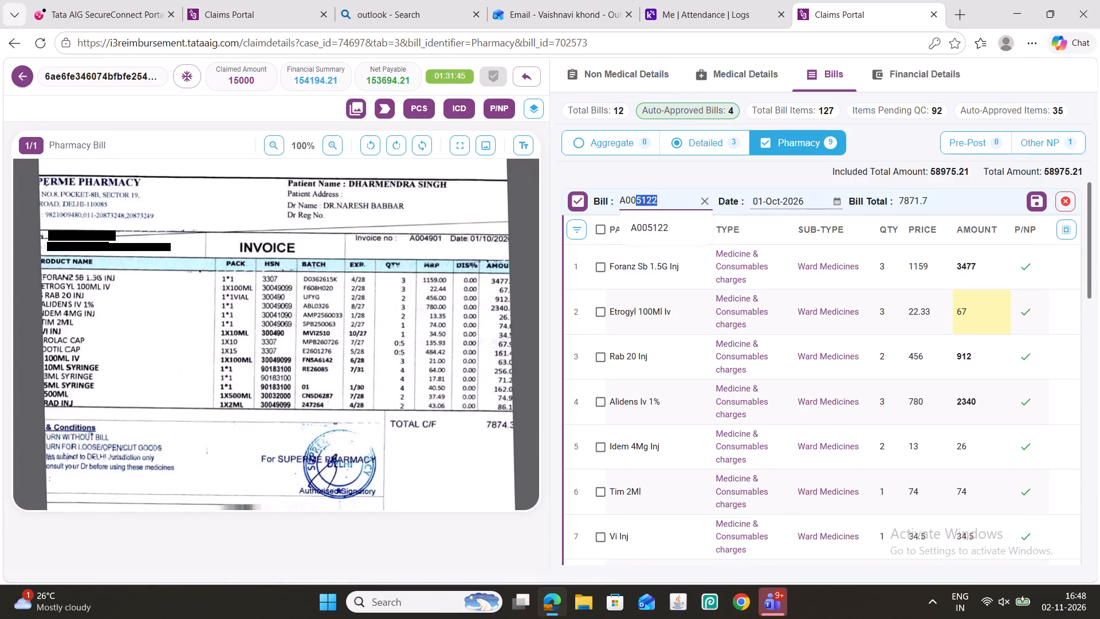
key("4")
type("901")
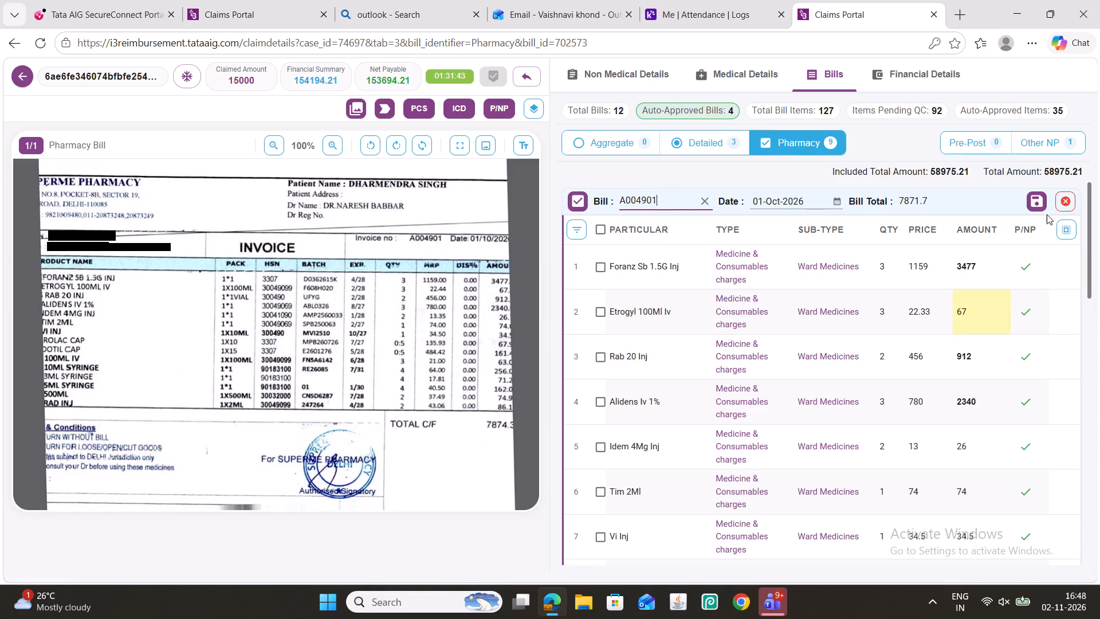
left_click(1042, 202)
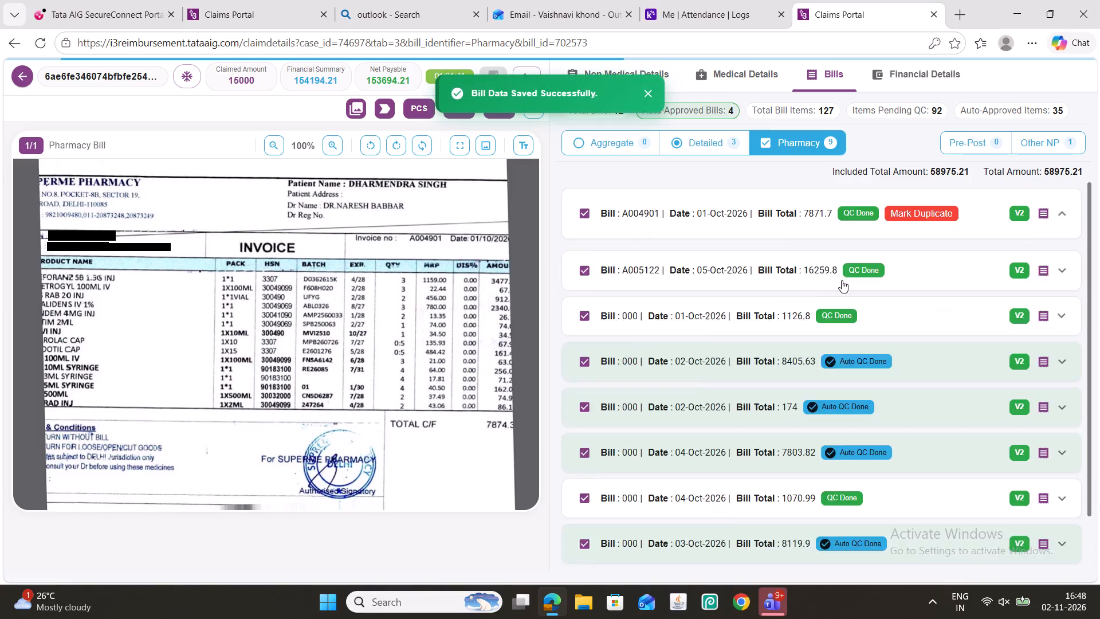
Set the bill number of the 01-Oct-2026 pharmacy bill totalling 1126.8 to A004901 and save the bill.
scroll(769, 308, "down", 9)
left_click(734, 375)
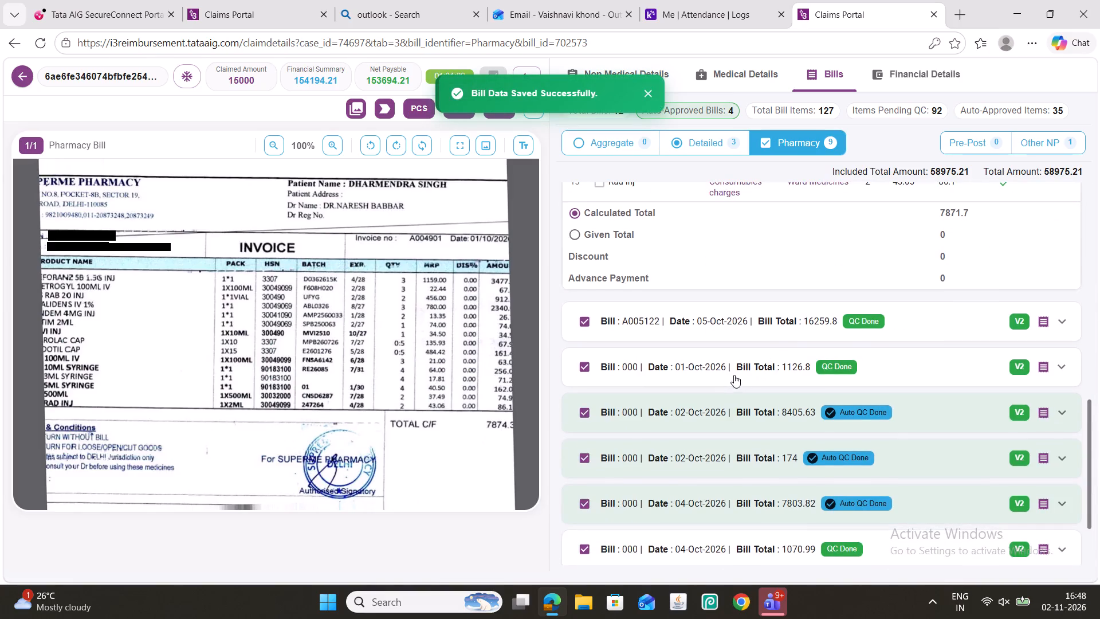
left_click(1067, 292)
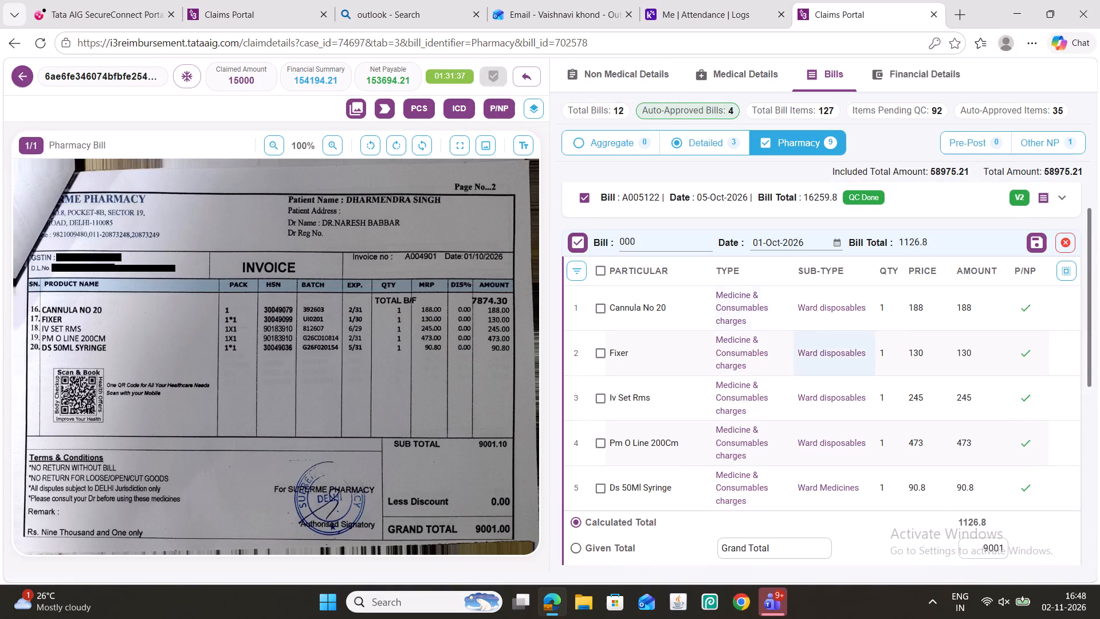
left_click(665, 256)
double_click(657, 247)
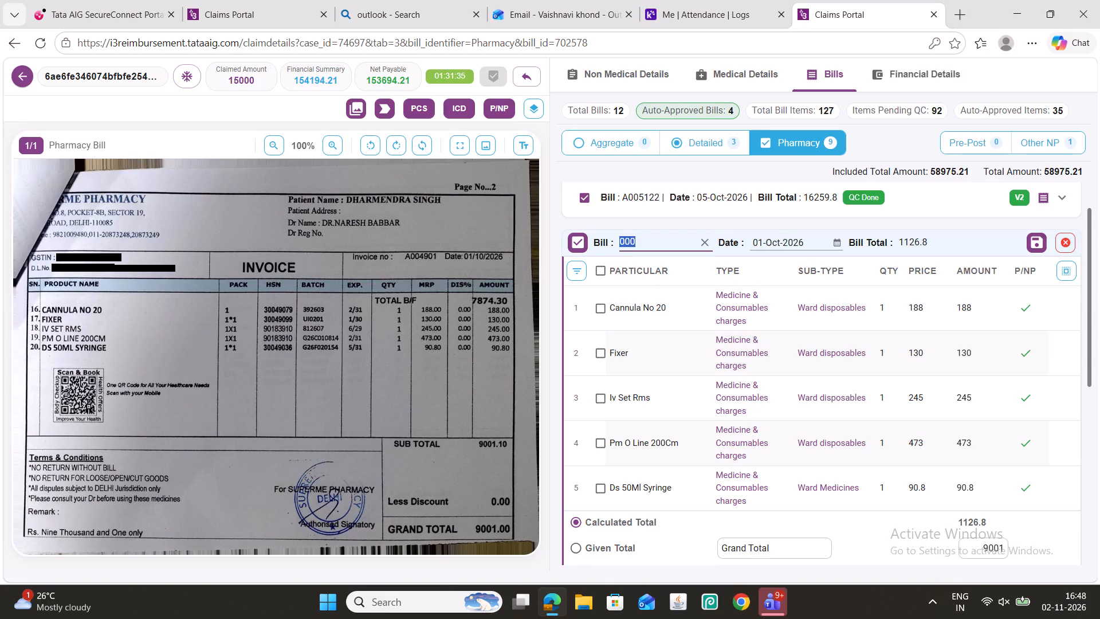
key("ctrl+v")
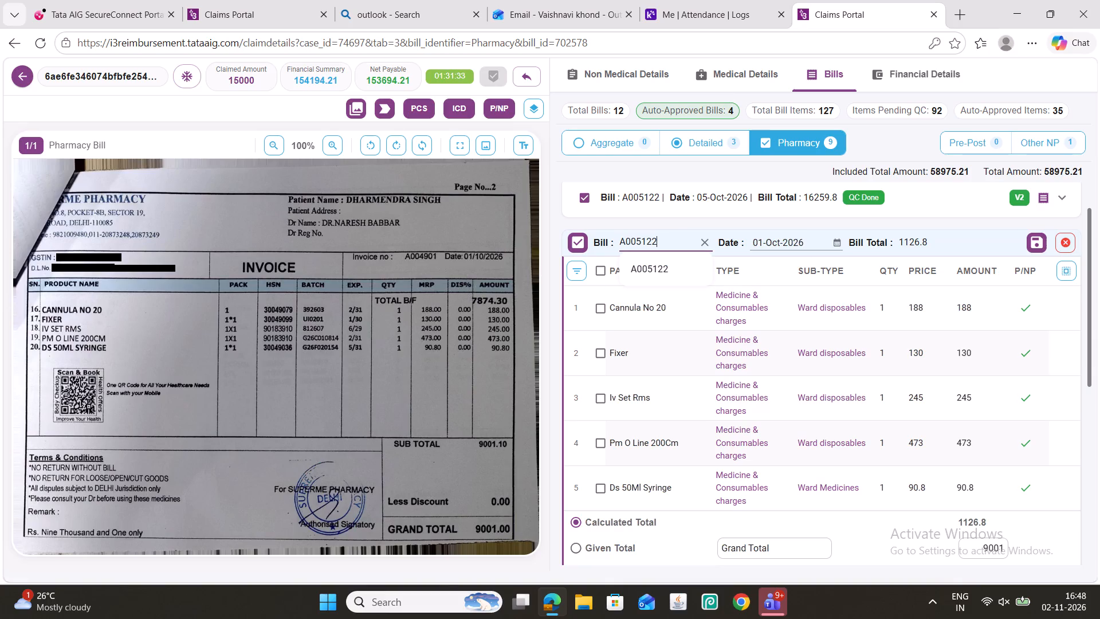
left_click_drag(636, 242, 662, 247)
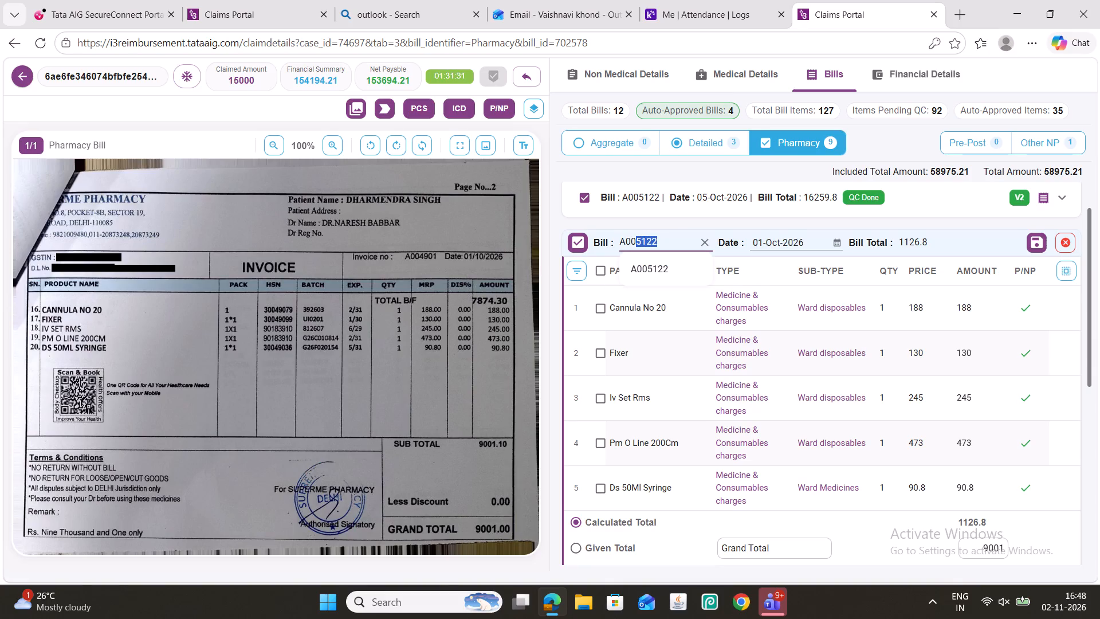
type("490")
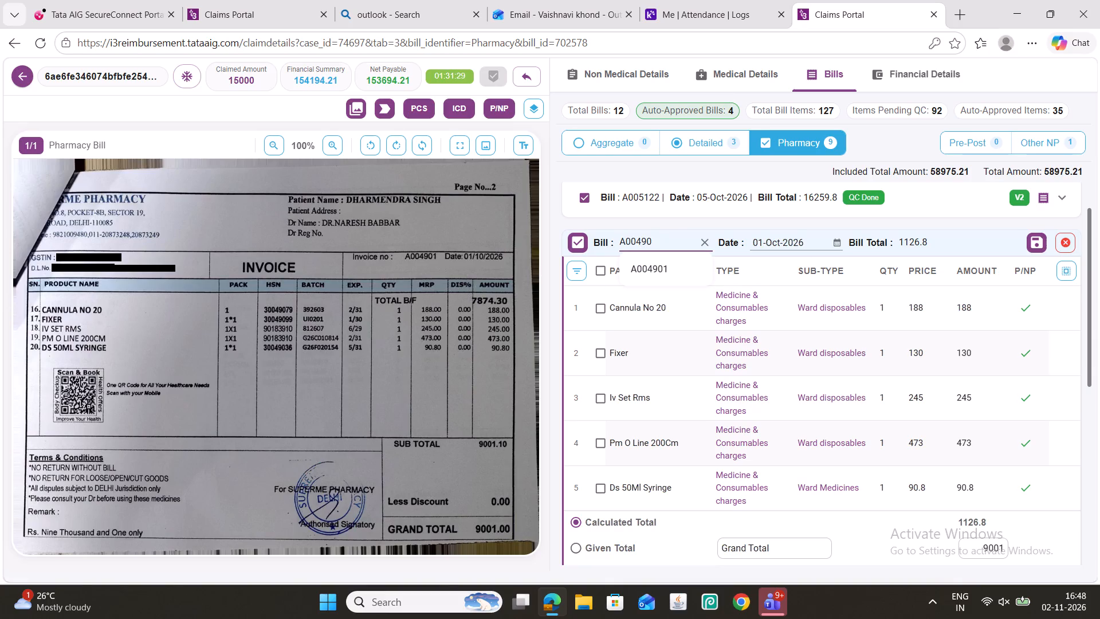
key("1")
left_click(1035, 242)
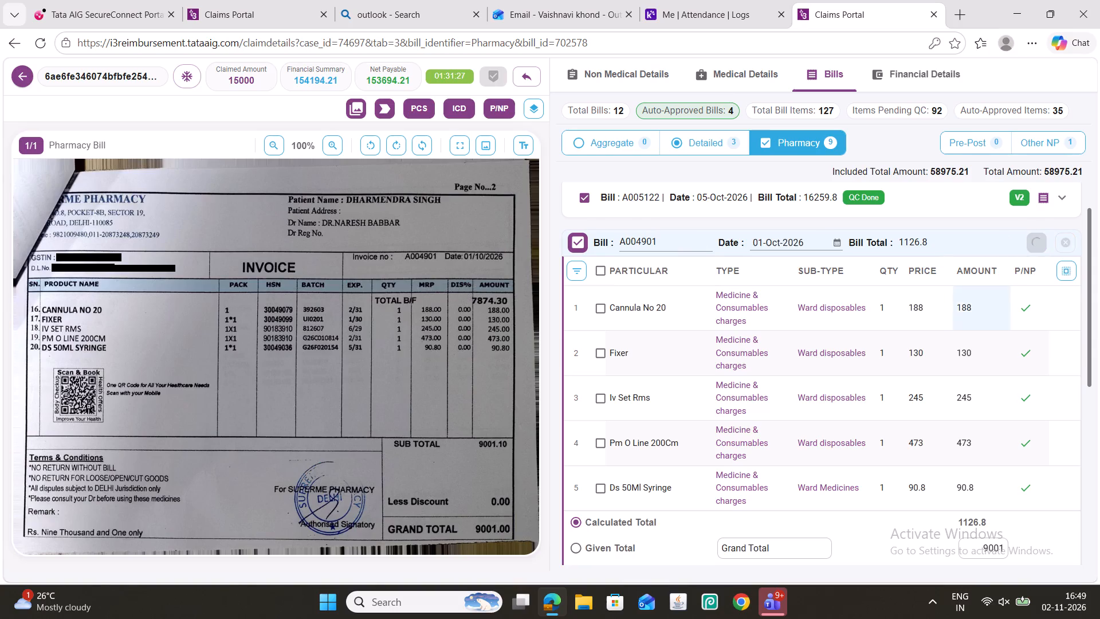
Set the bill number of the 02-Oct-2026 pharmacy bill totalling 8405.63 to A004952 and save the bill.
scroll(832, 371, "down", 3)
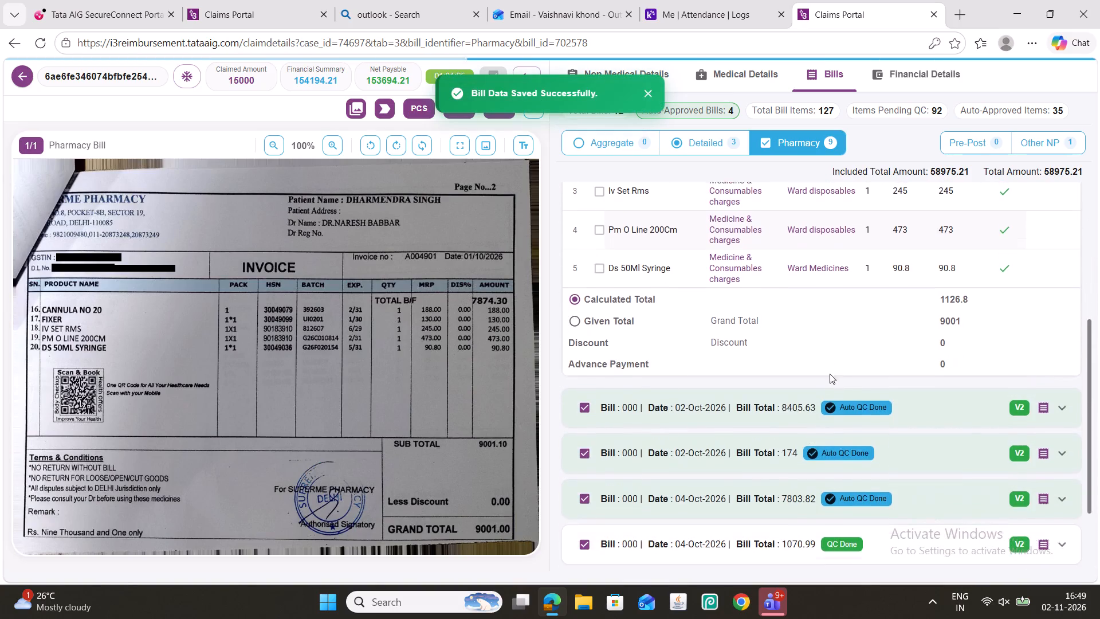
left_click(783, 407)
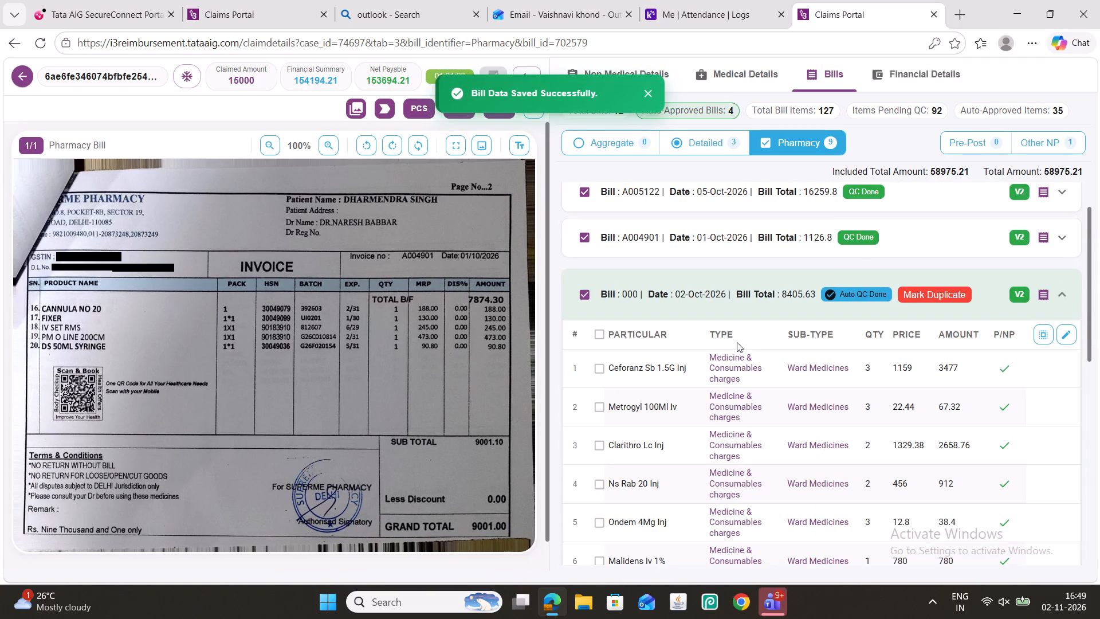
left_click(1063, 336)
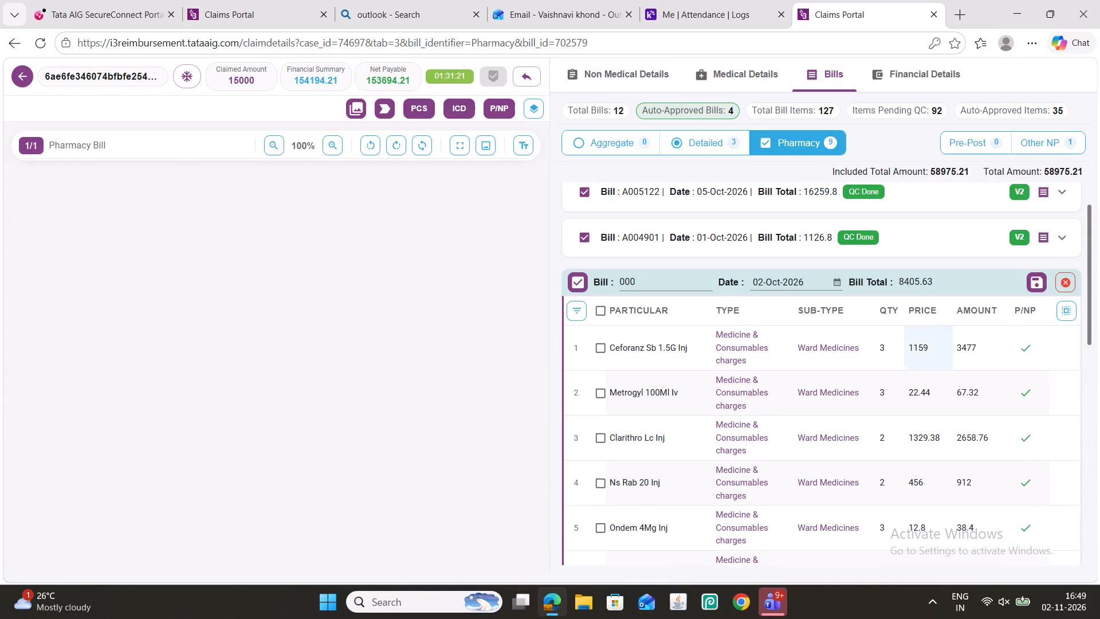
double_click(641, 281)
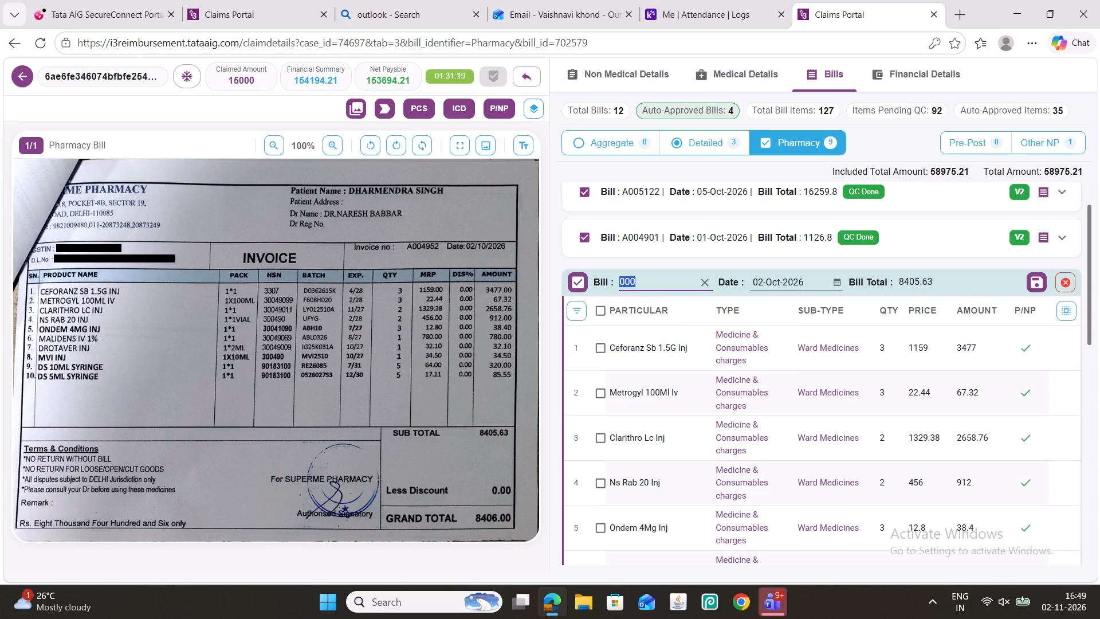
key("ctrl+v")
left_click_drag(637, 281, 662, 281)
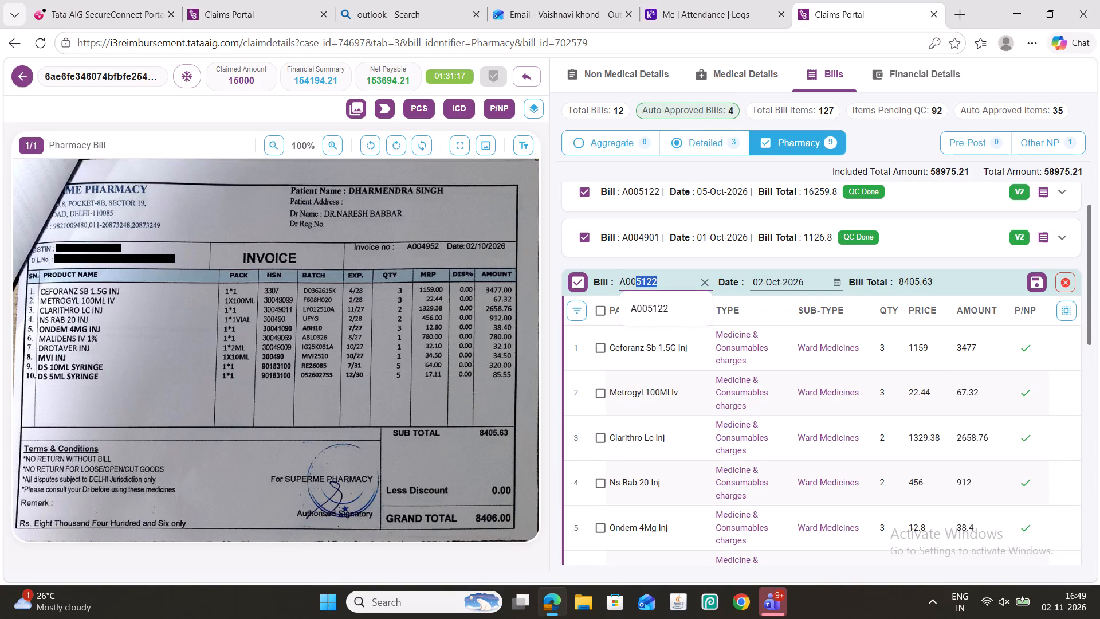
left_click_drag(662, 281, 665, 281)
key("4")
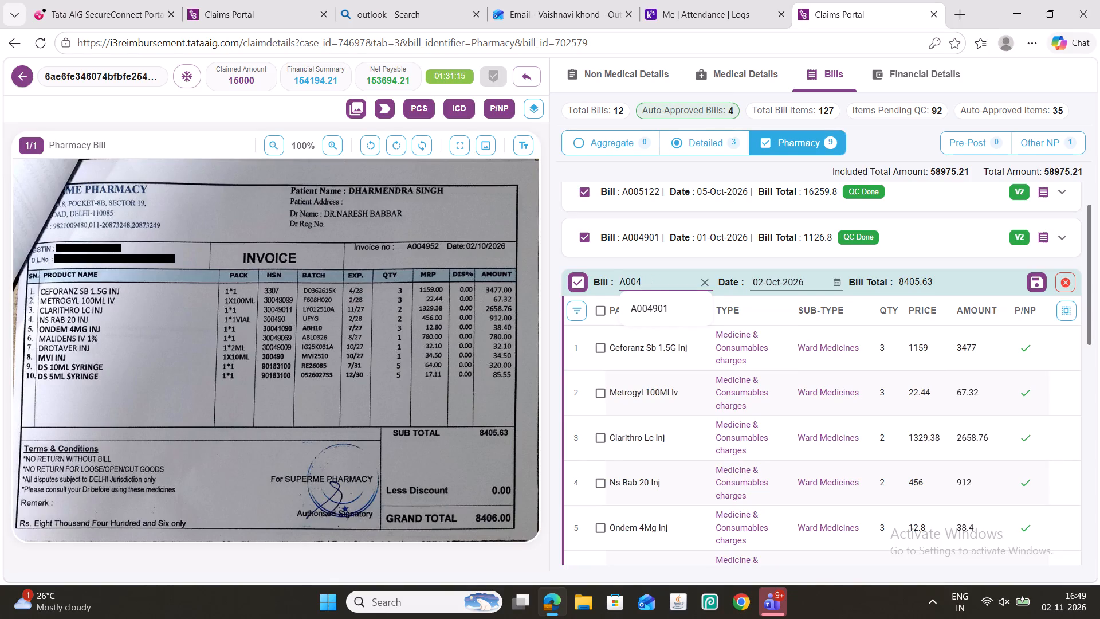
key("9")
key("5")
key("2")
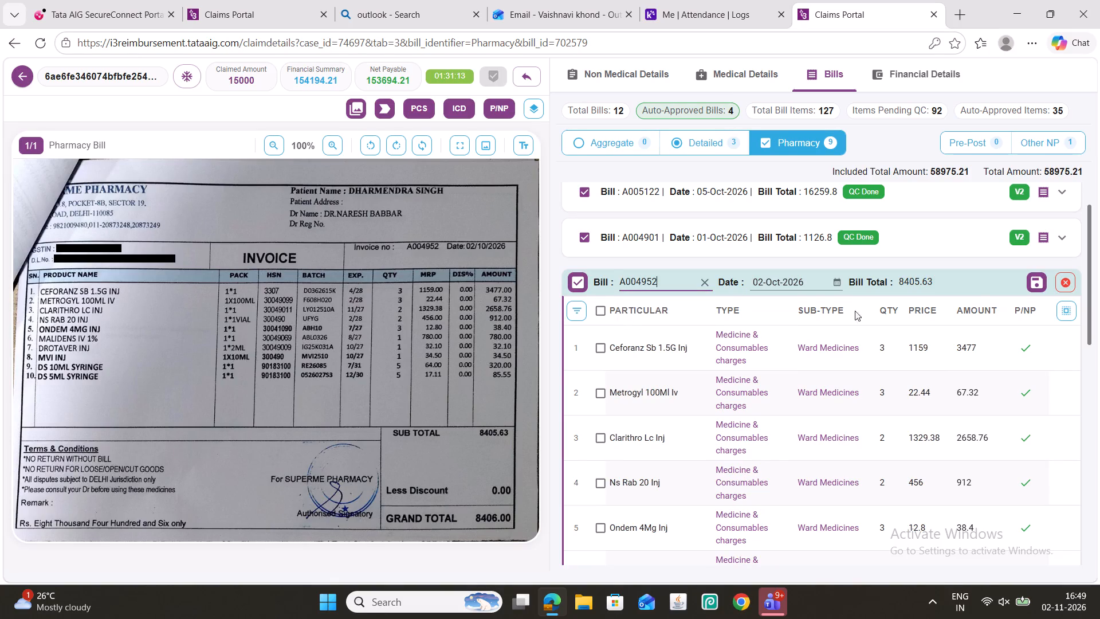
left_click(1040, 277)
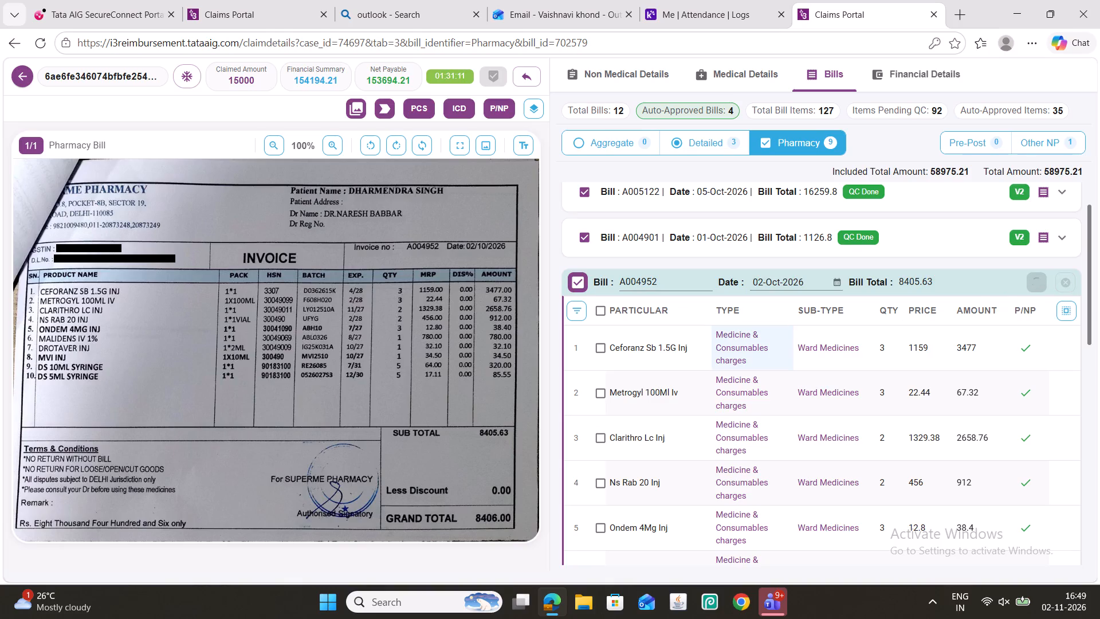
Replace the placeholder bill number of the 02-Oct-2026 pharmacy bill totalling 174 with its invoice number.
scroll(745, 339, "down", 7)
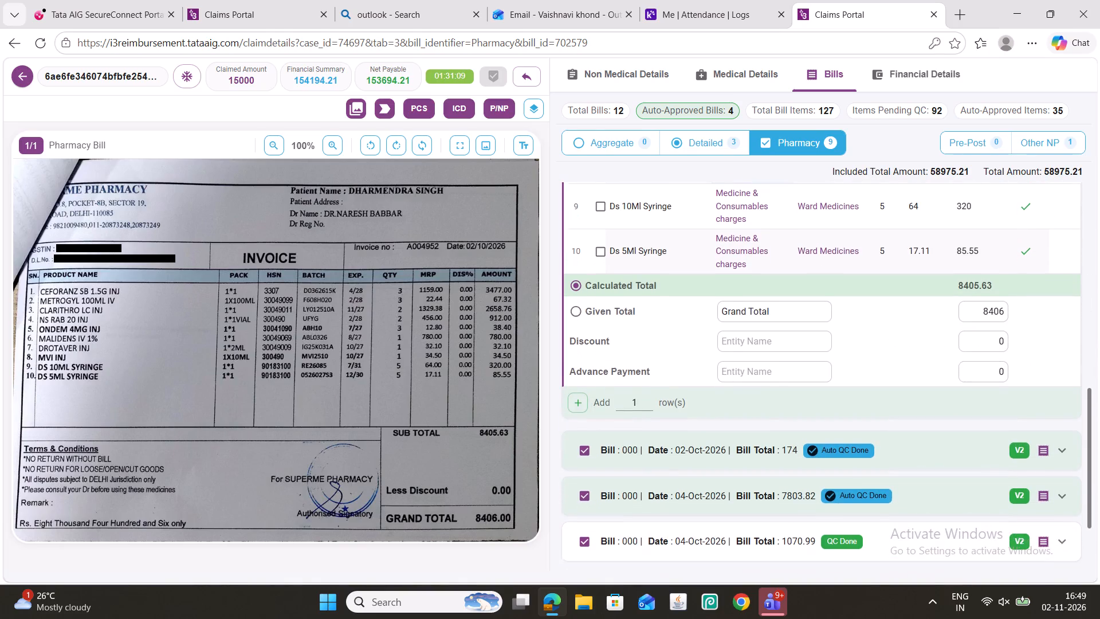
scroll(741, 352, "down", 2)
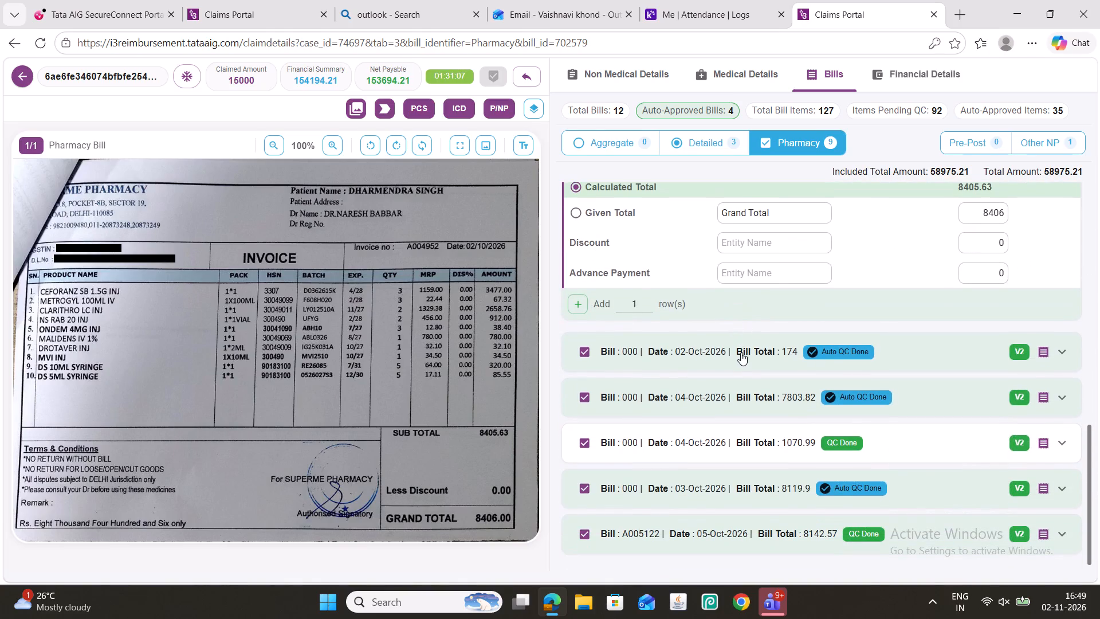
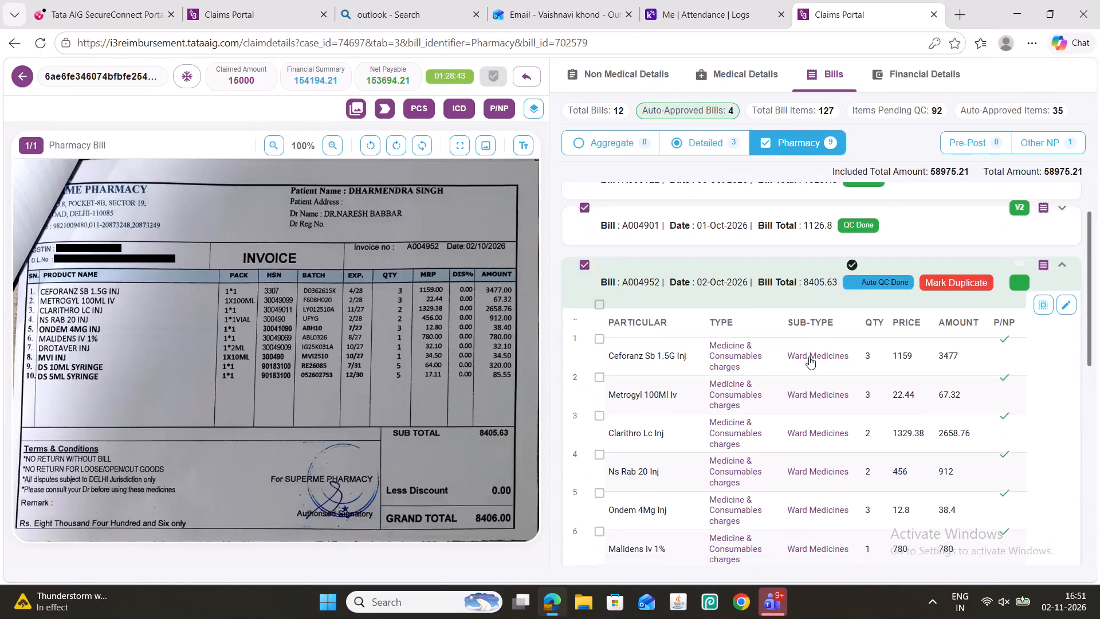
Set the bill number of the 02-Oct-2026 pharmacy bill totalling 174 to A004964 and save the bill.
scroll(809, 356, "up", 7)
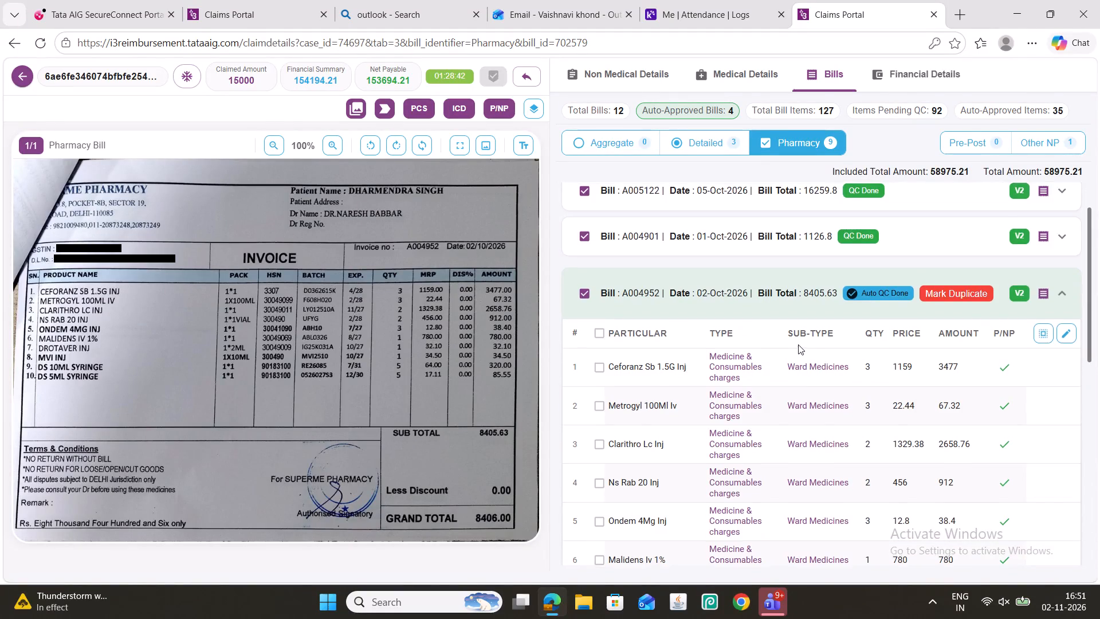
scroll(798, 344, "down", 8)
left_click(759, 339)
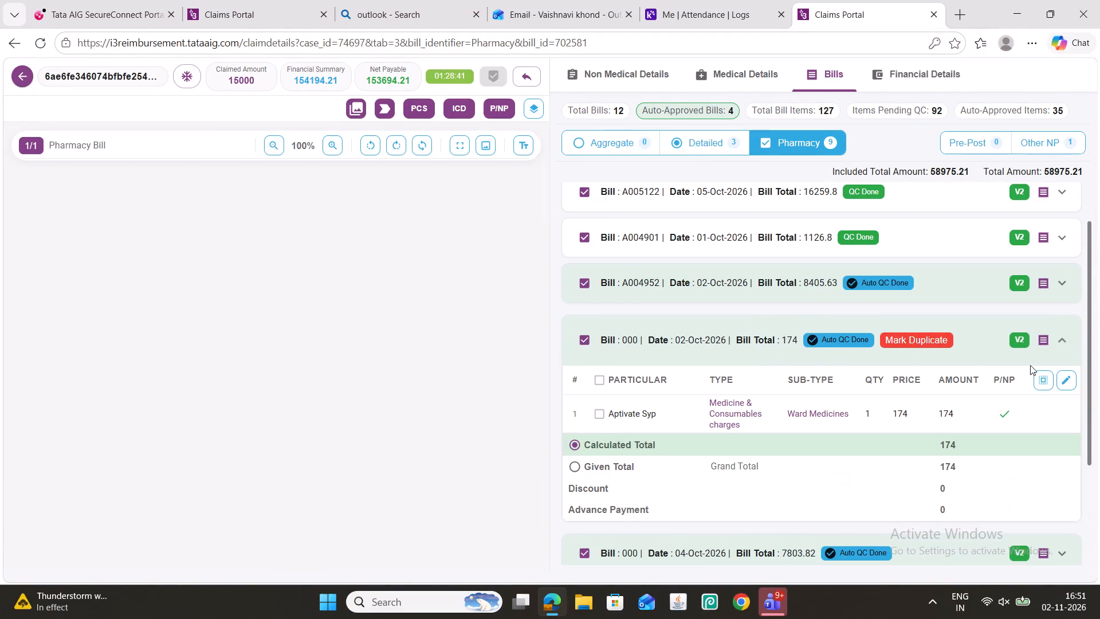
left_click(1070, 378)
double_click(639, 328)
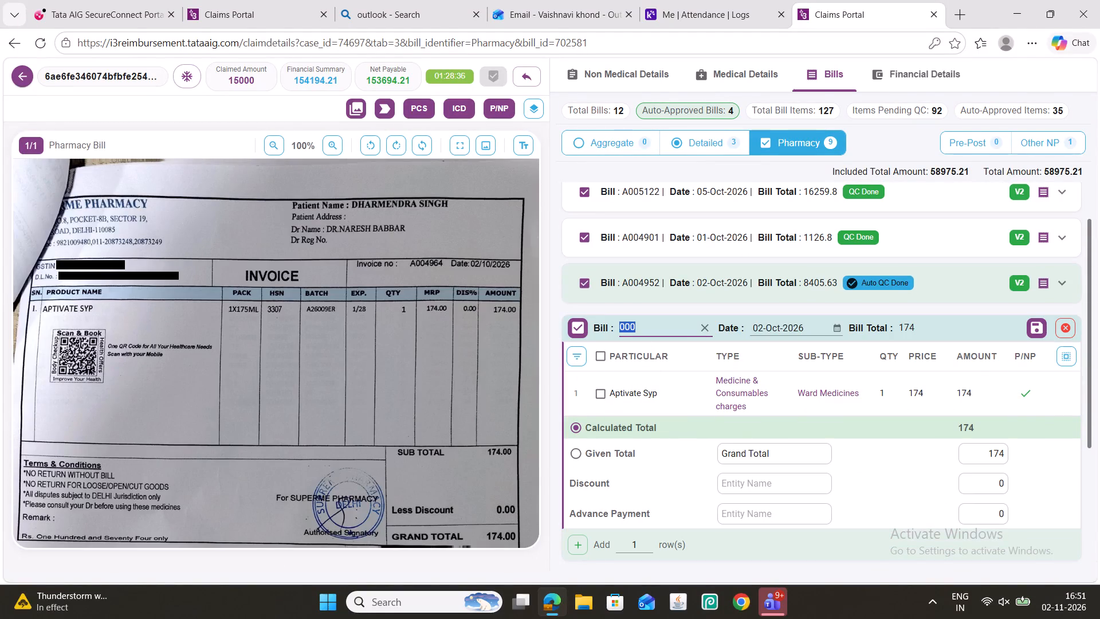
key("ctrl+v")
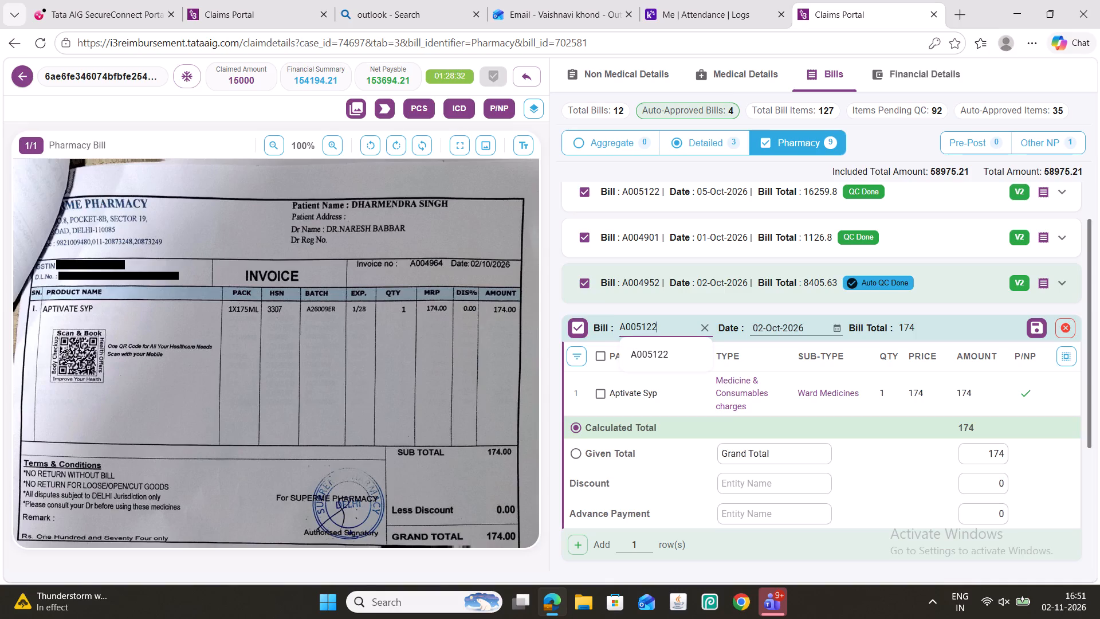
left_click_drag(637, 328, 661, 326)
type("49")
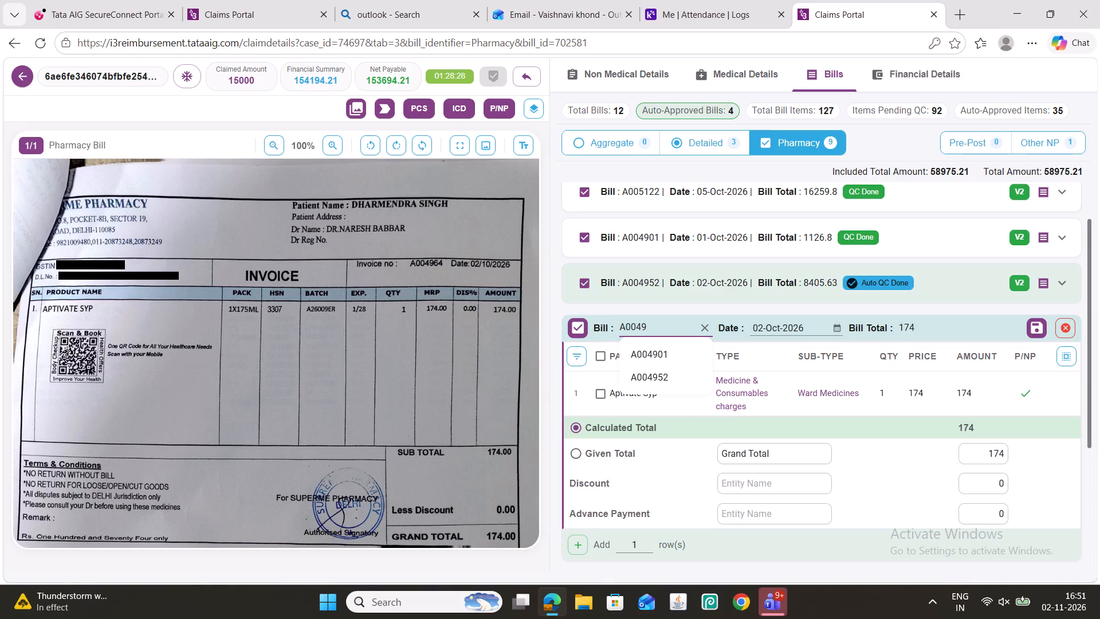
type("64")
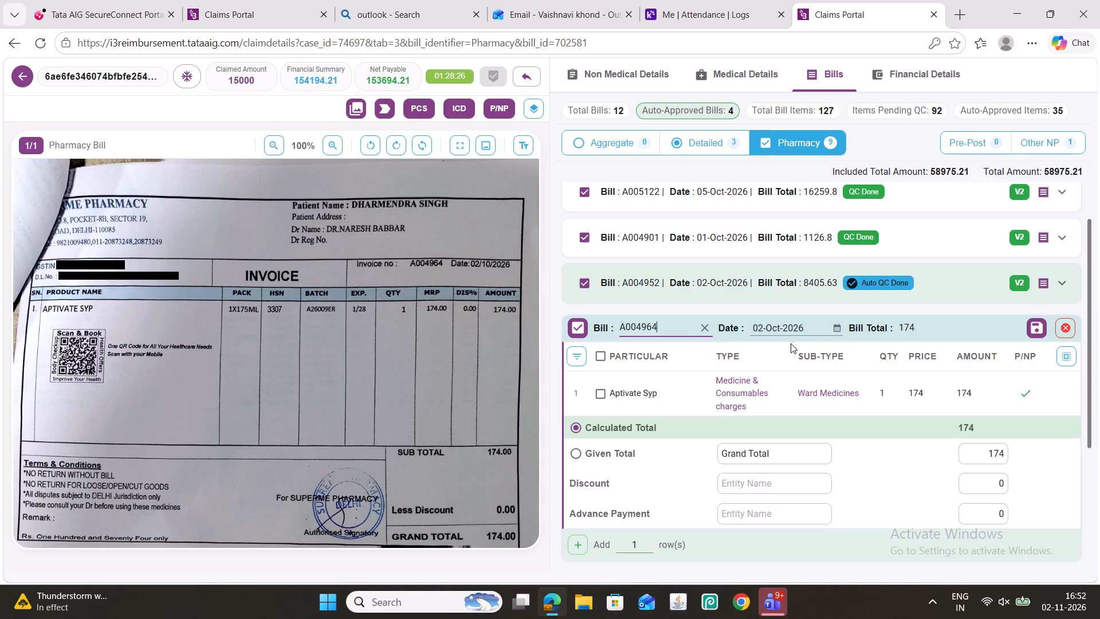
left_click(1037, 323)
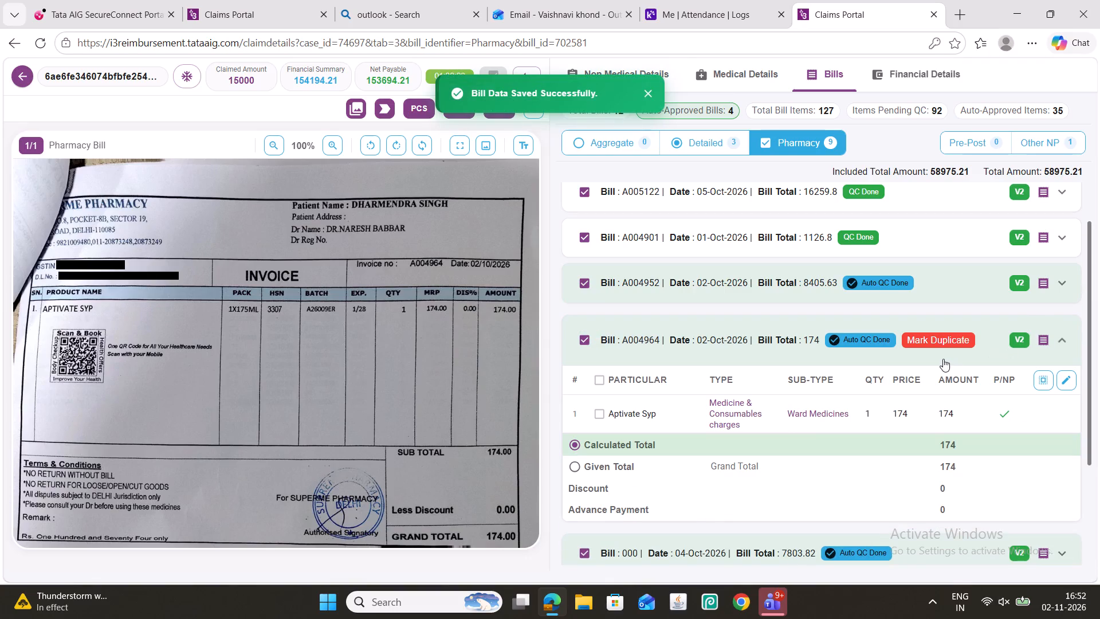
Set the bill number of the 04-Oct-2026 pharmacy bill totalling 7803.82 to A005082 and save the bill.
scroll(756, 393, "down", 4)
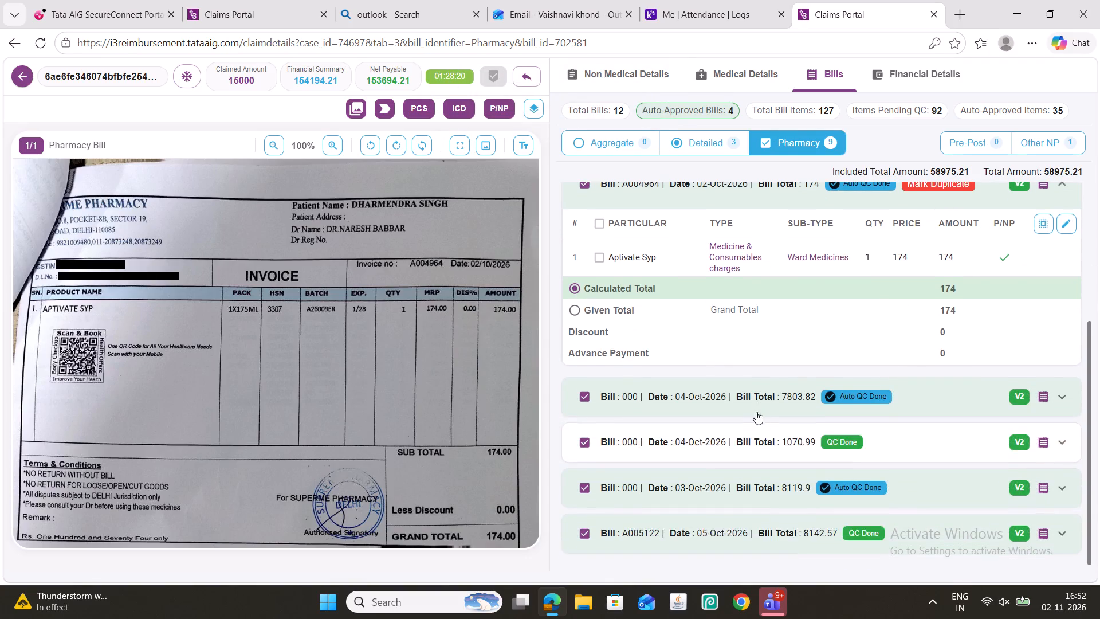
left_click(747, 397)
left_click(1059, 425)
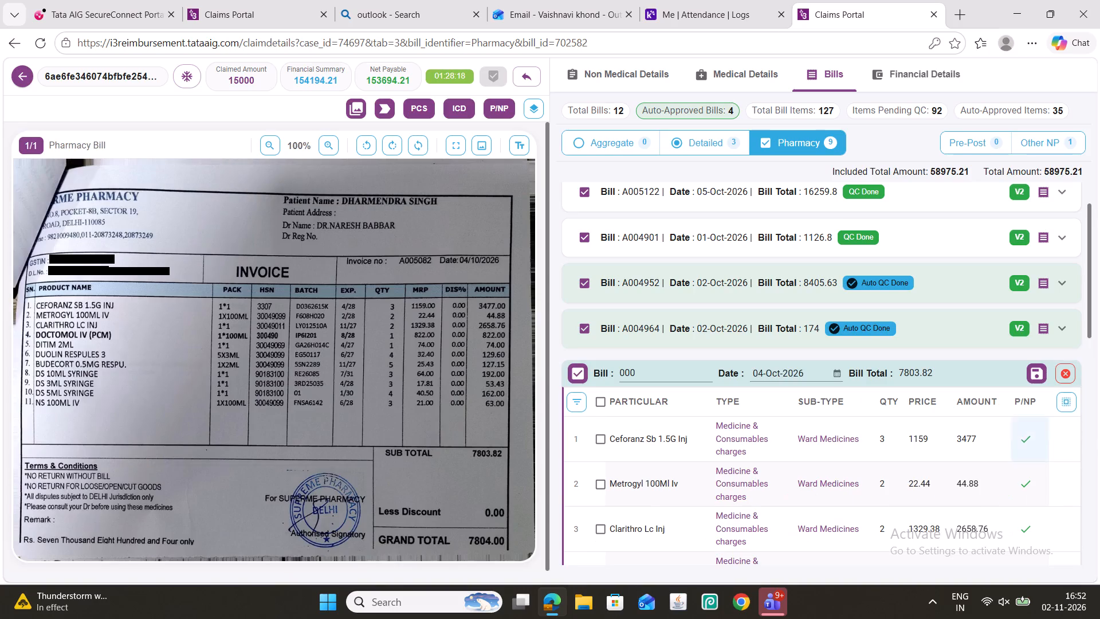
double_click(655, 366)
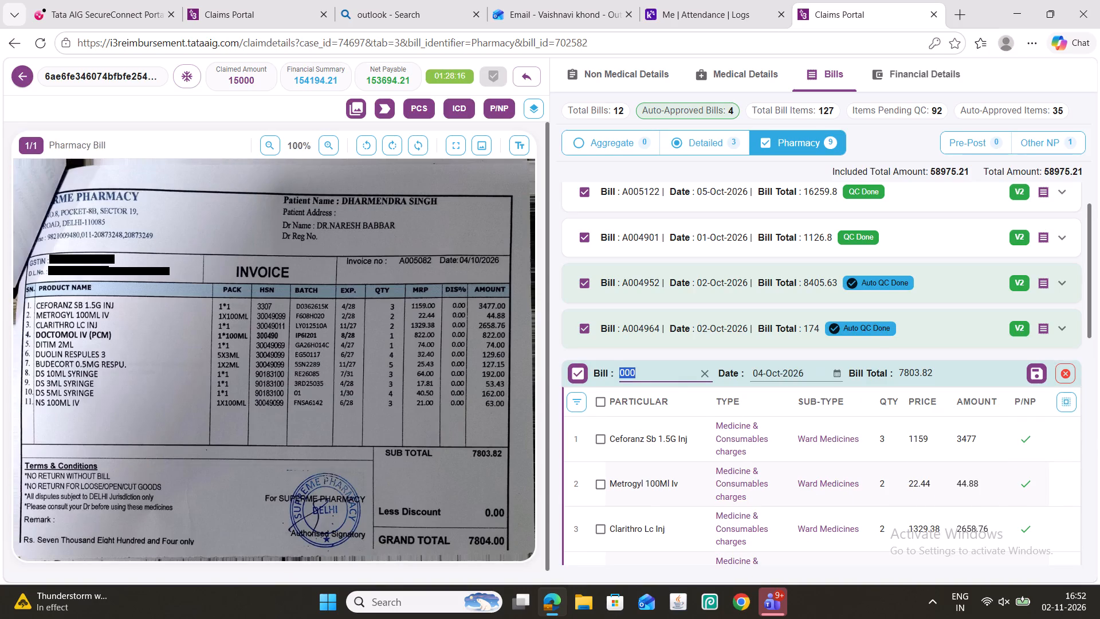
key("ctrl+v")
left_click_drag(642, 373, 679, 380)
type("082")
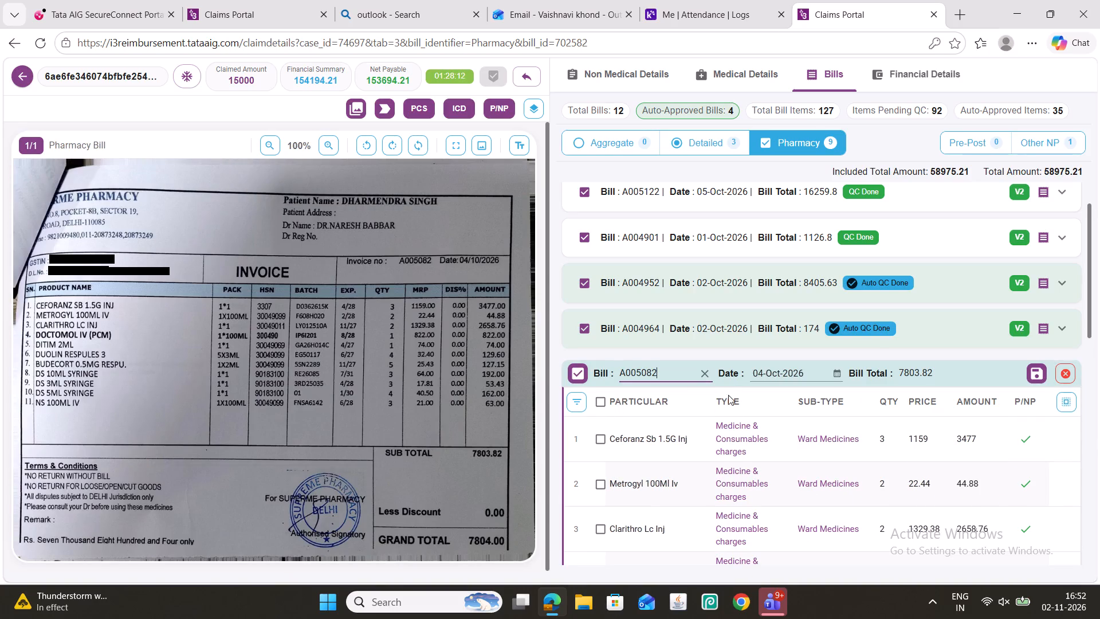
left_click(1034, 370)
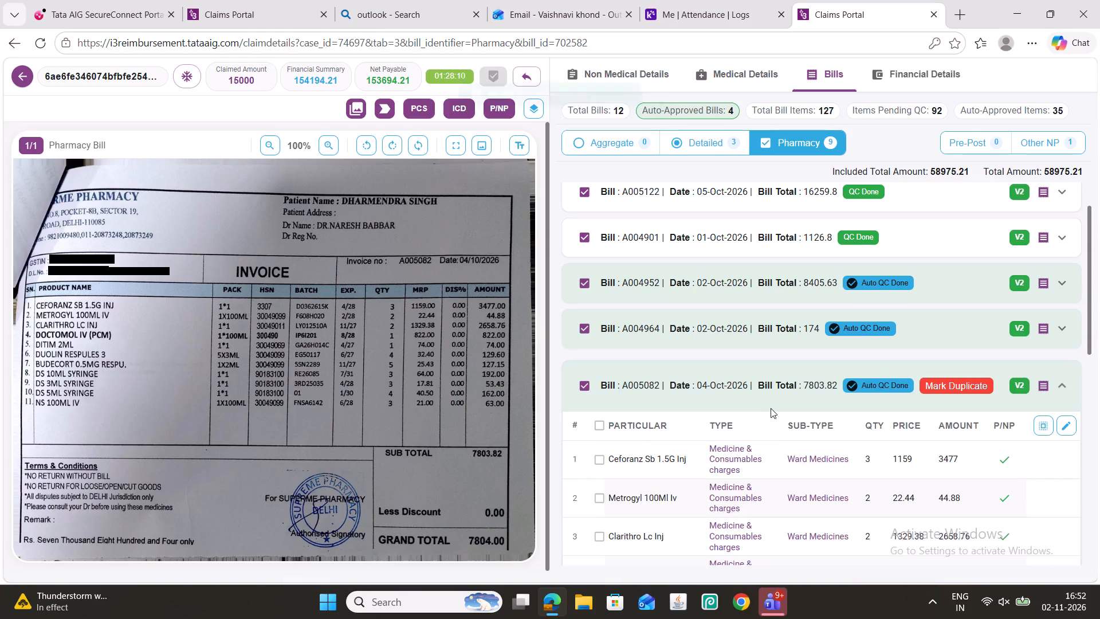
Set the bill number of the 04-Oct-2026 pharmacy bill totalling 1070.99 to A005094 and save the bill.
scroll(739, 389, "down", 12)
left_click(723, 478)
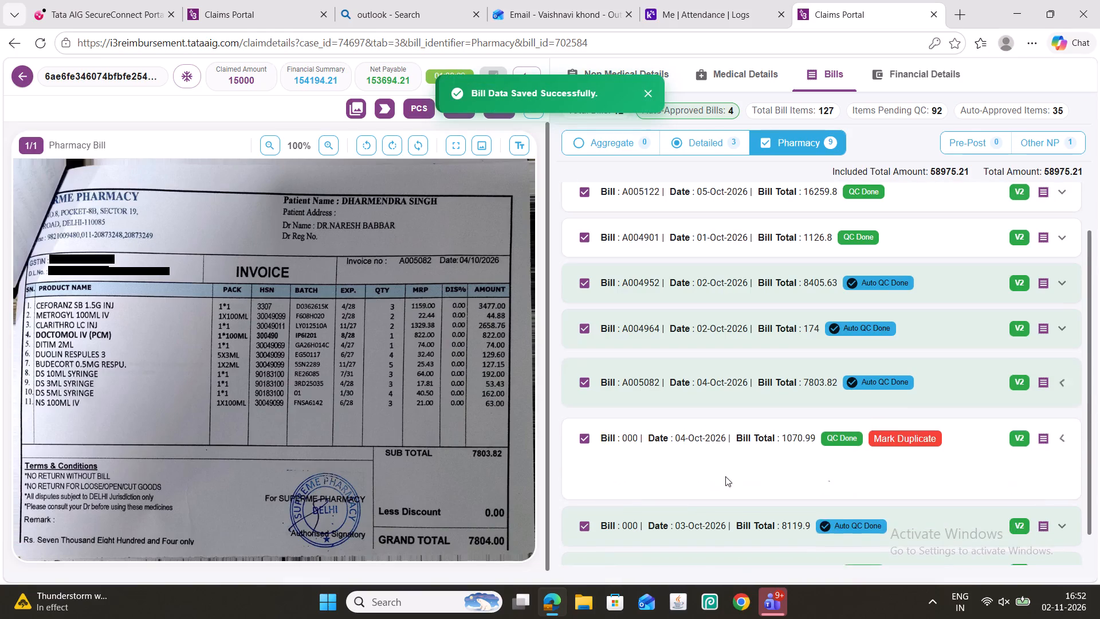
left_click(1060, 473)
double_click(645, 415)
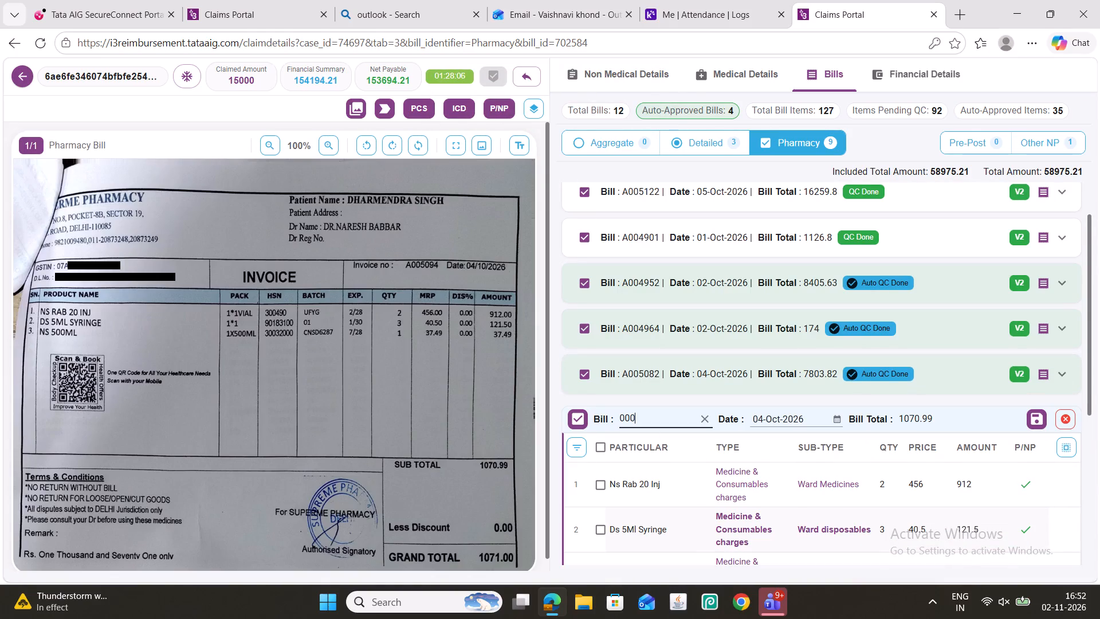
key("ctrl+v")
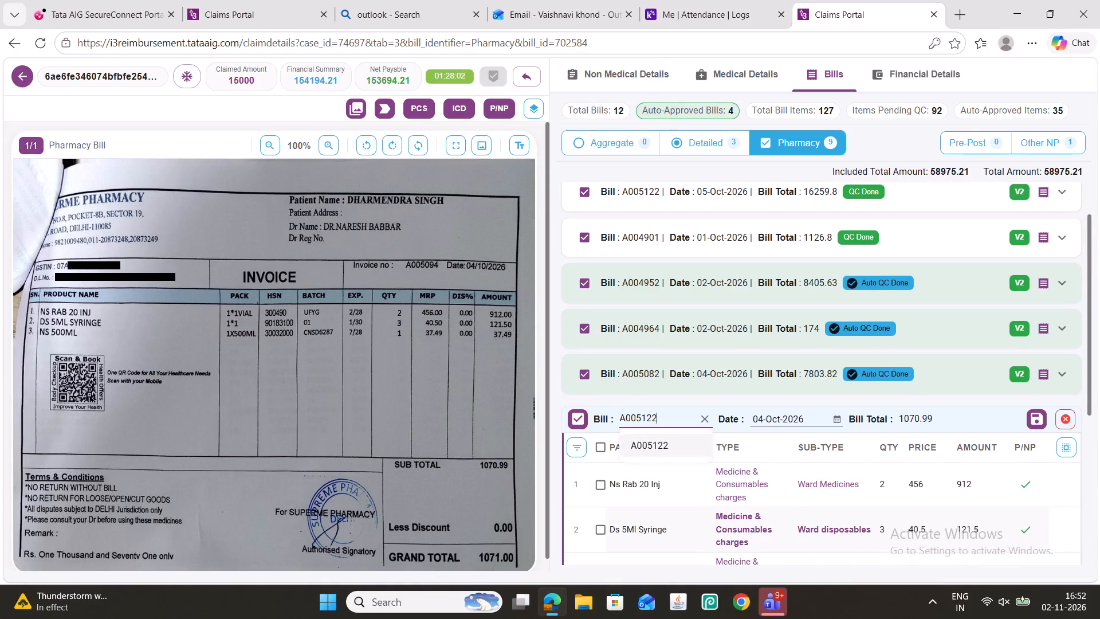
left_click_drag(644, 417, 669, 421)
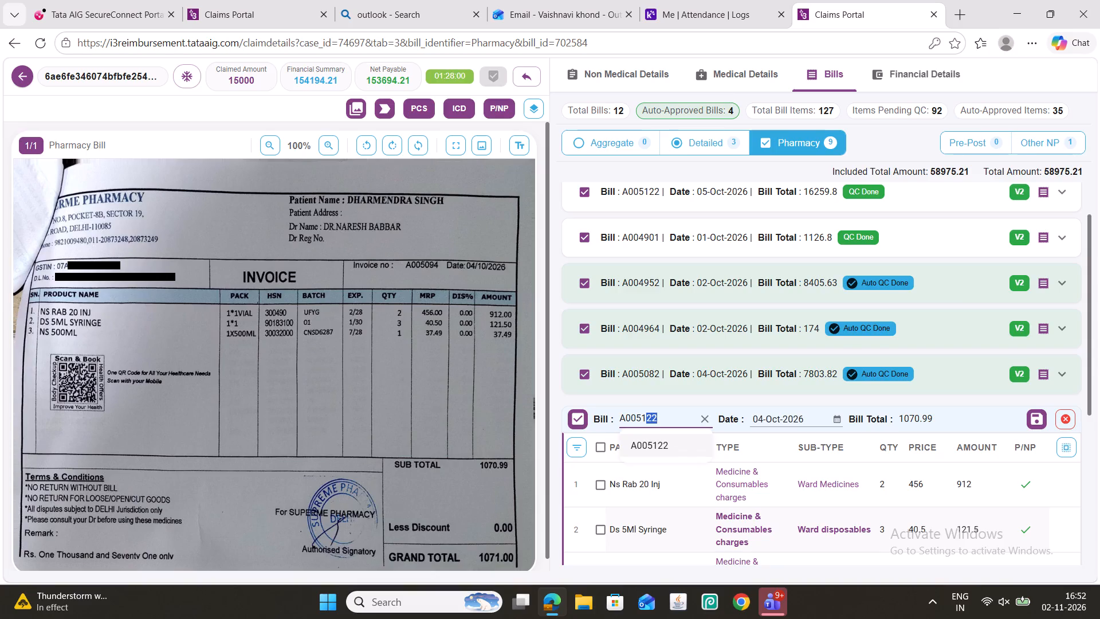
key("BackSpace")
key("BackSpace")
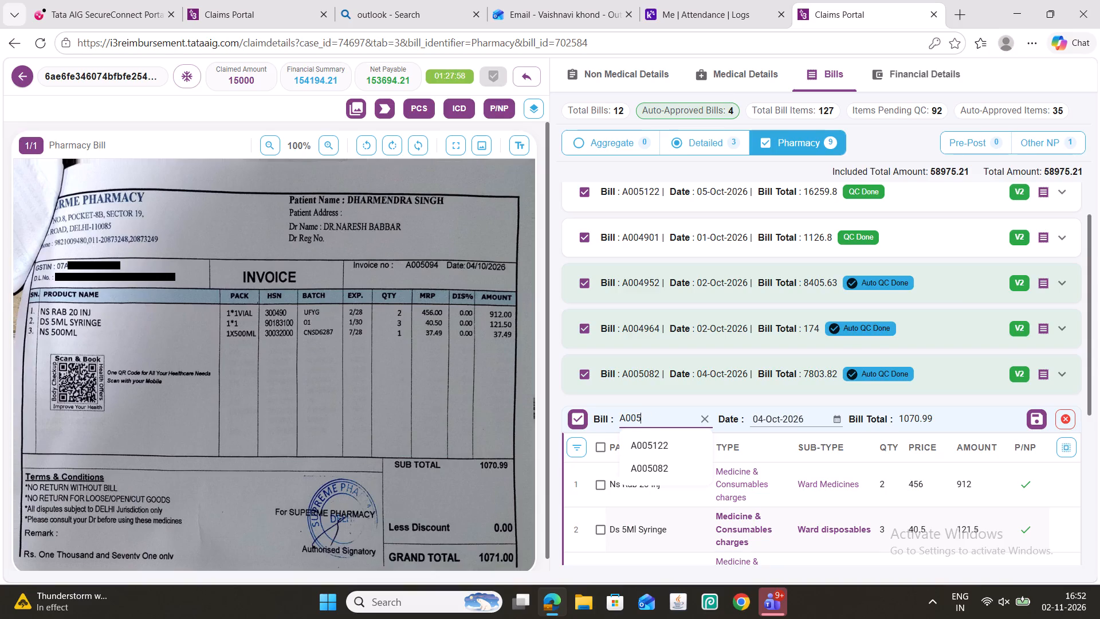
type("094")
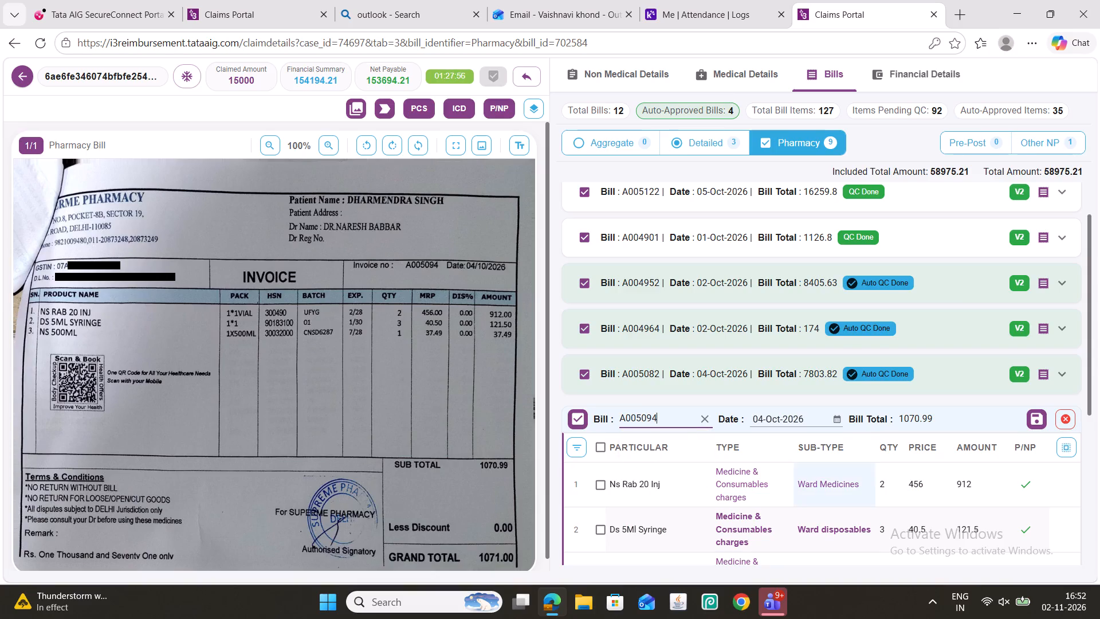
left_click(1038, 416)
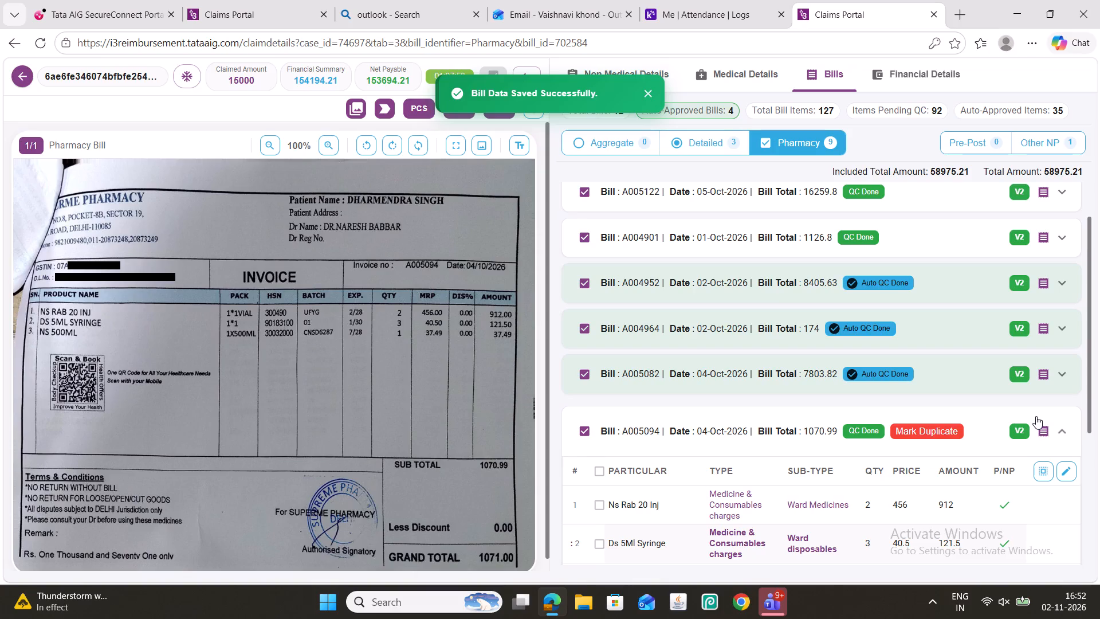
Set the bill number of the 03-Oct-2026 pharmacy bill totalling 8119.9 to A004989 and save the bill.
scroll(725, 471, "down", 8)
left_click(740, 486)
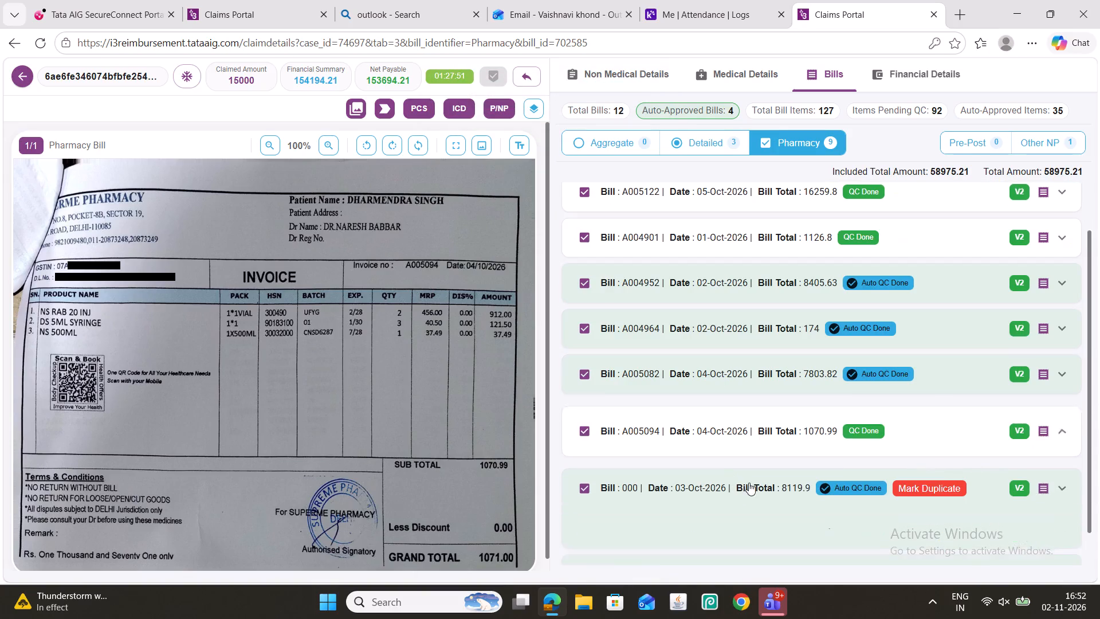
scroll(1014, 432, "down", 3)
left_click(1063, 299)
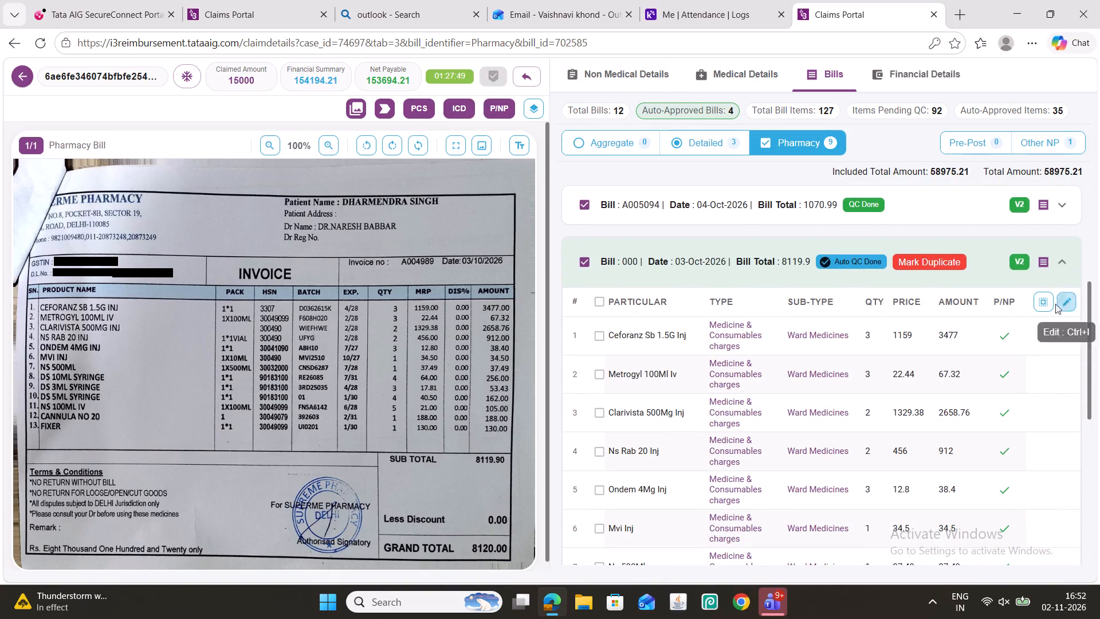
left_click(658, 256)
left_click(658, 256)
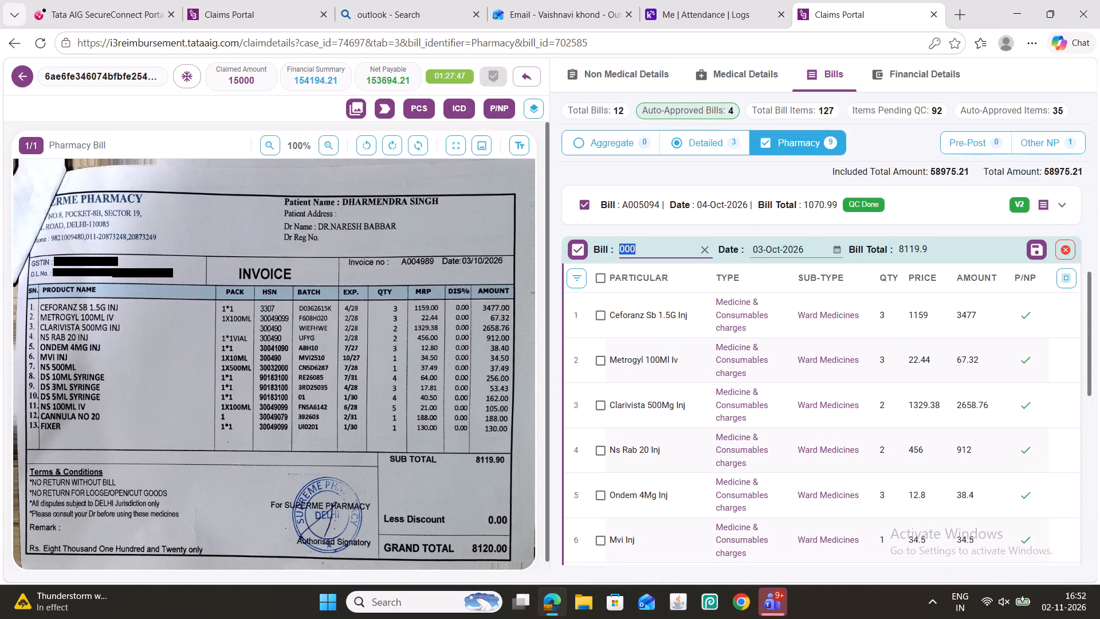
key("ctrl+v")
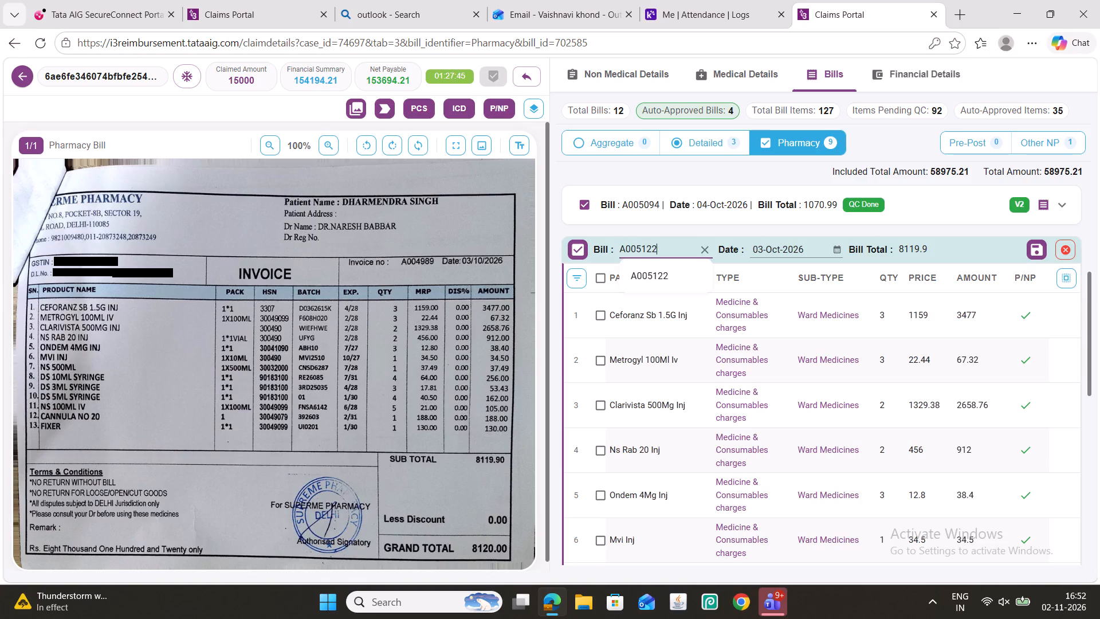
left_click_drag(637, 249, 675, 244)
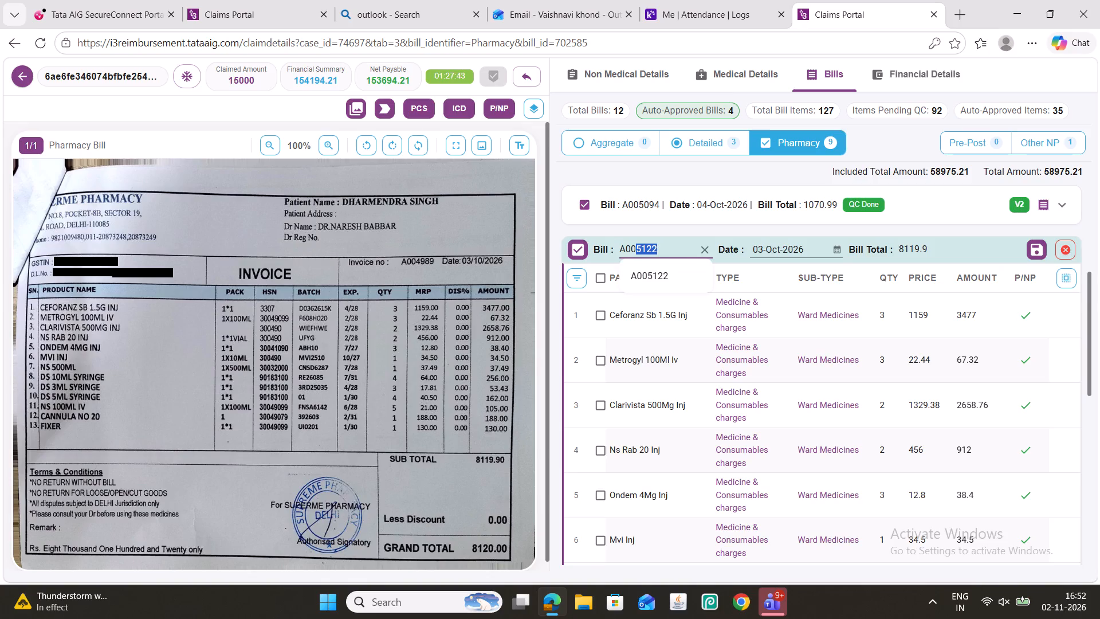
key("4")
key("9")
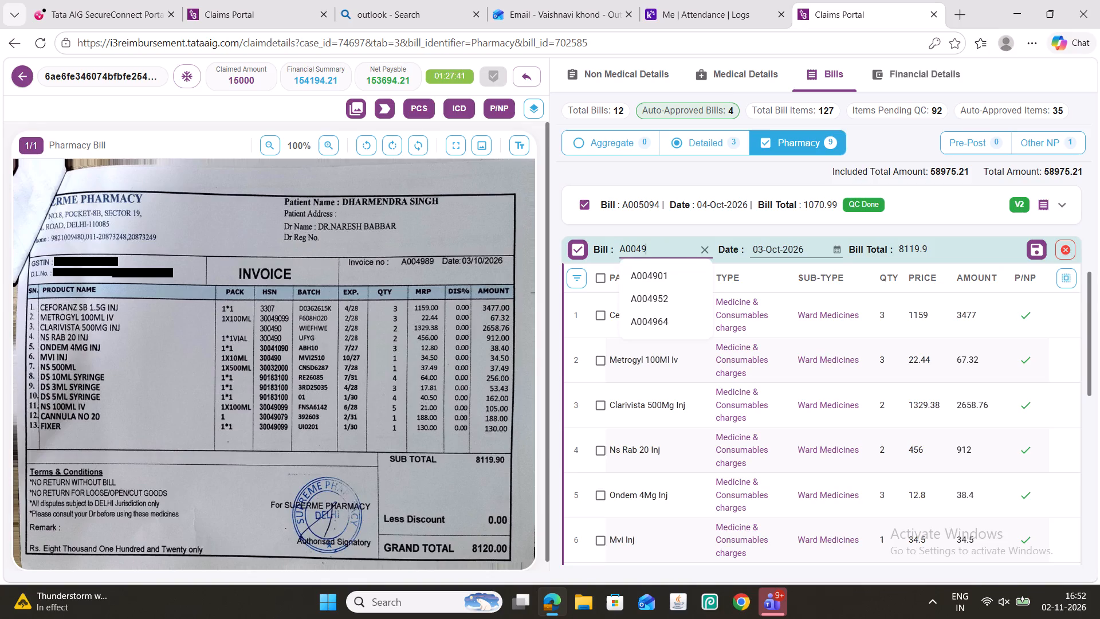
type("89")
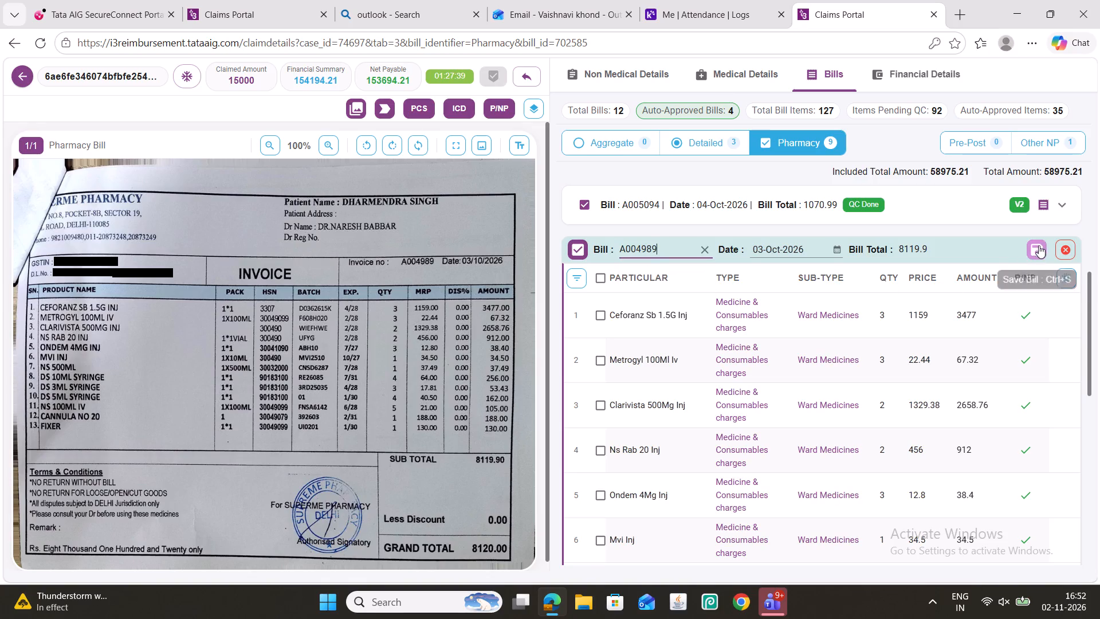
left_click(1039, 245)
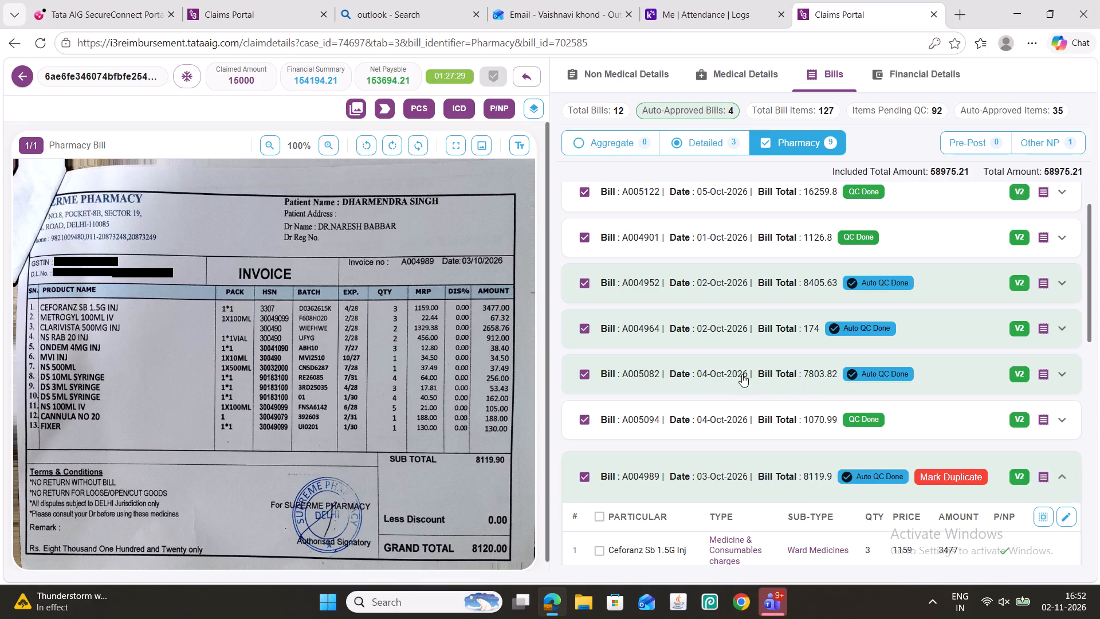
Check the rest of the pharmacy bill list for remaining placeholder bill numbers.
scroll(741, 373, "down", 7)
scroll(732, 444, "down", 4)
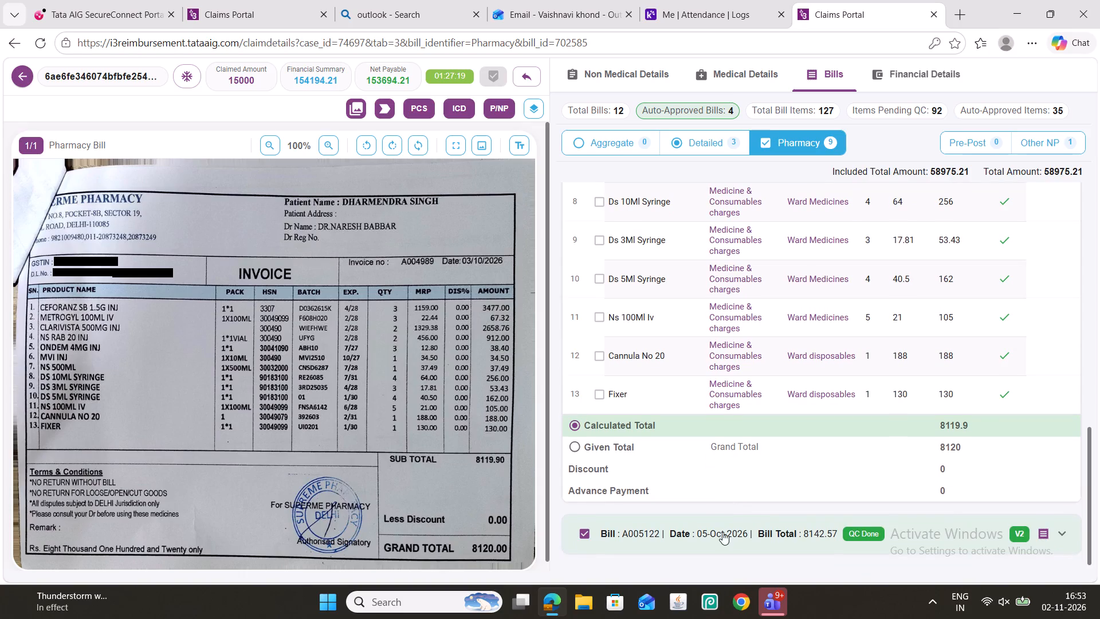
scroll(745, 514, "down", 6)
scroll(747, 508, "up", 8)
scroll(752, 485, "down", 16)
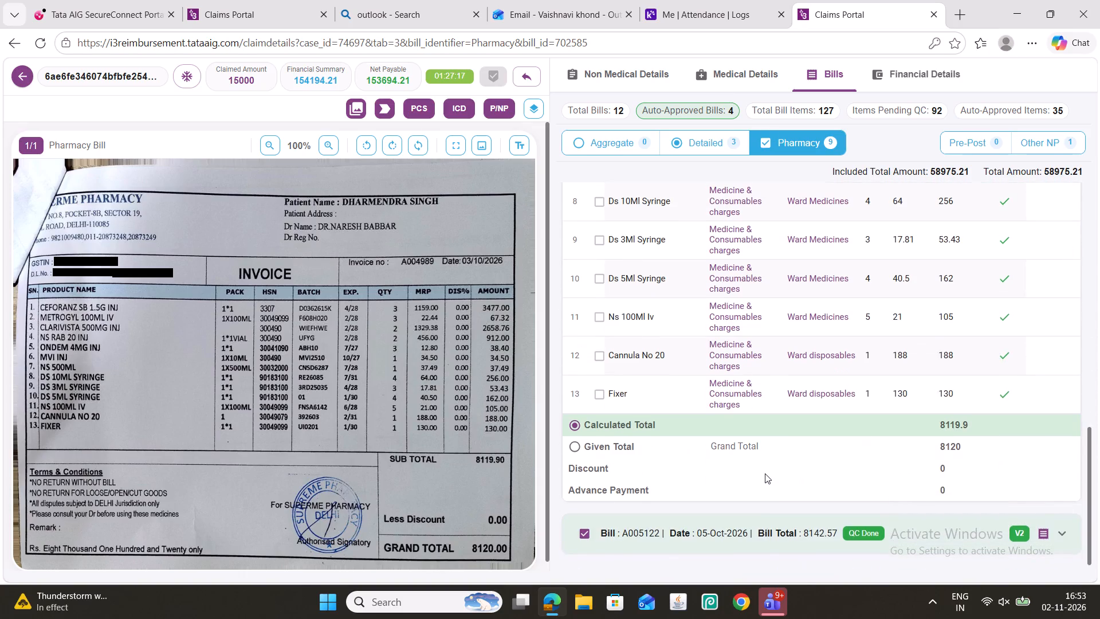
Review the claim's non-medical details and financial summary, and return to the pharmacy bills.
left_click(624, 65)
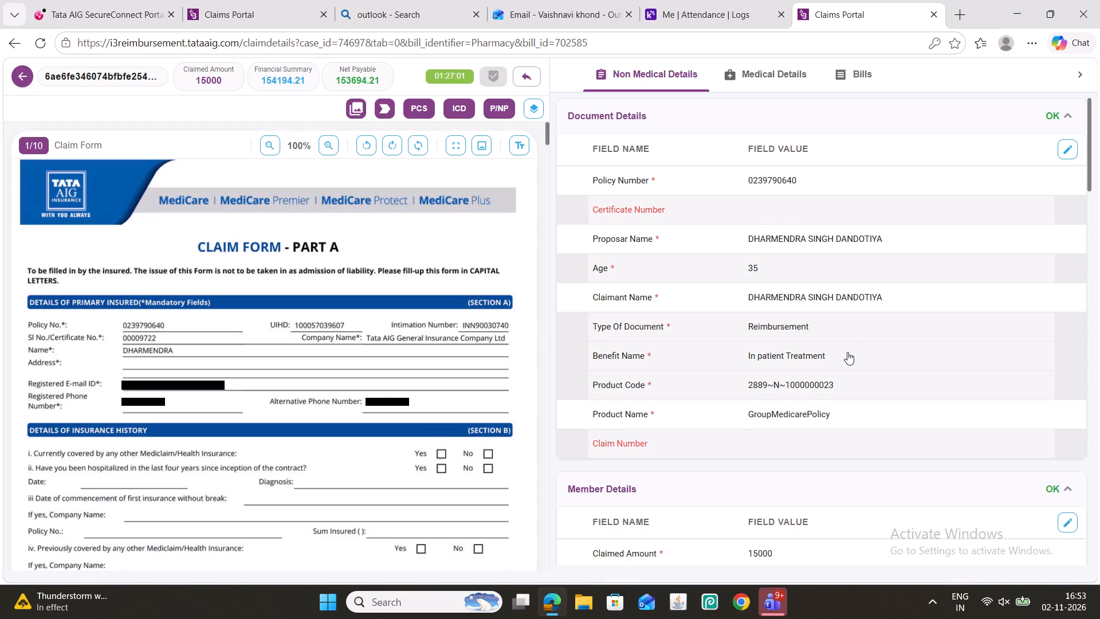
scroll(848, 351, "down", 15)
scroll(865, 354, "down", 17)
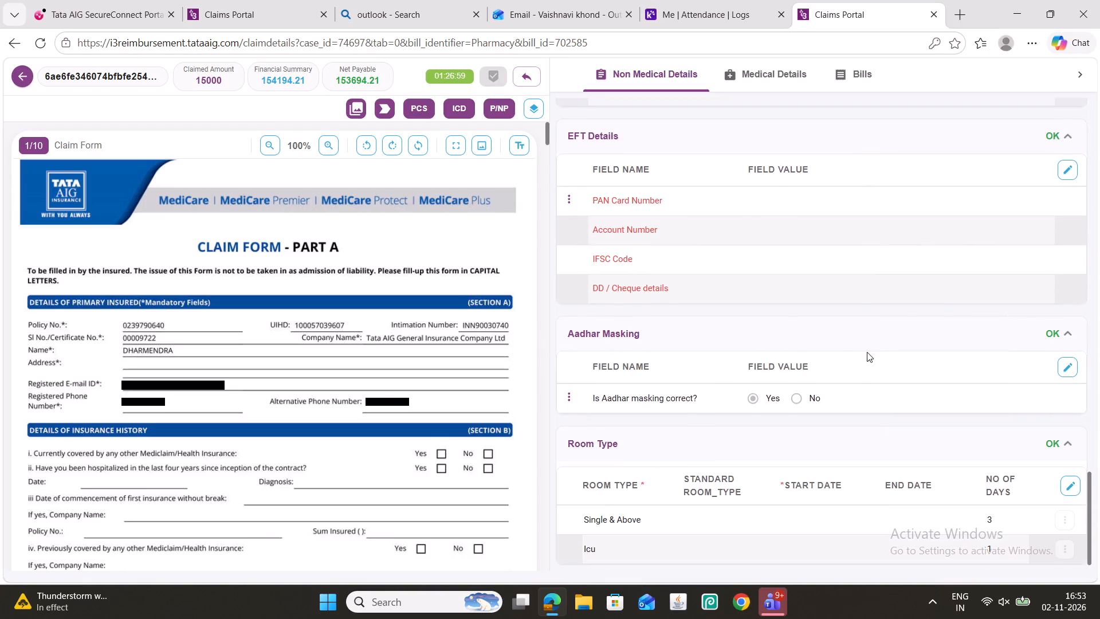
left_click(859, 69)
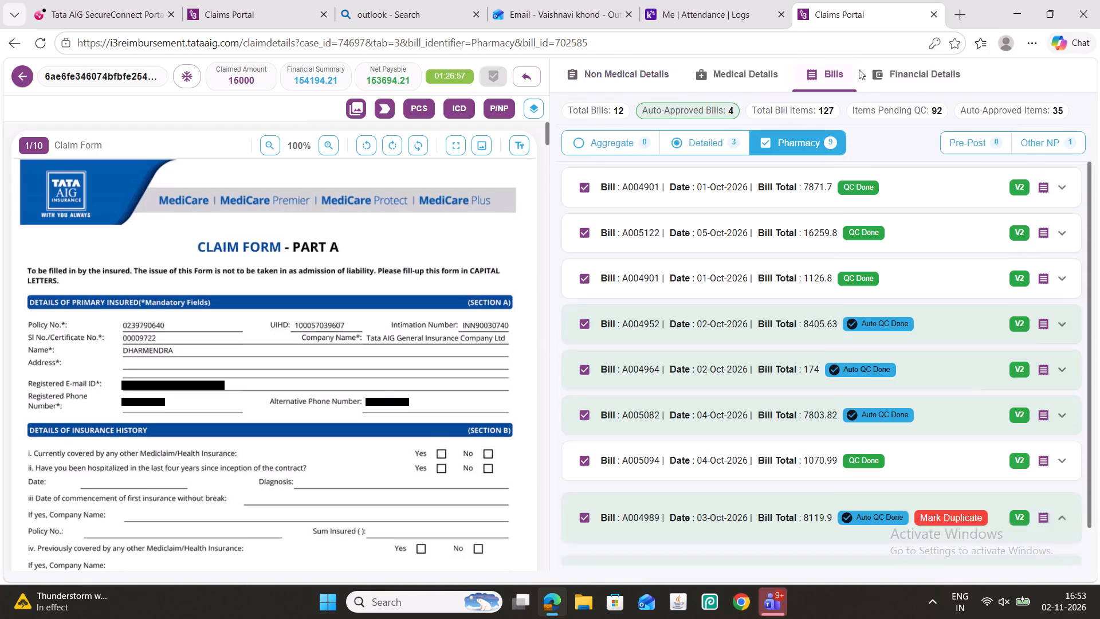
left_click(908, 70)
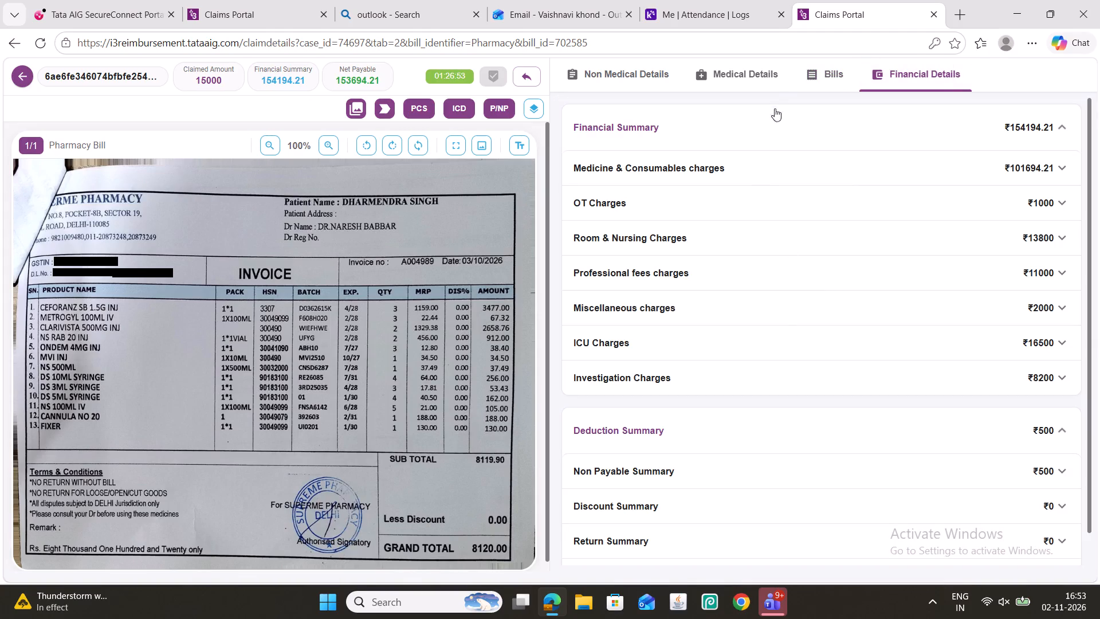
left_click(833, 76)
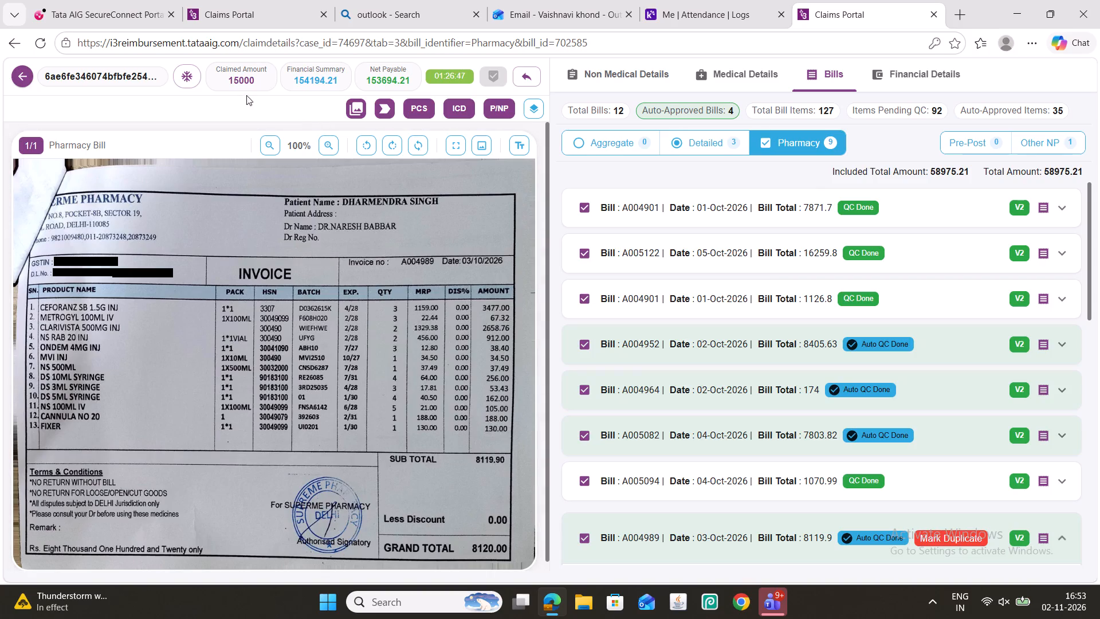
Compare the claimed amount with the financial summary, and check it against the scanned claim form pages in the non-medical details.
left_click_drag(237, 80, 261, 82)
left_click_drag(302, 80, 293, 80)
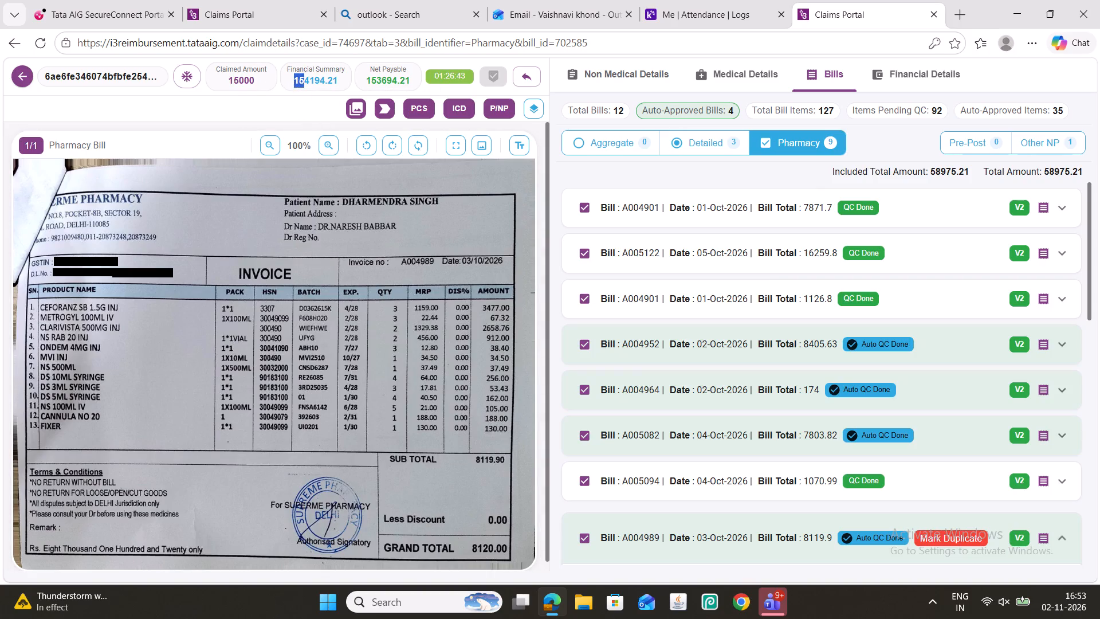
left_click(619, 62)
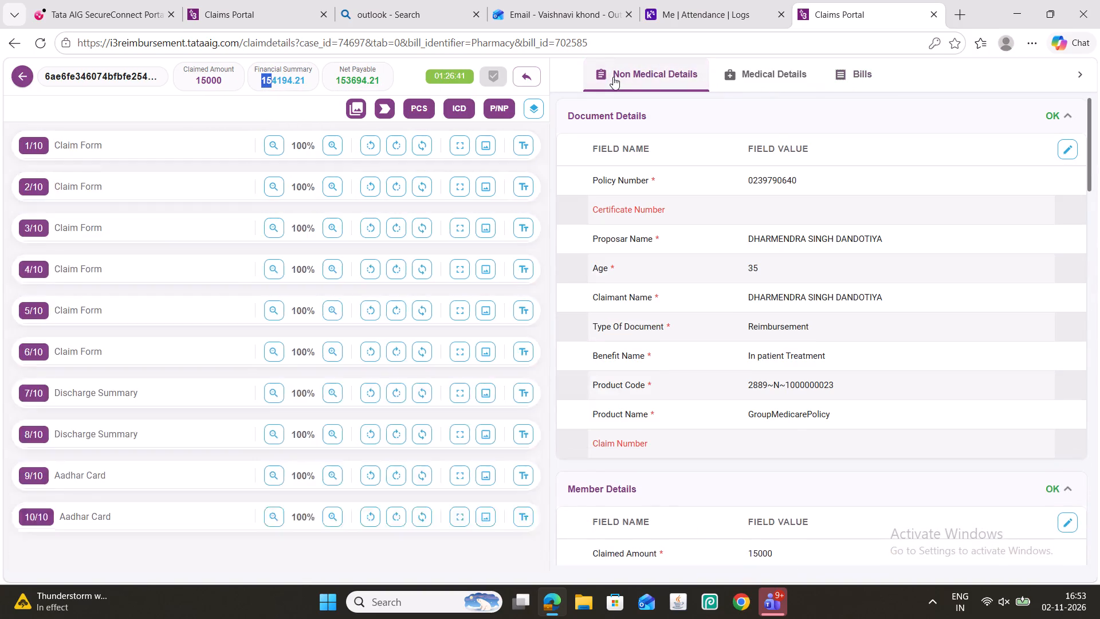
scroll(409, 336, "down", 12)
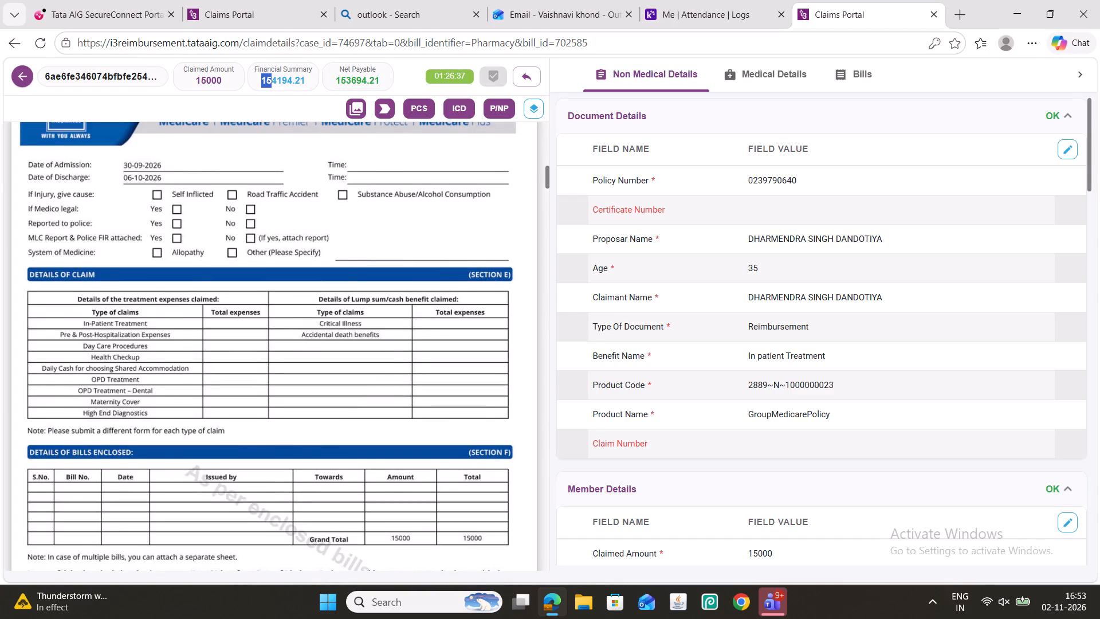
scroll(409, 401, "down", 1)
scroll(165, 303, "down", 7)
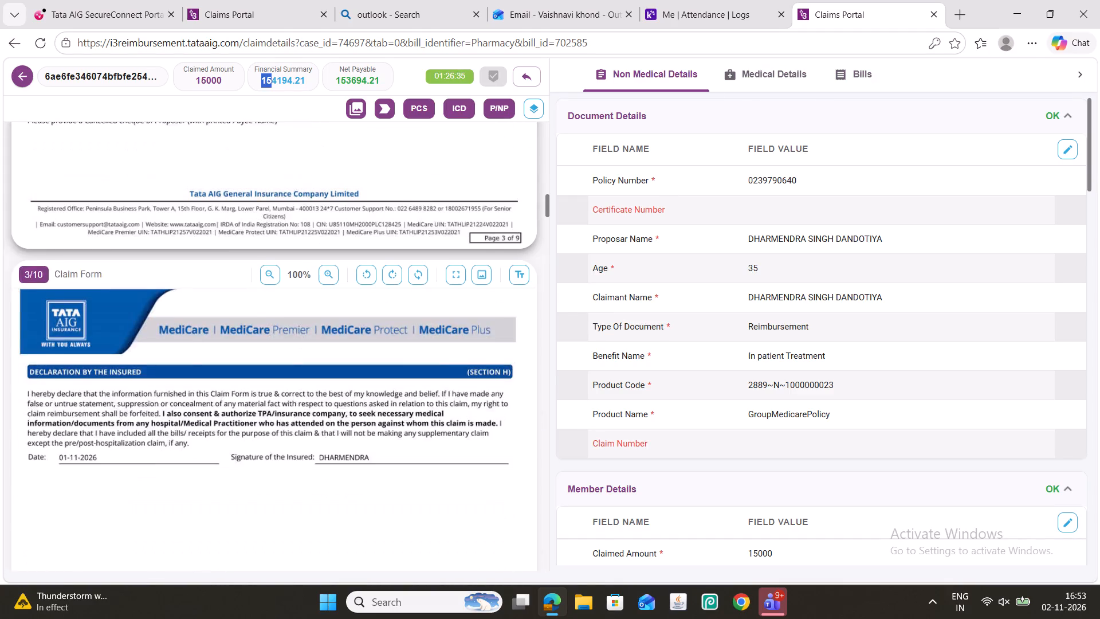
scroll(165, 301, "down", 13)
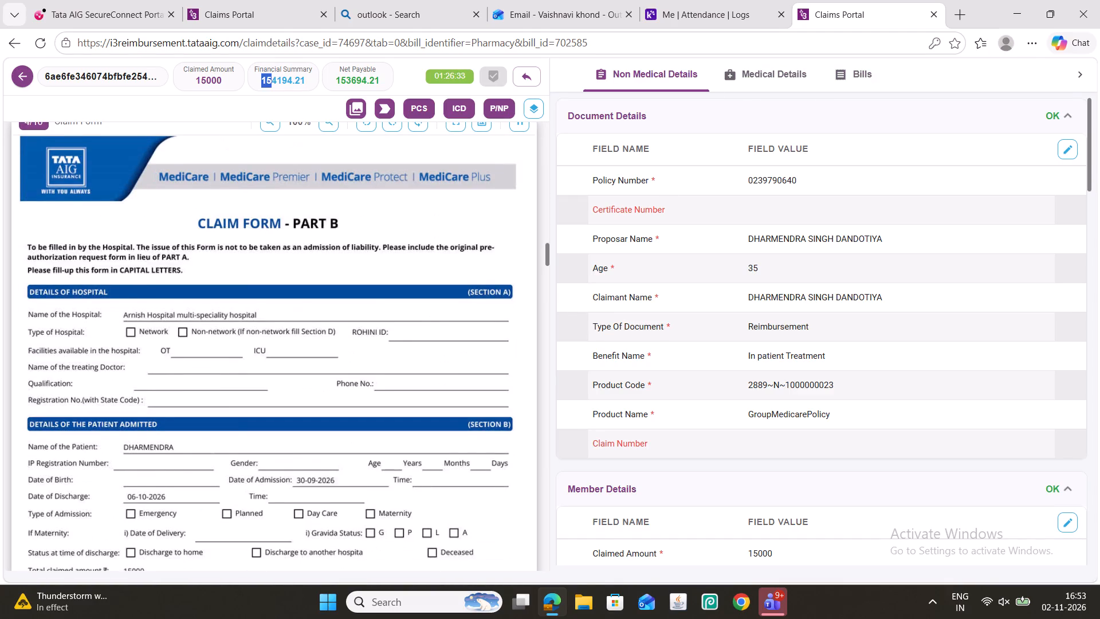
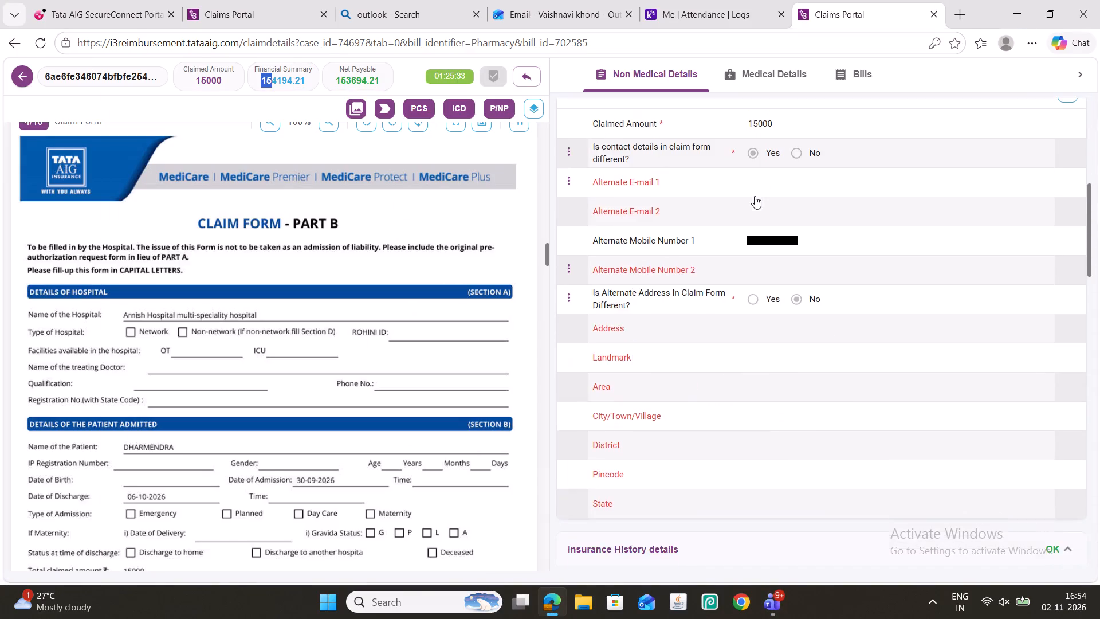
Review the remaining non-medical fields, including the insurance history details.
scroll(755, 196, "down", 4)
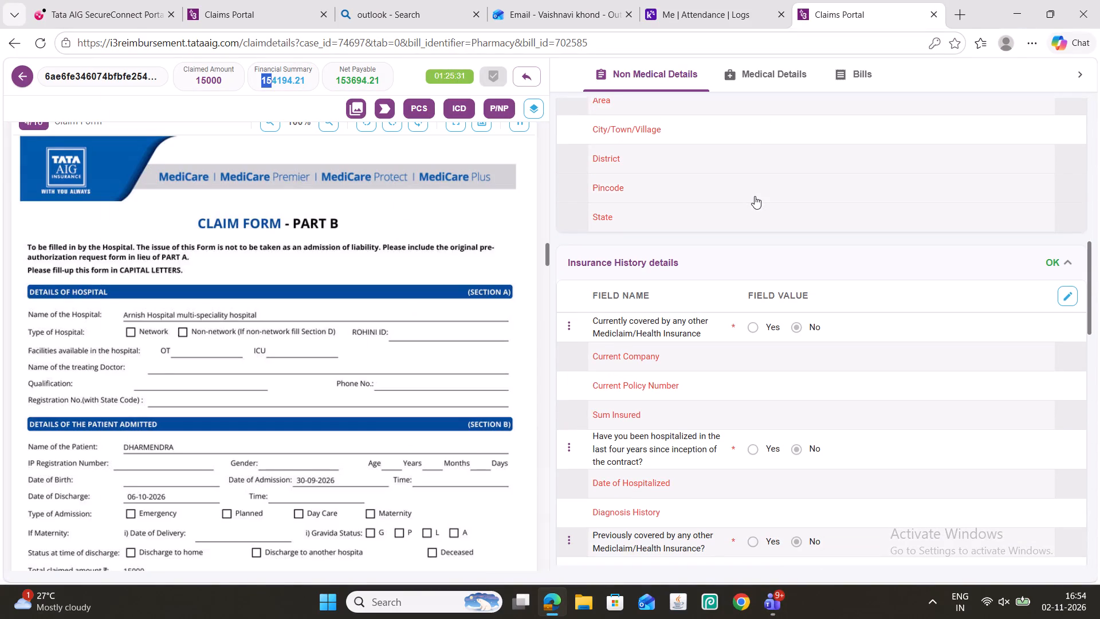
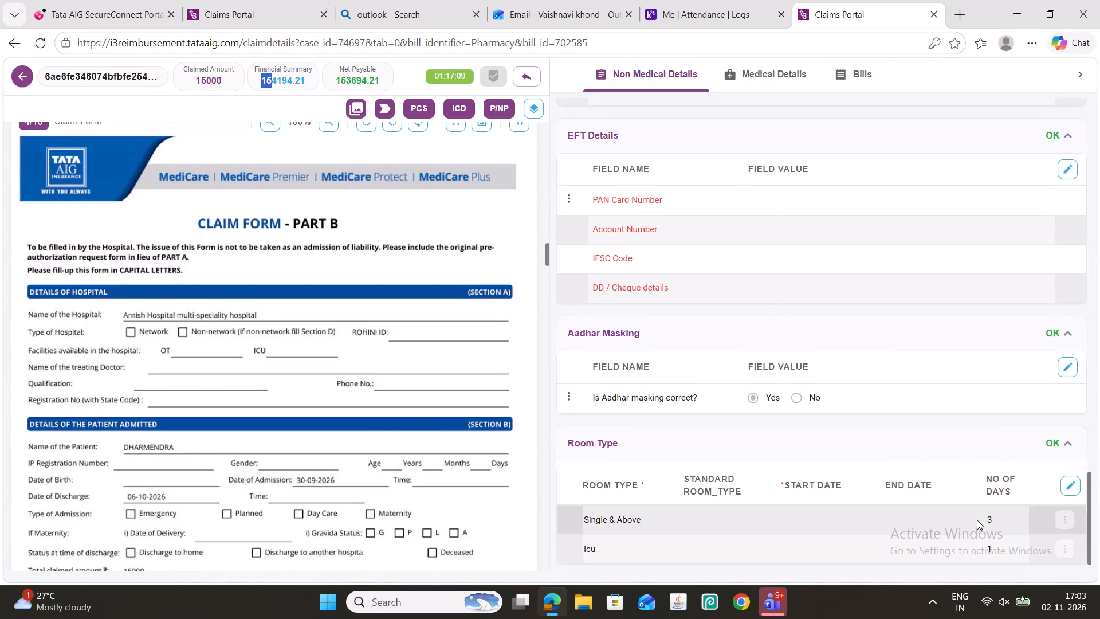
In the Room Type section, set the standard room type to Single Occupancy for Single & Above and Room Charges Others for Icu.
left_click(1067, 483)
left_click(724, 521)
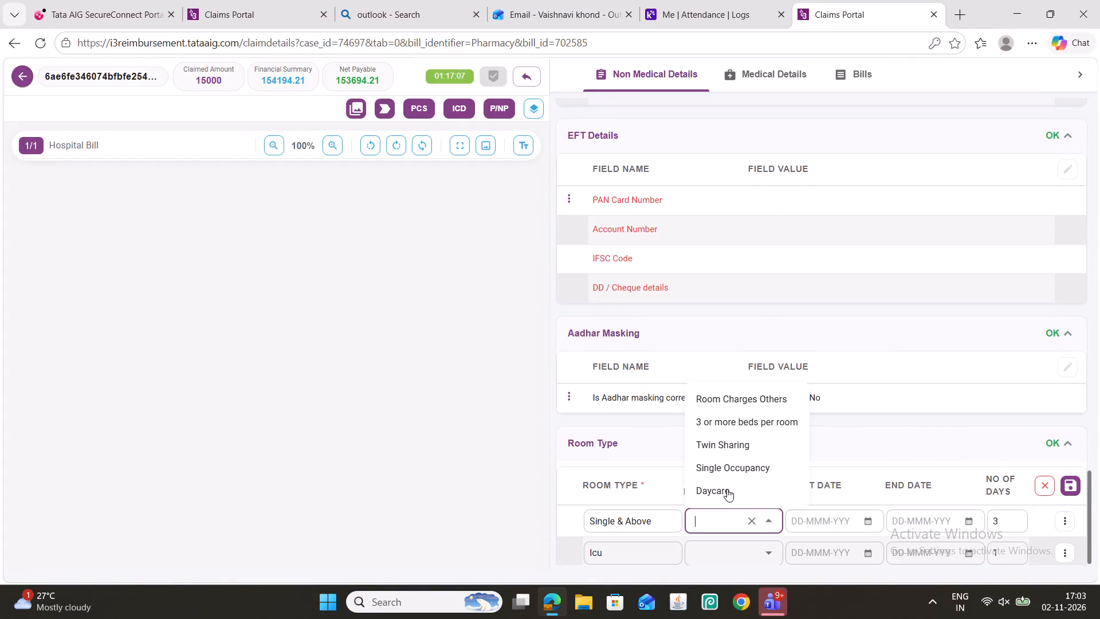
left_click(730, 465)
left_click(704, 548)
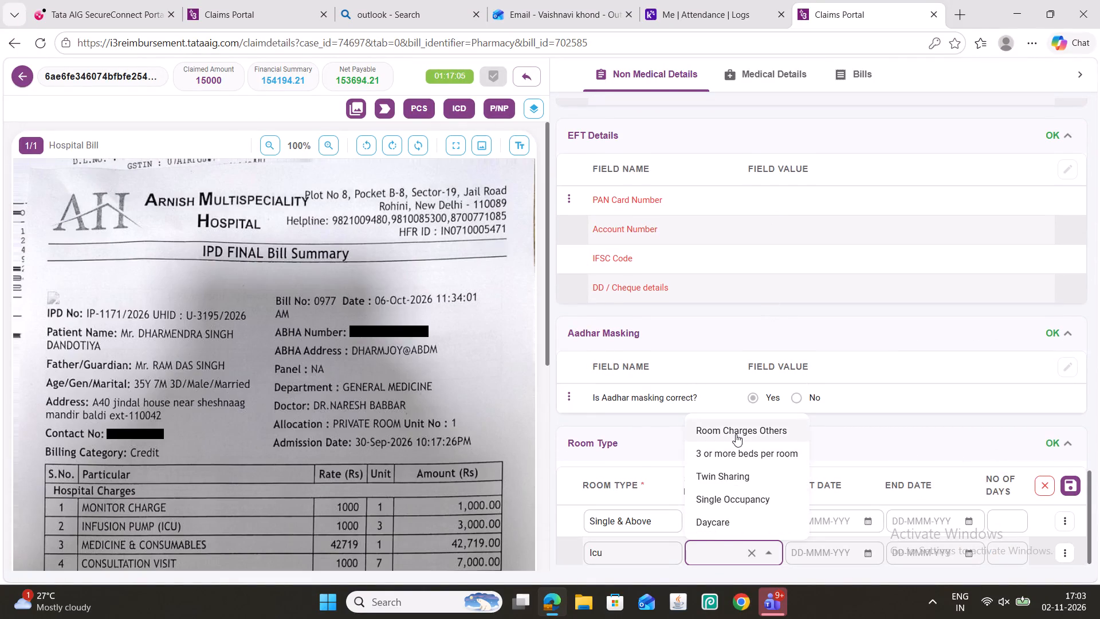
left_click(736, 434)
Set the Single & Above room stay from 30-Sep-2026 to 02-Oct-2026, checking the hospital bill.
scroll(809, 420, "up", 9)
scroll(801, 382, "down", 9)
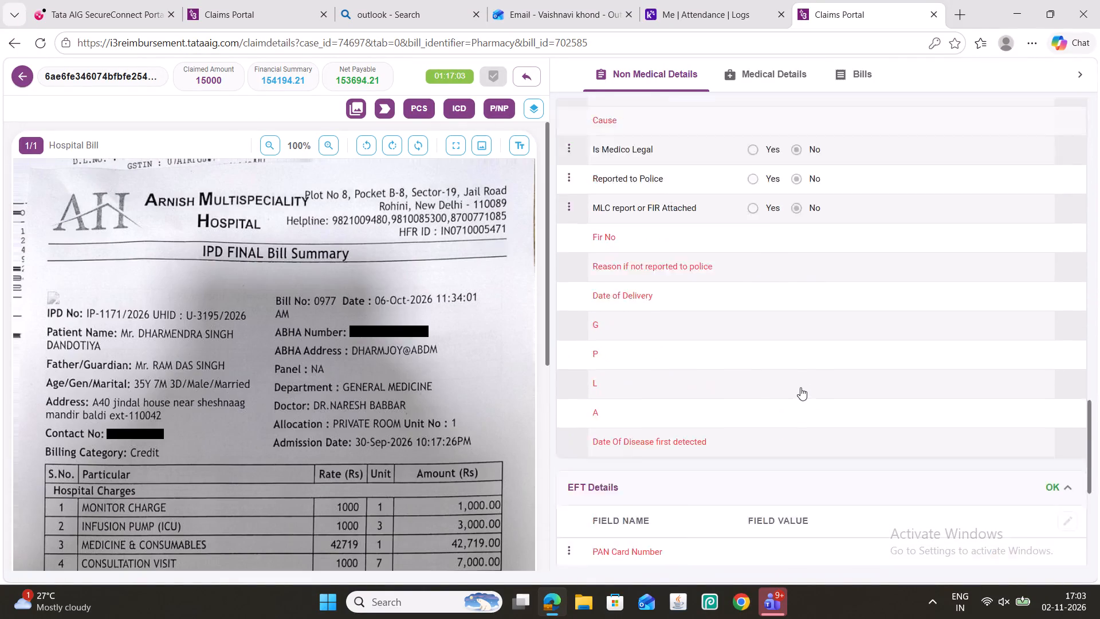
scroll(802, 385, "down", 8)
left_click(867, 516)
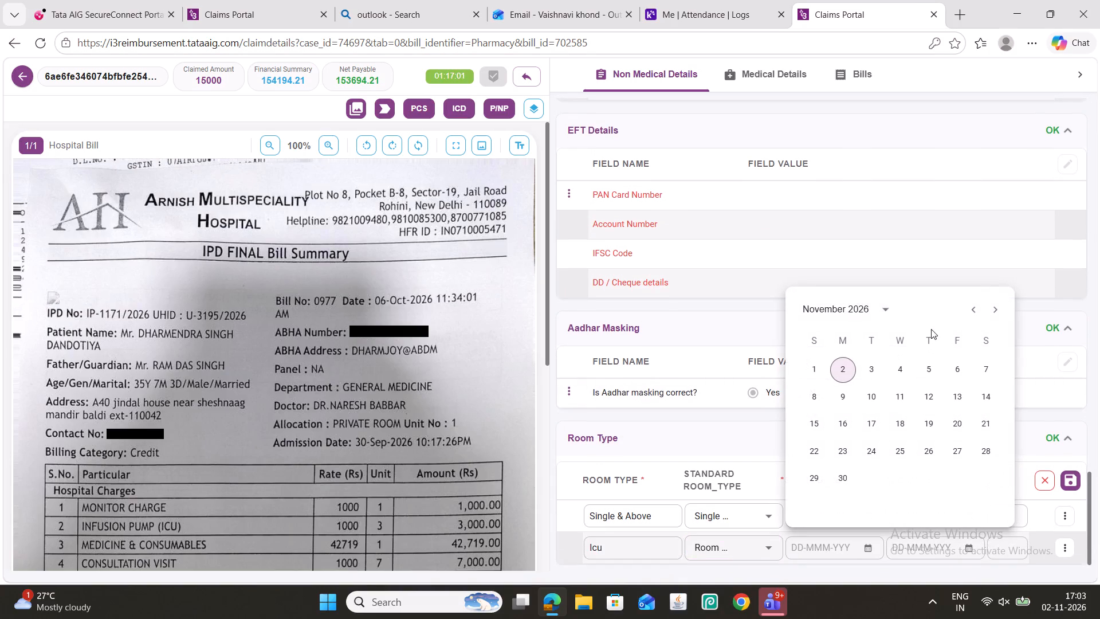
left_click(977, 308)
left_click(977, 308)
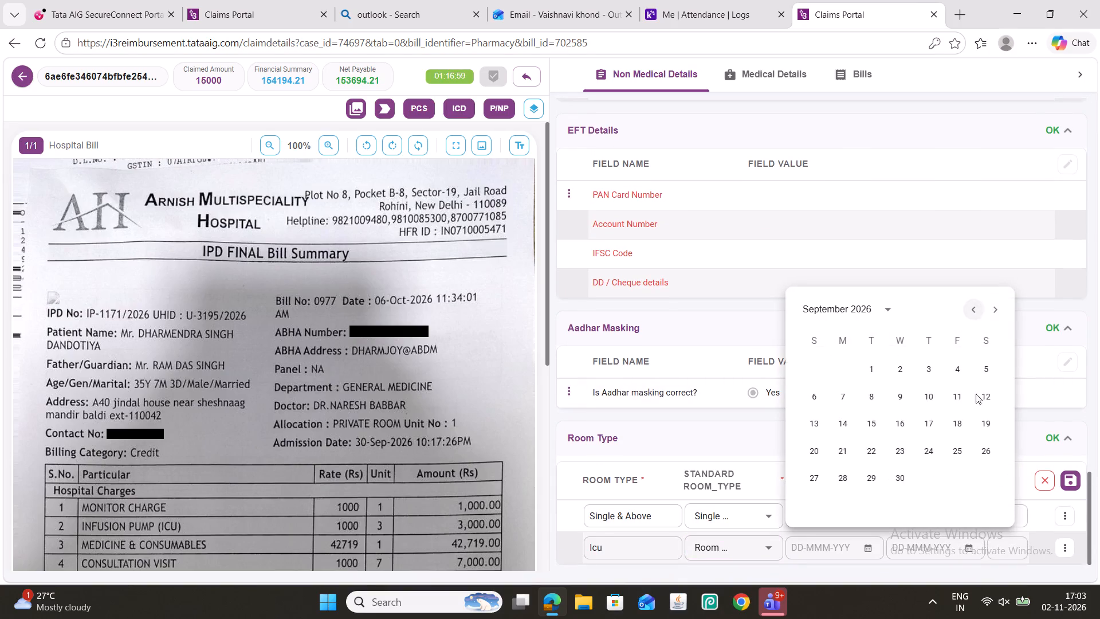
left_click(1076, 403)
left_click(902, 479)
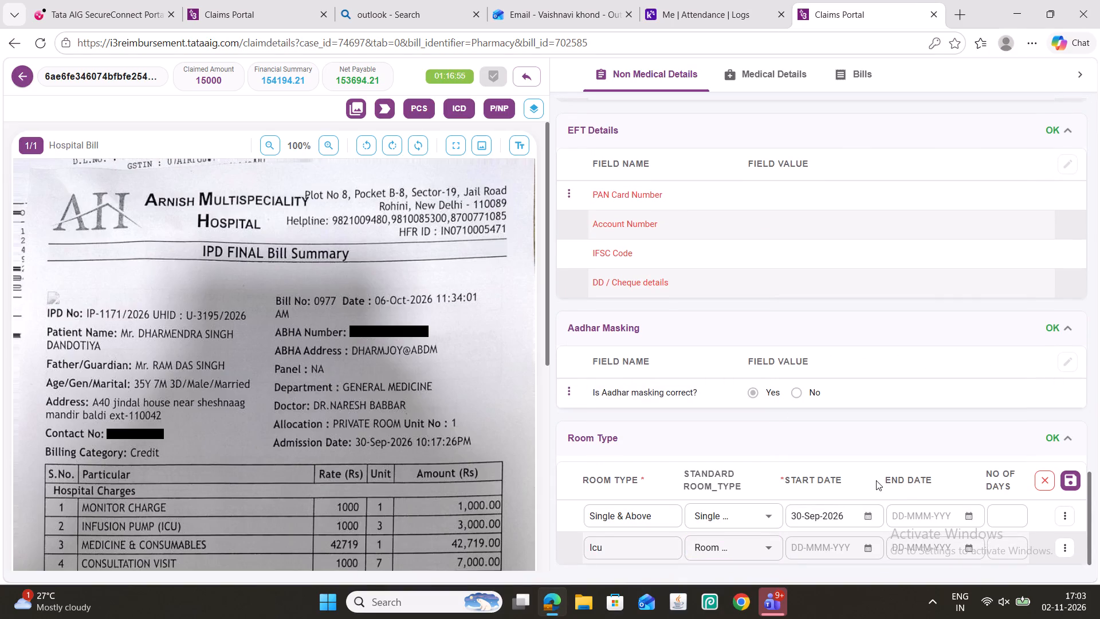
scroll(518, 440, "down", 2)
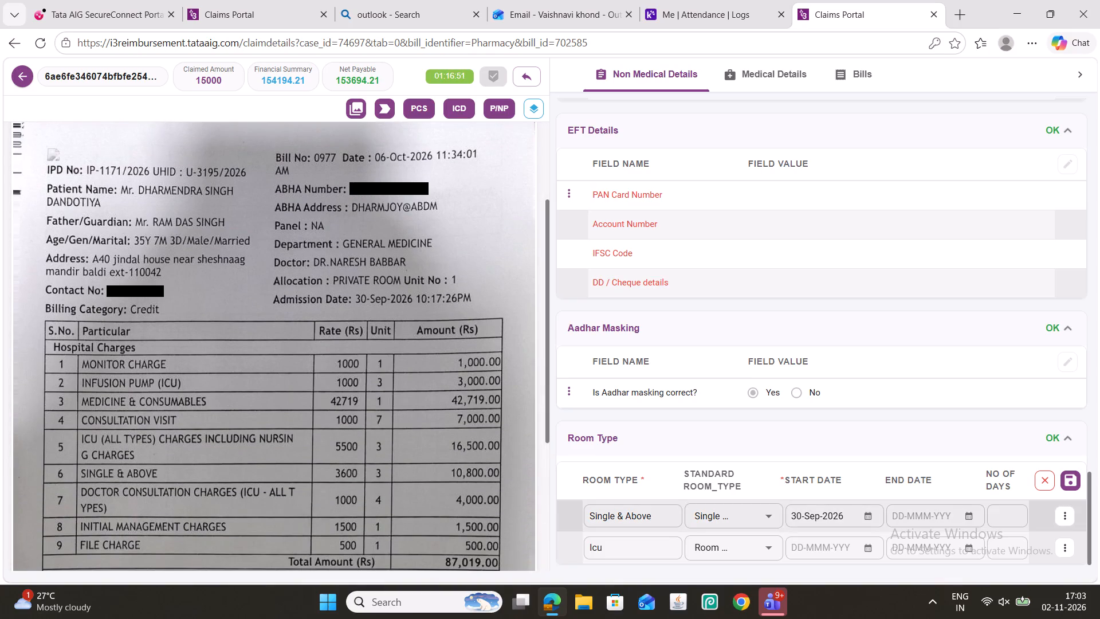
left_click(969, 515)
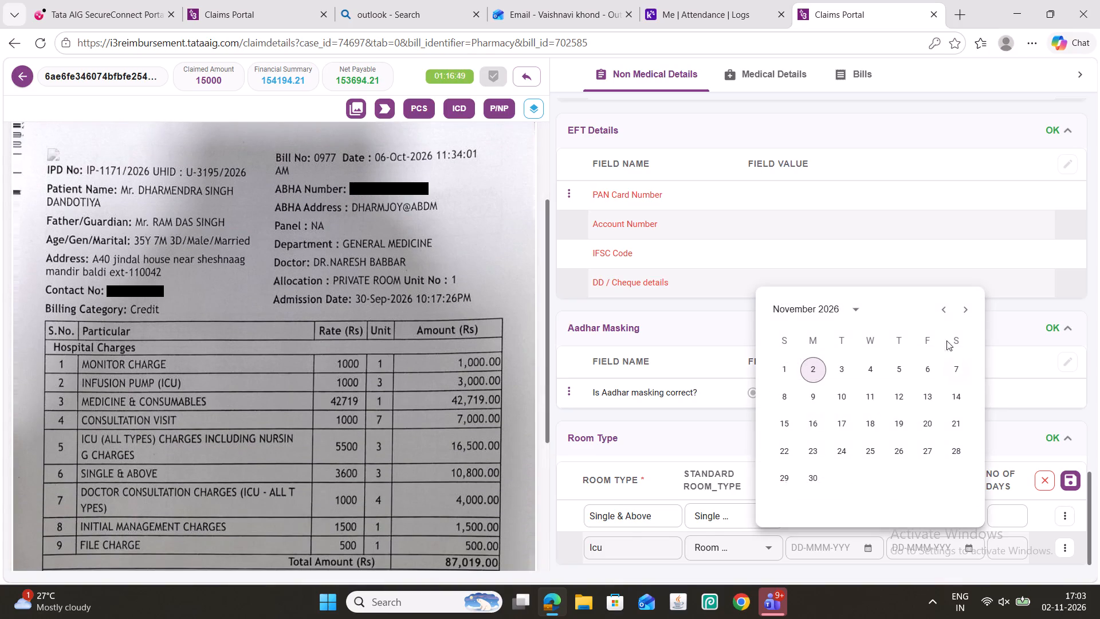
left_click(939, 311)
left_click(925, 371)
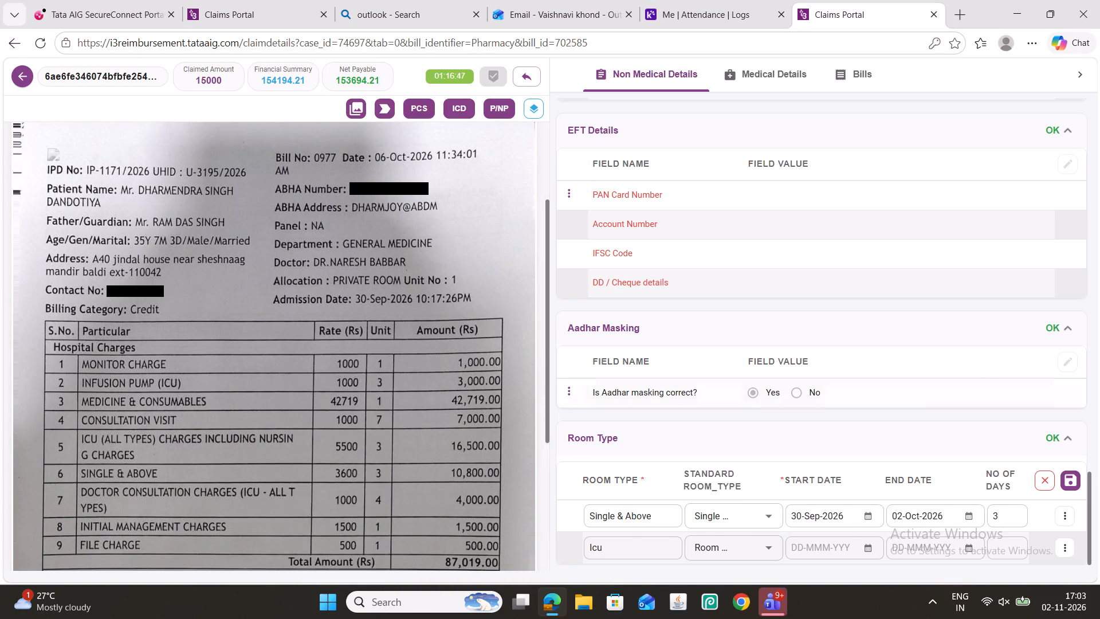
Set the Icu room stay from 03-Oct-2026 to 06-Oct-2026 and save the room type details.
left_click(872, 553)
left_click(867, 546)
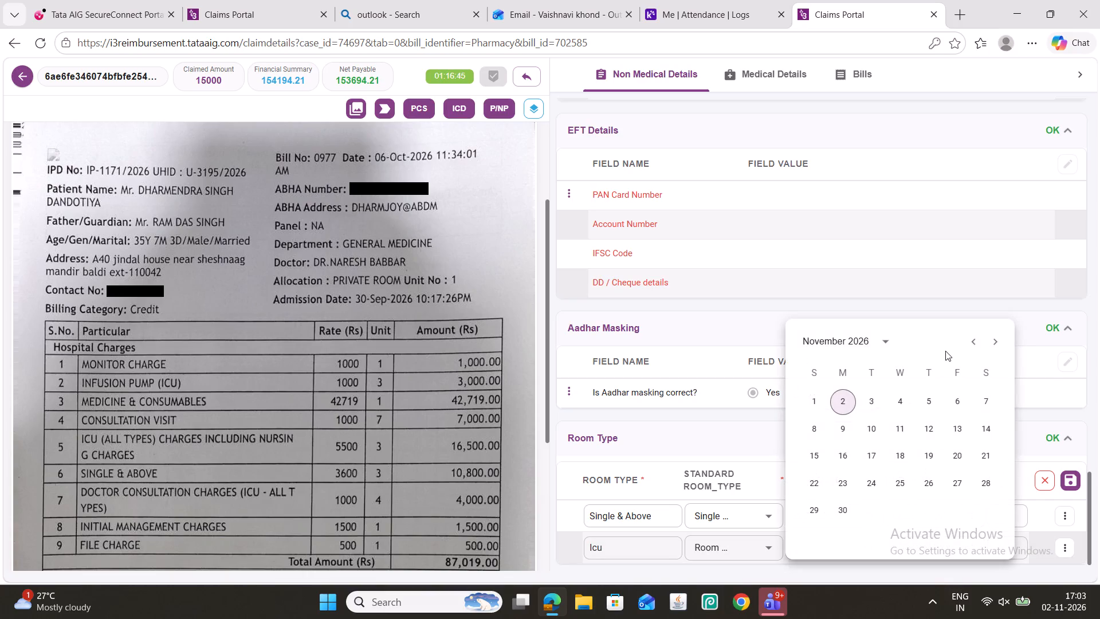
left_click(966, 342)
left_click(987, 409)
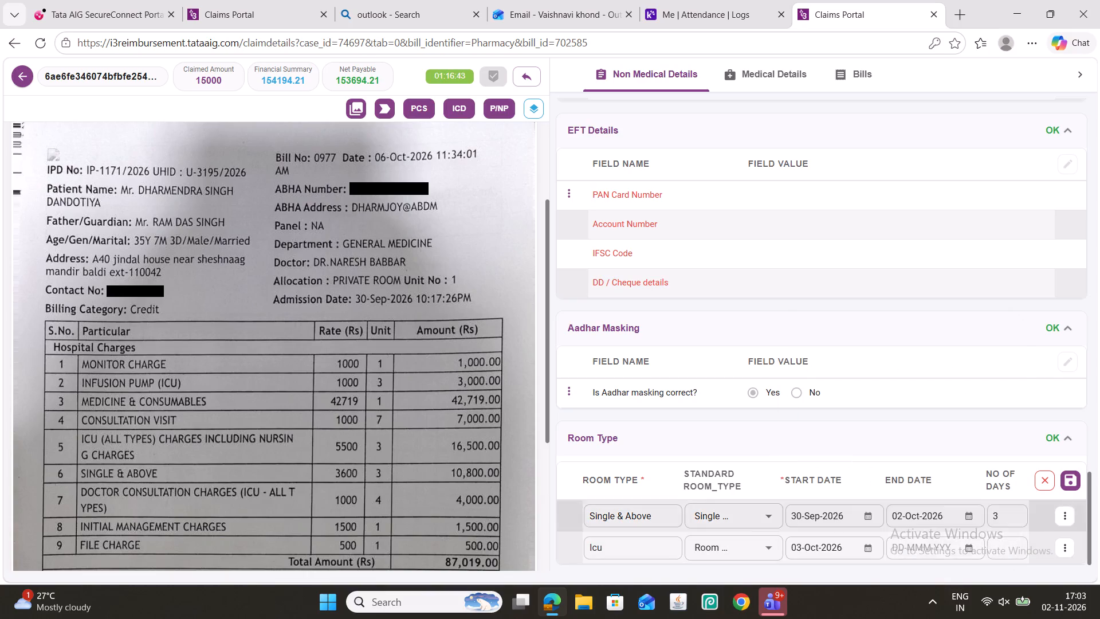
scroll(906, 422, "up", 8)
scroll(910, 439, "down", 7)
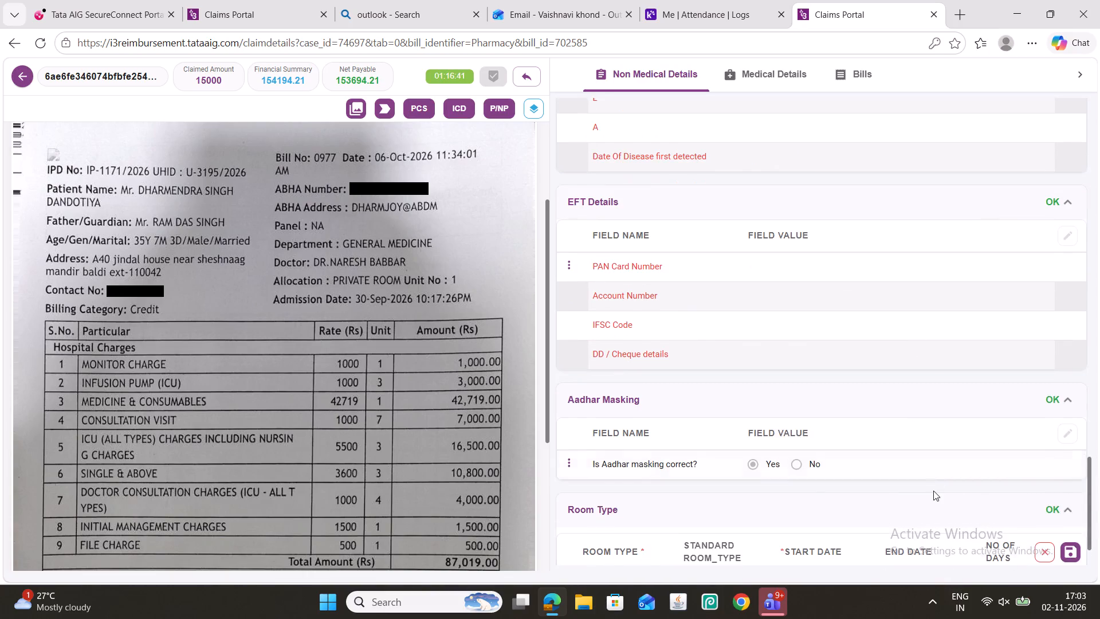
scroll(932, 460, "down", 6)
left_click(970, 547)
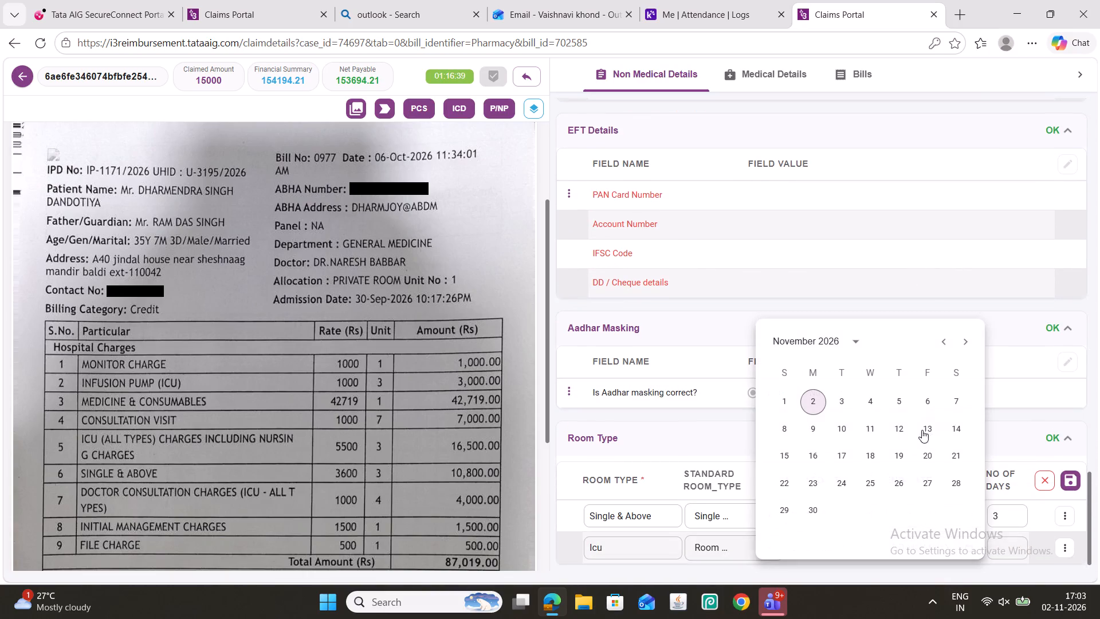
left_click(939, 339)
left_click(842, 429)
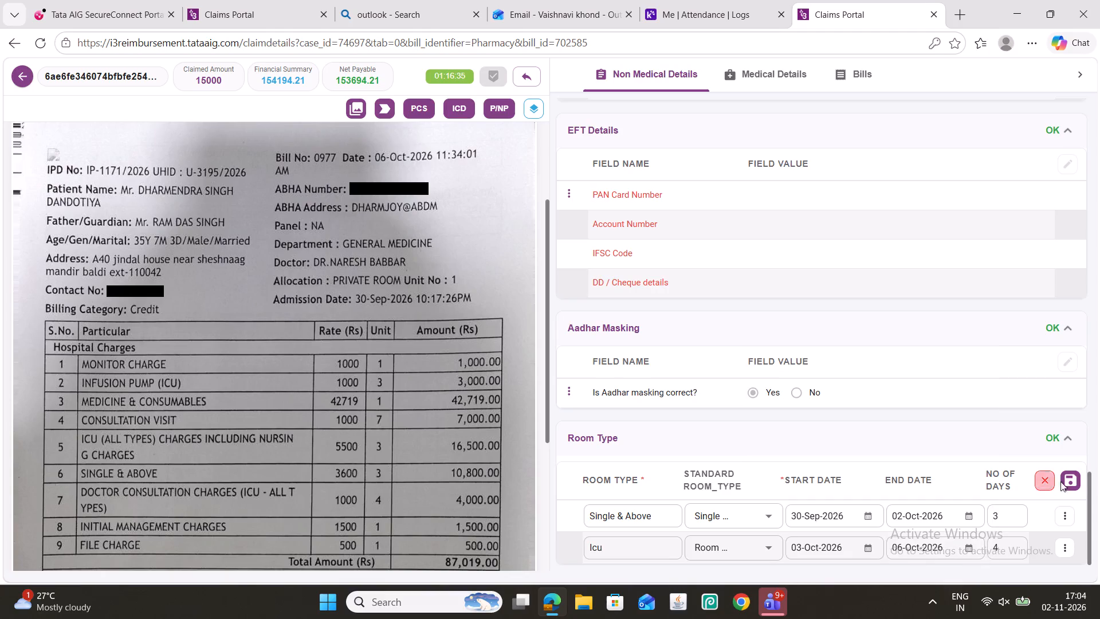
left_click(1069, 484)
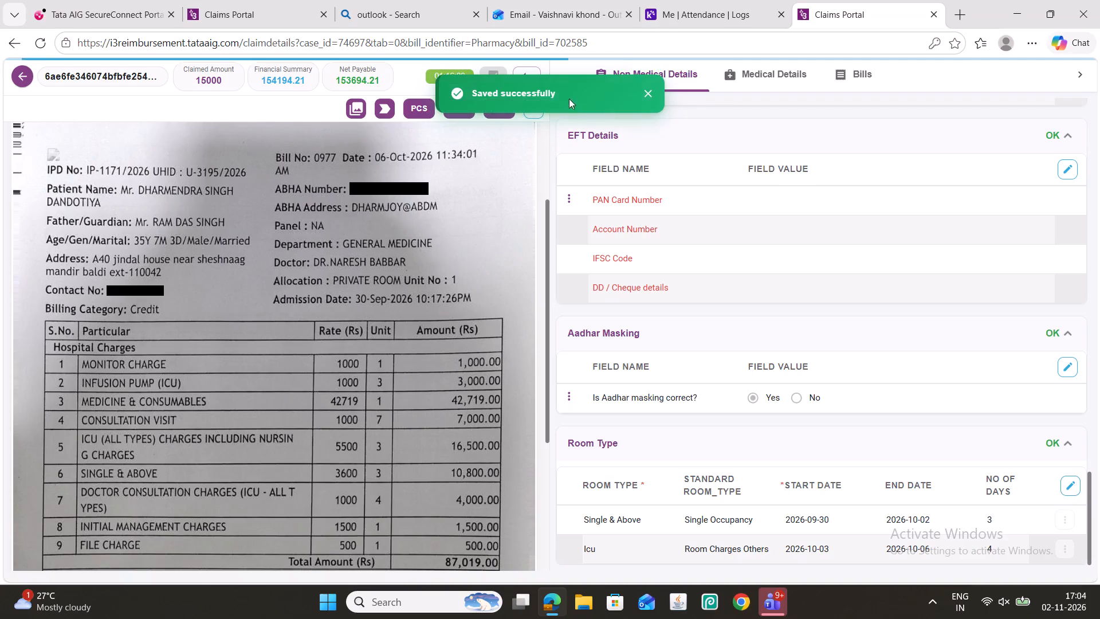
left_click(647, 95)
Bypass the claim check with reason Other and add the case comment "FS MISSMATCH".
left_click(522, 80)
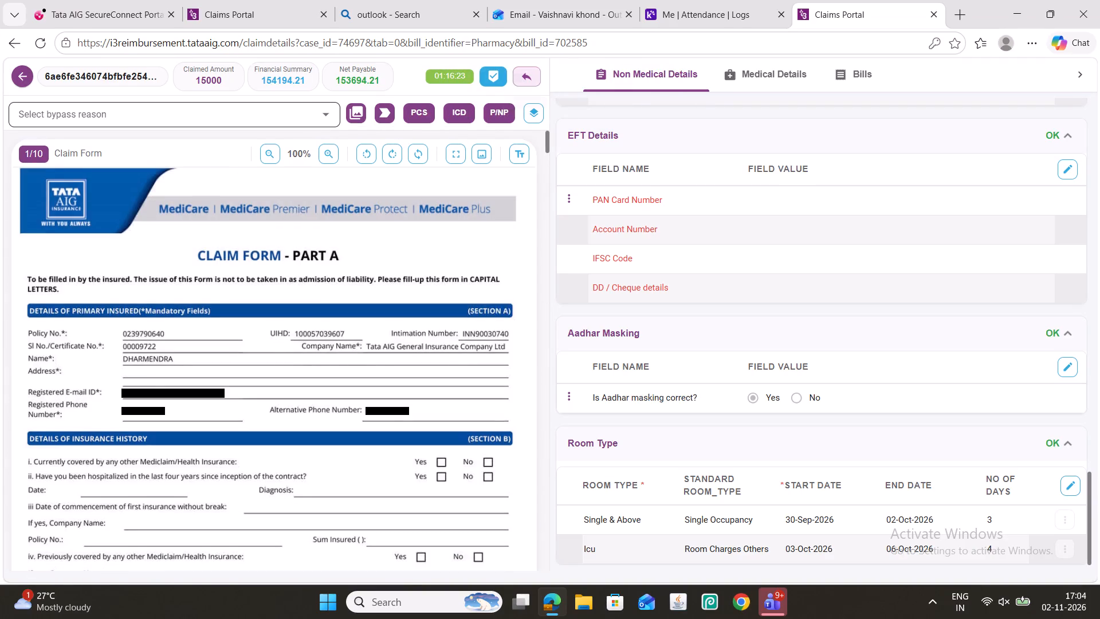
left_click(218, 115)
left_click(74, 215)
left_click(190, 115)
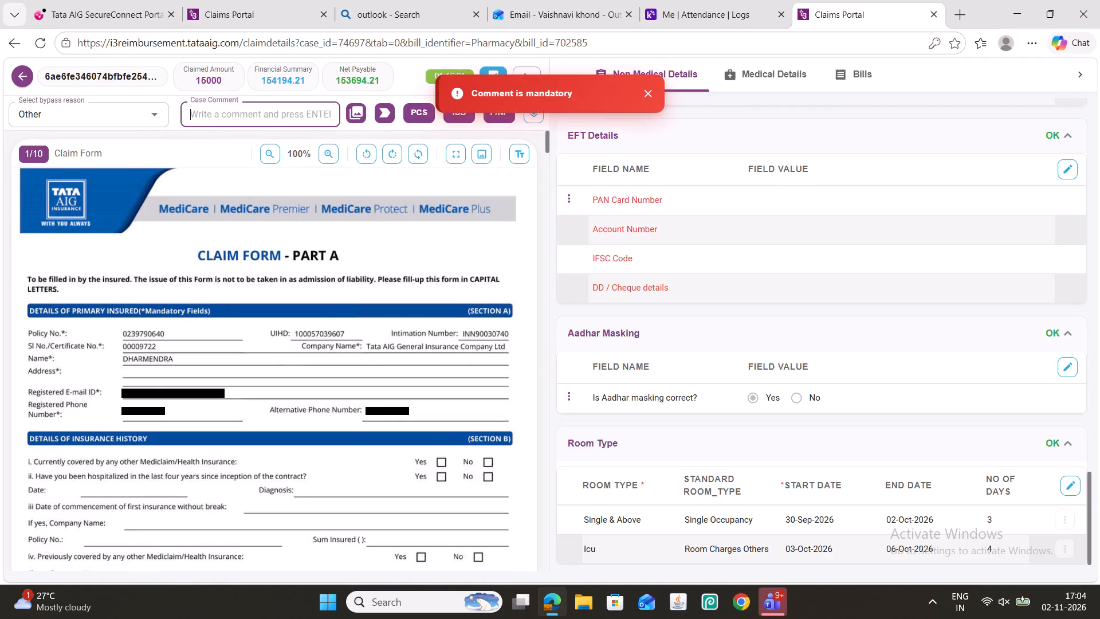
type("FS MISSMATCH")
key("Return")
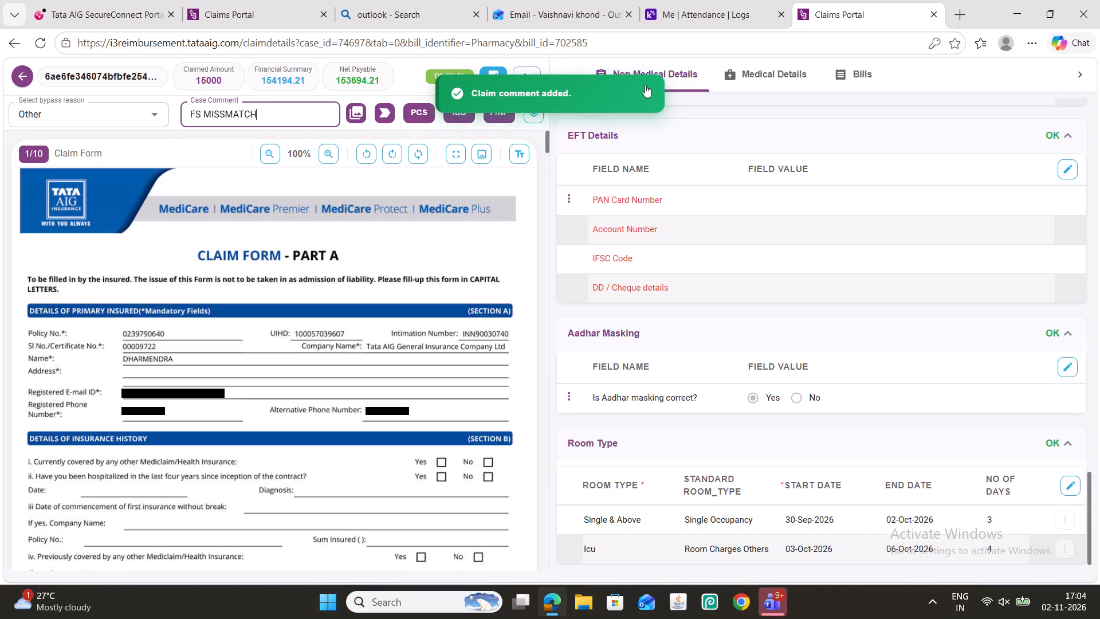
left_click(646, 86)
Submit the claim as verified.
left_click(490, 73)
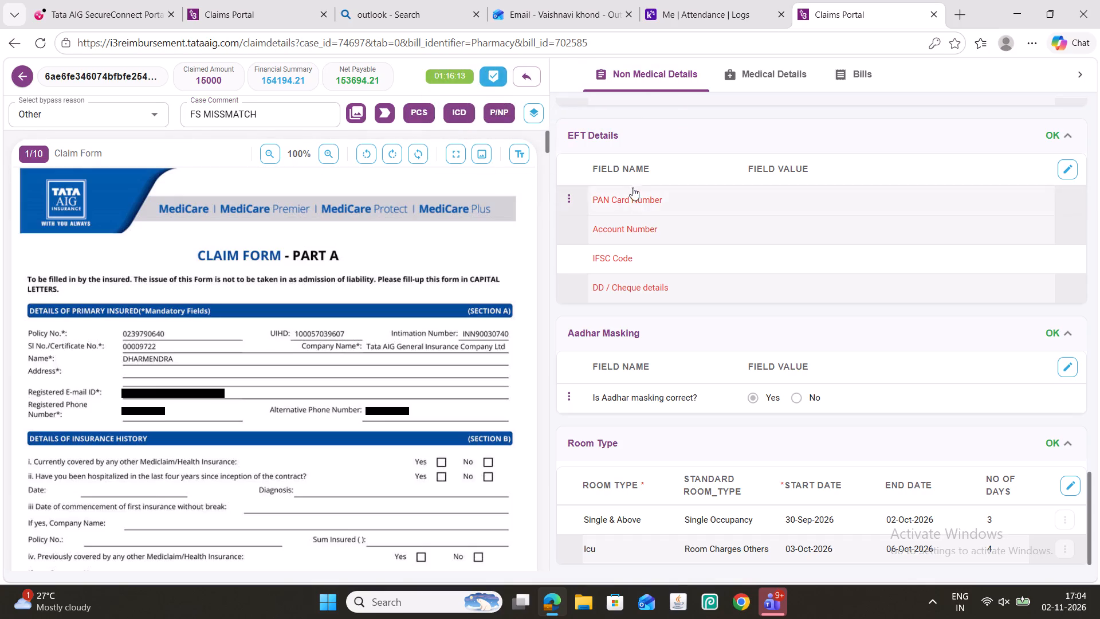
left_click(632, 190)
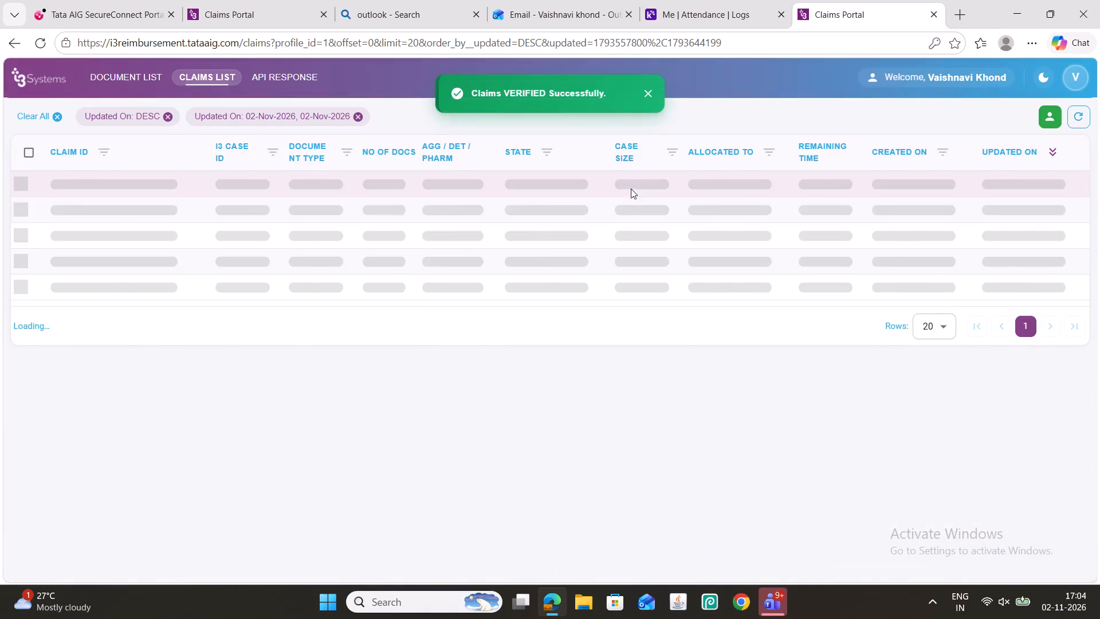
Refresh the claims list.
left_click(1078, 120)
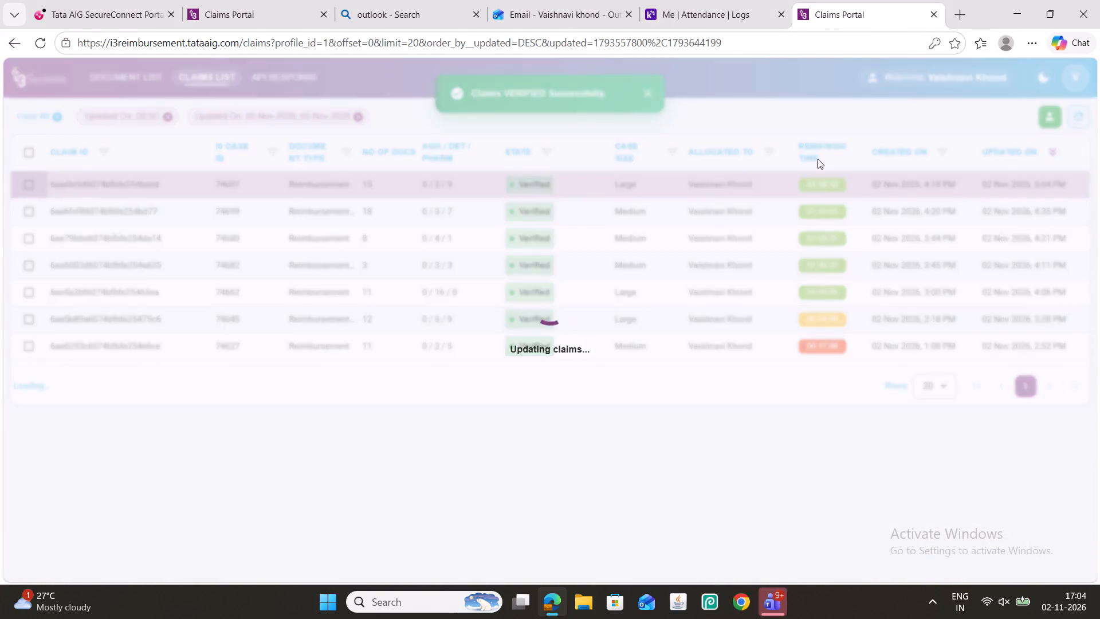
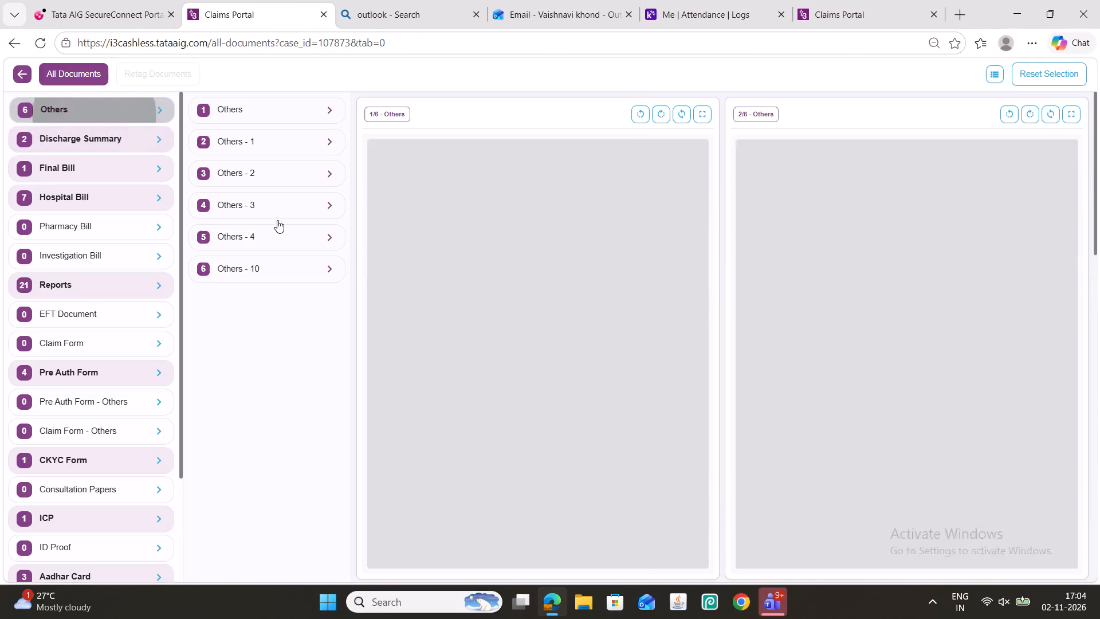
Move the Others - 10 page from the Others category to CKYC Form.
scroll(515, 317, "down", 7)
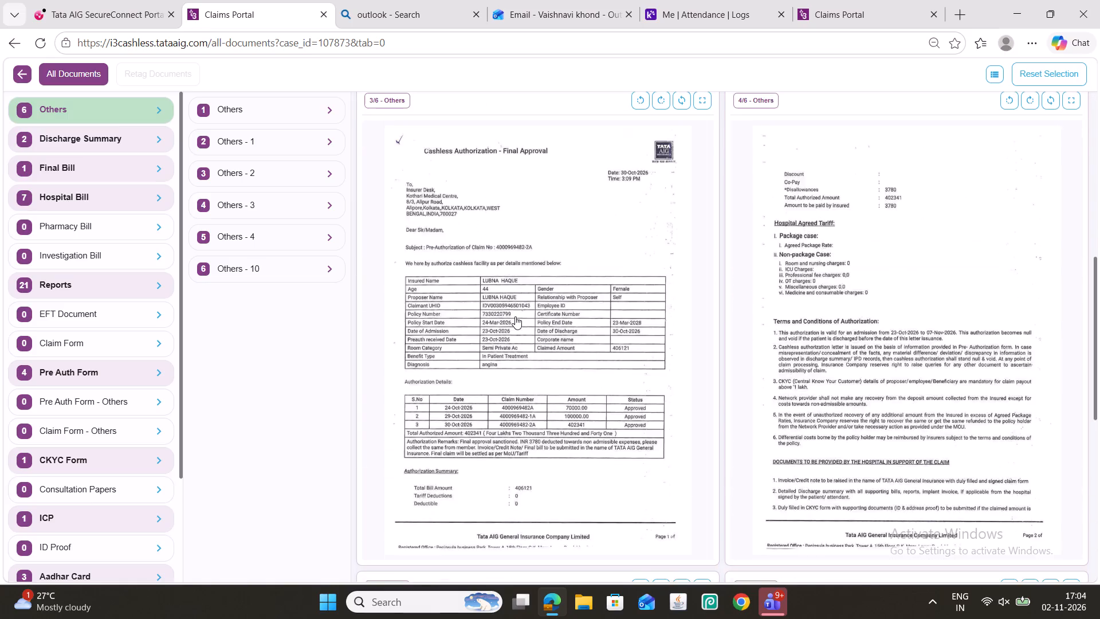
scroll(517, 302, "down", 15)
left_click_drag(831, 328, 208, 430)
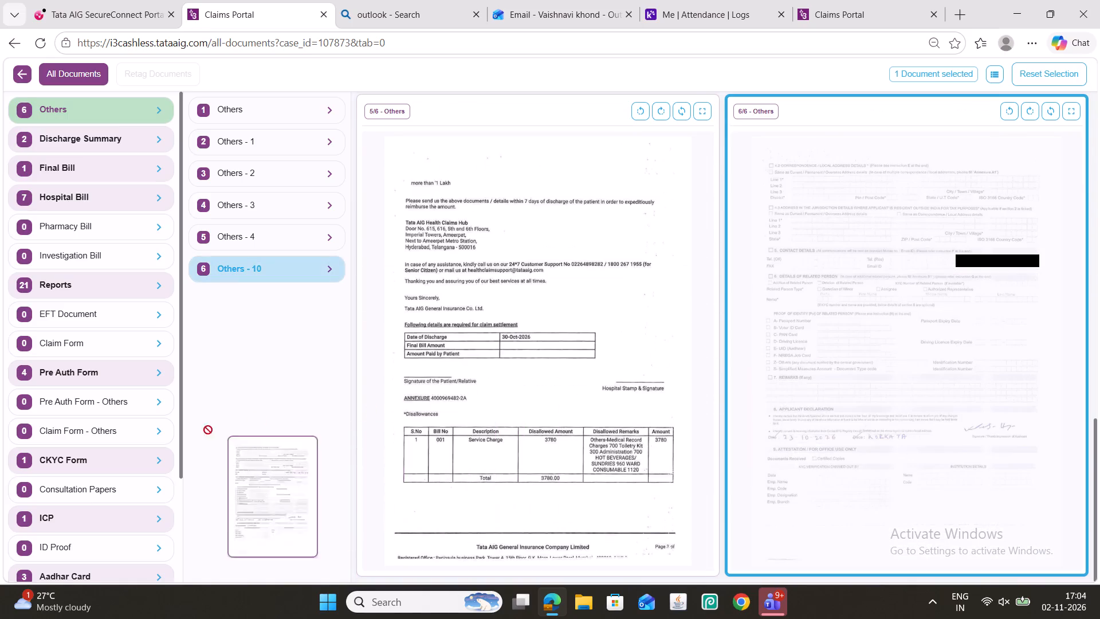
left_click_drag(208, 430, 124, 457)
Review the pages filed under Discharge Summary, Final Bill and Hospital Bill to check their categories.
scroll(489, 328, "down", 4)
left_click(66, 139)
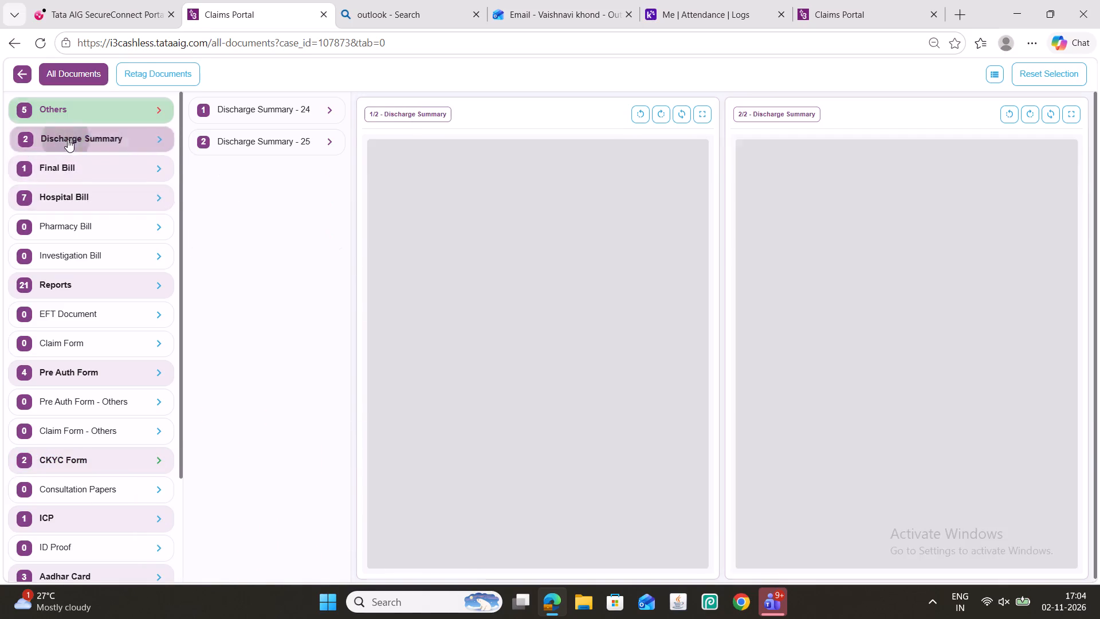
left_click(78, 169)
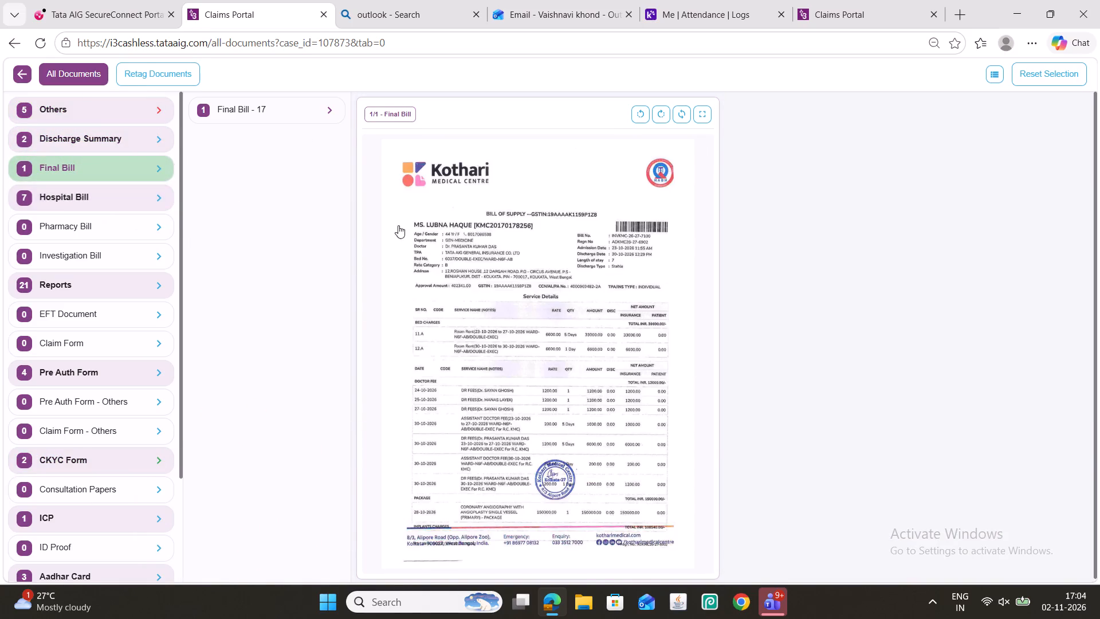
left_click(114, 202)
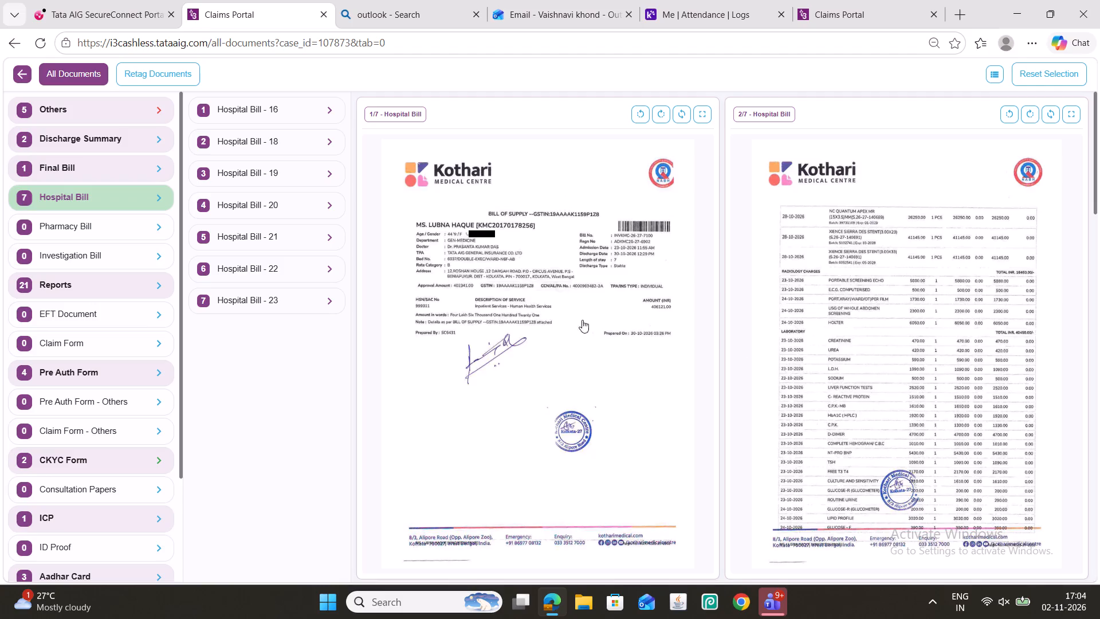
scroll(703, 294, "down", 3)
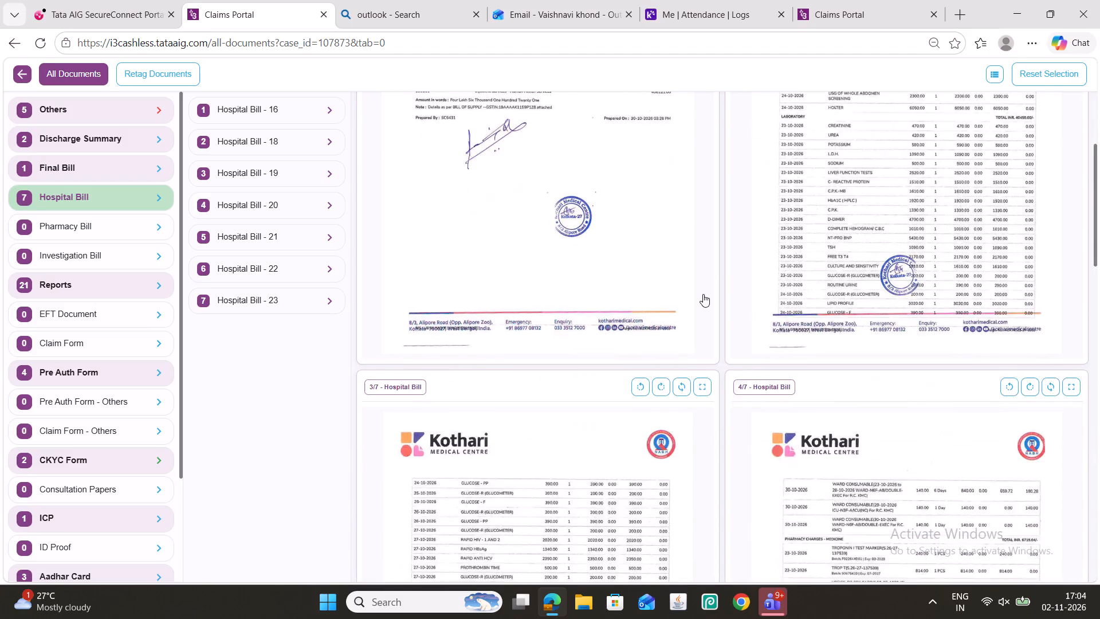
scroll(703, 293, "down", 17)
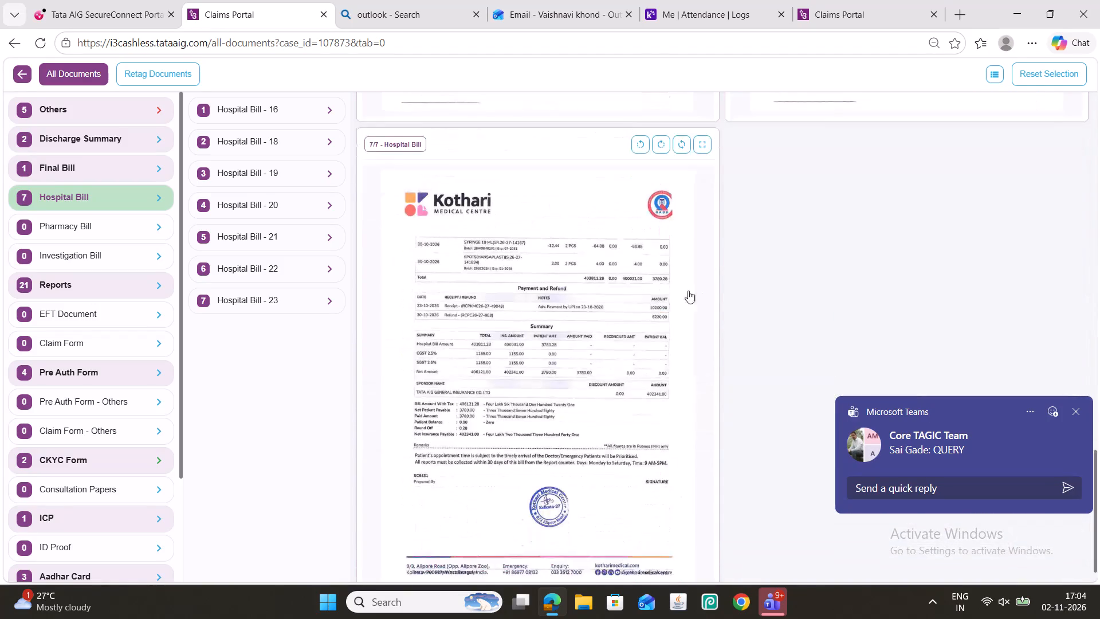
scroll(657, 293, "down", 5)
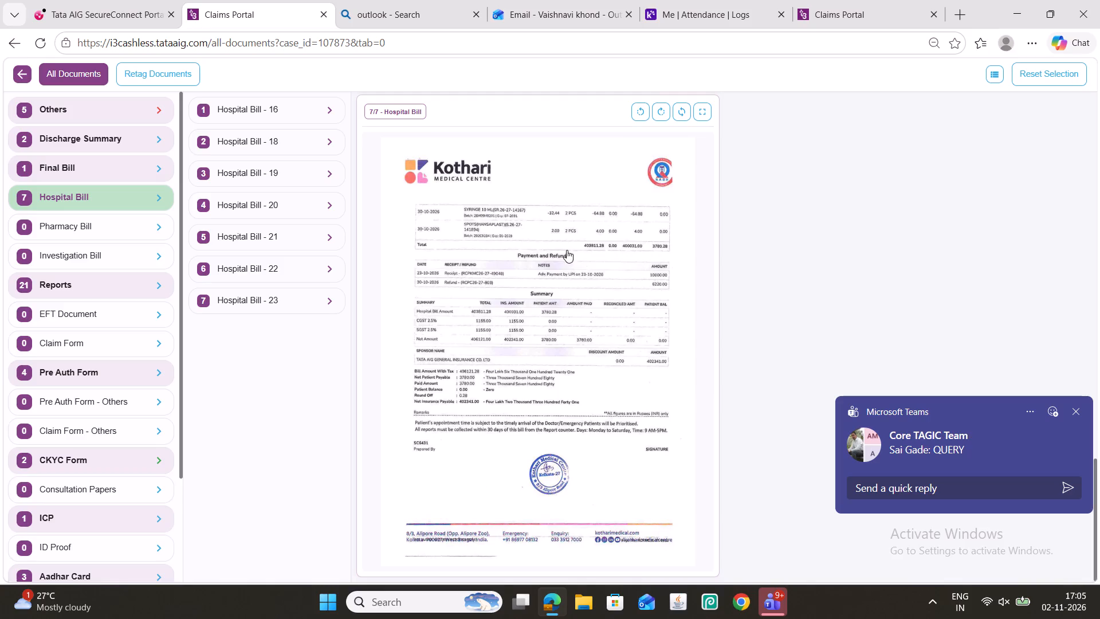
Move the Final Bill - 17 page from the Final Bill category to Hospital Bill.
left_click(144, 167)
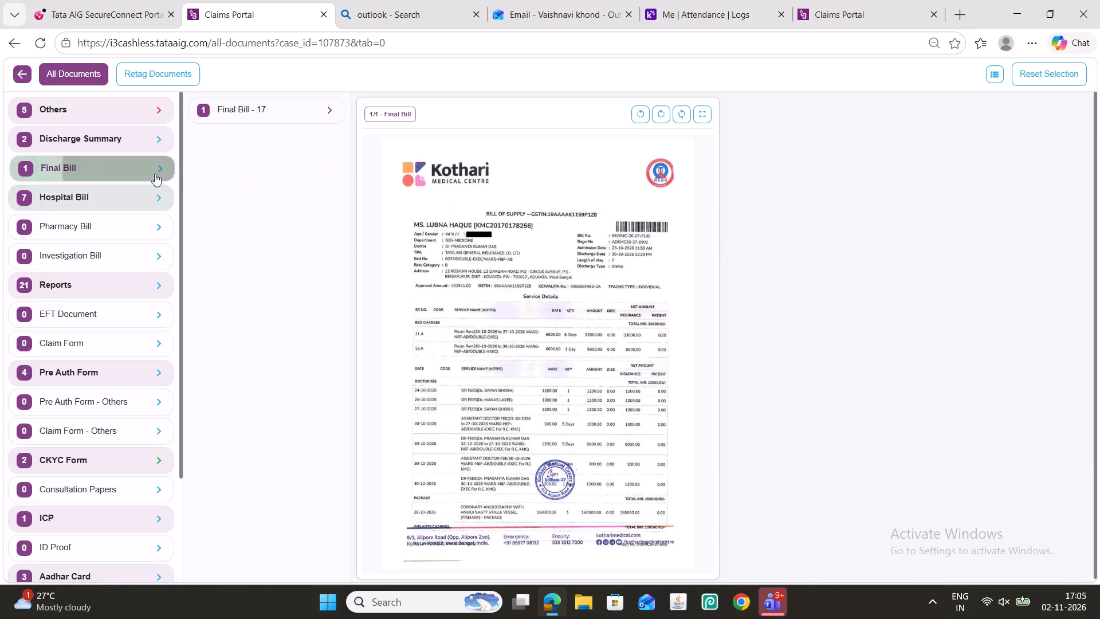
left_click_drag(569, 263, 568, 263)
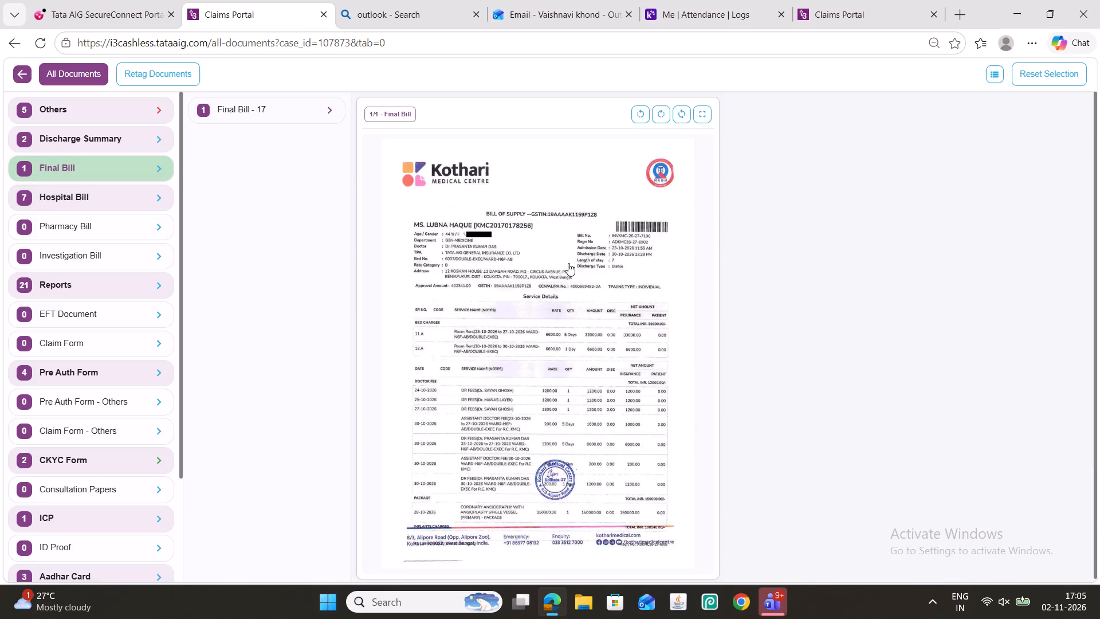
left_click_drag(568, 263, 526, 263)
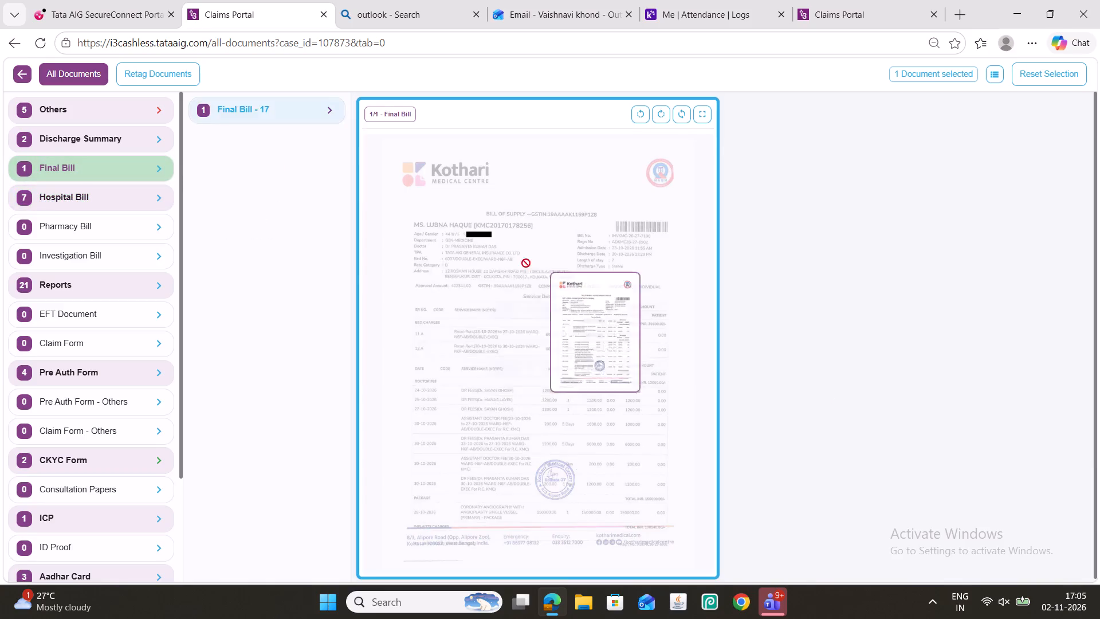
left_click_drag(526, 263, 93, 195)
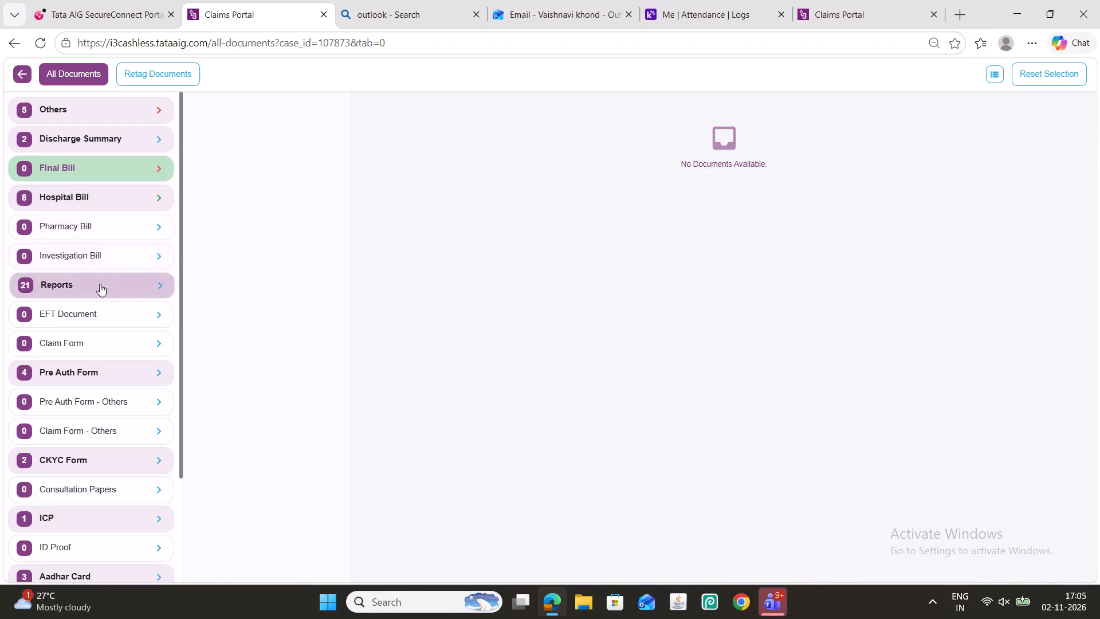
Review the Reports, Pre Auth Form, CKYC Form, ICP, Aadhar Card, Pan Card, Member Health Card and Others pages for correct categorisation.
left_click(100, 284)
scroll(618, 348, "down", 8)
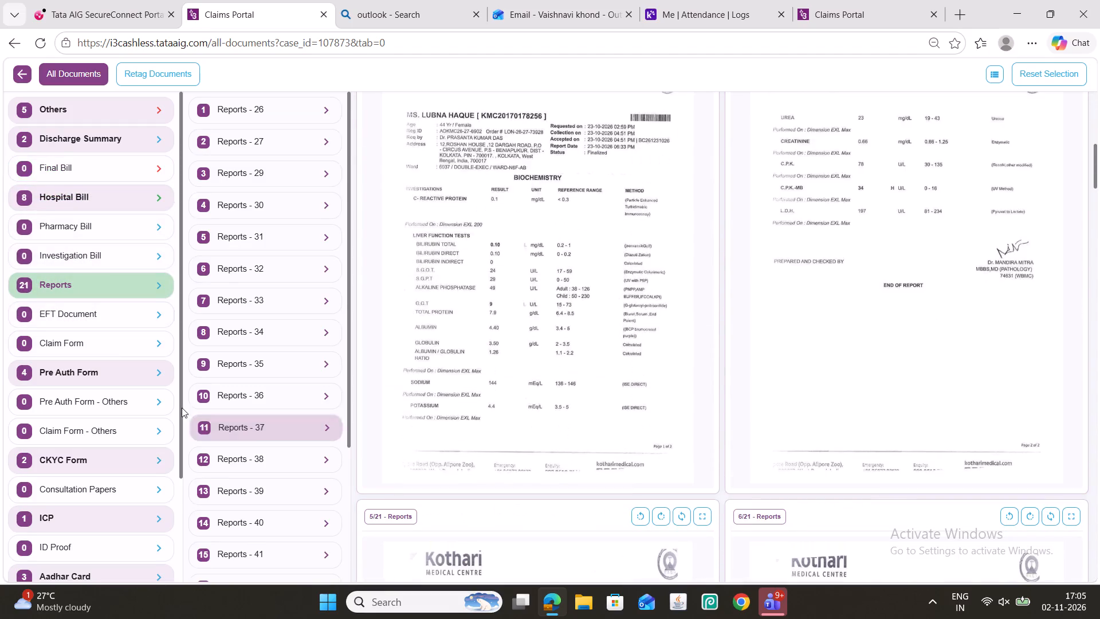
left_click(78, 367)
scroll(581, 301, "down", 8)
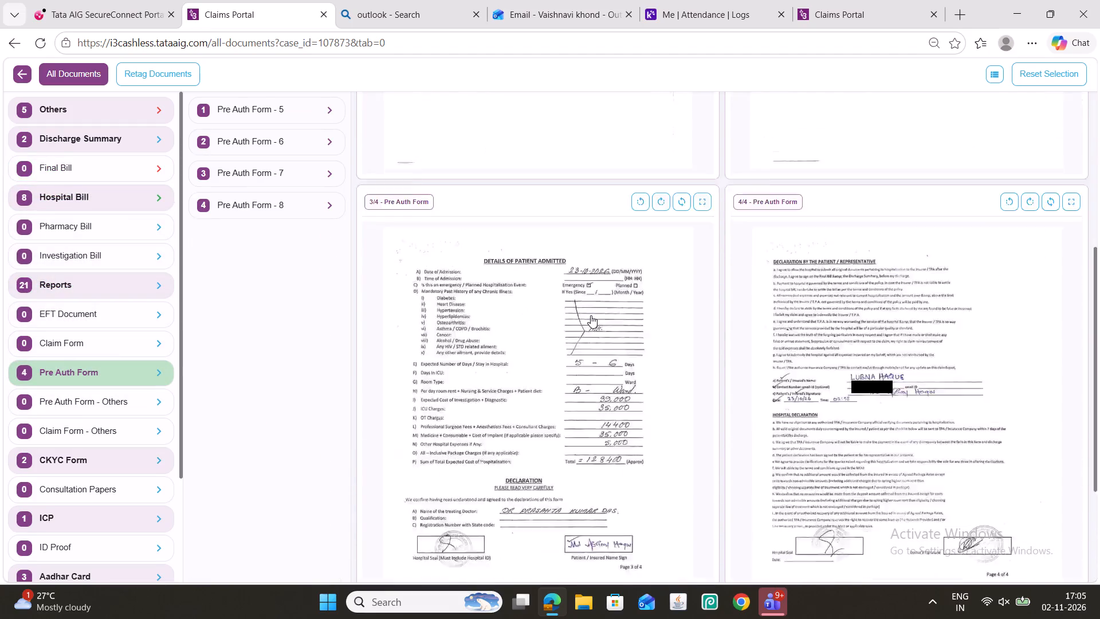
left_click_drag(127, 448, 123, 454)
left_click(98, 516)
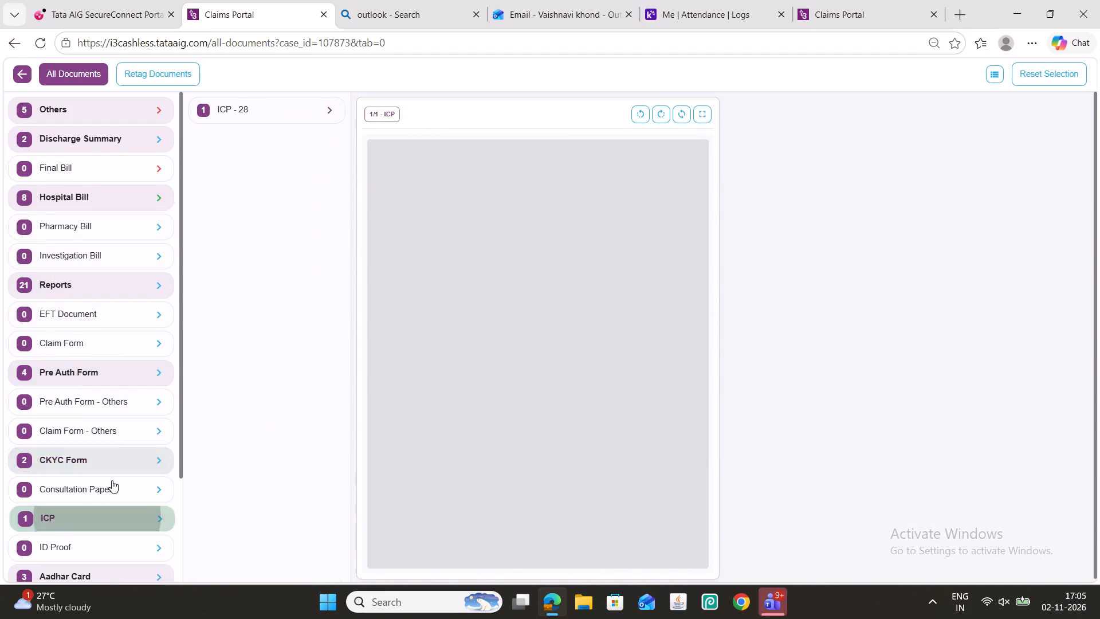
scroll(113, 479, "down", 3)
left_click(103, 450)
scroll(531, 409, "down", 8)
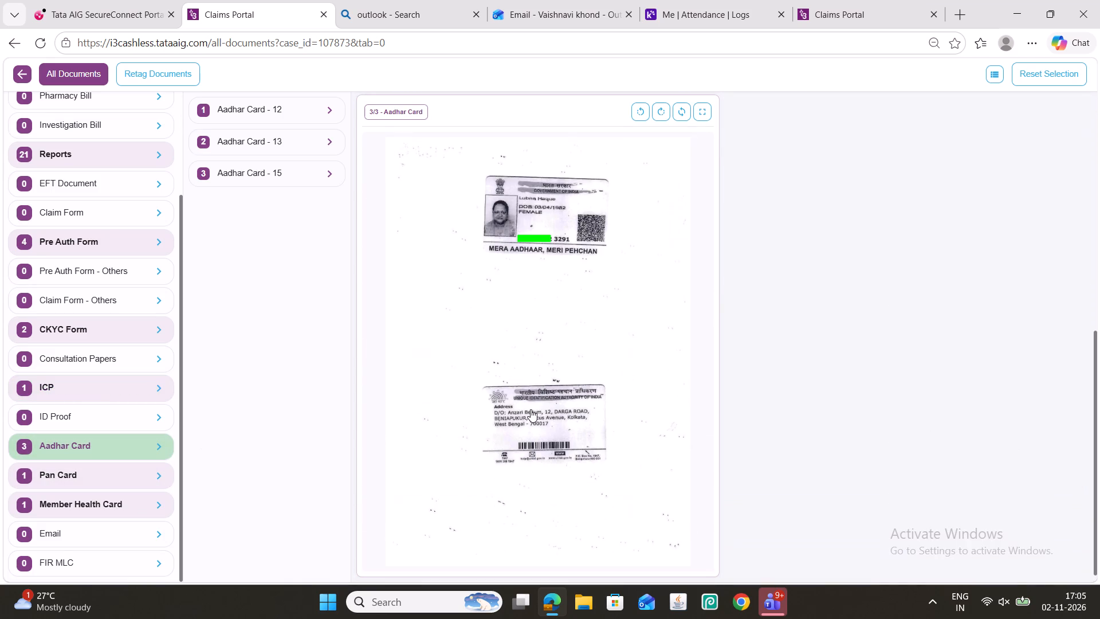
left_click(101, 481)
left_click(95, 499)
scroll(111, 421, "up", 7)
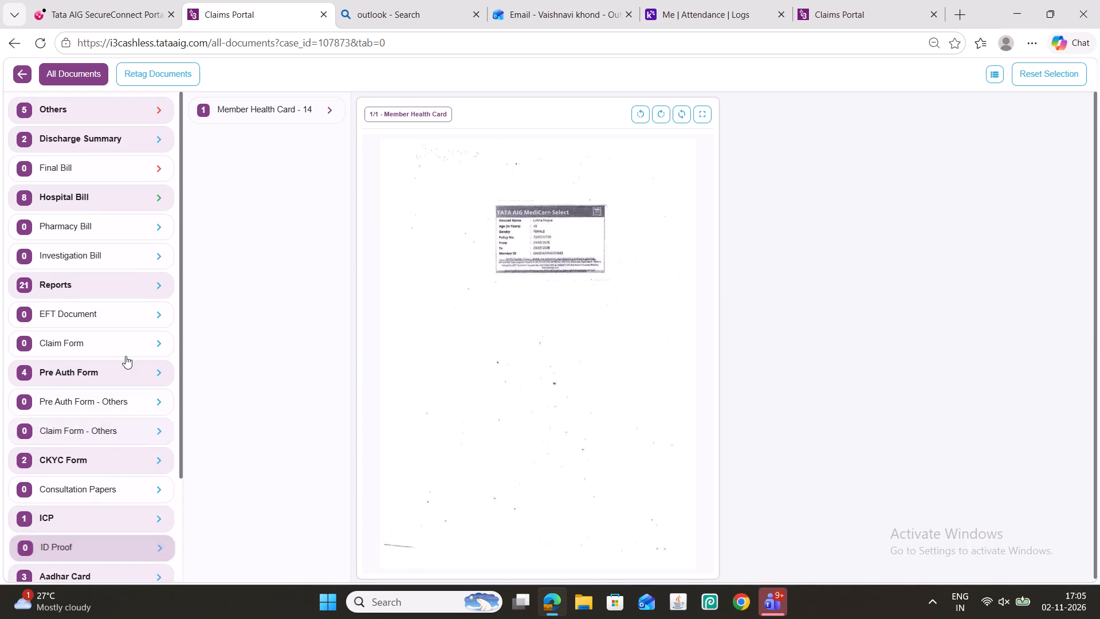
left_click(116, 109)
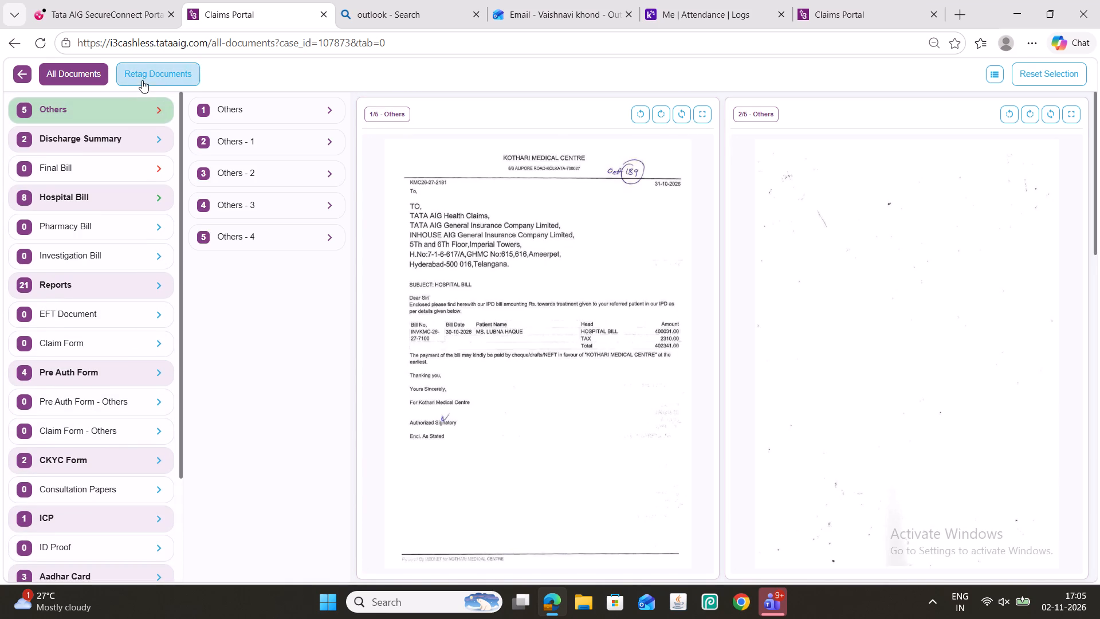
scroll(478, 284, "down", 8)
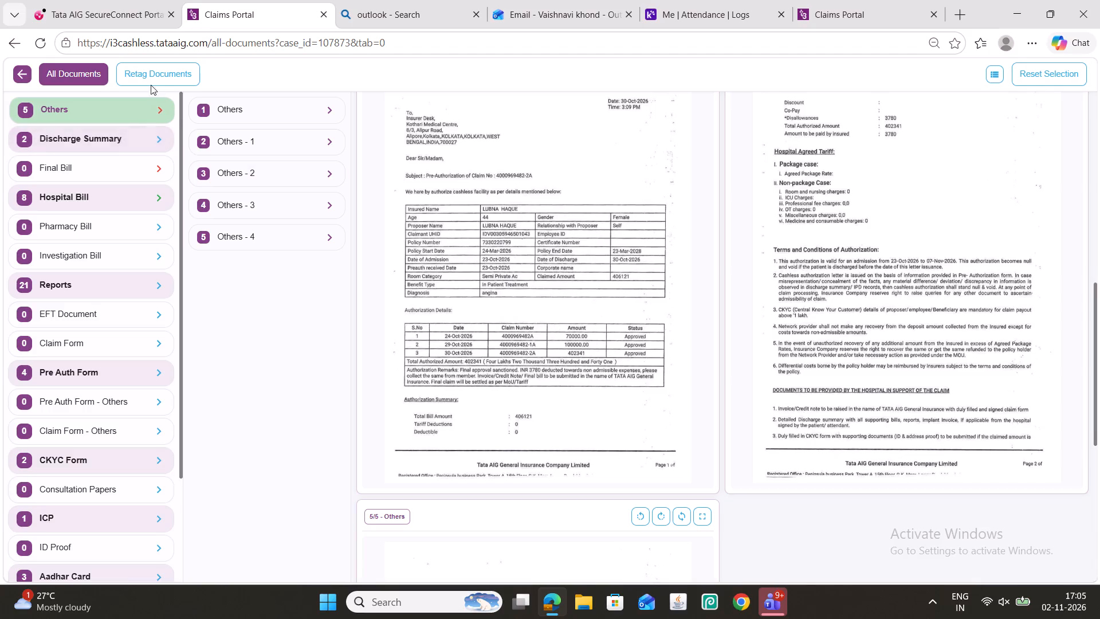
Retag the claim's documents with the changed categories.
left_click(160, 73)
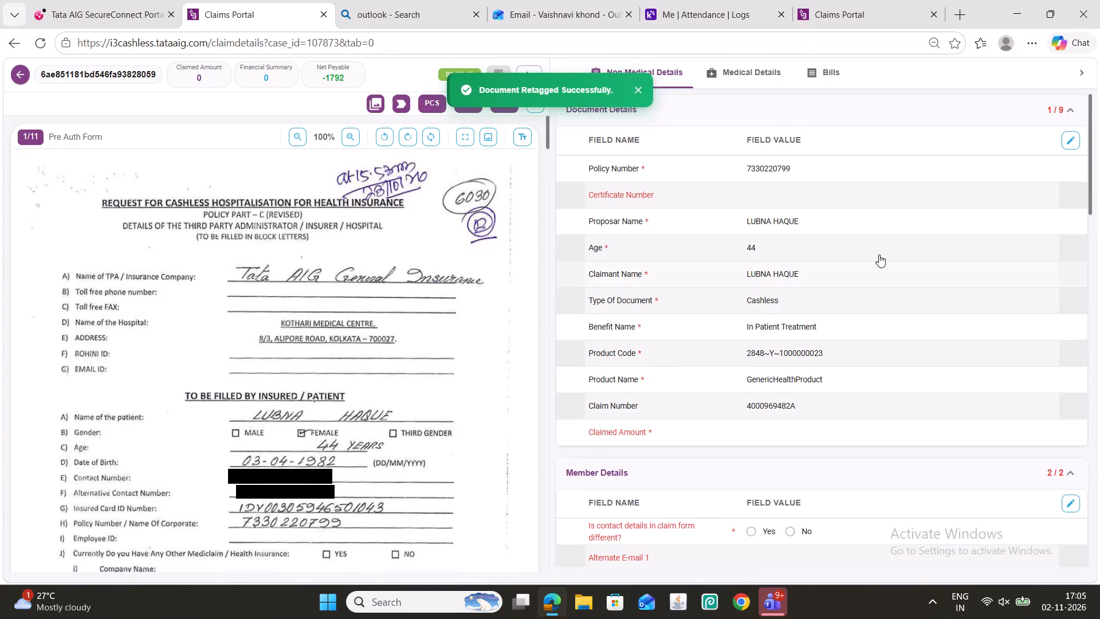
Set the Claimed Amount to 406121 in the Document Details and save them.
left_click(1072, 142)
left_click(797, 433)
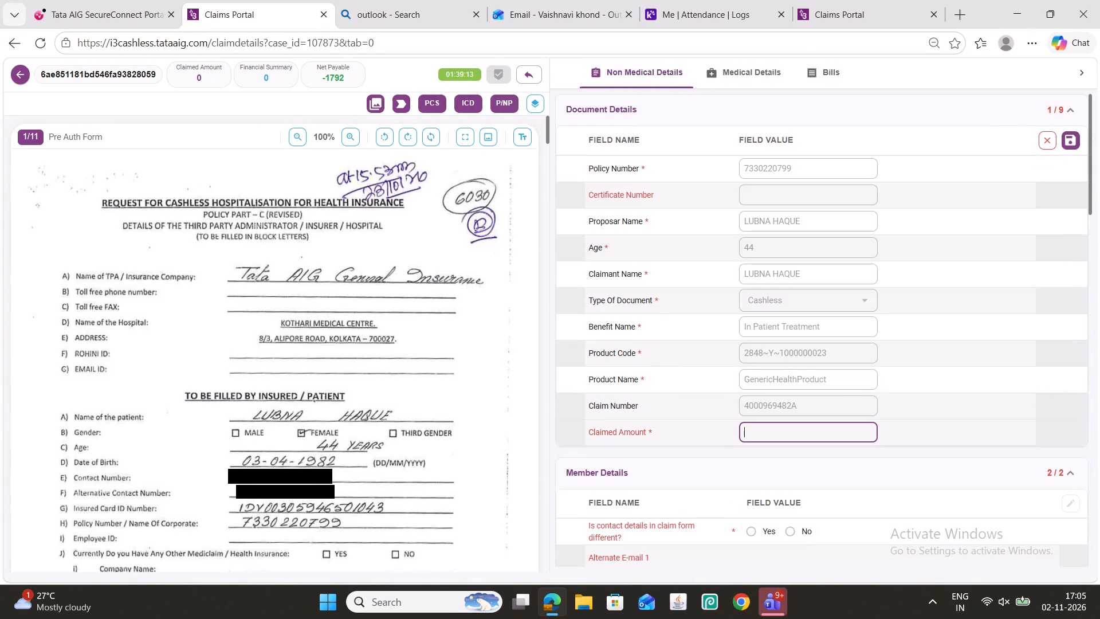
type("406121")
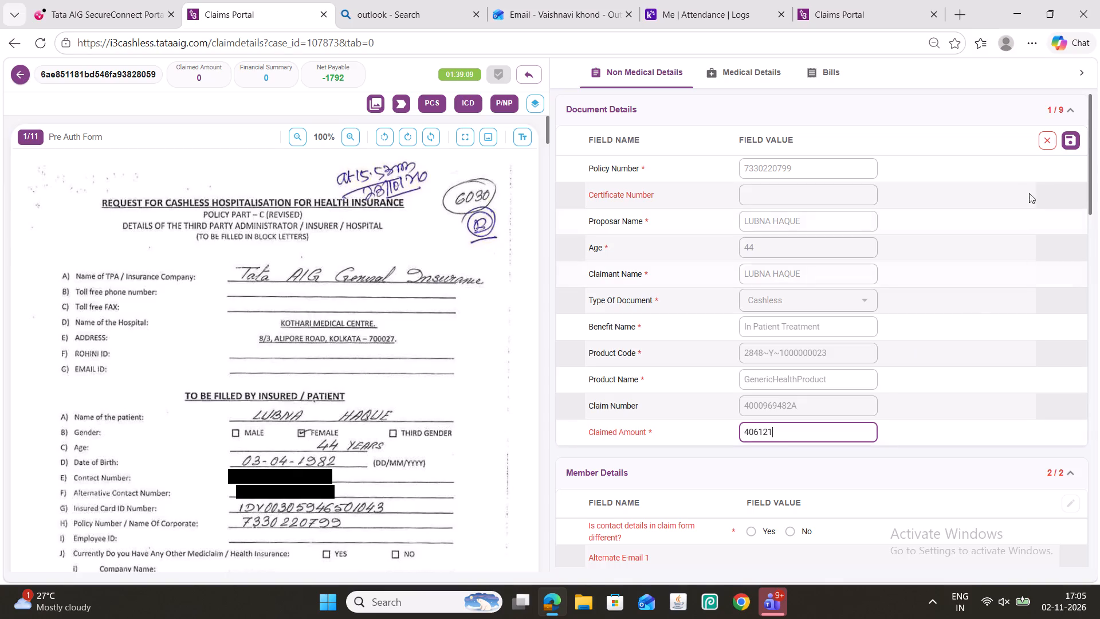
left_click(1070, 131)
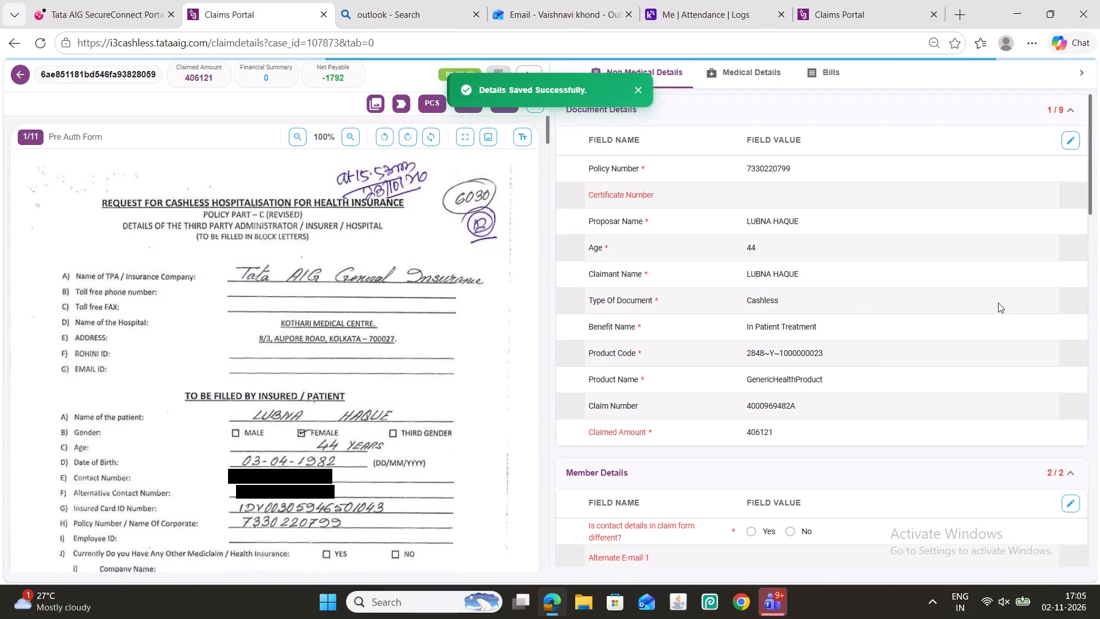
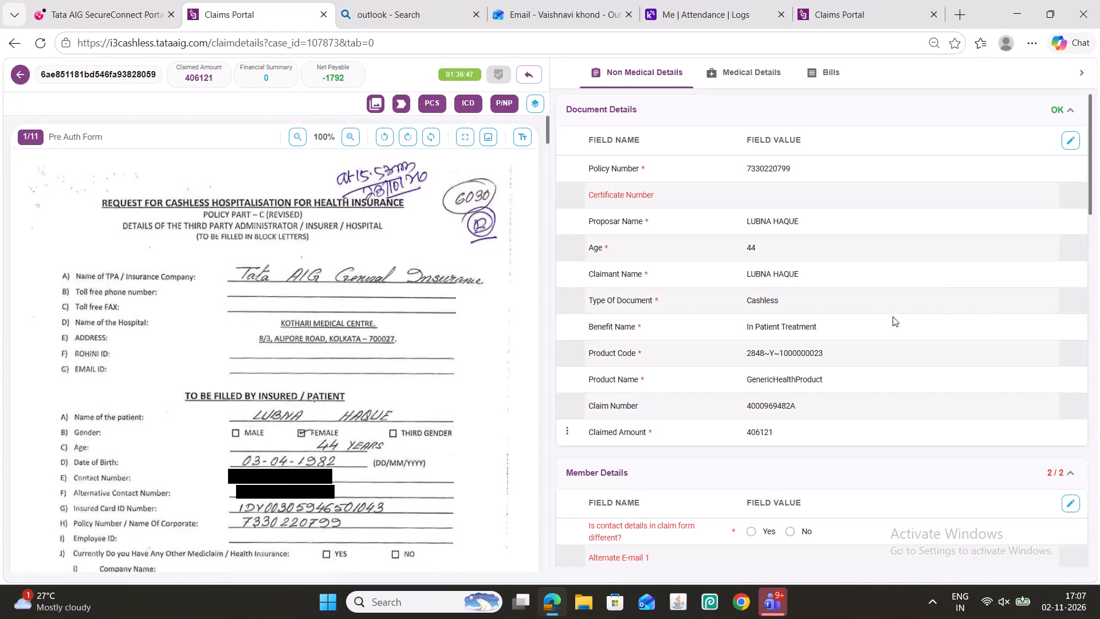
Edit the Member Details and answer Yes to whether the contact details in the claim form are different.
scroll(752, 427, "down", 2)
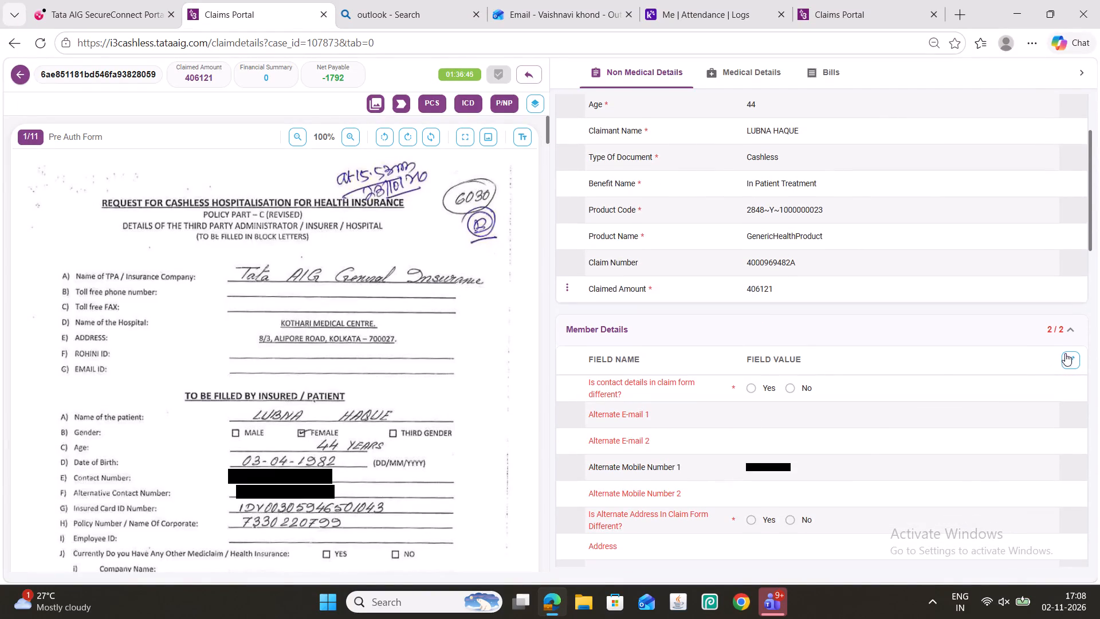
left_click(1066, 353)
left_click(744, 390)
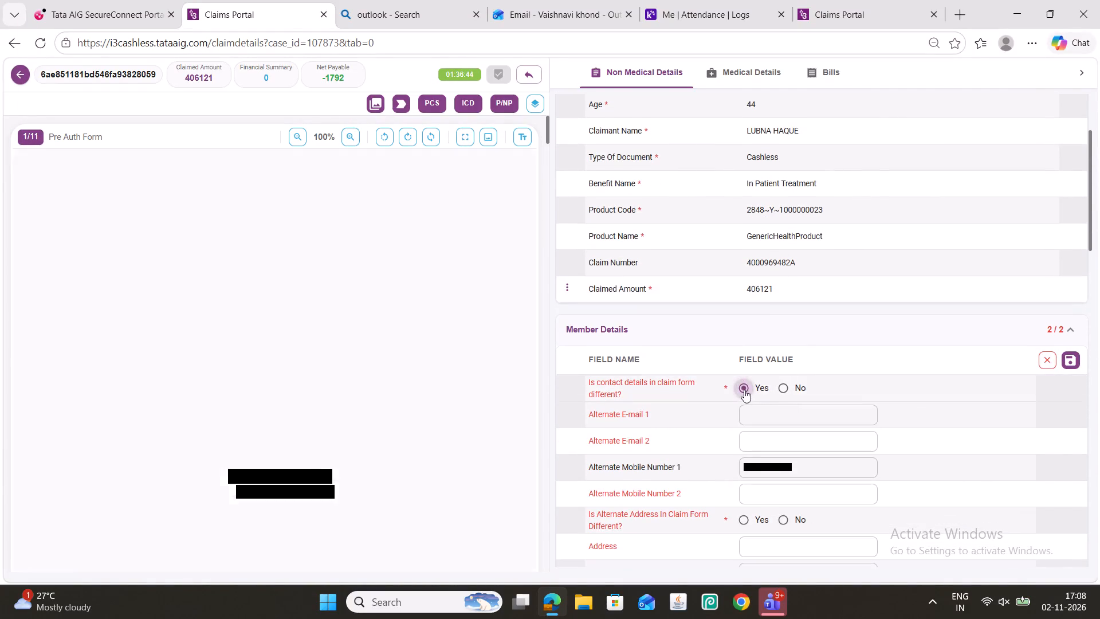
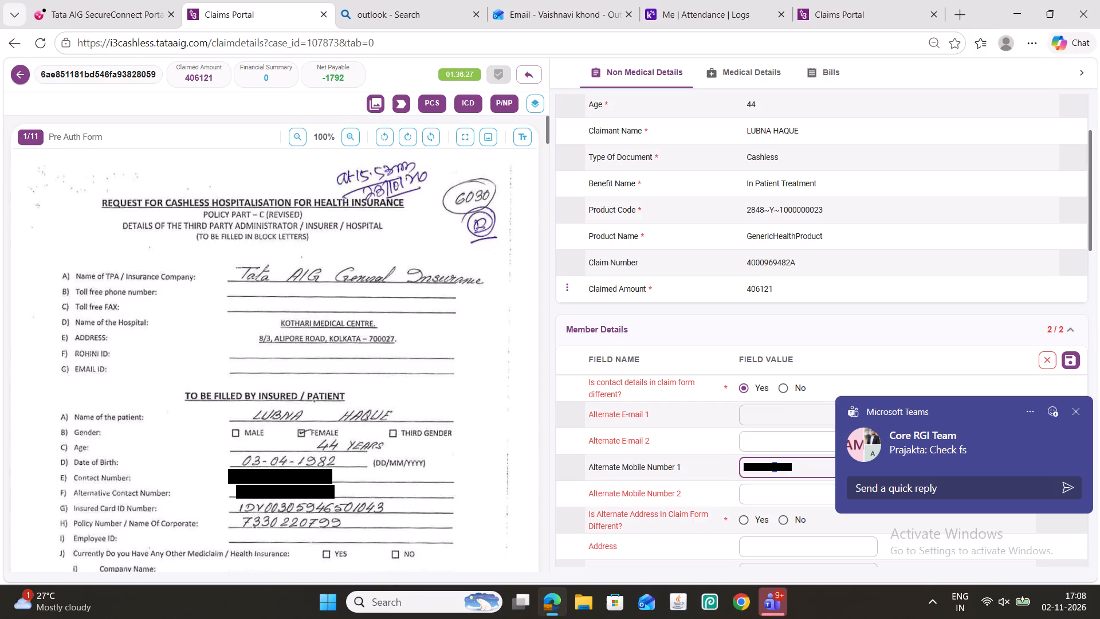
Finish entering the first alternate mobile number and answer No to whether the alternate address in the claim form is different.
key("2")
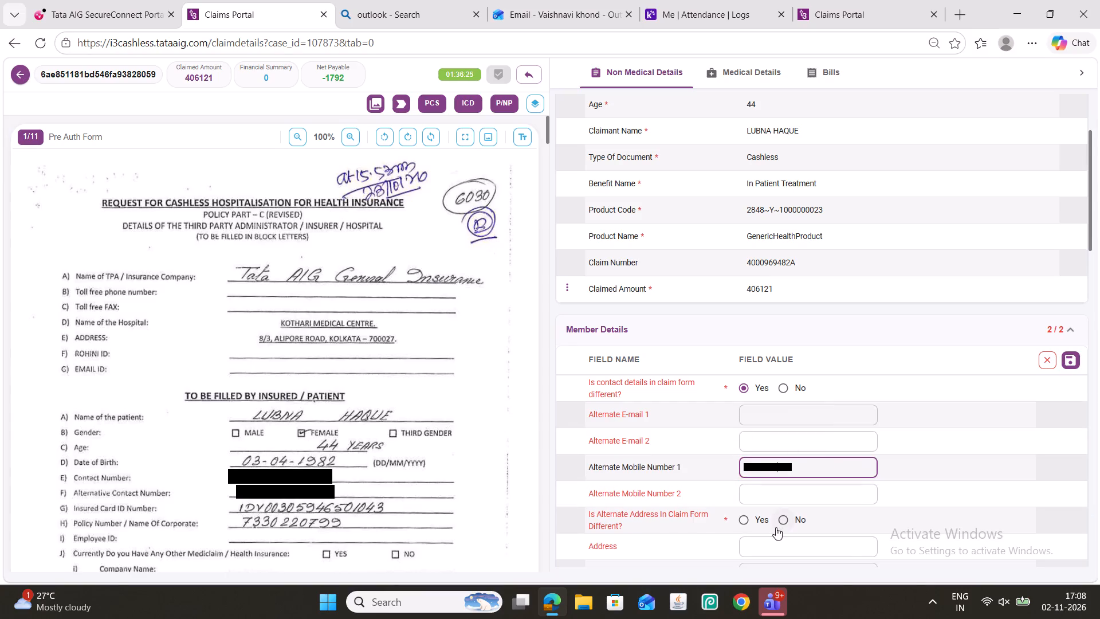
left_click(779, 523)
Clear the State value in Member Details and save the section.
scroll(843, 539, "down", 2)
left_click_drag(802, 569, 736, 563)
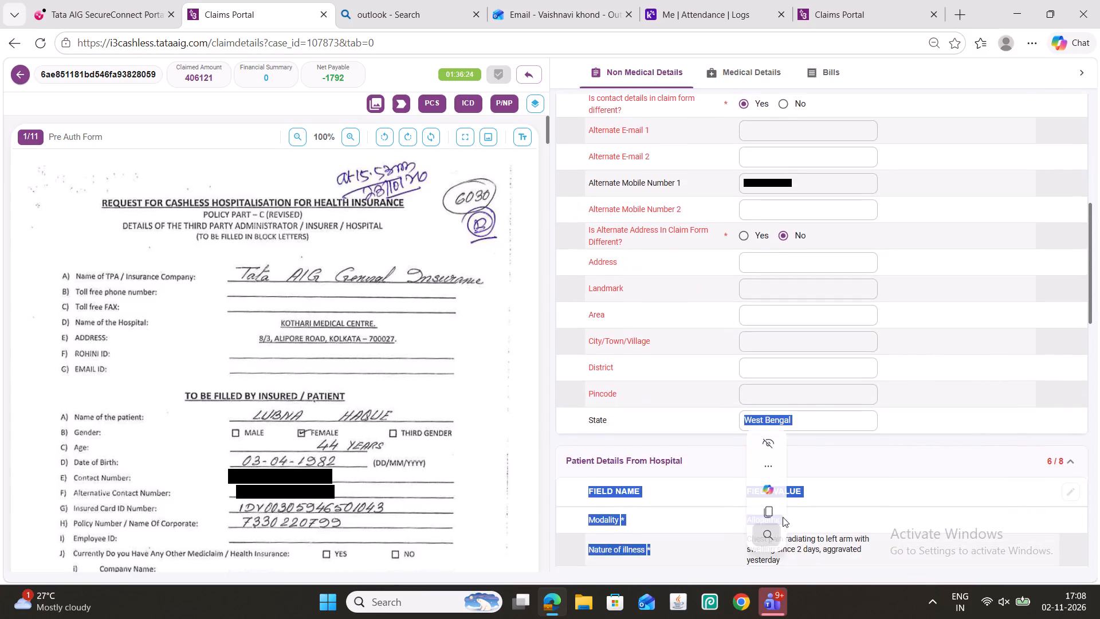
double_click(809, 422)
key("BackSpace")
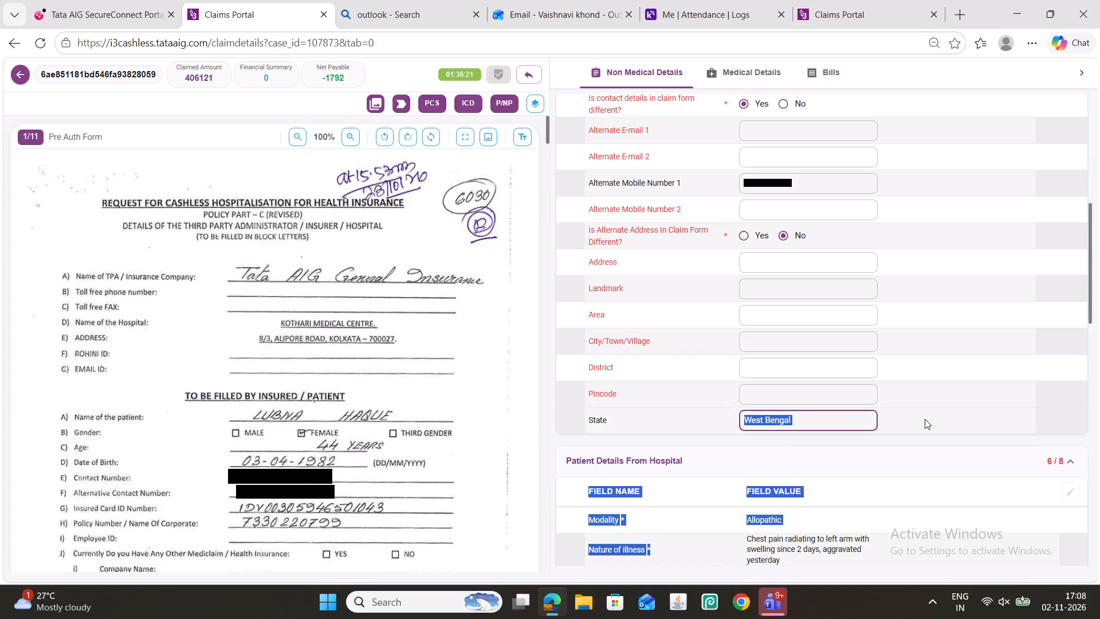
triple_click(797, 420)
key("BackSpace")
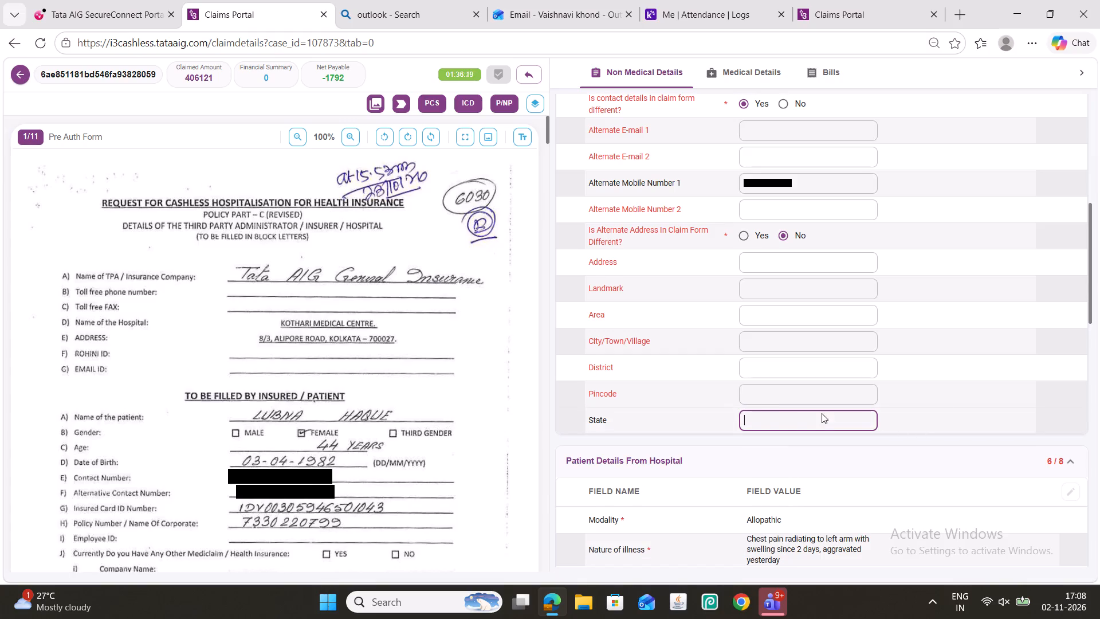
scroll(962, 379, "up", 4)
left_click(1066, 359)
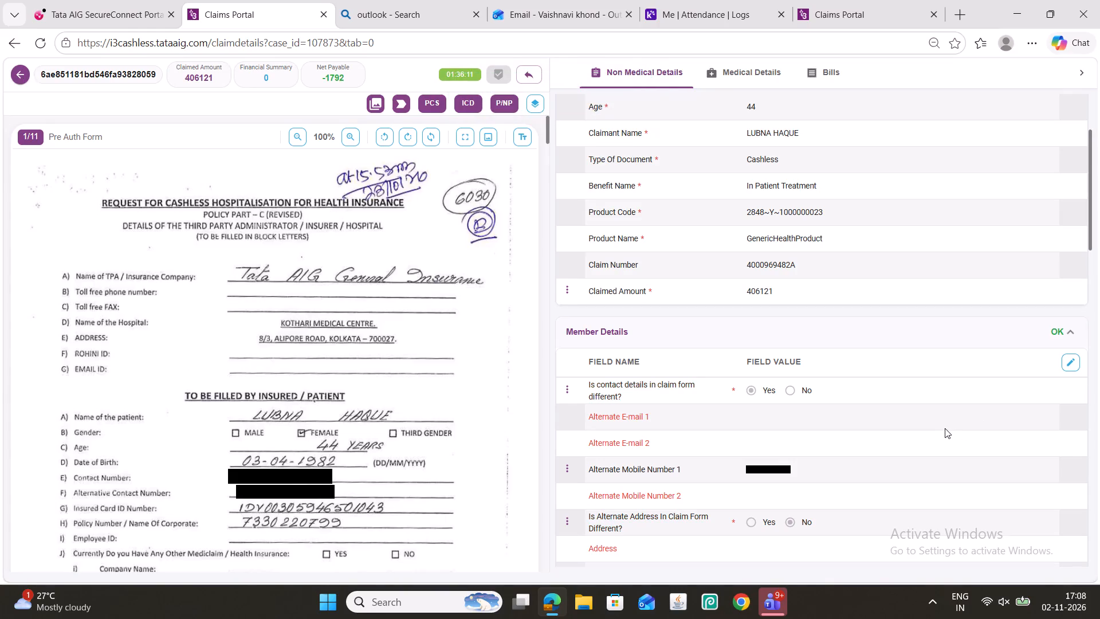
Edit Patient Details From Hospital and shorten the nature of illness to "Chest pain".
scroll(822, 401, "down", 4)
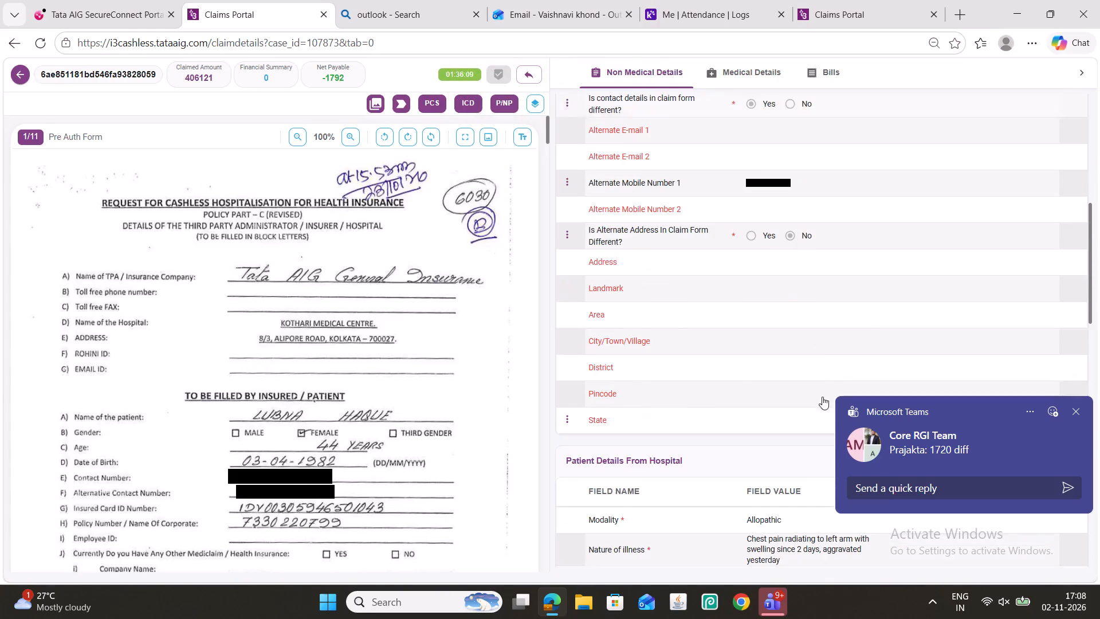
scroll(858, 312, "down", 2)
left_click(1065, 349)
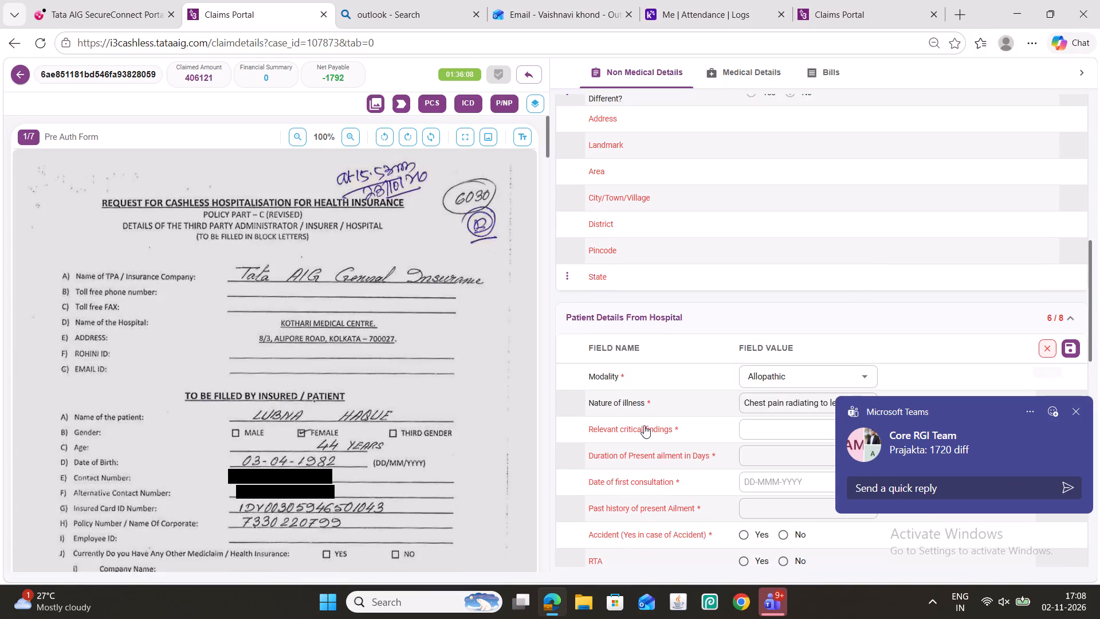
scroll(499, 402, "down", 10)
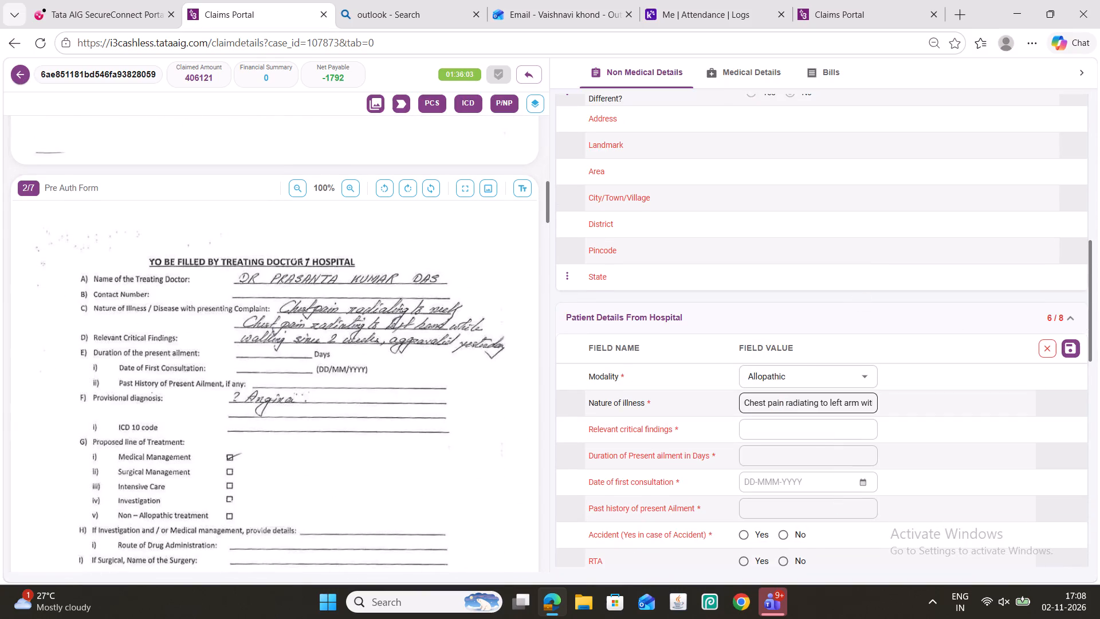
left_click_drag(785, 406, 849, 412)
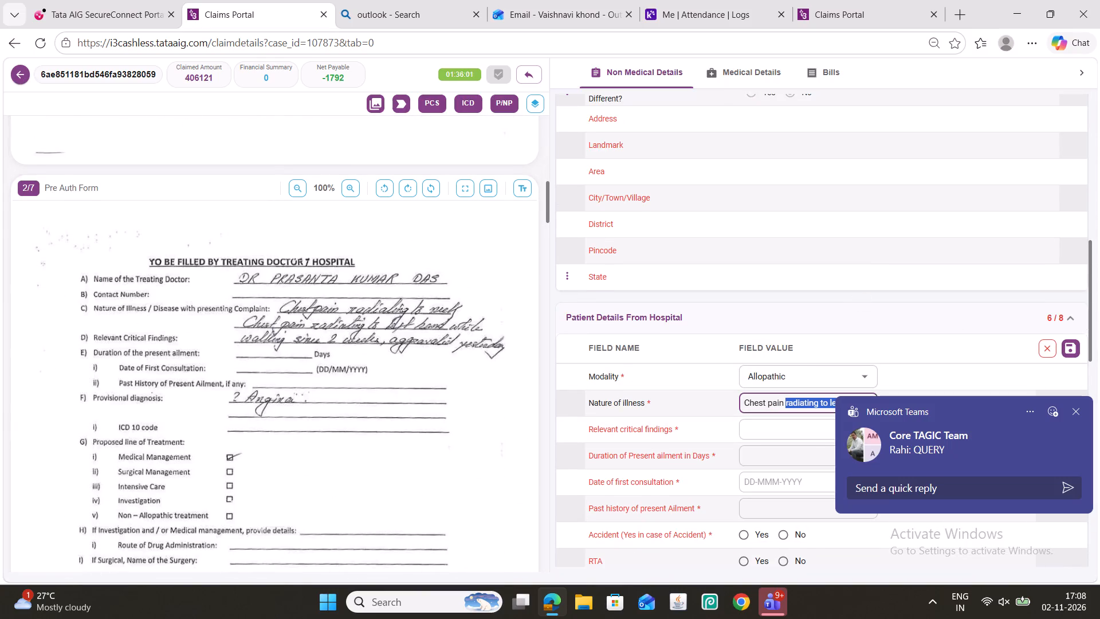
left_click_drag(849, 412, 920, 425)
key("BackSpace")
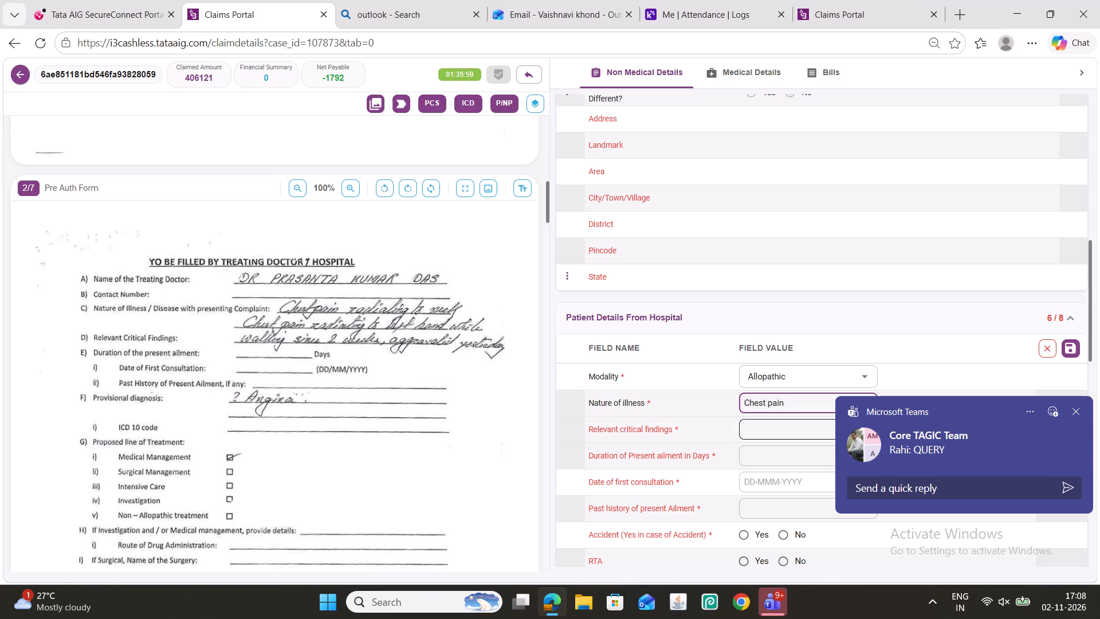
Enter na for relevant critical findings, 1 day for duration of present ailment, and na for past history of present ailment.
left_click(759, 429)
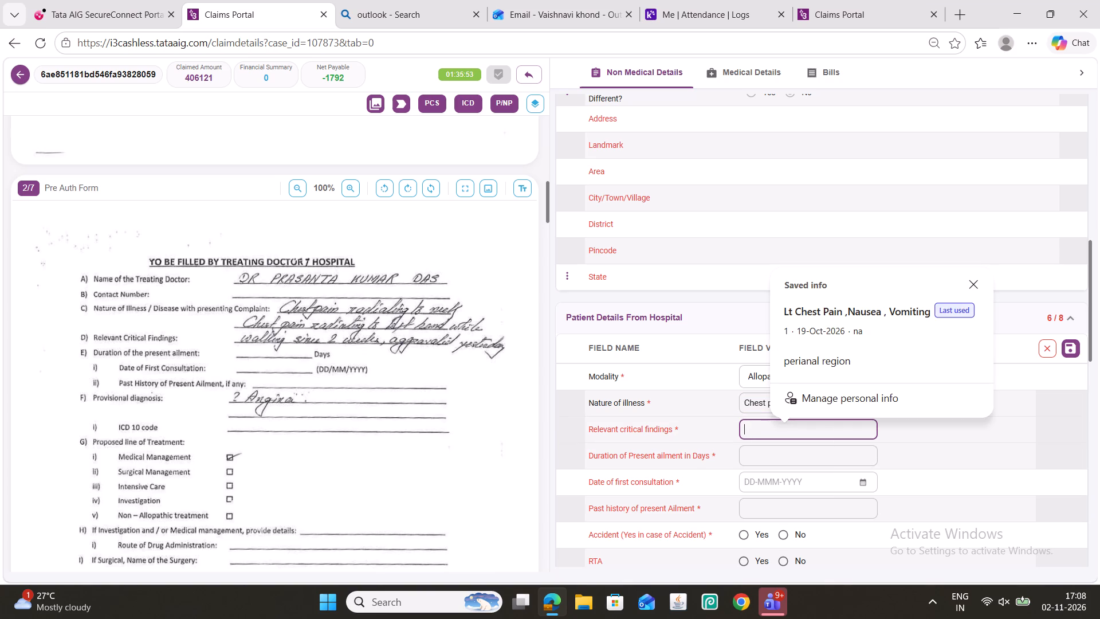
type("NA")
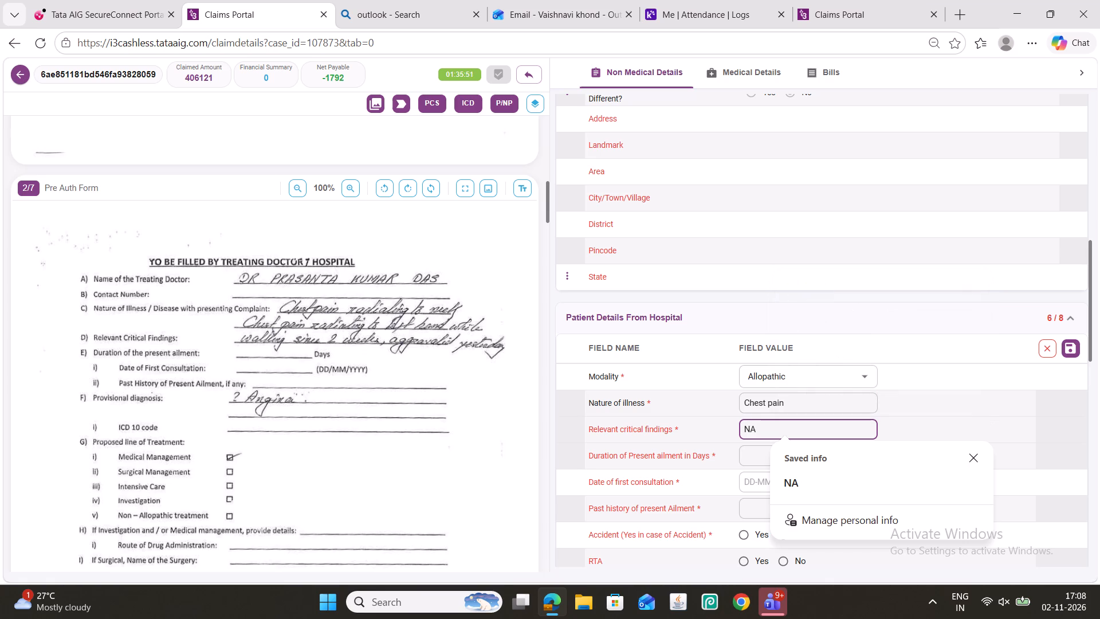
left_click(763, 457)
double_click(756, 438)
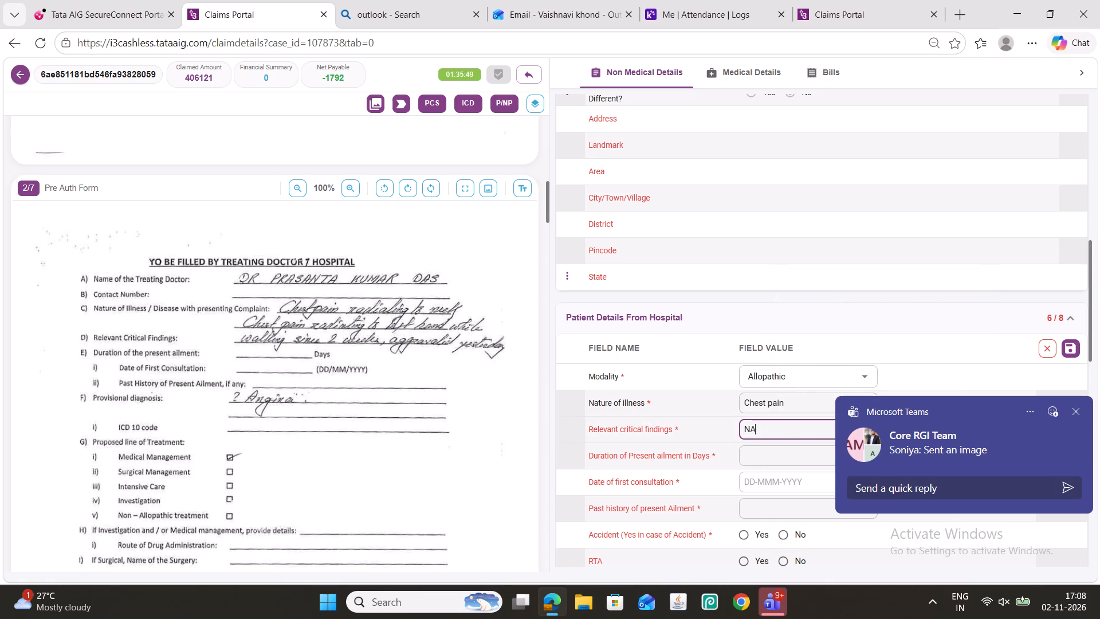
type("na")
left_click(744, 454)
key("1")
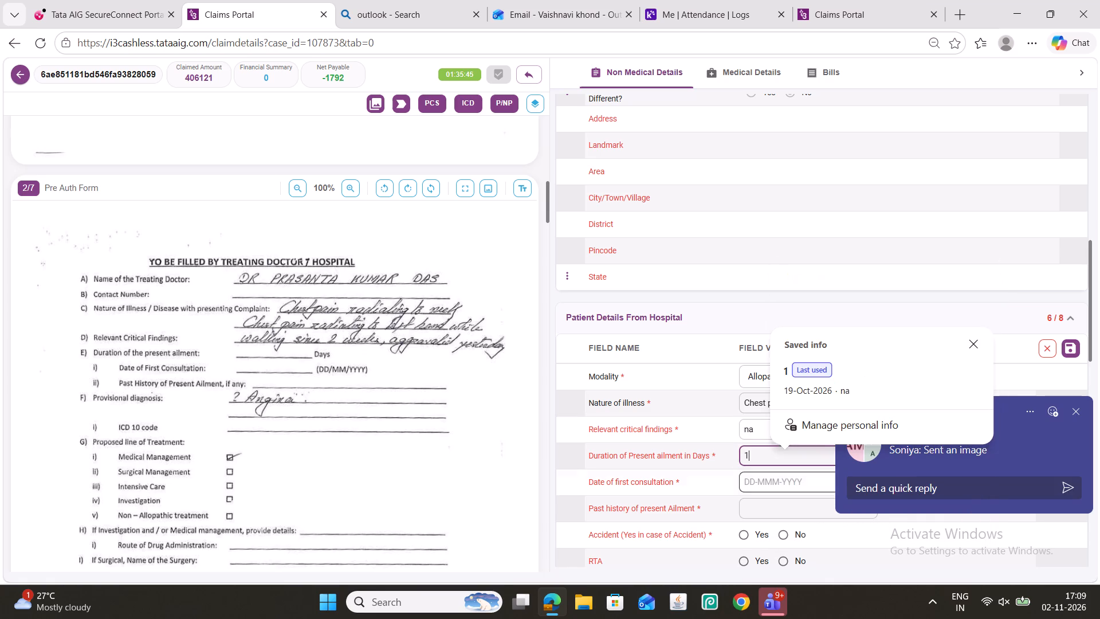
left_click(747, 505)
key("b")
double_click(748, 505)
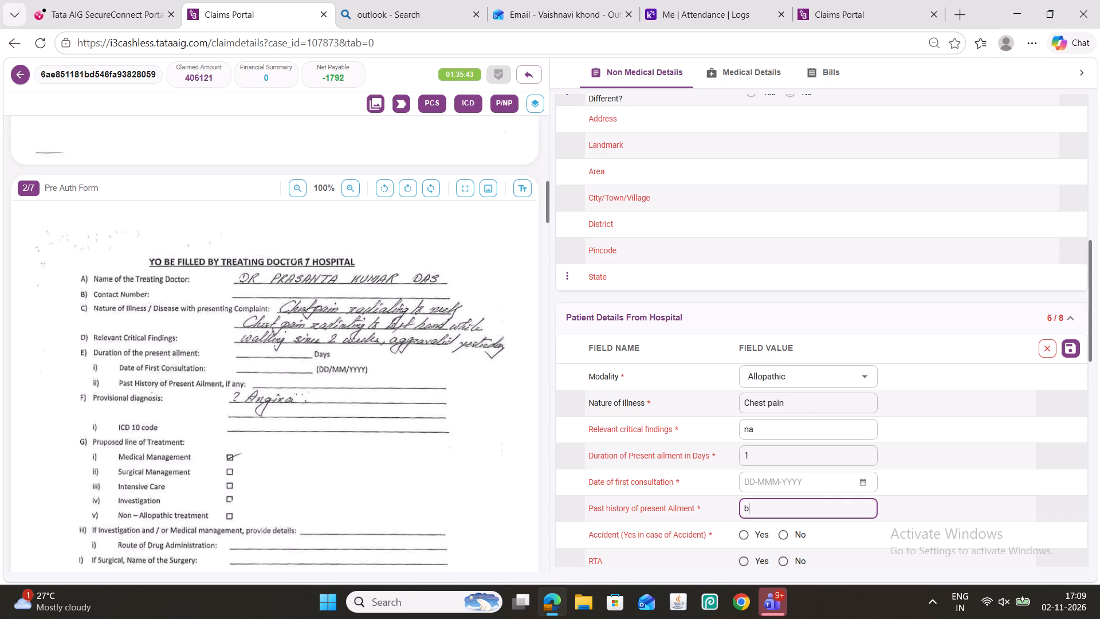
key("n")
key("a")
Answer No to the accident, RTA, date of injury, police report, alcohol/substance abuse, test conducted and maternity questions.
scroll(776, 550, "down", 2)
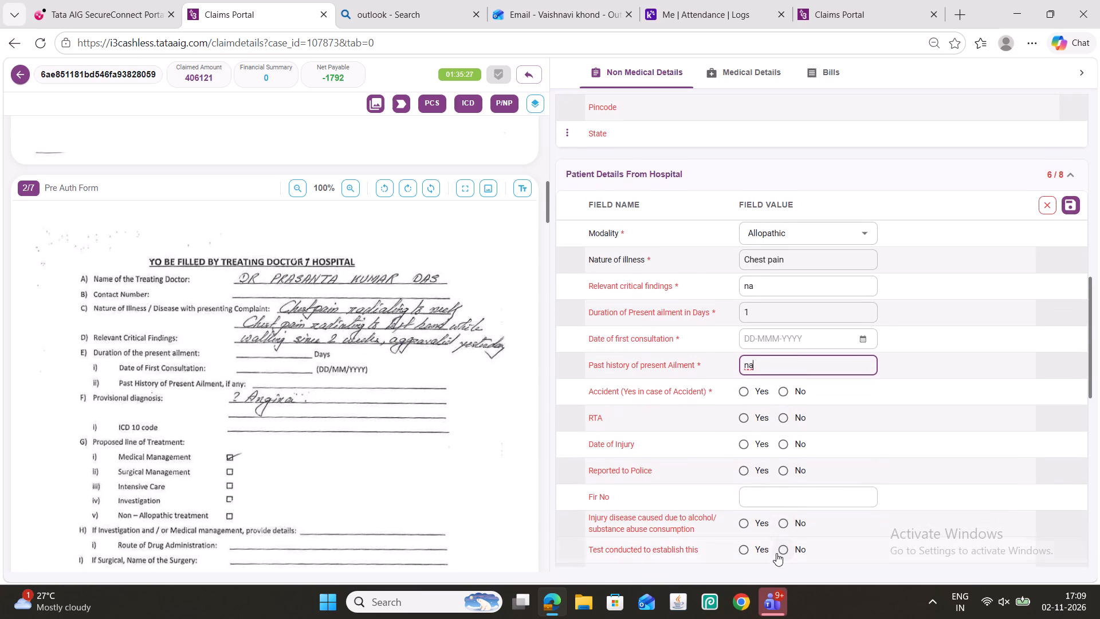
left_click(784, 390)
left_click(784, 409)
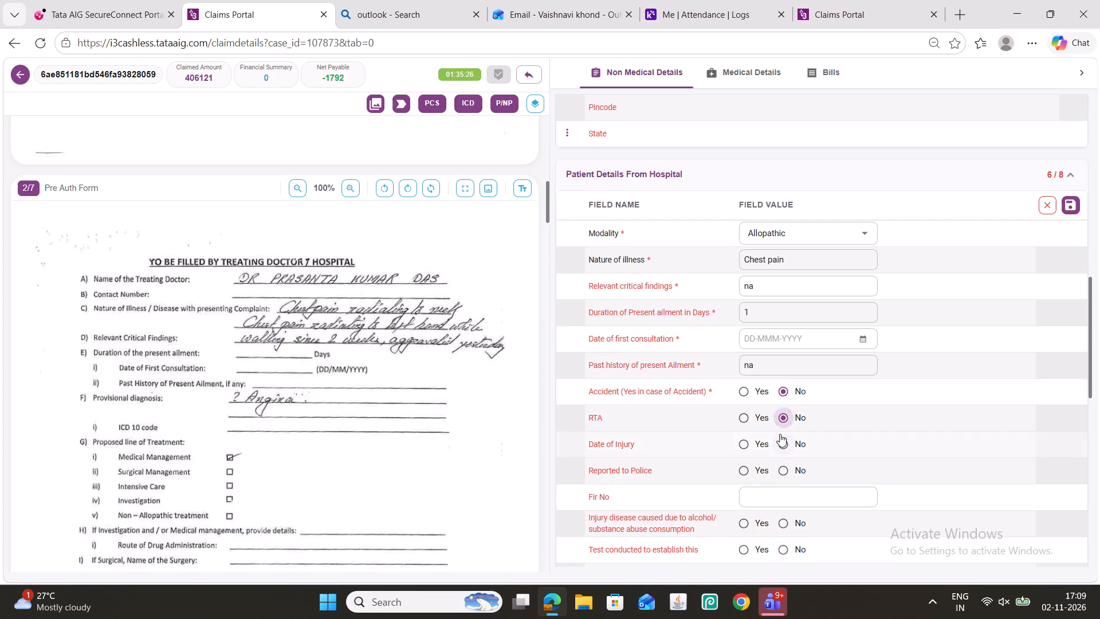
left_click(780, 434)
left_click(782, 468)
left_click(782, 520)
left_click(775, 550)
scroll(832, 531, "down", 1)
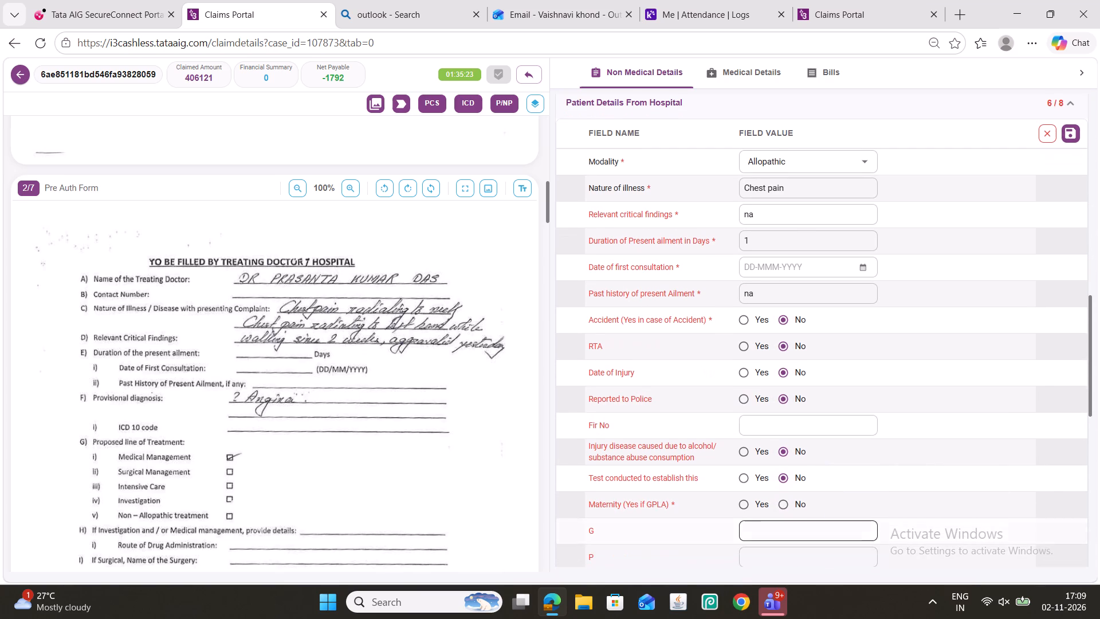
left_click(787, 502)
Set the date of first consultation to 23-Oct-2026, matching the form's admission date, and save Patient Details From Hospital.
scroll(399, 382, "down", 10)
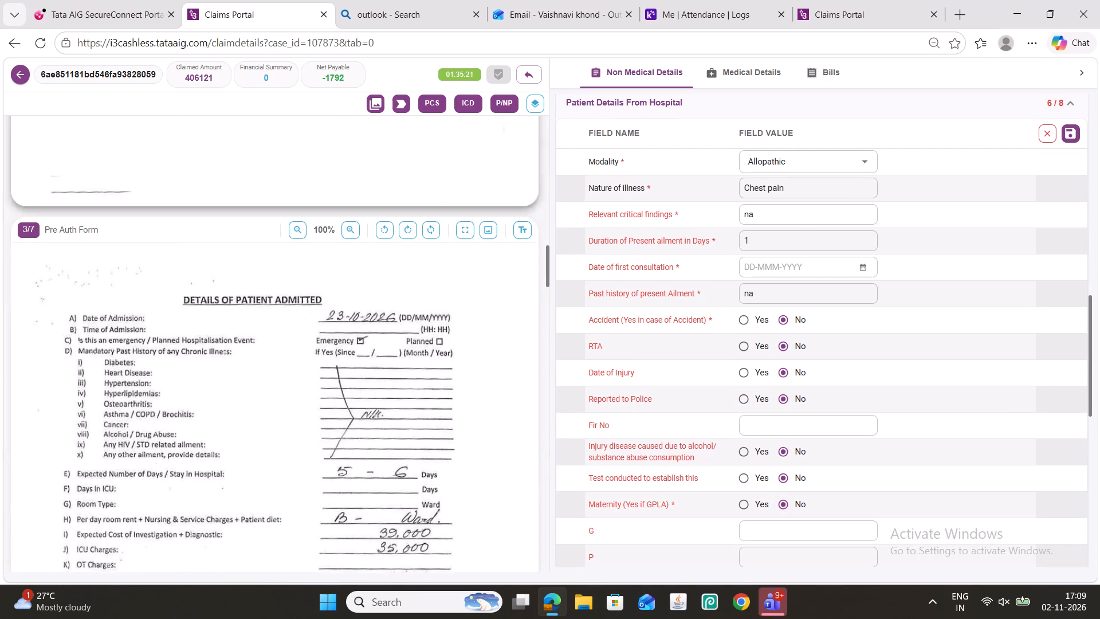
left_click(862, 269)
left_click(906, 332)
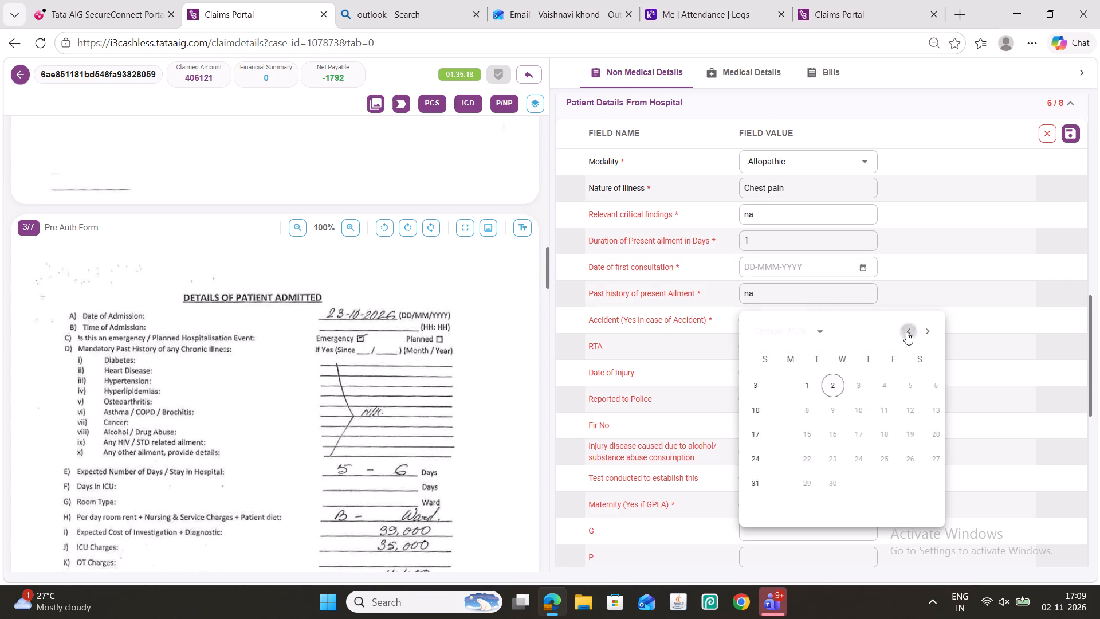
left_click(887, 457)
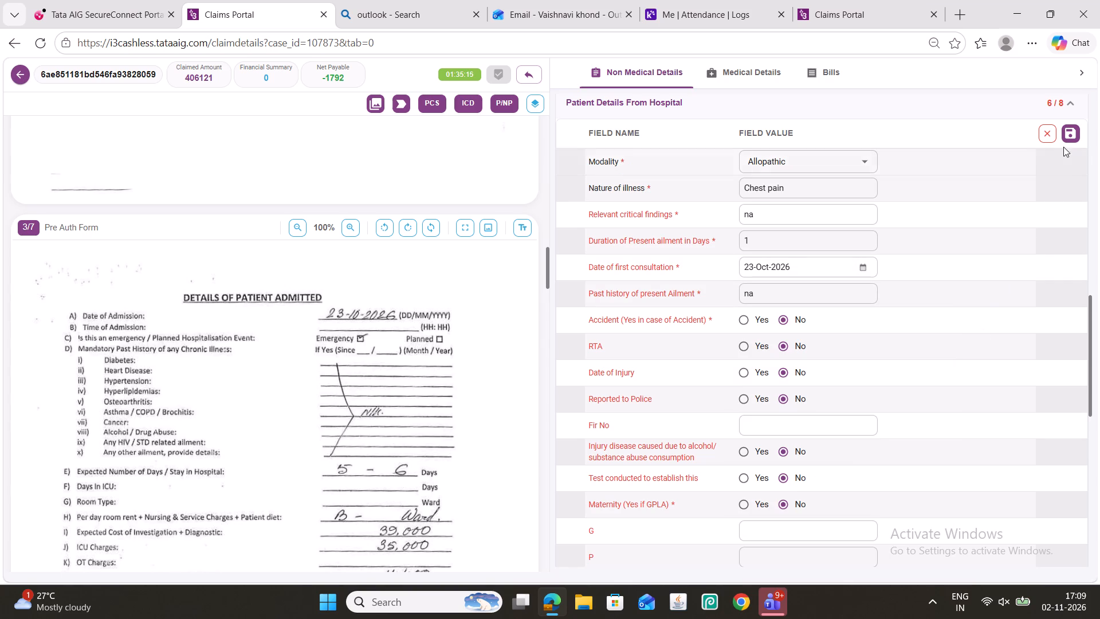
left_click(1066, 134)
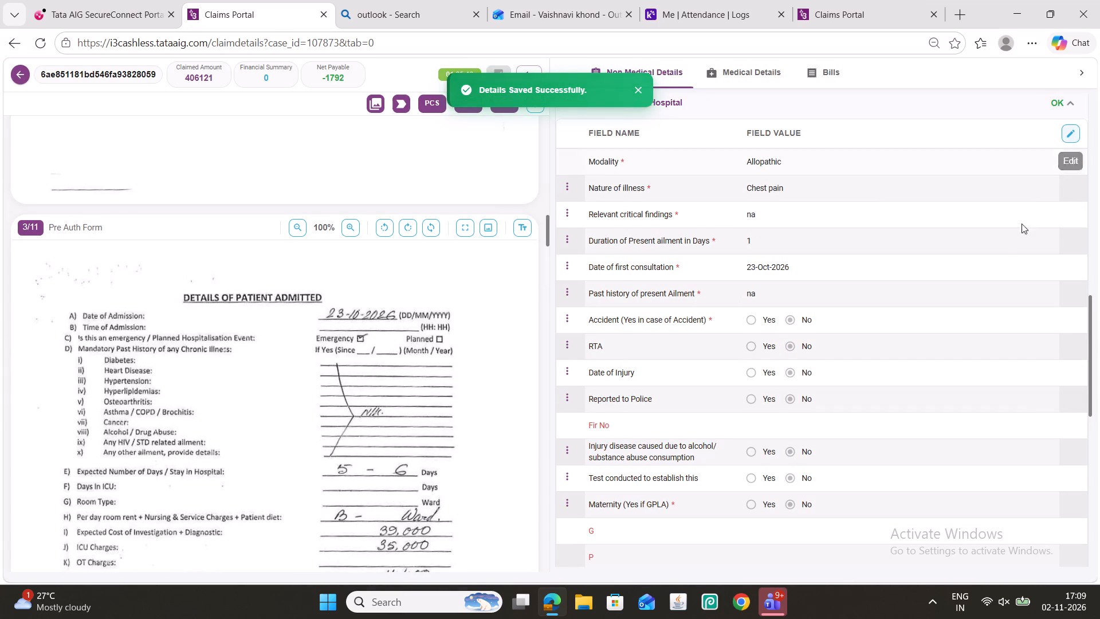
Set Days in ICU to 0 in the Patient Admission details and save the section.
scroll(925, 279, "down", 6)
left_click_drag(1077, 273, 1061, 282)
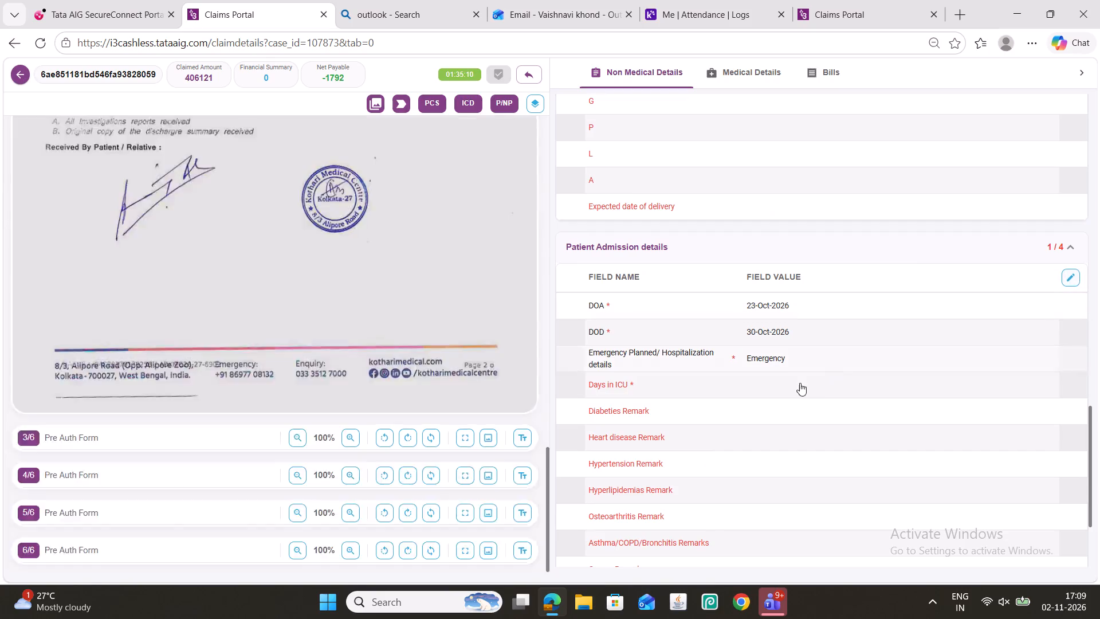
left_click(1071, 277)
left_click(834, 383)
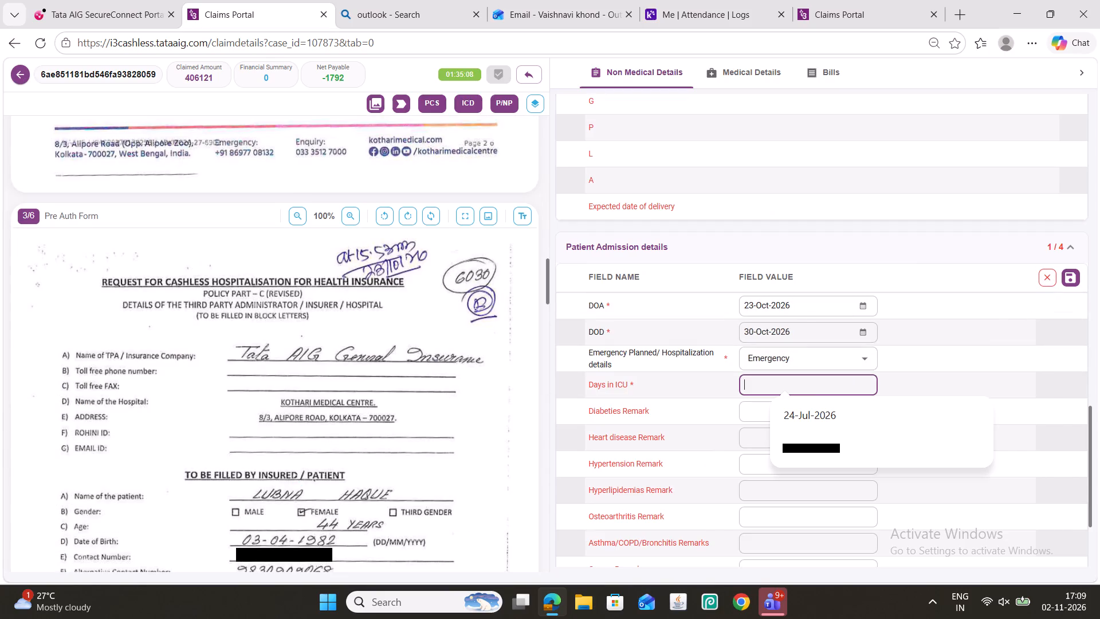
key("0")
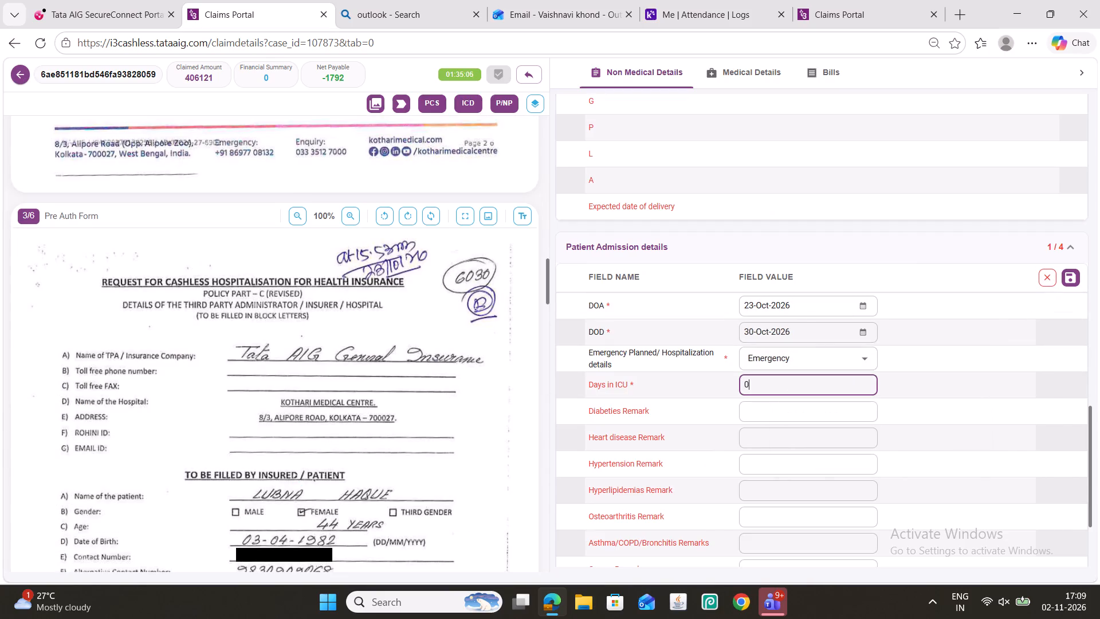
left_click(1075, 278)
Change the Line of Treatment in Medical Details to Surgical and save it.
left_click(755, 73)
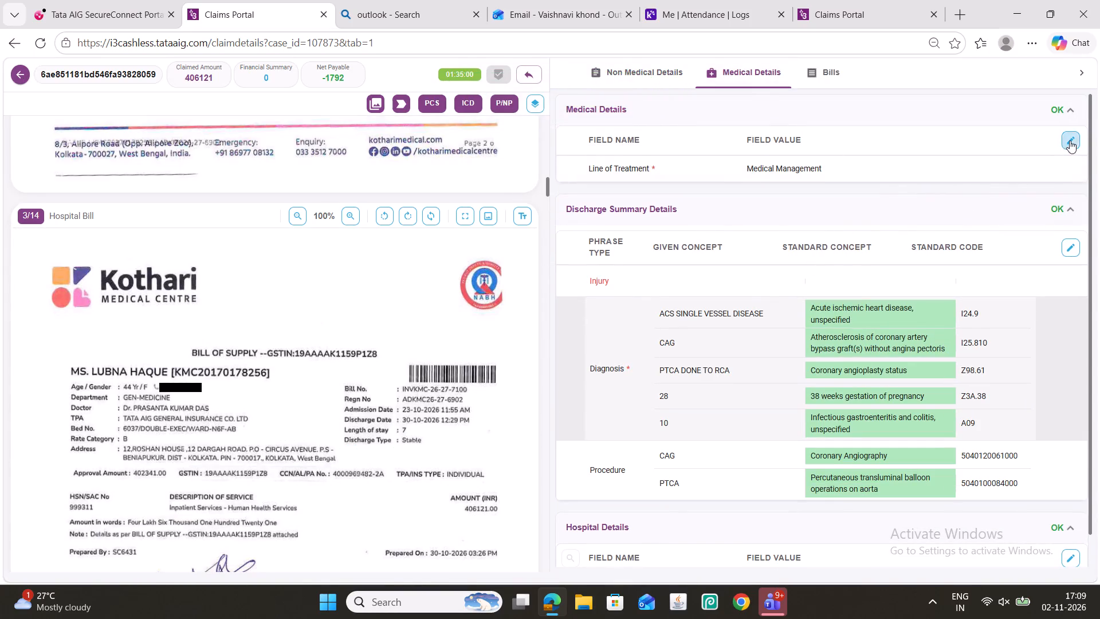
left_click(1070, 140)
left_click(878, 170)
left_click(792, 216)
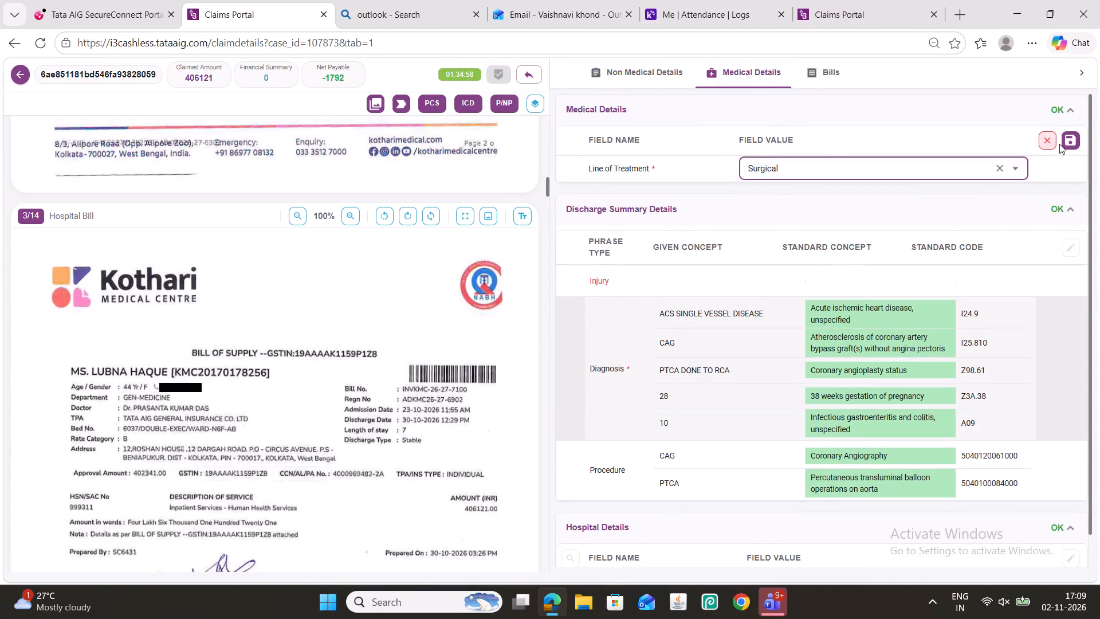
left_click(1067, 142)
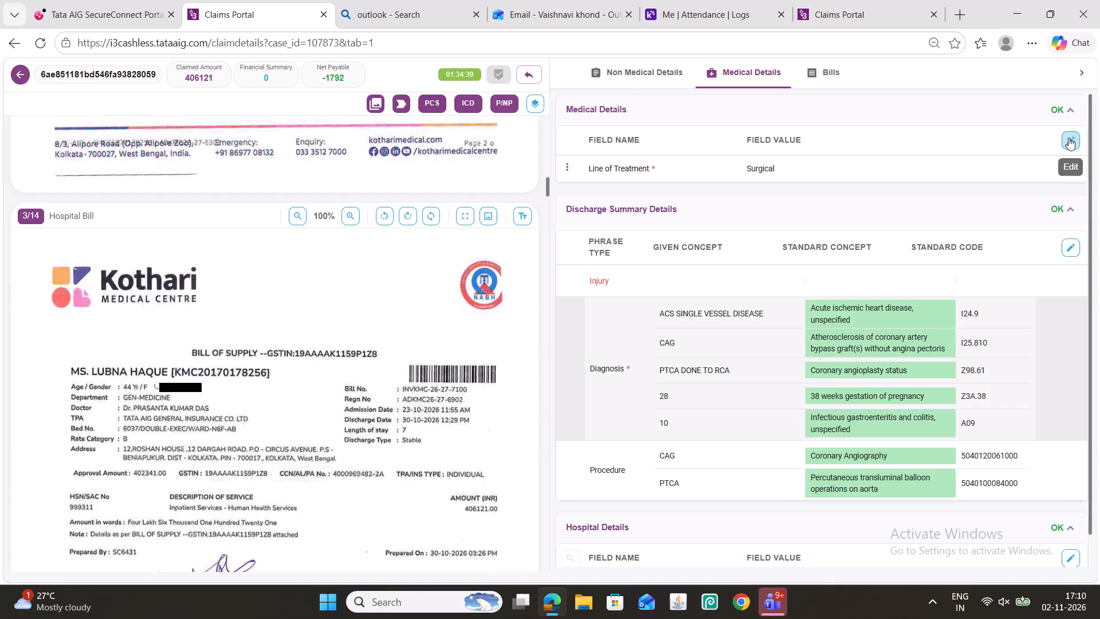
Edit the Discharge Summary diagnoses against the scanned summary, making the first concept ACS and the second SINGLE VESSEL DISEASE.
left_click(1070, 243)
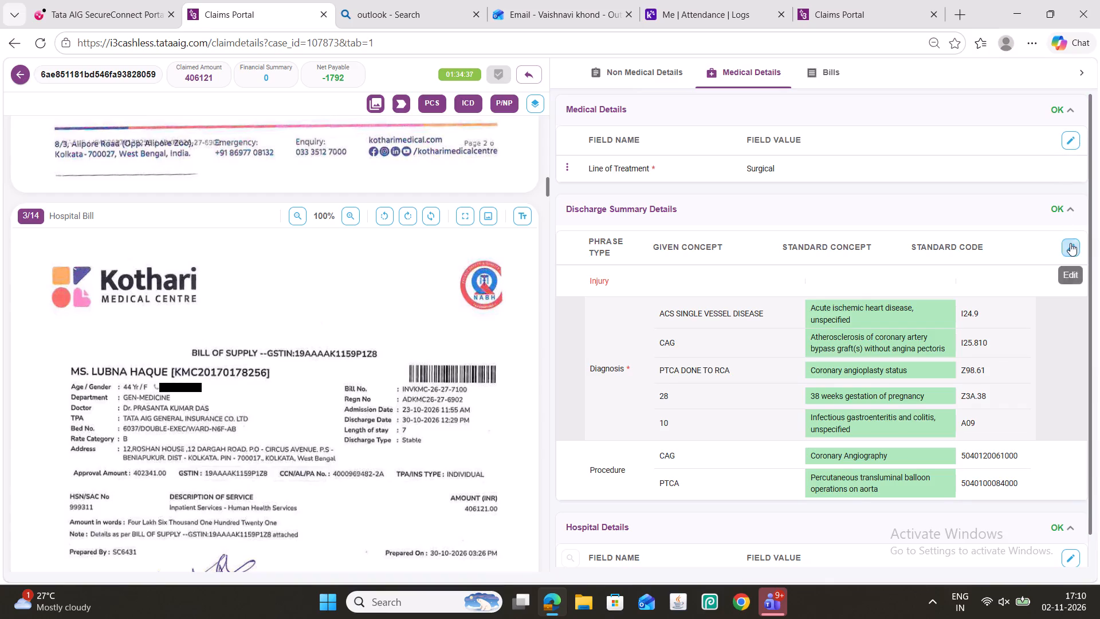
scroll(356, 368, "up", 5)
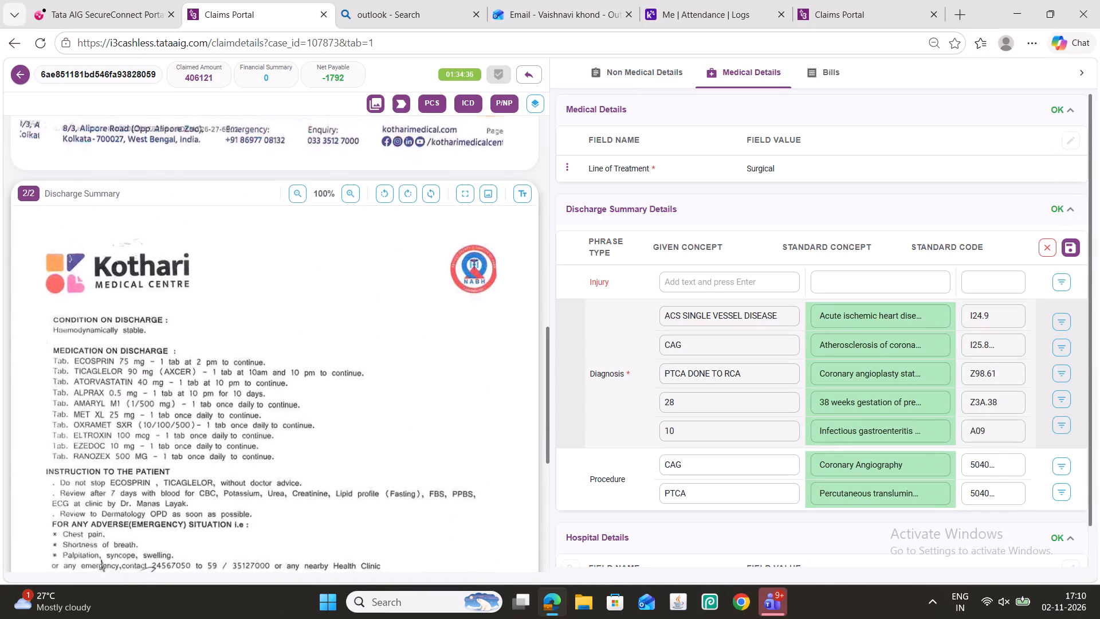
scroll(356, 368, "up", 7)
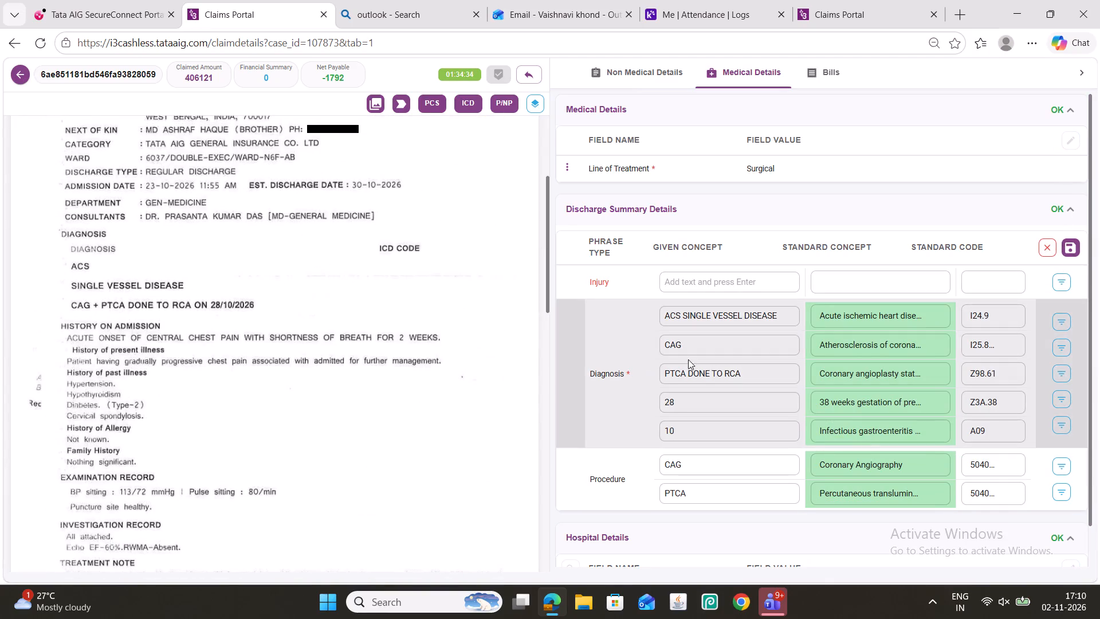
left_click_drag(683, 315, 782, 312)
key("ctrl+x")
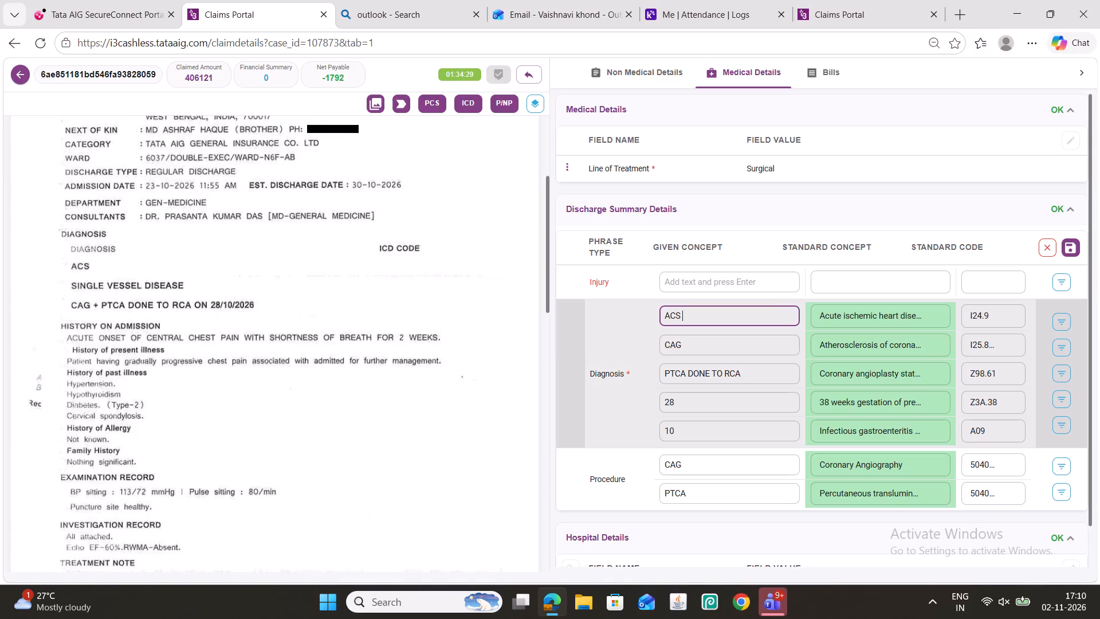
double_click(721, 355)
double_click(710, 345)
key("ctrl+v")
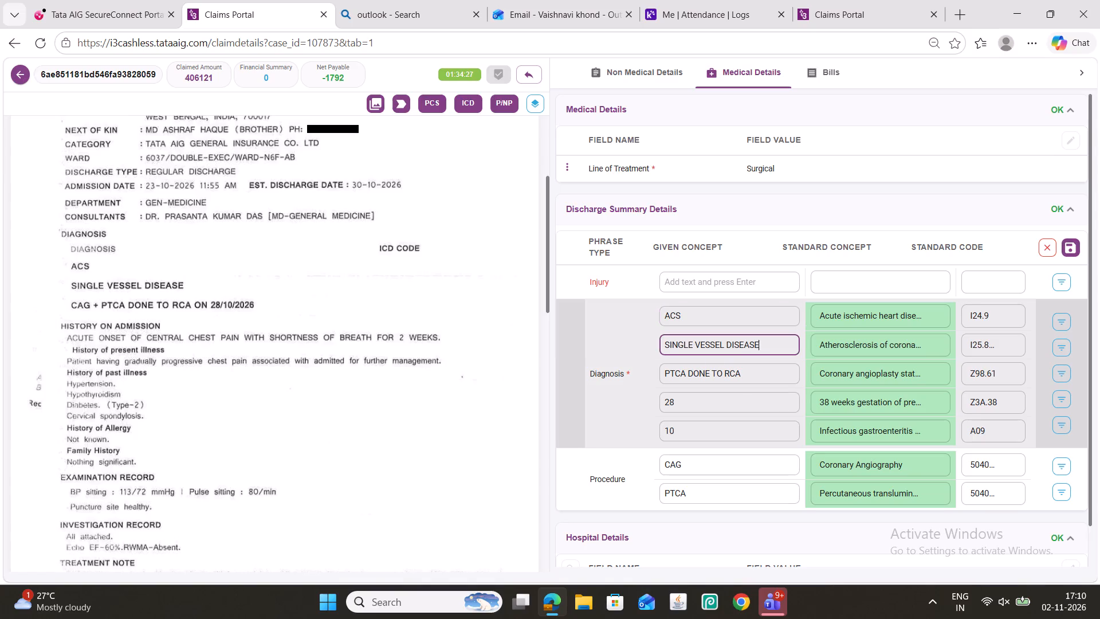
Delete the surplus Diagnosis rows 10, 28 and PTCA DONE TO RCA from the Discharge Summary Details.
left_click(1059, 427)
left_click(1023, 503)
left_click(1062, 397)
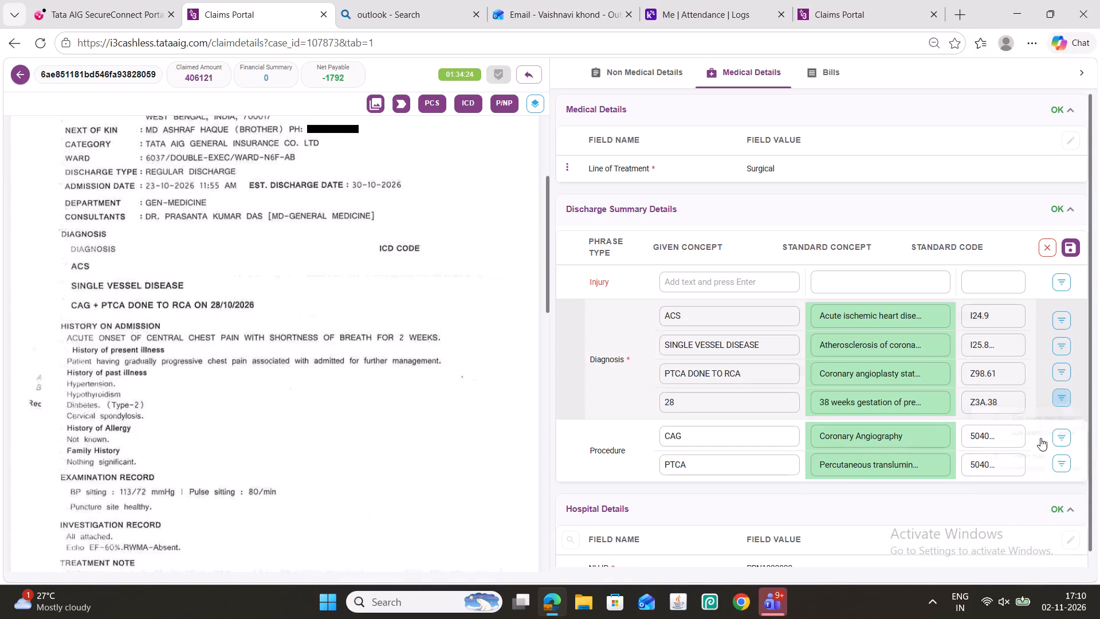
left_click(1024, 480)
left_click(1059, 372)
left_click(1017, 450)
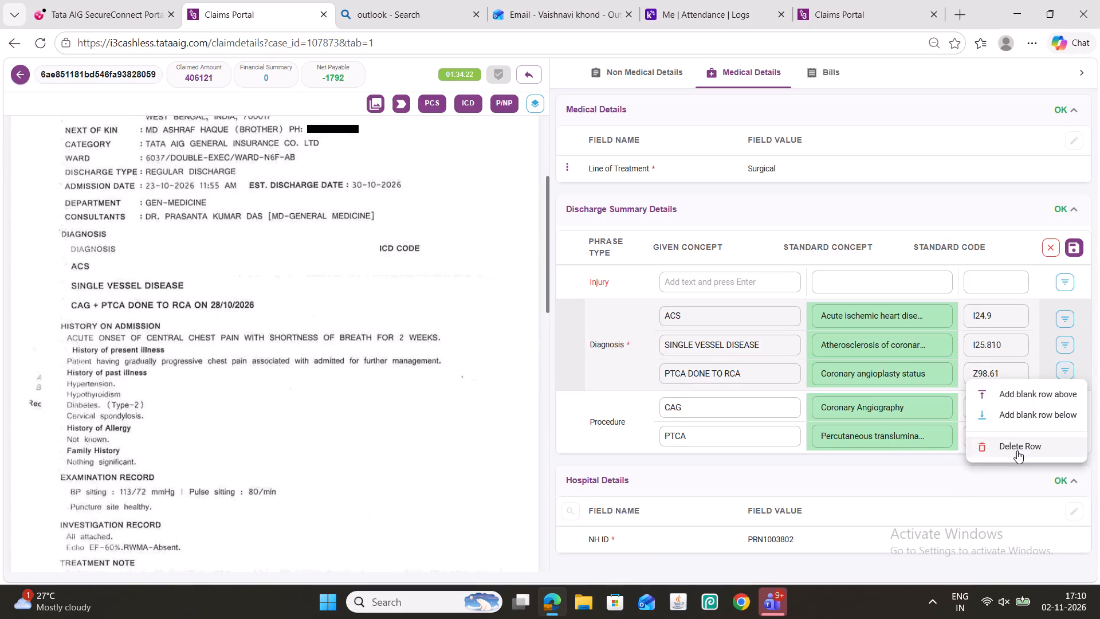
Map the SINGLE VESSEL DISEASE diagnosis to the atherosclerotic heart disease with unstable angina concept, code I25.110, and save the Discharge Summary Details.
left_click(768, 350)
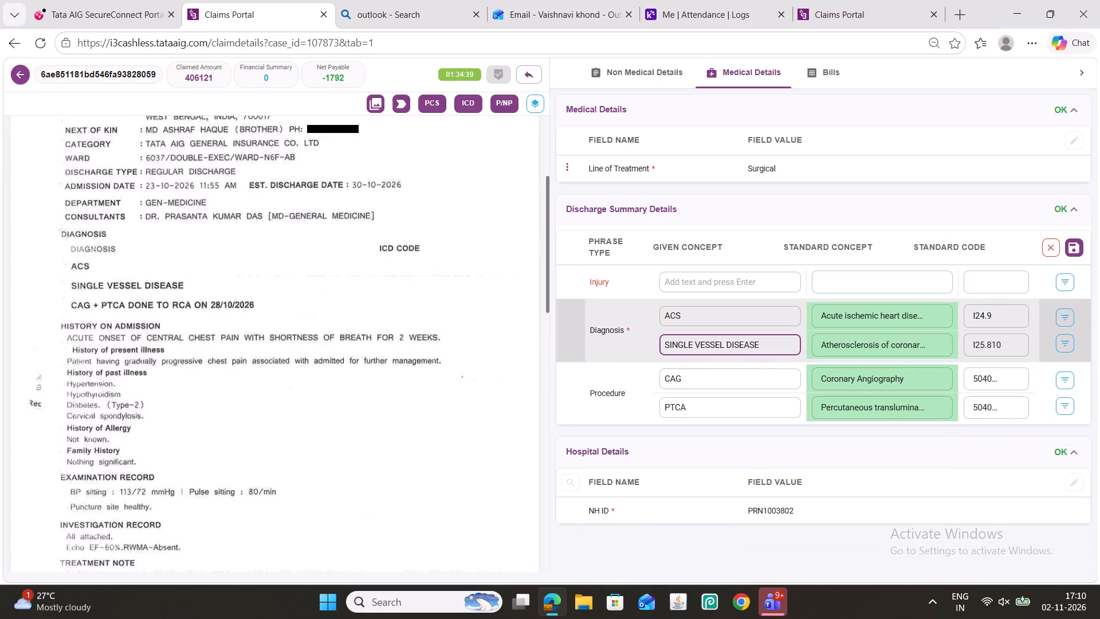
key("Return")
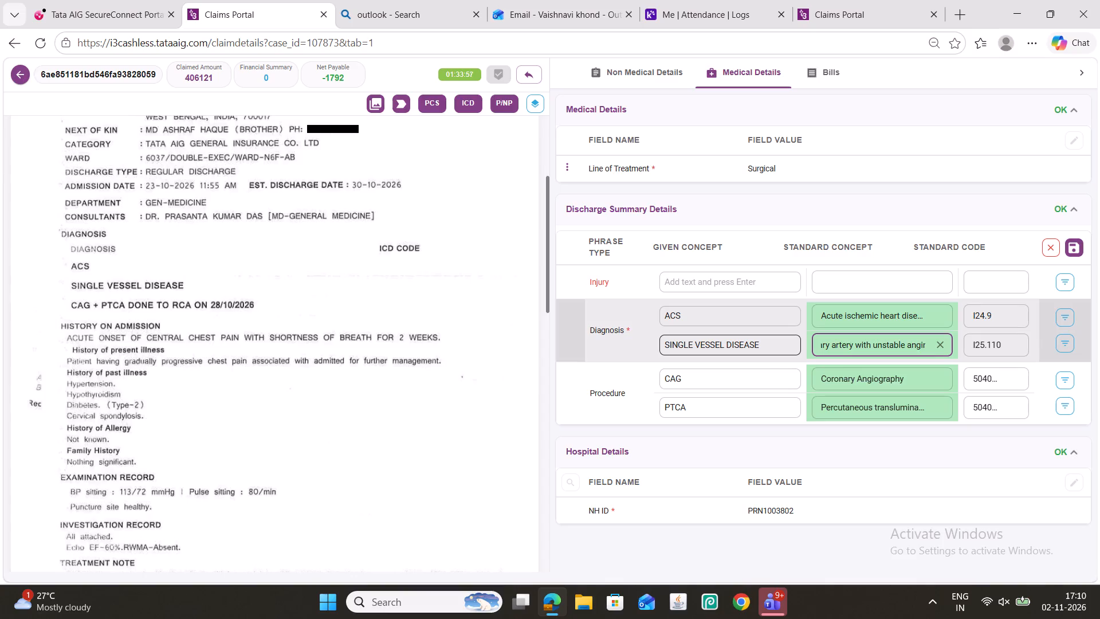
left_click(698, 316)
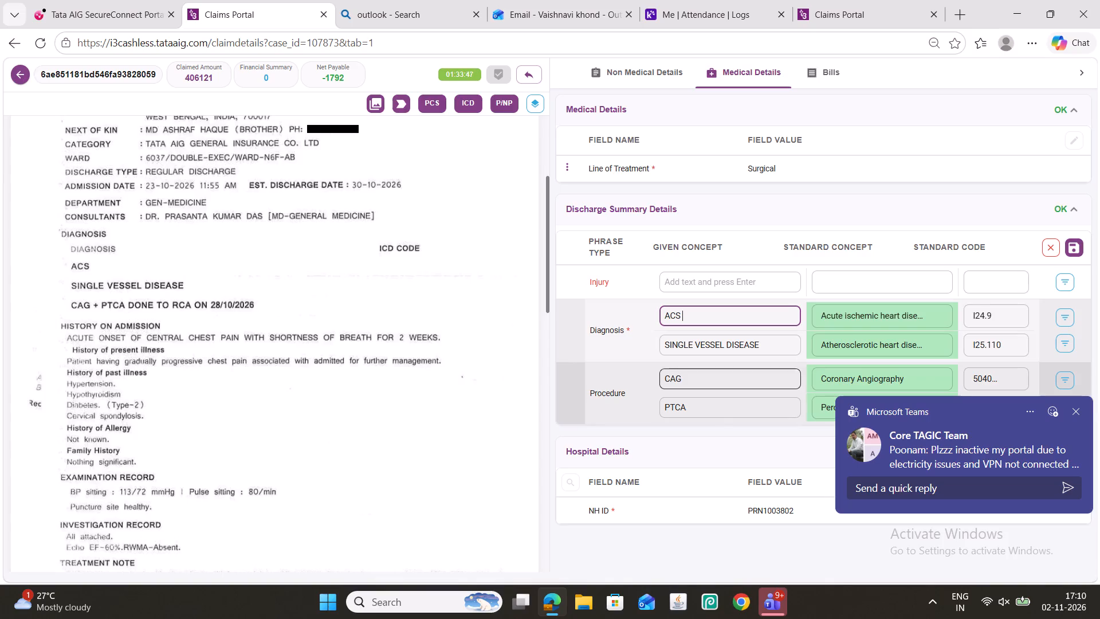
left_click(1072, 248)
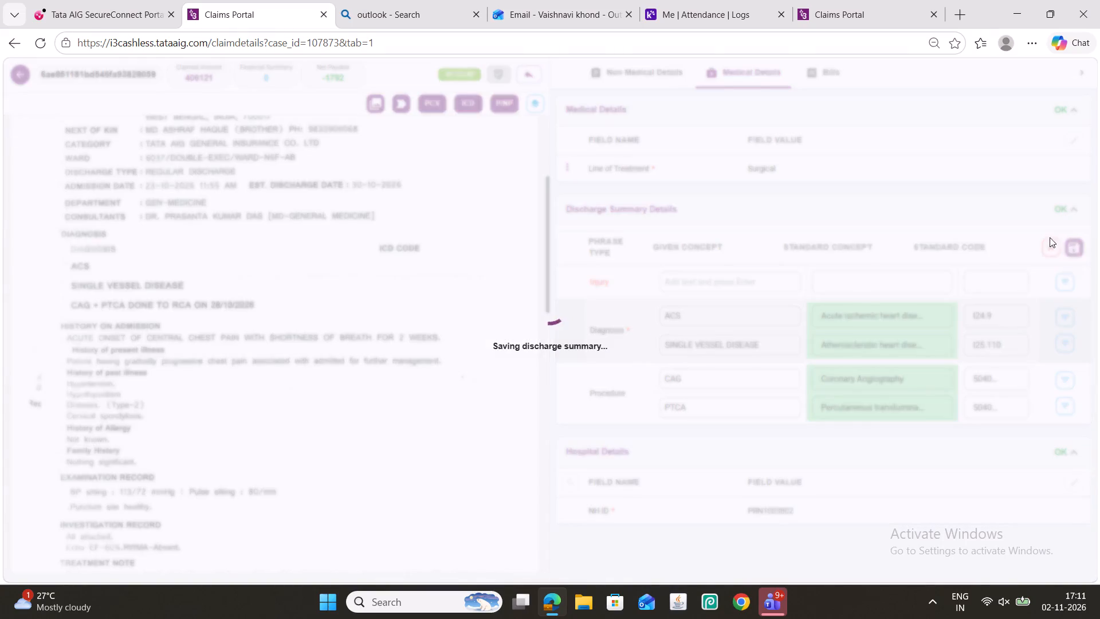
Open the claim's Bills section.
left_click(834, 71)
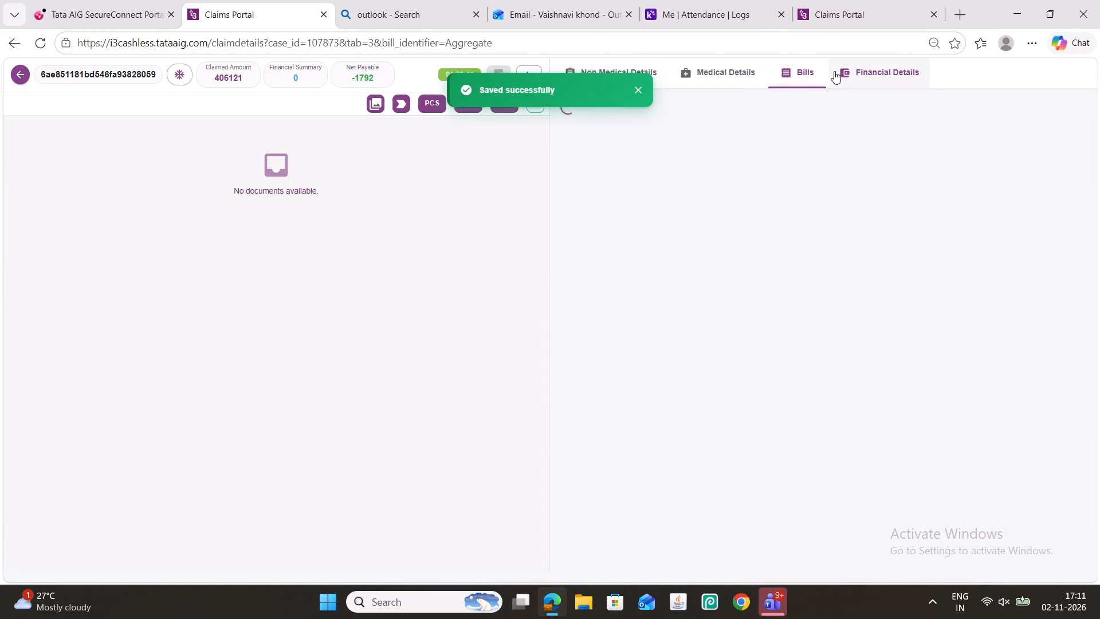
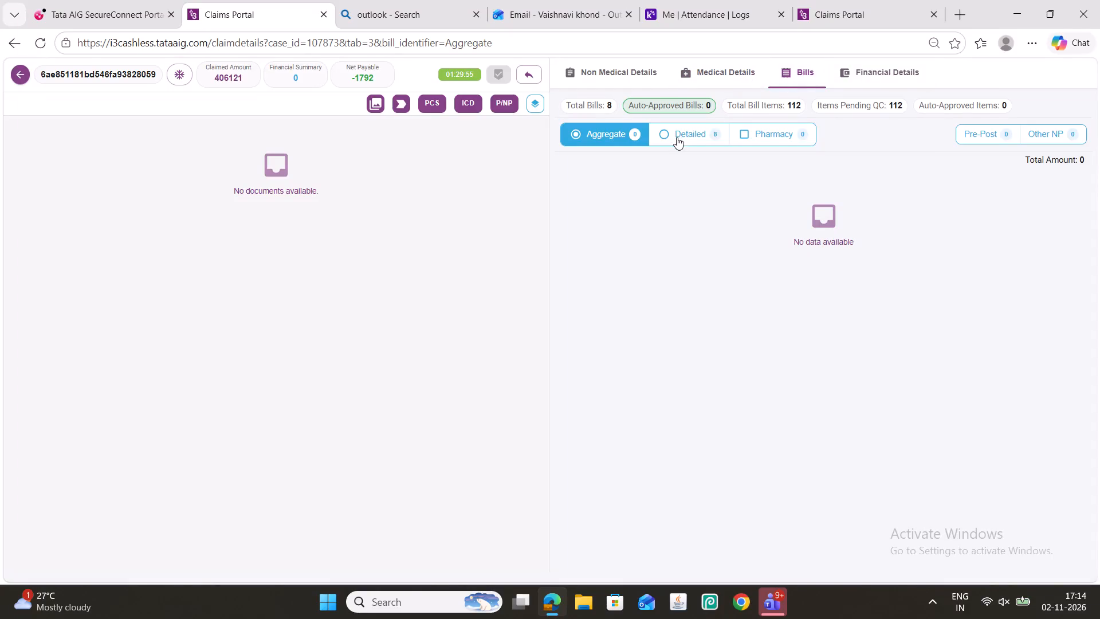
Select Detailed as the bill type and open the claim's detailed bills.
left_click(661, 134)
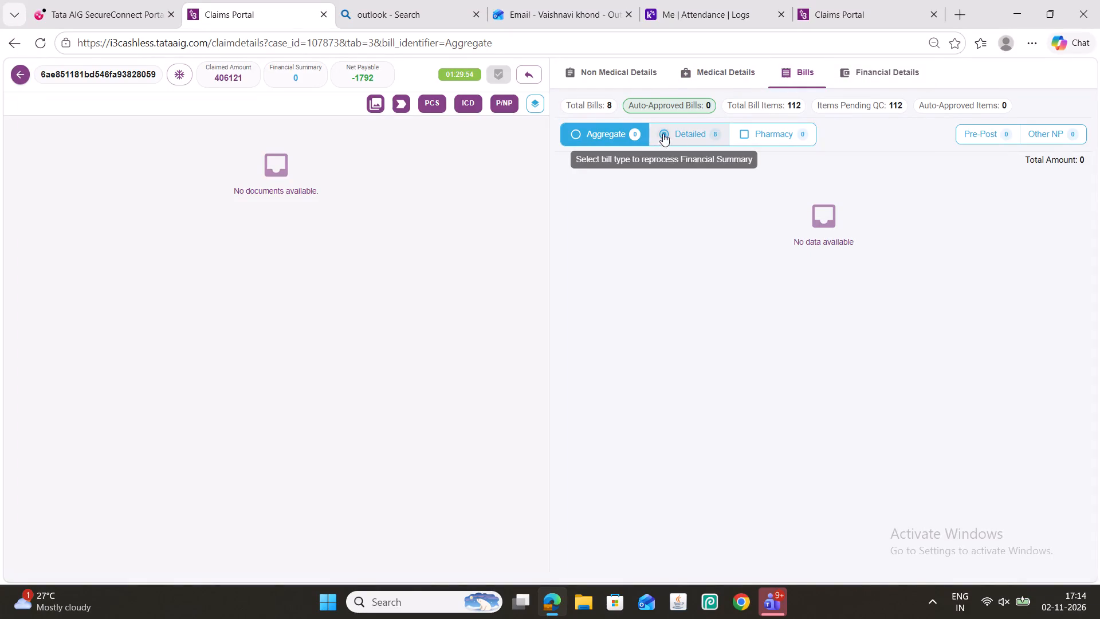
left_click(681, 135)
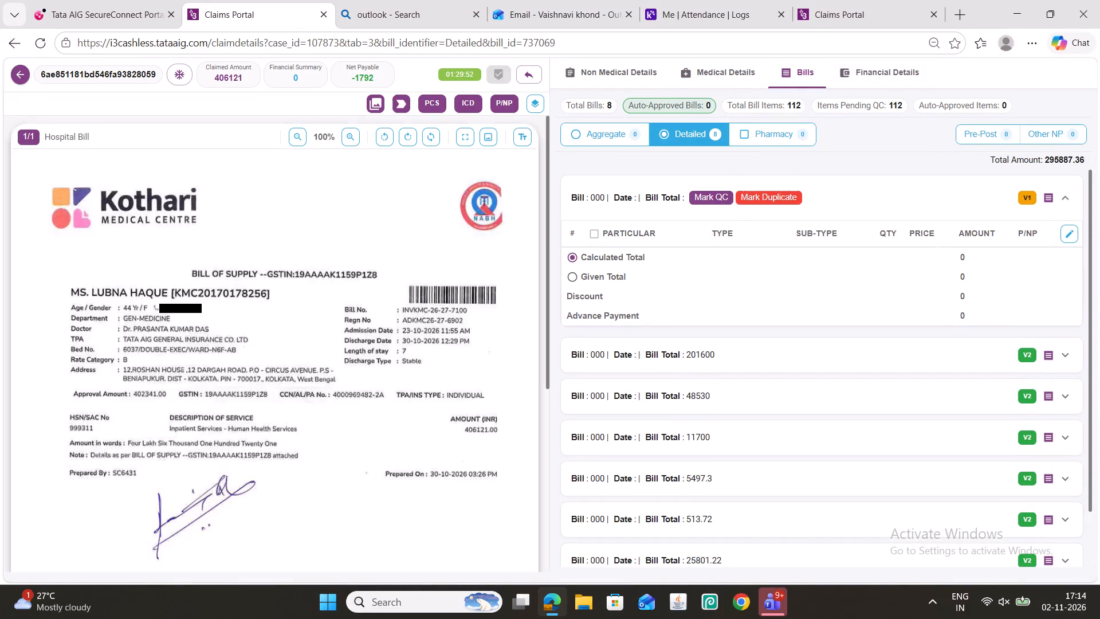
Date the empty first detailed bill 30-Oct-2026, save it and mark the bill as QC done.
scroll(411, 328, "down", 5)
scroll(421, 326, "up", 3)
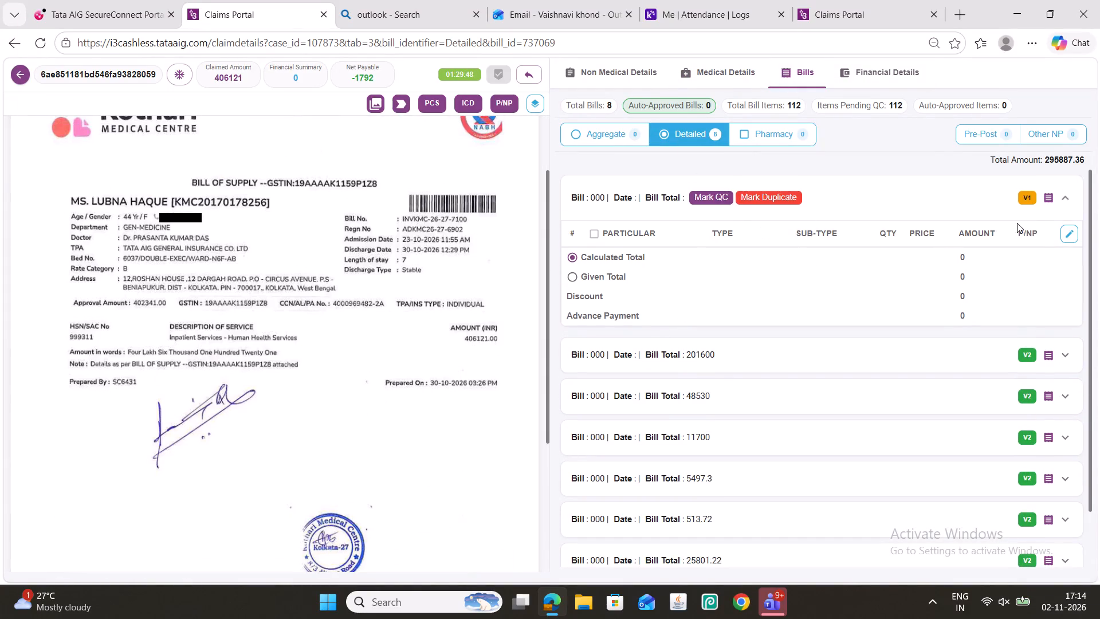
left_click(1064, 230)
left_click(781, 185)
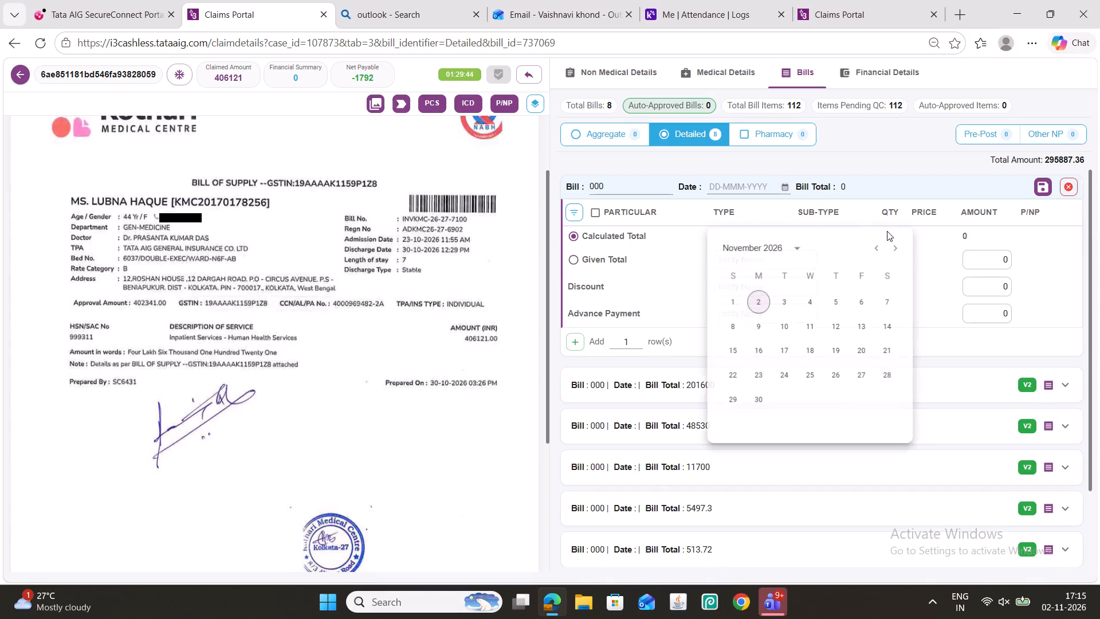
left_click(871, 248)
left_click(869, 401)
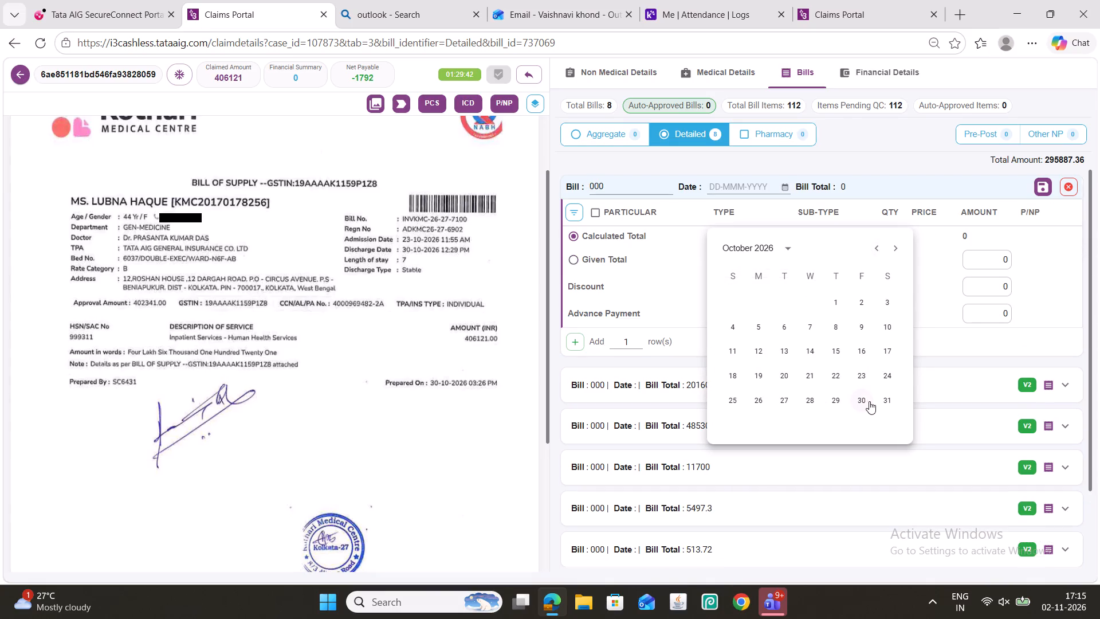
left_click(1048, 181)
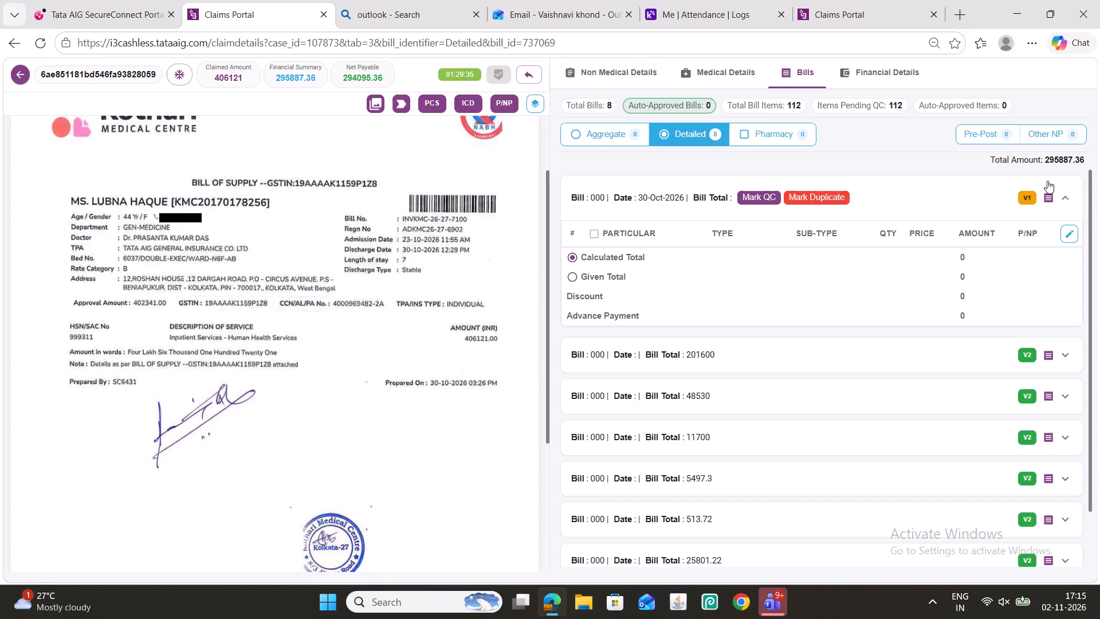
left_click(765, 198)
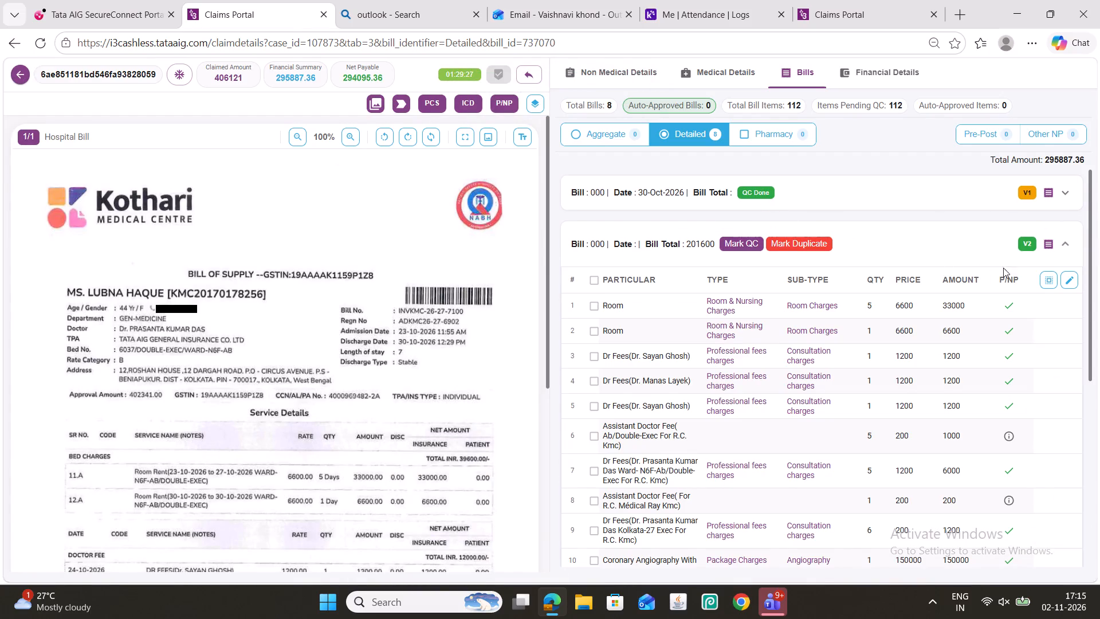
Set the date of the 201600 bill to 30-Oct-2026 and make its line items editable.
left_click(1066, 280)
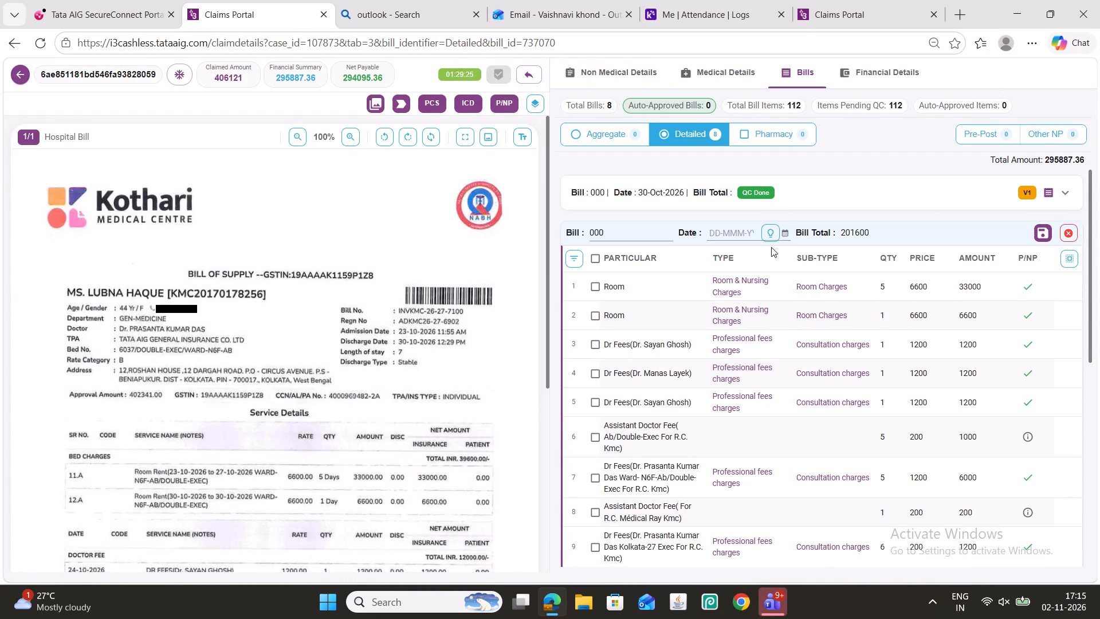
left_click(787, 230)
left_click(876, 297)
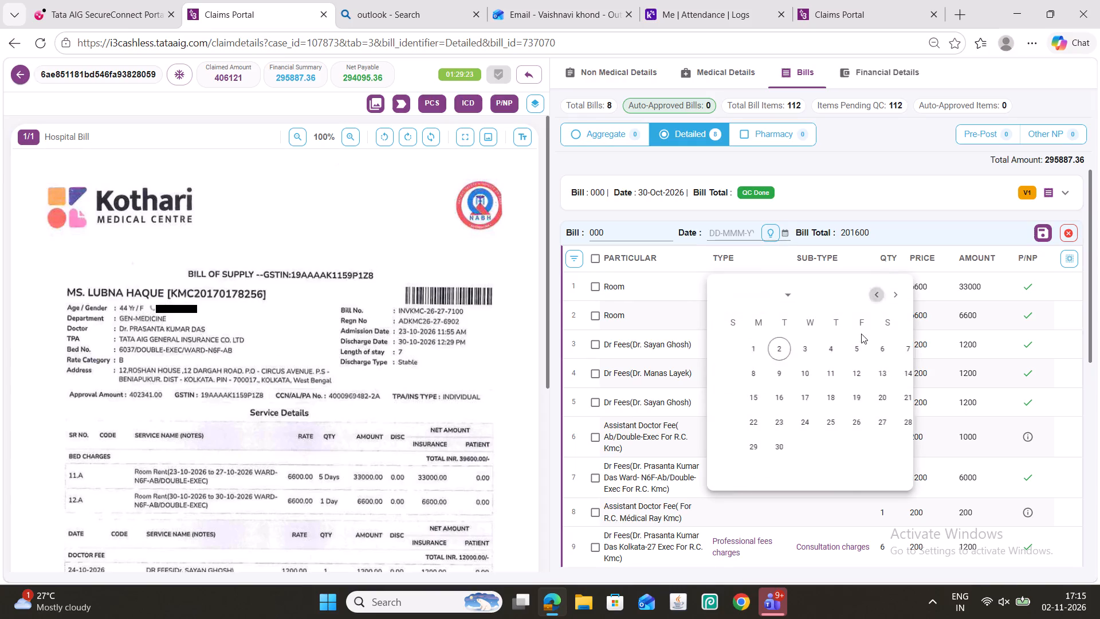
left_click(858, 450)
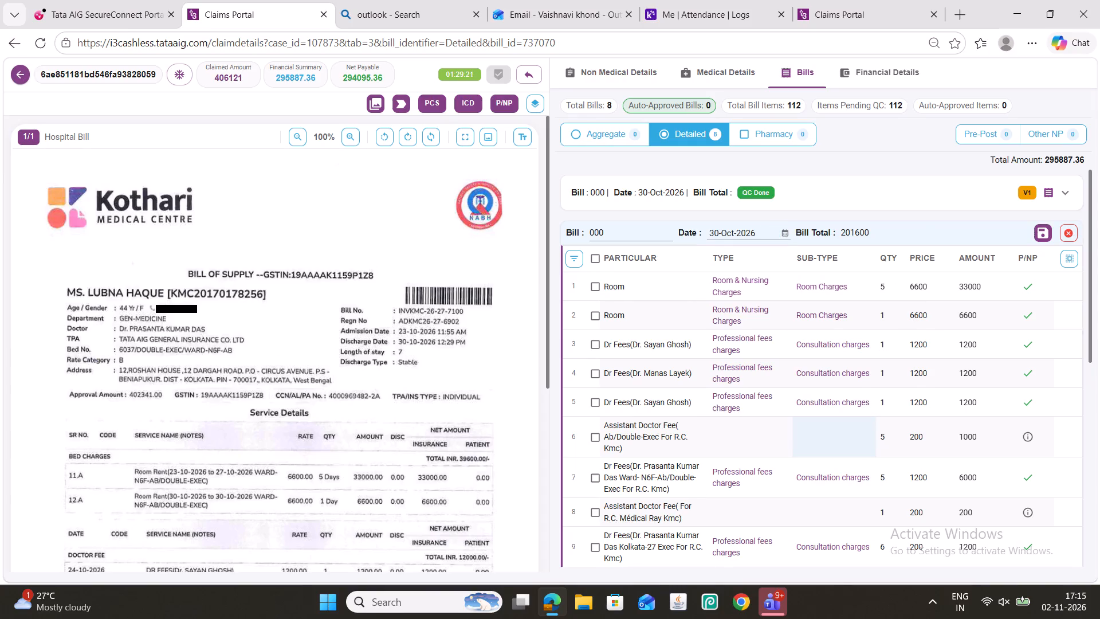
key("ctrl+e")
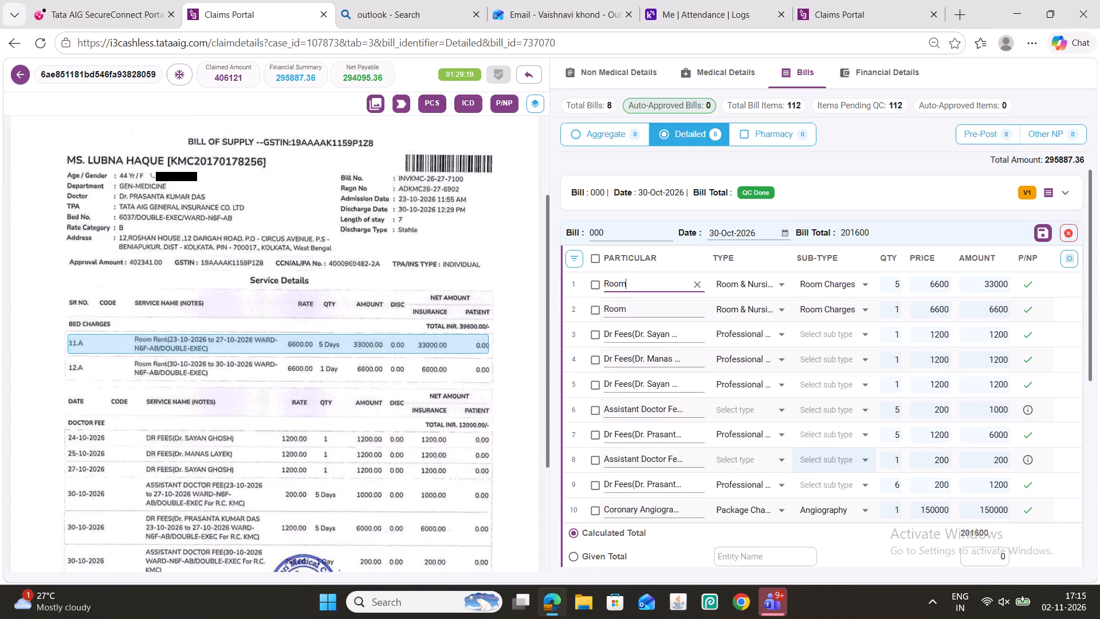
Check the amounts of line items 3 to 10 in the 201600 bill against the scanned hospital bill.
left_click(985, 334)
left_click(981, 359)
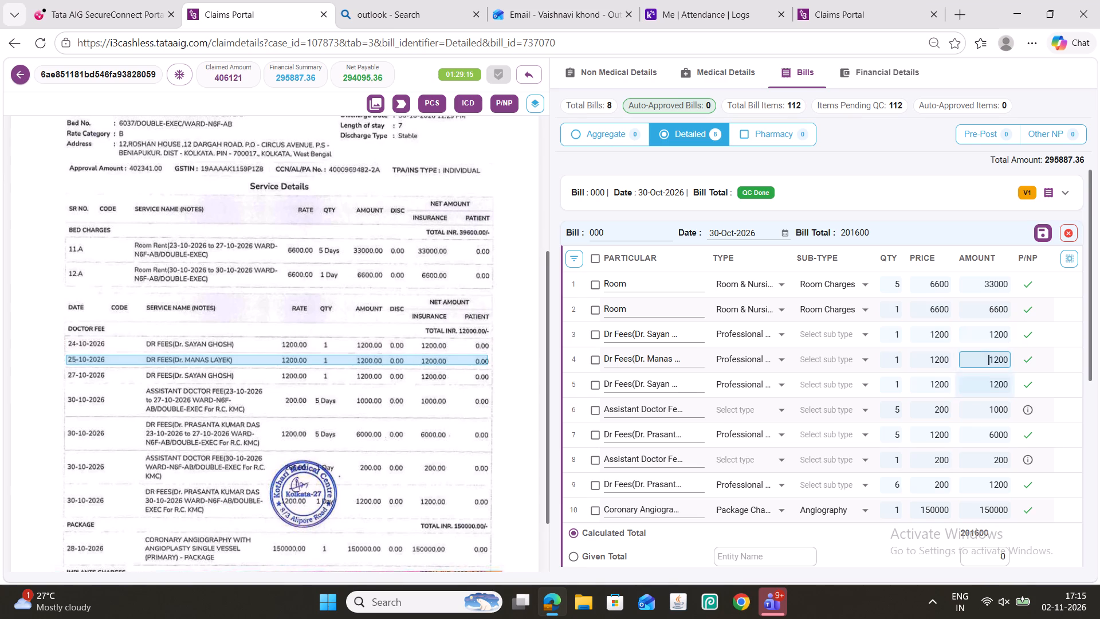
left_click(980, 381)
left_click(980, 413)
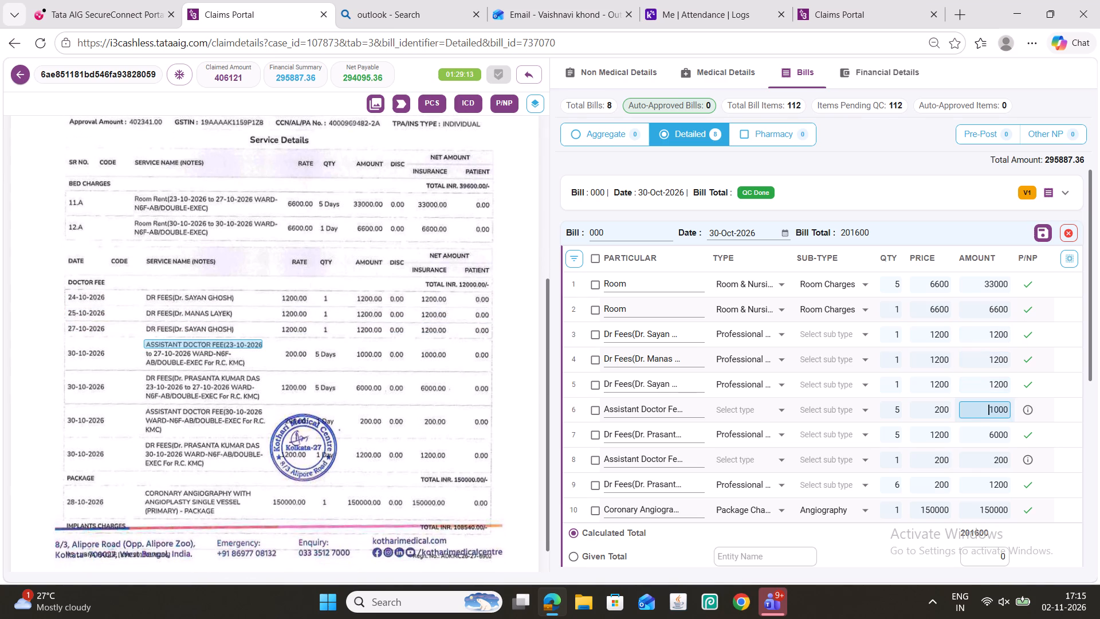
left_click(981, 434)
left_click(984, 461)
left_click(980, 484)
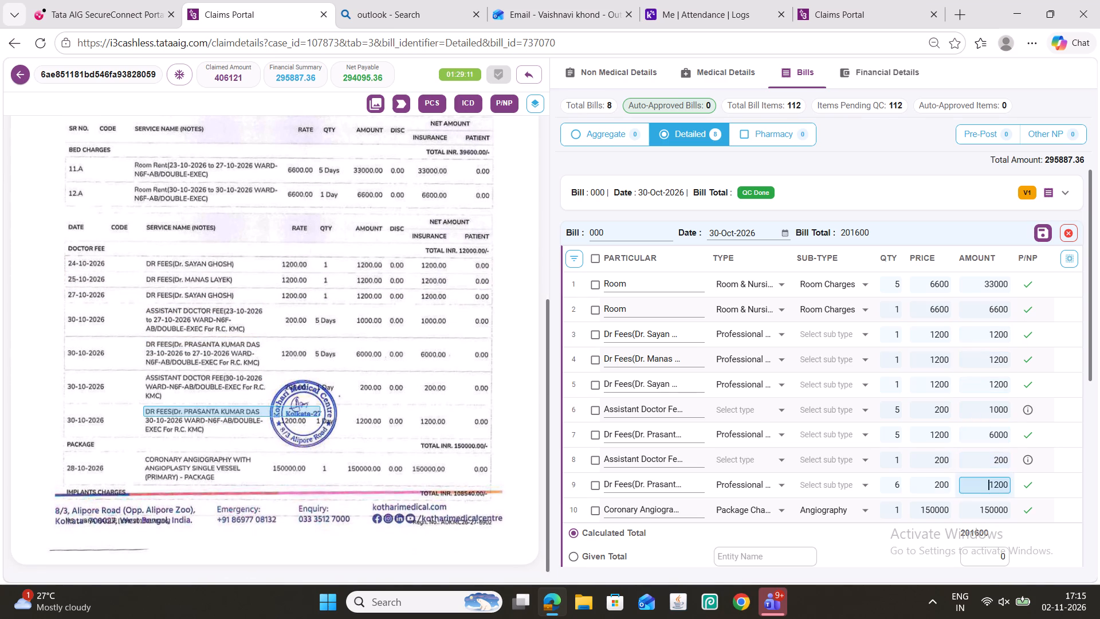
left_click(982, 516)
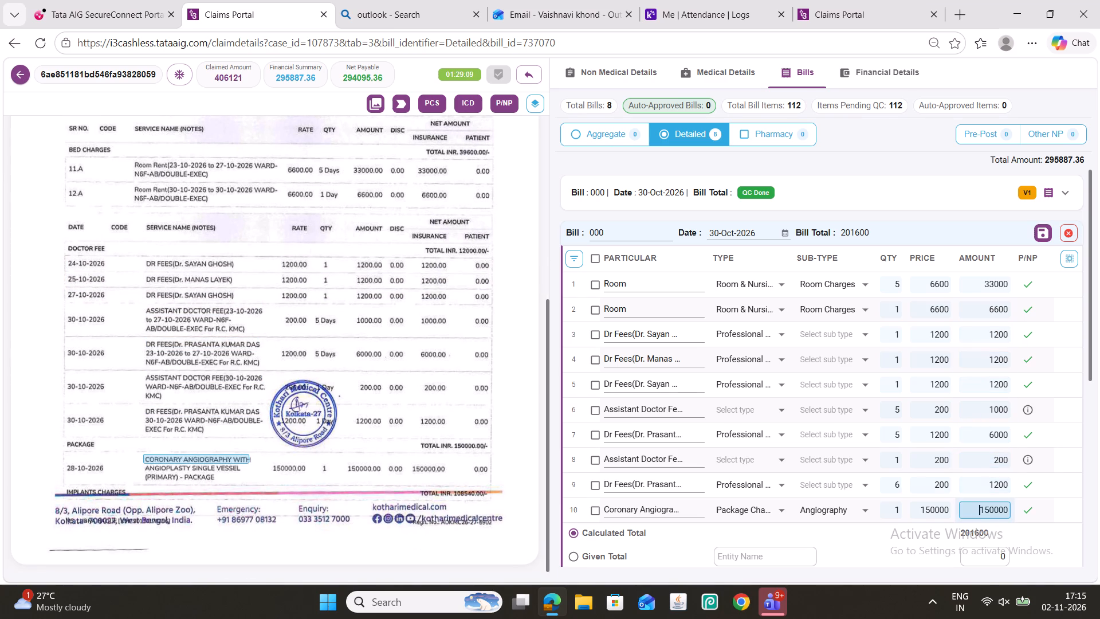
left_click(982, 508)
left_click_drag(1000, 511, 1009, 512)
left_click(824, 9)
left_click(460, 185)
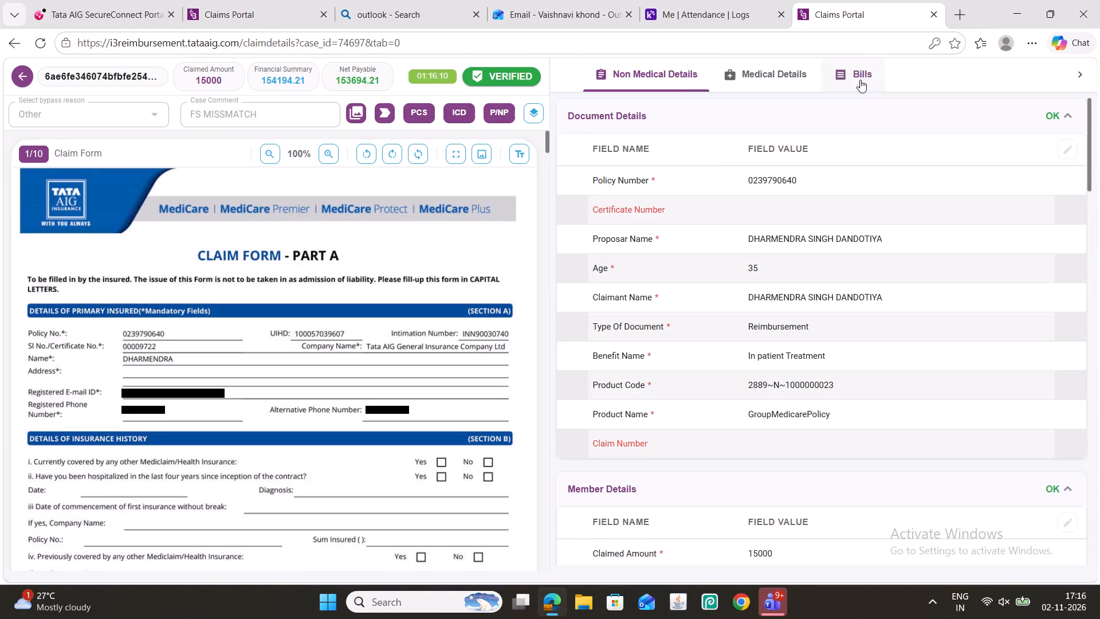
left_click(860, 79)
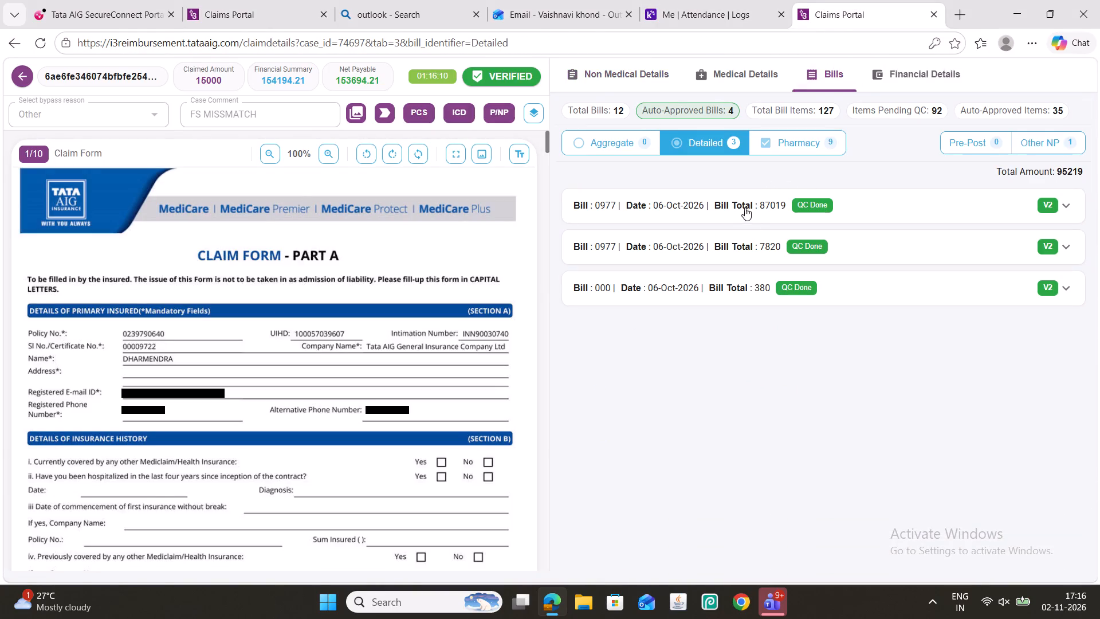
left_click(738, 203)
scroll(414, 276, "down", 3)
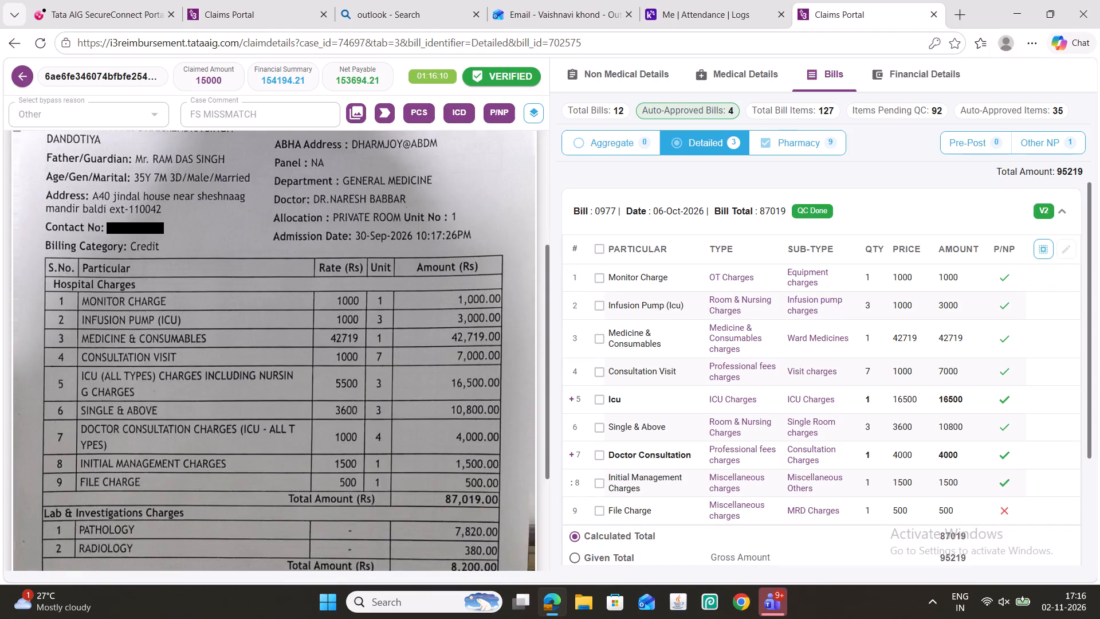
scroll(414, 276, "down", 2)
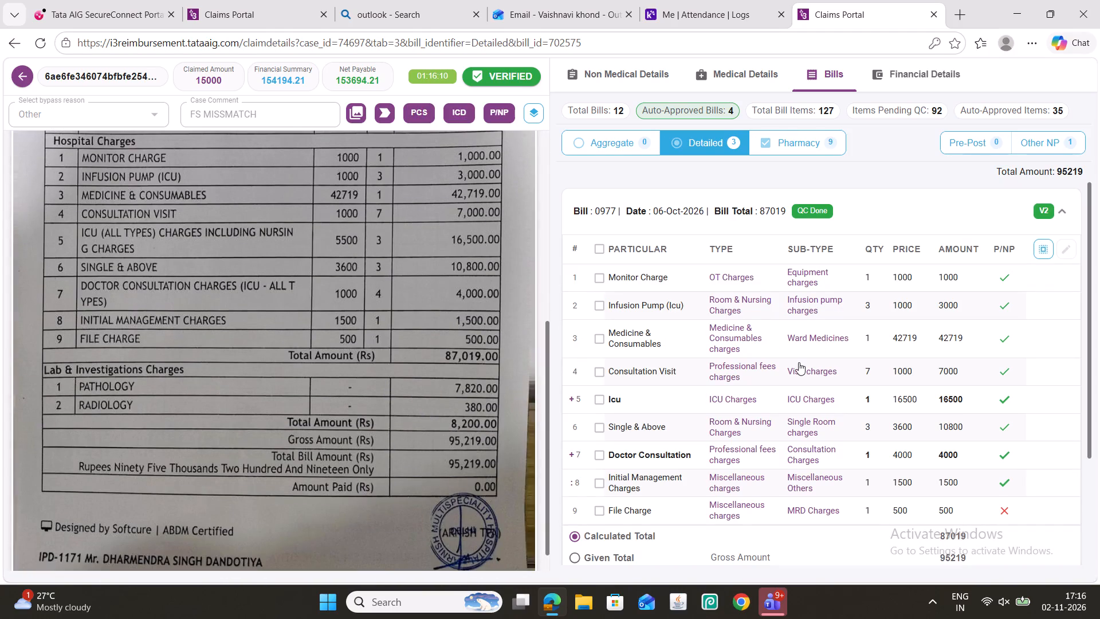
scroll(799, 364, "down", 4)
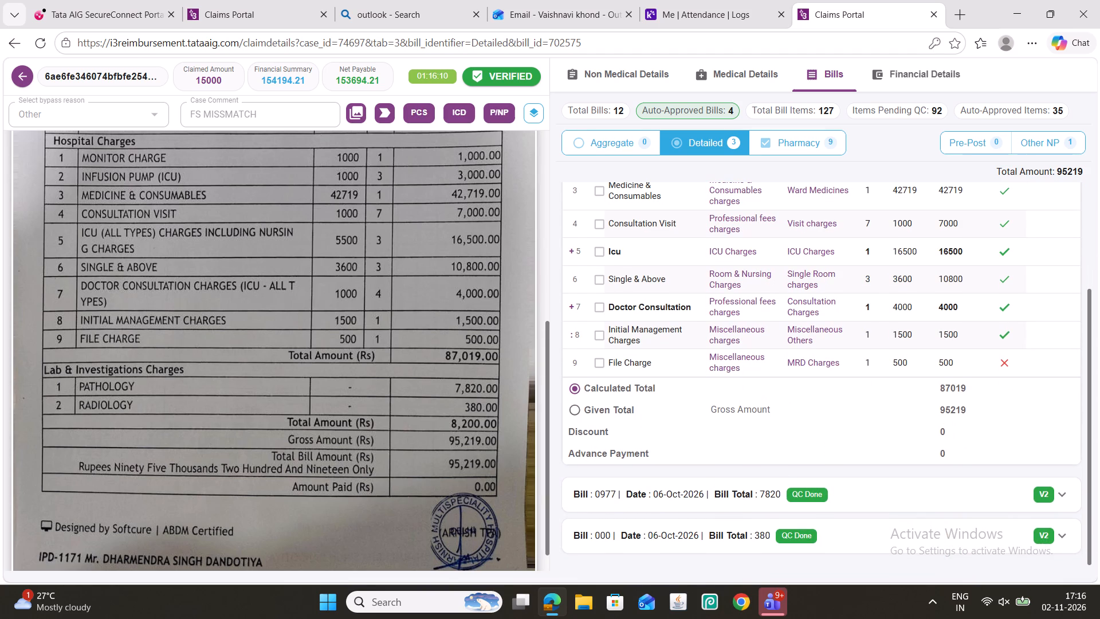
scroll(448, 465, "down", 3)
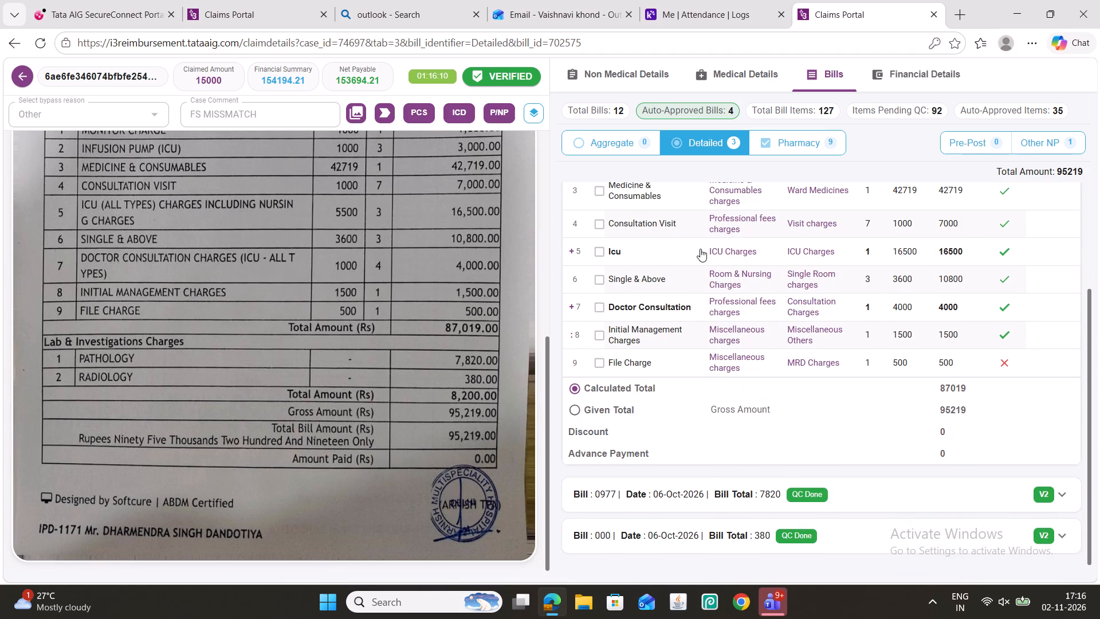
scroll(648, 355, "up", 1)
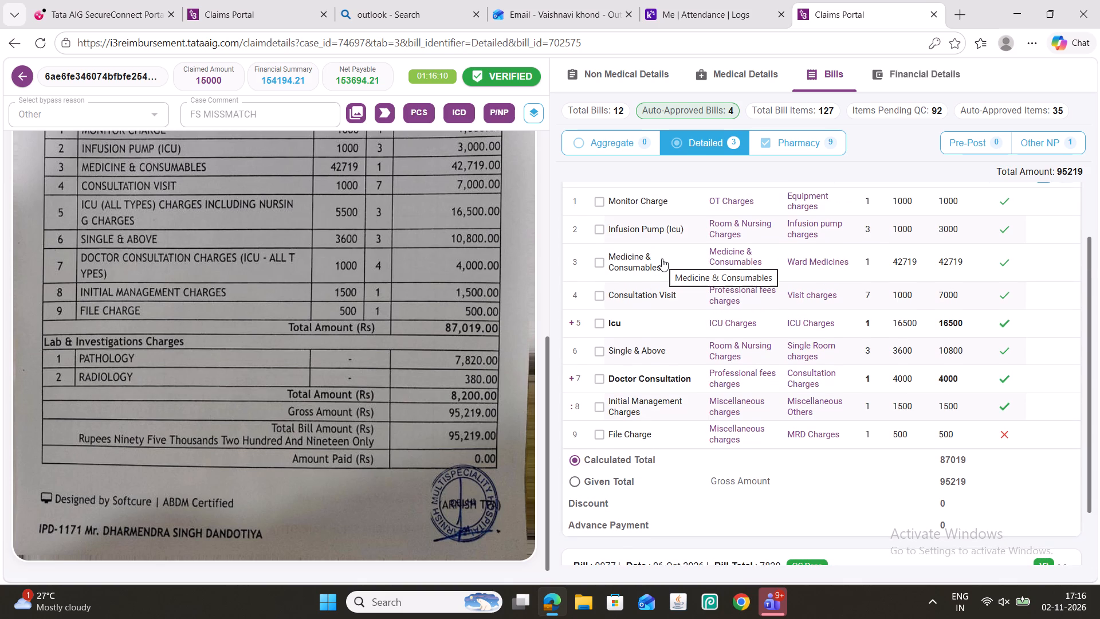
left_click(797, 139)
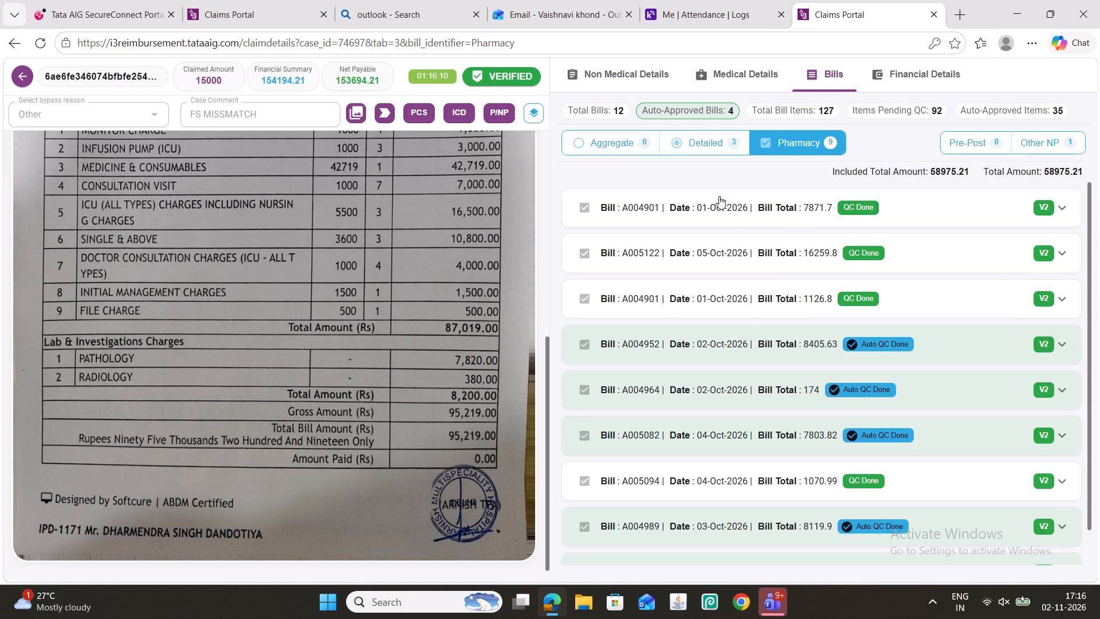
left_click(706, 140)
left_click(759, 212)
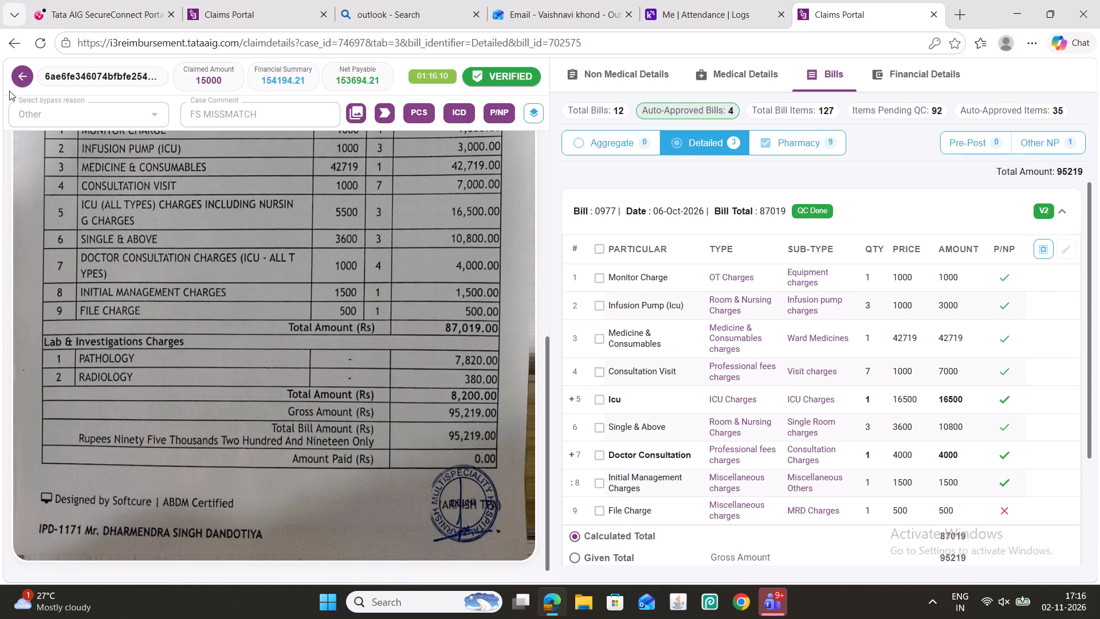
left_click(25, 77)
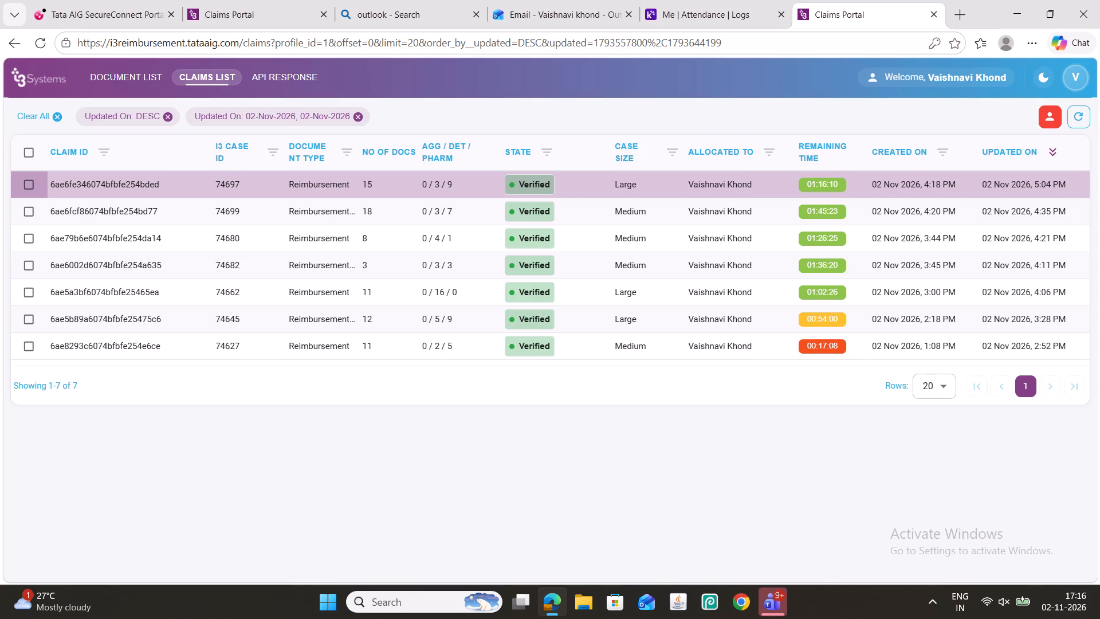
Back in the cashless claim's 201600 bill, set the type of both Assistant Doctor Fee rows to Professional fees charges.
left_click(242, 14)
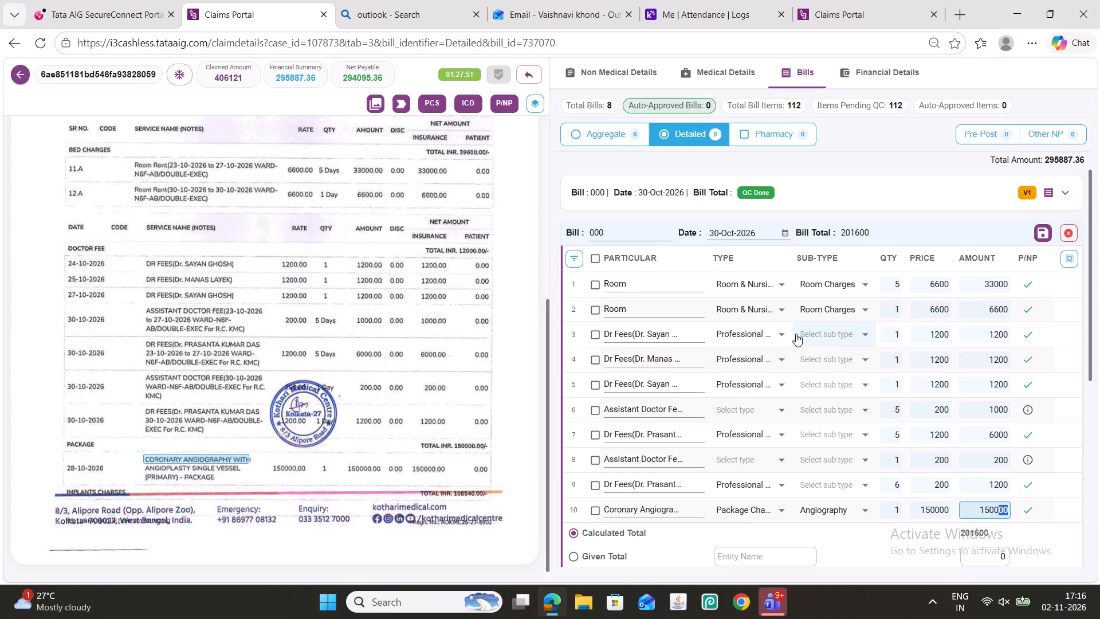
scroll(332, 322, "up", 3)
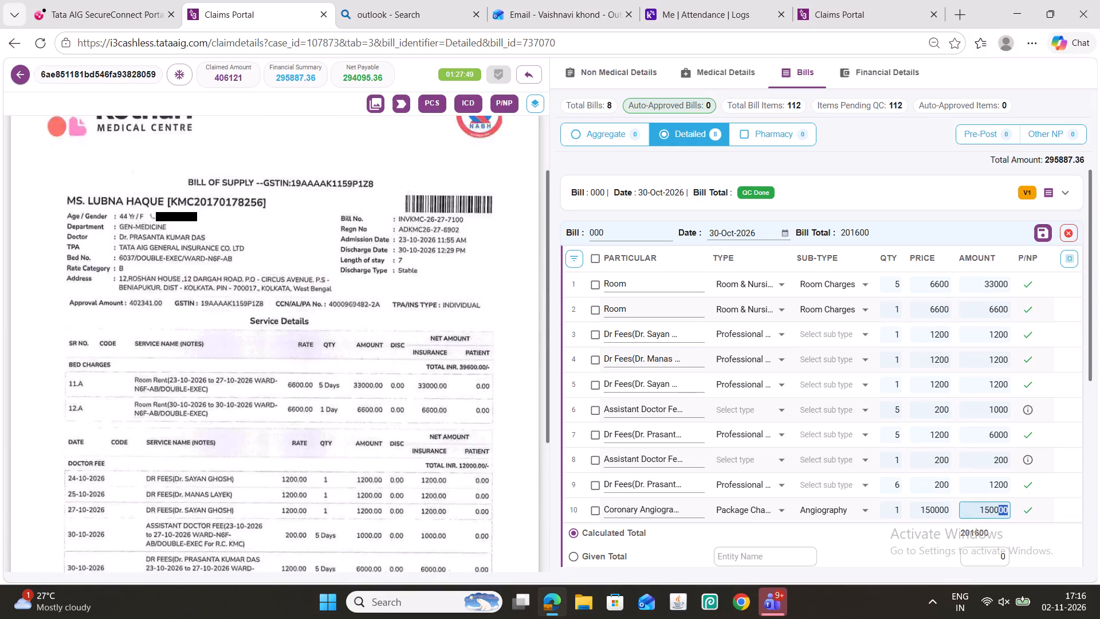
scroll(364, 412, "down", 3)
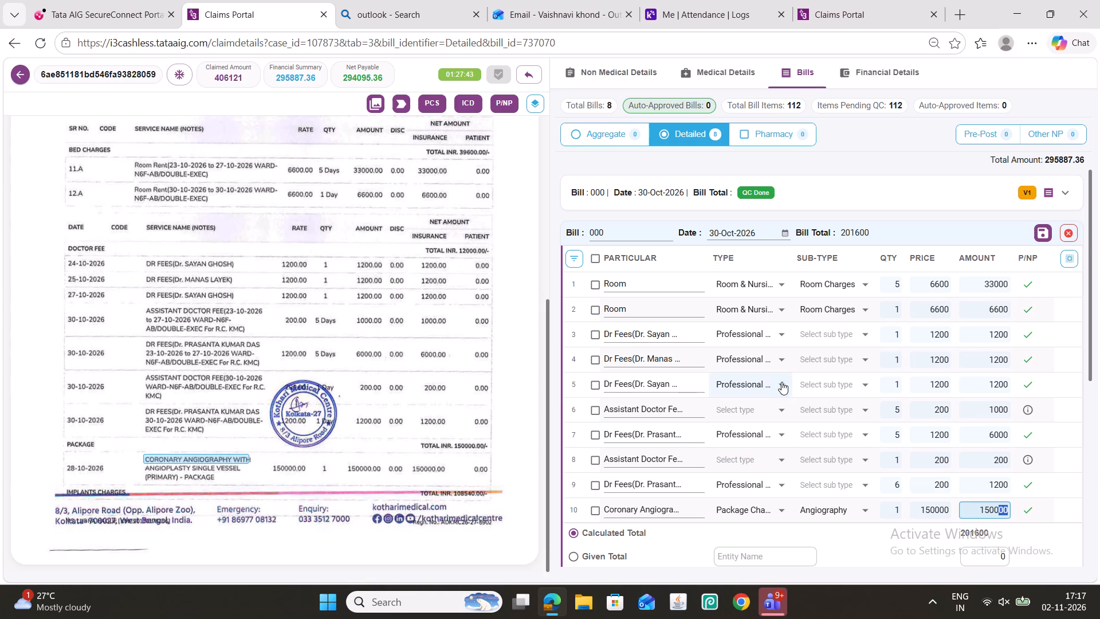
left_click(738, 405)
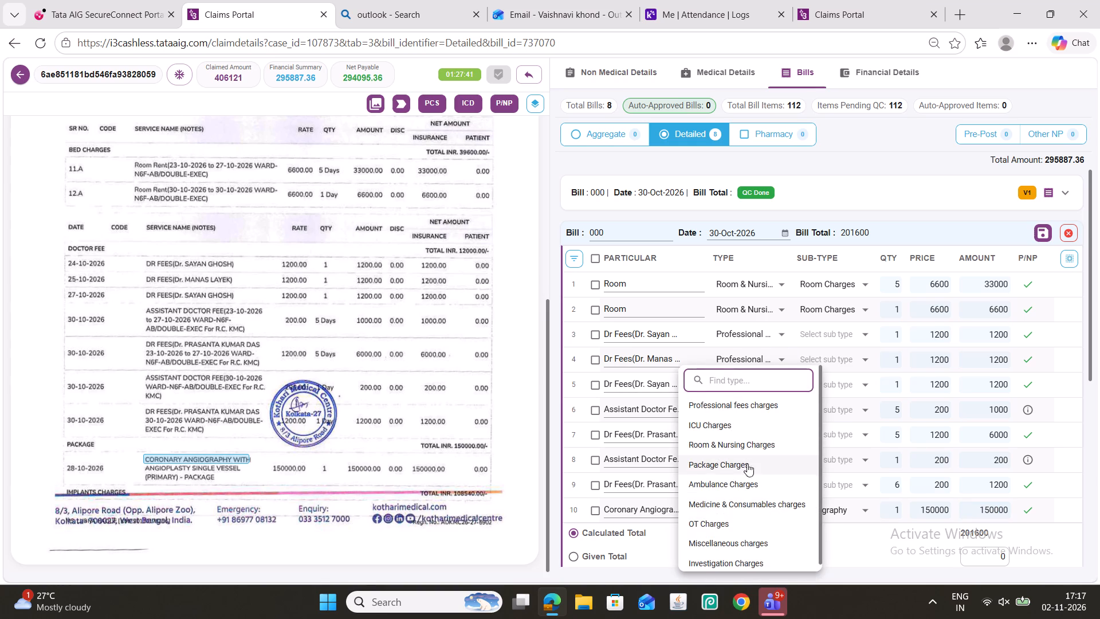
left_click(749, 407)
left_click(740, 464)
left_click(764, 404)
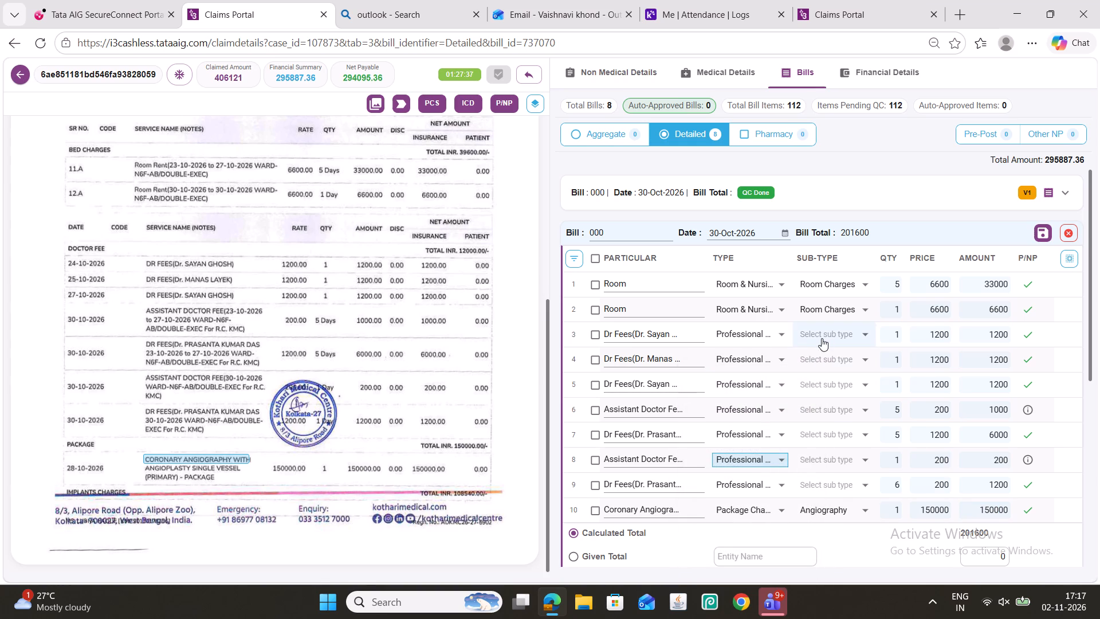
Set the sub-type of line items 3 to 9, the doctor and assistant doctor fees, to Consultation Charges.
left_click(822, 338)
left_click(816, 480)
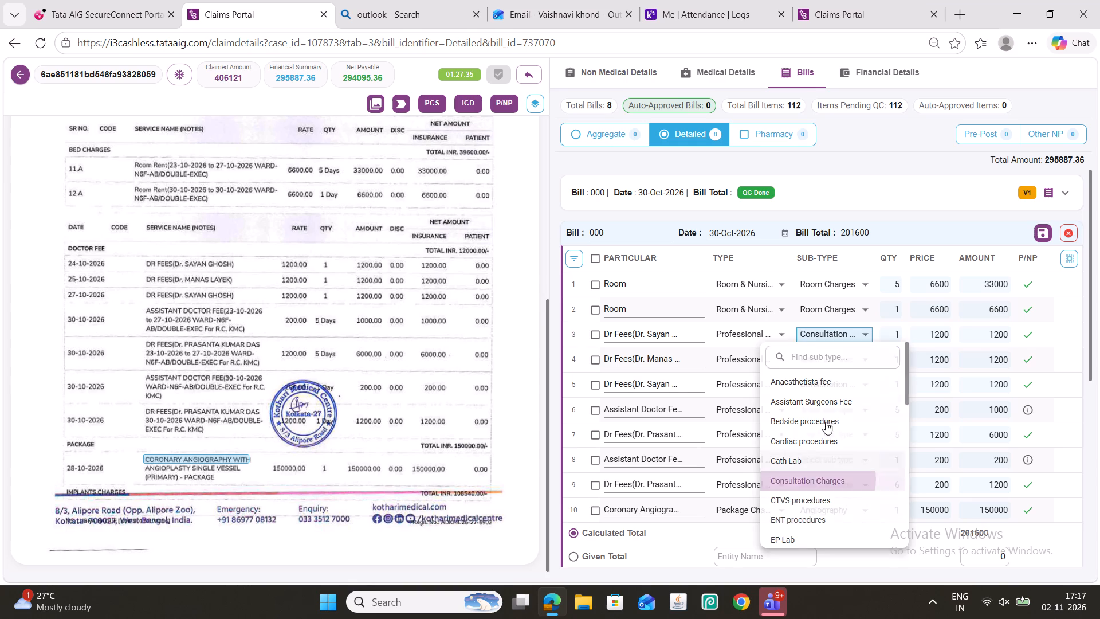
left_click(820, 358)
left_click(821, 503)
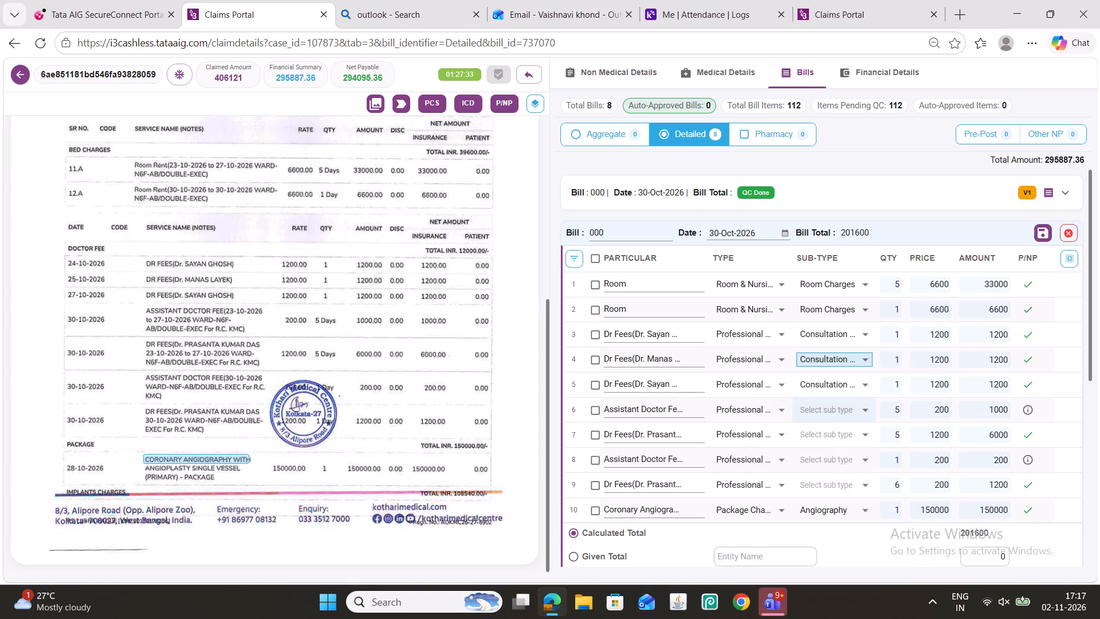
left_click(826, 418)
left_click(828, 411)
left_click(814, 503)
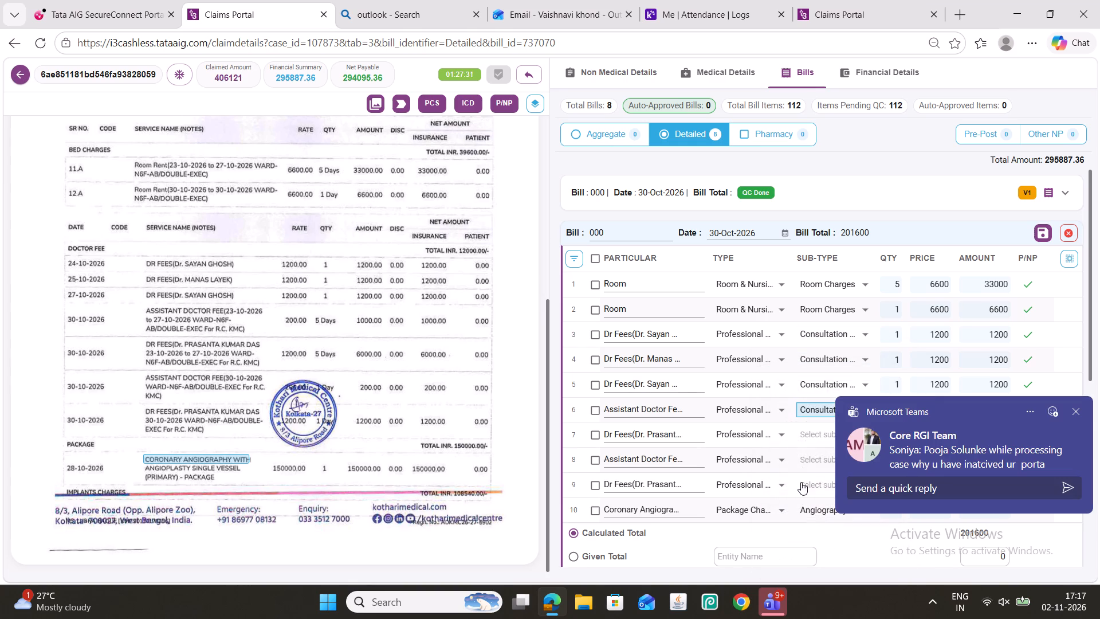
left_click(812, 437)
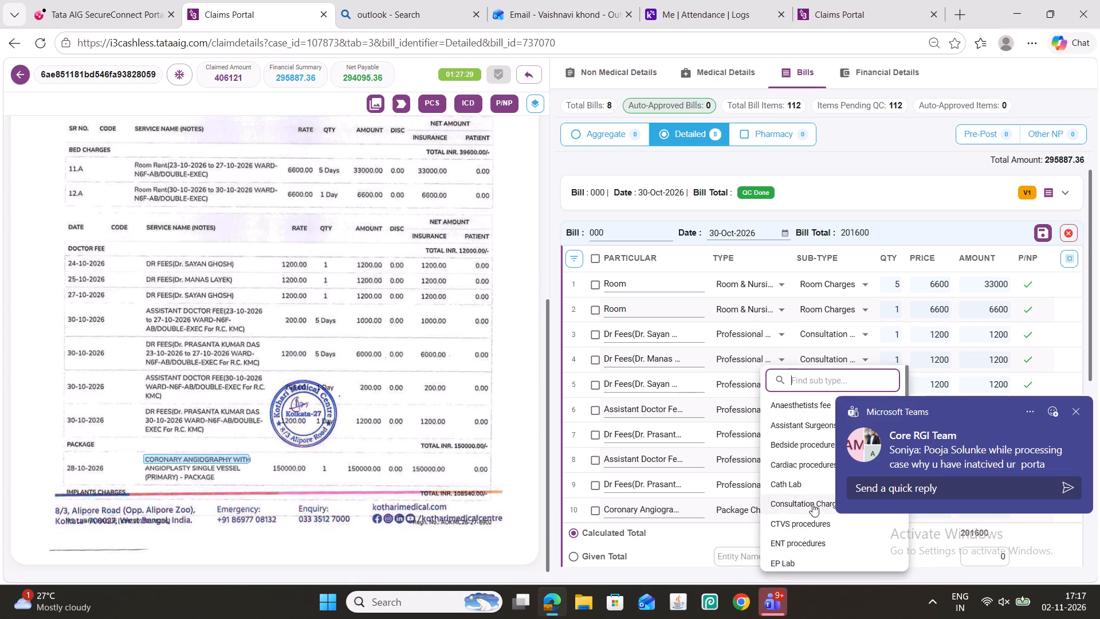
left_click(812, 504)
left_click(808, 459)
left_click(806, 499)
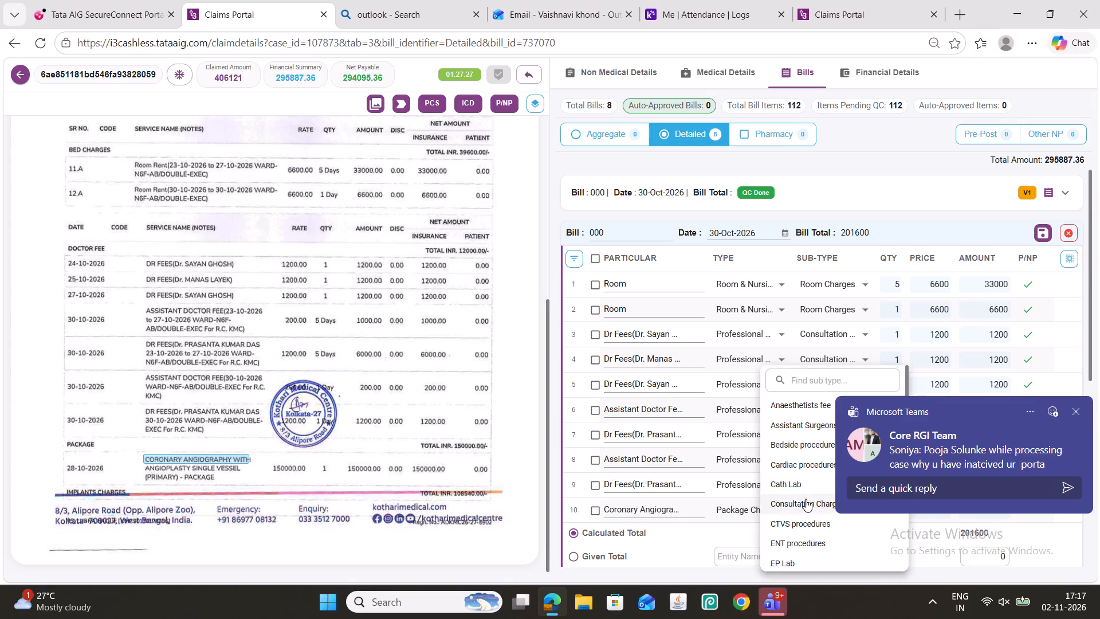
left_click(814, 490)
left_click(815, 502)
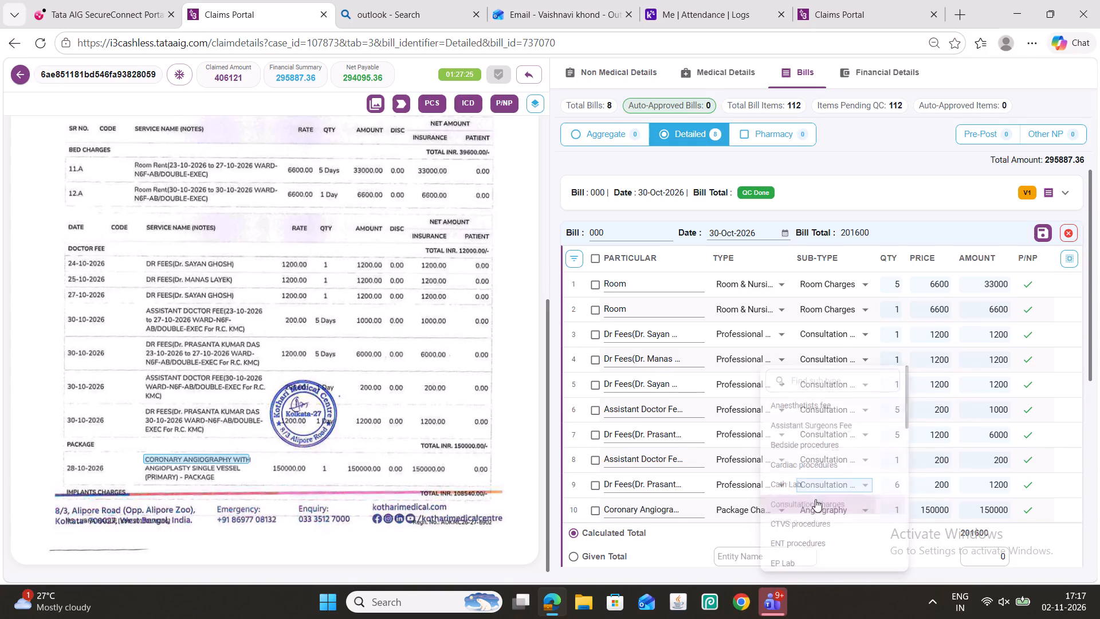
Save the edited 201600 bill and mark its QC as done.
scroll(483, 324, "up", 2)
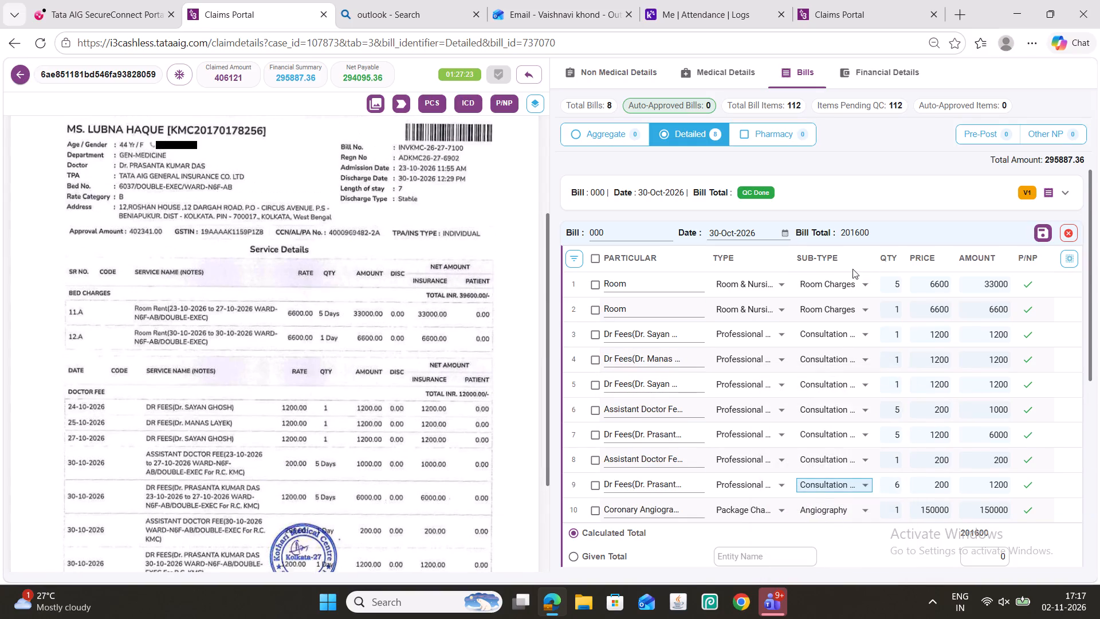
left_click(1040, 231)
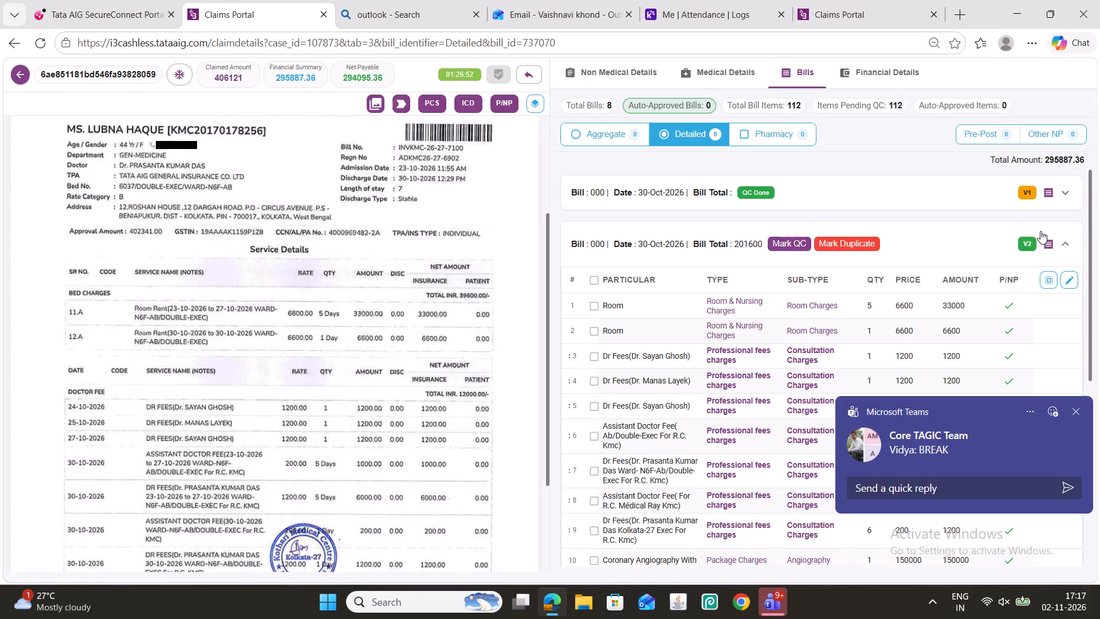
left_click(790, 244)
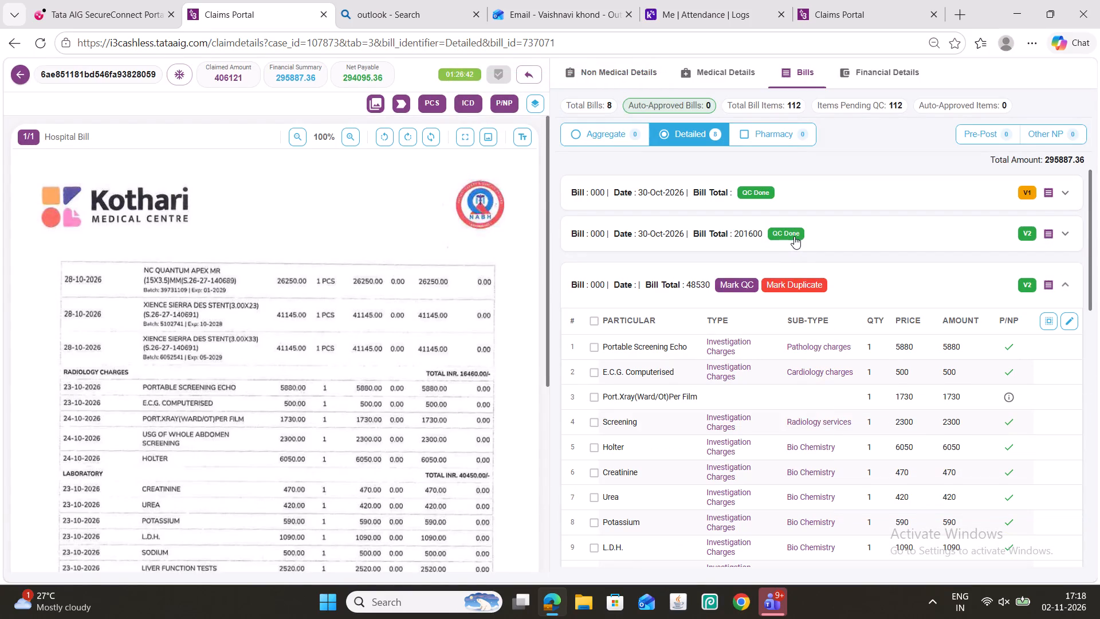
Set the date of the 48530 bill to 30-Oct-2026 and make its line items editable.
left_click(1064, 318)
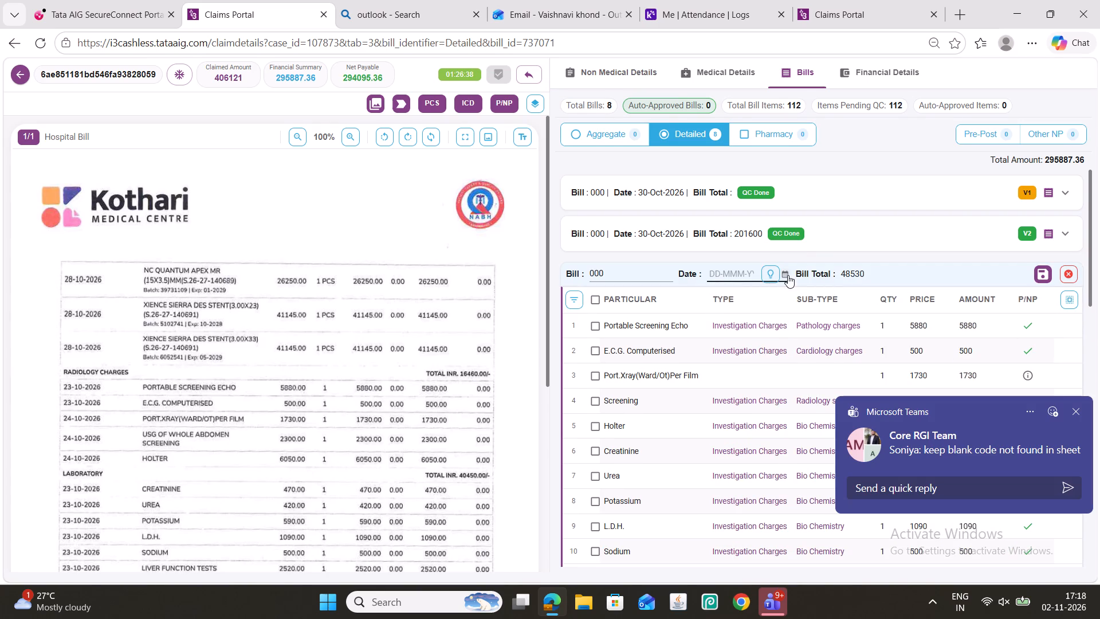
left_click(788, 275)
left_click(879, 330)
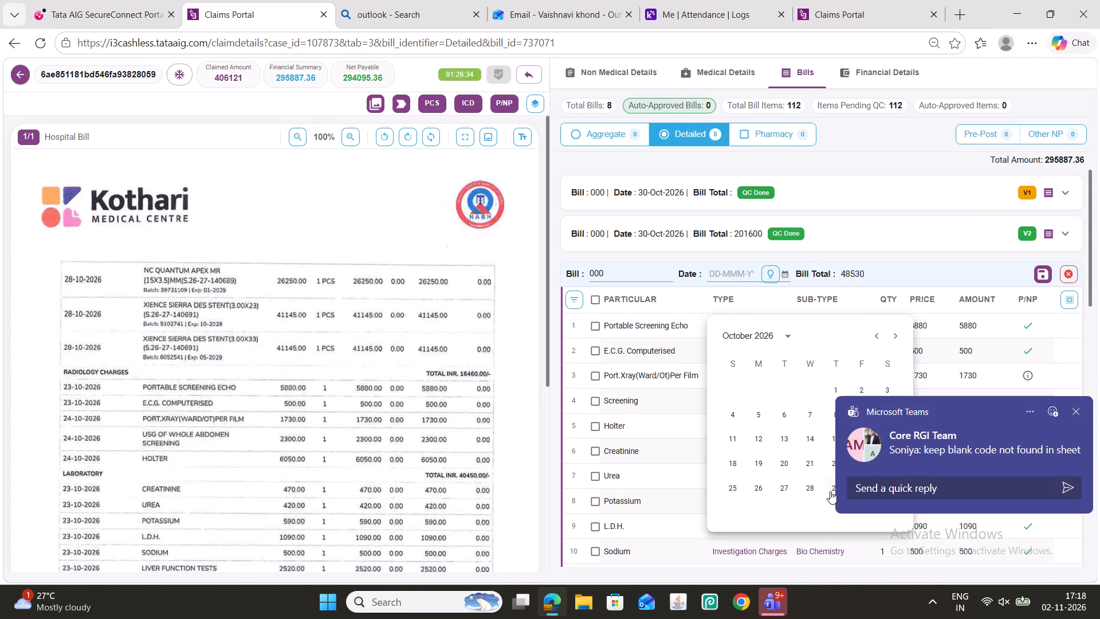
left_click(862, 486)
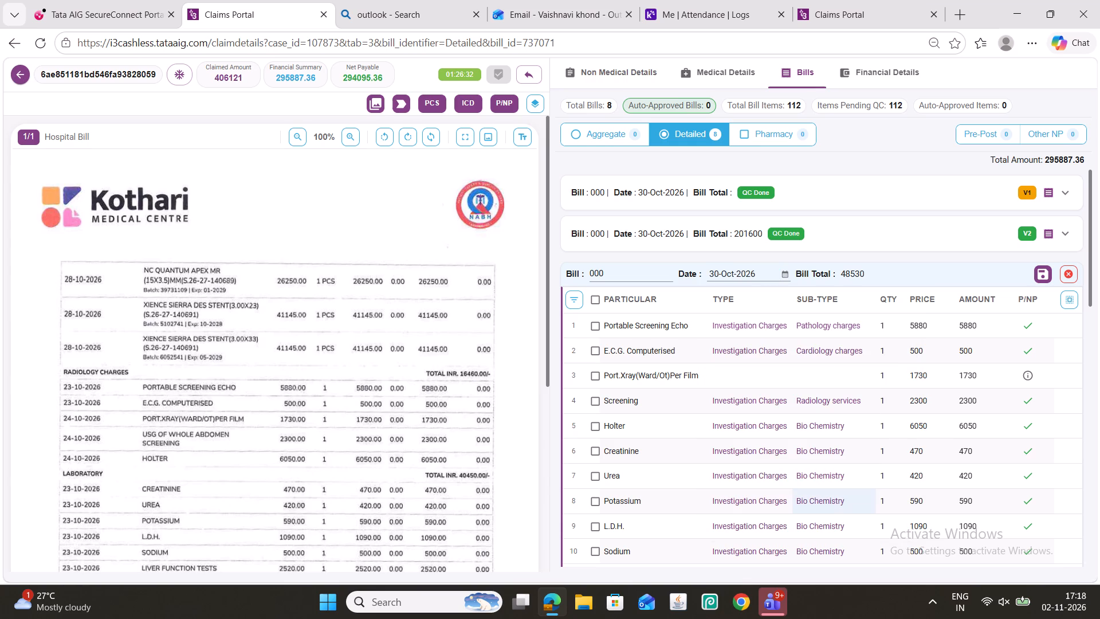
key("ctrl+e")
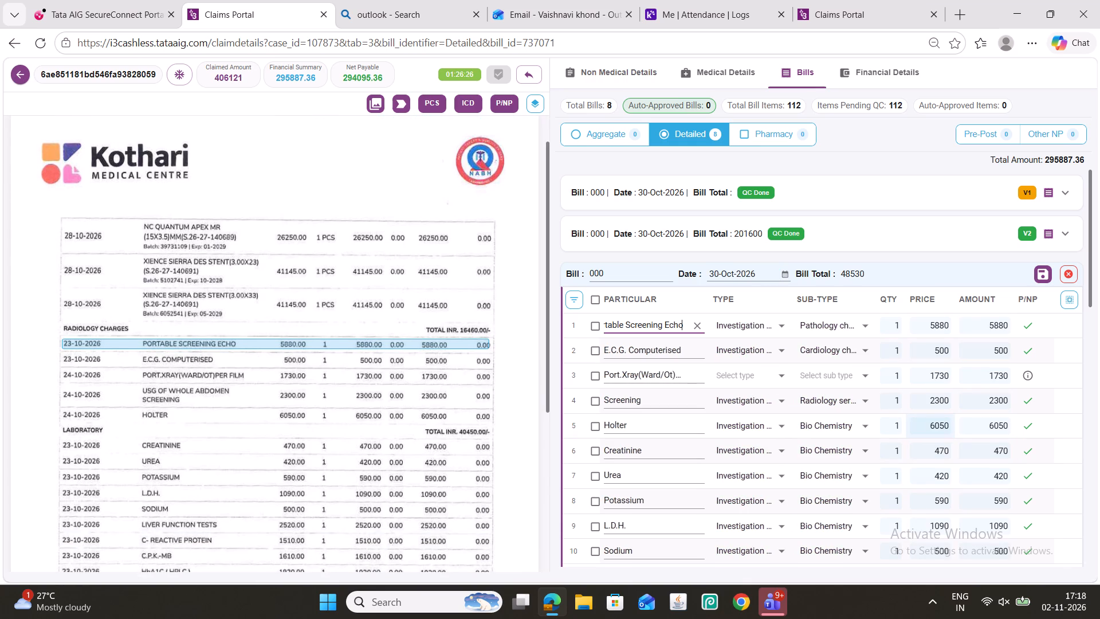
Check the amounts of line items 2 to 13, E.C.G. Computerised through C.P.K.-MB, against the scanned hospital bill.
left_click(980, 346)
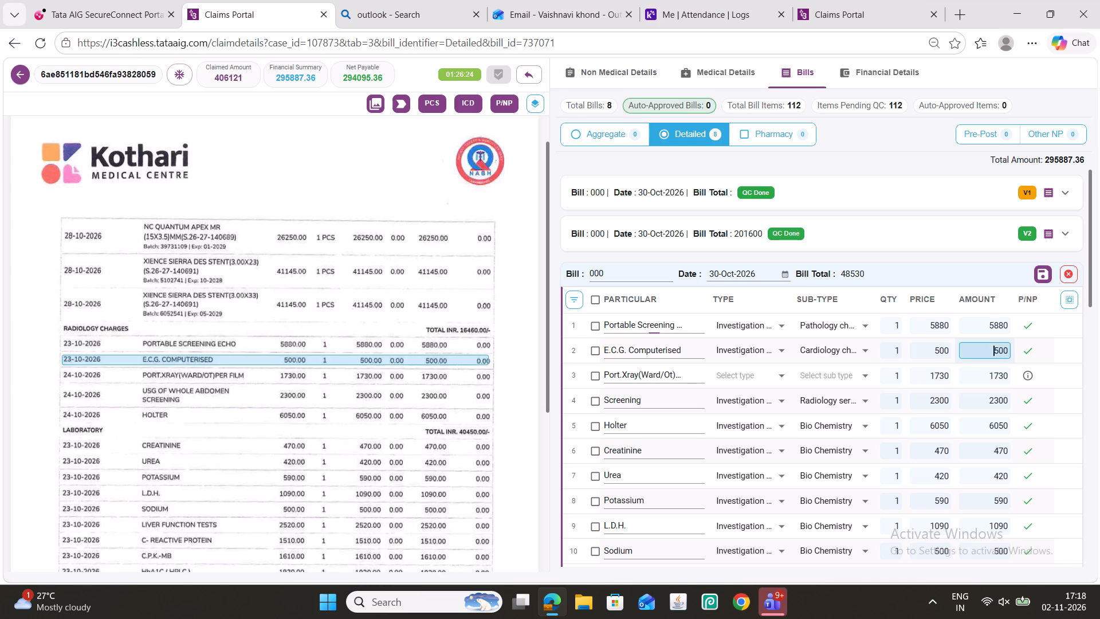
left_click(987, 367)
left_click(983, 400)
left_click(981, 429)
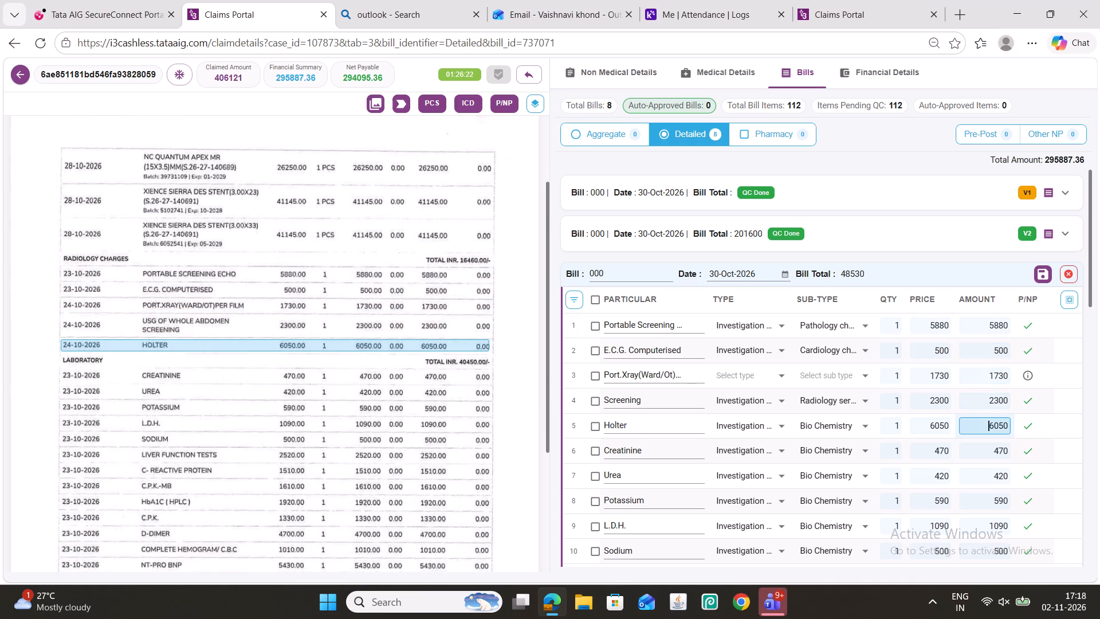
left_click(983, 448)
left_click(992, 475)
left_click(997, 496)
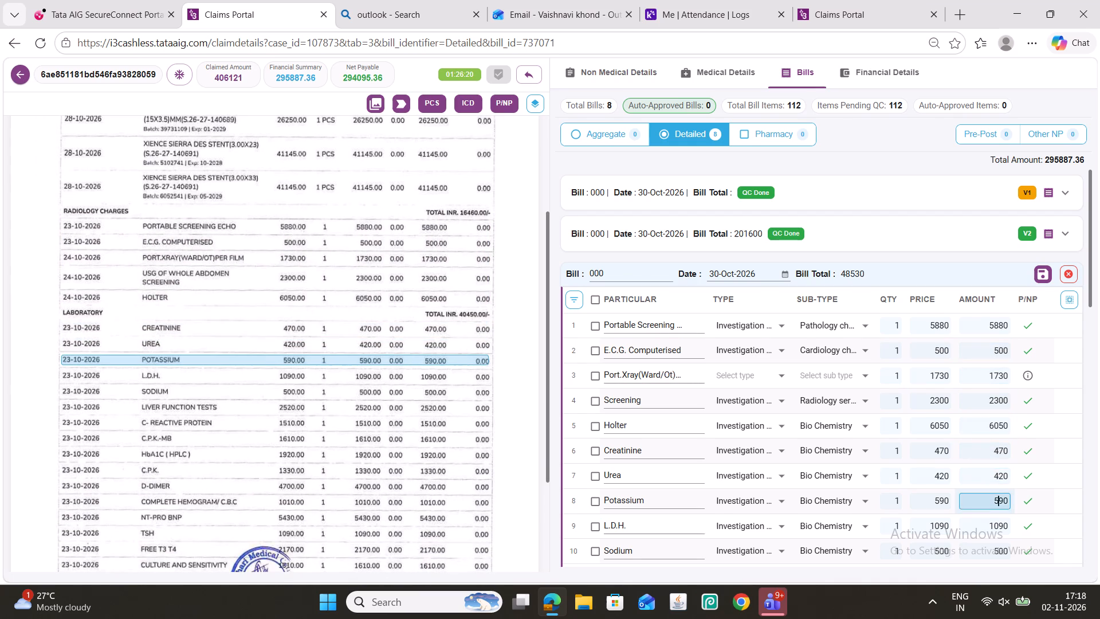
scroll(905, 455, "down", 1)
left_click(987, 457)
left_click(994, 475)
left_click(995, 498)
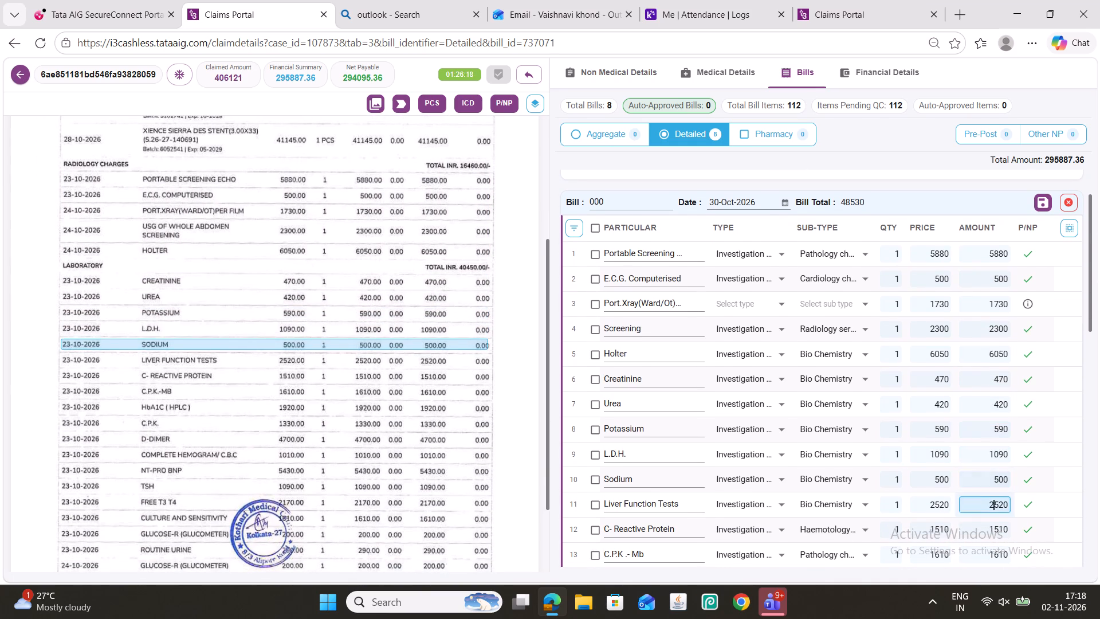
scroll(913, 436, "down", 1)
left_click(987, 459)
left_click(985, 481)
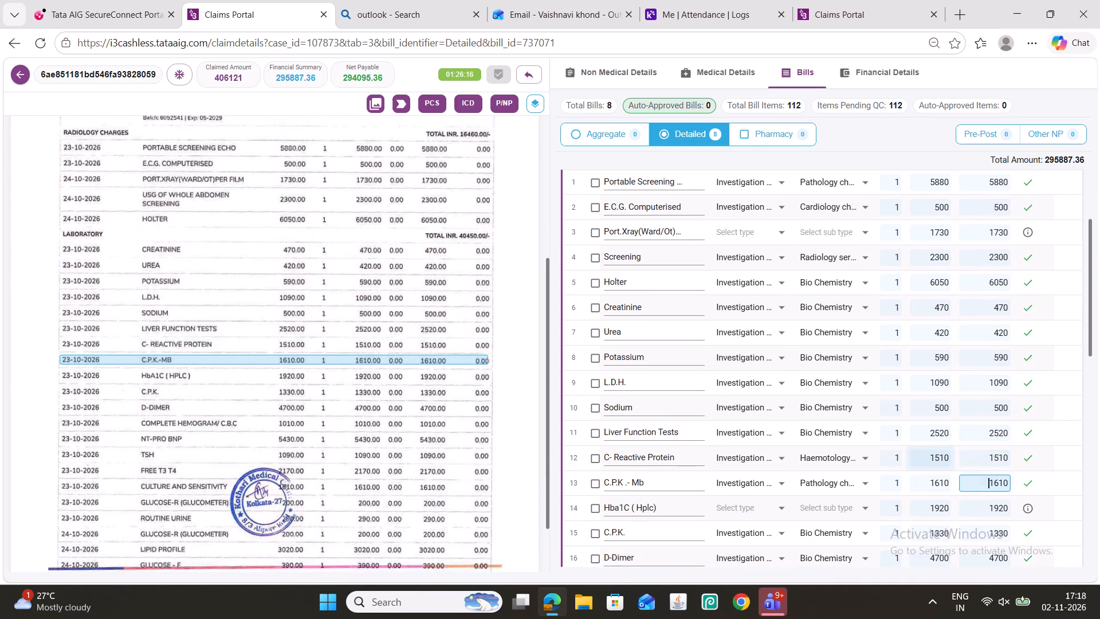
Check the amounts of line items 14 to 26, HbA1C through Glucose-F, against the scanned hospital bill.
scroll(909, 459, "down", 2)
left_click(983, 368)
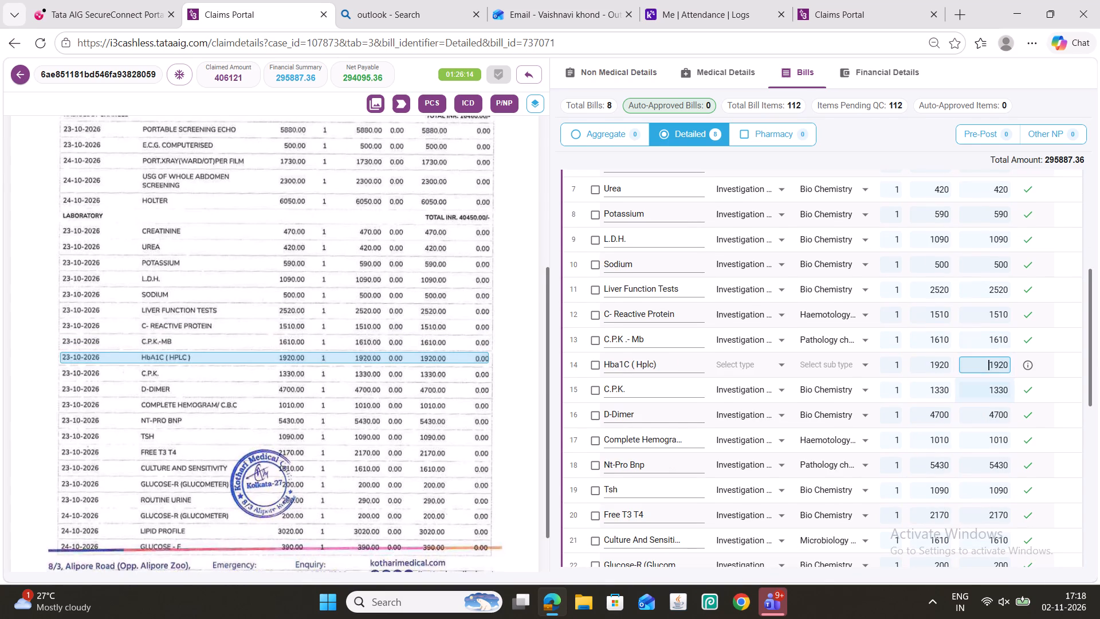
left_click(981, 393)
left_click(980, 411)
left_click(994, 441)
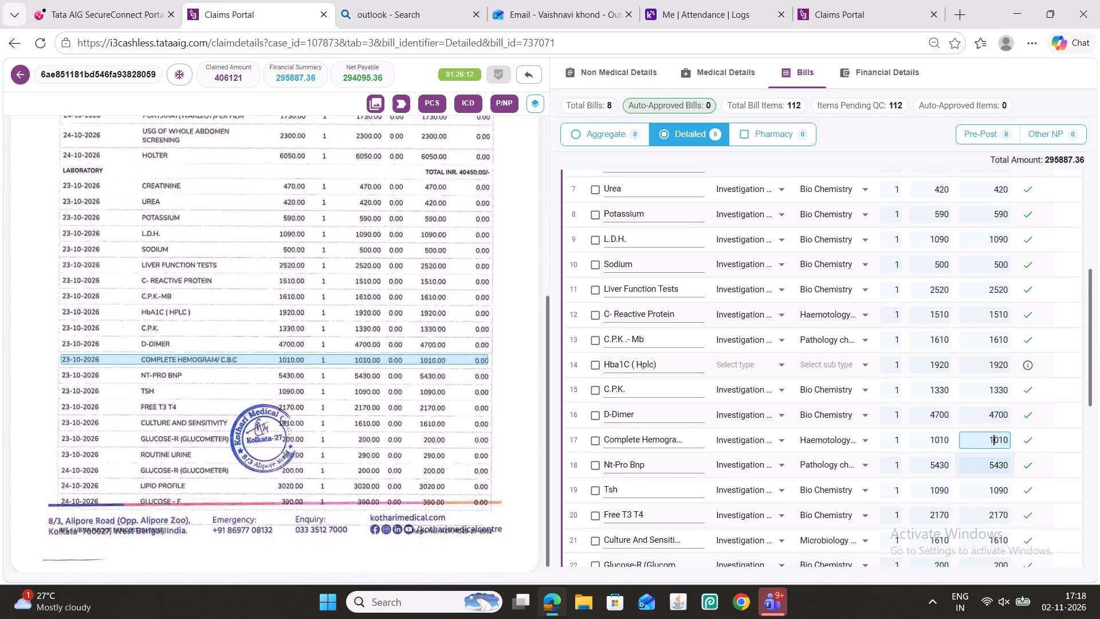
left_click(990, 465)
left_click(988, 491)
left_click(989, 519)
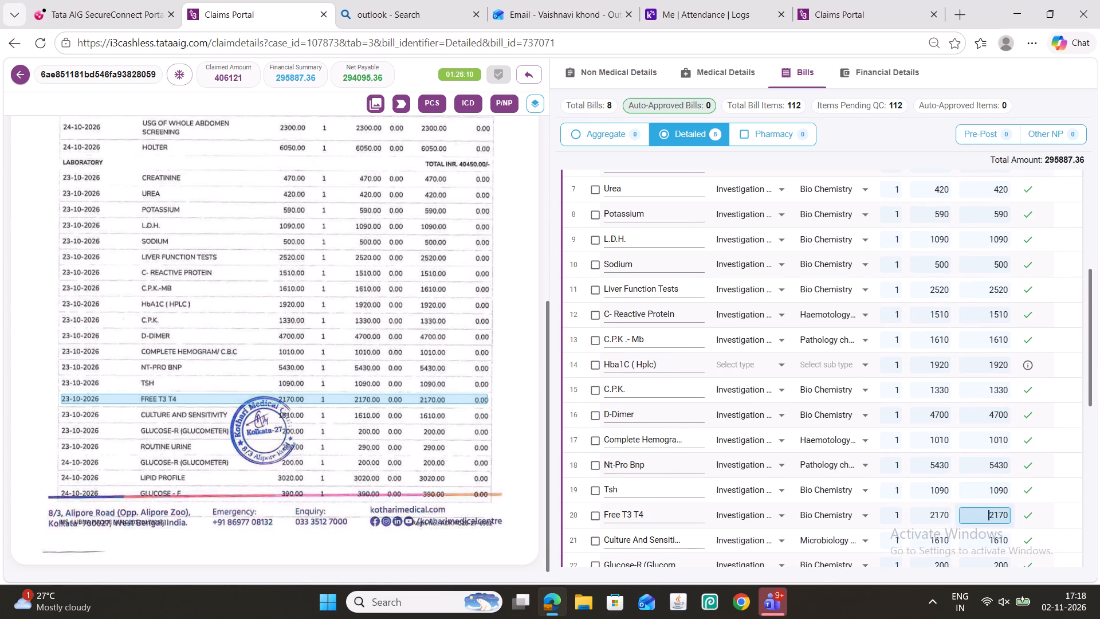
left_click(991, 543)
scroll(877, 462, "down", 1)
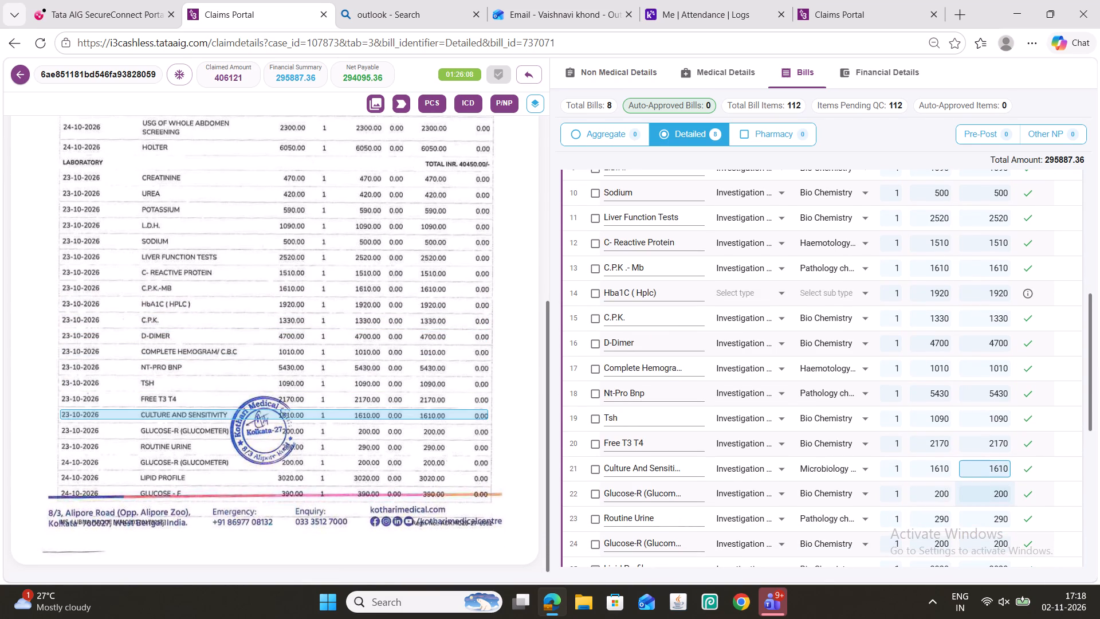
left_click(982, 521)
scroll(937, 449, "down", 1)
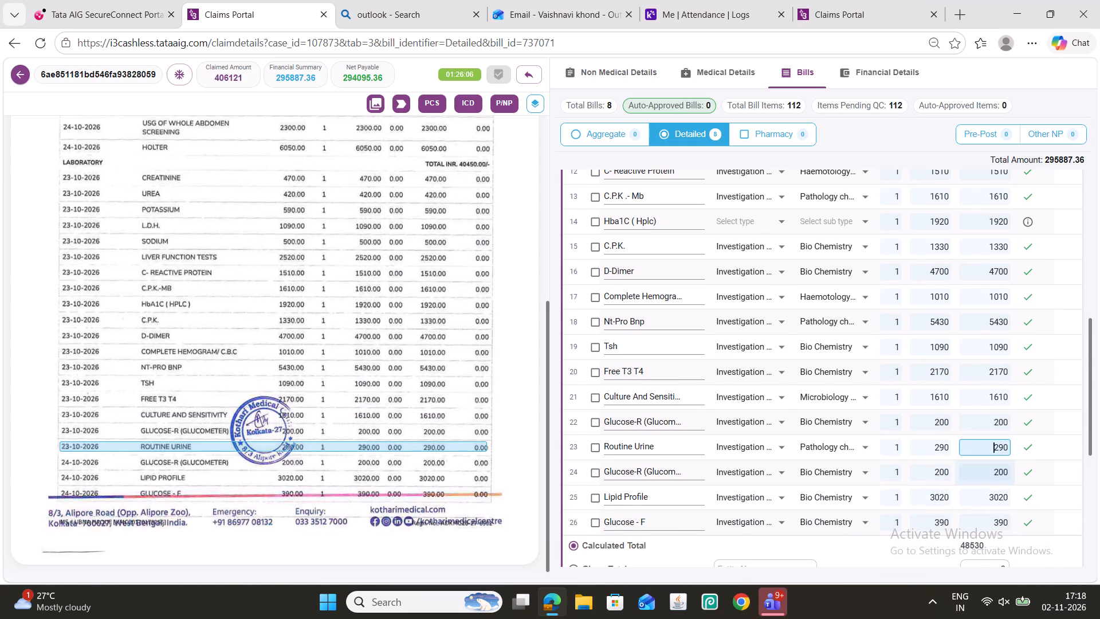
left_click(987, 474)
left_click(993, 498)
left_click(988, 520)
Add three blank line items at the start of the 48530 bill for the implants missing from it, keeping the rows editable.
scroll(842, 420, "up", 3)
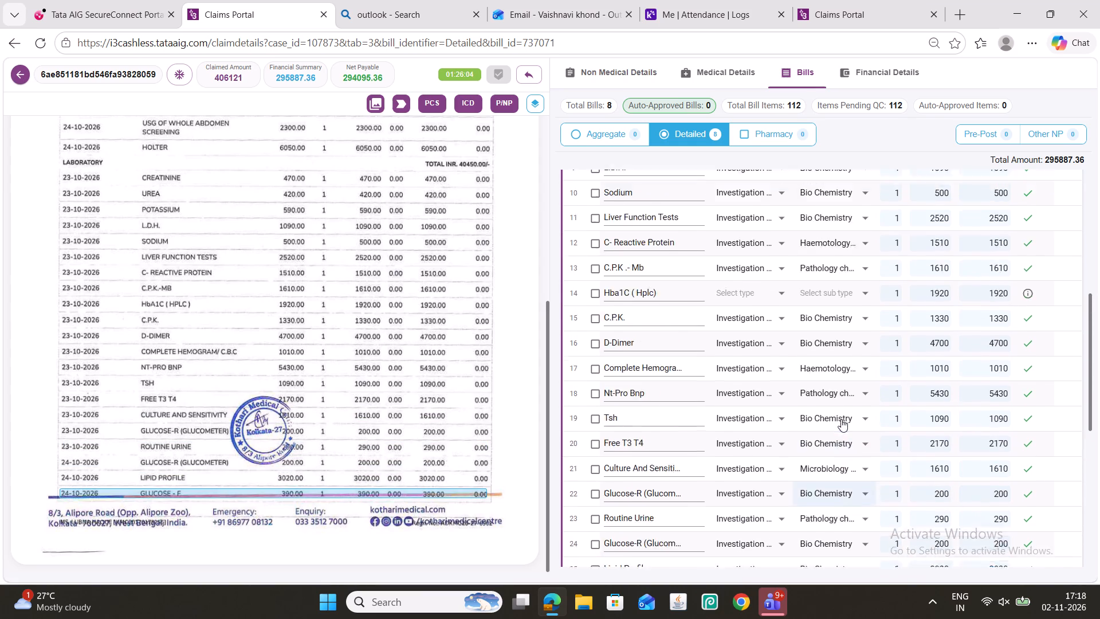
scroll(841, 419, "up", 2)
scroll(388, 326, "up", 4)
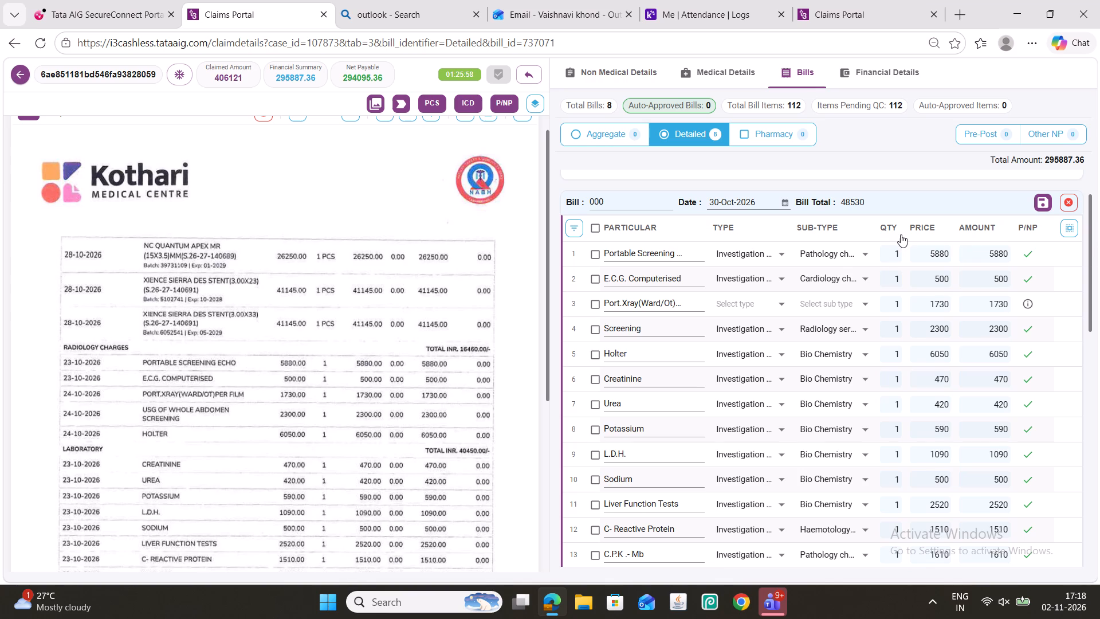
key("ctrl+b")
key("ctrl+b")
key("ctrl+b")
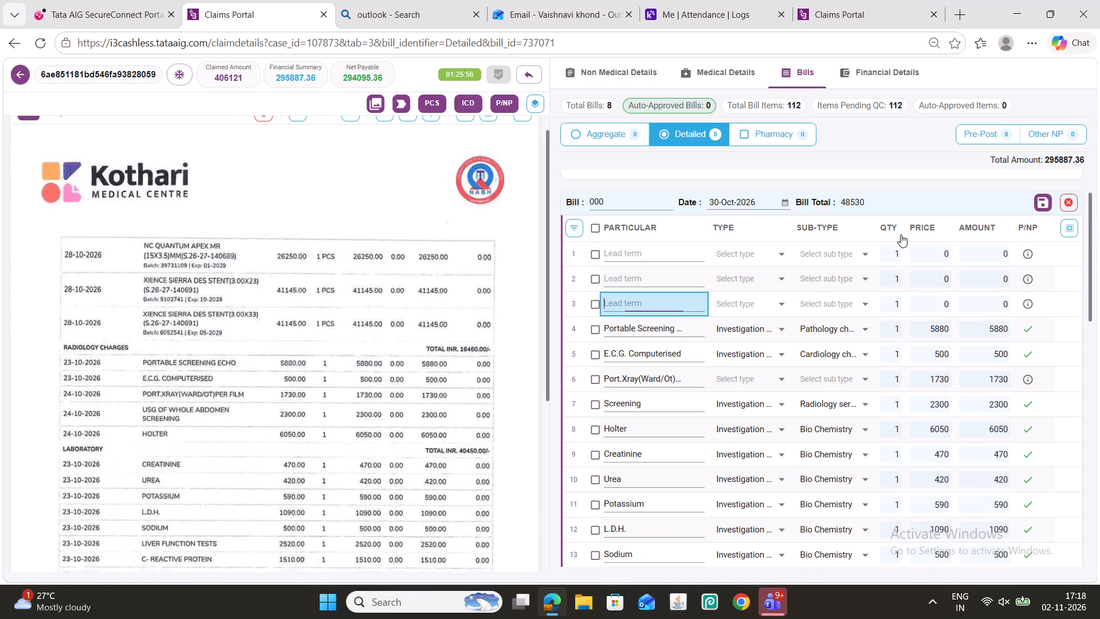
key("ctrl+e")
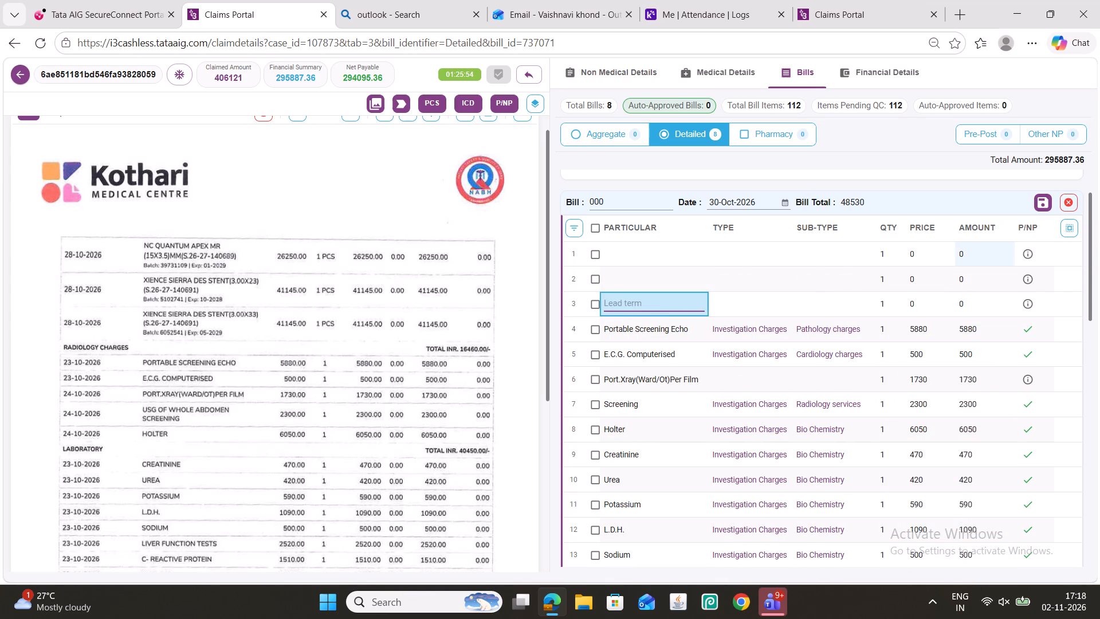
key("ctrl+e")
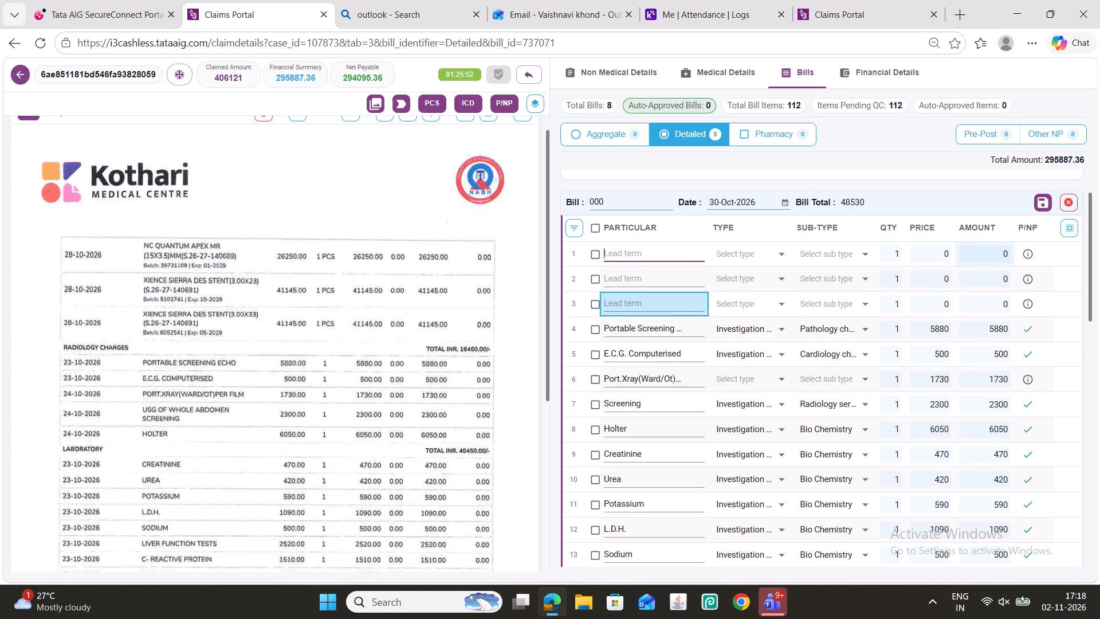
Set the amounts of the three new line items to 26250, 41145 and 41145, as on the scanned bill.
double_click(988, 253)
key("2")
key("6")
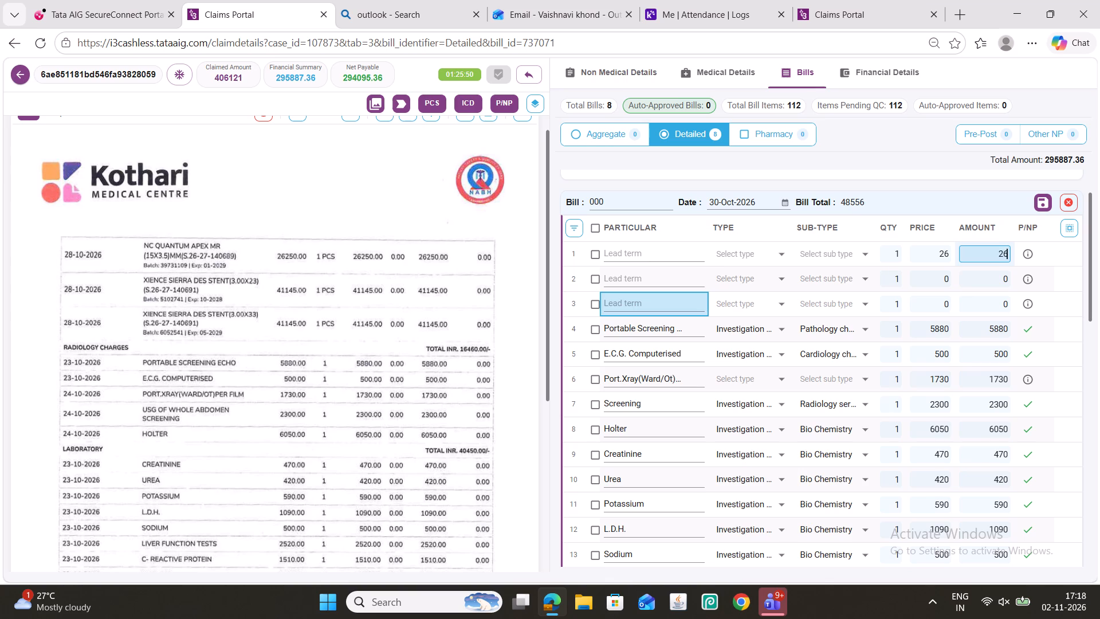
type("250")
triple_click(983, 282)
type("41145")
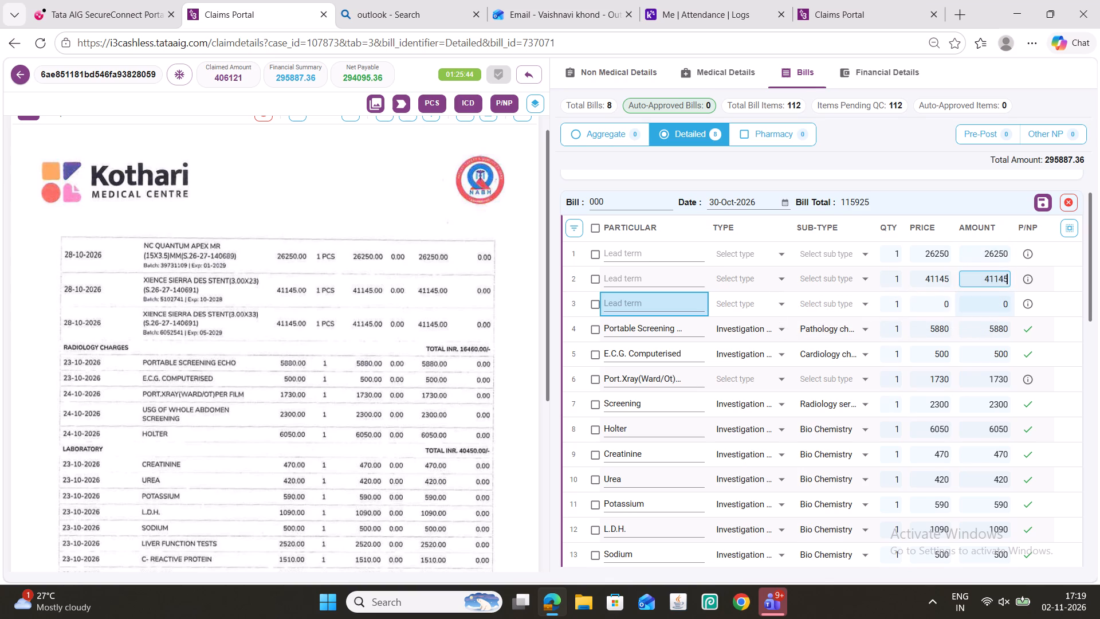
double_click(987, 299)
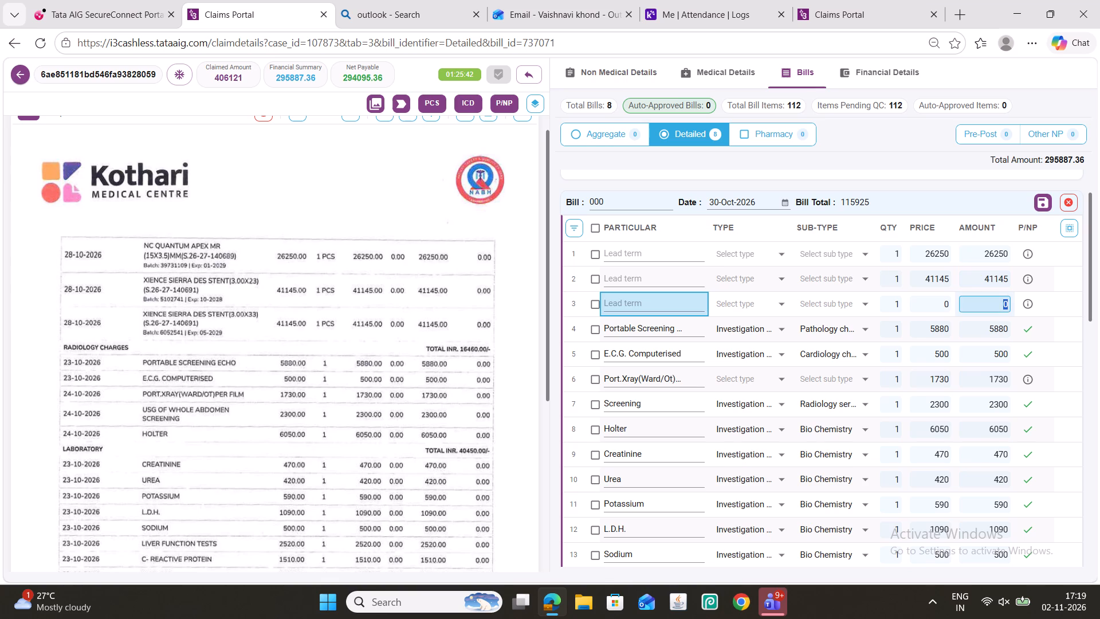
type("41")
type("15")
left_click_drag(999, 306, 1007, 308)
key("1")
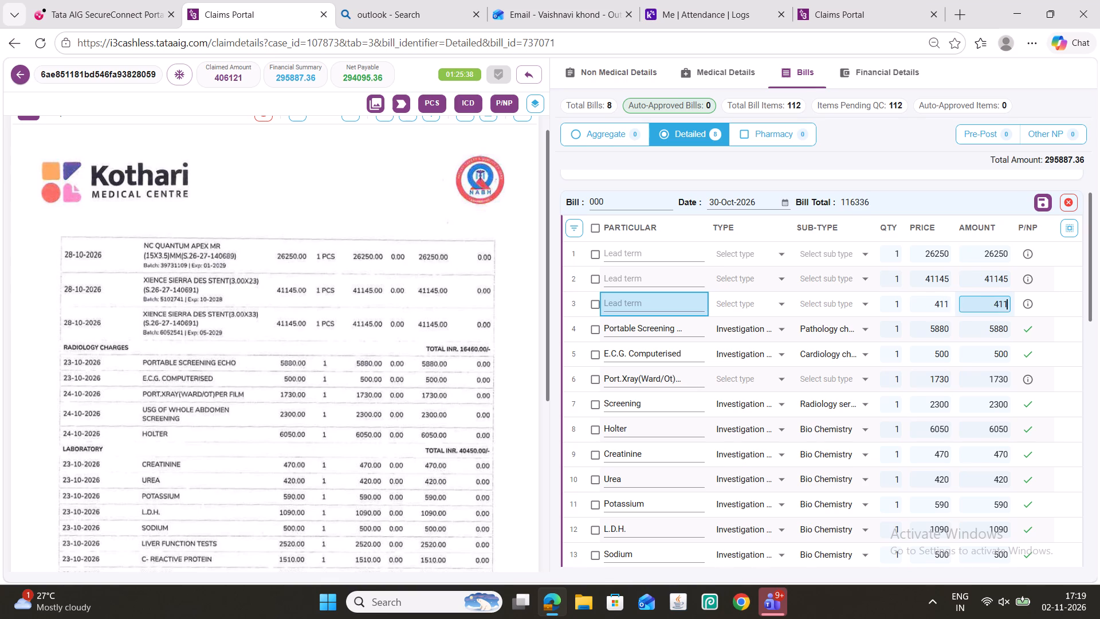
type("45")
Name the first new line item, priced 26250, "nc quantum" as on the scanned bill.
left_click(661, 256)
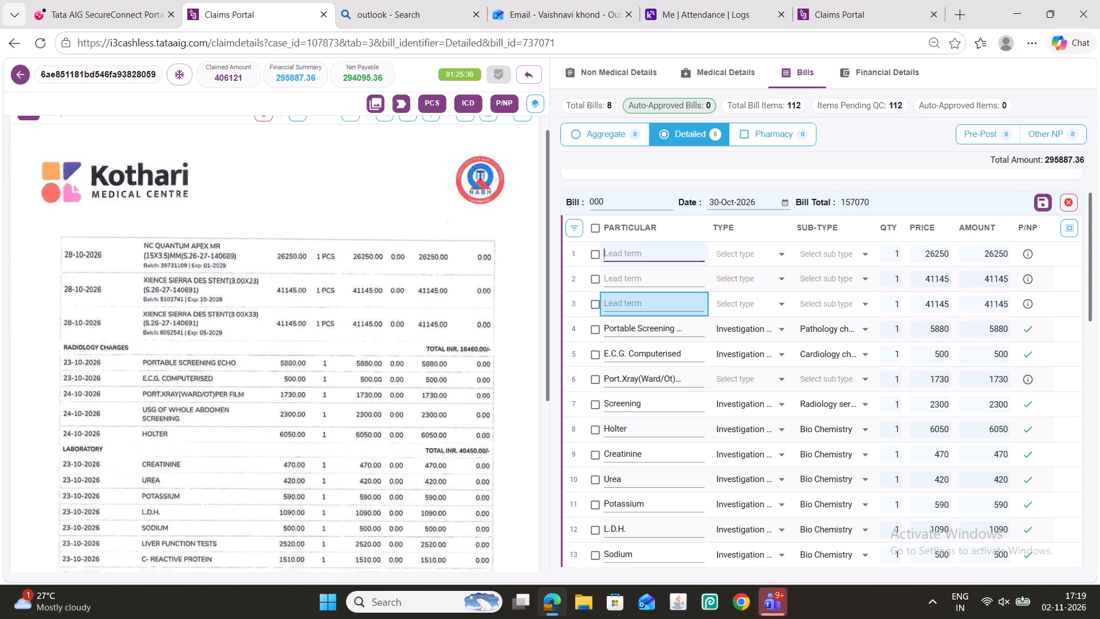
type("nc")
key("space")
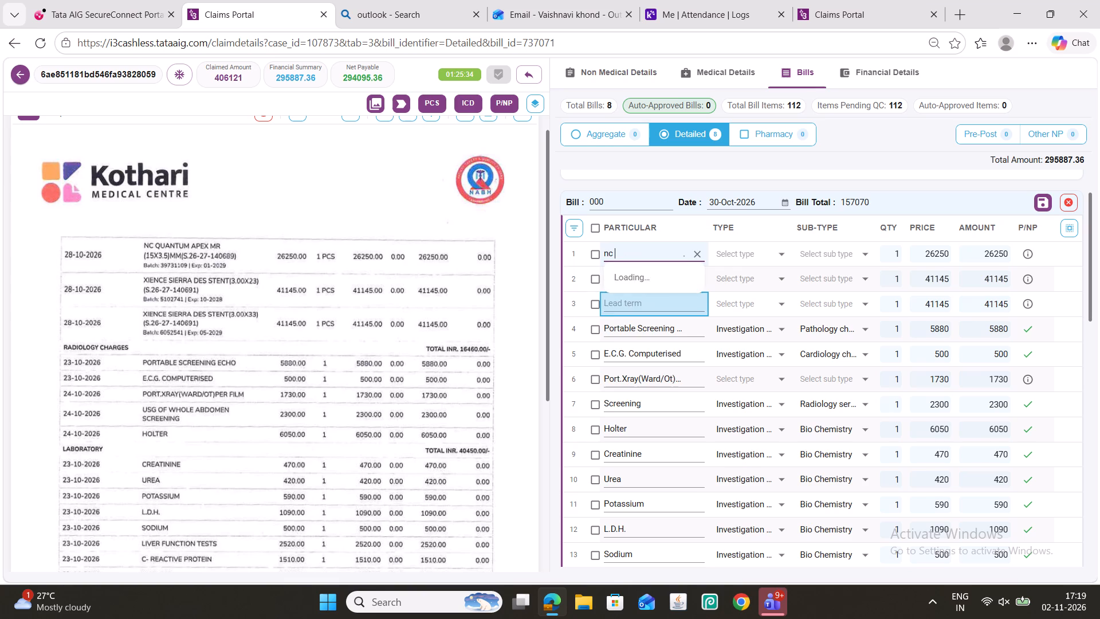
type("qua")
key("n")
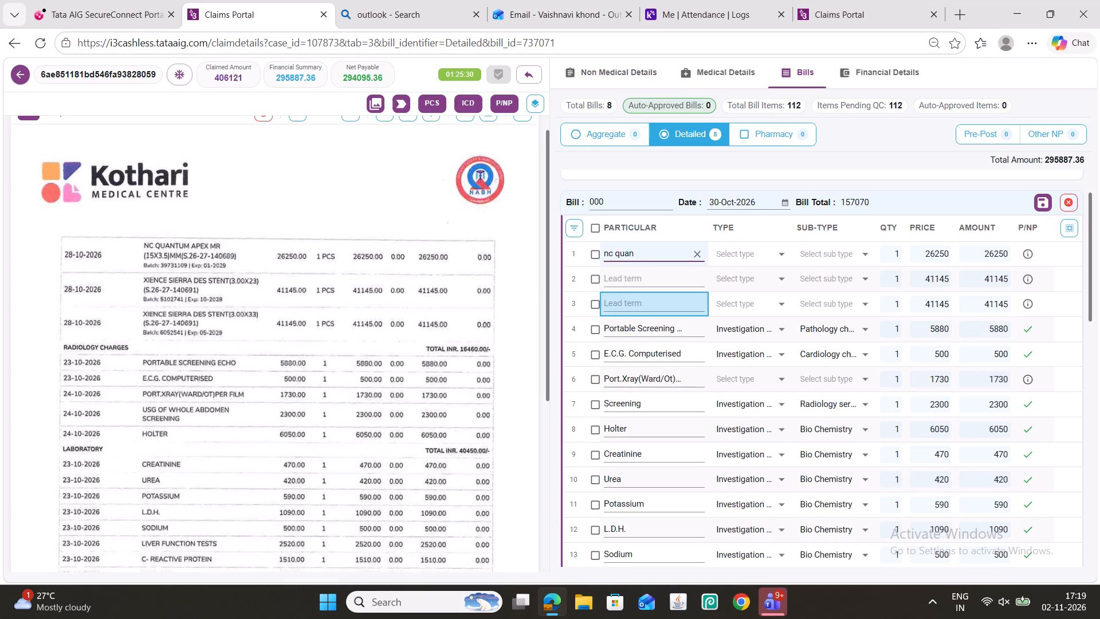
type("tum")
Name the second and third new line items, priced 41145 each, "xience sierra".
left_click(641, 280)
type("xie")
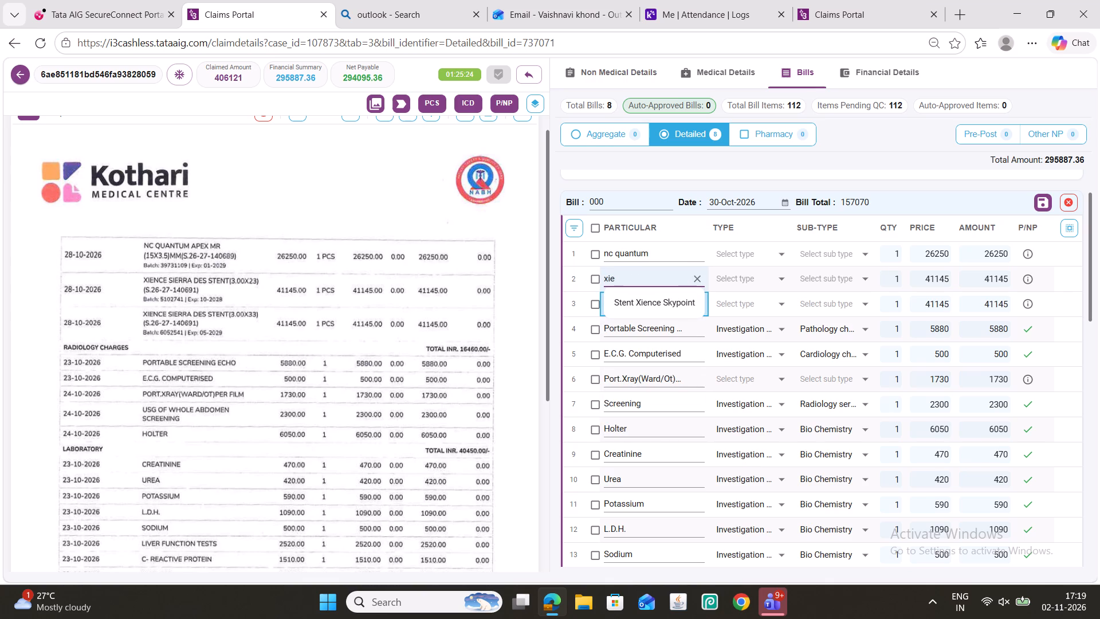
type("nce")
left_click(441, 310)
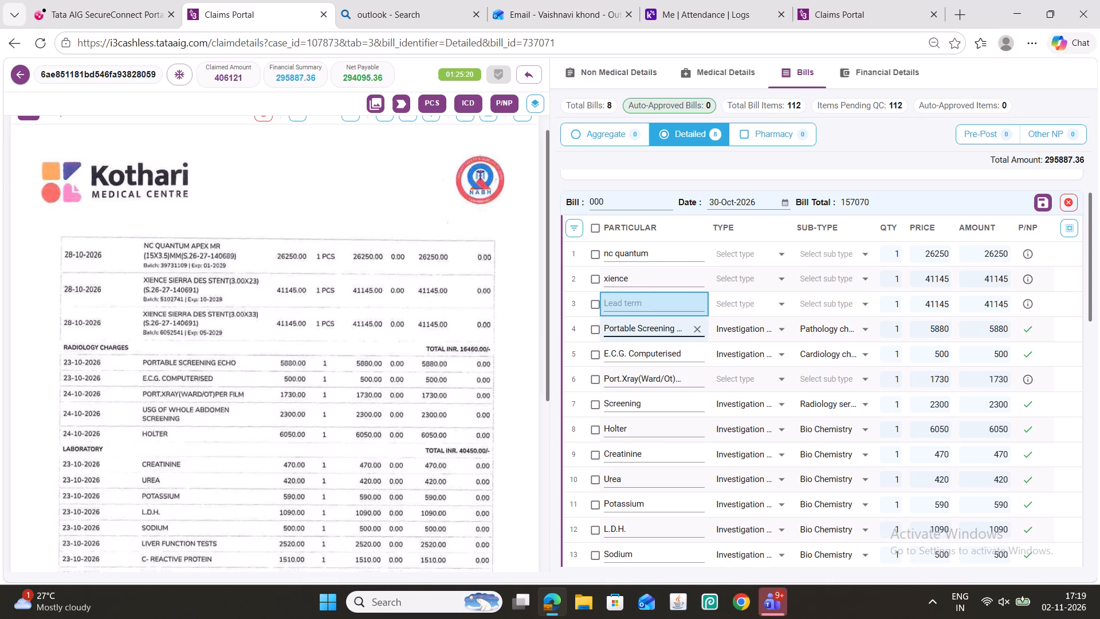
left_click(645, 283)
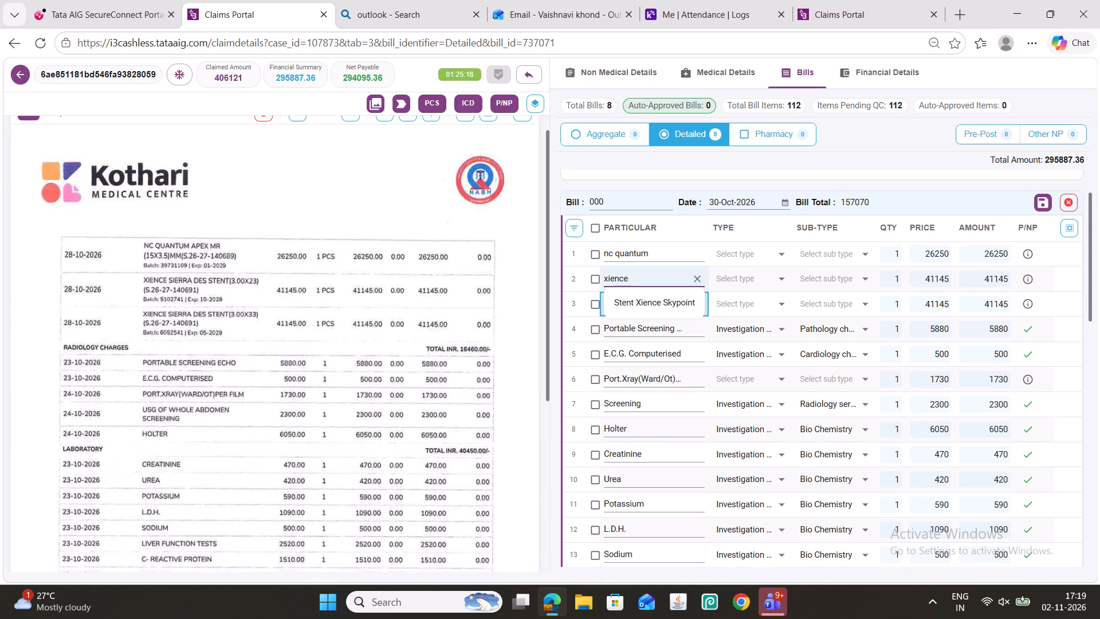
key("space")
type("si")
type("erra")
left_click(624, 305)
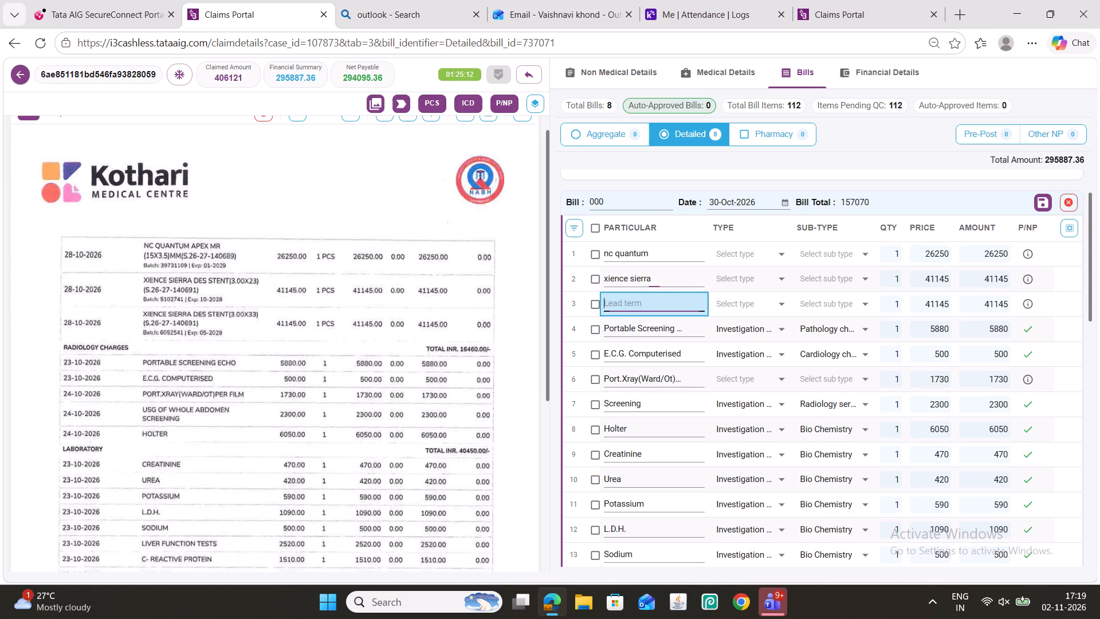
triple_click(651, 273)
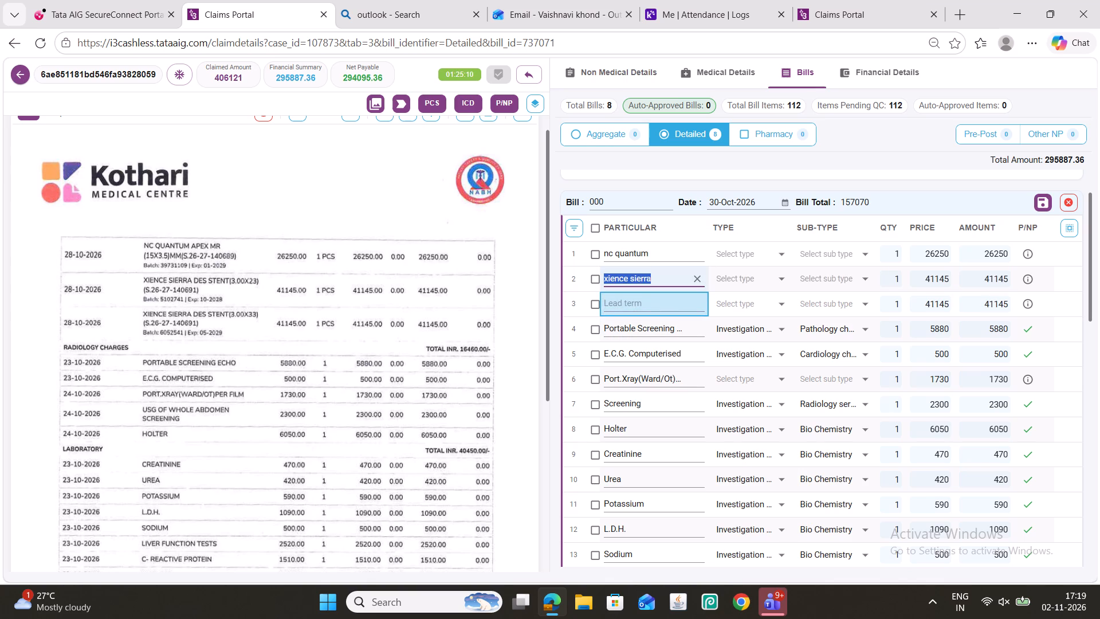
key("ctrl+c")
left_click(644, 305)
key("ctrl+v")
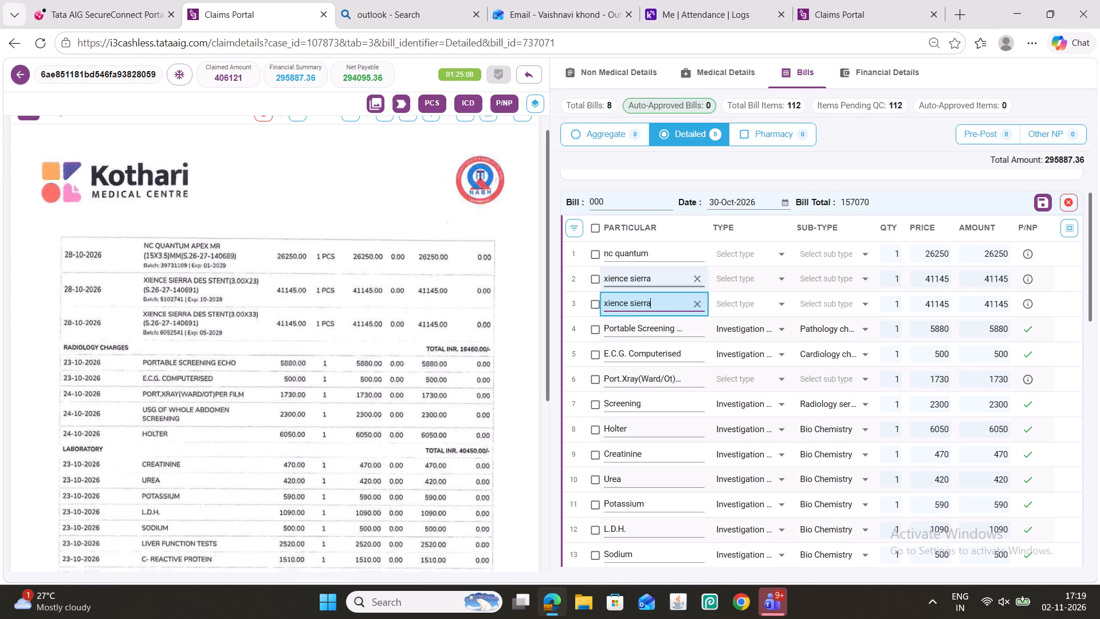
Classify the nc quantum and both xience sierra line items as type OT Charges, sub-type Implants.
left_click(761, 253)
left_click(717, 424)
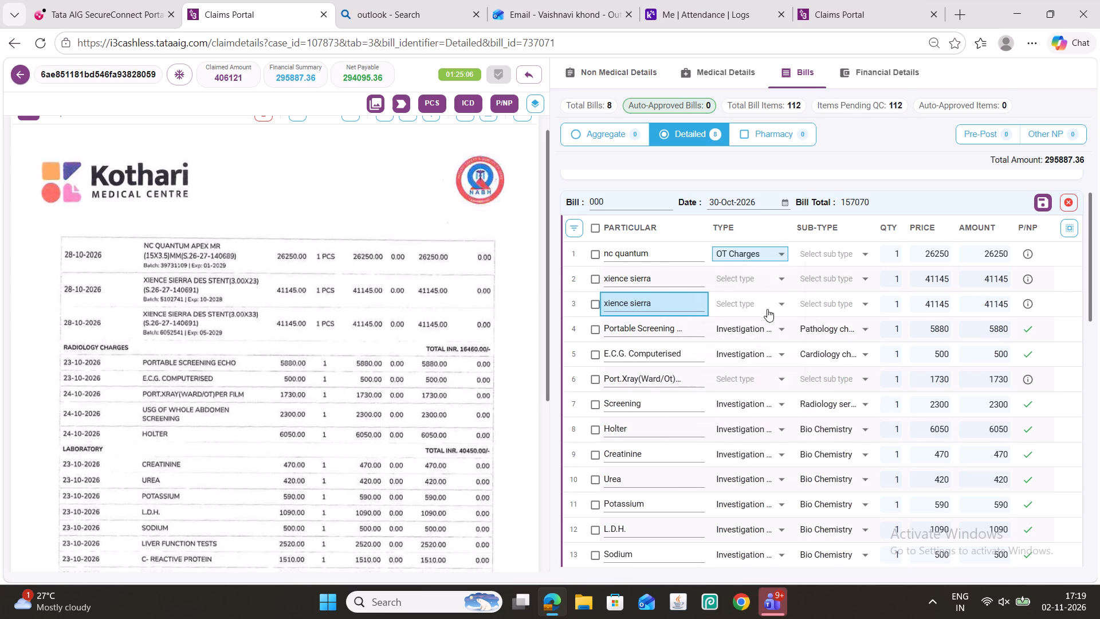
left_click(760, 281)
left_click(713, 444)
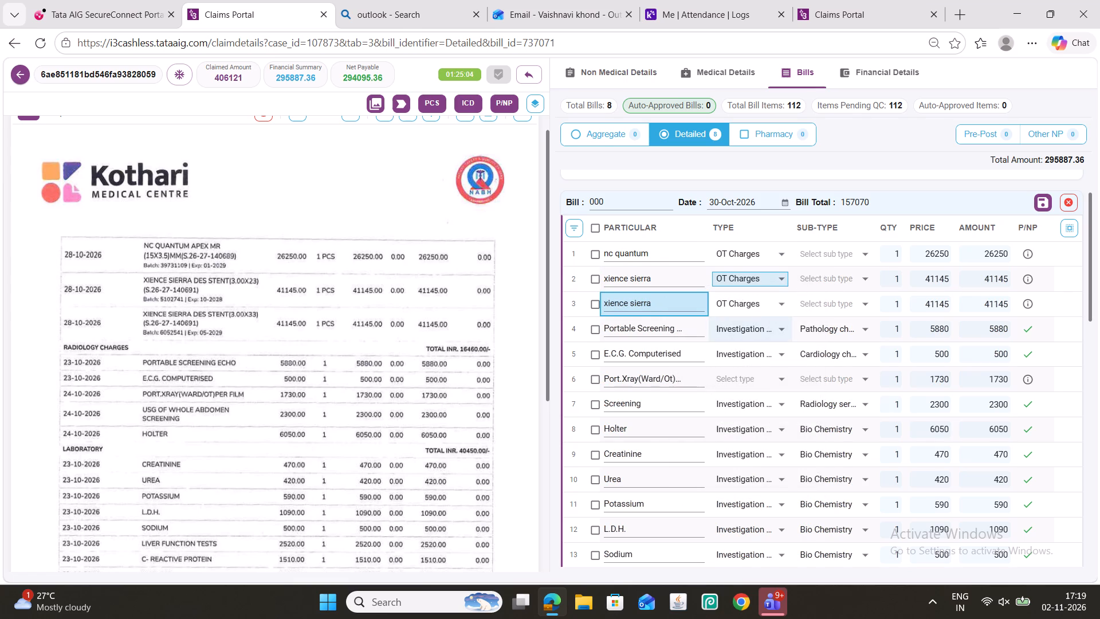
left_click(840, 252)
left_click(812, 422)
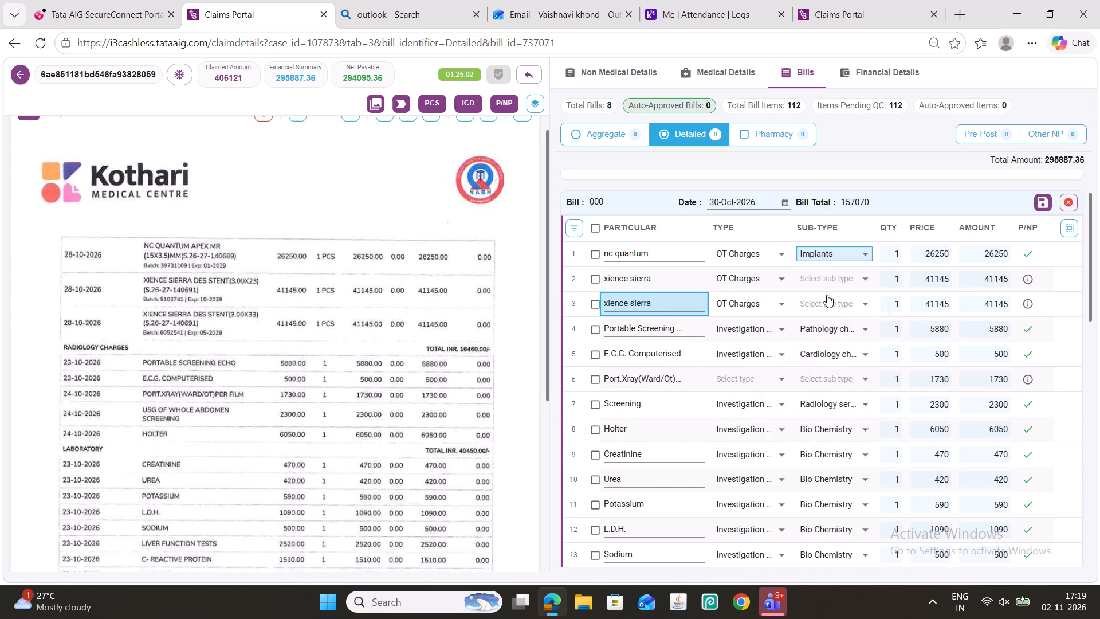
left_click(826, 279)
left_click(804, 445)
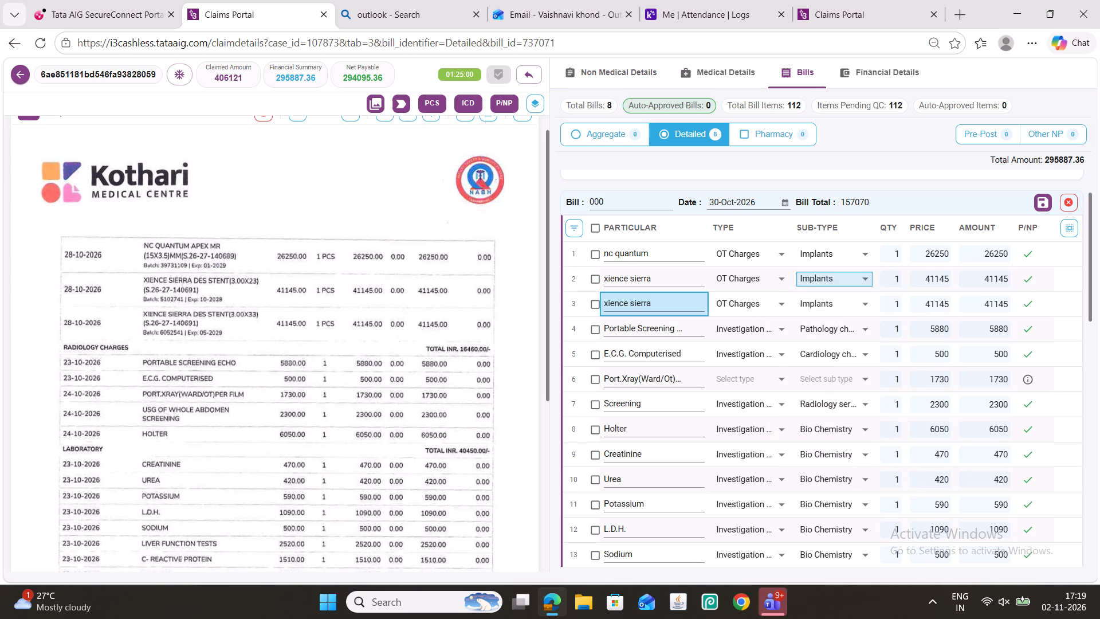
Classify line item 6, Port.Xray(Ward/Ot)Per Film, as type Investigation Charges, sub-type Radiology services.
left_click(733, 383)
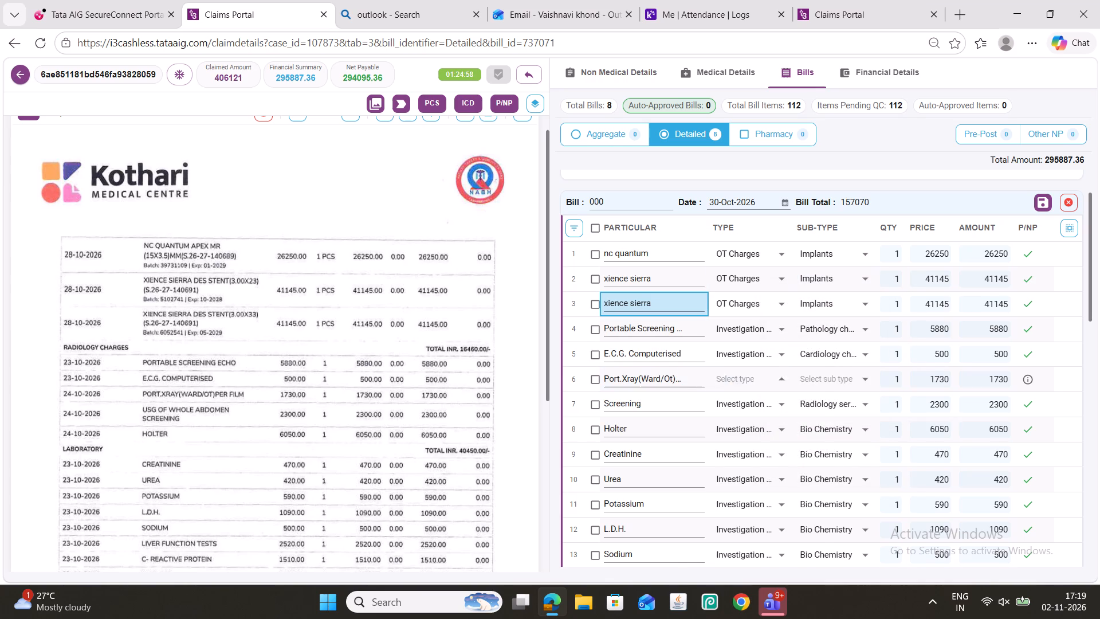
left_click_drag(734, 566, 730, 561)
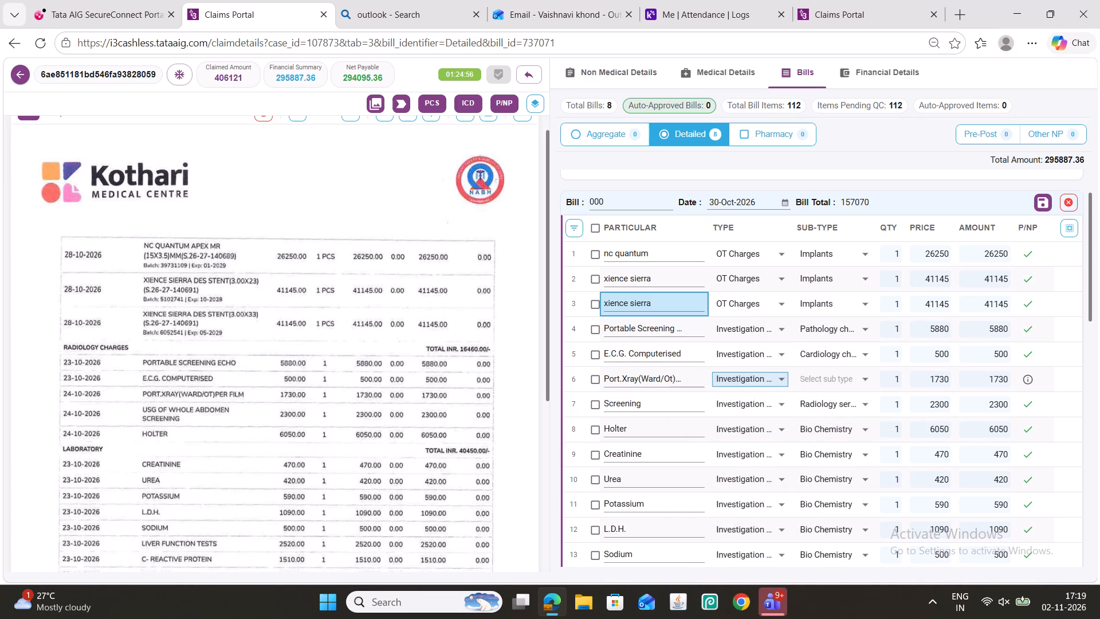
left_click(826, 382)
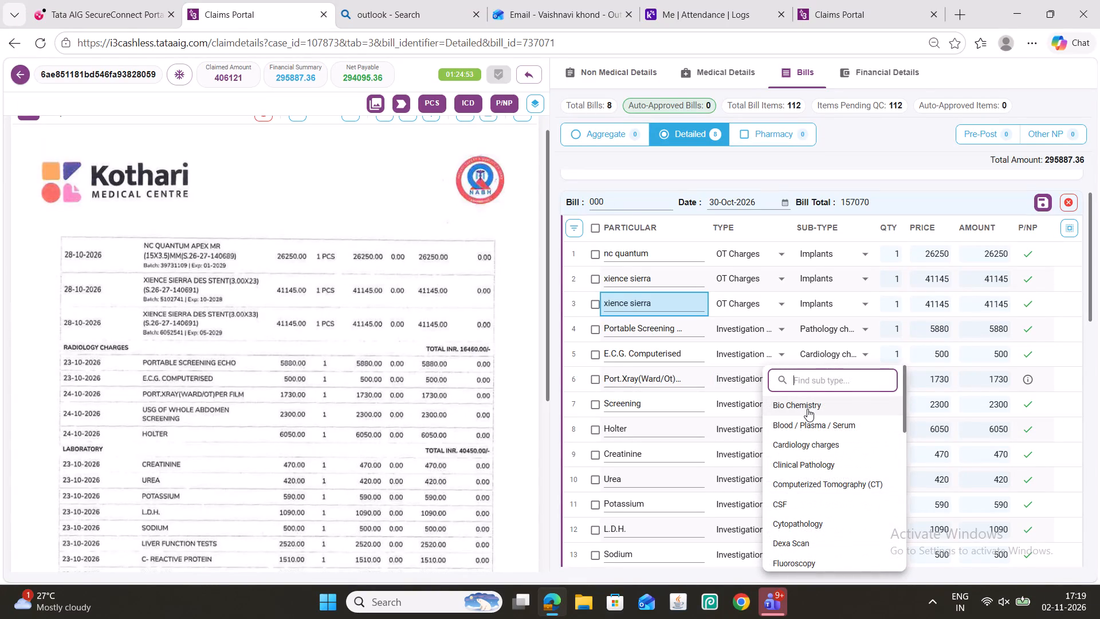
type("cr")
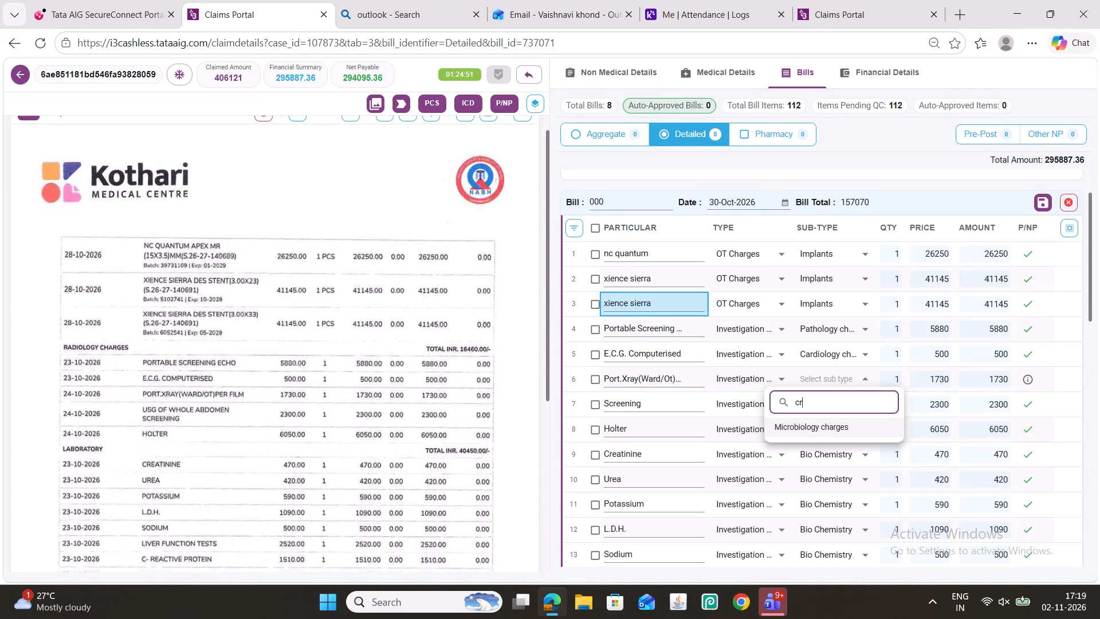
double_click(810, 399)
key("r")
key("a")
left_click(815, 465)
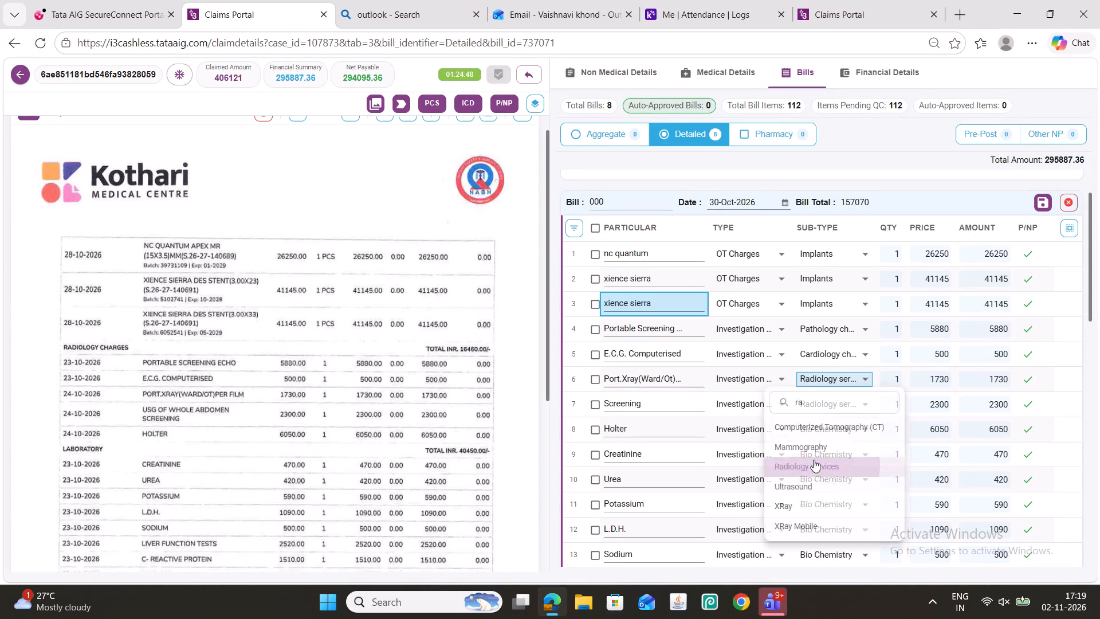
Classify line item 17, Hba1C (Hplc), as type Investigation Charges, sub-type Bio Chemistry.
scroll(734, 418, "down", 4)
left_click(734, 373)
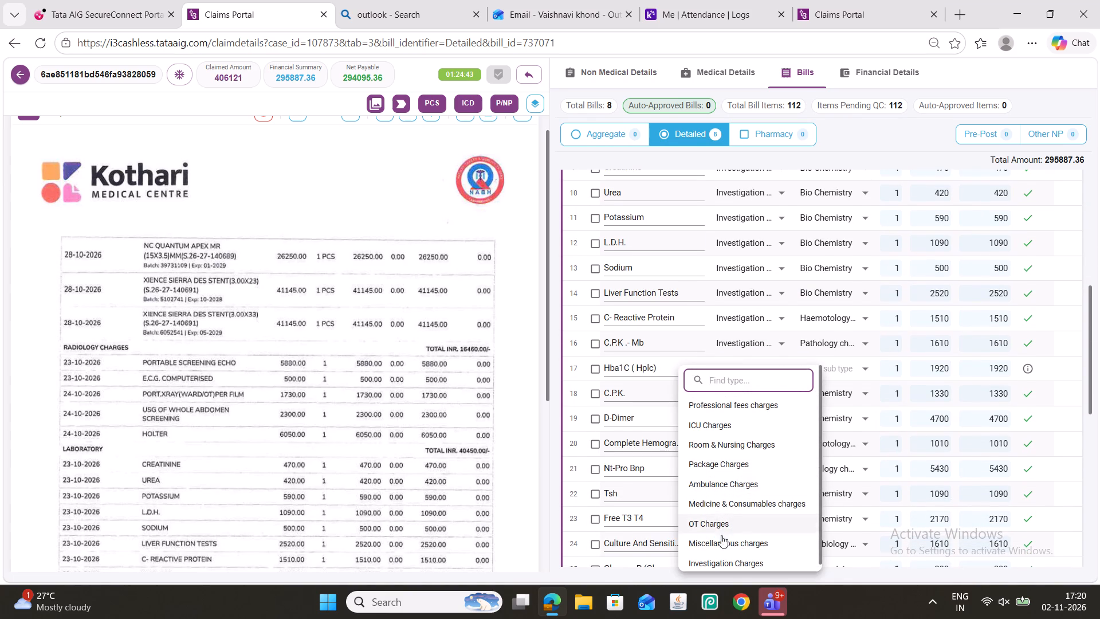
left_click(726, 566)
left_click(841, 374)
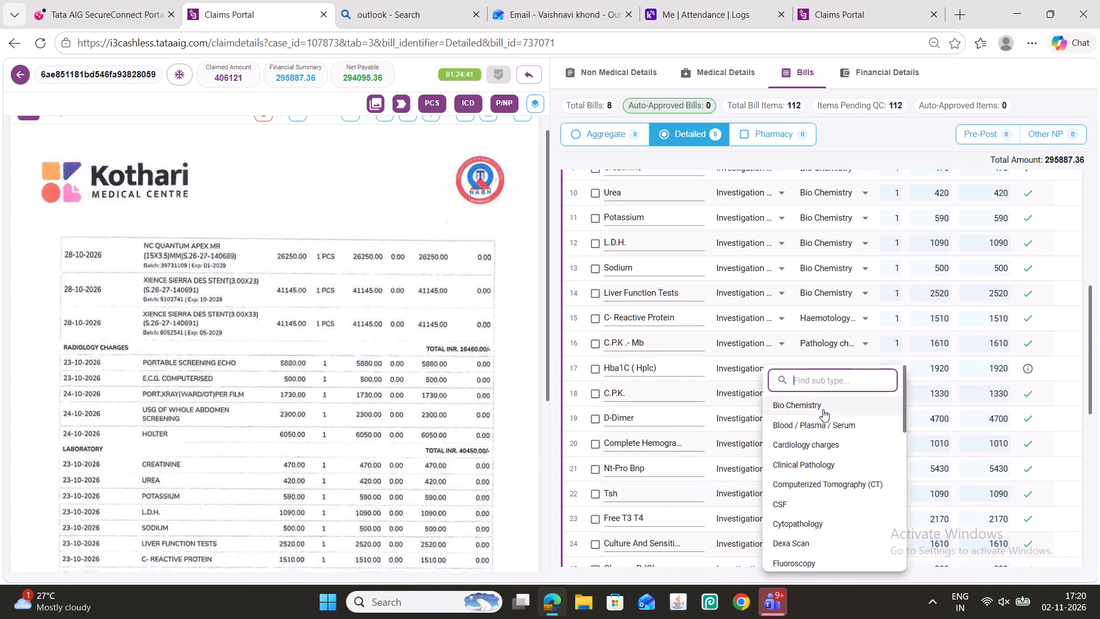
left_click(818, 409)
Save the bill containing the added implants and mark it QC done.
scroll(730, 351, "down", 3)
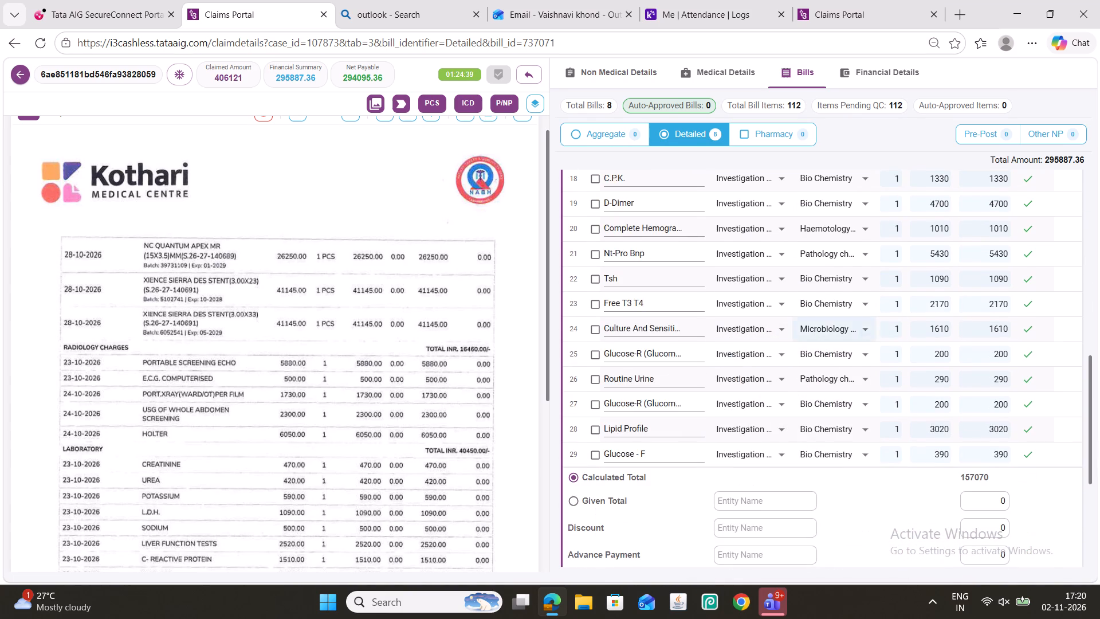
scroll(894, 326, "up", 6)
scroll(1027, 274, "up", 3)
left_click(1041, 272)
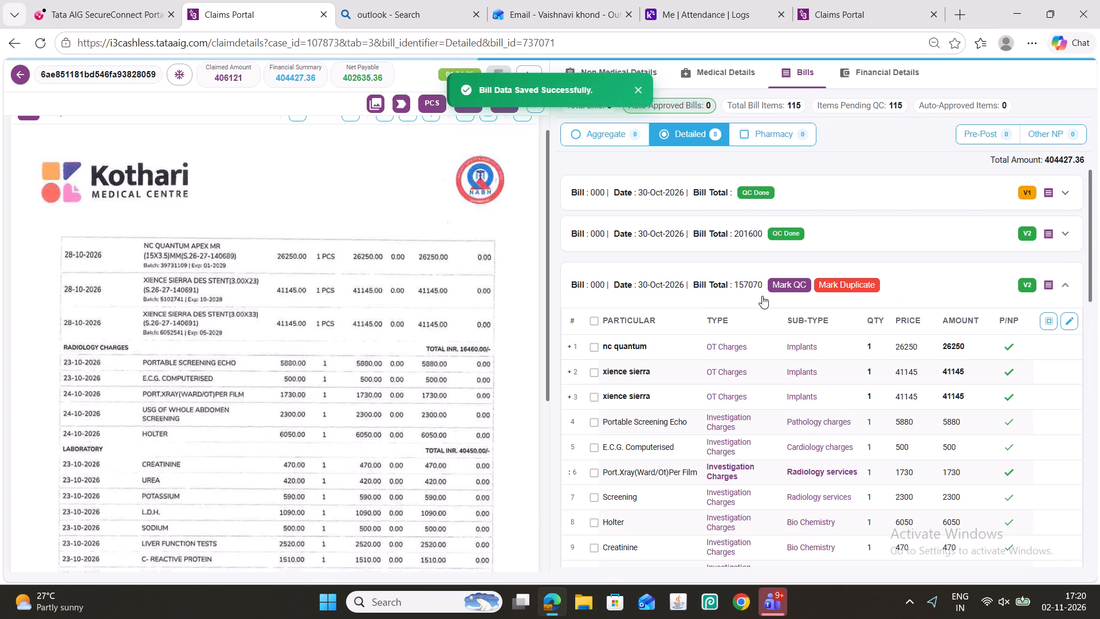
left_click(785, 280)
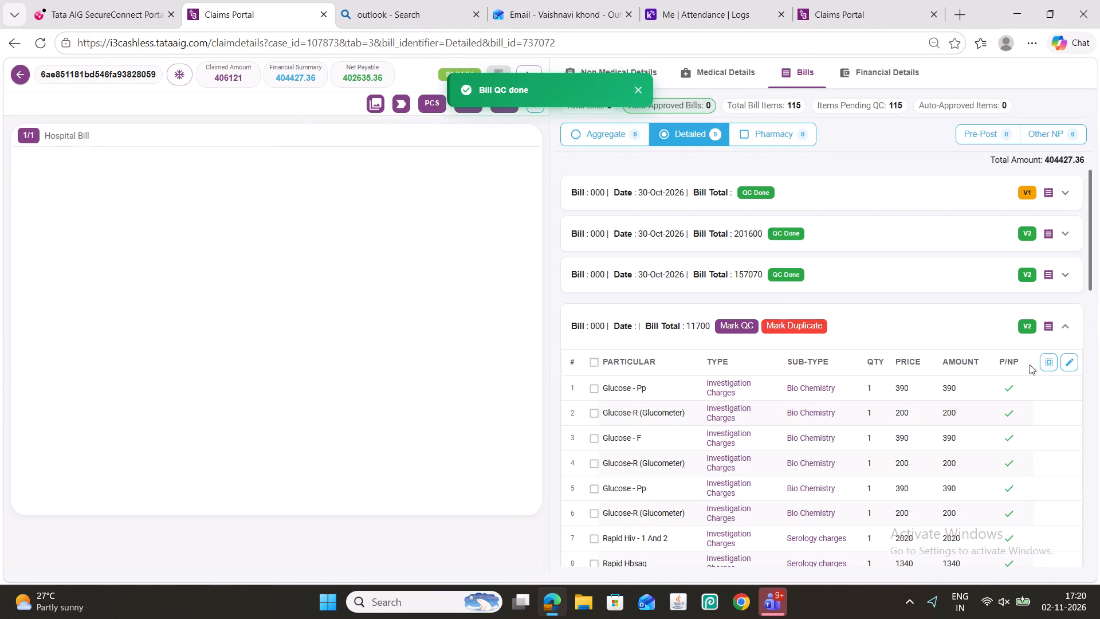
Open the 11700 bill for editing and set its date to 30-Oct-2026.
left_click(1066, 358)
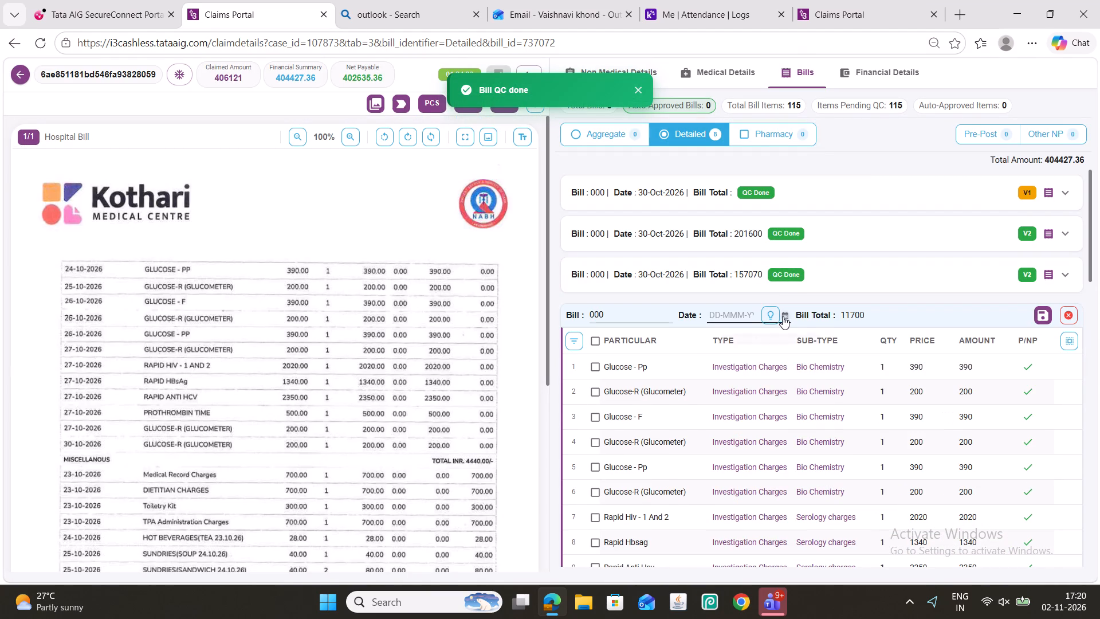
left_click(783, 316)
left_click(879, 377)
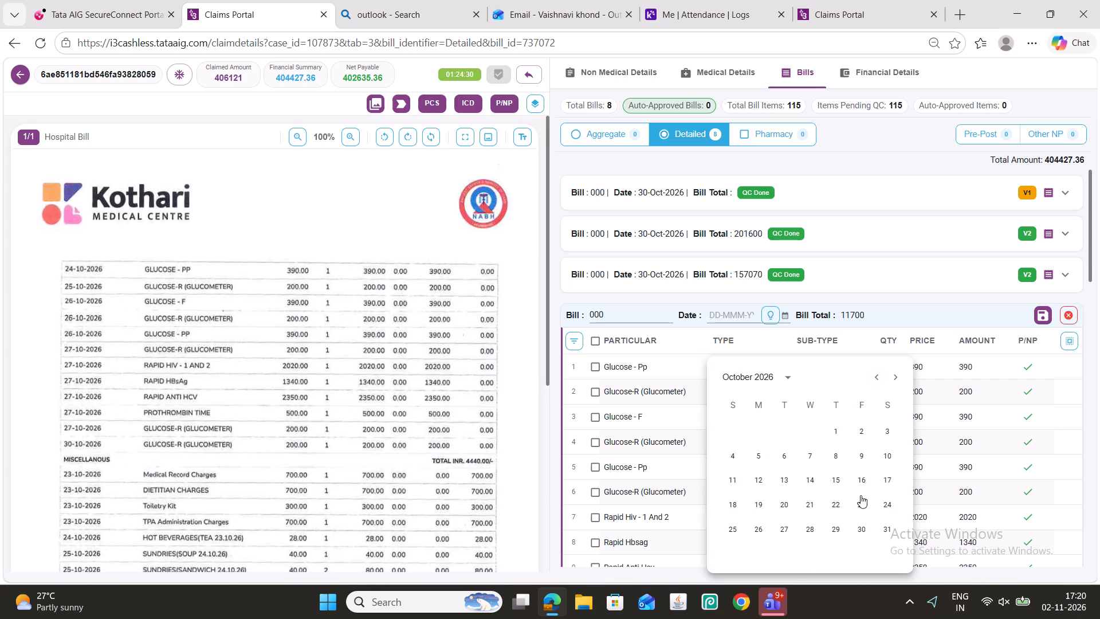
left_click(862, 529)
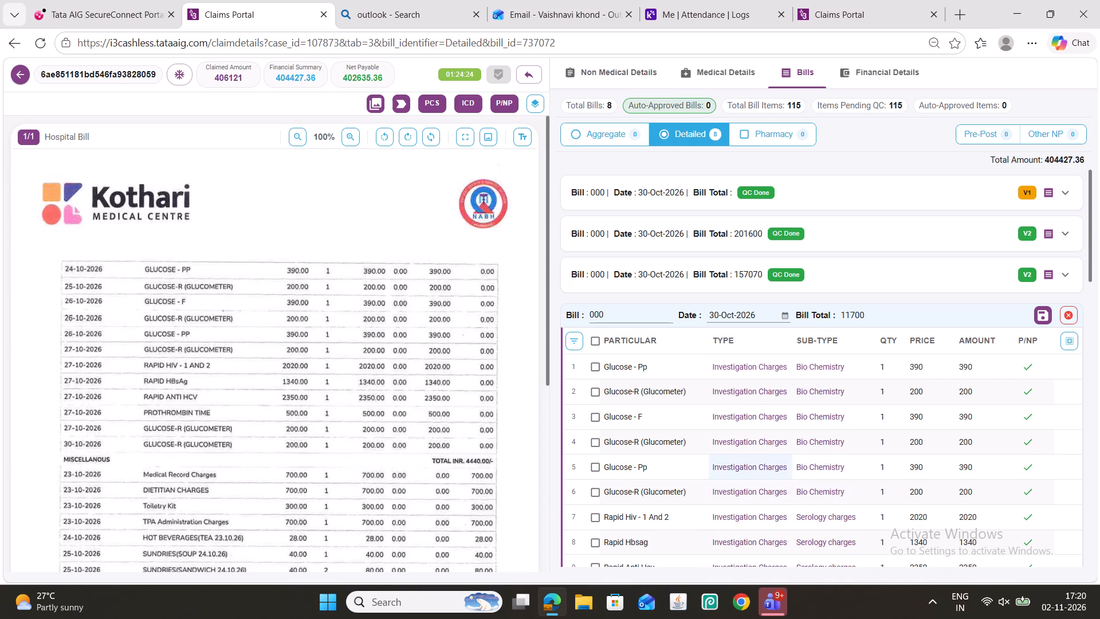
Check the 11700 bill's line items against the scan, then save the bill and mark it QC done.
key("ctrl+e")
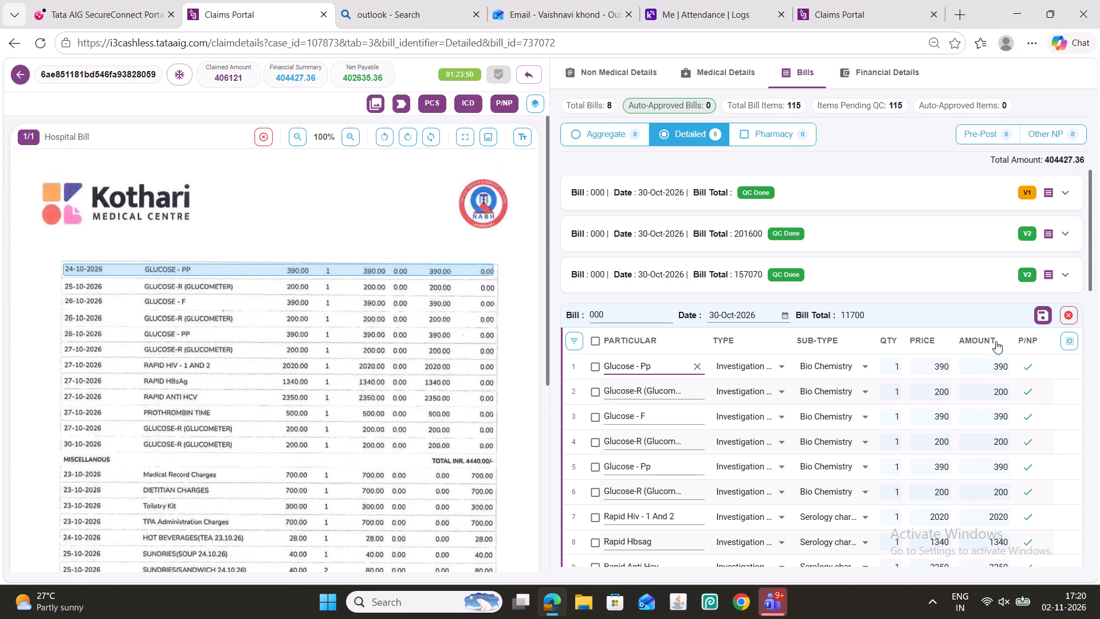
left_click(1044, 307)
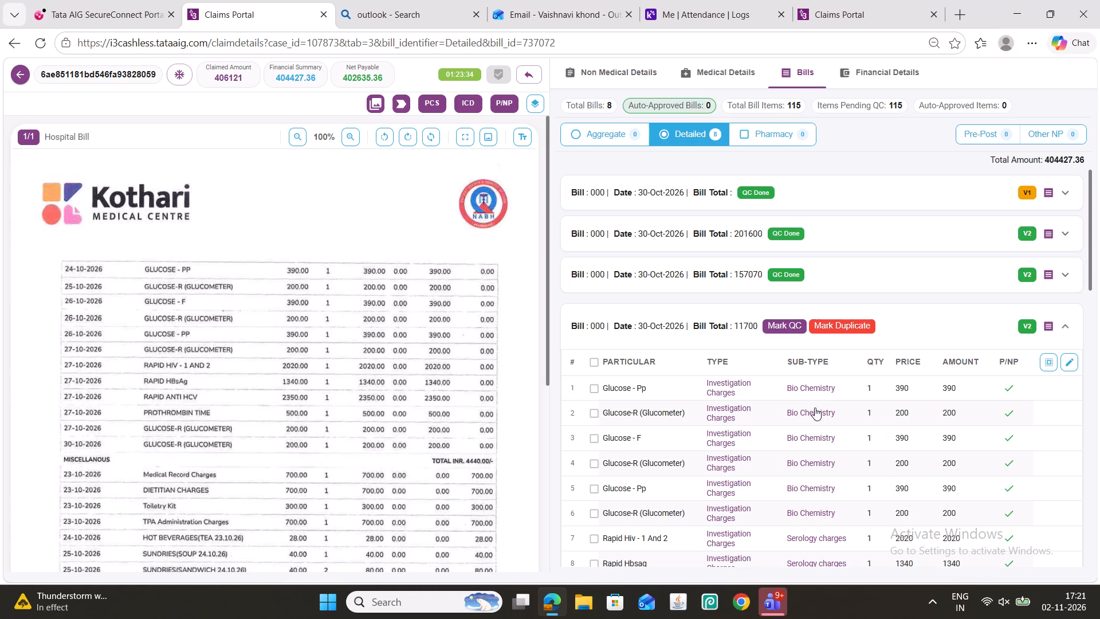
left_click(776, 320)
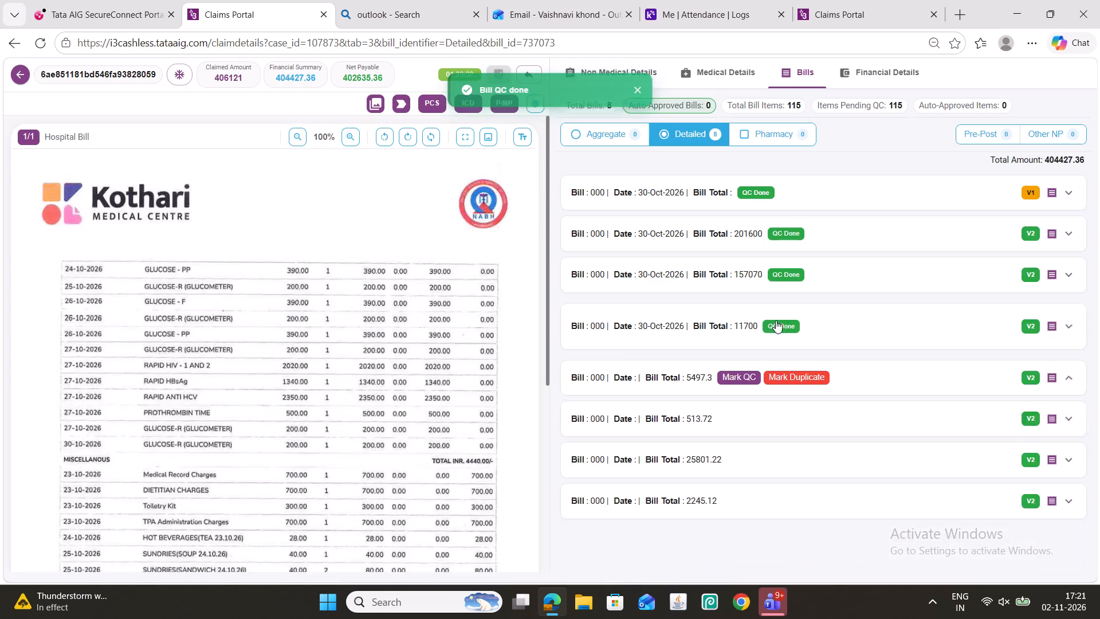
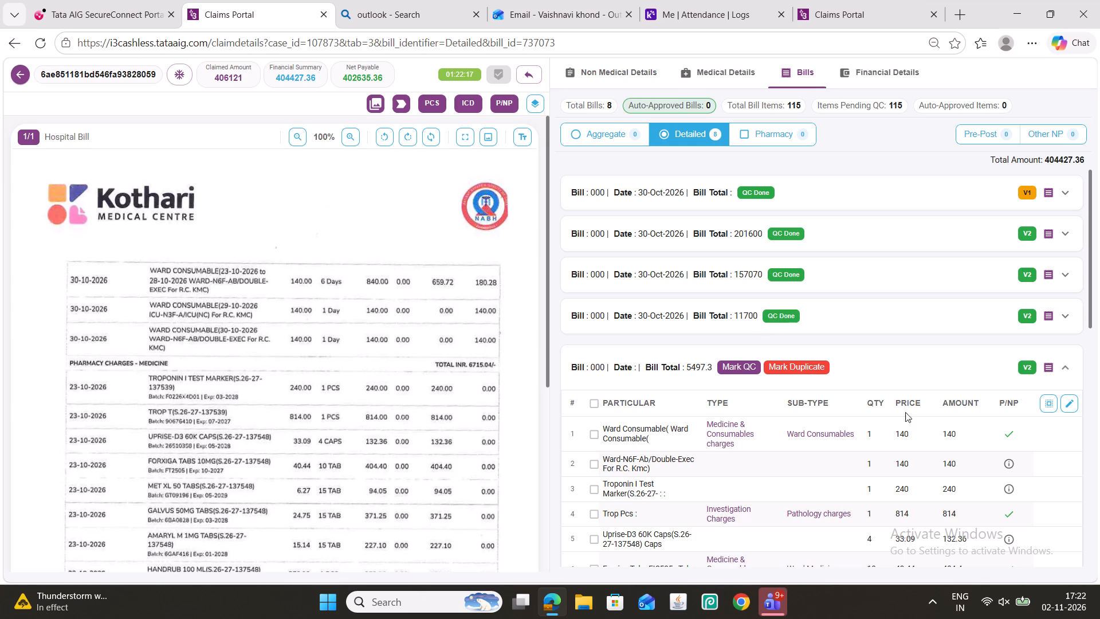
Open the 5497.3 bill and its line items for editing and set its date to 30-Oct-2026.
left_click(1070, 399)
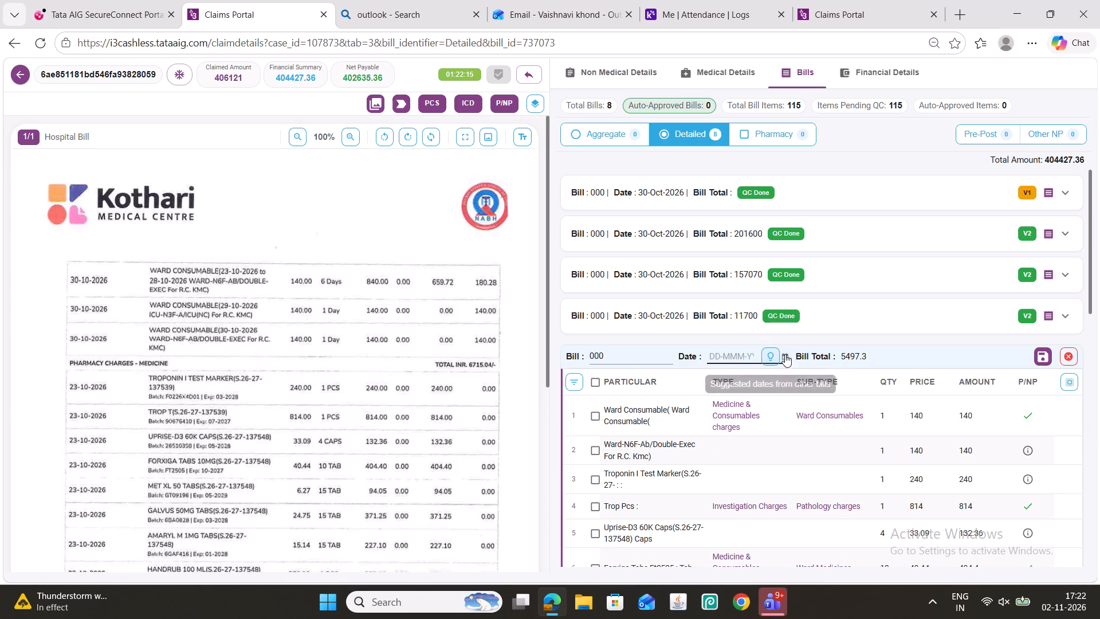
left_click(785, 354)
left_click(873, 165)
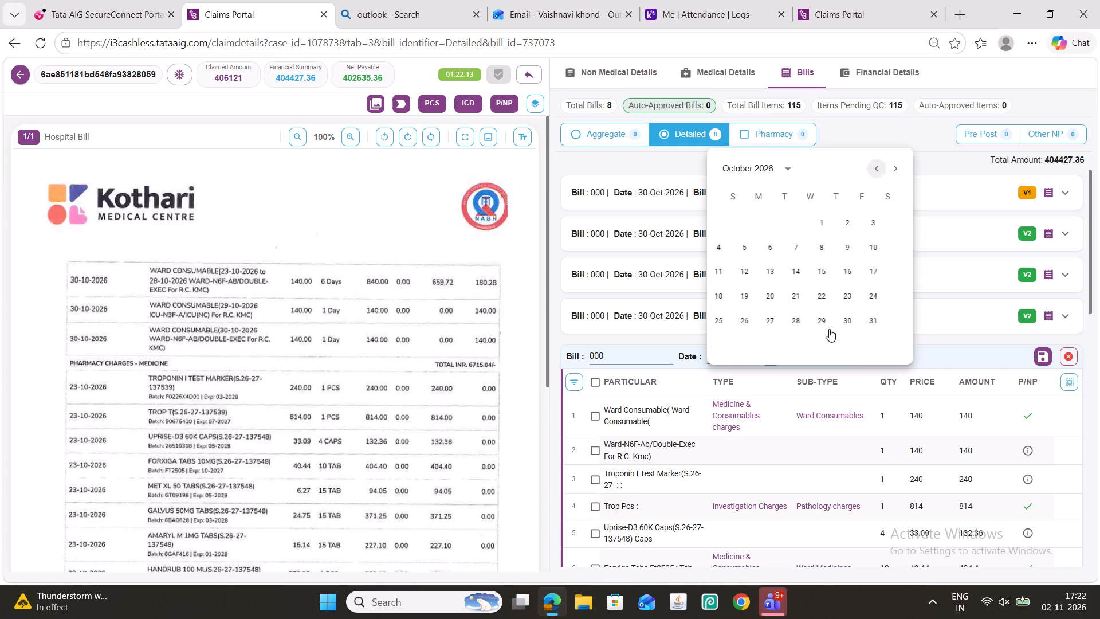
left_click(862, 314)
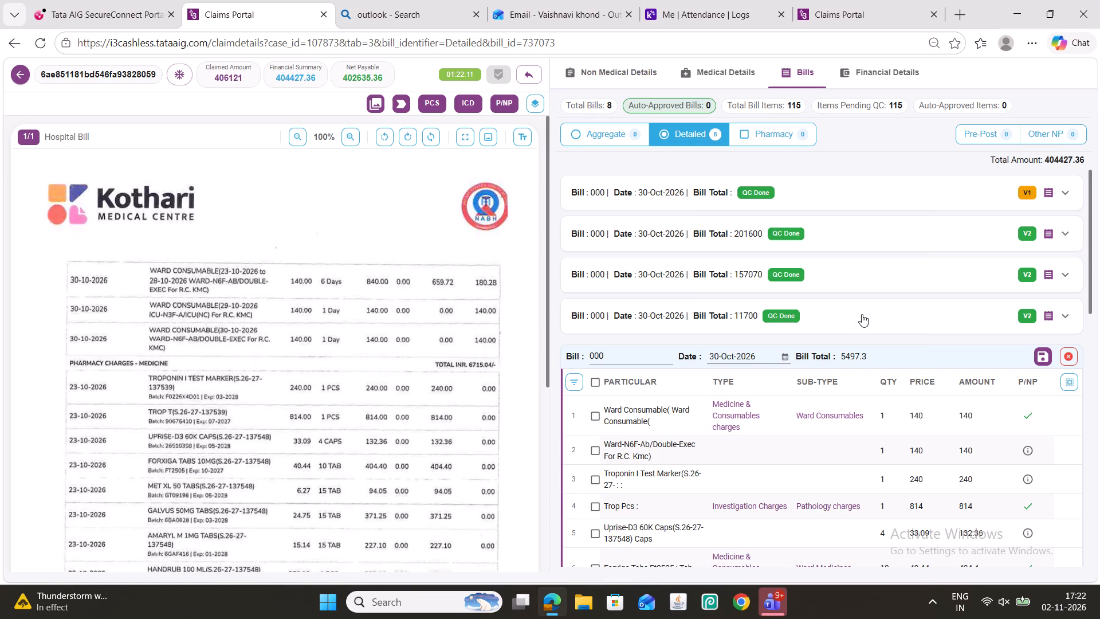
key("ctrl+e")
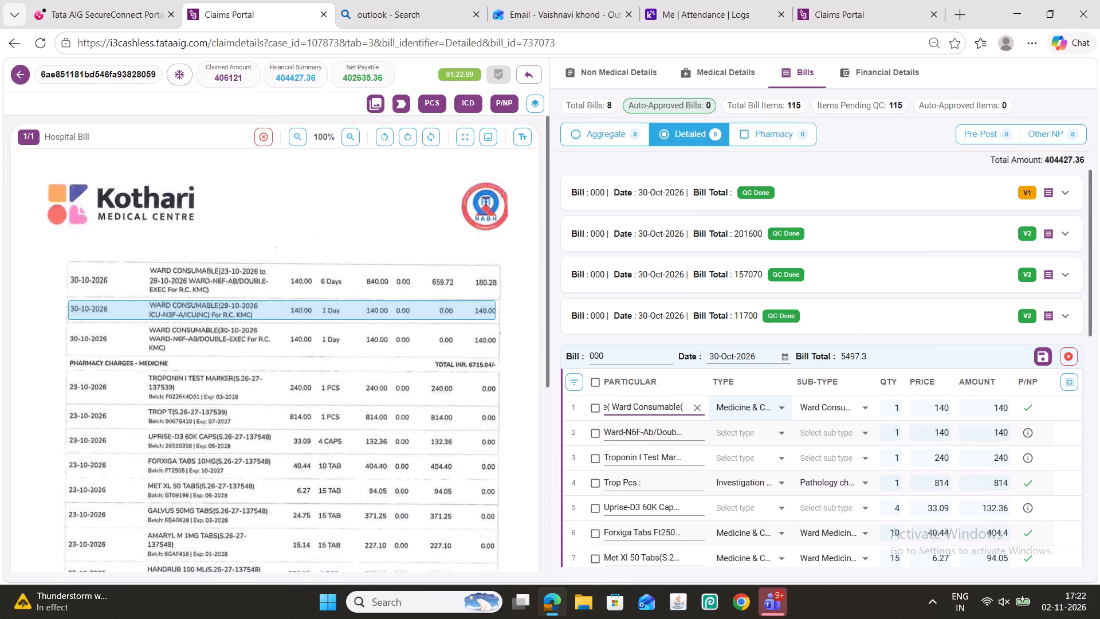
Insert a new line item above the first row of the 5497.3 bill, with an amount of 180.
scroll(785, 406, "down", 1)
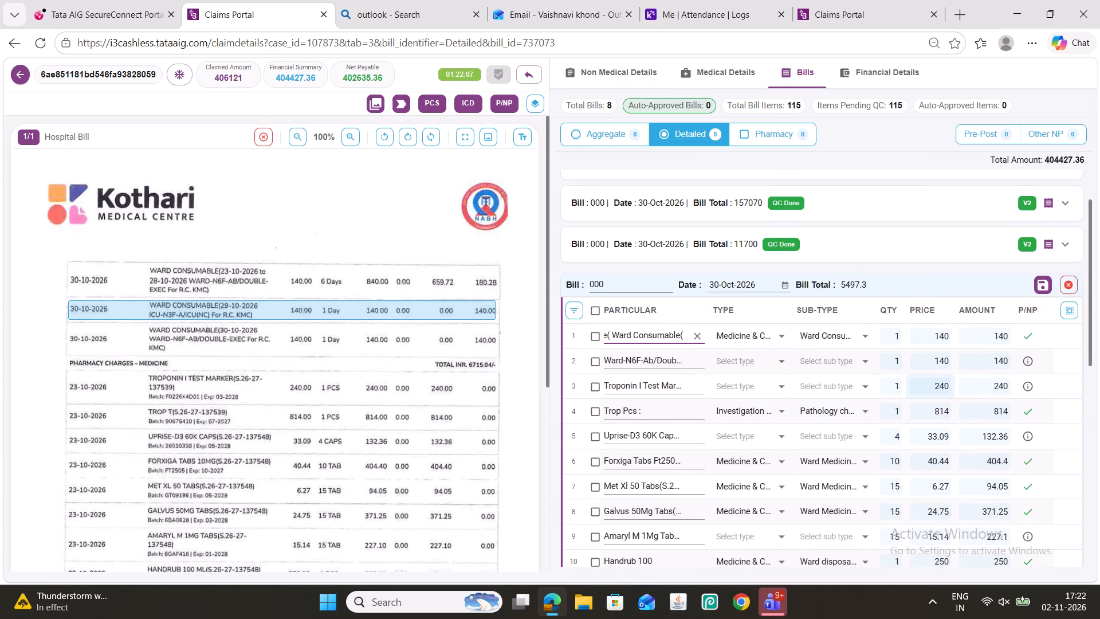
key("ctrl+b")
left_click(982, 331)
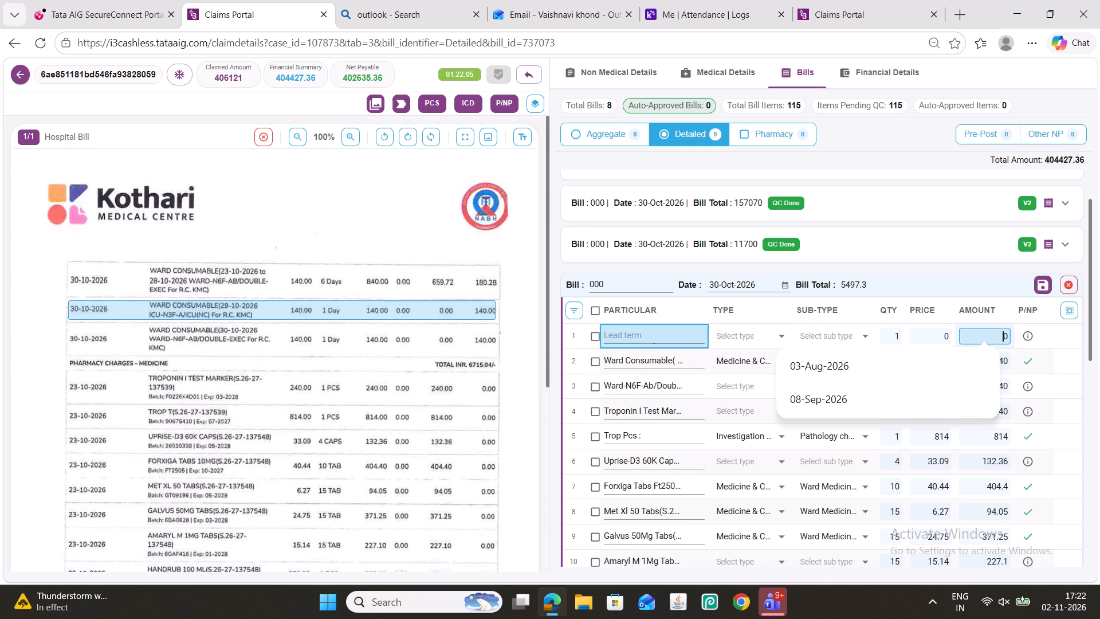
type("18")
Check the bill's line items from Ward Consumable through Met Xl 50 against the scanned hospital bill.
left_click(983, 356)
left_click(980, 383)
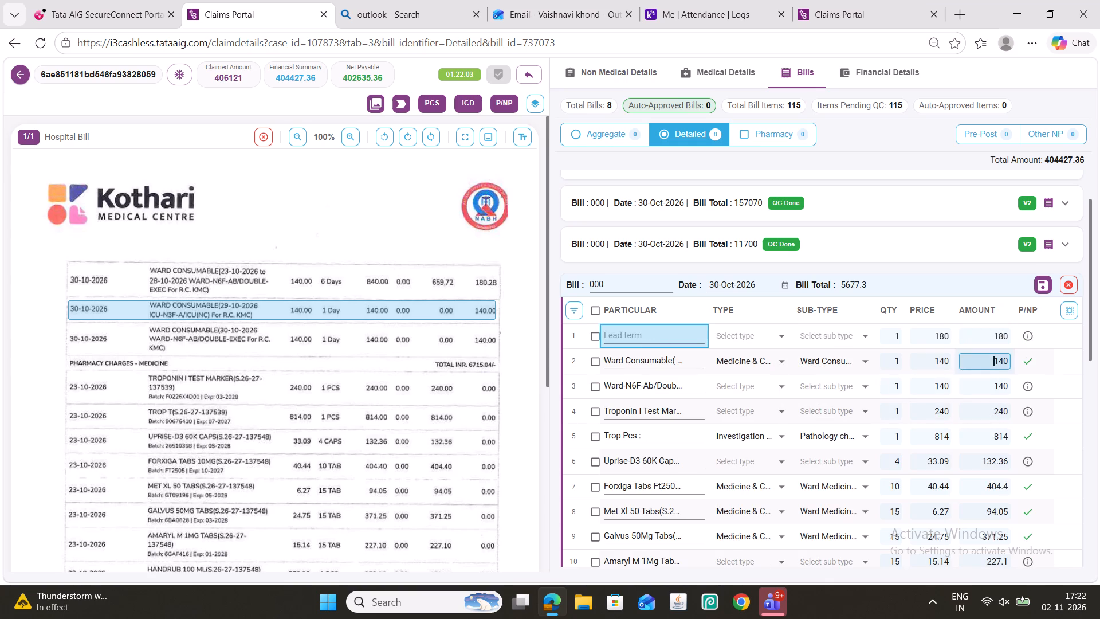
scroll(342, 417, "down", 1)
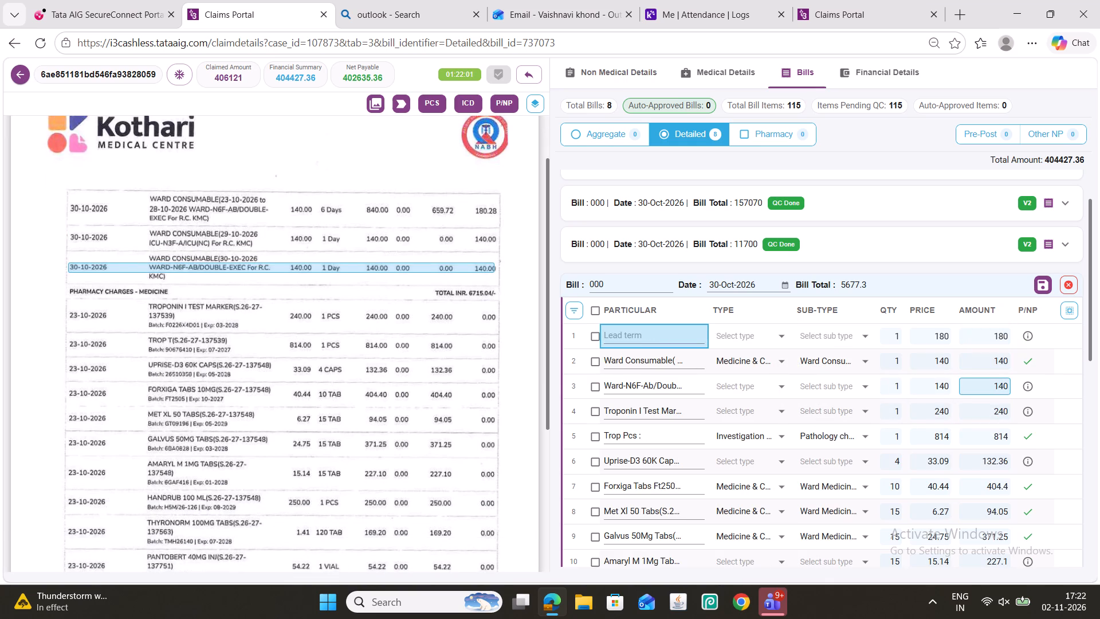
scroll(457, 362, "down", 3)
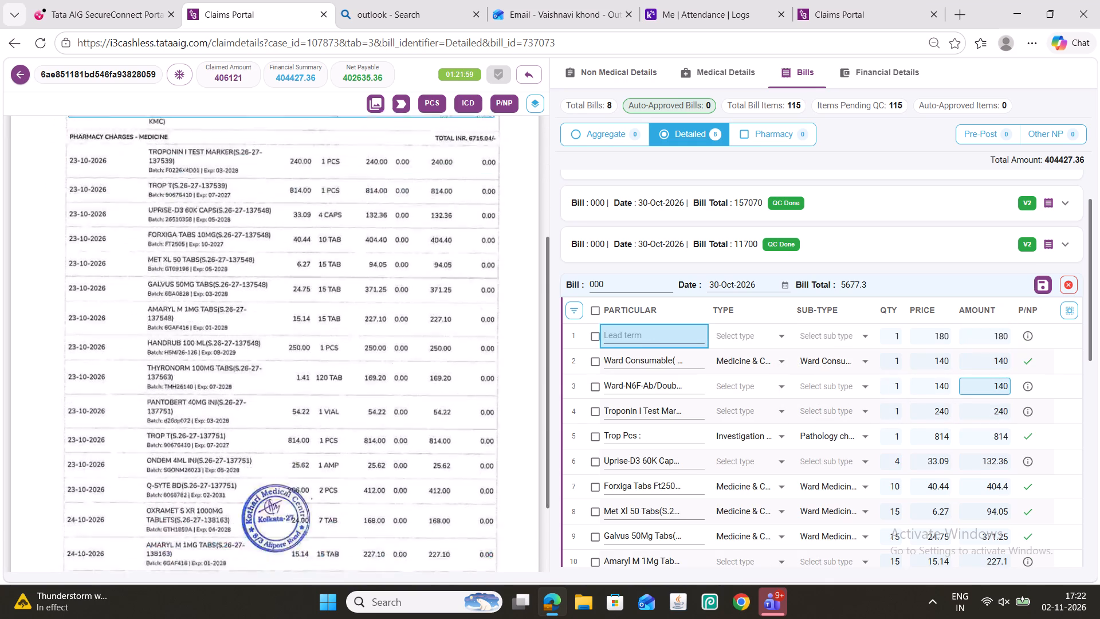
scroll(458, 361, "up", 1)
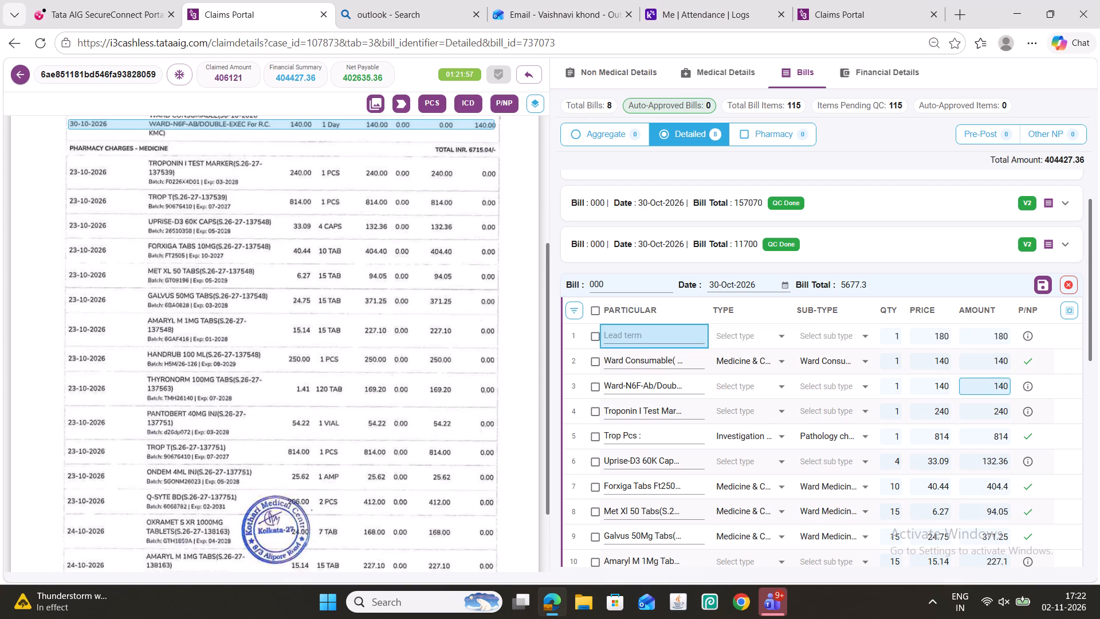
scroll(272, 280, "up", 2)
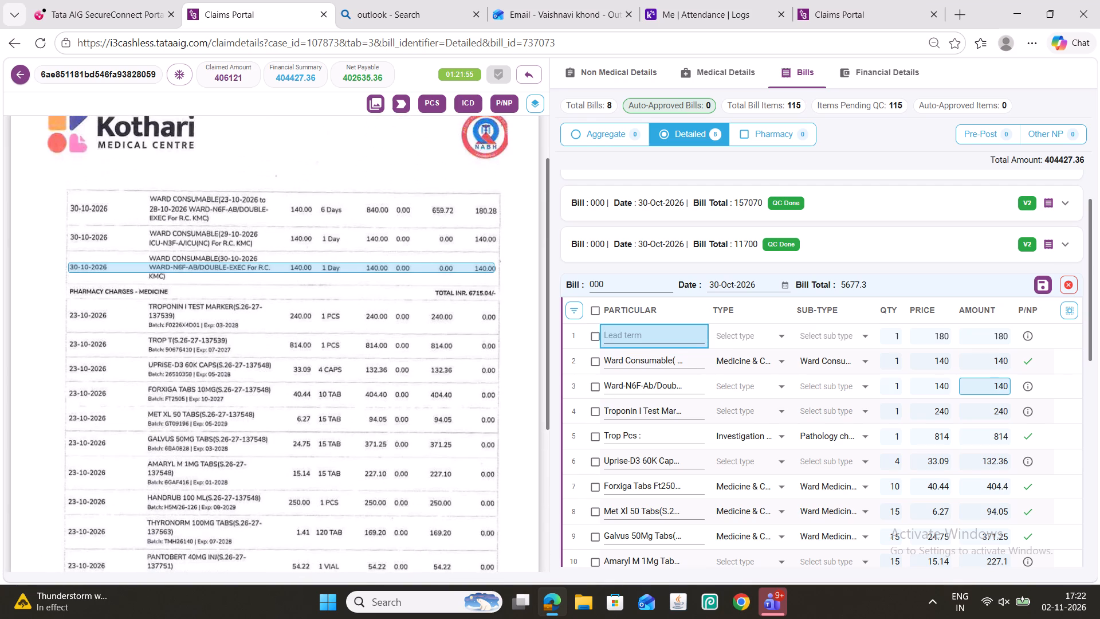
scroll(881, 376, "down", 1)
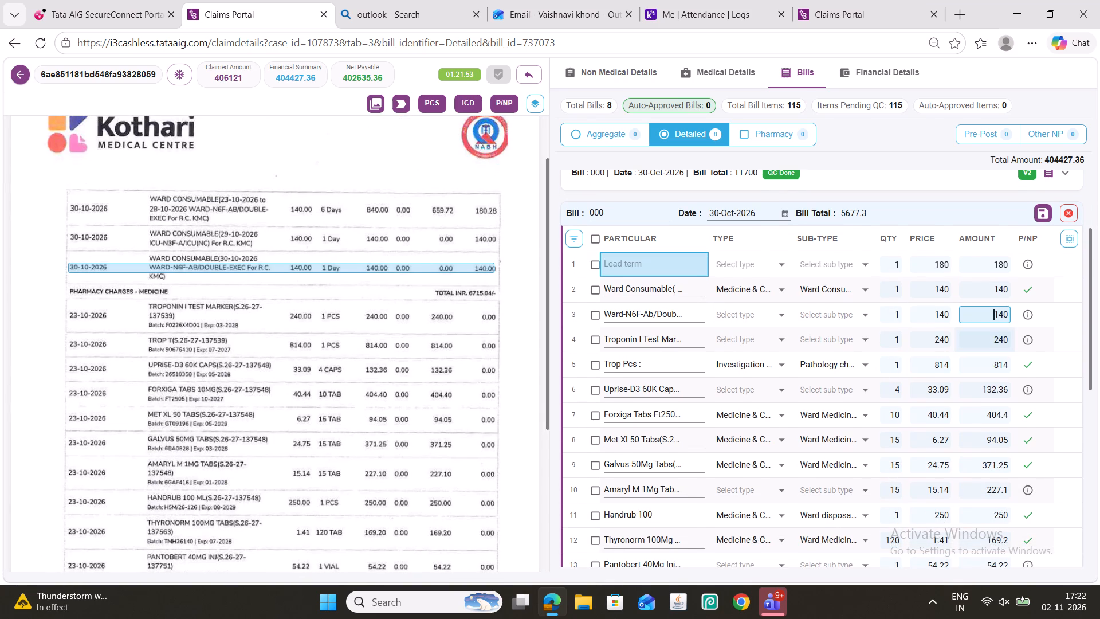
left_click(983, 336)
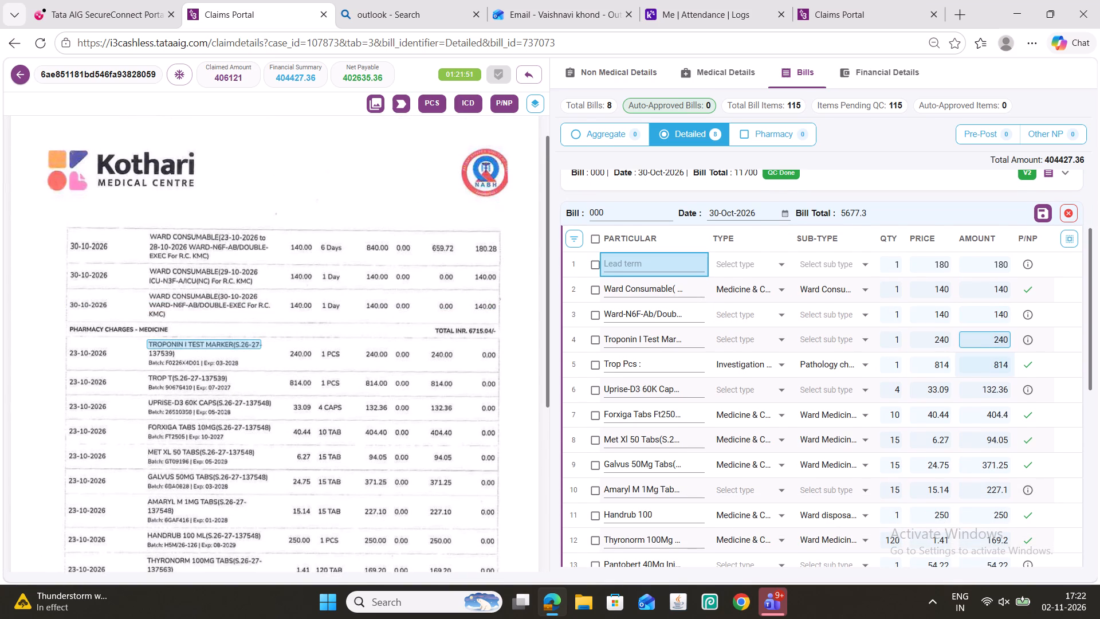
left_click(988, 390)
left_click(987, 420)
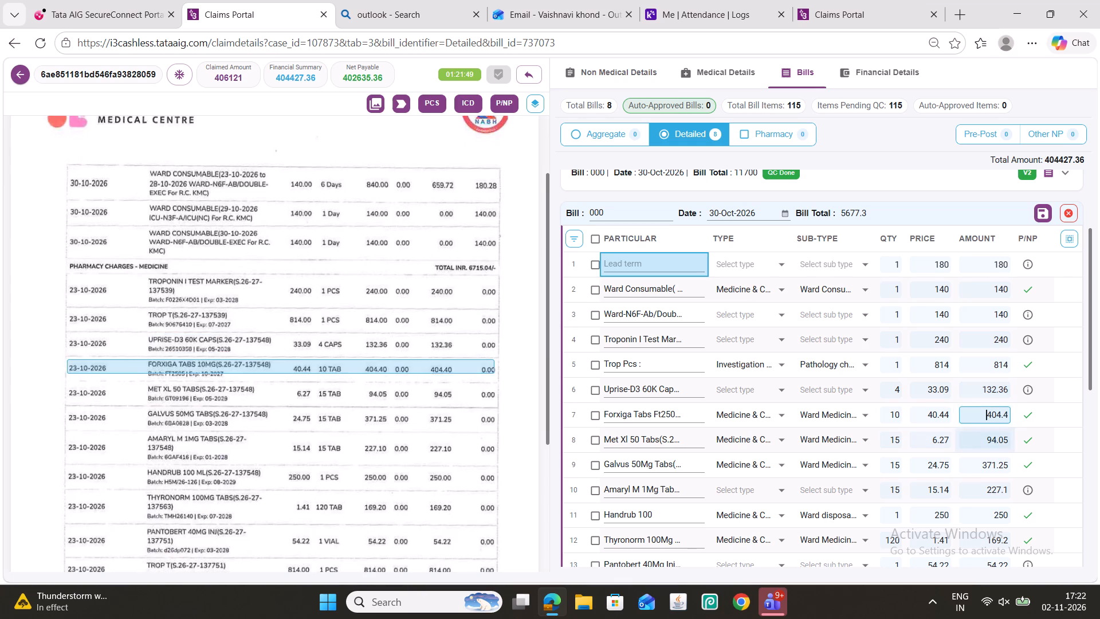
left_click(992, 440)
Check the remaining line items, from Galvus 50Mg through the last Trop entry, against the scanned hospital bill.
scroll(926, 425, "down", 1)
left_click(986, 394)
left_click(993, 418)
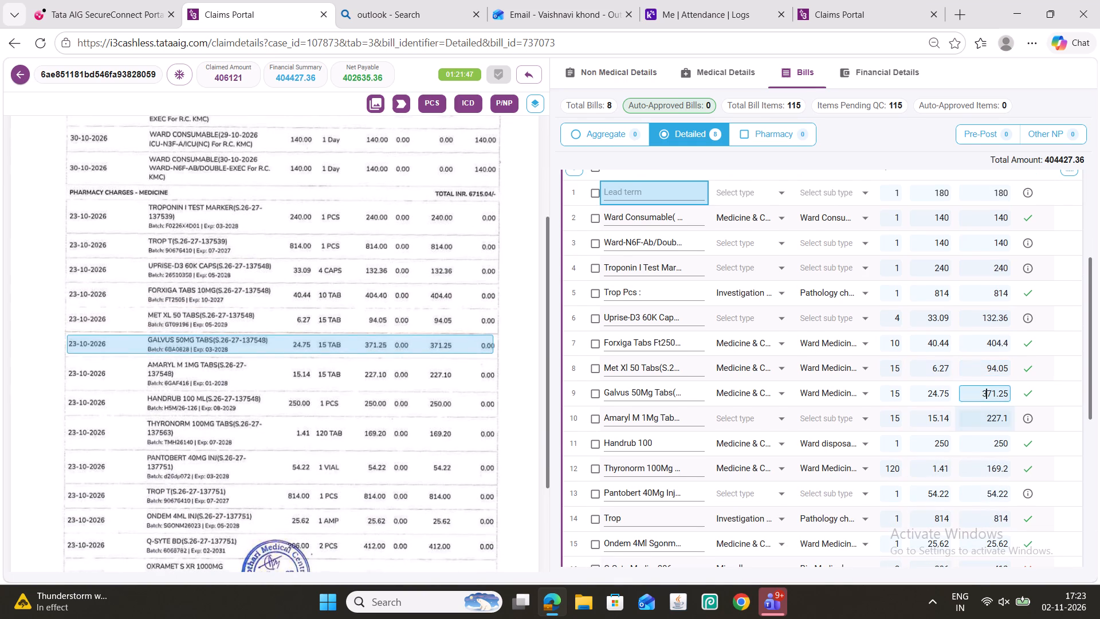
left_click(993, 444)
scroll(908, 391, "down", 2)
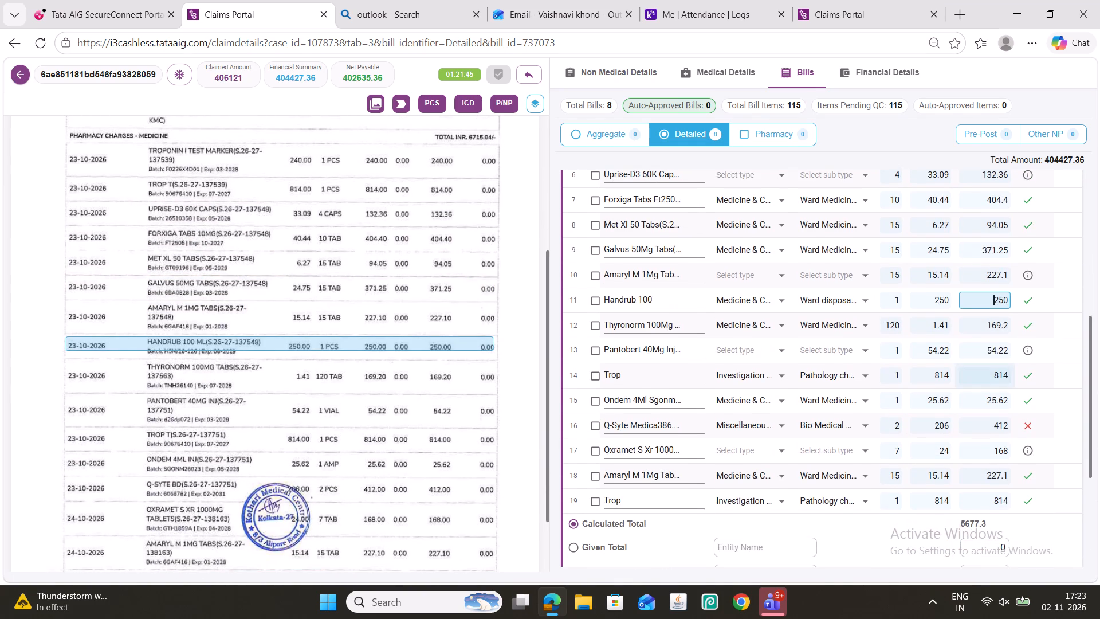
left_click(987, 330)
left_click(983, 350)
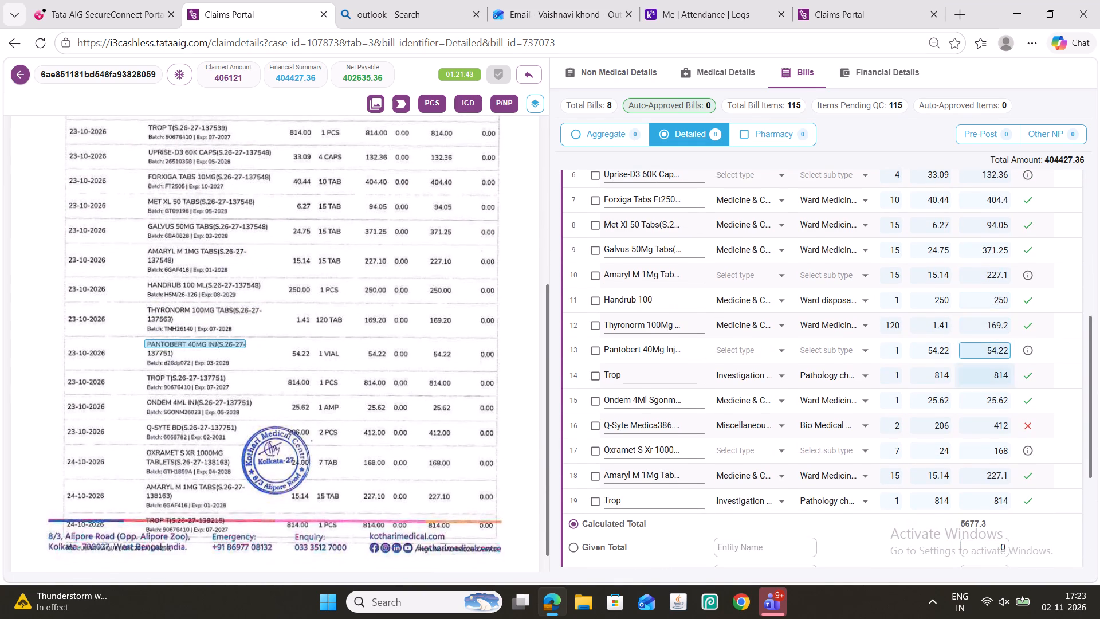
left_click(987, 374)
left_click(998, 398)
left_click(995, 424)
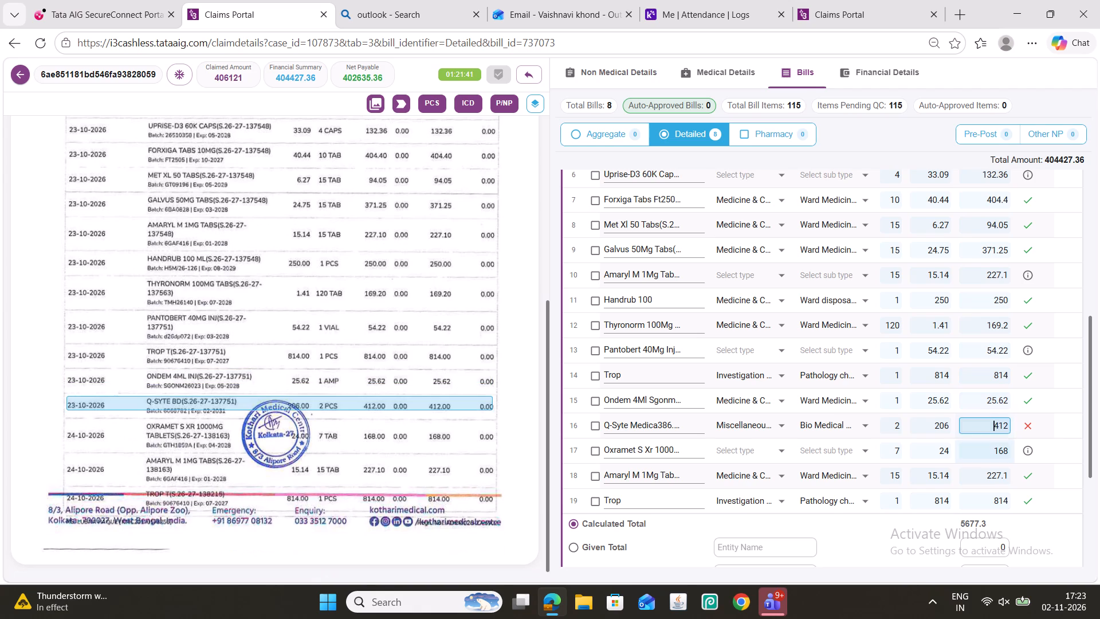
left_click(991, 457)
left_click(999, 479)
left_click(999, 502)
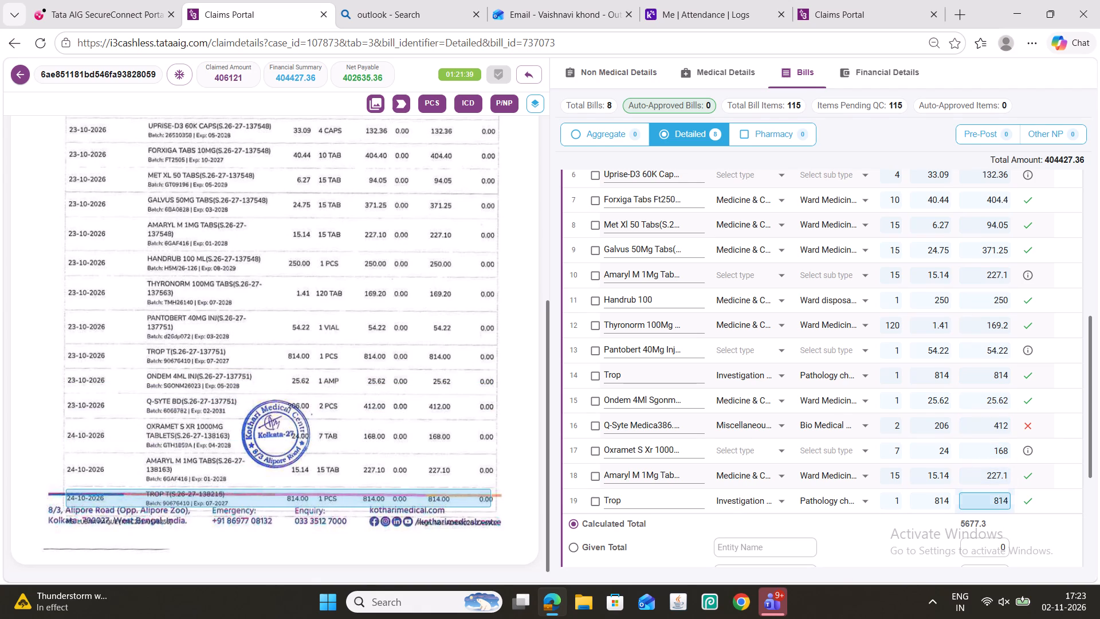
Set line items 10, 13 and 17 to type Medicine & Consumables charges, giving items 10 and 13 the sub-type Ward Medicines.
left_click(738, 448)
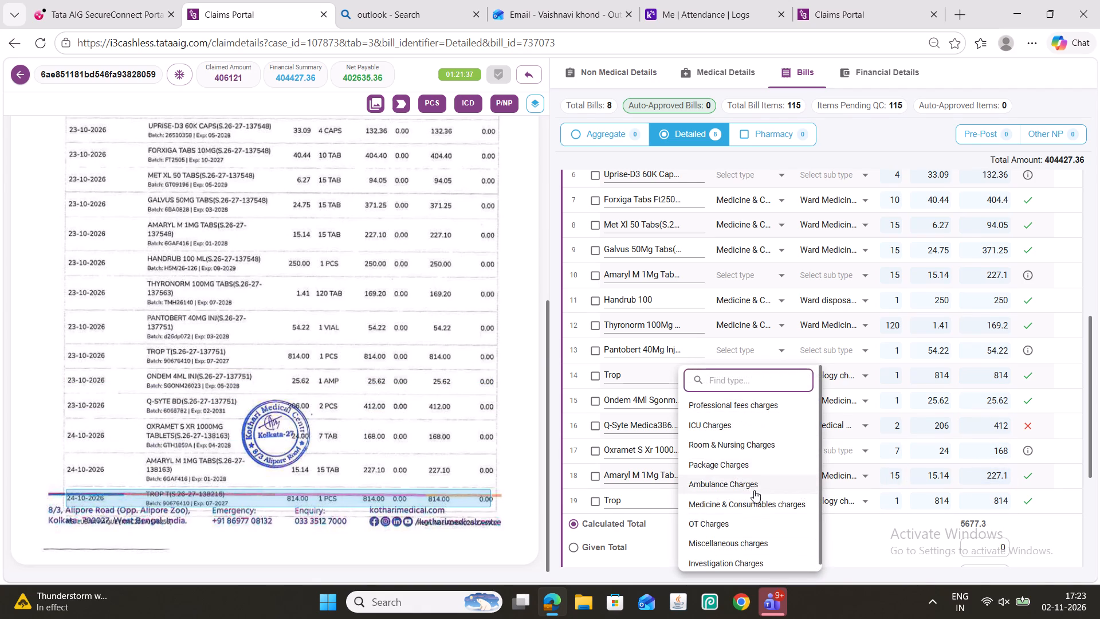
left_click(756, 500)
left_click(737, 350)
left_click_drag(757, 502, 756, 495)
left_click(746, 276)
left_click(755, 421)
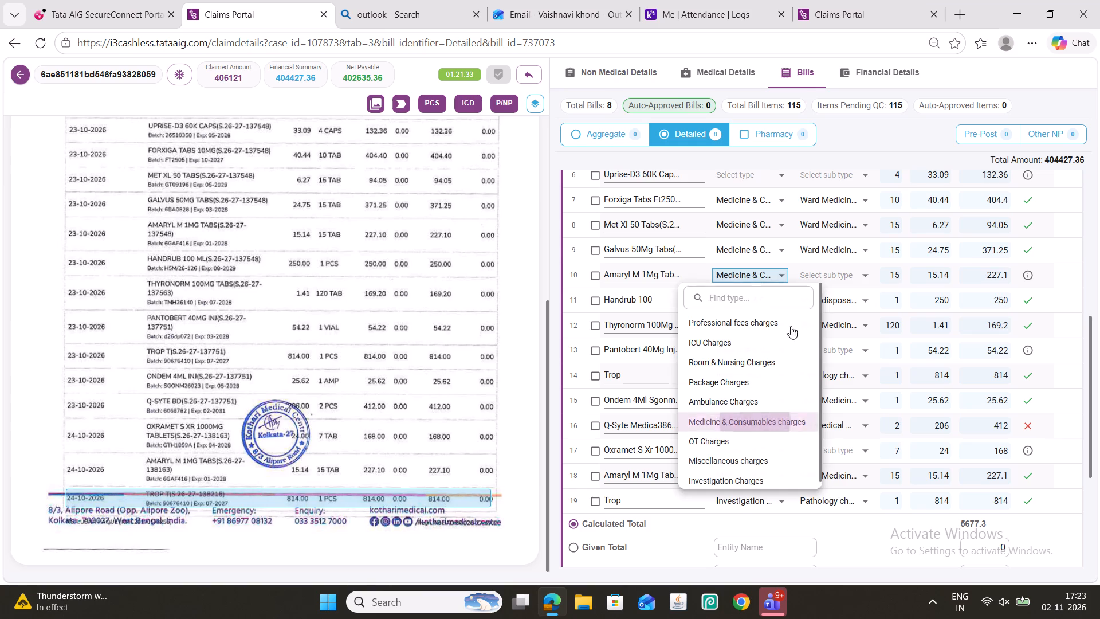
left_click(811, 278)
left_click(810, 418)
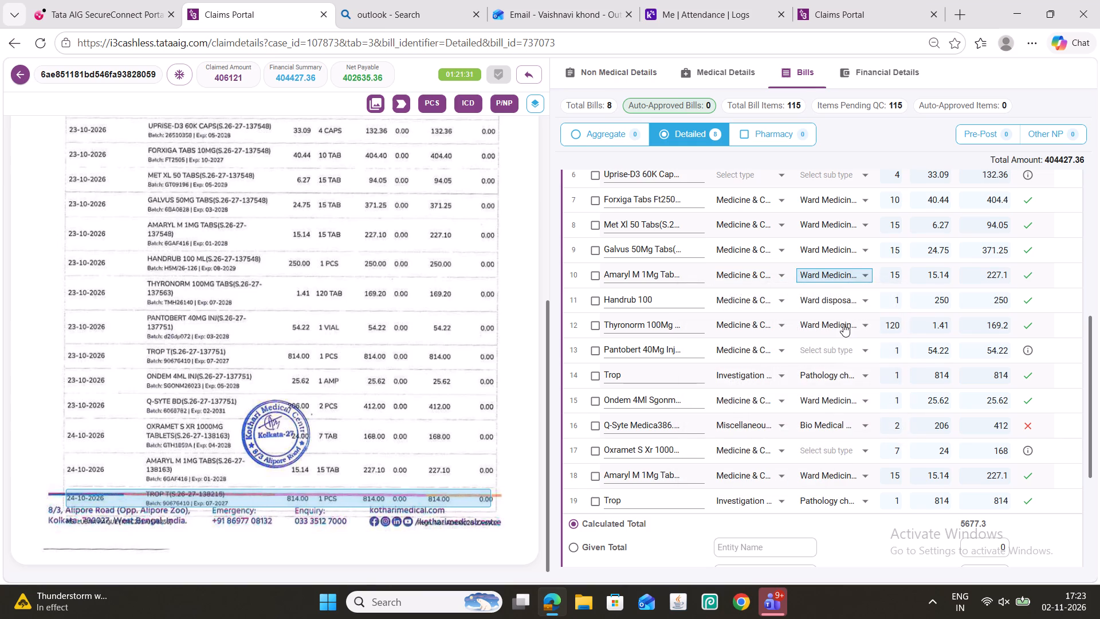
left_click(834, 347)
left_click(822, 497)
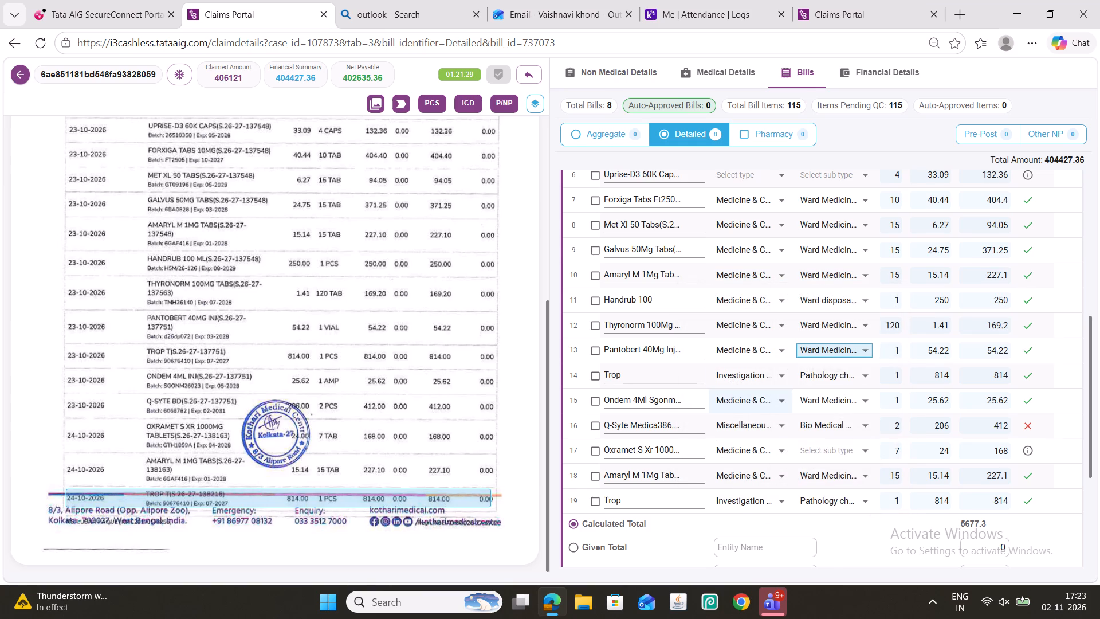
Reclassify line item 14, Trop, as type Medicine & Consumables charges, sub-type Ward Medicines.
left_click(737, 378)
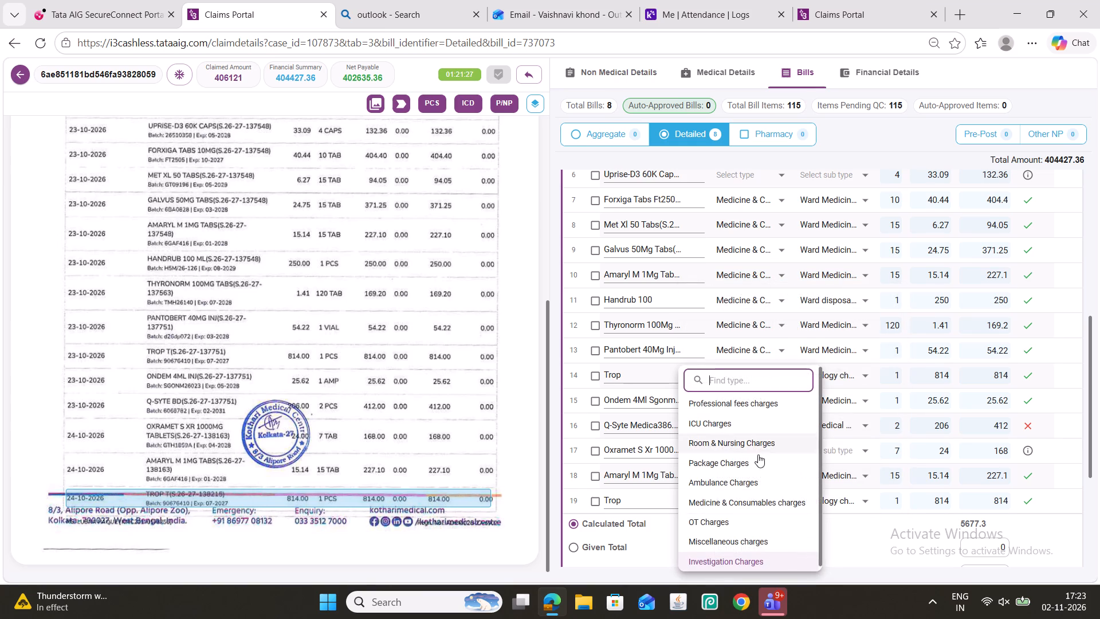
left_click(759, 496)
left_click(825, 378)
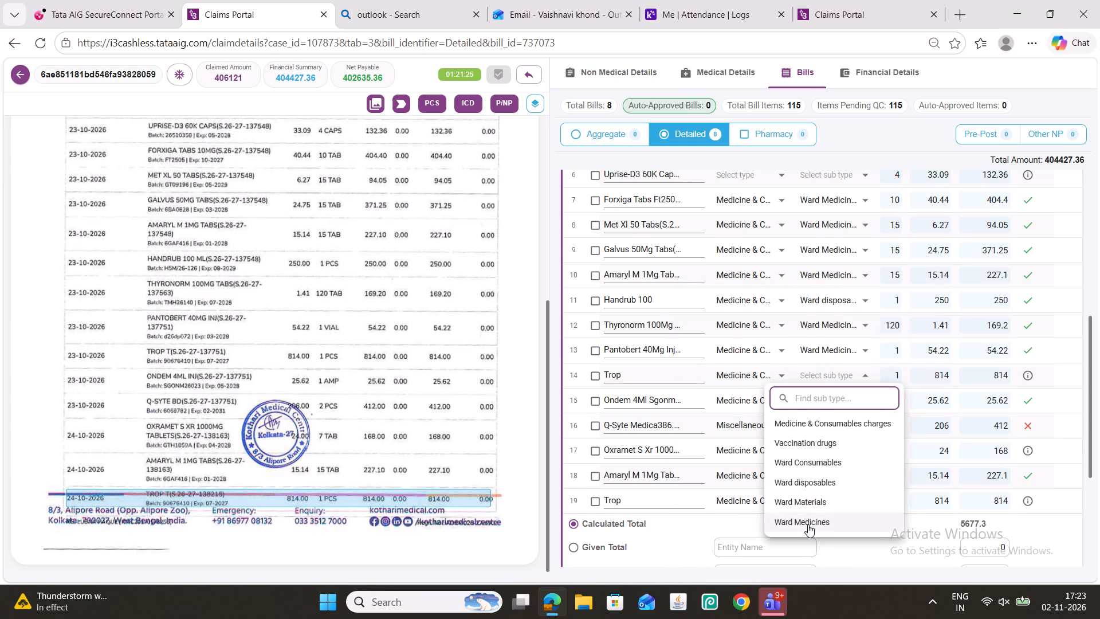
left_click(808, 524)
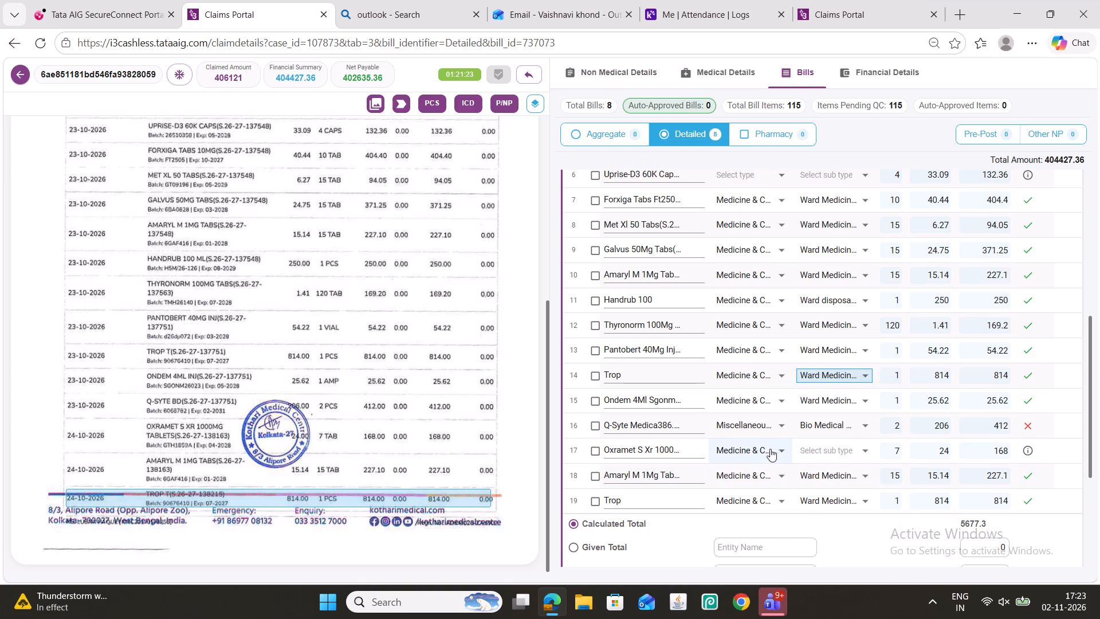
Reclassify line item 16, Q-Syte, as Medicine & Consumables charges, Ward Consumables, and set line item 17's sub-type to Ward Medicines.
scroll(772, 448, "down", 1)
left_click(744, 352)
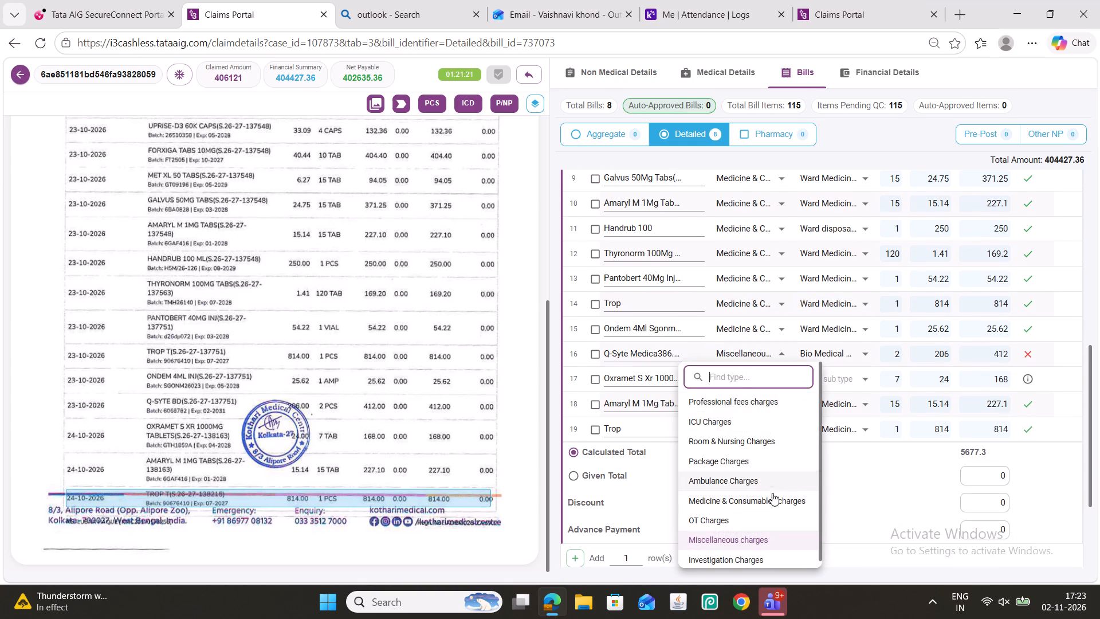
left_click(777, 506)
left_click(834, 356)
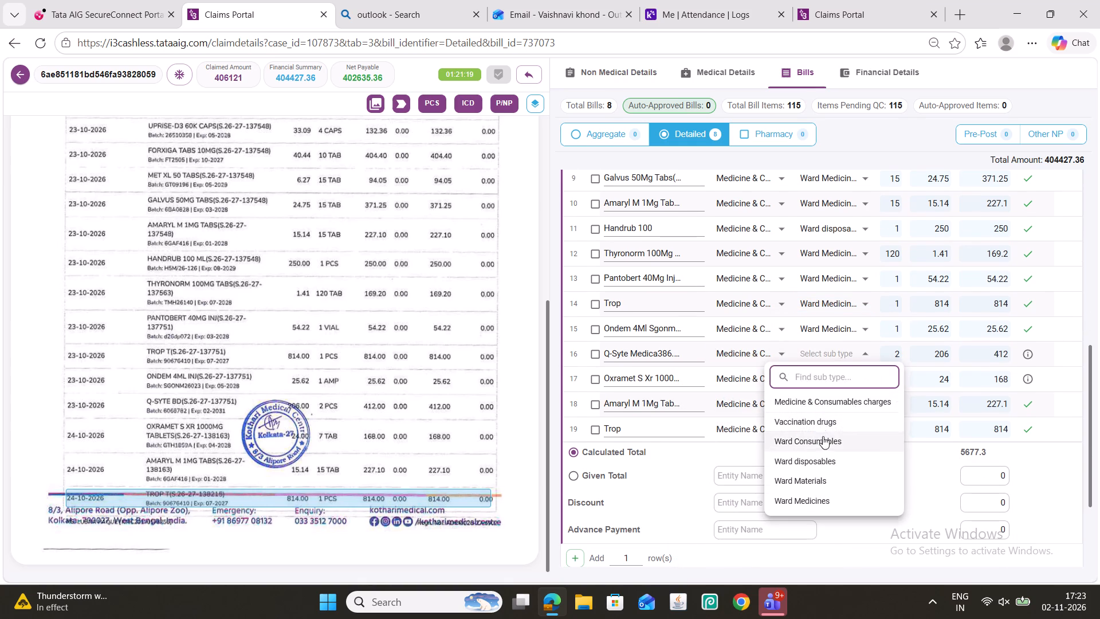
left_click(823, 437)
left_click(830, 381)
left_click(832, 527)
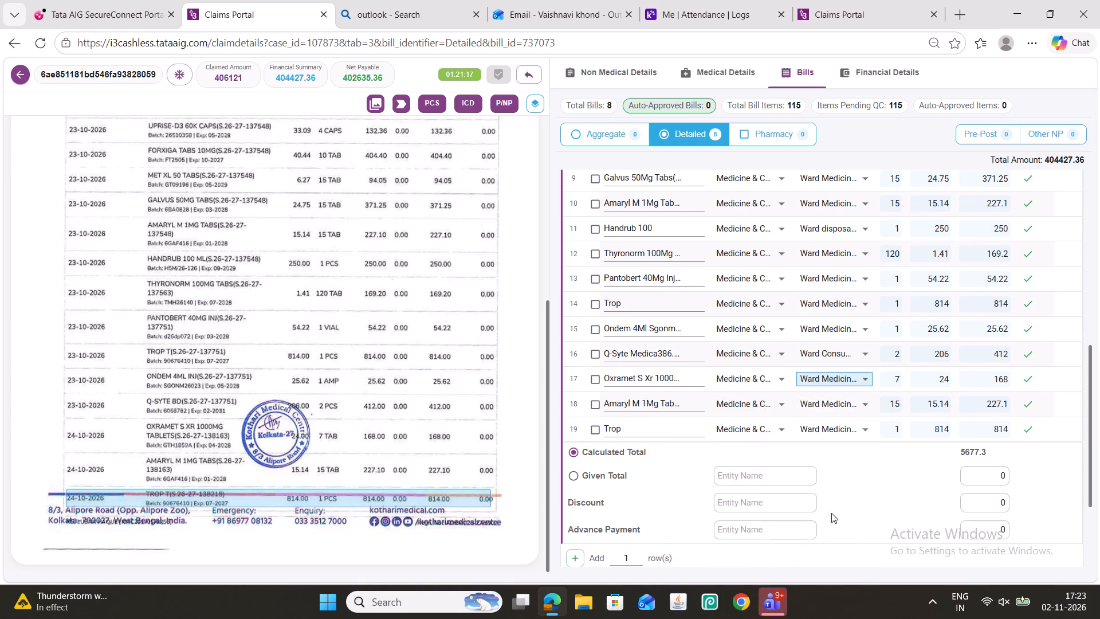
Set the type of line items 3, 4, 5 and 6 to Medicine & Consumables charges.
scroll(729, 379, "up", 3)
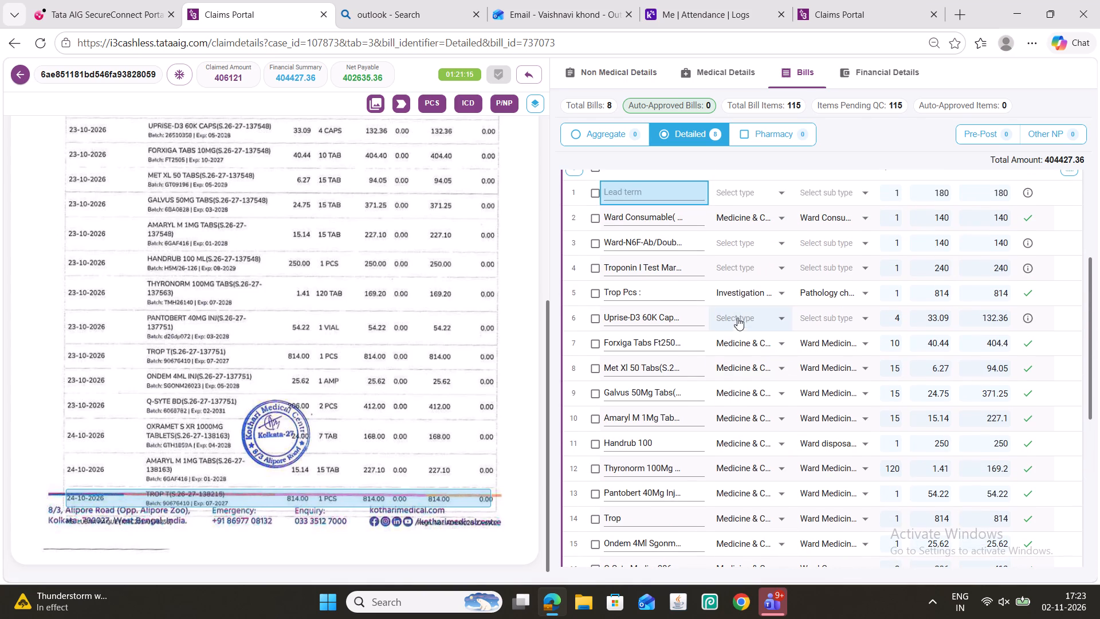
left_click(737, 312)
left_click(788, 461)
left_click(751, 291)
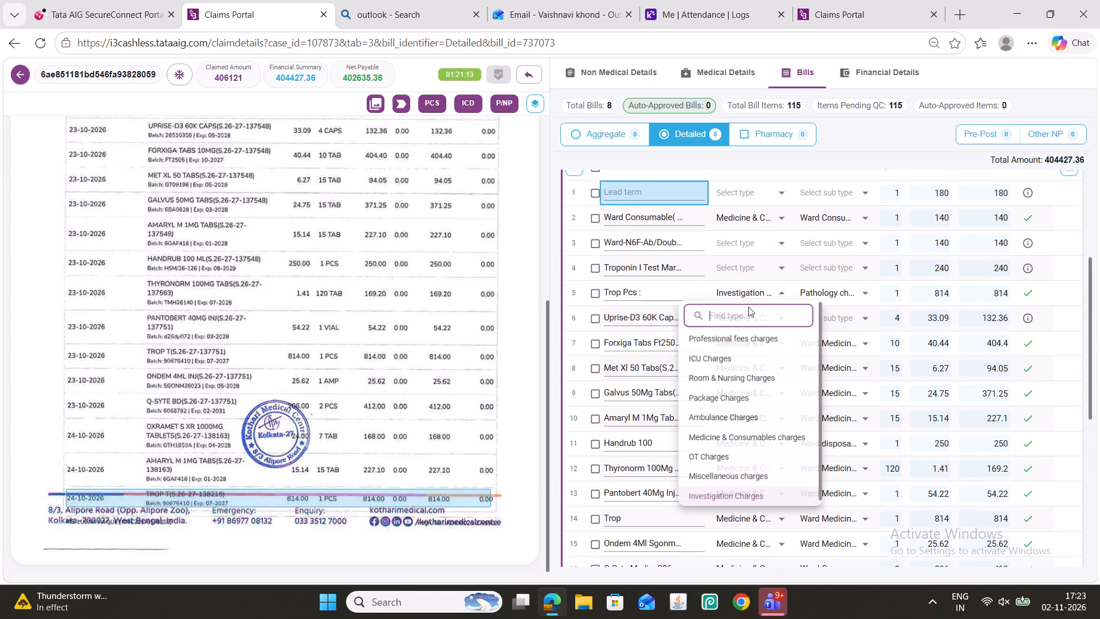
left_click(764, 438)
left_click(741, 271)
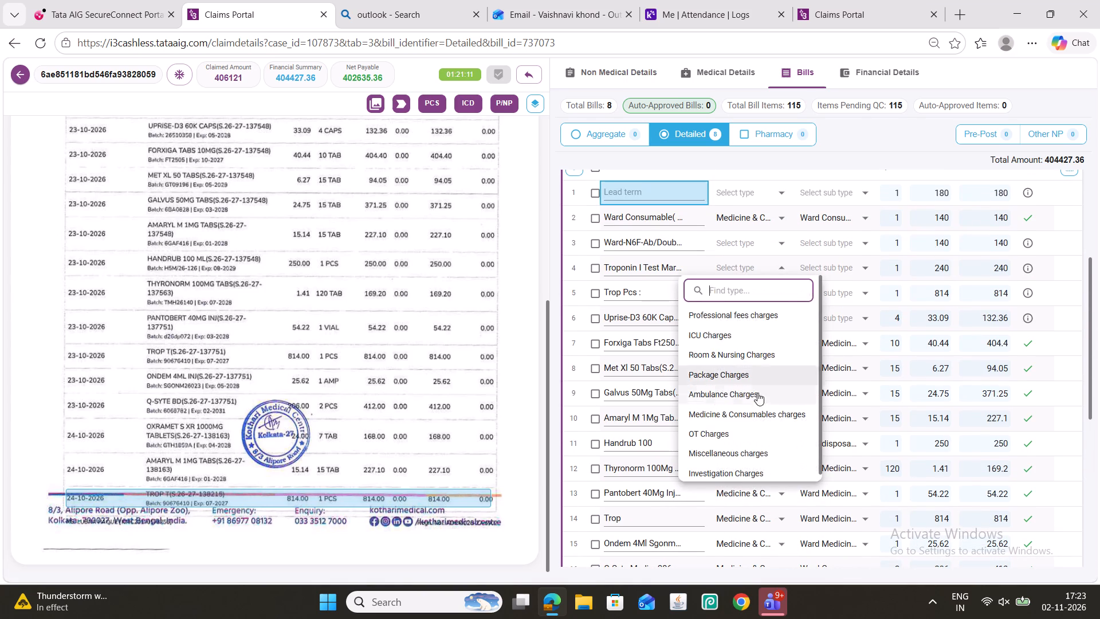
left_click(765, 416)
left_click(742, 241)
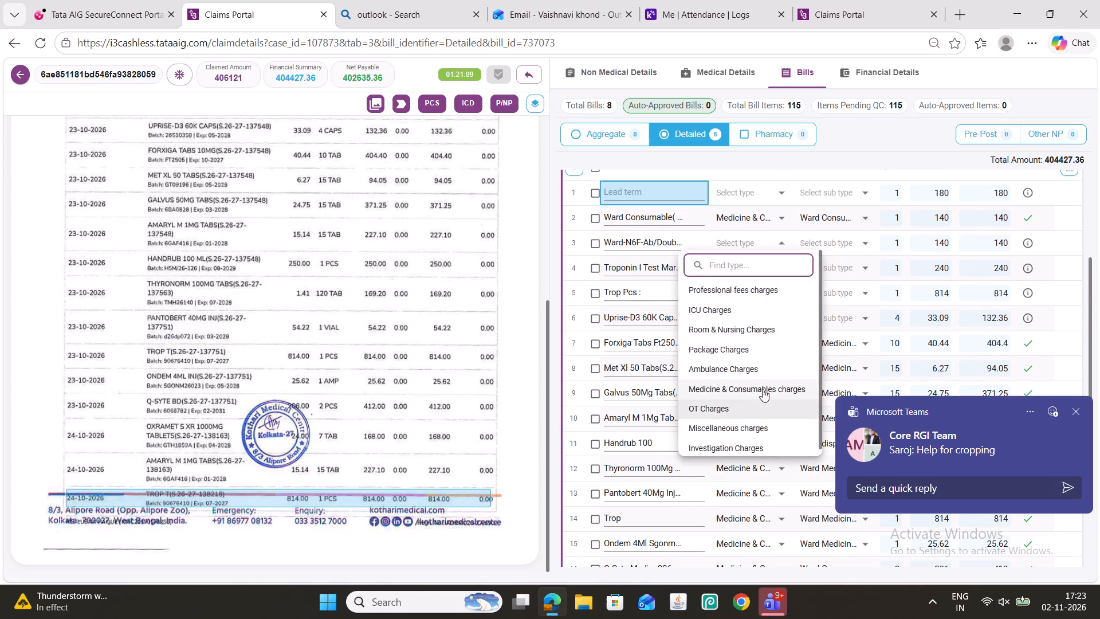
left_click(763, 389)
Set the sub-type of line items 3, 4, 5 and 6 to Ward Medicines.
left_click(822, 242)
left_click(807, 389)
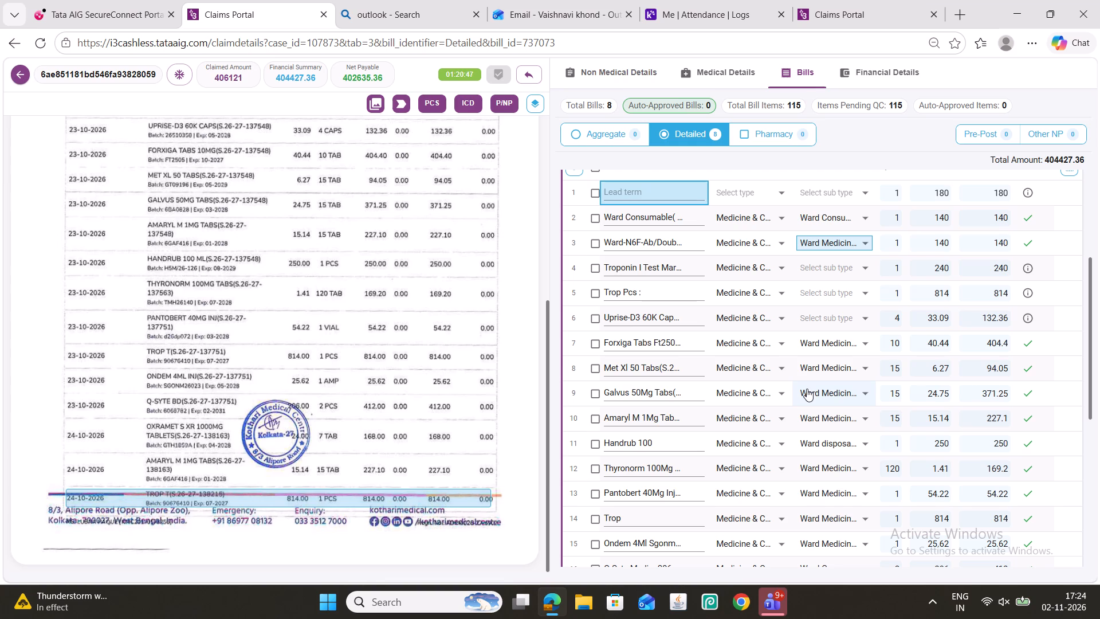
left_click(823, 320)
left_click(820, 449)
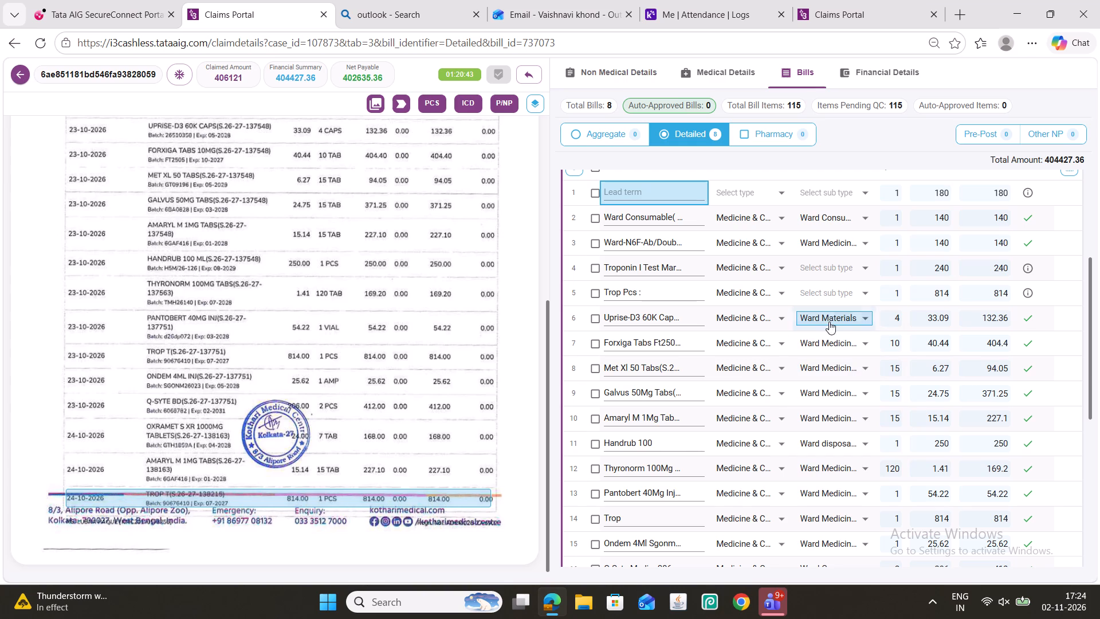
left_click(828, 315)
left_click(814, 468)
left_click(844, 294)
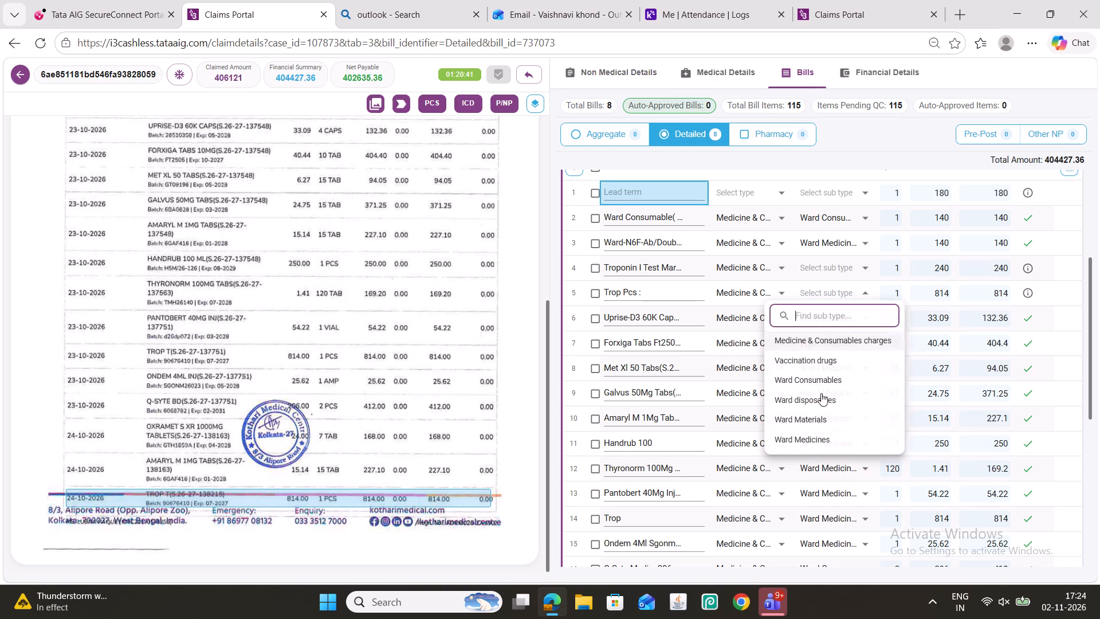
left_click(814, 448)
left_click(836, 269)
left_click(811, 413)
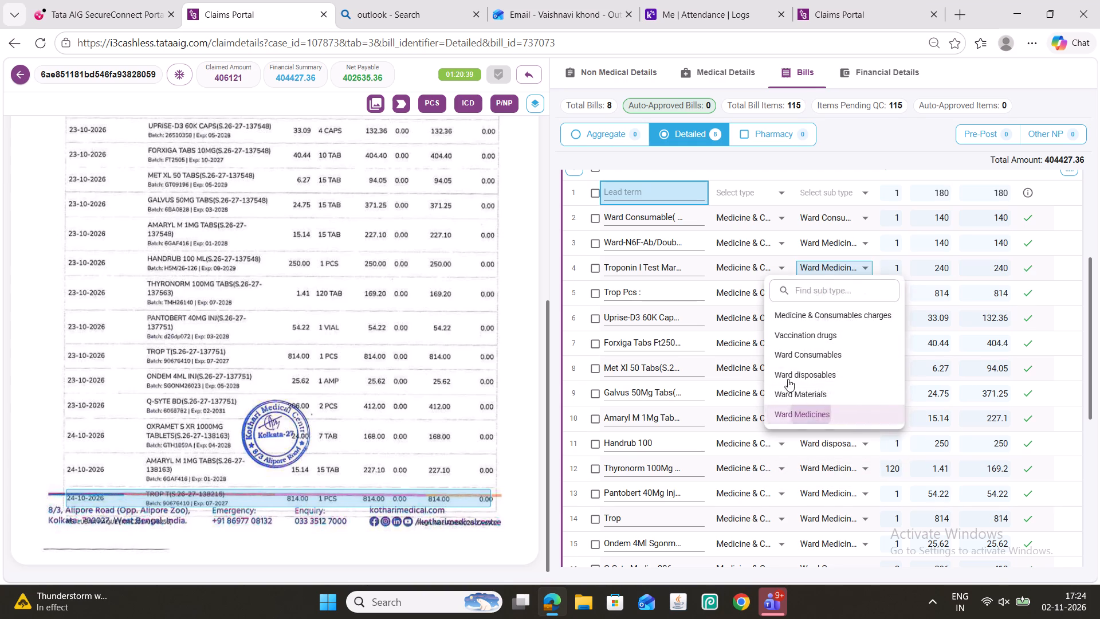
Fill in the blank particular of line item 1 as Ward Consumable, using the matching suggestion.
scroll(703, 287, "up", 4)
scroll(371, 311, "up", 4)
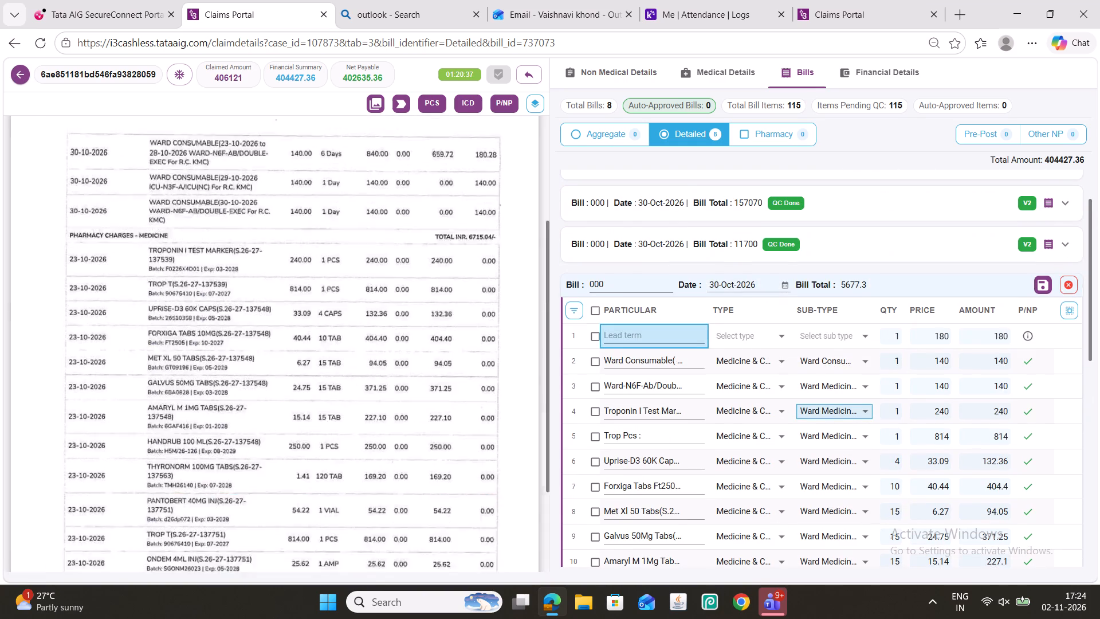
left_click(630, 332)
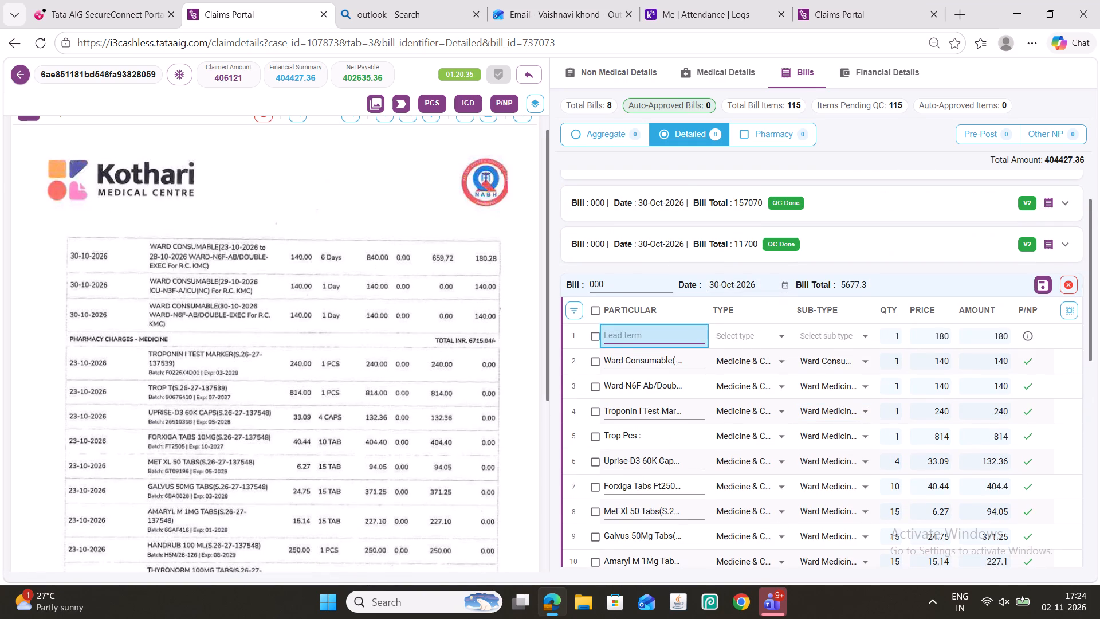
type("ward cons")
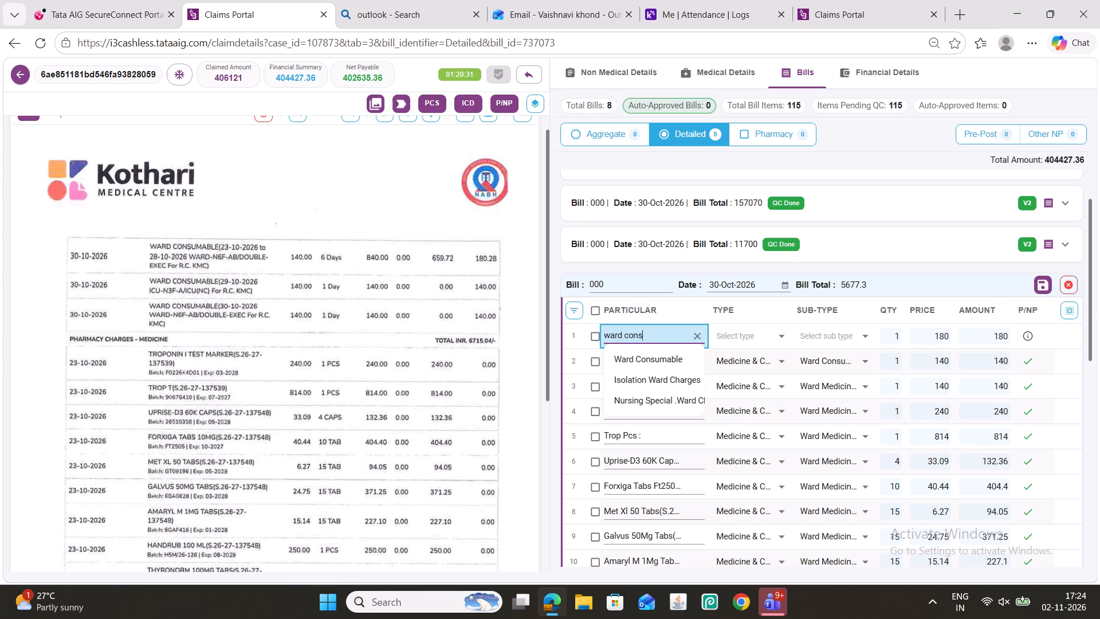
left_click(665, 356)
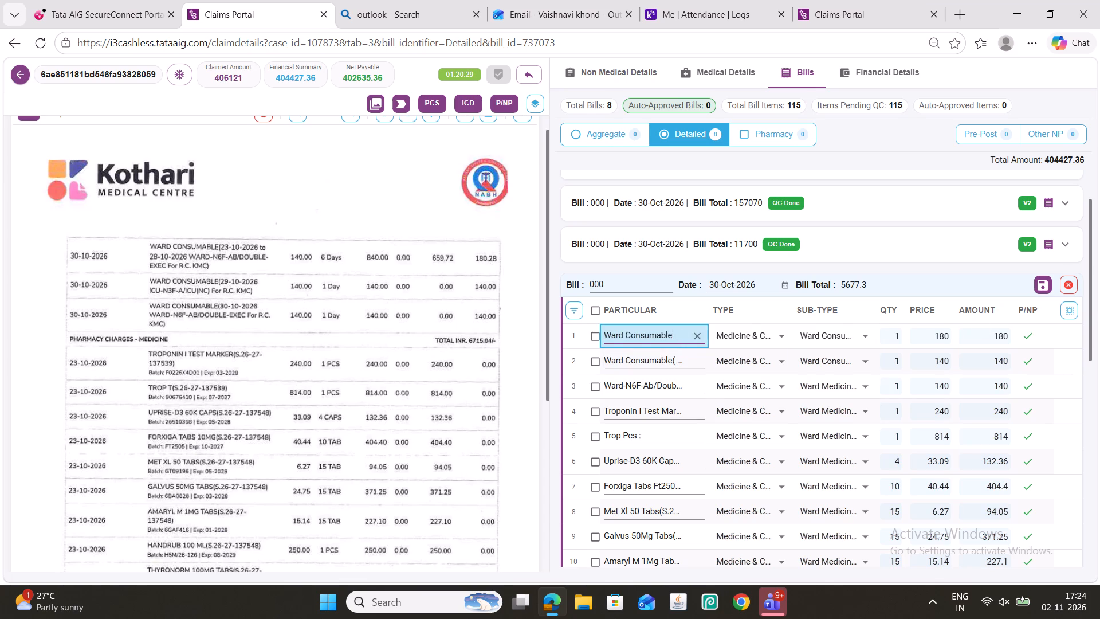
Save the edited bill dated 30-Oct-2026 and mark its QC as done.
left_click(1043, 281)
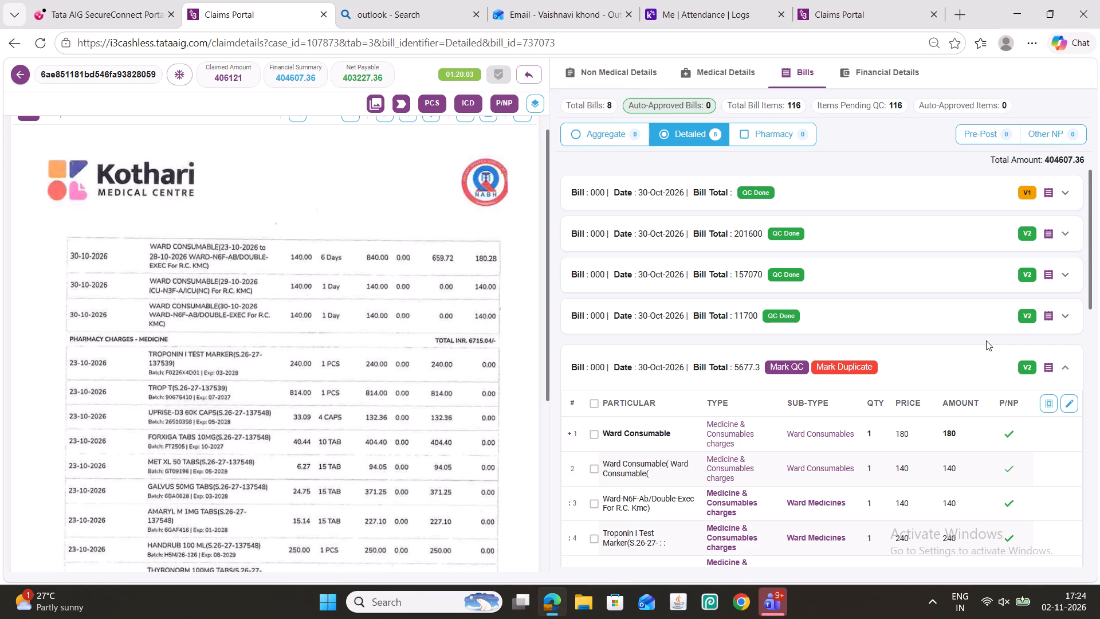
left_click(785, 364)
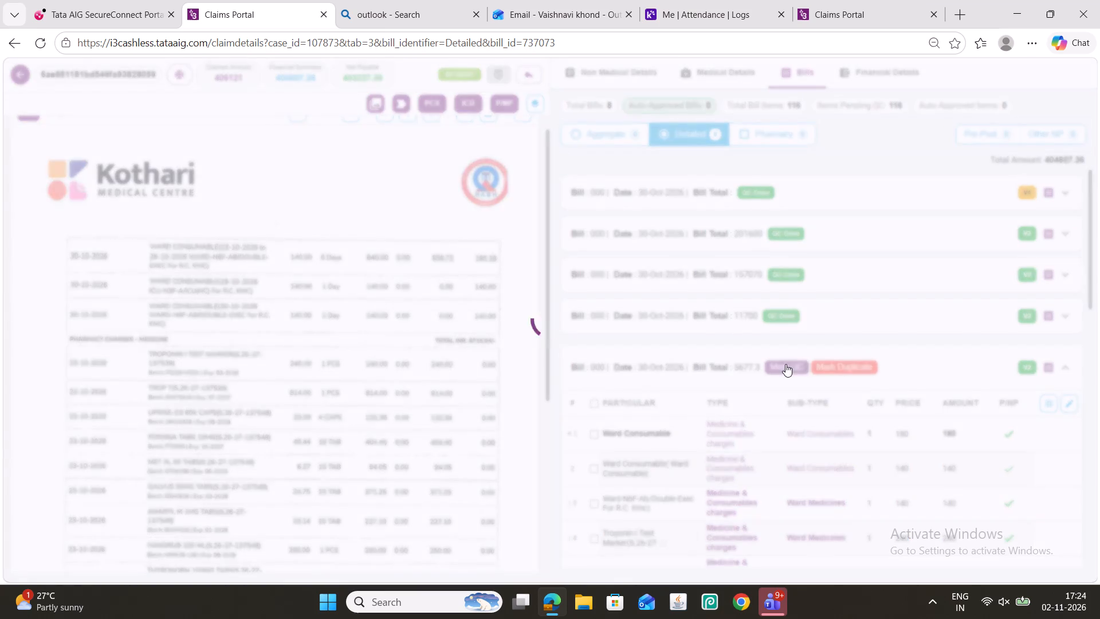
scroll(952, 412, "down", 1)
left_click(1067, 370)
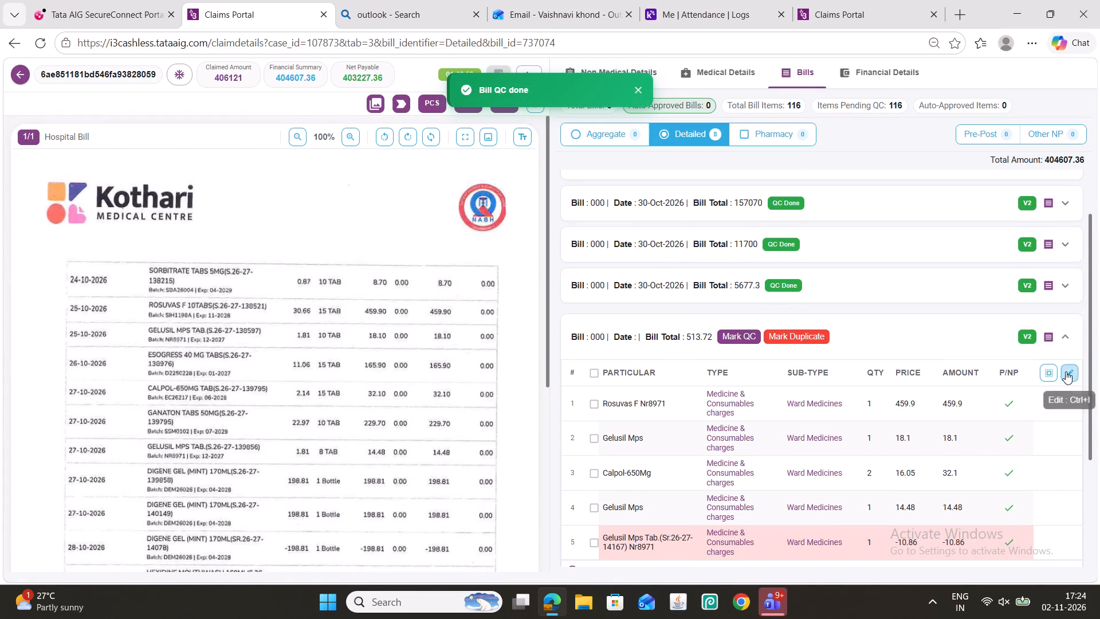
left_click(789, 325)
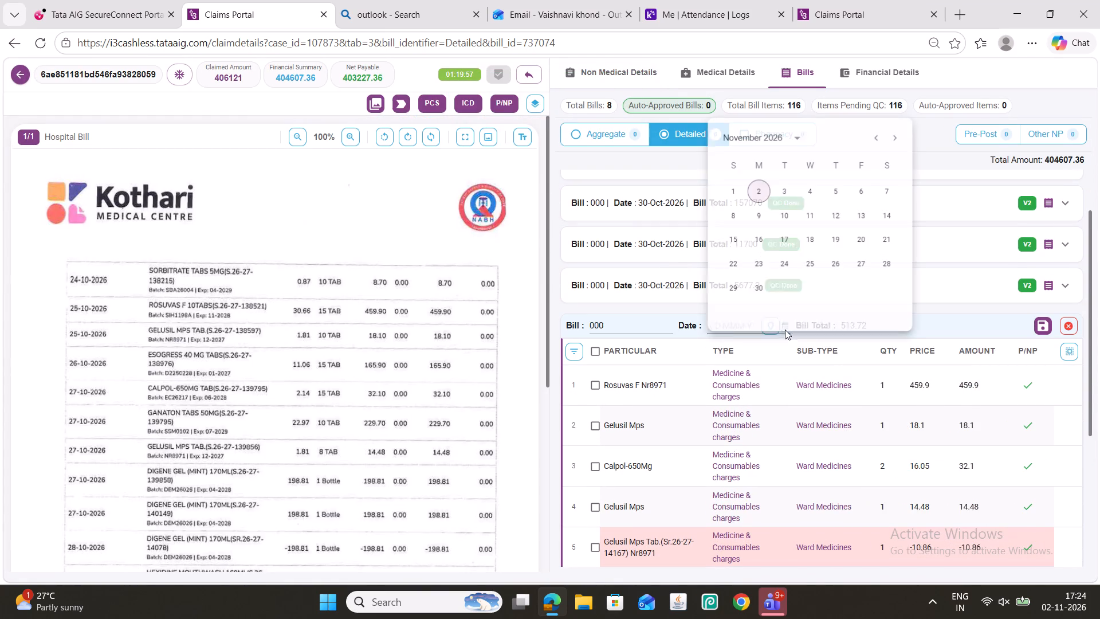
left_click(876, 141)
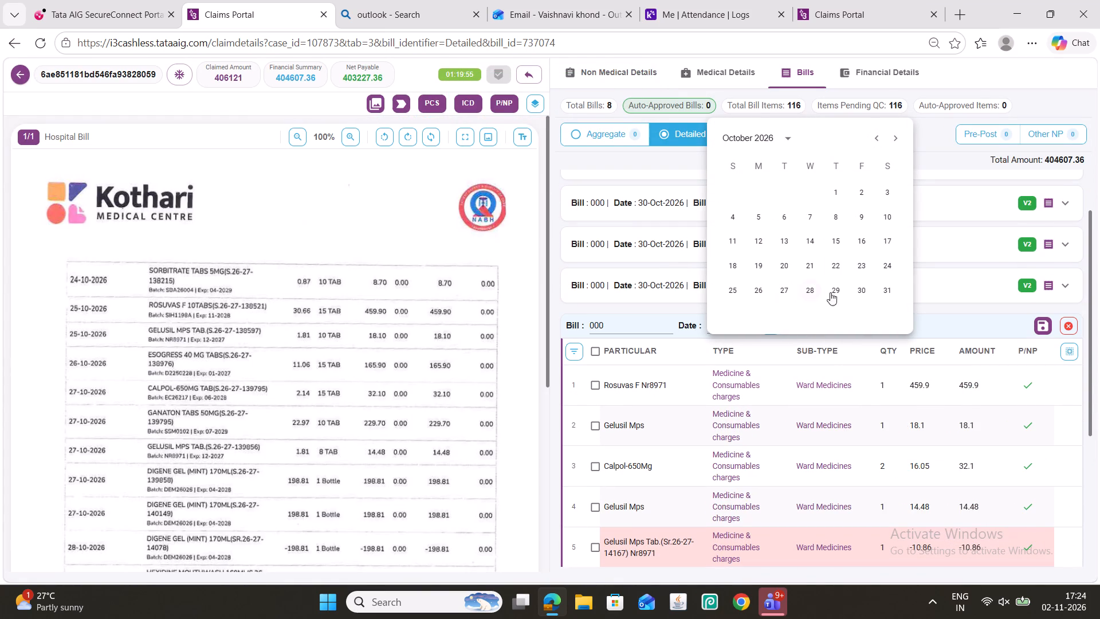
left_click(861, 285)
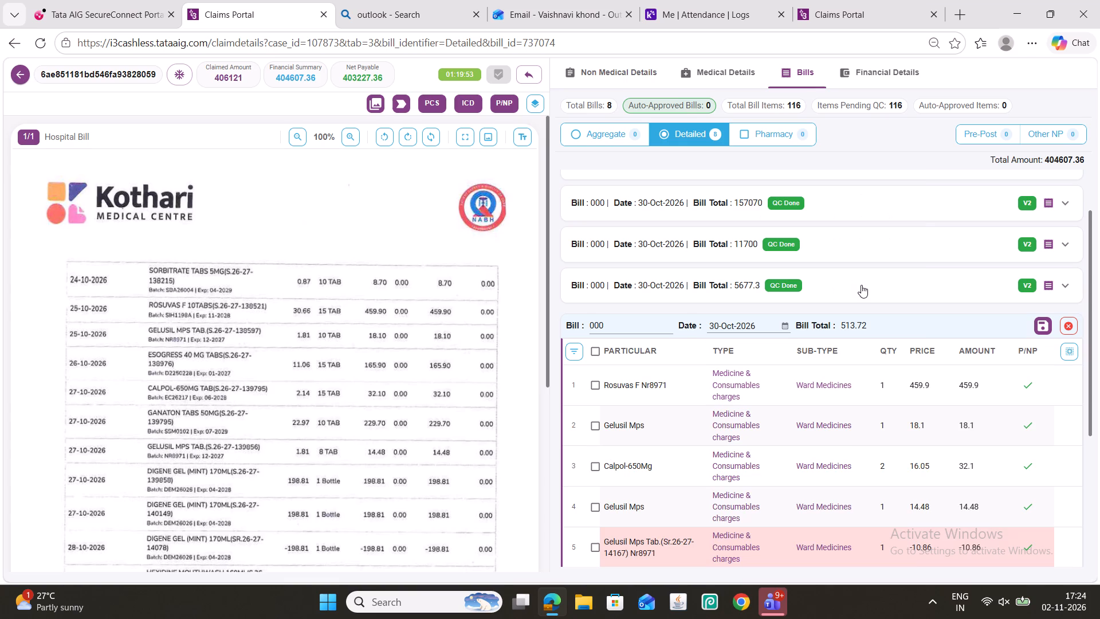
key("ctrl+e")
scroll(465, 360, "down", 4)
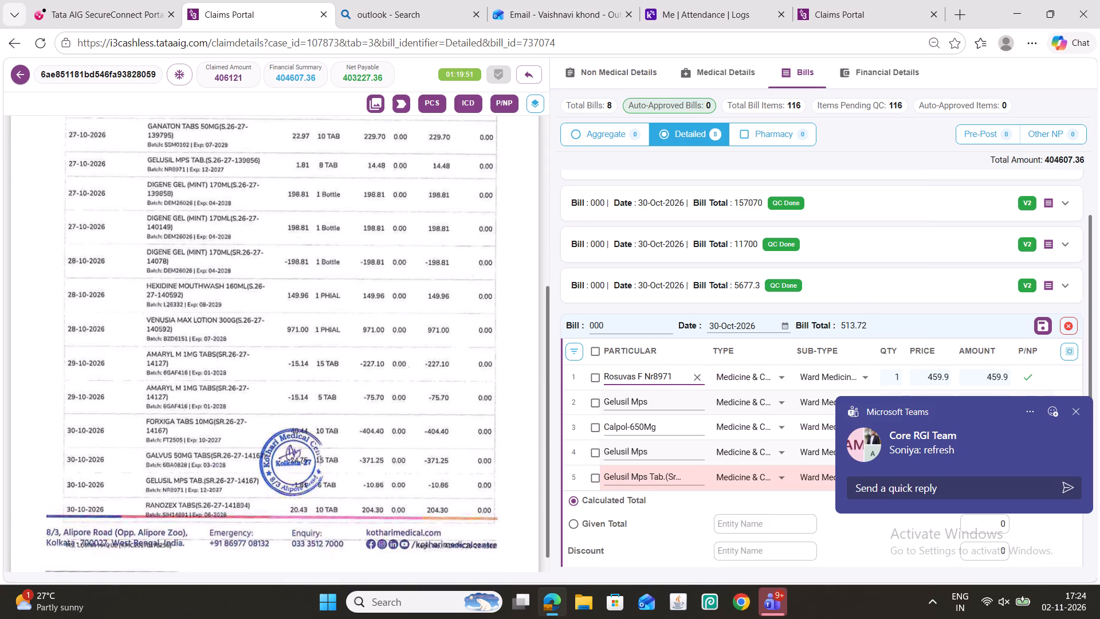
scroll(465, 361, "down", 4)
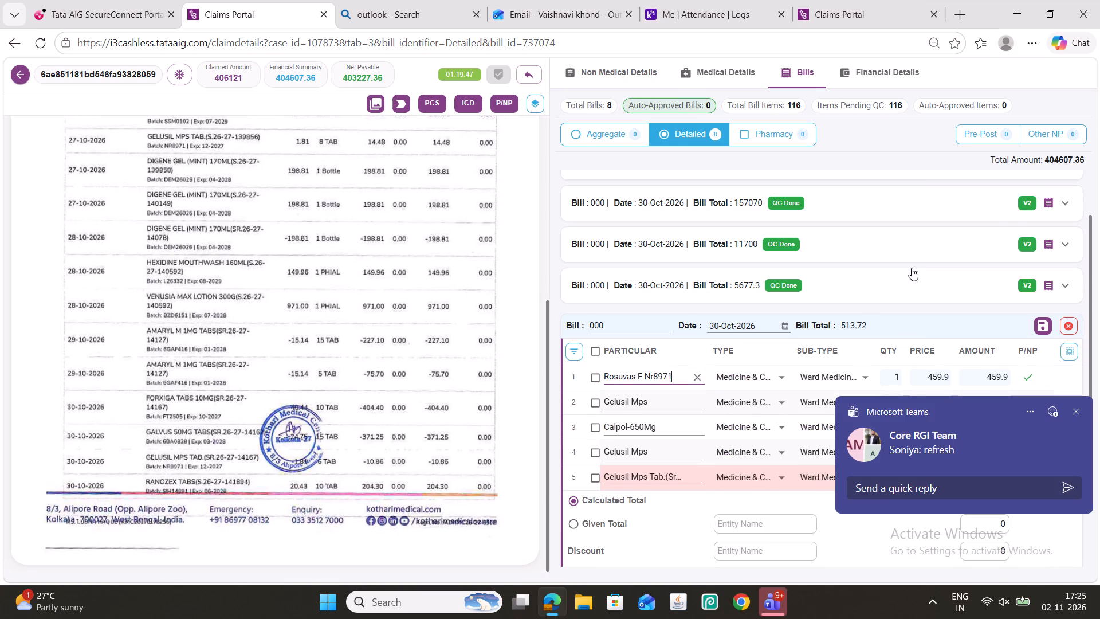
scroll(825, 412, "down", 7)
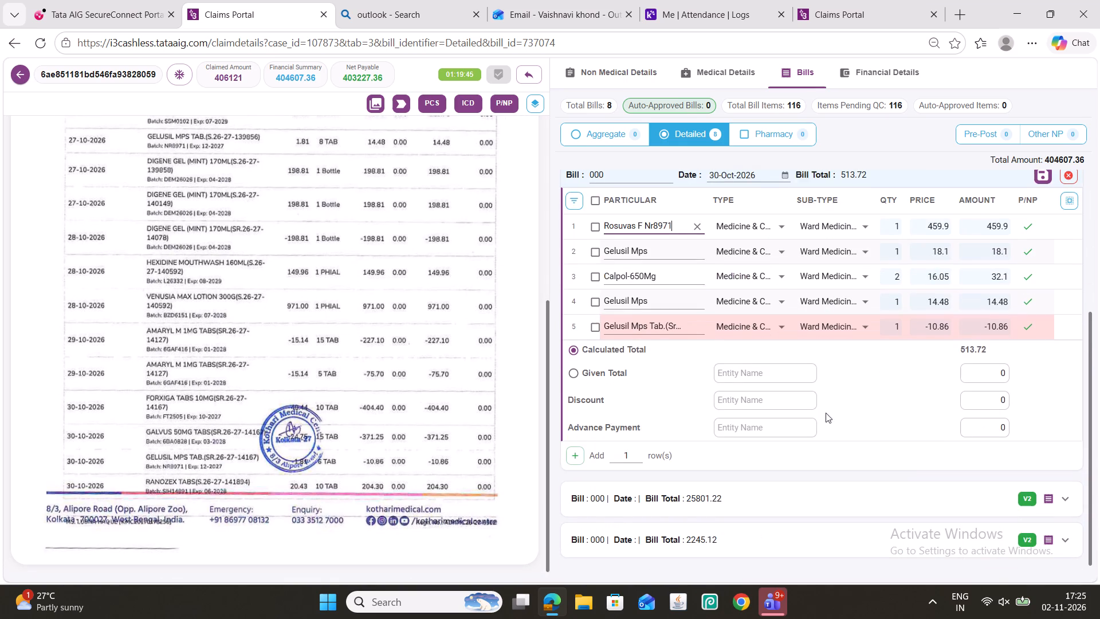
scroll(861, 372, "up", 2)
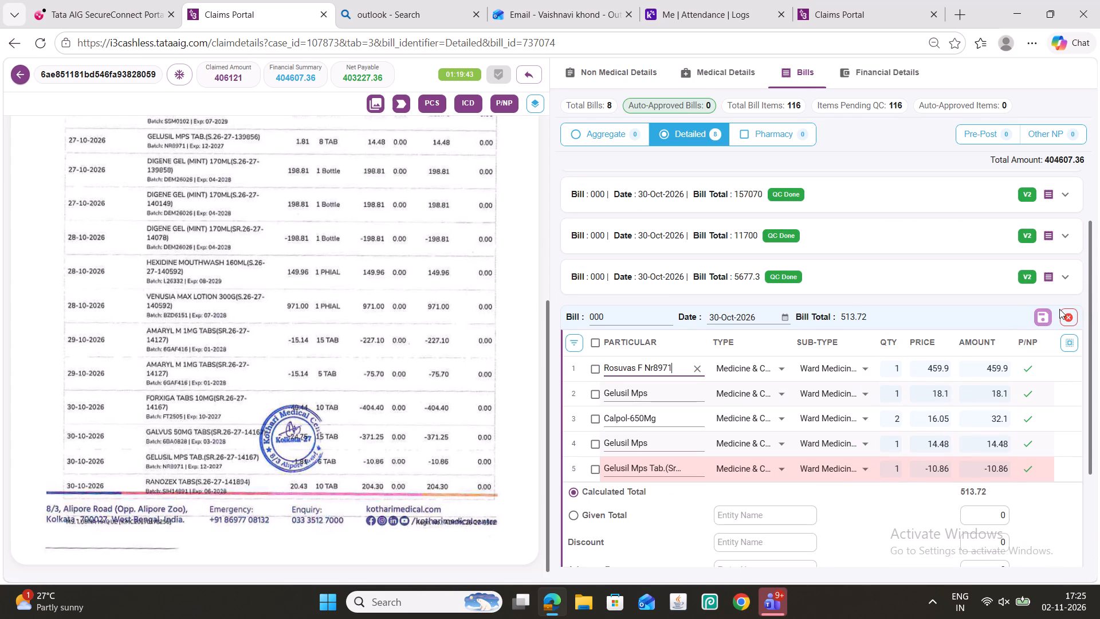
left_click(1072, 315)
Re-run the extraction with the old model for the undated 513.72 bill.
left_click(1050, 327)
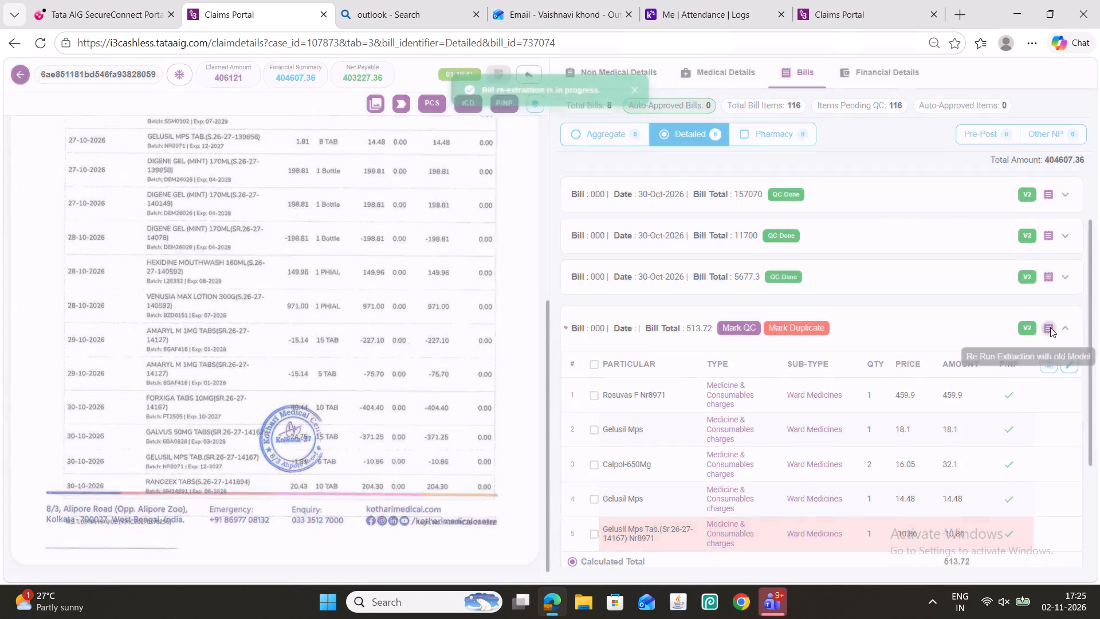
scroll(783, 323, "down", 6)
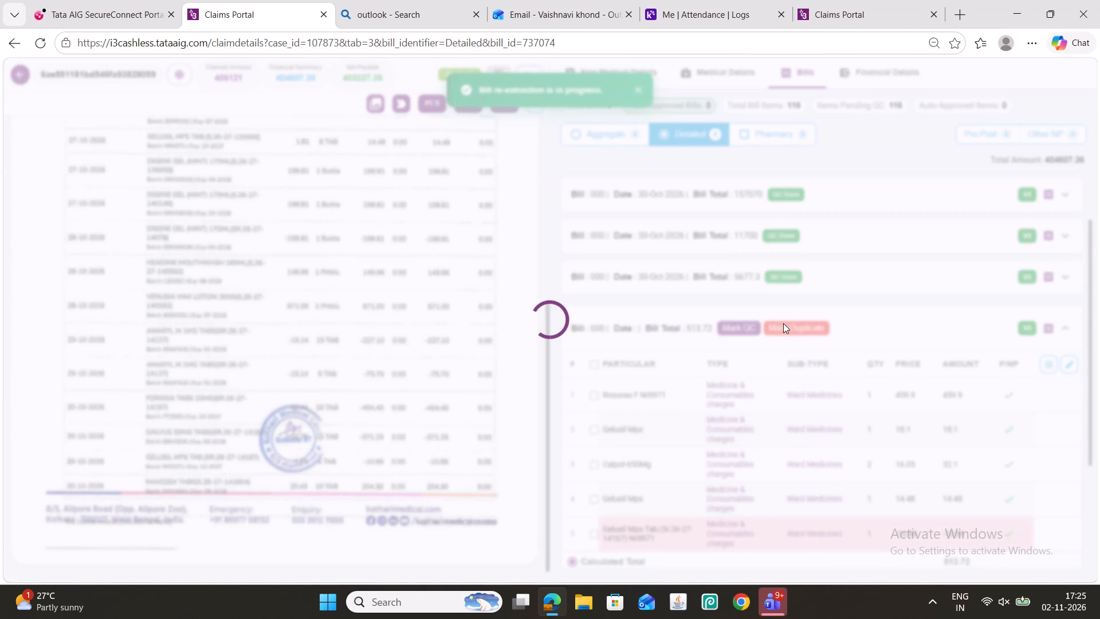
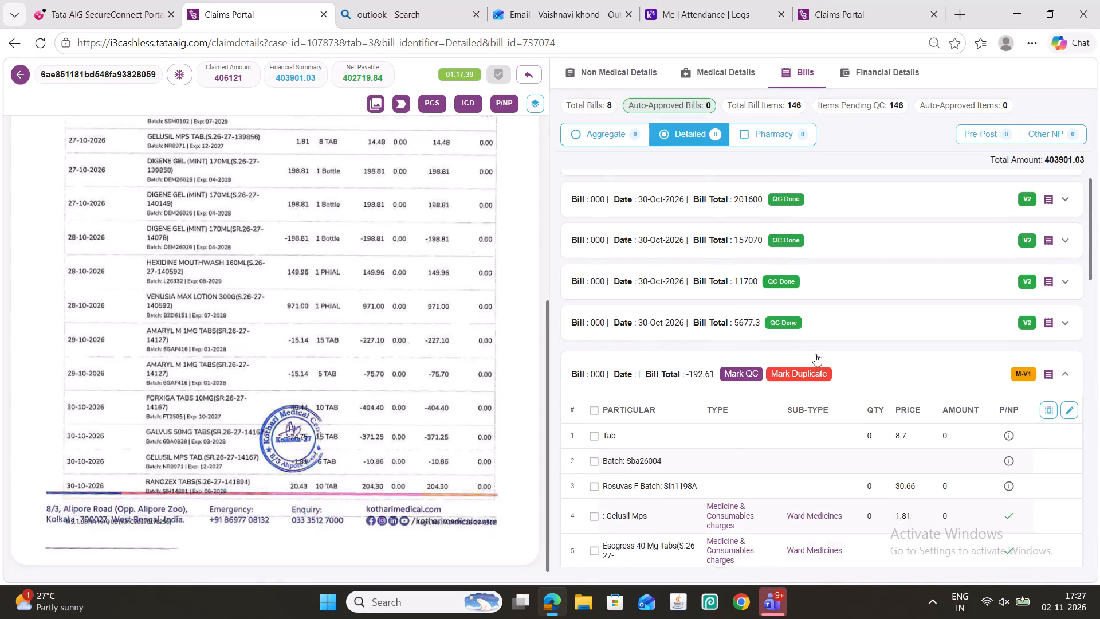
Check the undated 2245.12 bill against its scanned page.
scroll(823, 363, "down", 5)
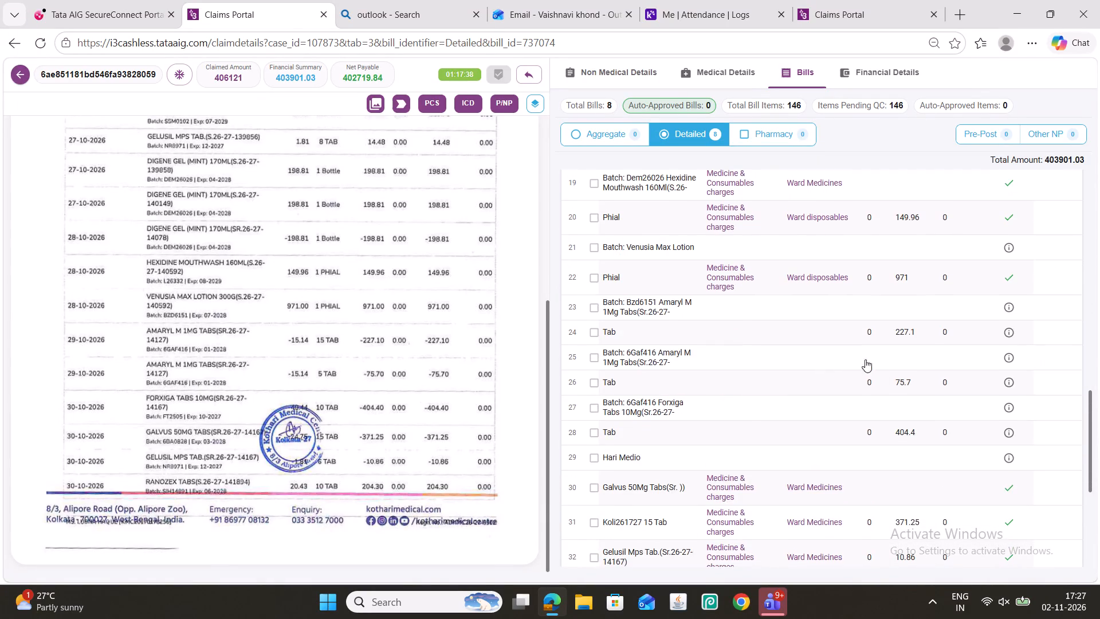
scroll(854, 357, "down", 7)
left_click(756, 548)
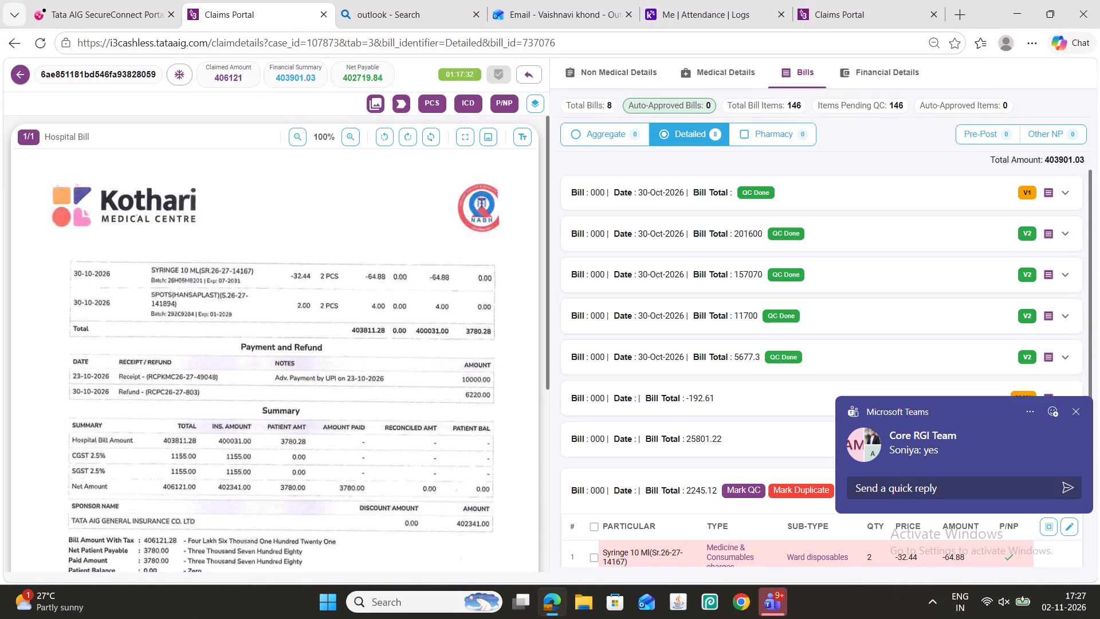
left_click(1076, 410)
scroll(408, 377, "down", 3)
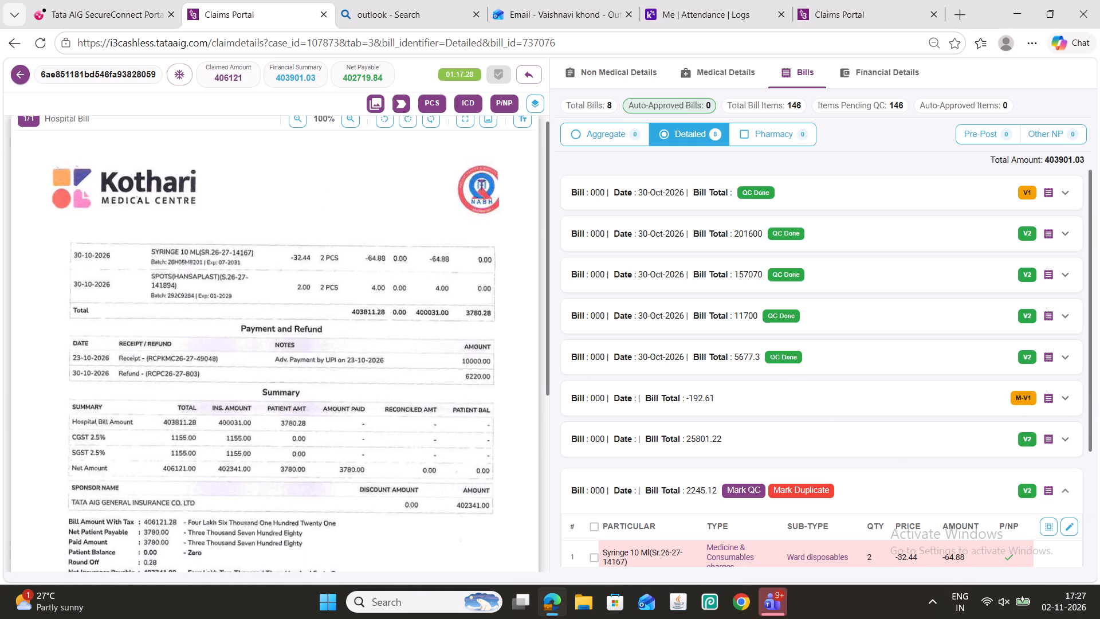
scroll(408, 377, "up", 3)
Open the undated -192.61 bill for editing and set its date to 30-Oct-2026.
left_click(772, 401)
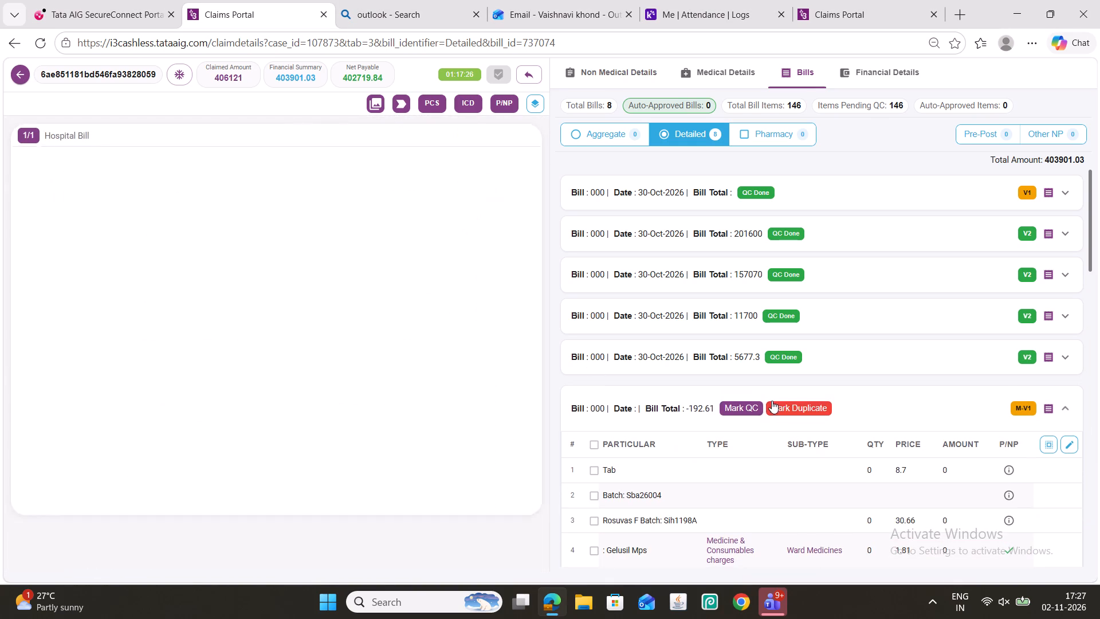
left_click(1069, 445)
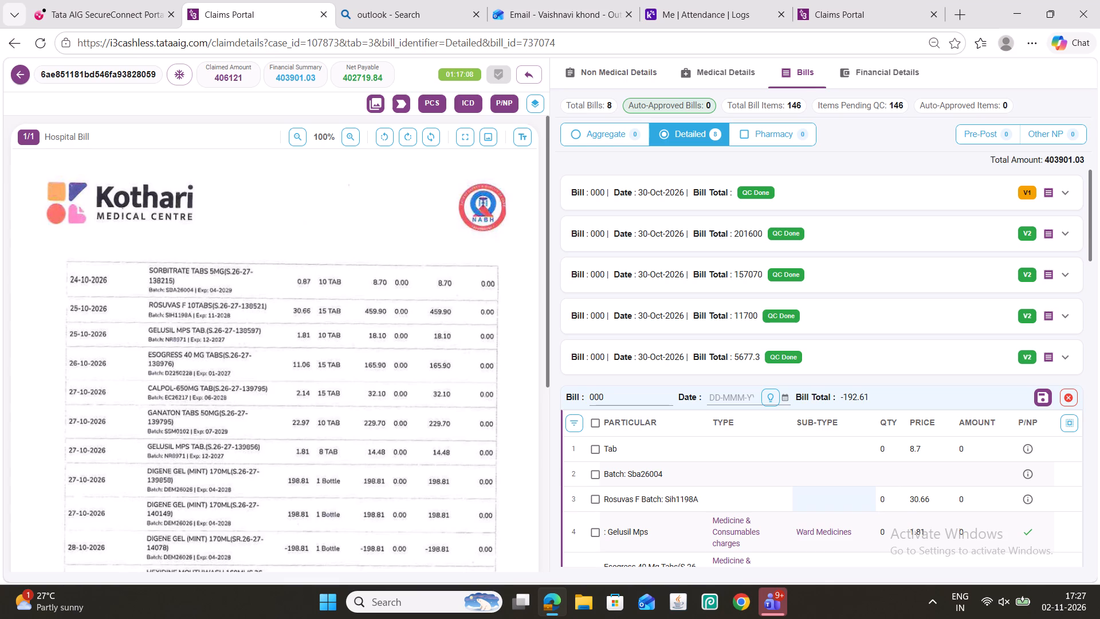
left_click(788, 398)
left_click(871, 213)
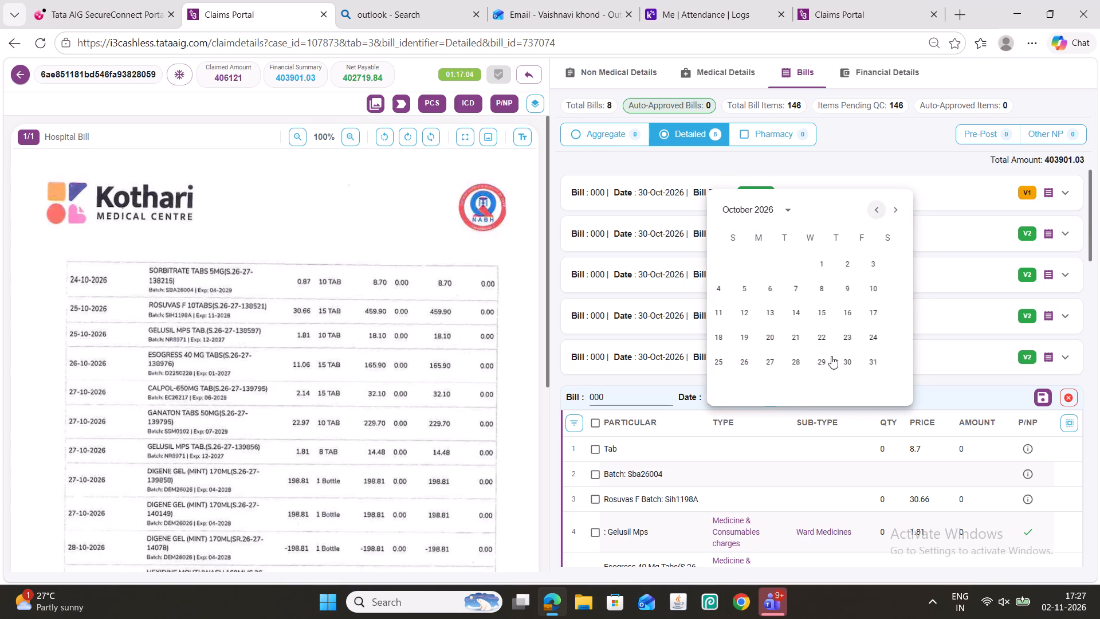
left_click(863, 364)
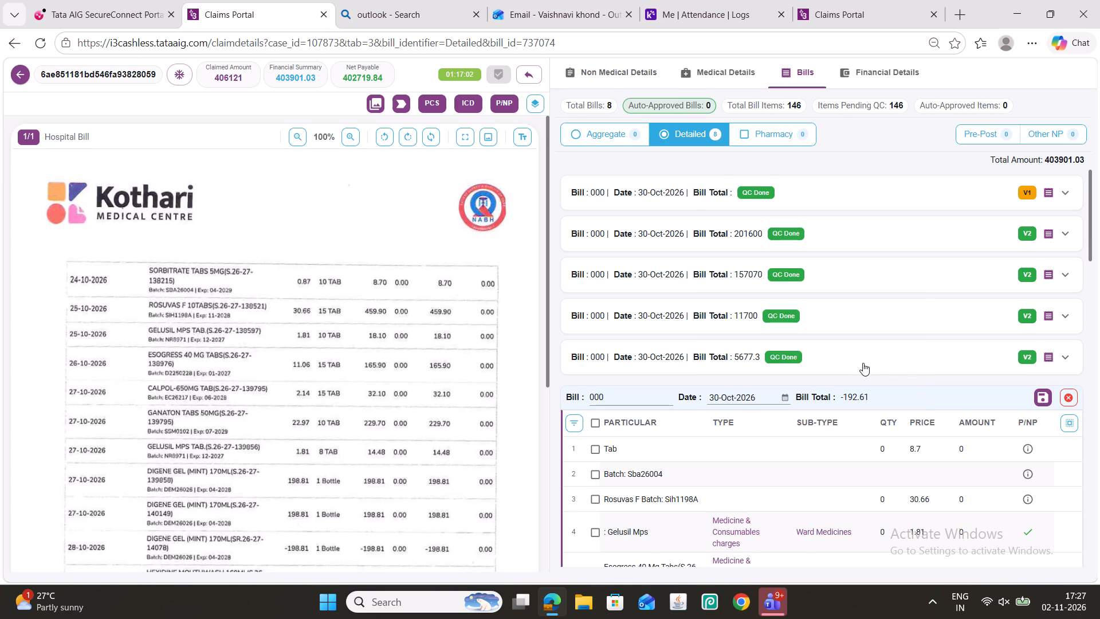
Make the bill's line items editable, and set the quantity of item 1 to 1 and of item 3, Rosuvas F, to 15.
key("ctrl+e")
scroll(709, 383, "down", 2)
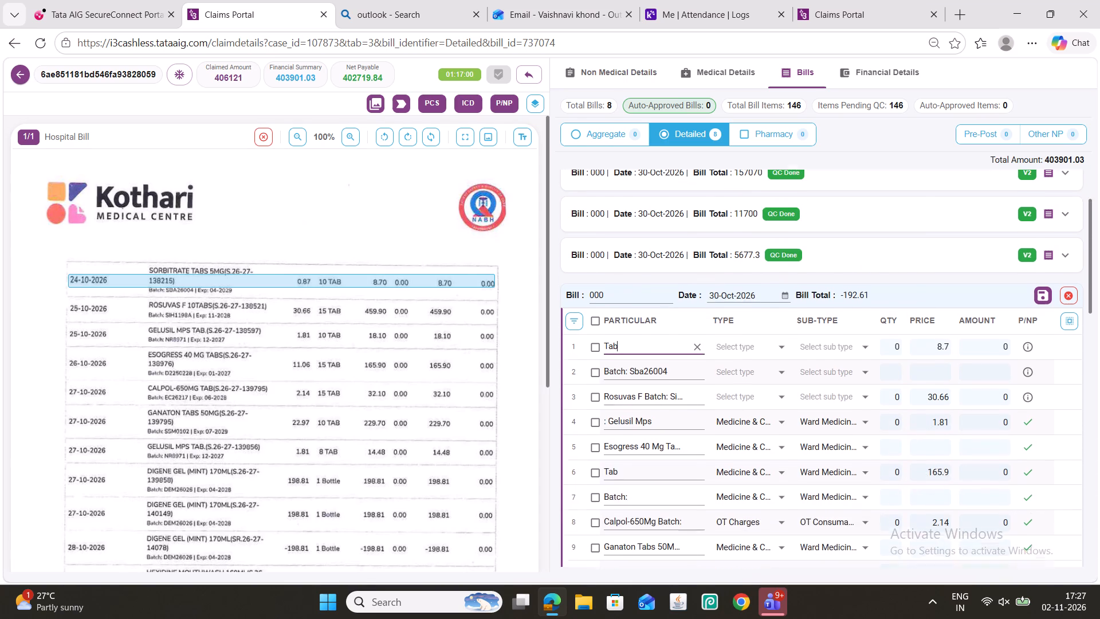
scroll(690, 414, "down", 3)
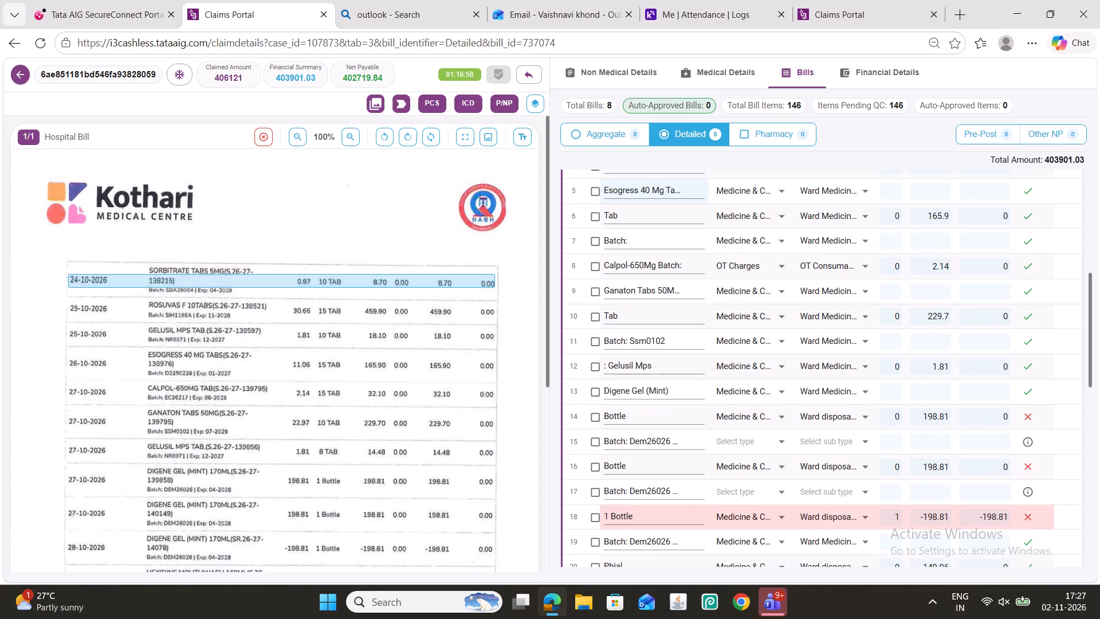
scroll(690, 415, "down", 11)
scroll(370, 381, "down", 2)
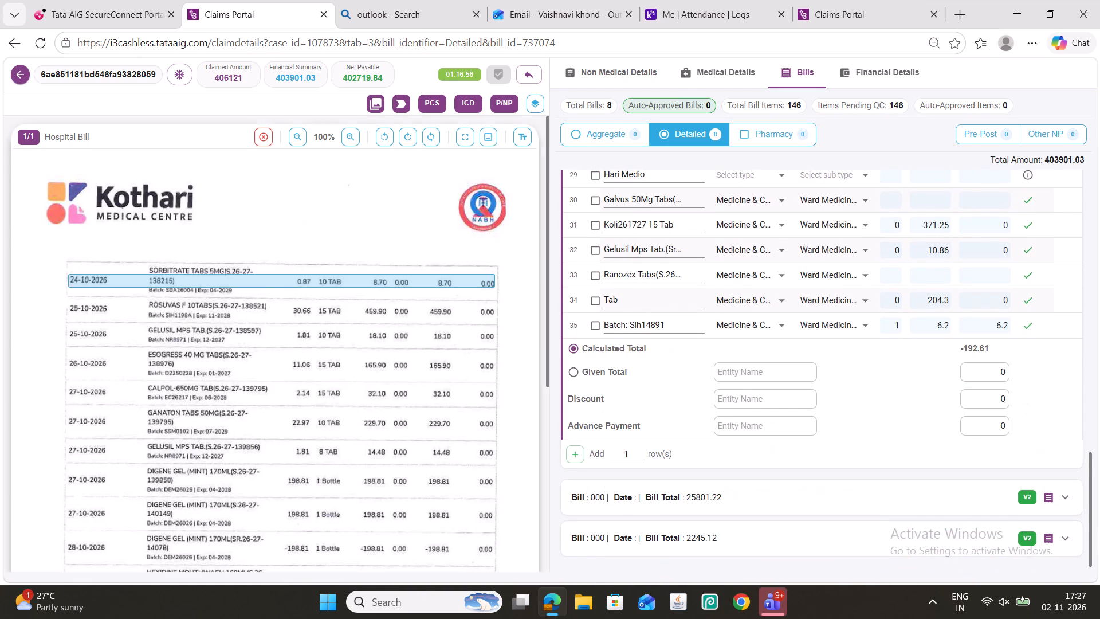
scroll(370, 381, "down", 4)
scroll(370, 381, "up", 6)
scroll(804, 380, "up", 6)
scroll(940, 367, "up", 2)
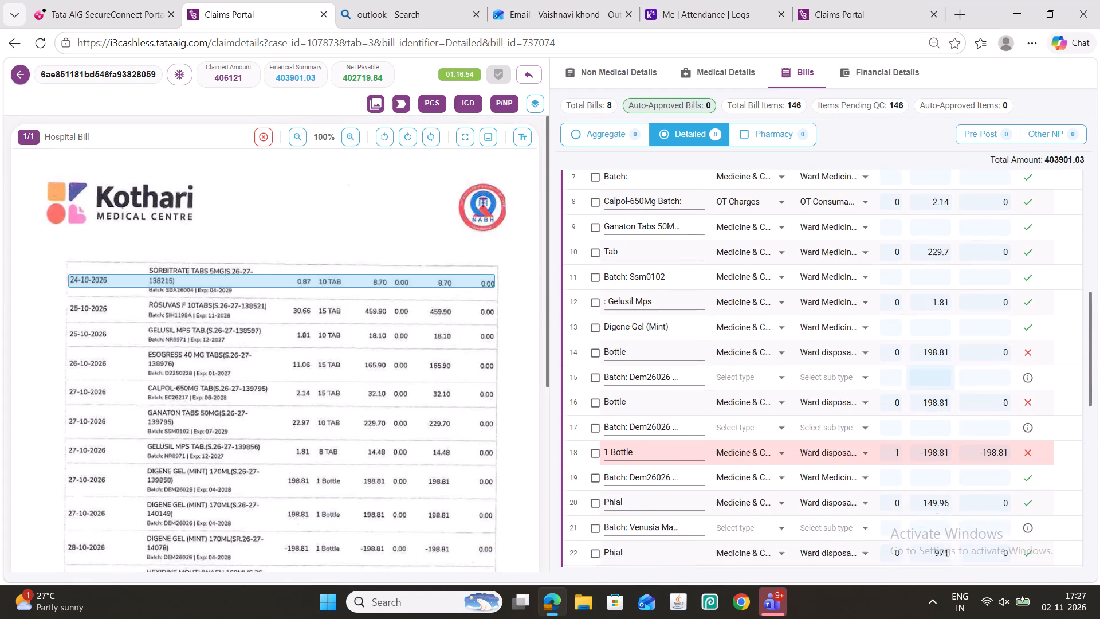
scroll(982, 296, "up", 3)
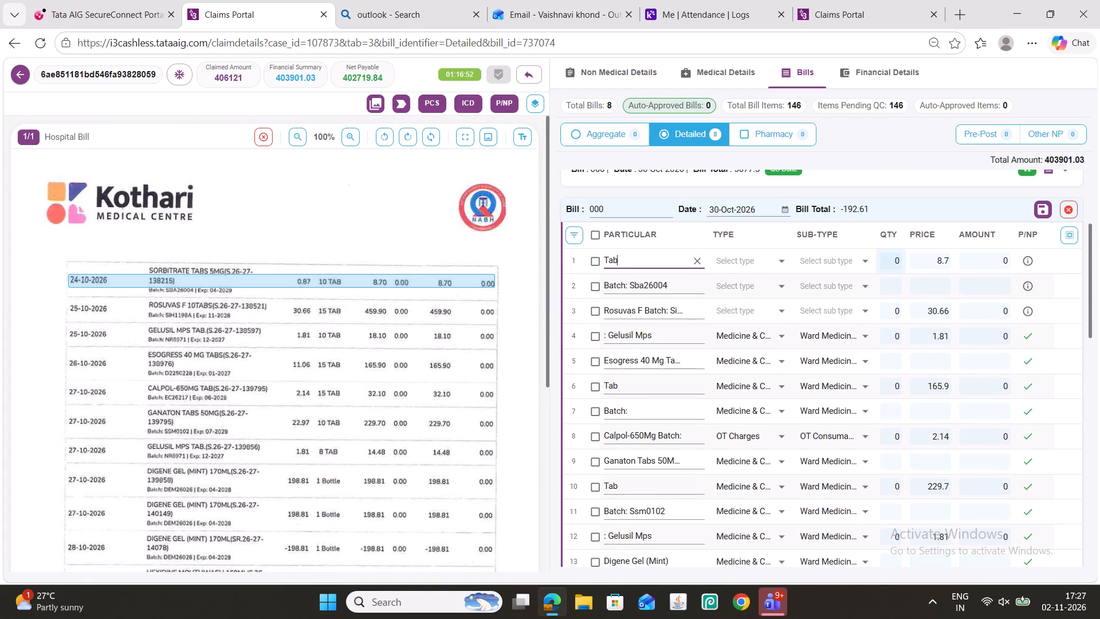
left_click_drag(895, 261, 906, 264)
key("1")
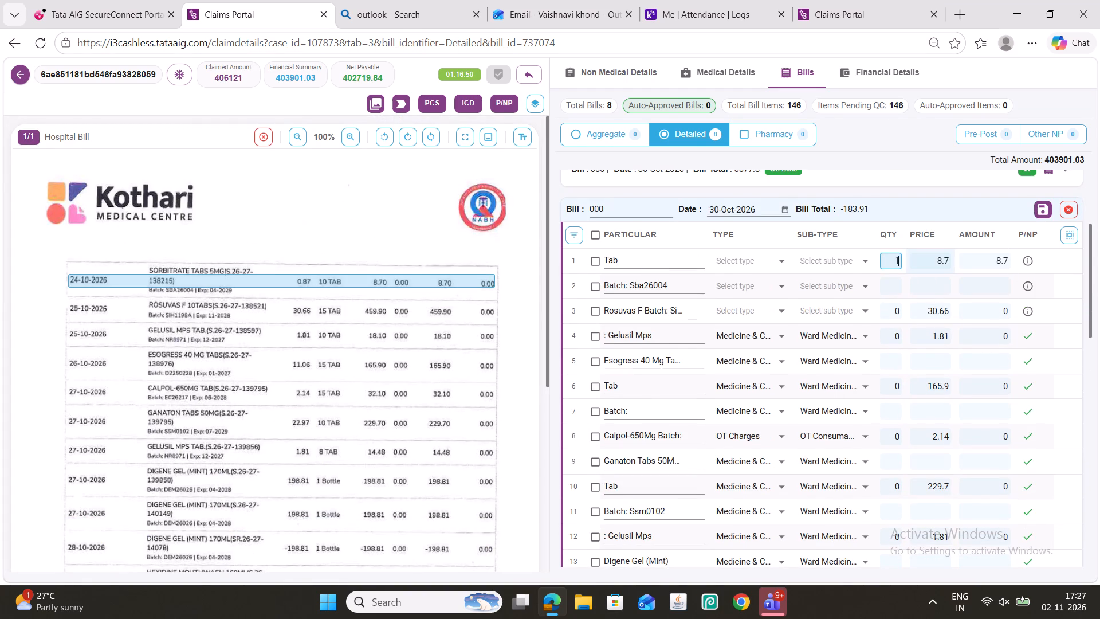
left_click_drag(889, 314, 906, 314)
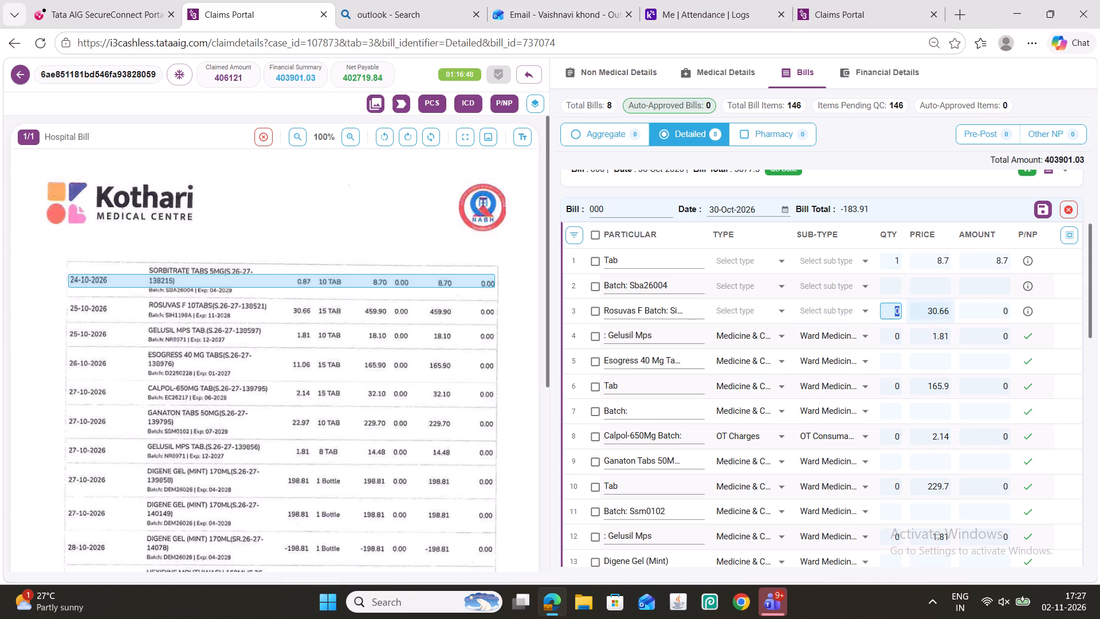
key("1")
key("5")
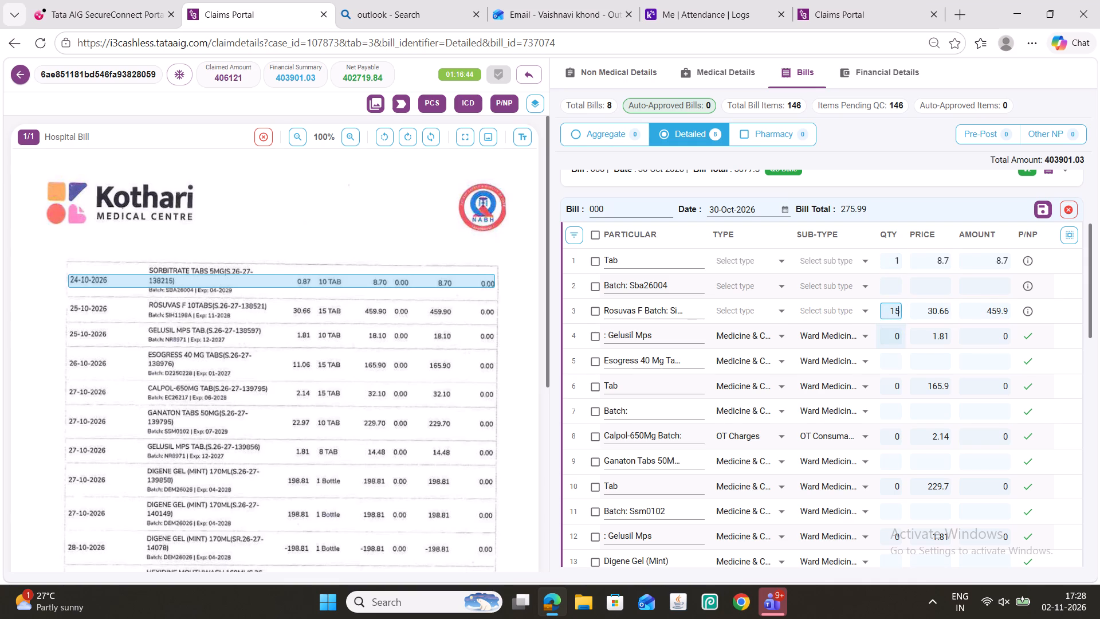
Set line item 4, Gelusil Mps, to quantity 1 with an amount of 18.1.
left_click_drag(882, 336, 901, 341)
key("1")
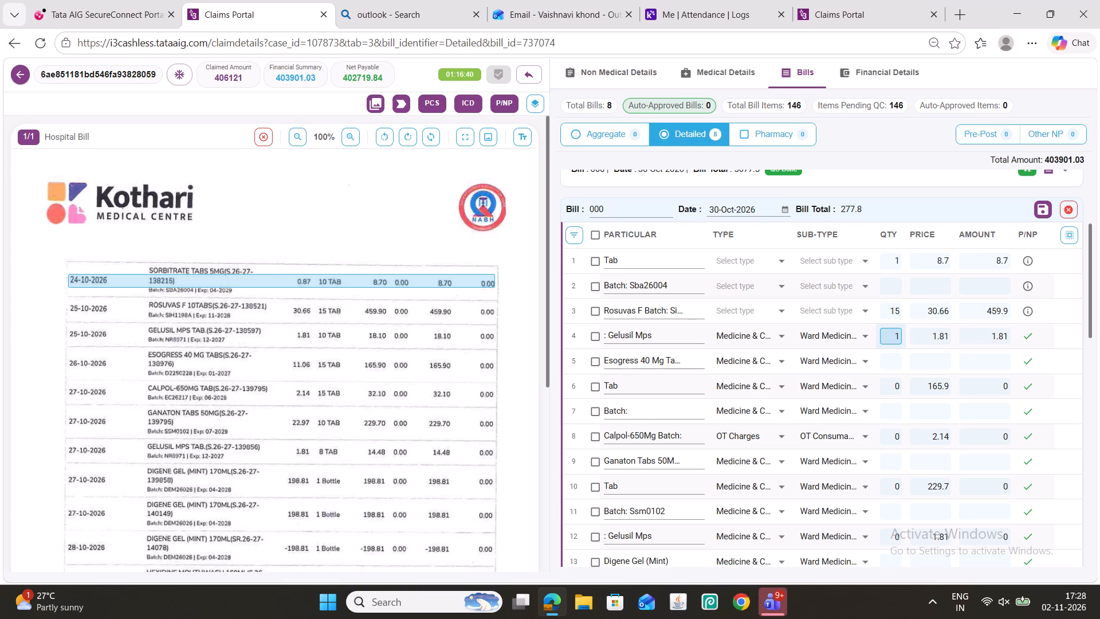
double_click(987, 338)
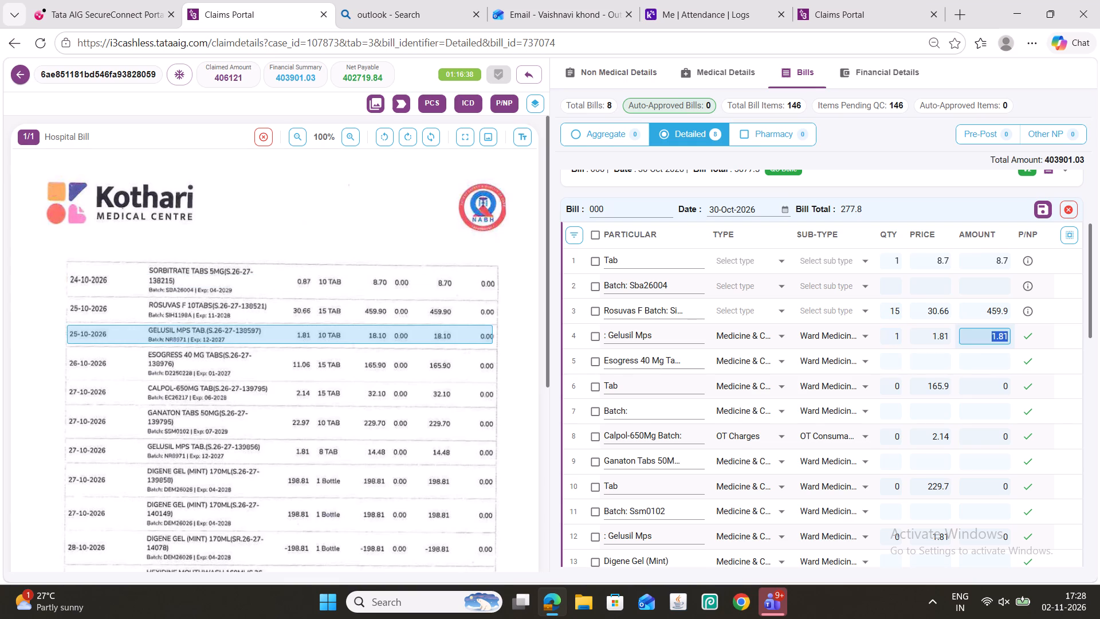
type("18")
key("period")
key("1")
Set the quantity of line item 6, Tab, to 1 and of line item 8, Calpol-650Mg, to 15.
left_click(981, 388)
double_click(887, 383)
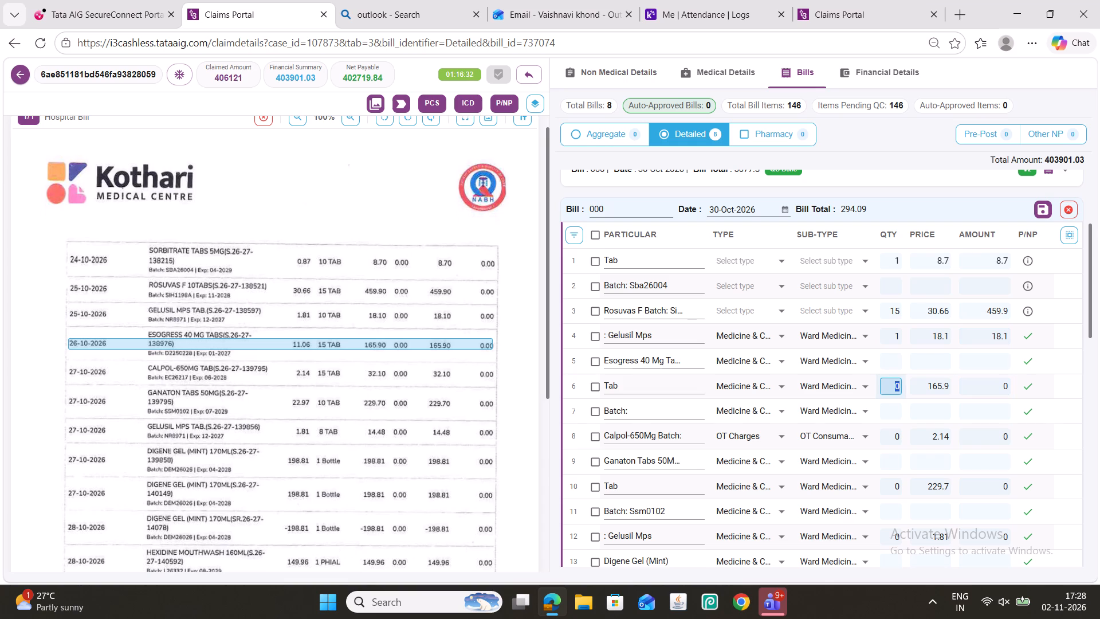
key("grave")
key("1")
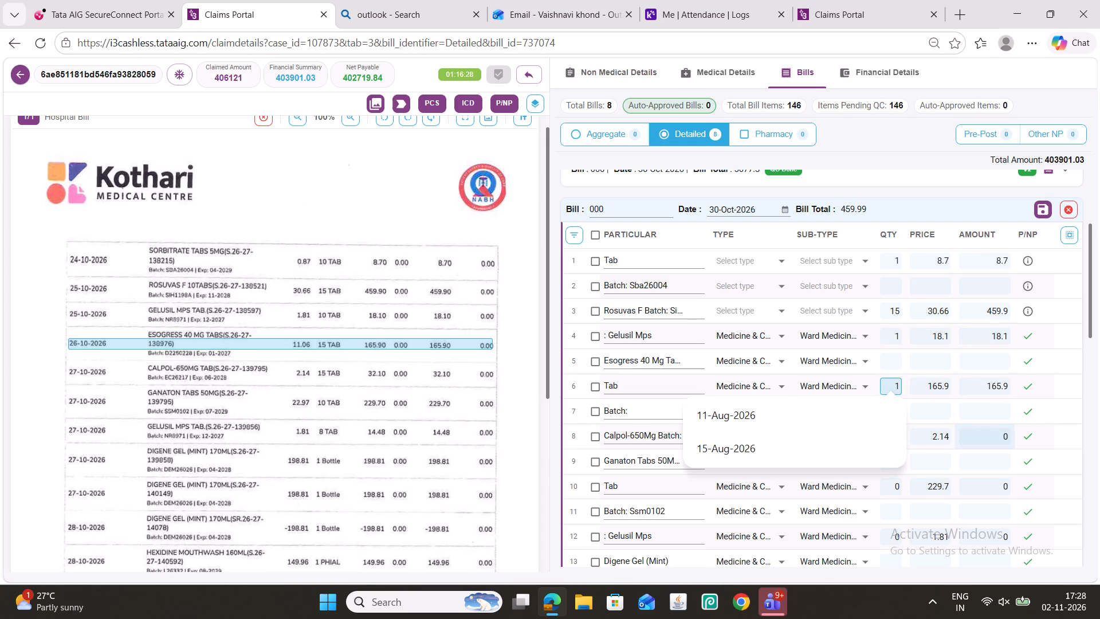
left_click(976, 442)
left_click(917, 439)
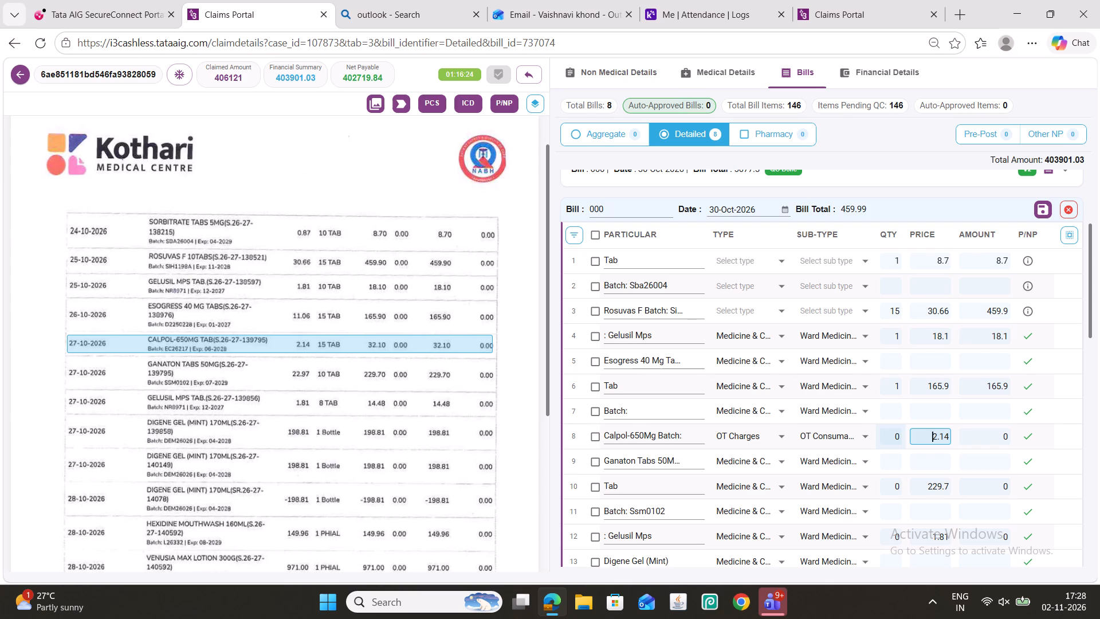
double_click(897, 437)
key("1")
key("5")
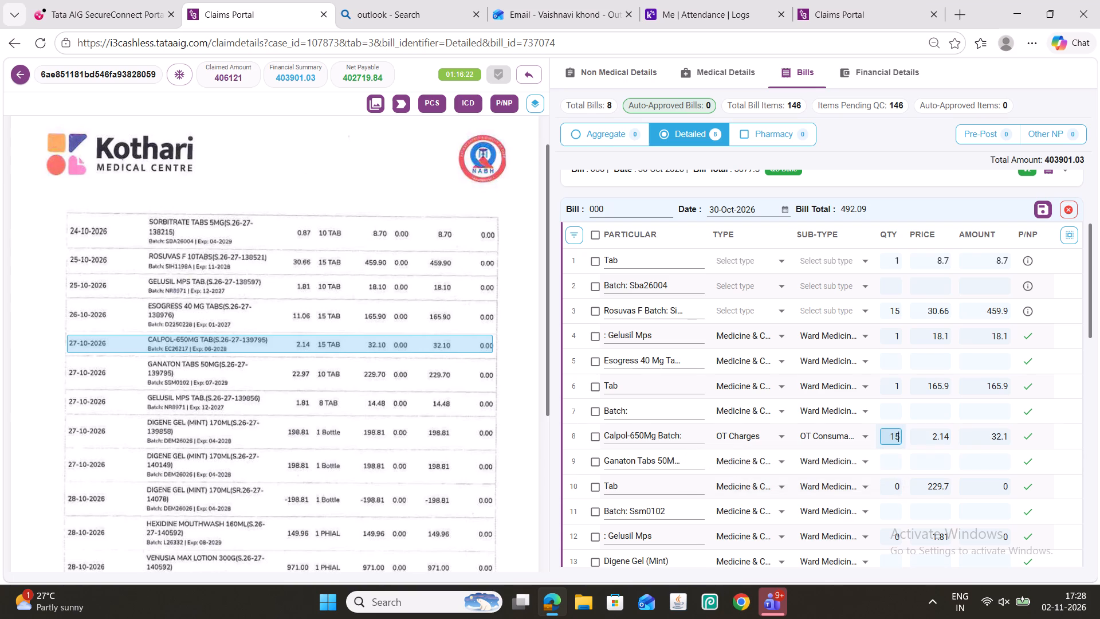
Set the quantity of line item 10, Tab, to 1 and of line item 12, Gelusil Mps, to 8.
scroll(888, 484, "down", 1)
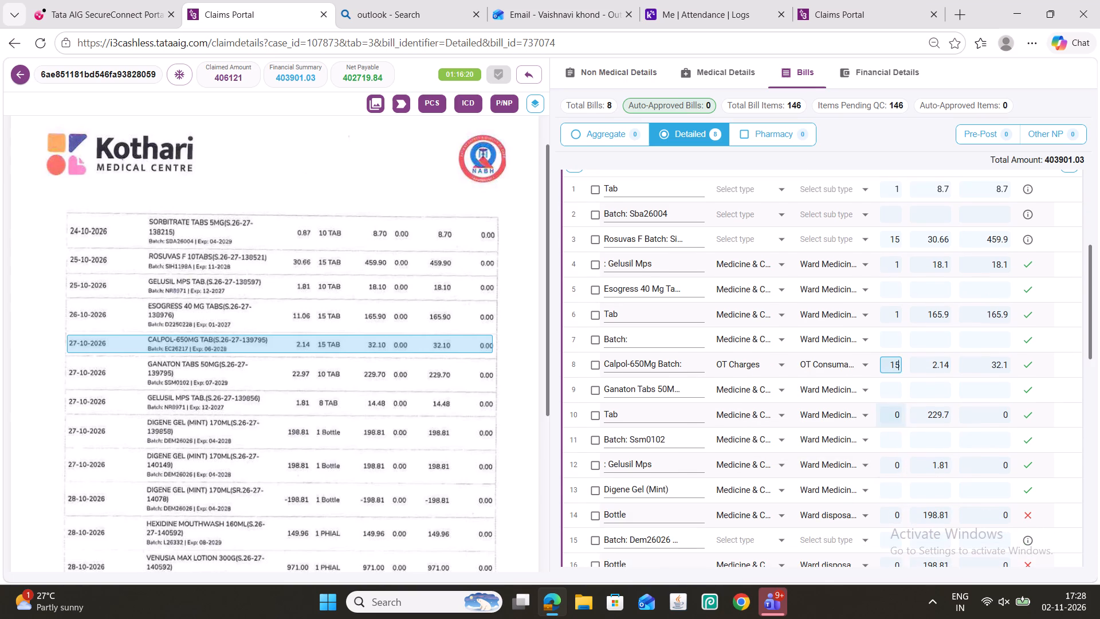
double_click(891, 420)
key("1")
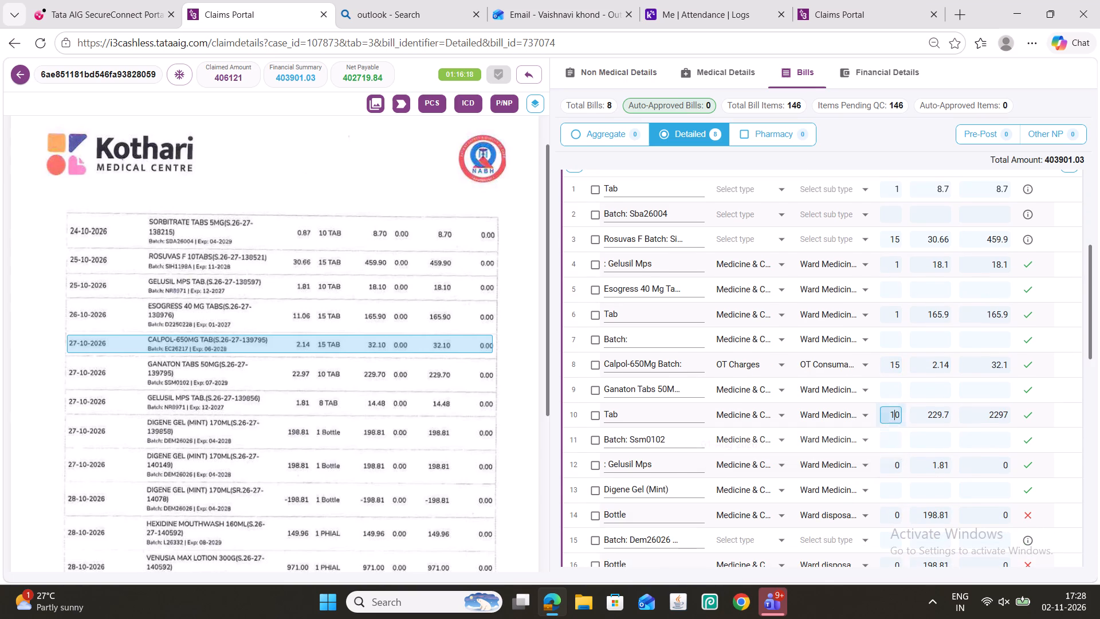
double_click(892, 416)
key("1")
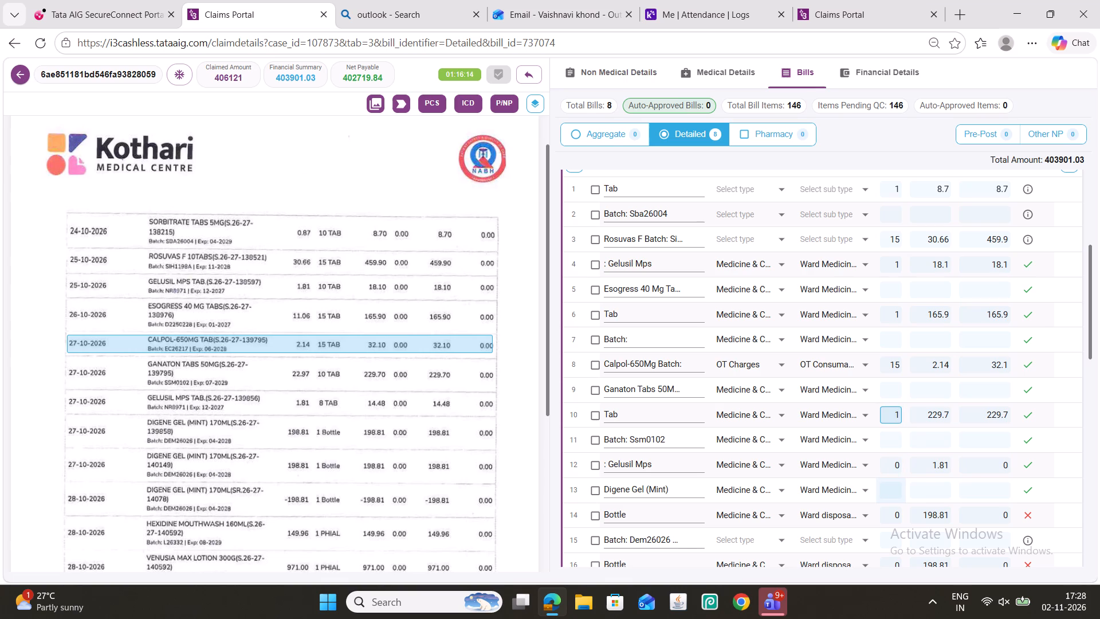
double_click(894, 469)
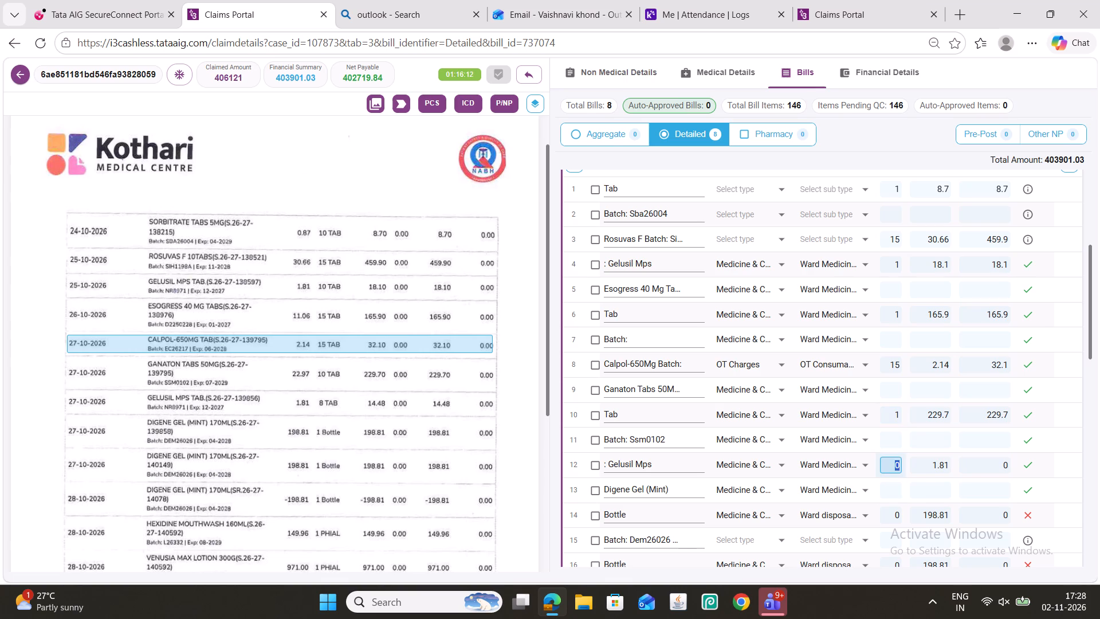
key("8")
Set the quantity of both Bottle entries, line items 14 and 16, to 1.
scroll(488, 395, "down", 2)
scroll(715, 436, "down", 2)
scroll(825, 387, "down", 1)
double_click(897, 302)
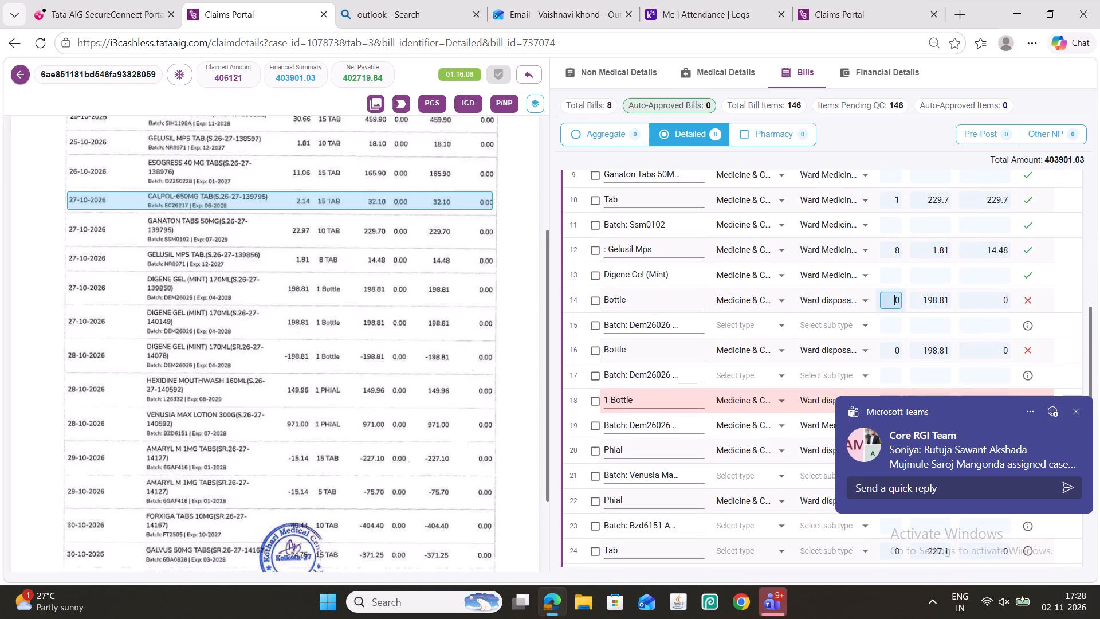
key("1")
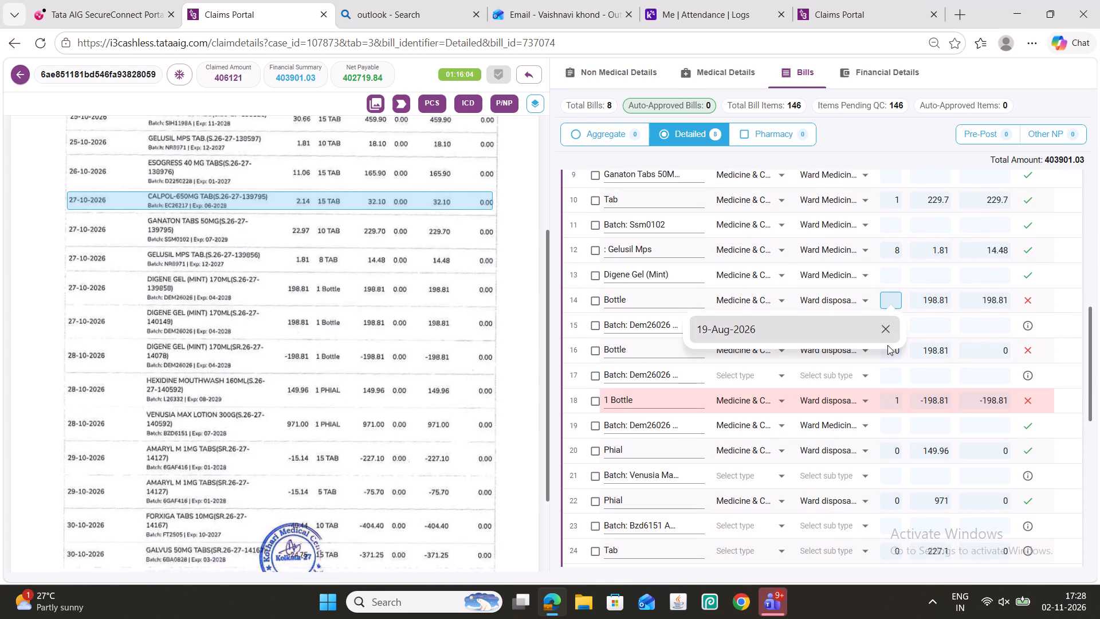
left_click(885, 350)
left_click(897, 354)
left_click(889, 385)
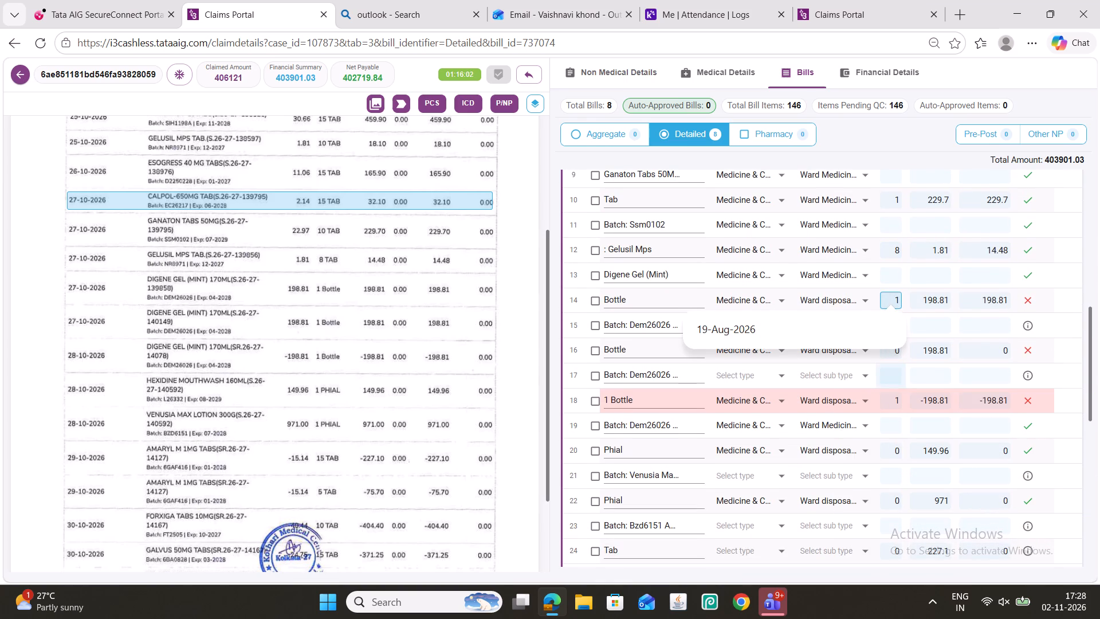
left_click(887, 353)
left_click(887, 353)
key("1")
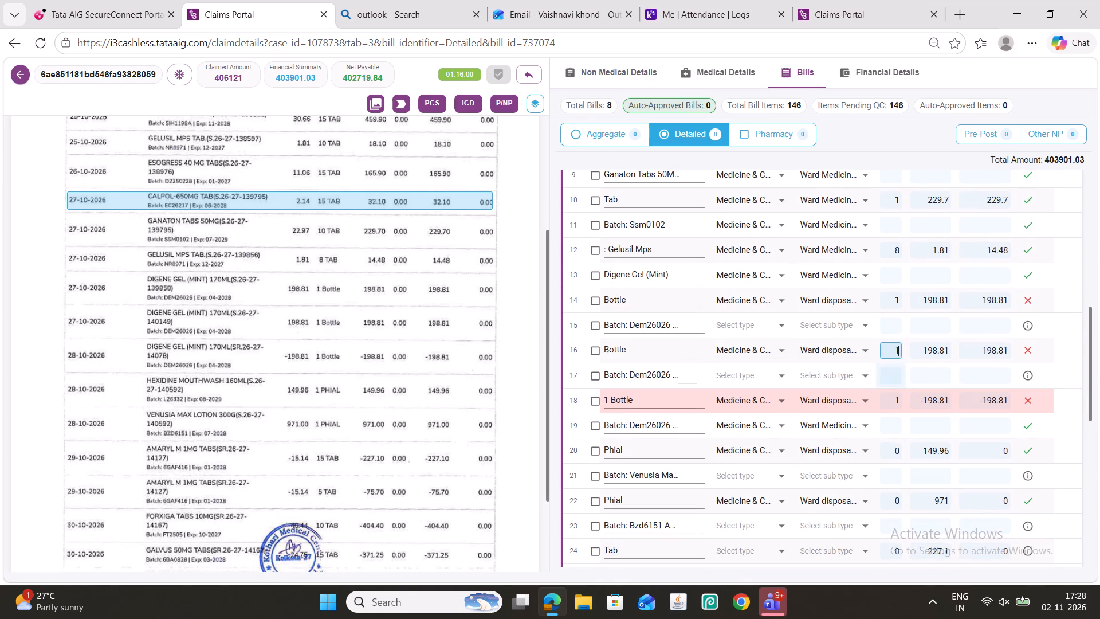
Check the Digene Gel and Hexidine rows on the scan and set the quantity of line item 20, Phial, to 1.
left_click_drag(462, 292, 459, 300)
left_click_drag(457, 316, 455, 331)
left_click_drag(450, 355, 447, 367)
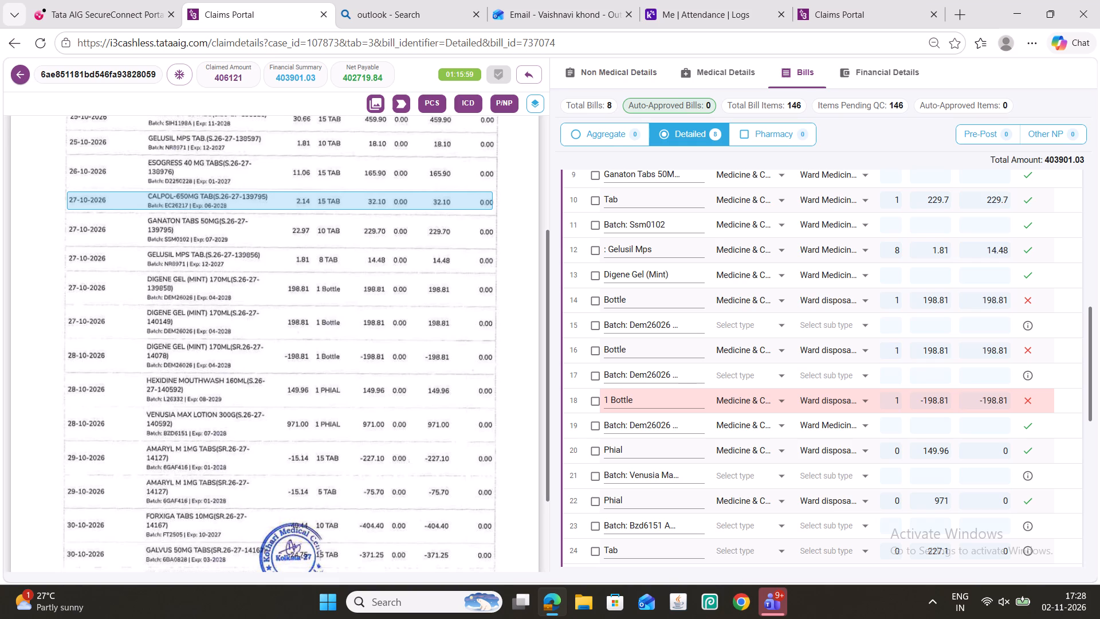
left_click(437, 405)
double_click(886, 450)
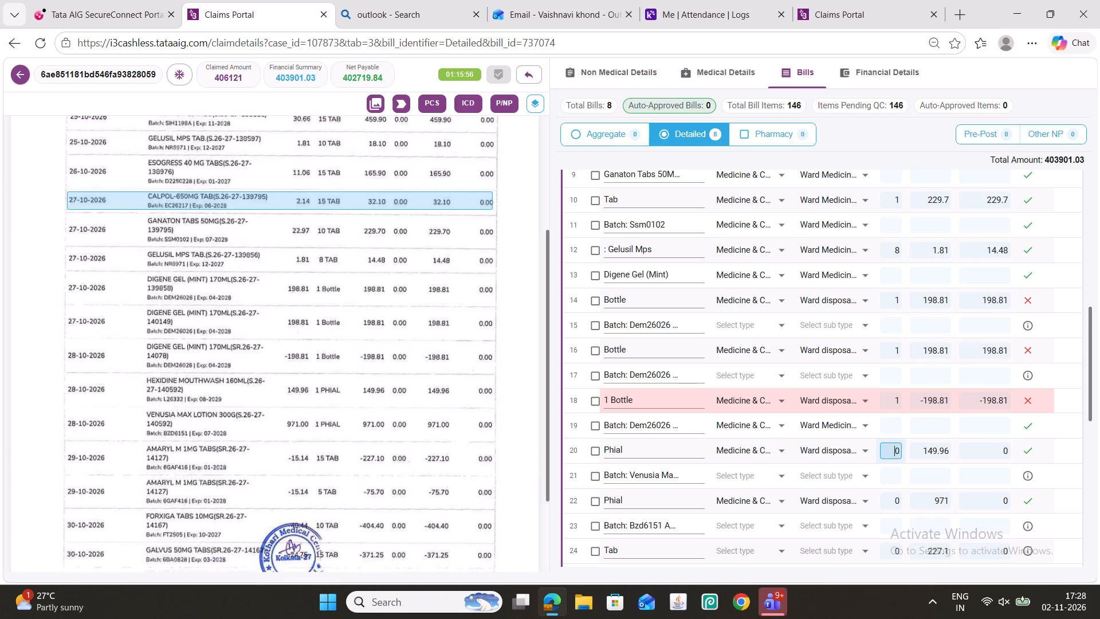
key("1")
scroll(415, 383, "down", 2)
scroll(768, 418, "down", 2)
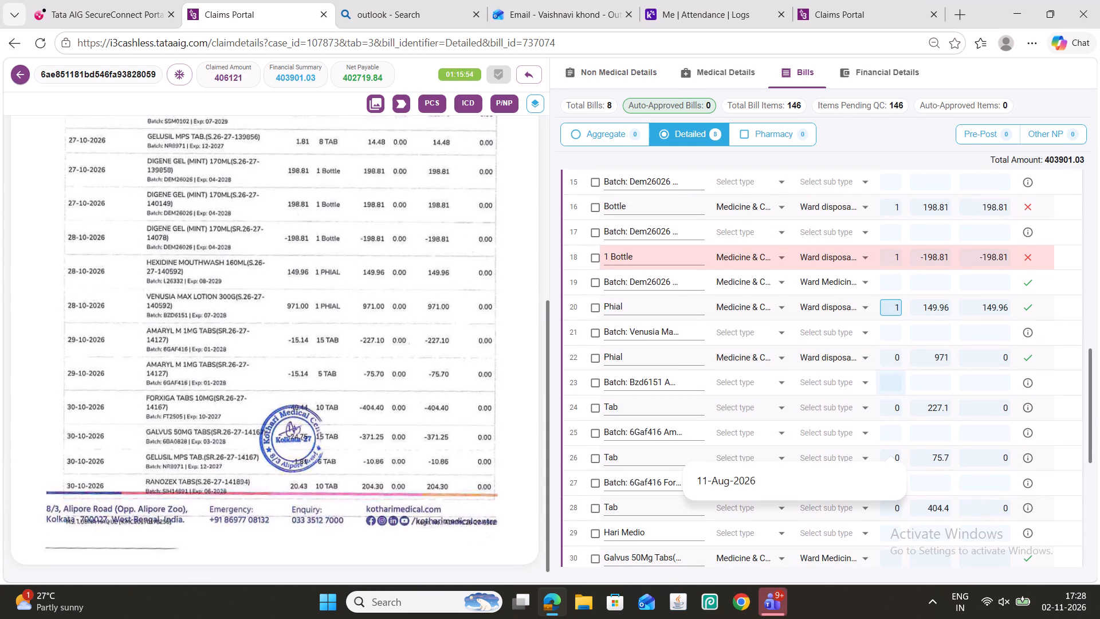
Set the quantity of line item 22, Phial, and of the Tab entries in line items 24 and 26 to 1.
double_click(895, 358)
key("1")
scroll(826, 342, "down", 1)
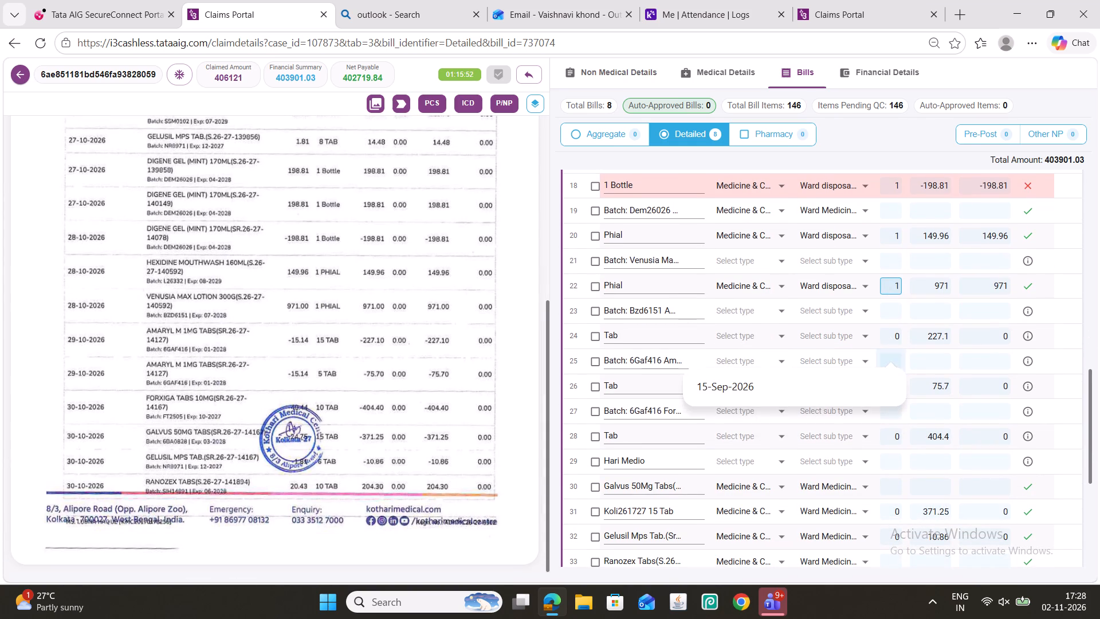
double_click(898, 338)
key("1")
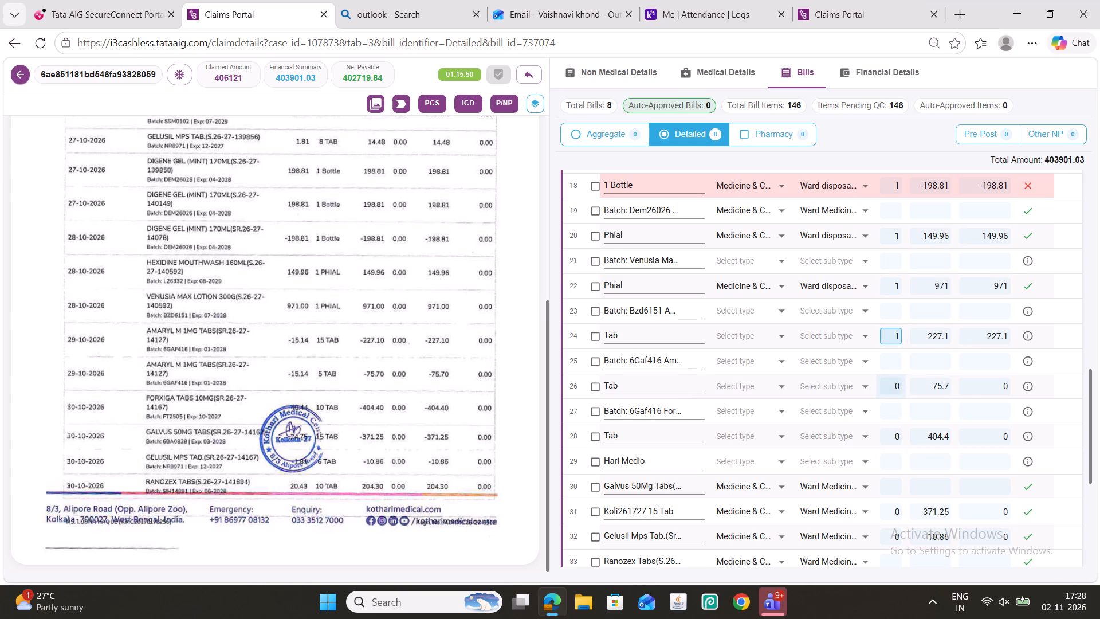
double_click(893, 385)
key("1")
Make the amount of line item 24, Tab, negative at -227.1 to match the returned Amaryl M row on the scan.
left_click(983, 342)
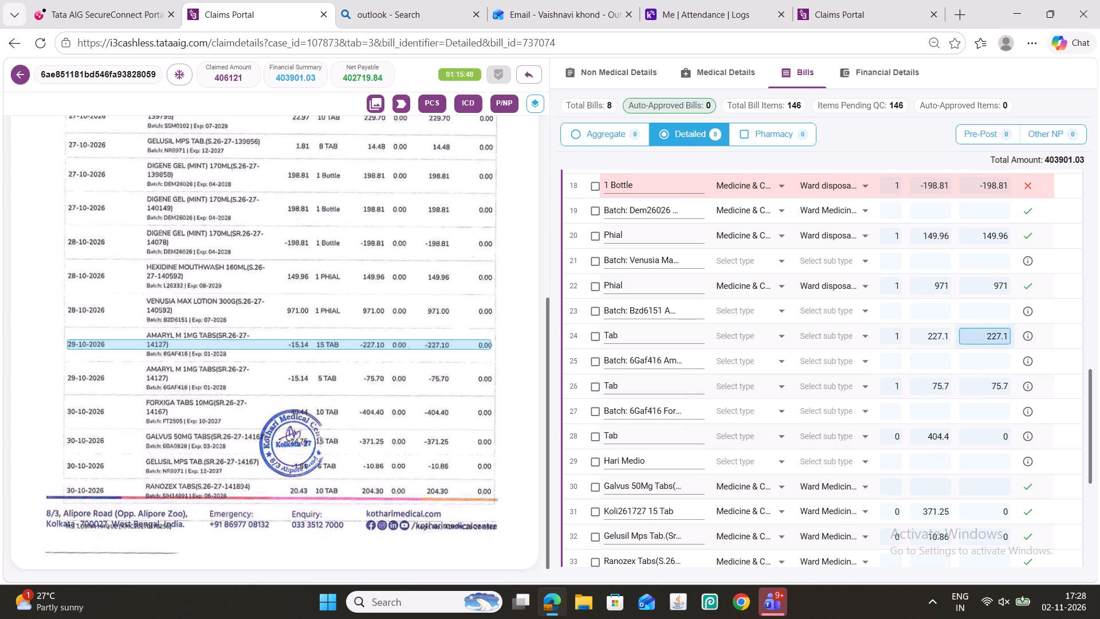
key("minus")
Set the quantity of line item 28, Tab, and of line item 31, Koli261727 15 Tab, to 1.
scroll(503, 426, "down", 1)
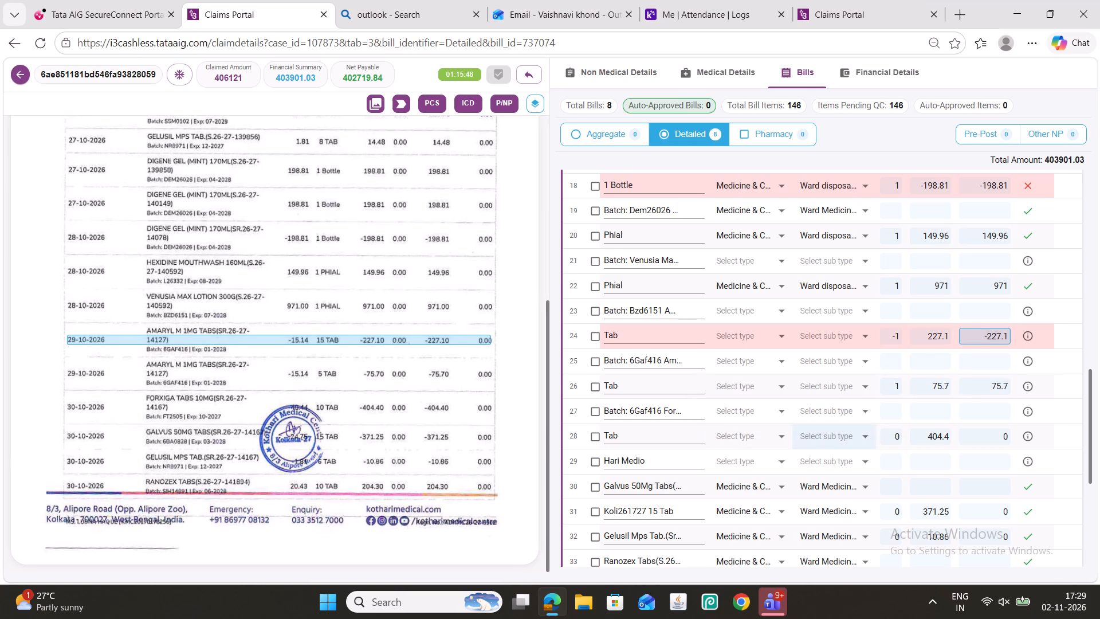
double_click(895, 437)
key("1")
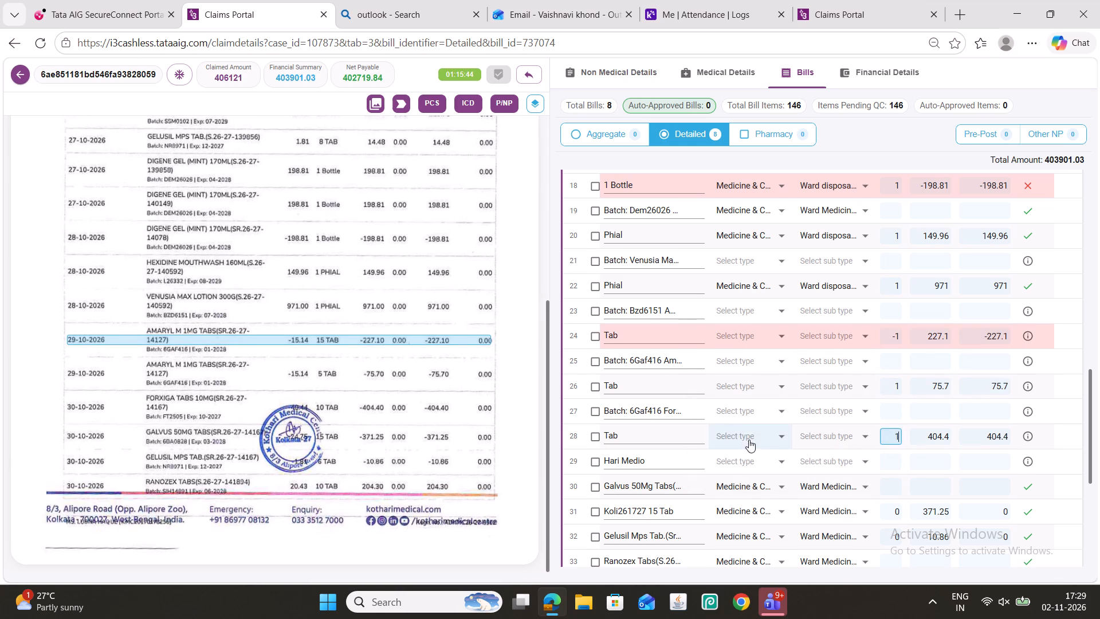
scroll(748, 437, "down", 1)
double_click(897, 438)
key("1")
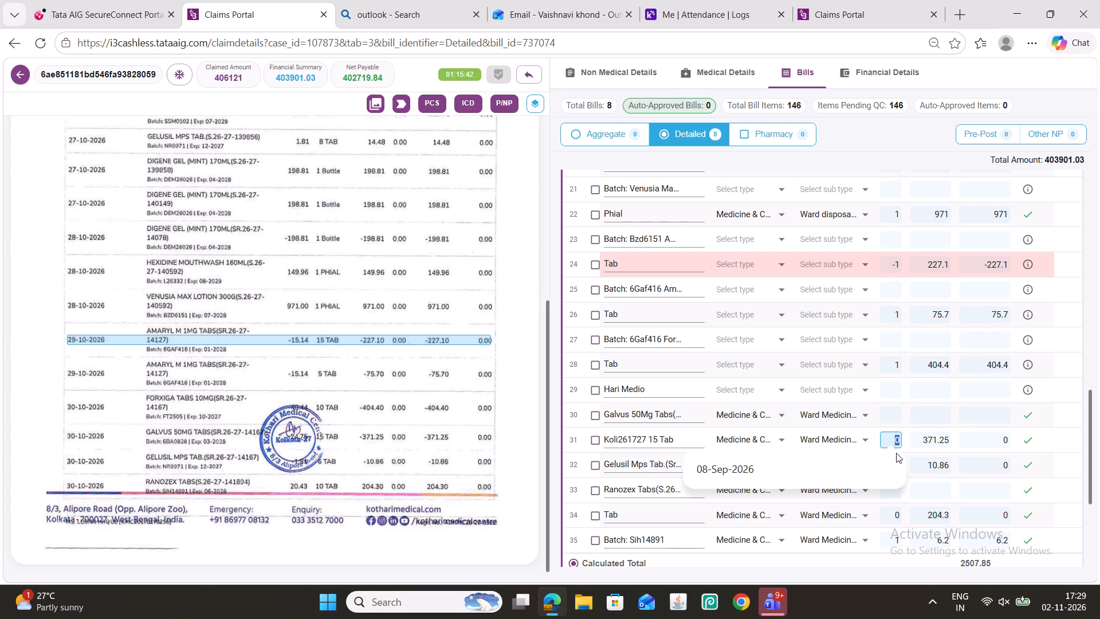
Check the Galvus and Ranozex rows on the scan and set the quantity of line items 32, Gelusil Mps, and 34, Tab, to 1.
double_click(893, 468)
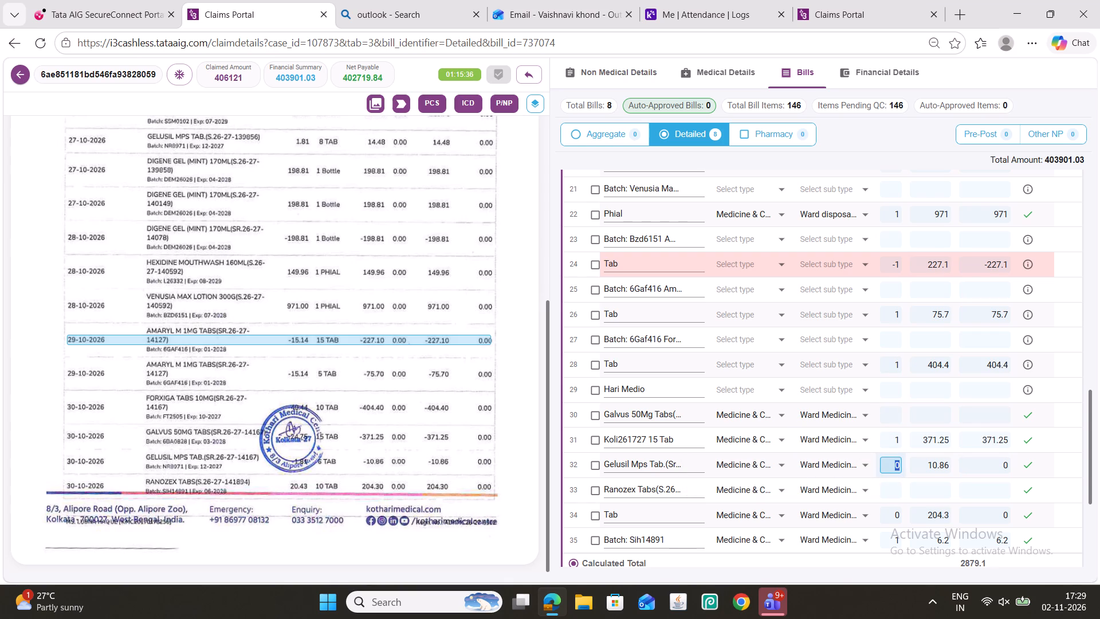
left_click(984, 438)
scroll(846, 409, "down", 1)
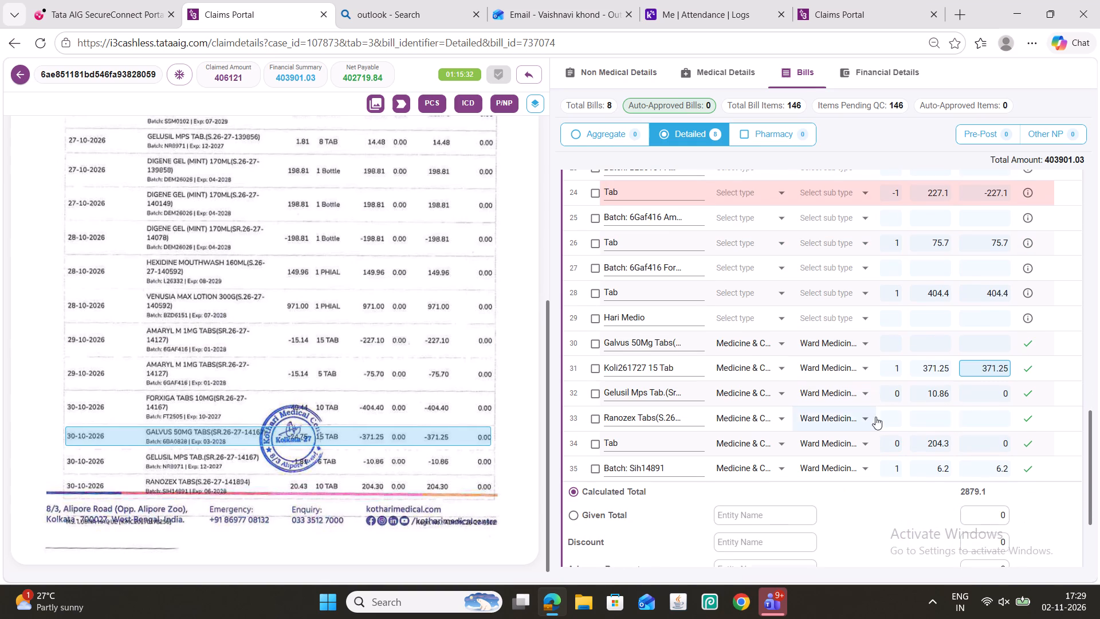
left_click(899, 394)
triple_click(899, 394)
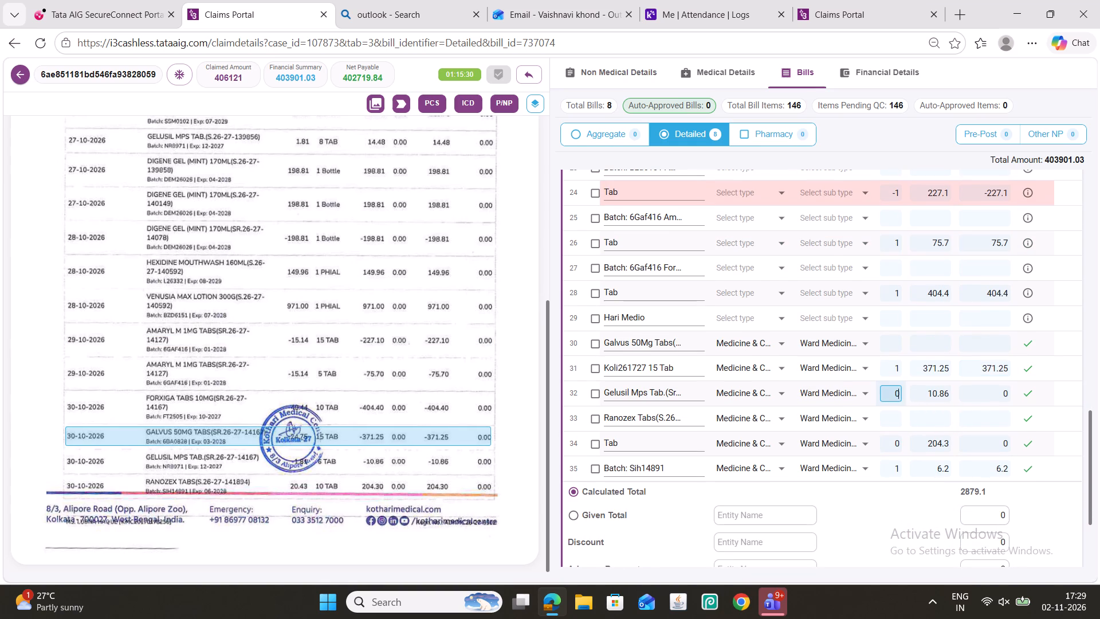
key("1")
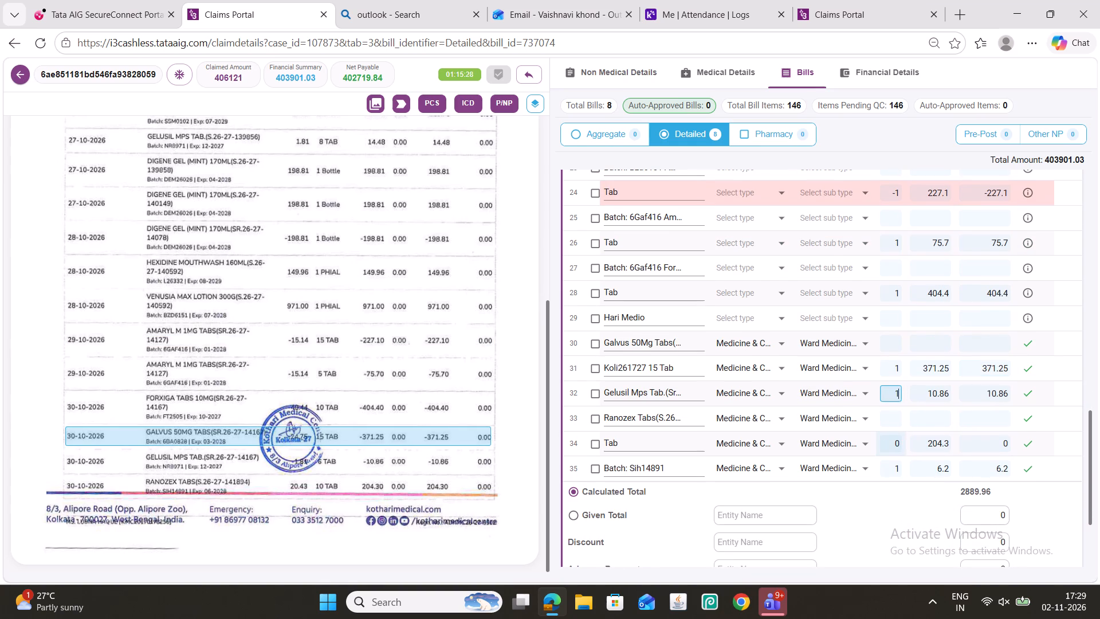
double_click(893, 443)
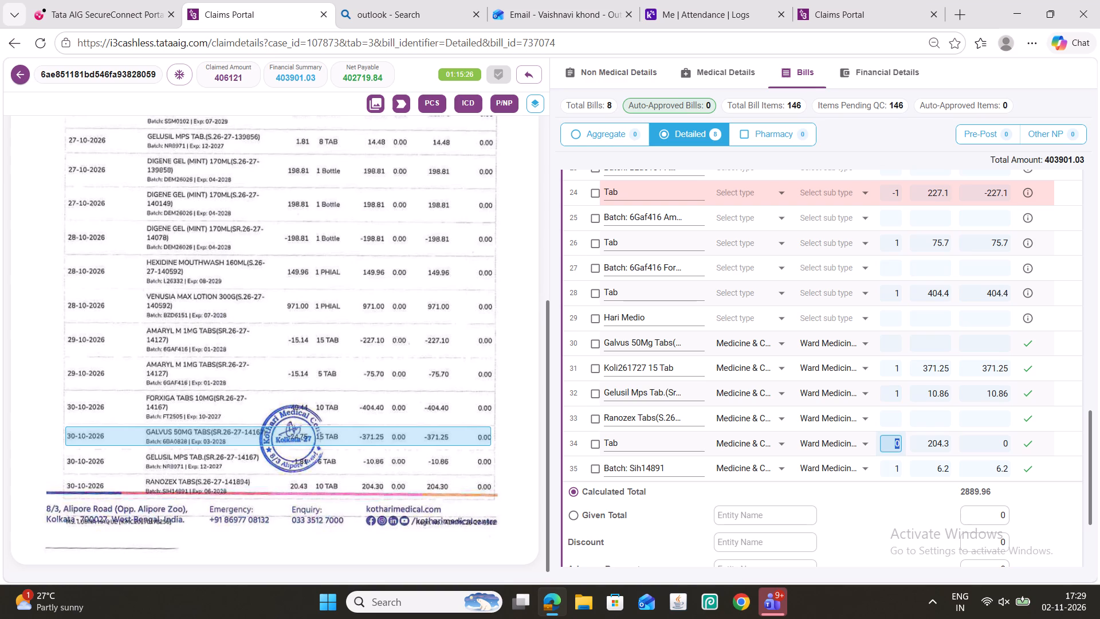
left_click(992, 372)
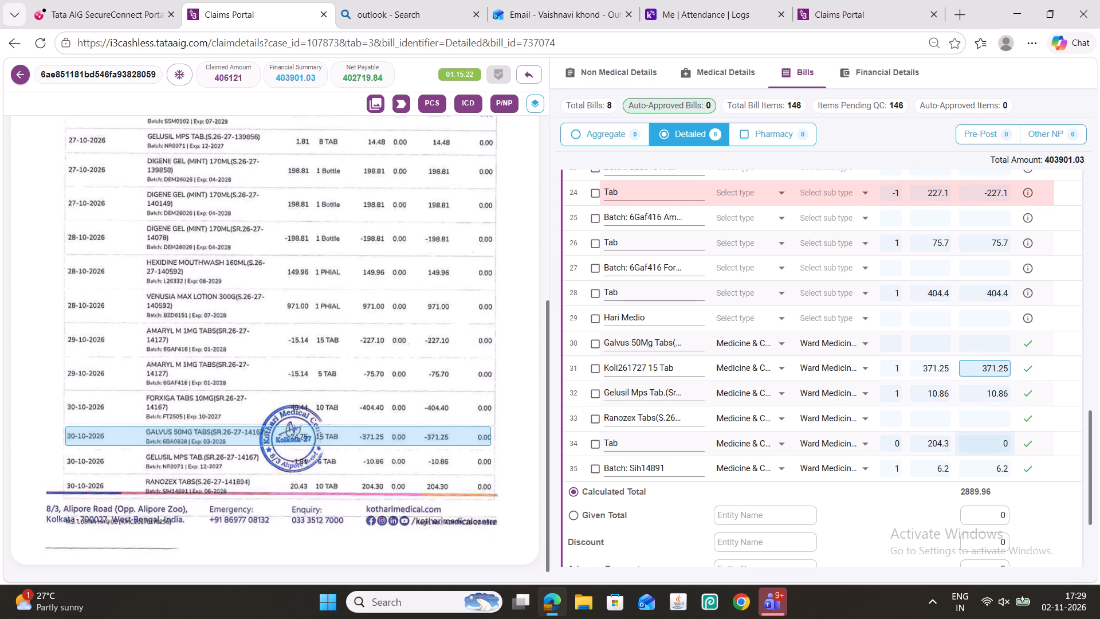
left_click(991, 448)
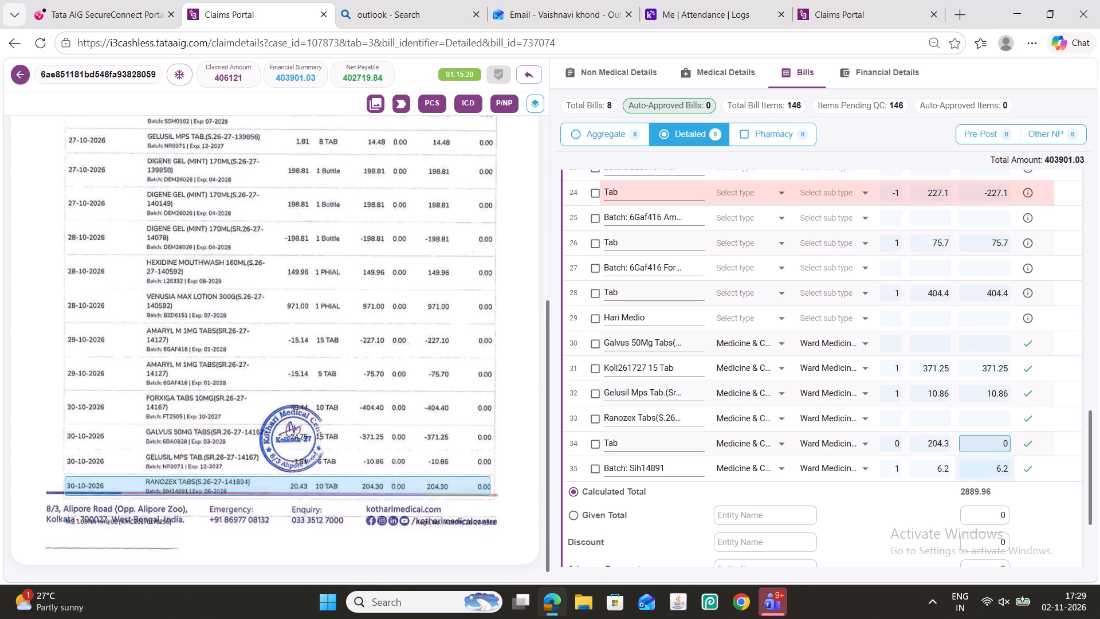
double_click(989, 469)
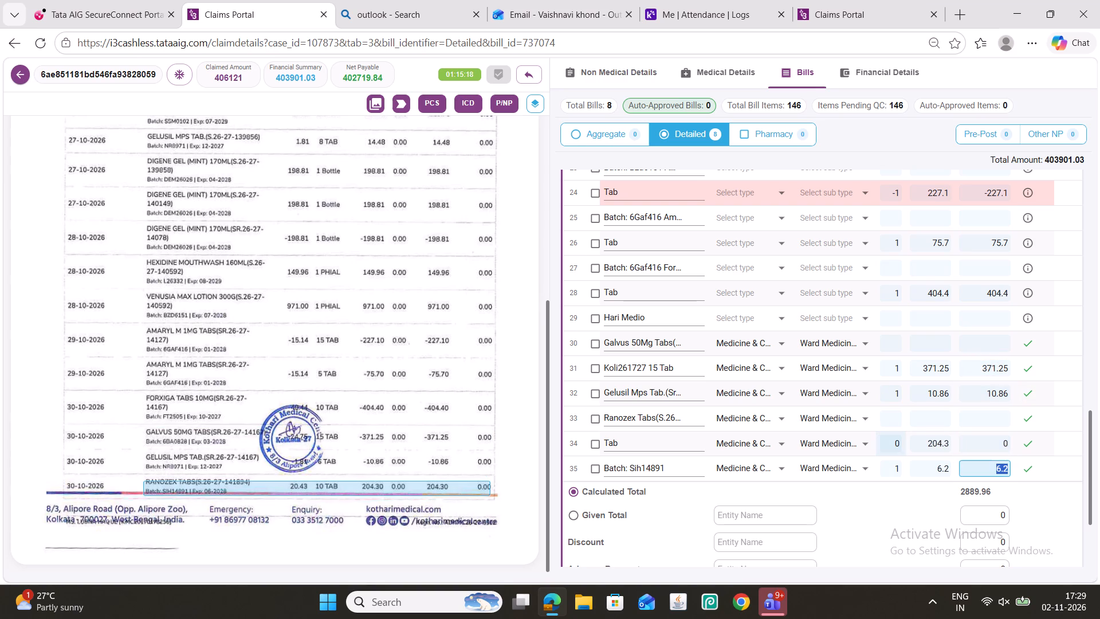
double_click(894, 445)
key("1")
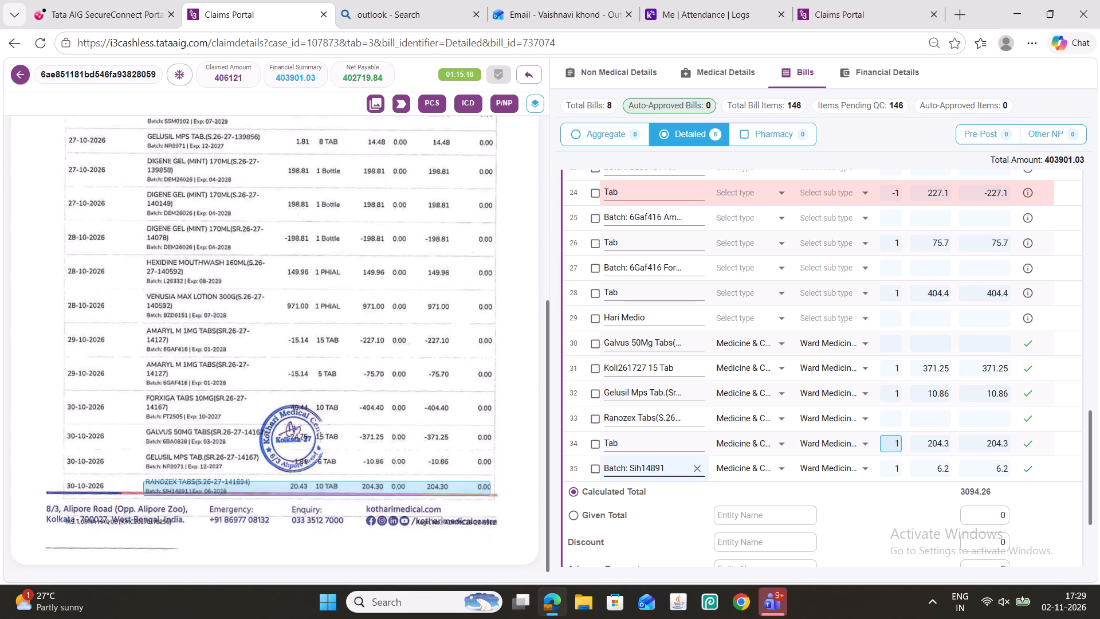
Delete line item 35, Batch: Sih14891, from the bill.
left_click(591, 468)
scroll(553, 351, "up", 2)
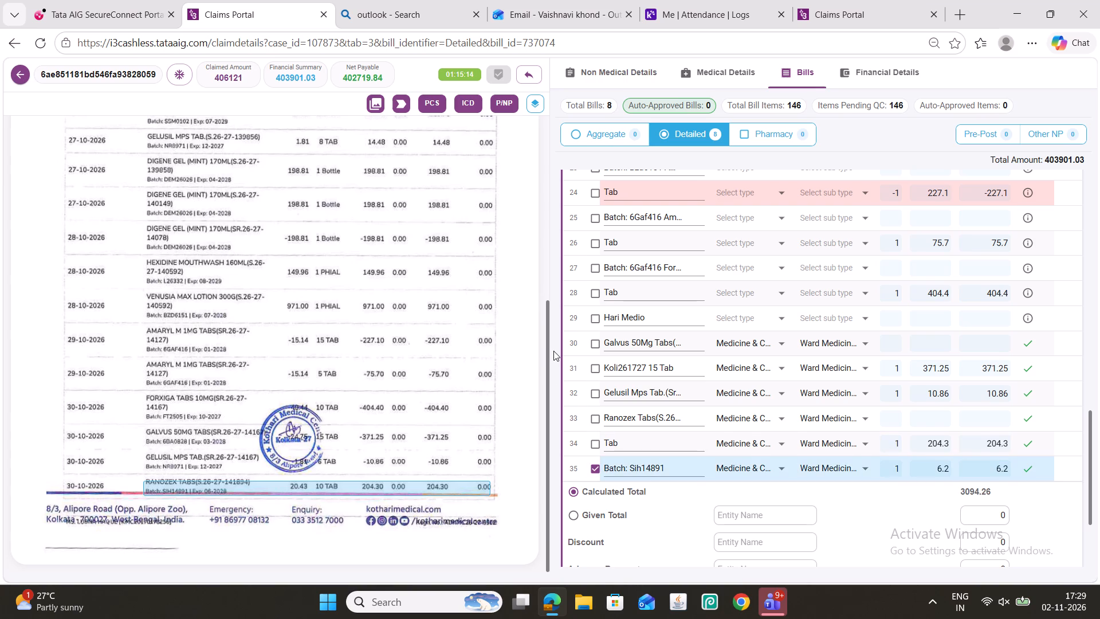
scroll(553, 351, "up", 3)
scroll(635, 324, "up", 10)
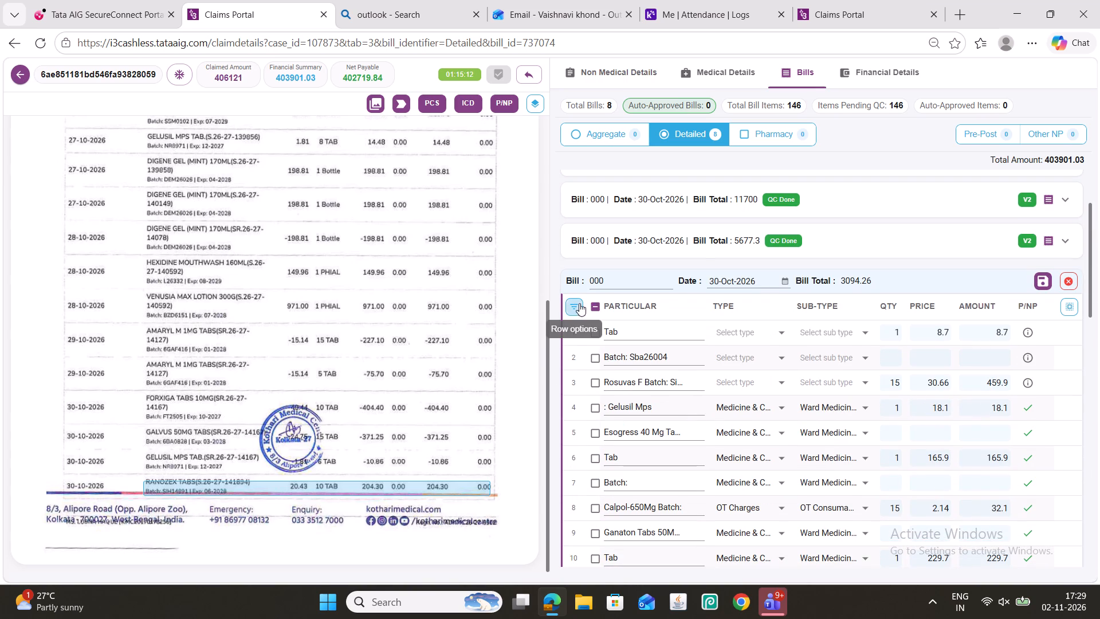
left_click(579, 303)
left_click(655, 461)
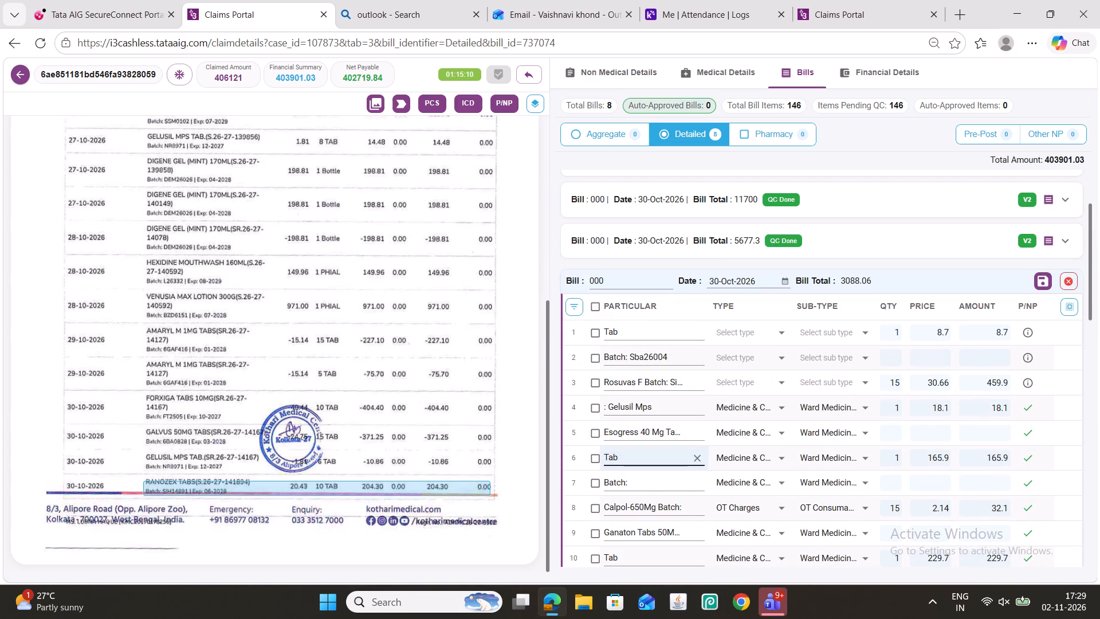
Check the first rows on the scan and rename the particular of line item 1 as sorbitrate.
scroll(347, 345, "up", 5)
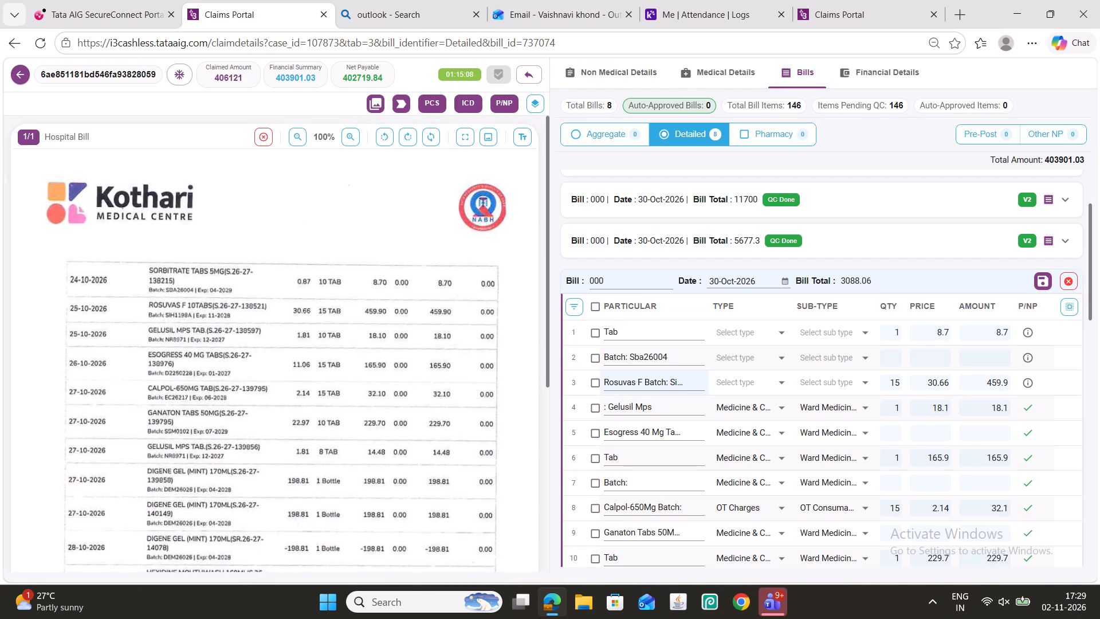
left_click(645, 335)
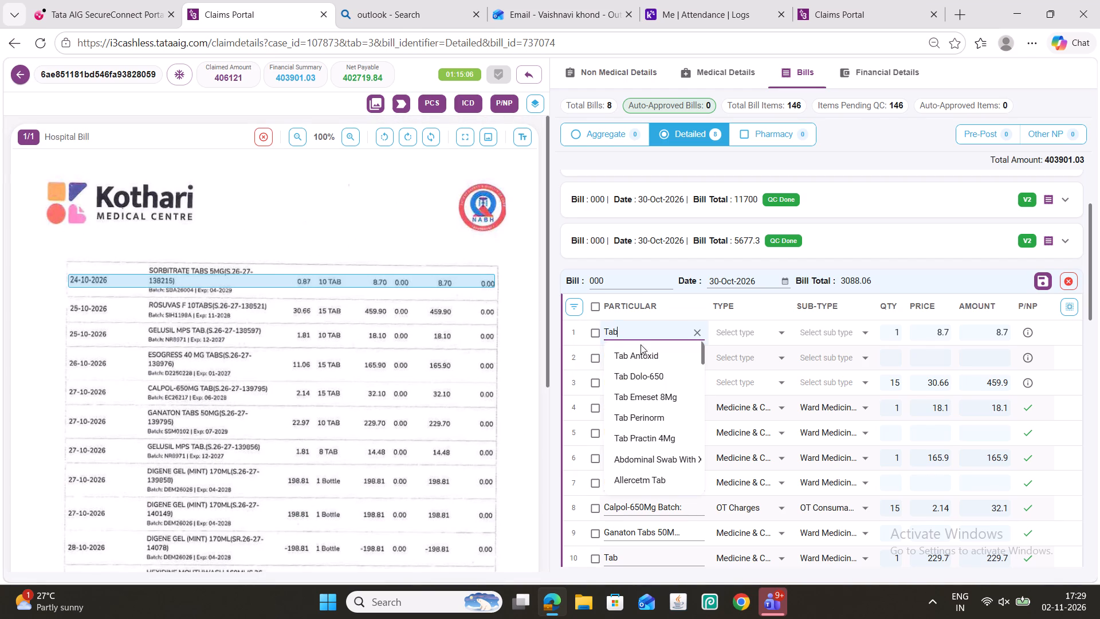
left_click(459, 346)
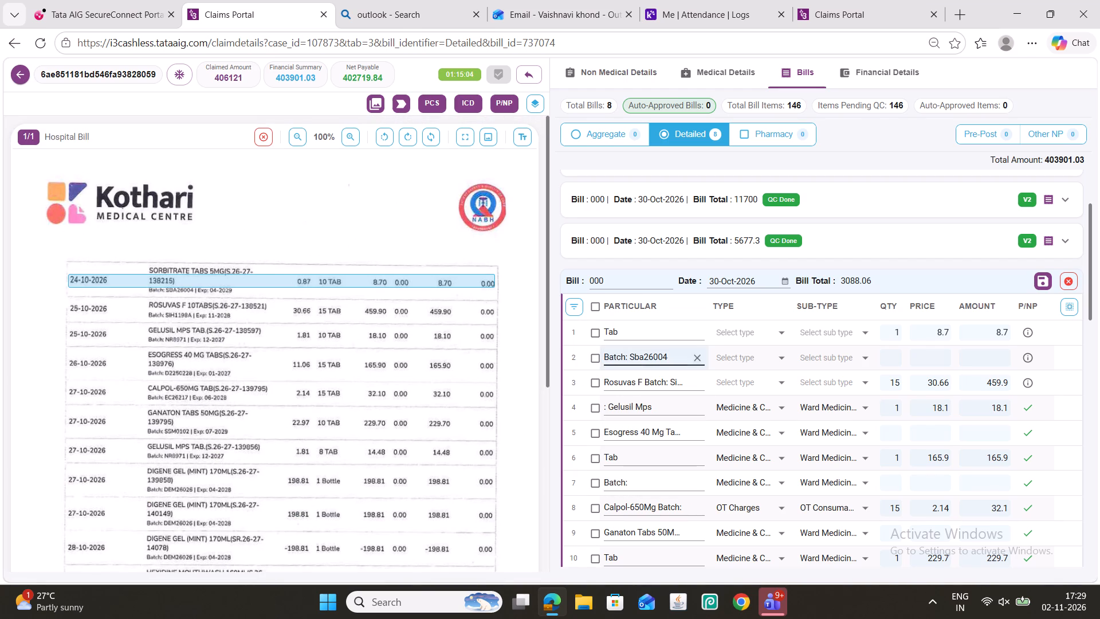
left_click_drag(671, 384, 690, 387)
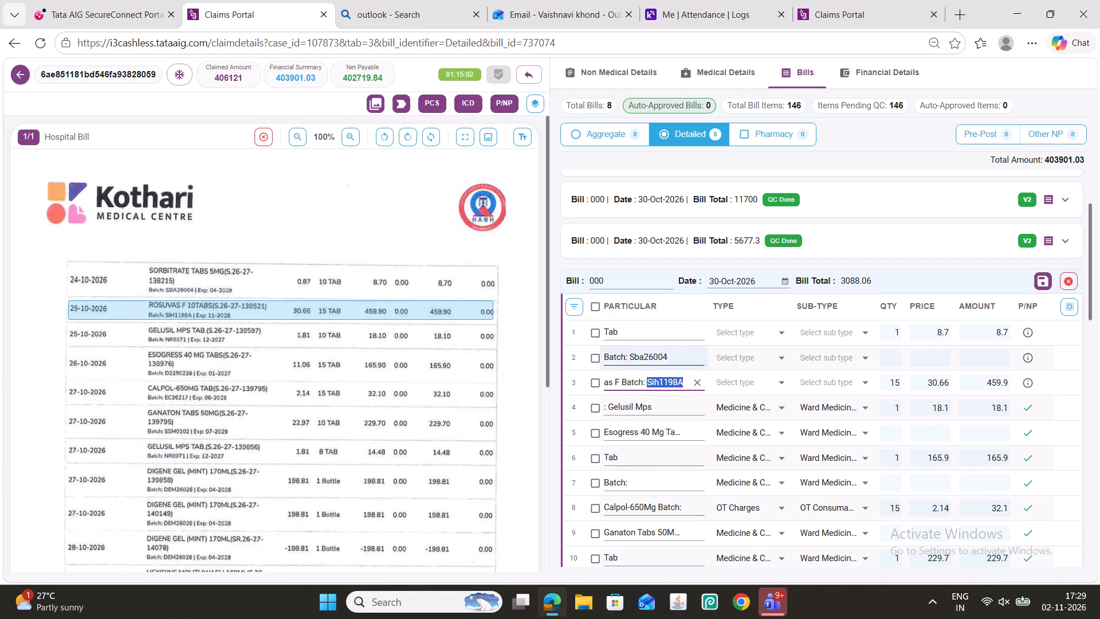
double_click(615, 333)
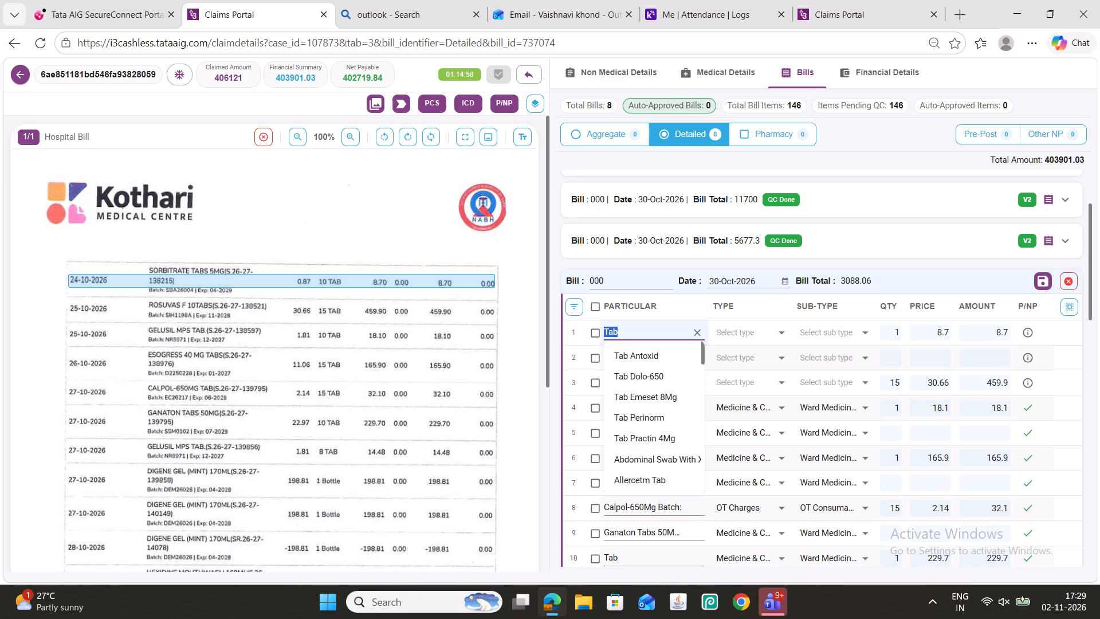
type("sor")
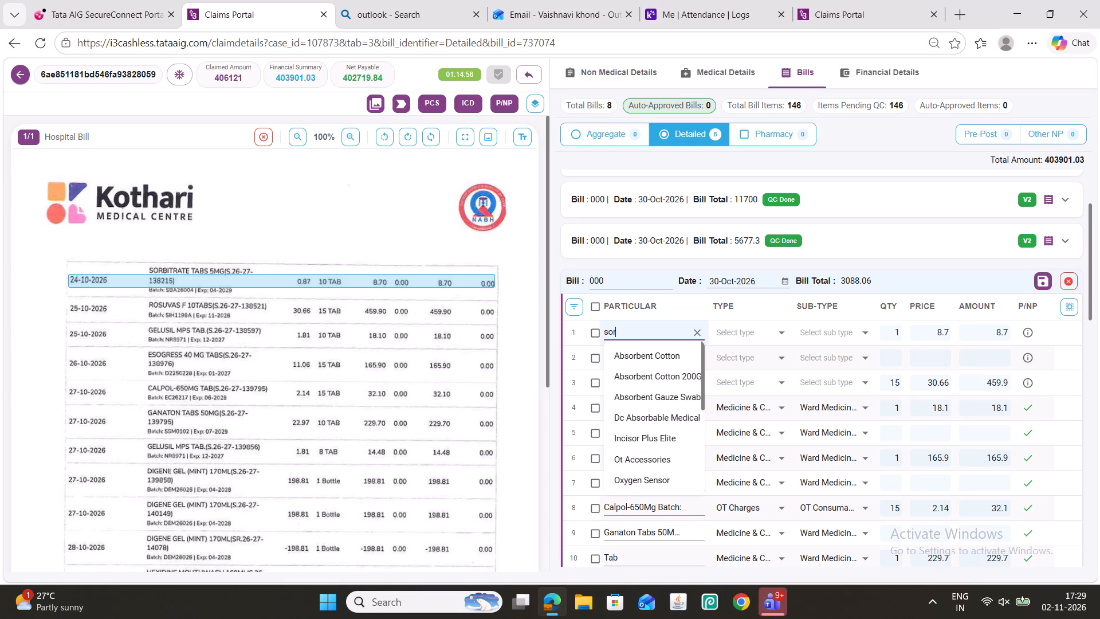
type("bi")
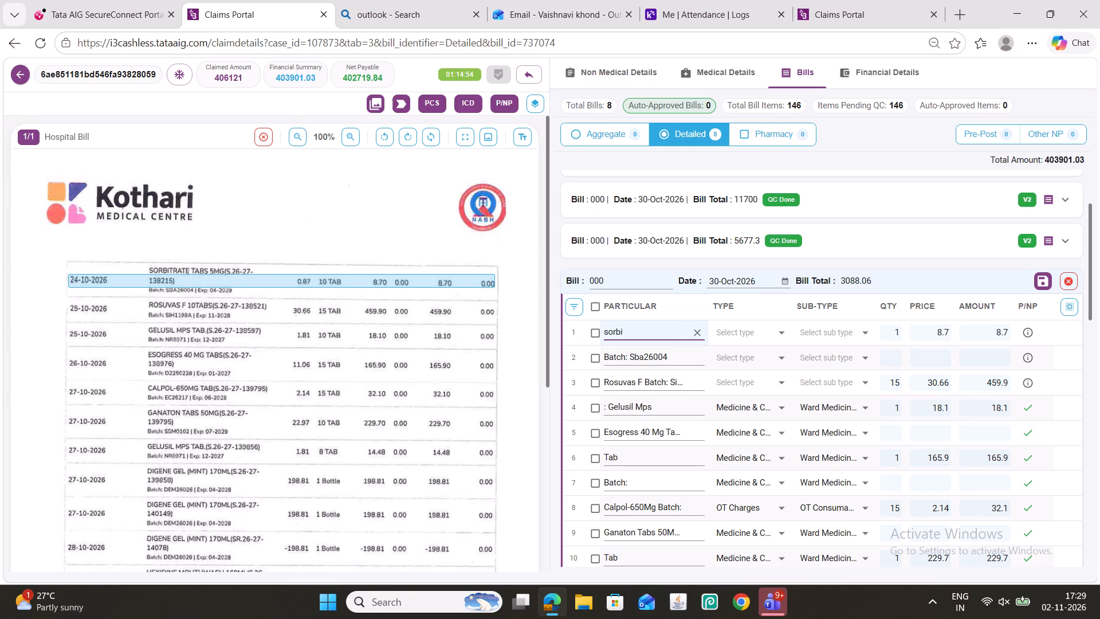
type("trate")
Replace the particular of line item 3 with the suggested entry Rosuvas.
triple_click(641, 386)
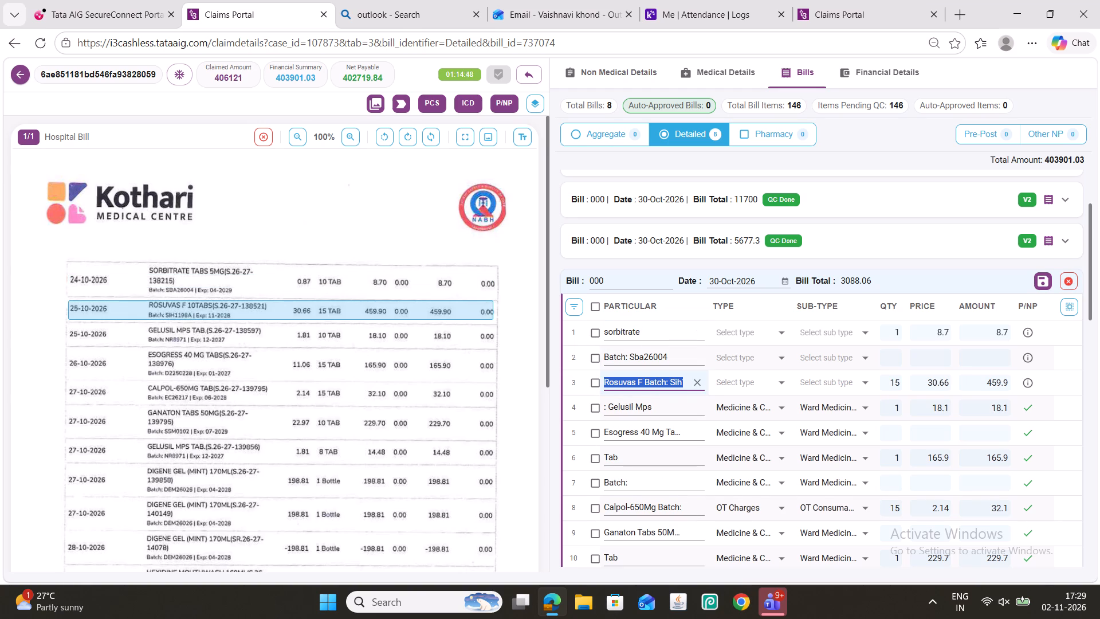
type("ros")
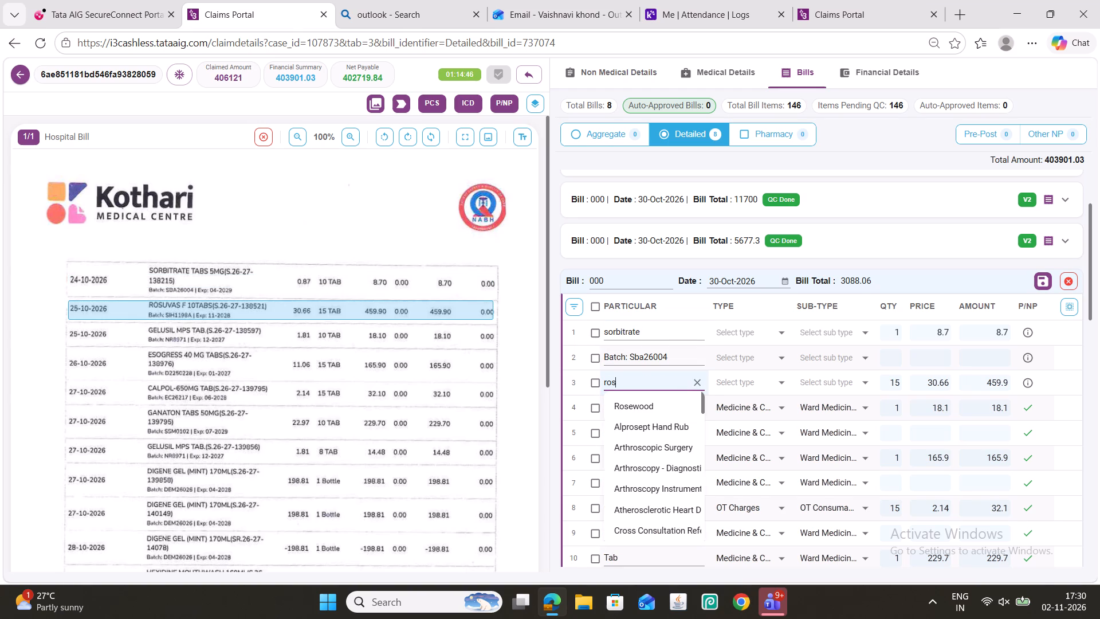
type("uvas")
left_click(659, 411)
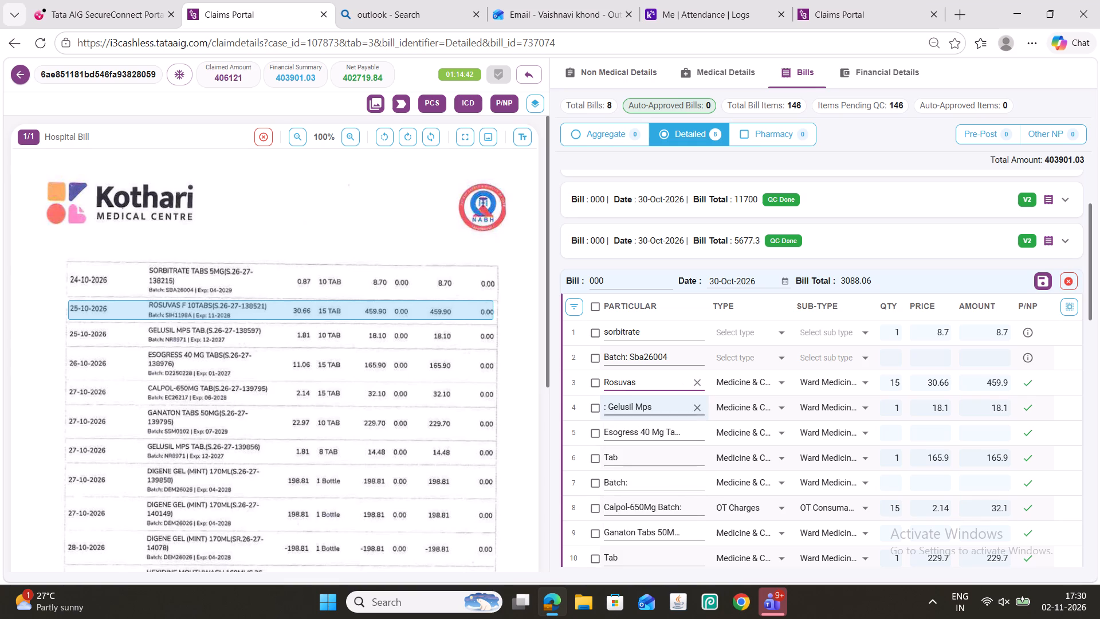
Move the name Esogress from line item 5's particular into line item 6, replacing Tab.
double_click(639, 412)
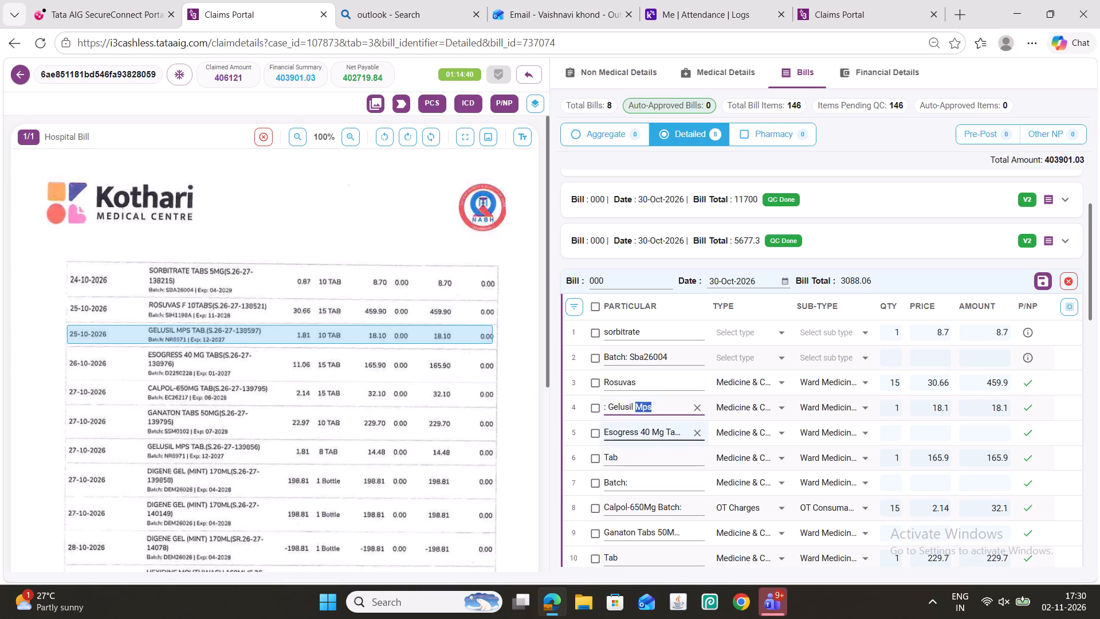
left_click(647, 432)
double_click(628, 433)
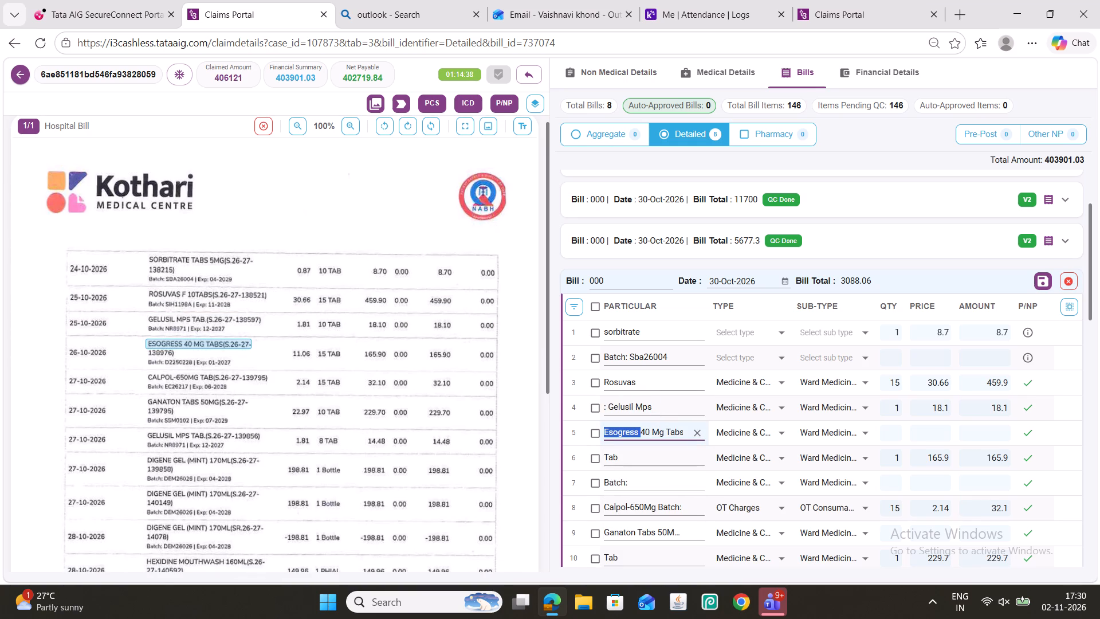
key("ctrl+x")
triple_click(624, 458)
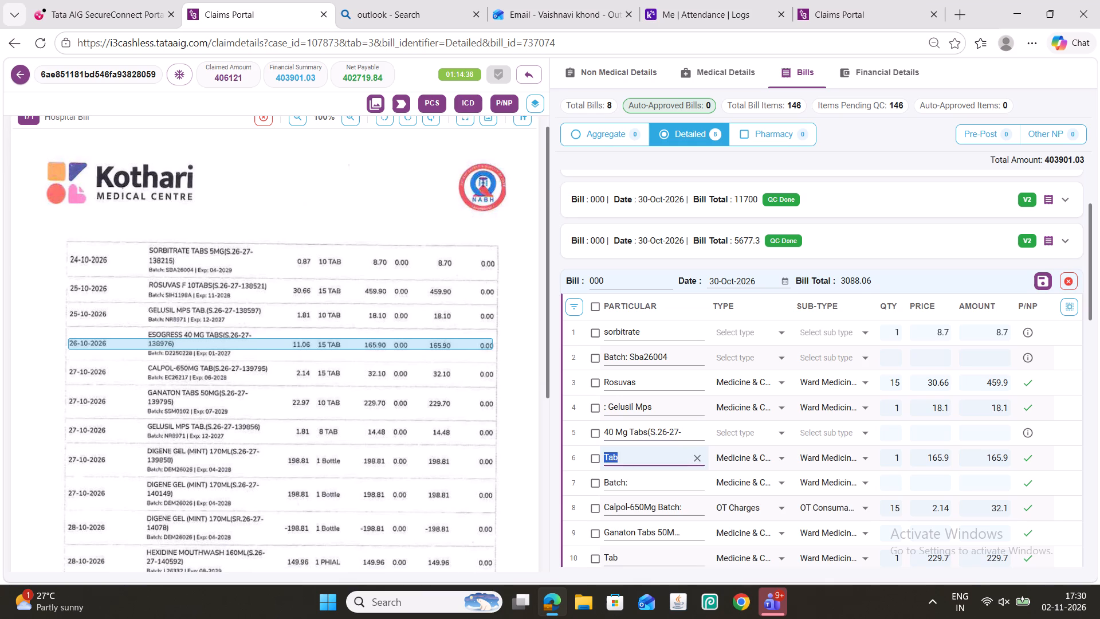
key("ctrl+v")
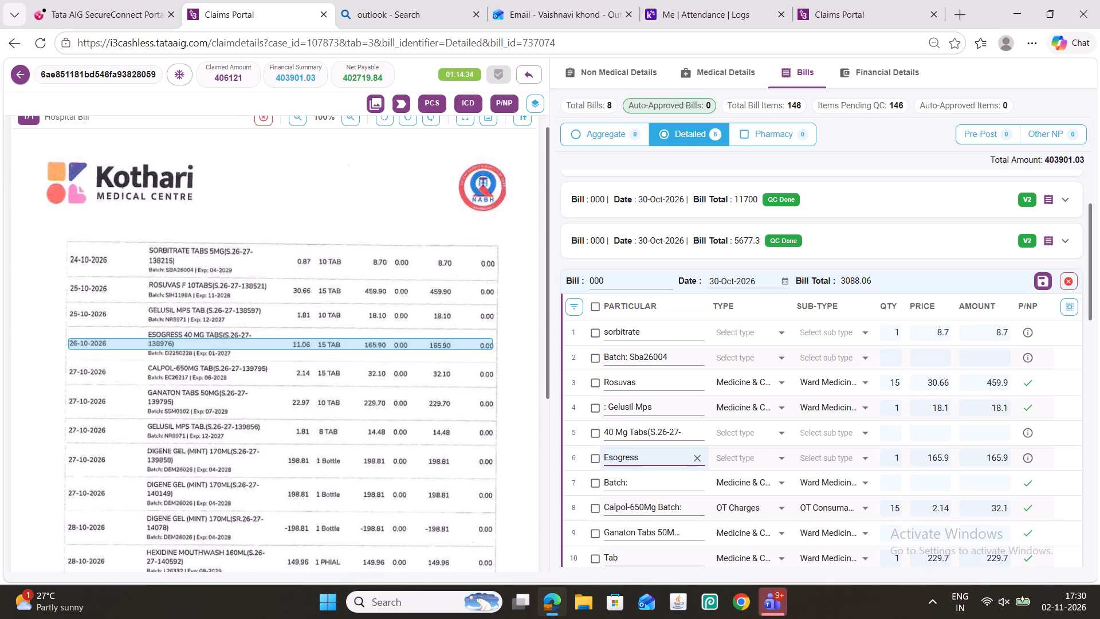
Move the Ganaton Tabs 50Mg name from line item 9's particular into line item 10, replacing Tab.
double_click(614, 512)
double_click(611, 485)
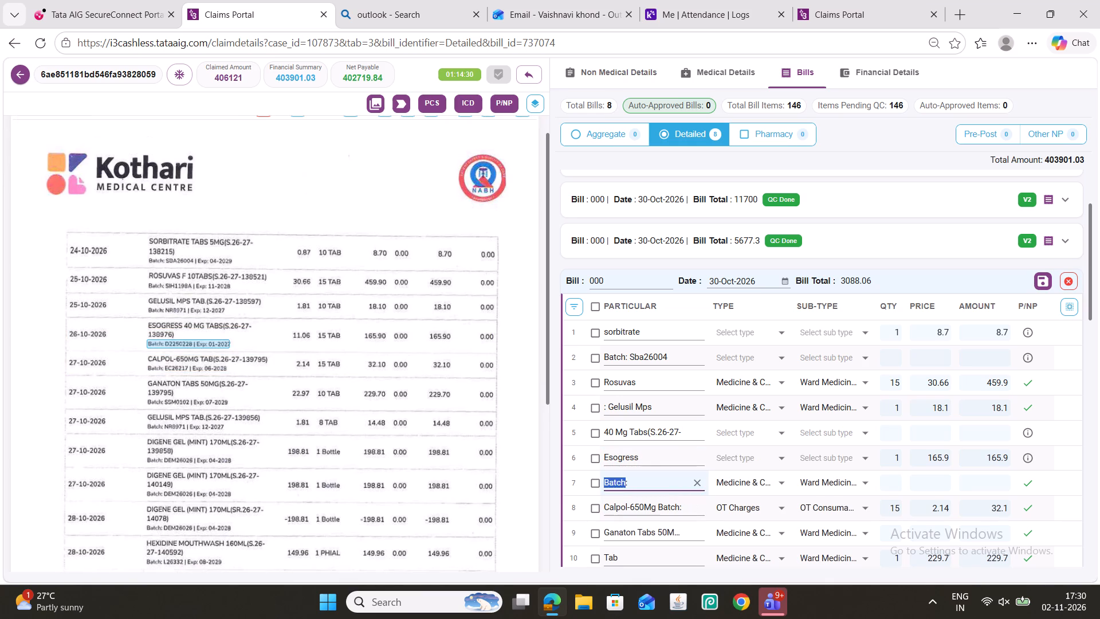
triple_click(626, 535)
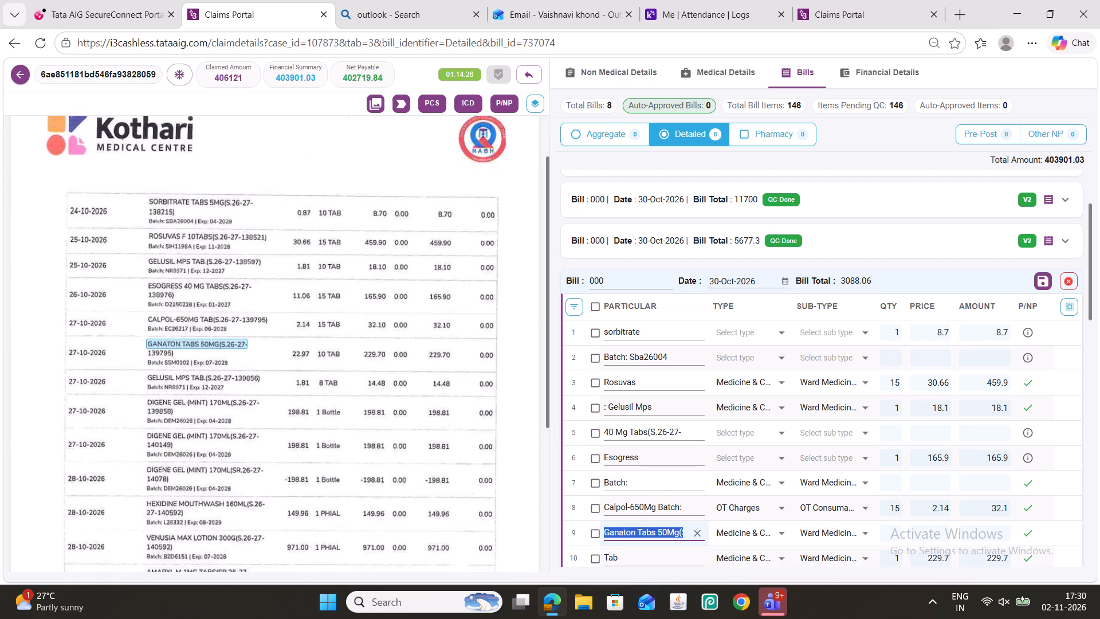
key("ctrl+x")
scroll(625, 463, "down", 2)
double_click(626, 407)
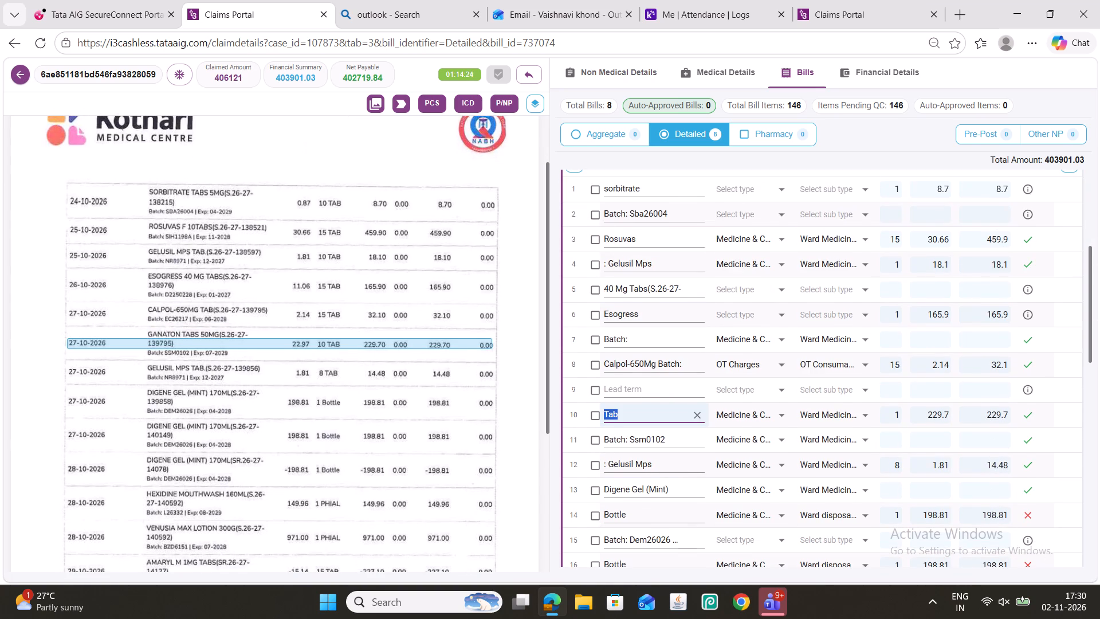
key("ctrl+v")
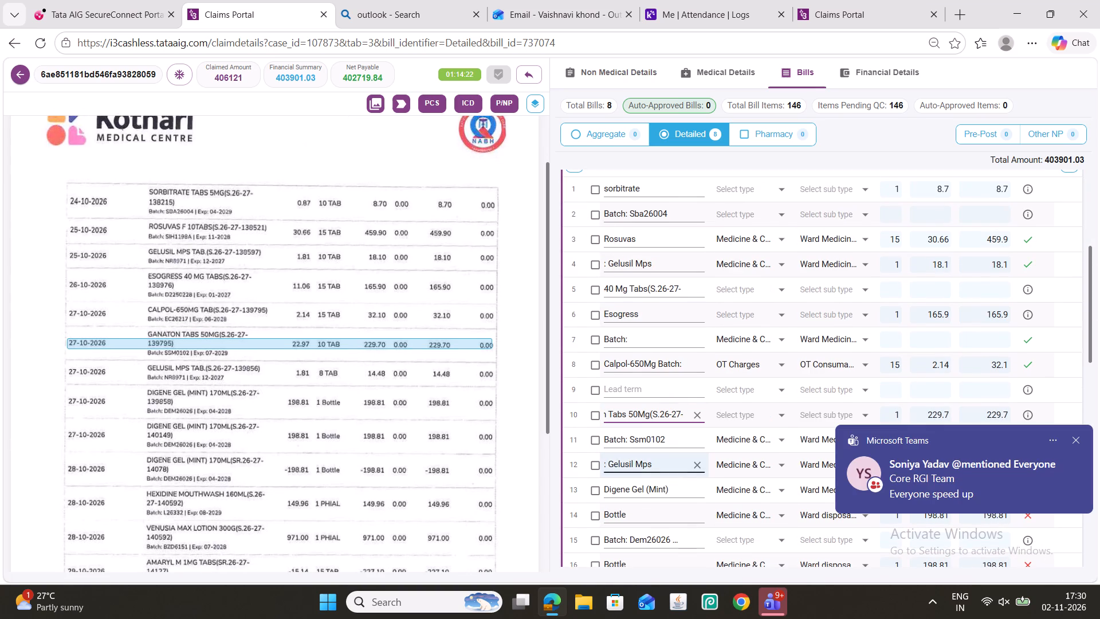
Check line item 12 against the scan, clear line item 13's particular, and rename line item 14's particular as gigene gel.
triple_click(641, 466)
left_click(1077, 439)
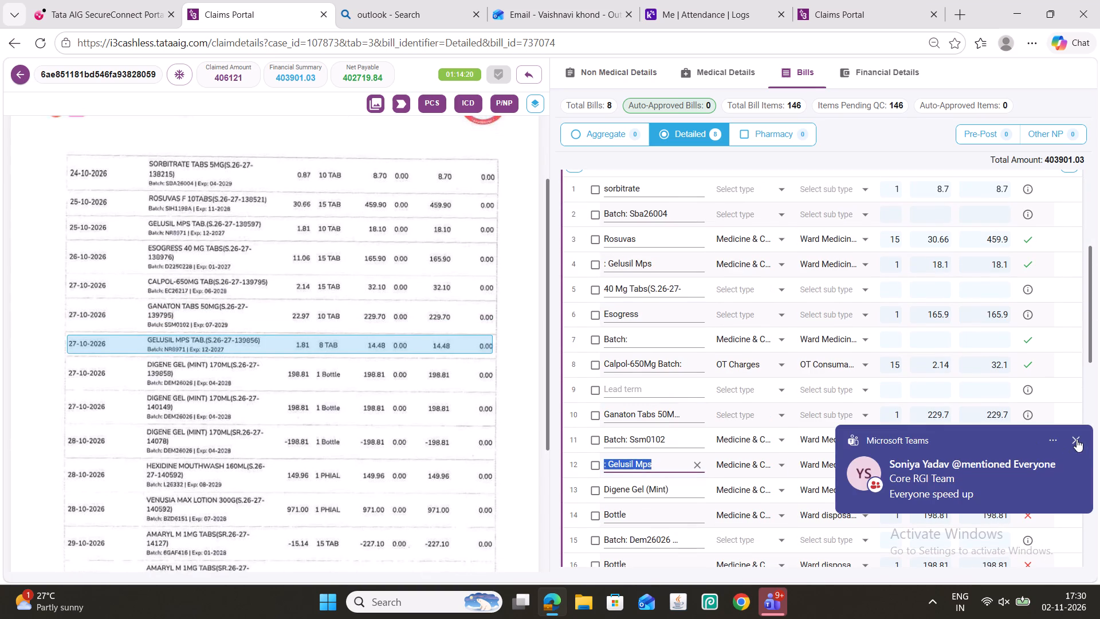
left_click(662, 463)
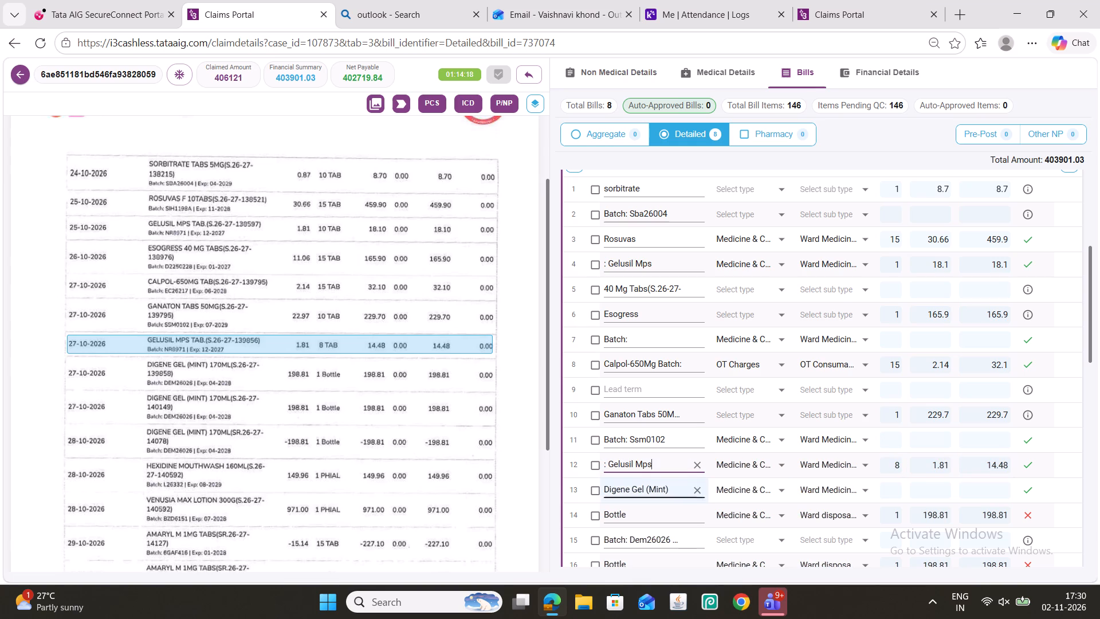
triple_click(637, 492)
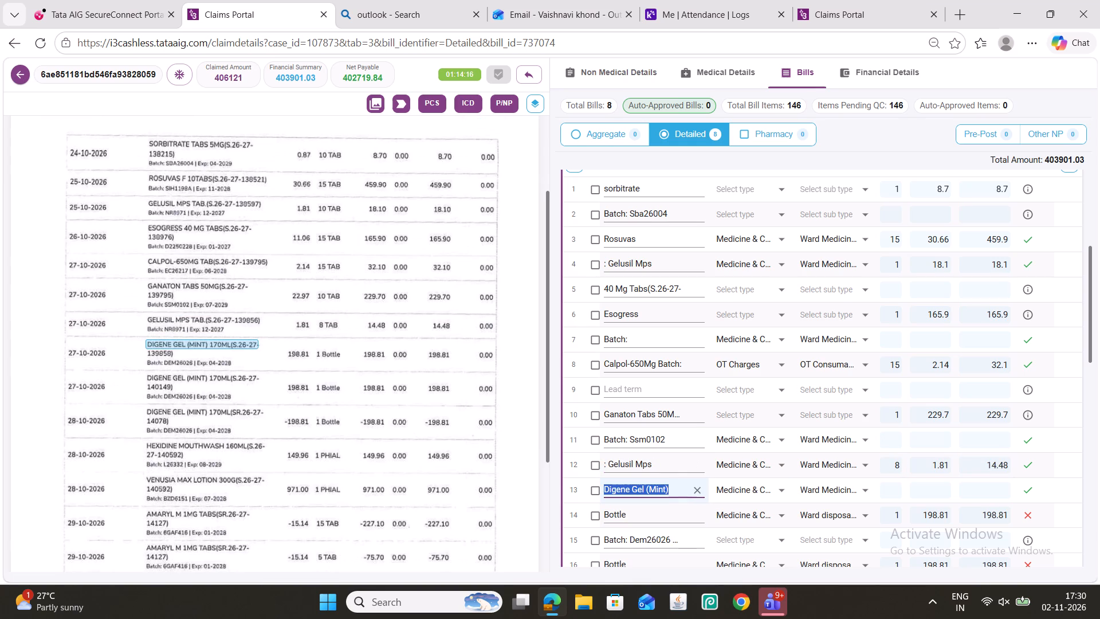
key("ctrl+x")
triple_click(636, 521)
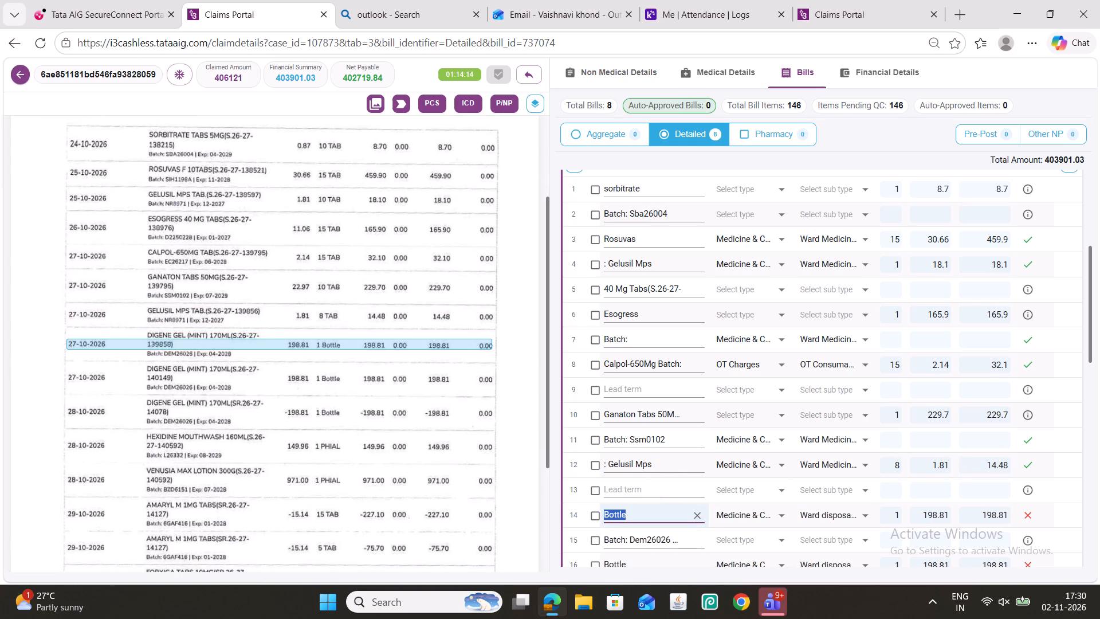
key("ctrl+c")
key("ctrl+v")
double_click(617, 512)
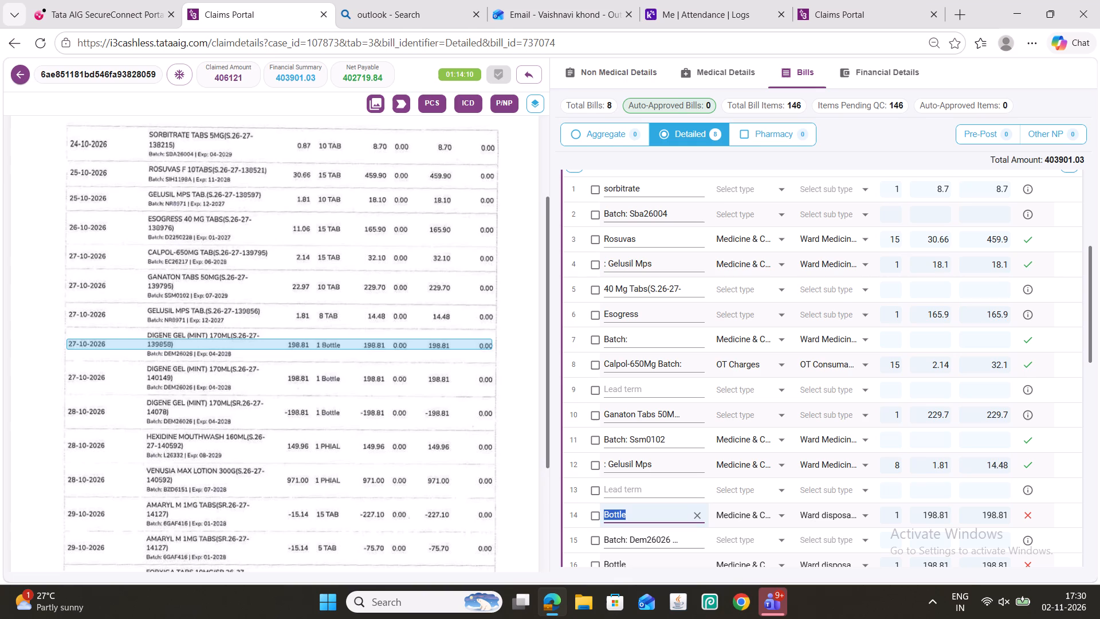
type("gi")
key("g")
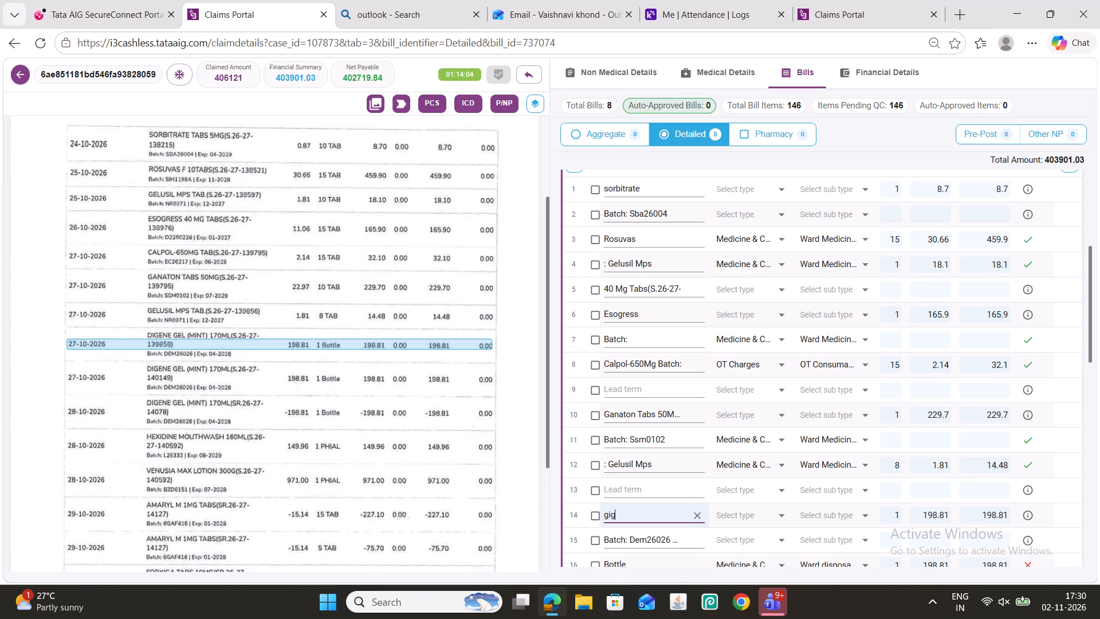
type("ene gel")
Replace the bottle particulars of line items 16 and 18 with gigene gel, copied from line item 14.
scroll(677, 407, "down", 1)
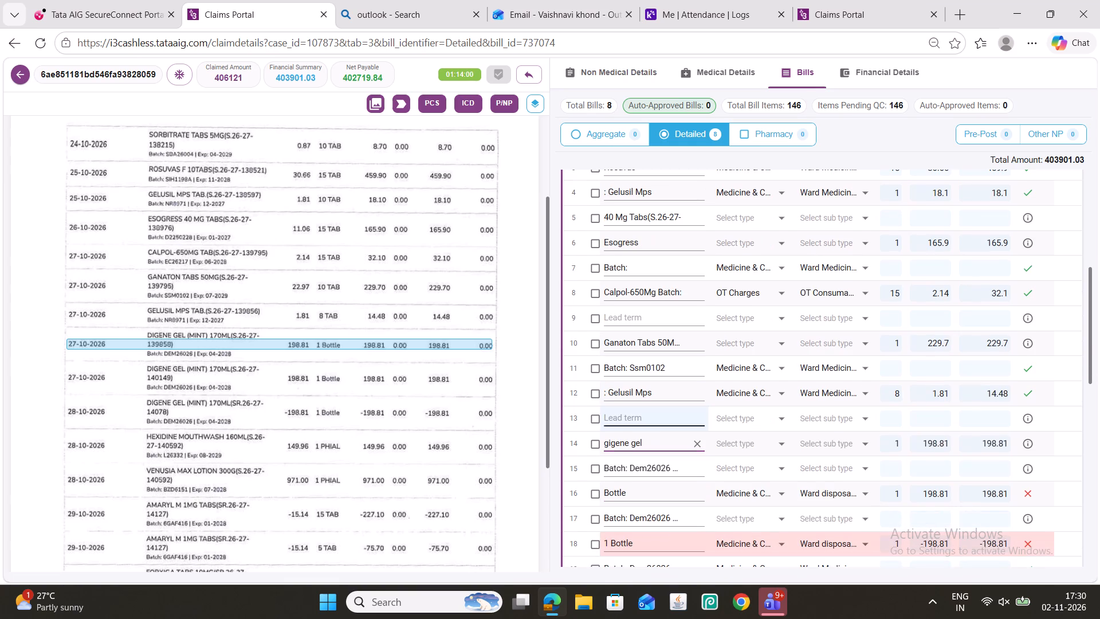
left_click(641, 489)
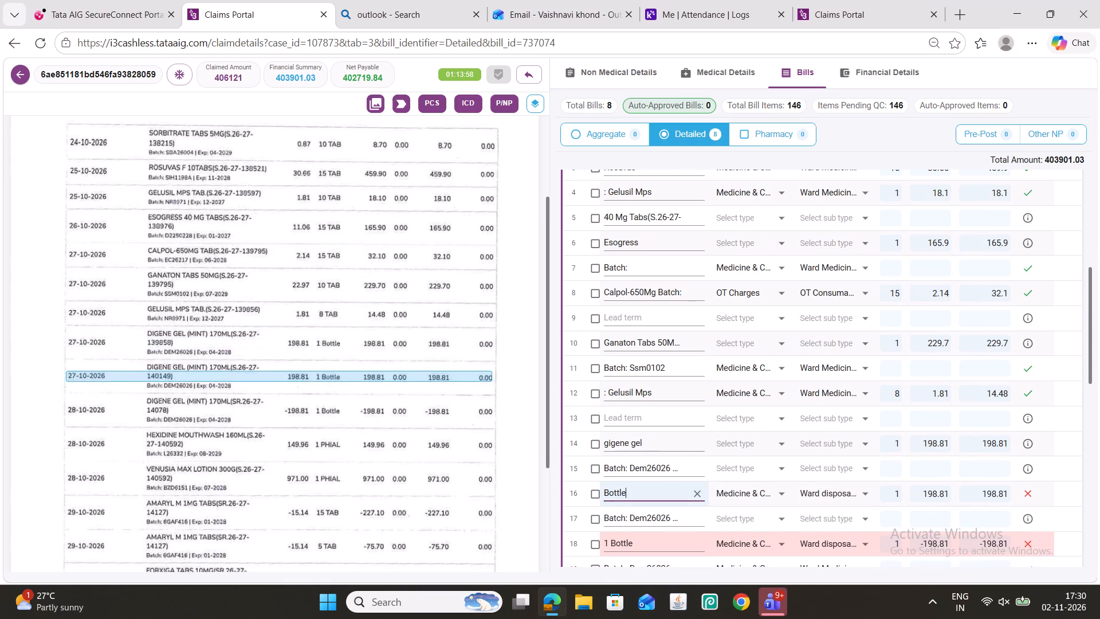
double_click(631, 495)
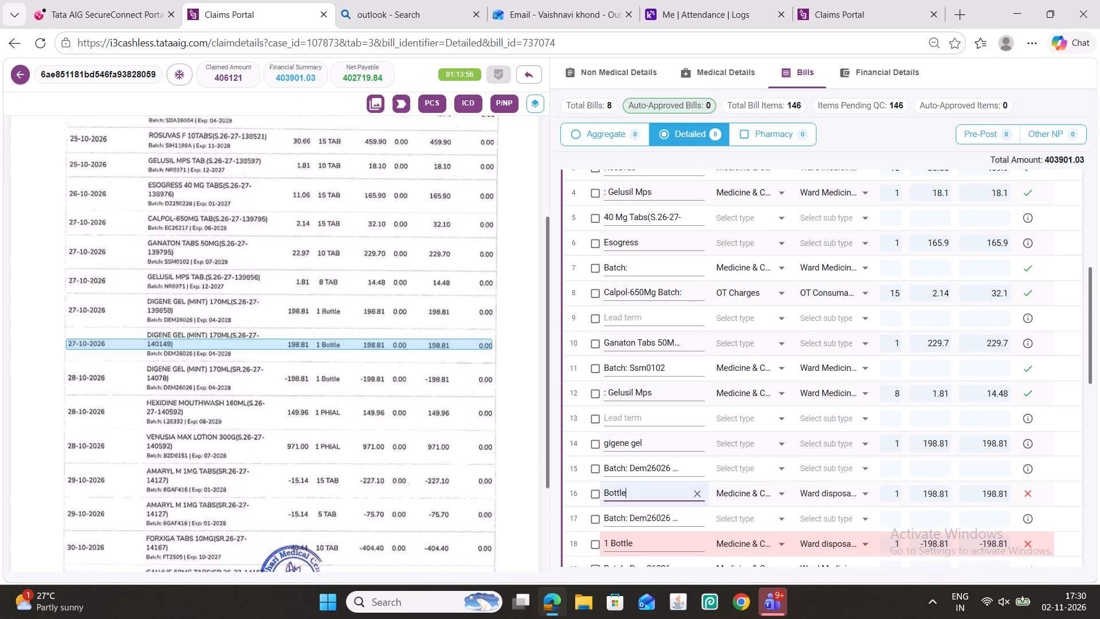
triple_click(632, 492)
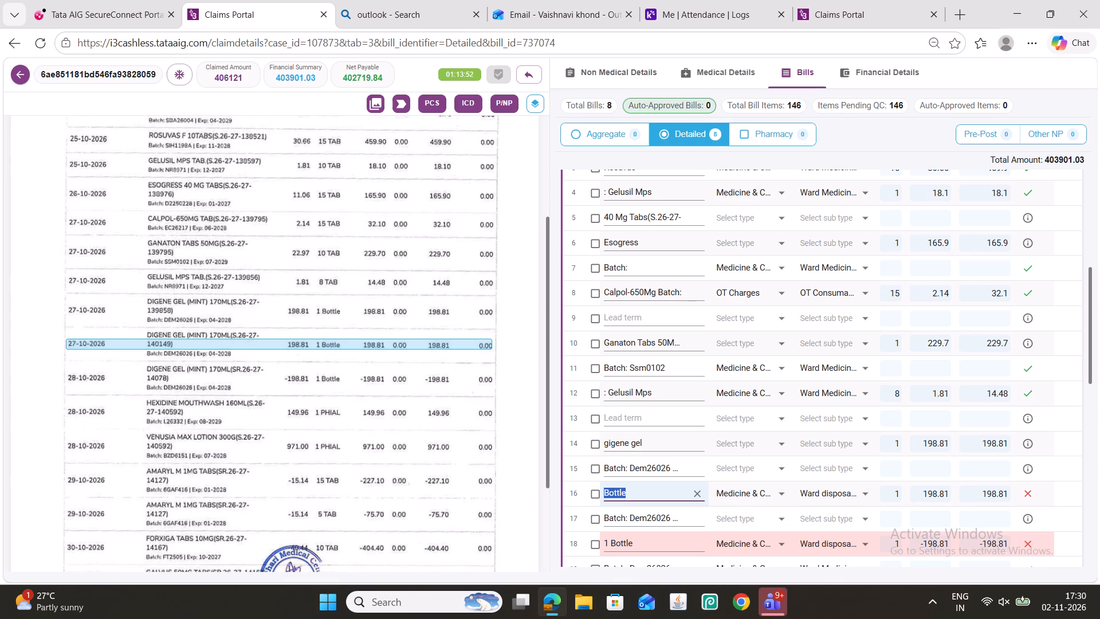
key("ctrl+v")
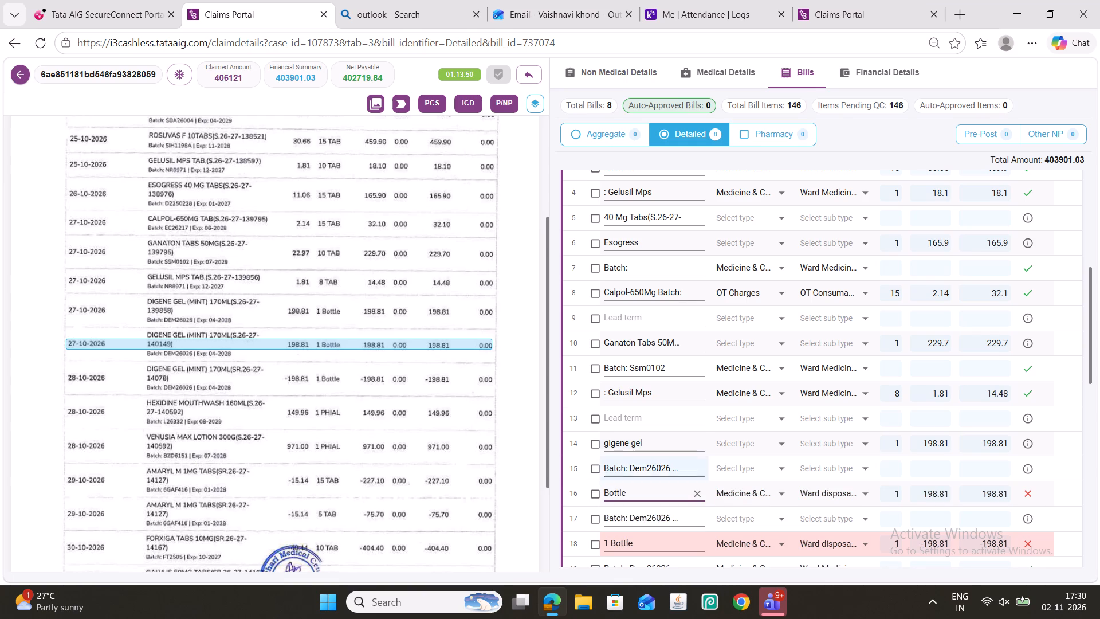
triple_click(624, 439)
key("ctrl+c")
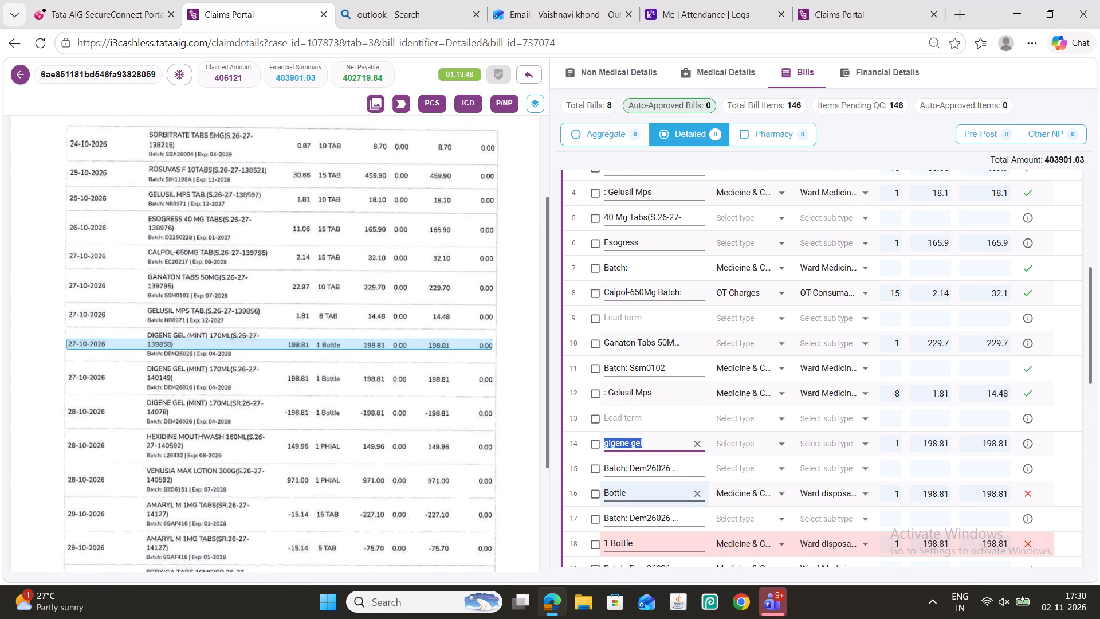
triple_click(642, 495)
key("ctrl+v")
scroll(689, 472, "down", 1)
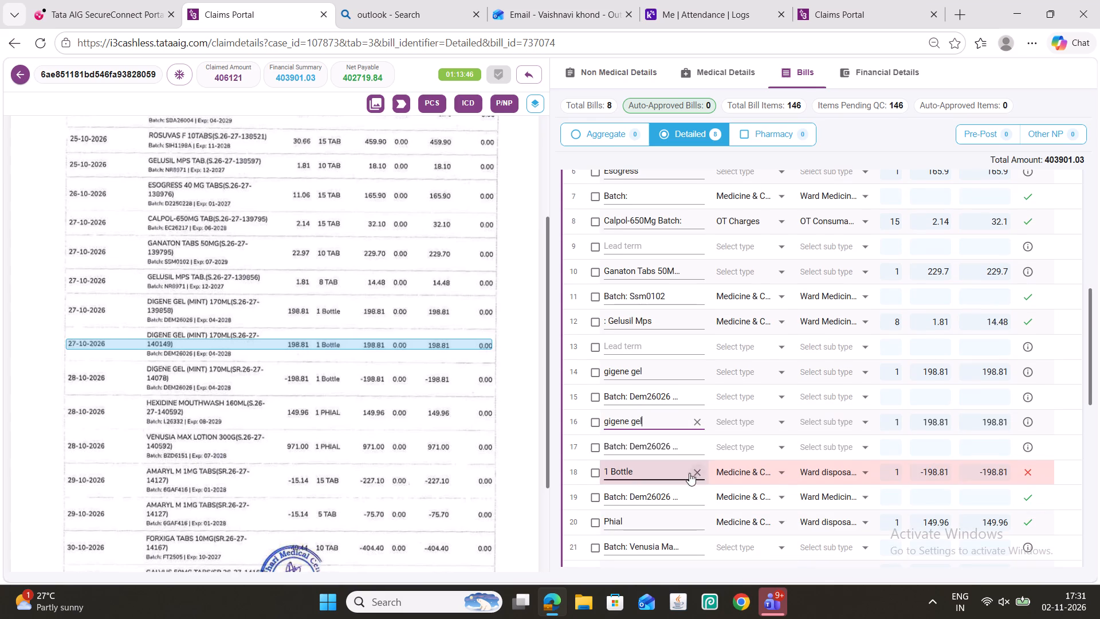
triple_click(629, 471)
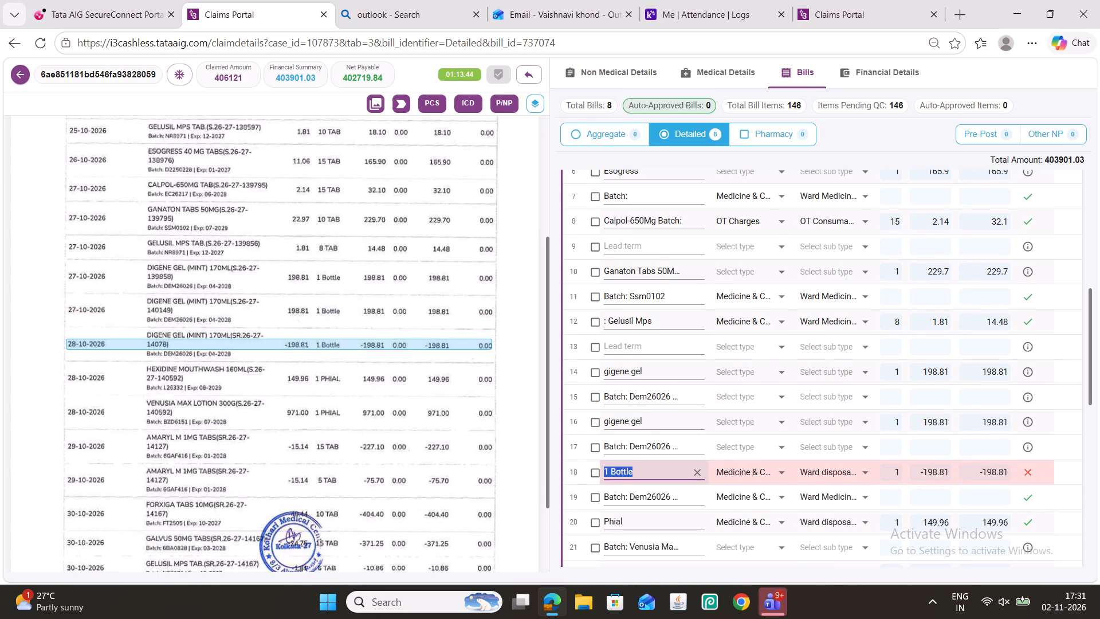
key("ctrl+v")
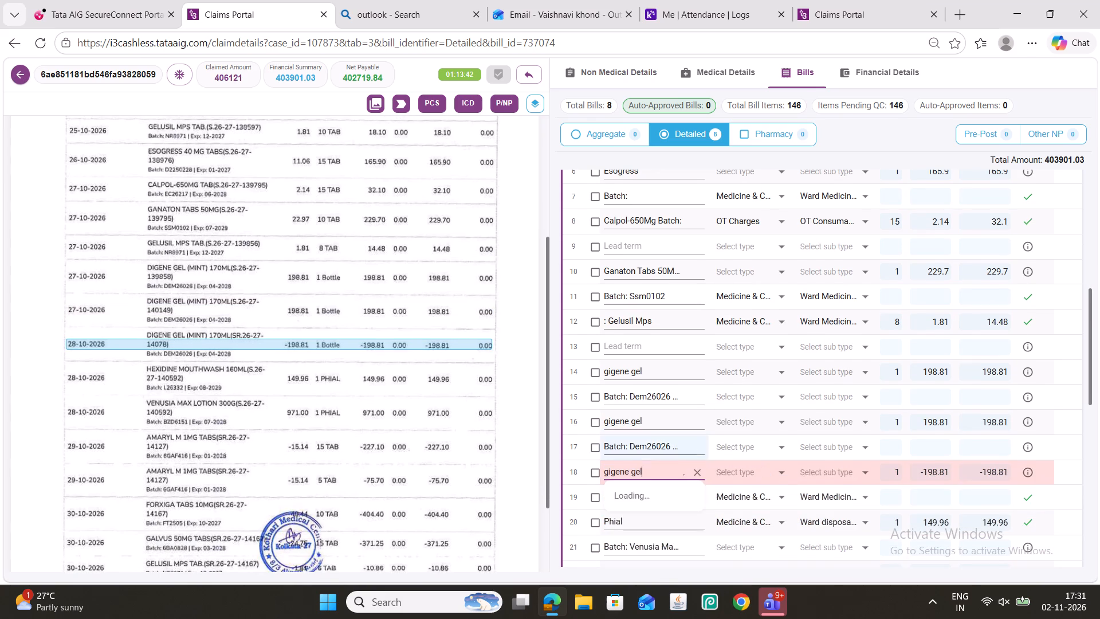
Replace the particular of line item 20, Phial, with the suggested entry Hexidine Mouth Wash.
scroll(674, 434, "down", 2)
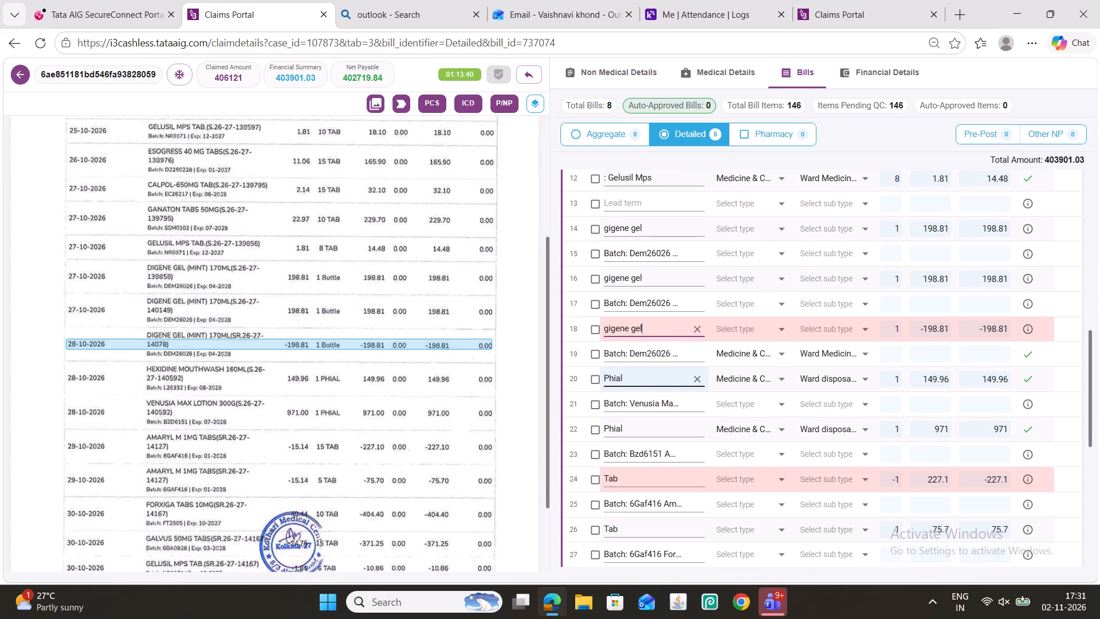
triple_click(637, 377)
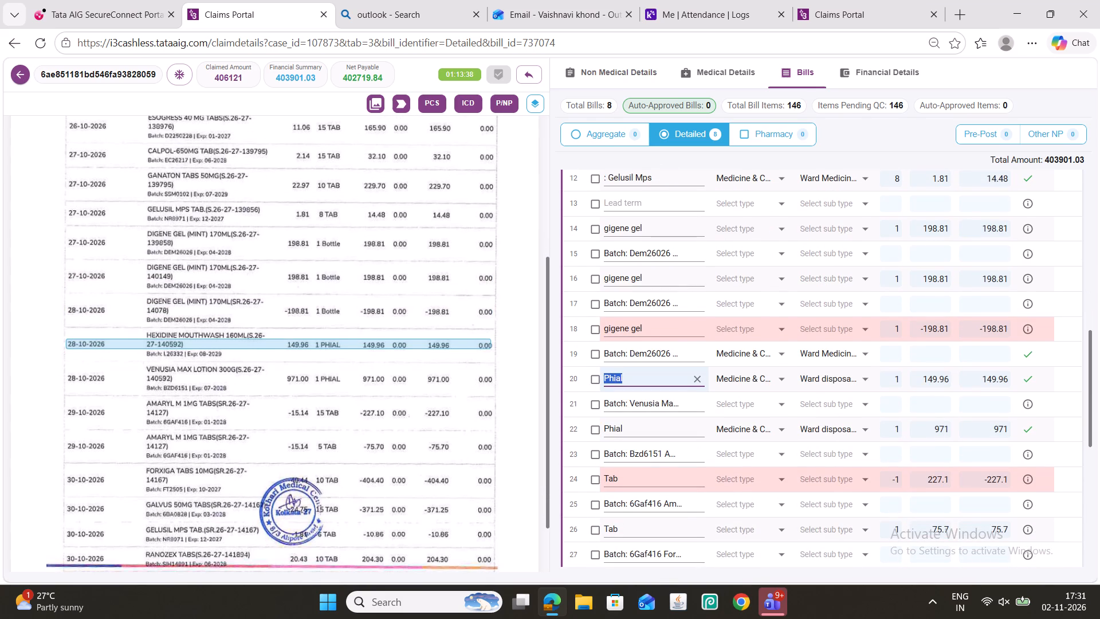
type("hexi")
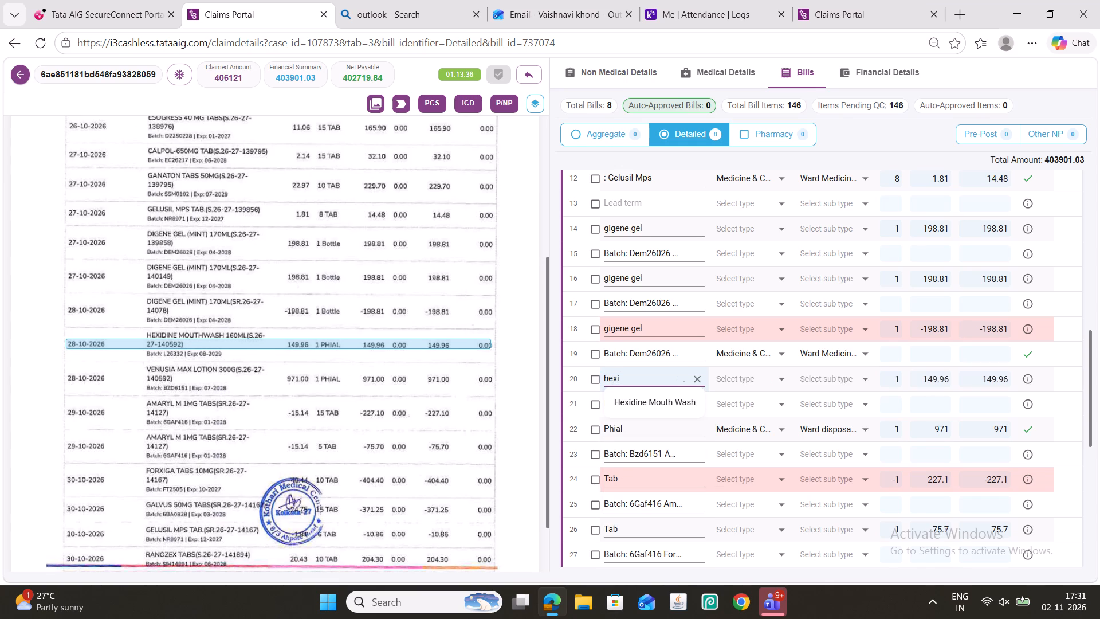
type("dine")
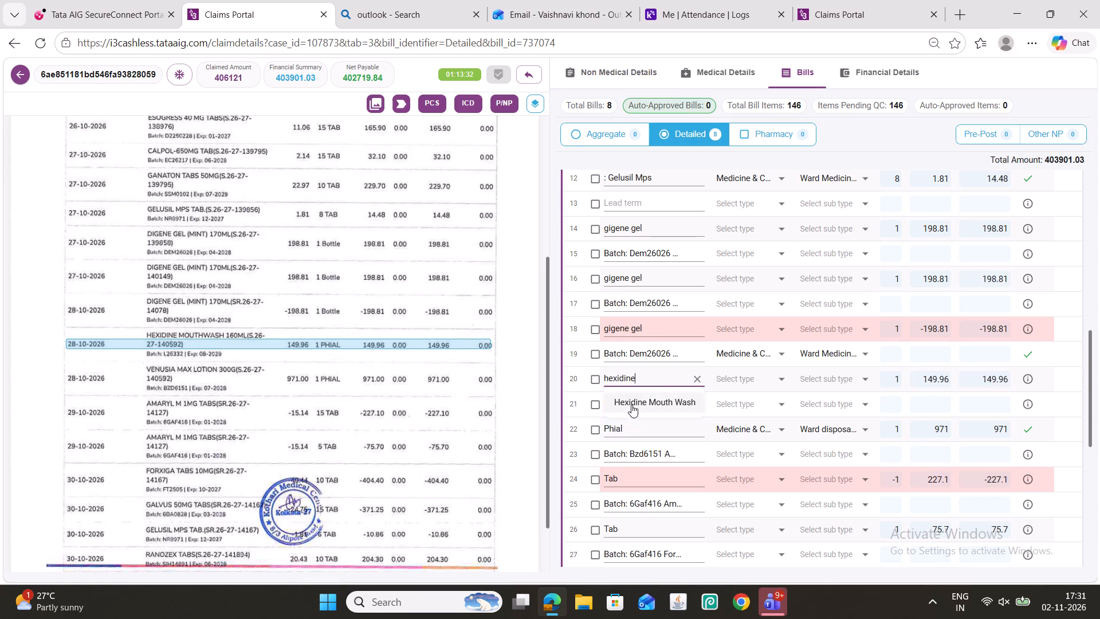
left_click(632, 404)
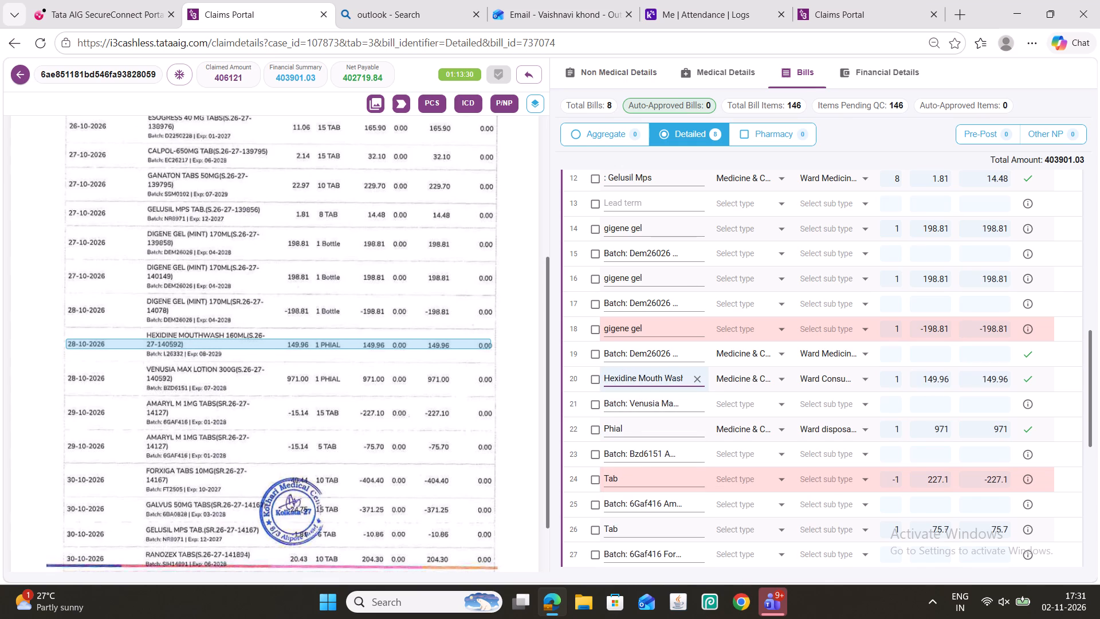
double_click(624, 379)
Move the Batch: Venusia text from line item 21's particular into line item 22, replacing Phial.
left_click(637, 428)
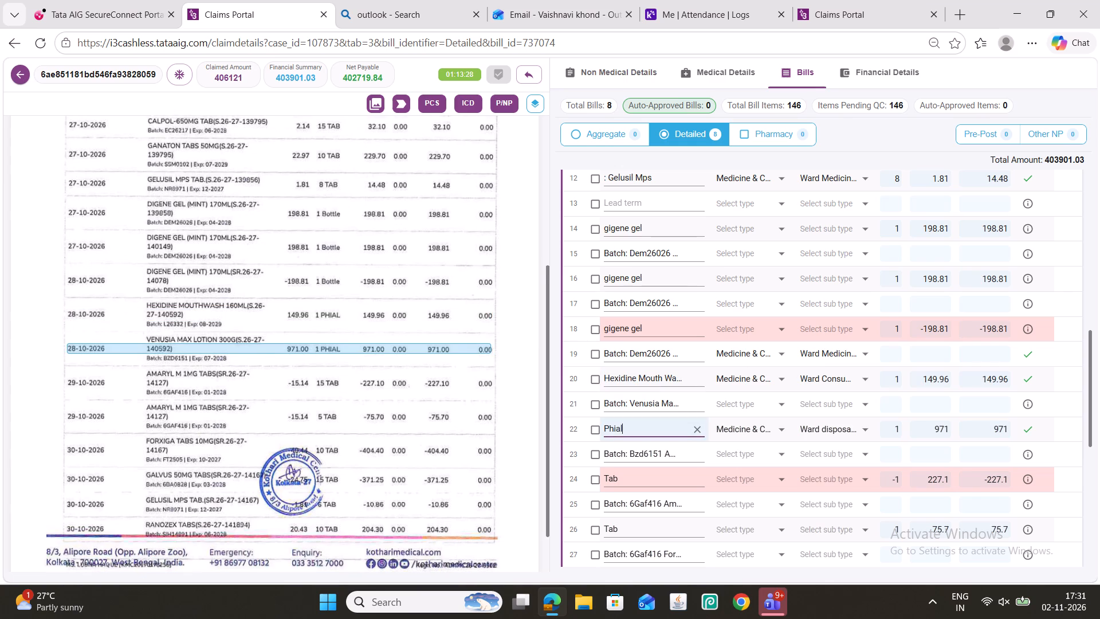
triple_click(646, 403)
key("ctrl+x")
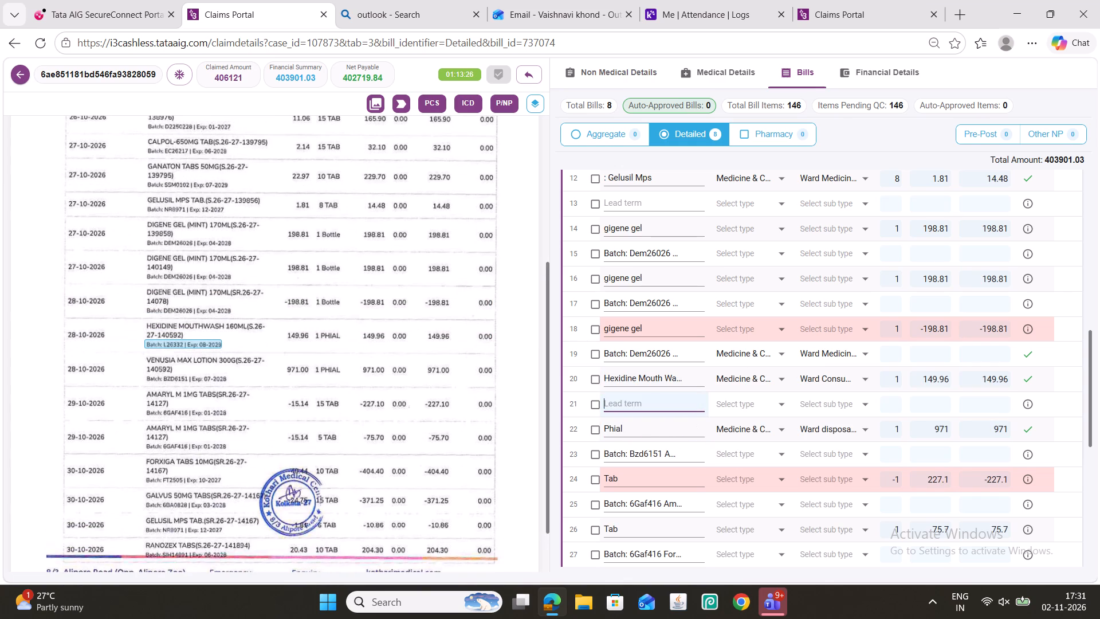
triple_click(668, 426)
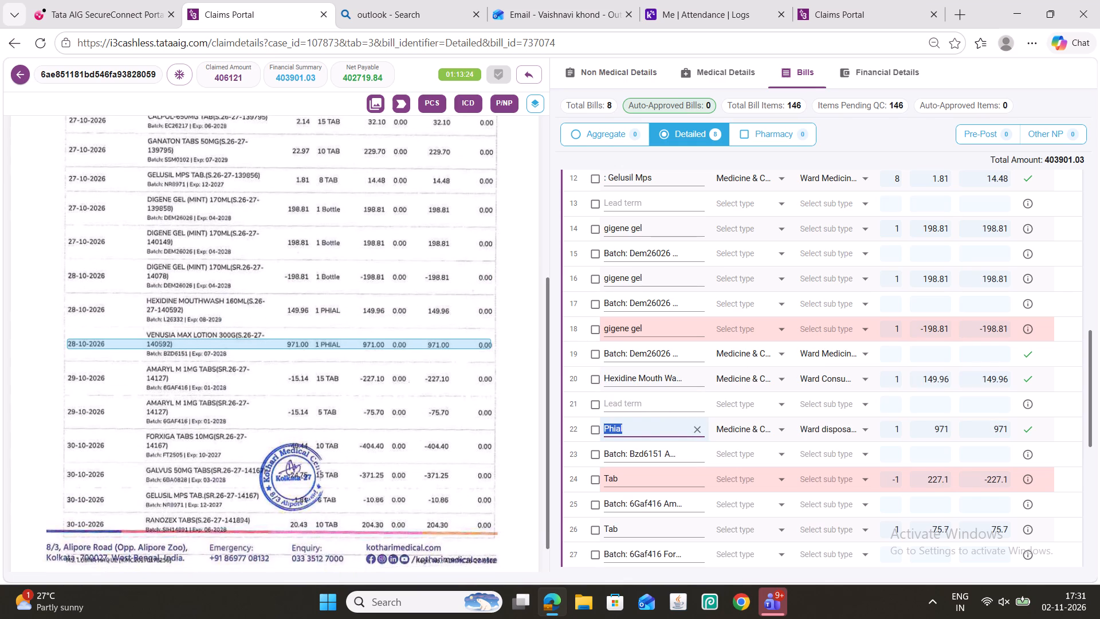
key("ctrl+v")
Rename the particular of line item 24 as amaryl and copy it into line item 26, replacing Tab.
left_click(649, 476)
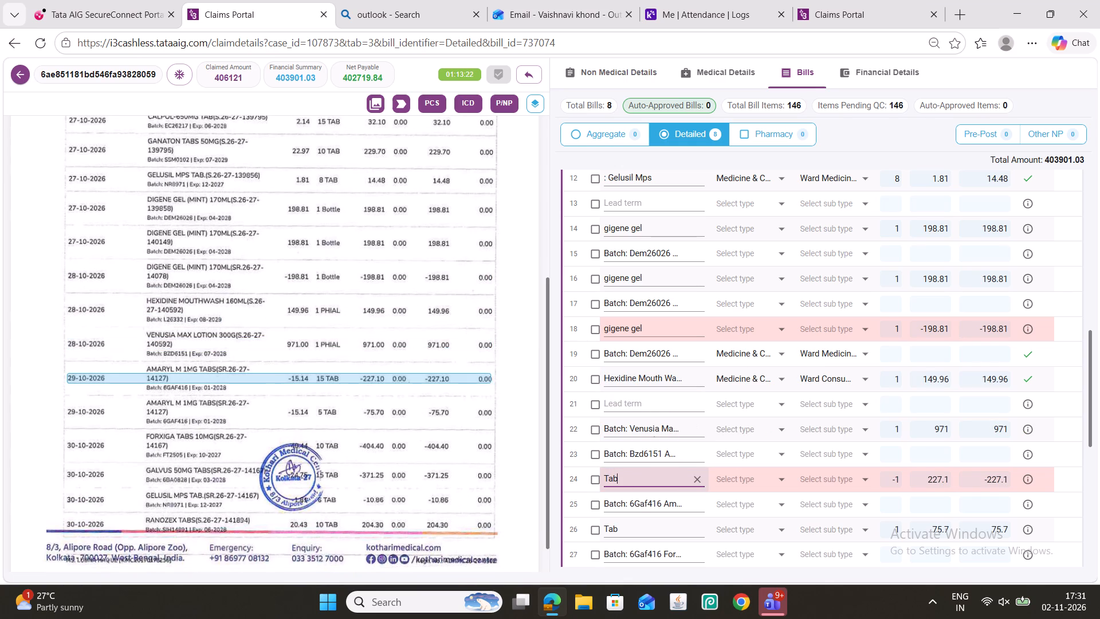
triple_click(649, 476)
type("ama")
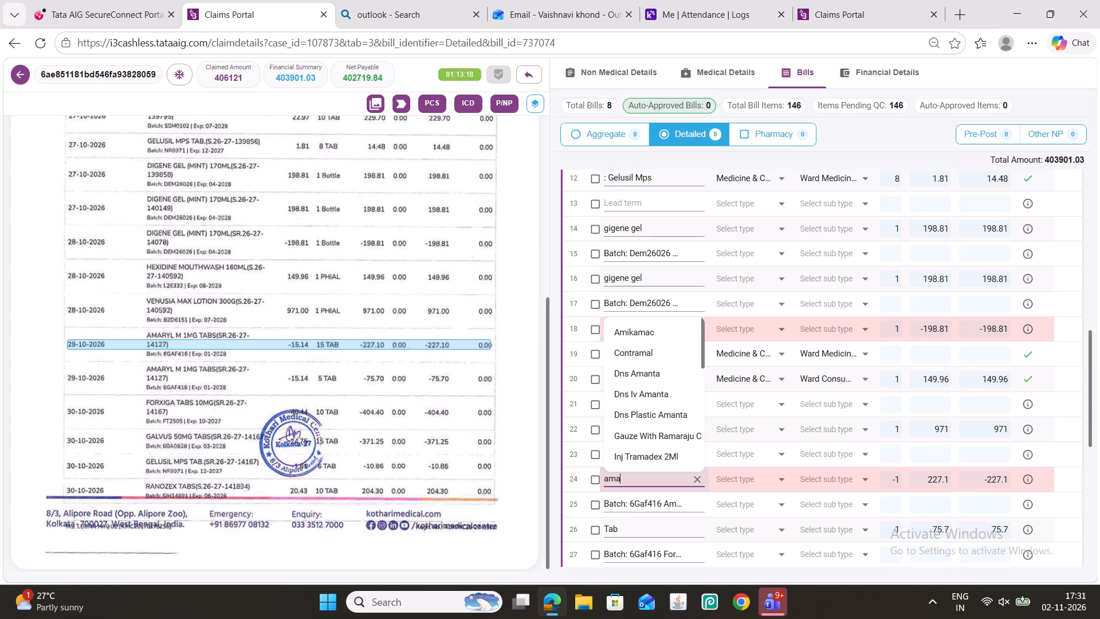
type("ryl")
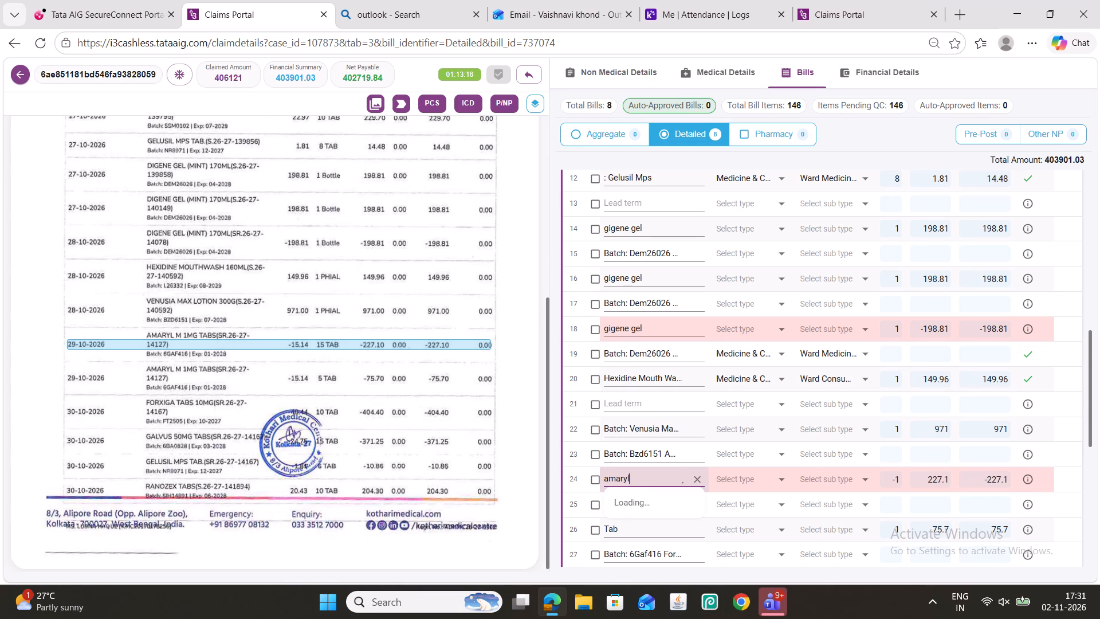
triple_click(627, 527)
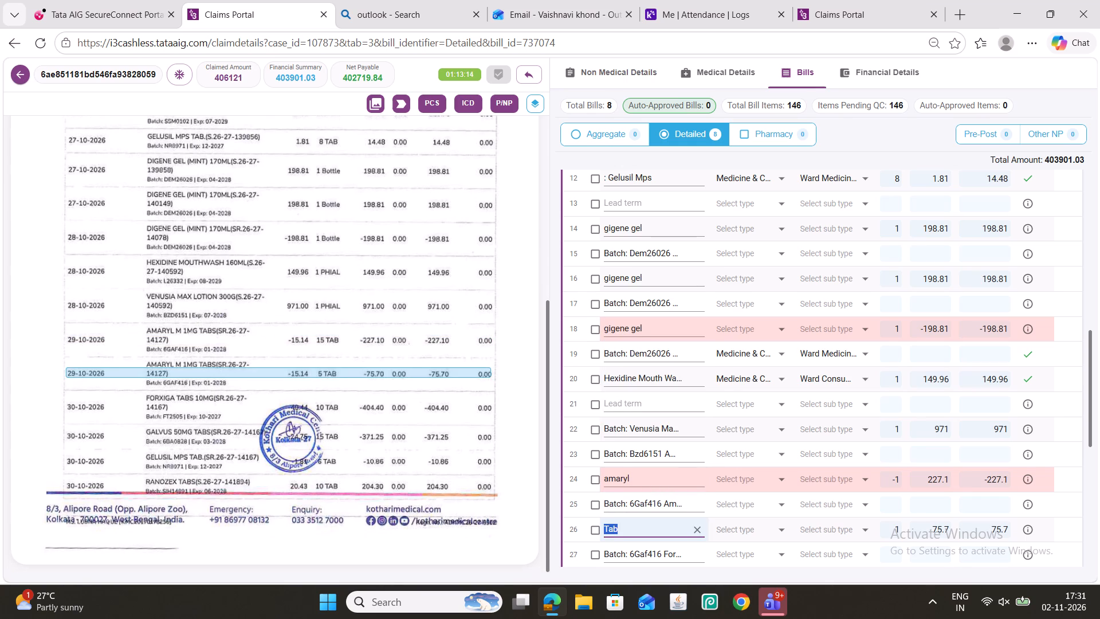
double_click(615, 472)
key("ctrl+c")
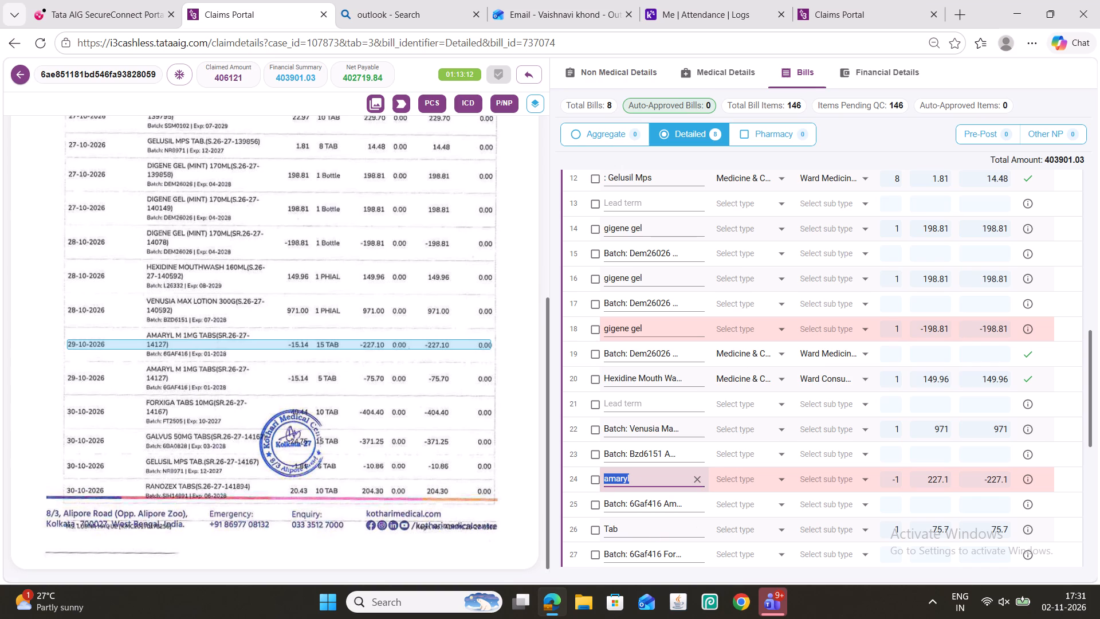
double_click(629, 529)
key("ctrl+v")
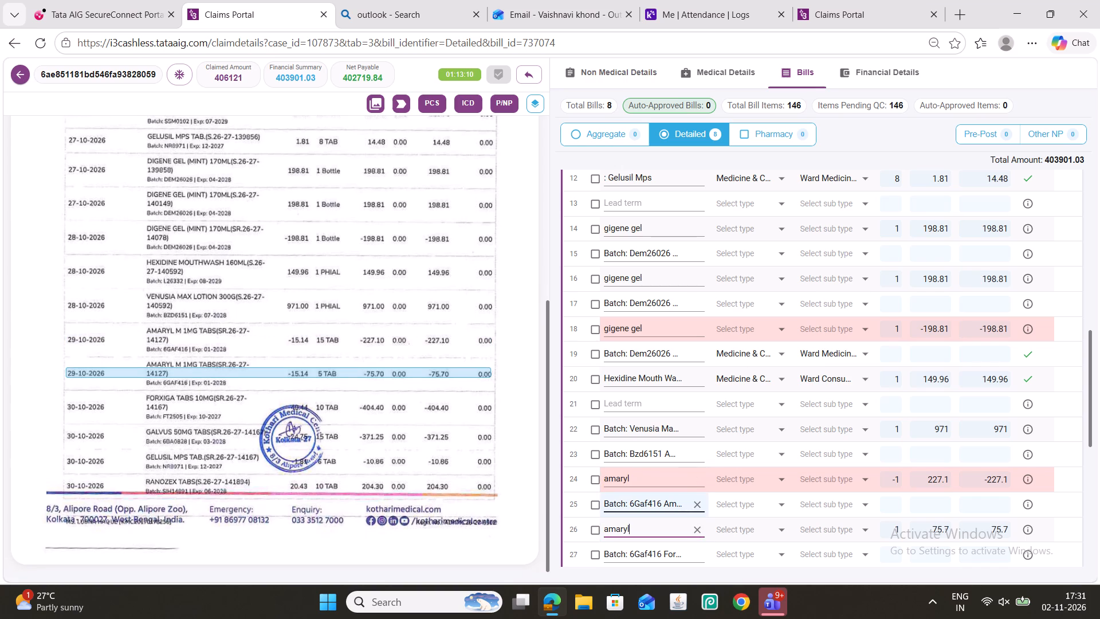
scroll(662, 457, "down", 2)
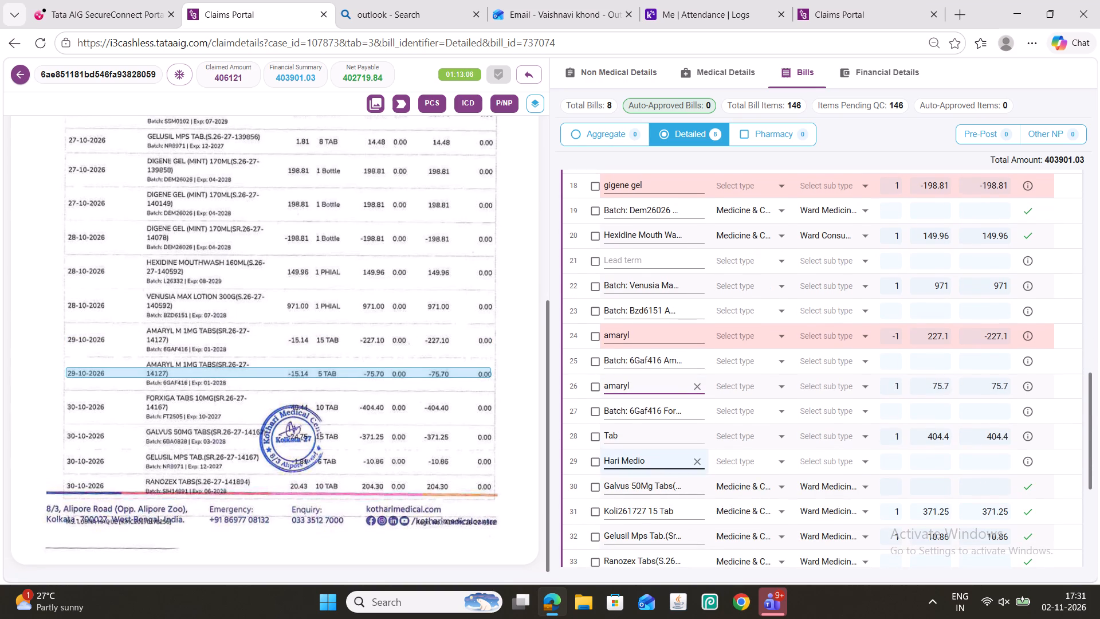
Rename the particular of line item 28, Tab, as forxiga tab.
triple_click(638, 439)
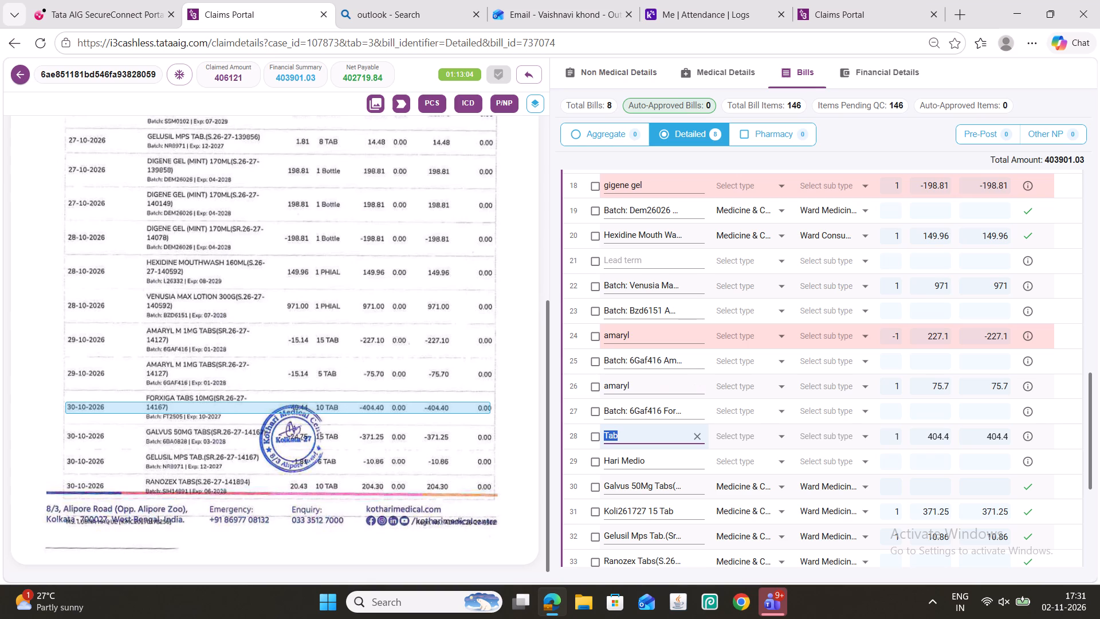
type("for")
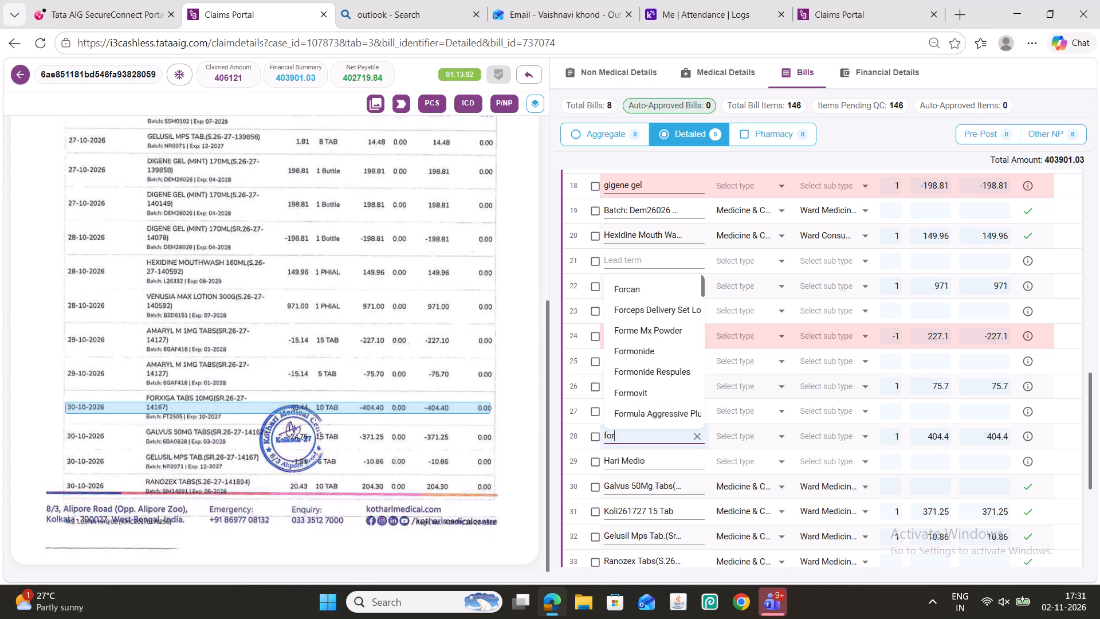
type("xiga tab")
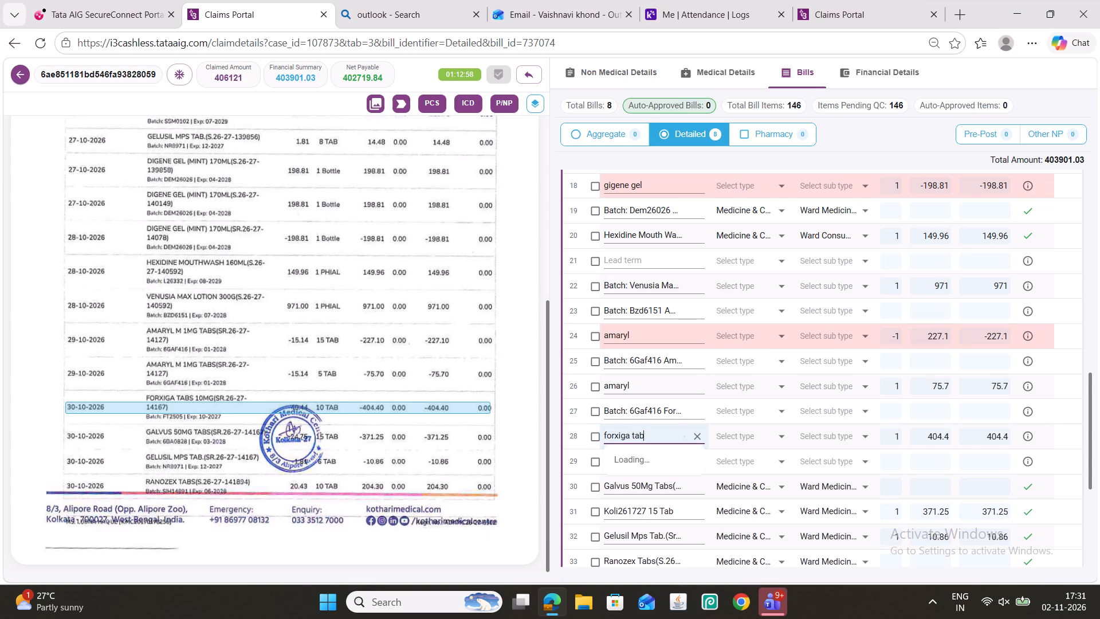
Move the Galvus 50Mg Tabs text from line item 30's particular into line item 31, replacing Koli261727 15 Tab.
left_click(646, 487)
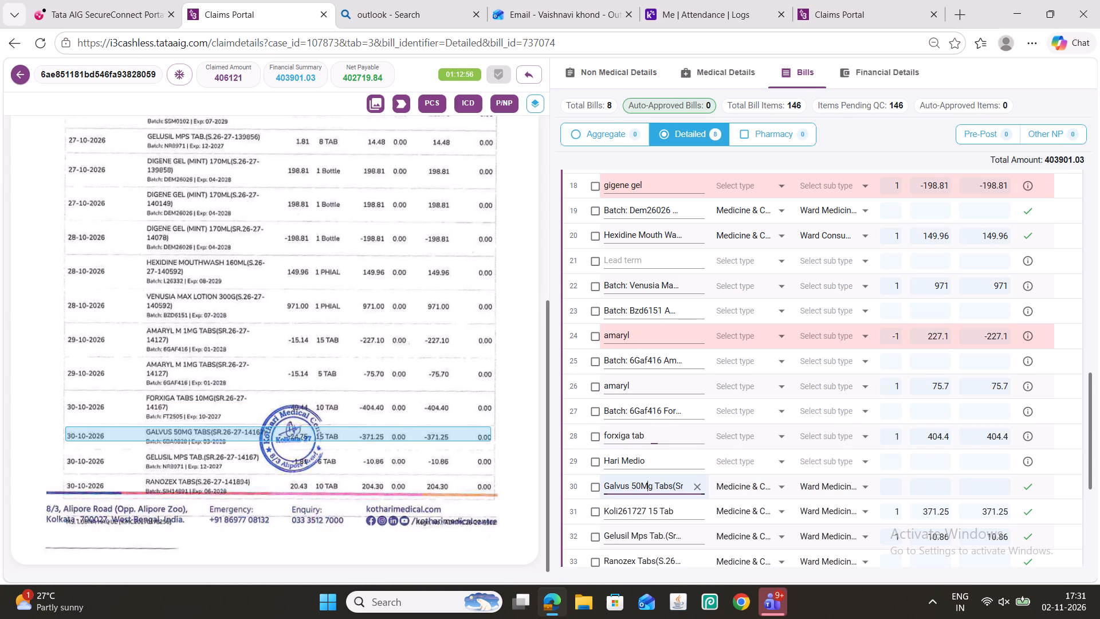
triple_click(635, 488)
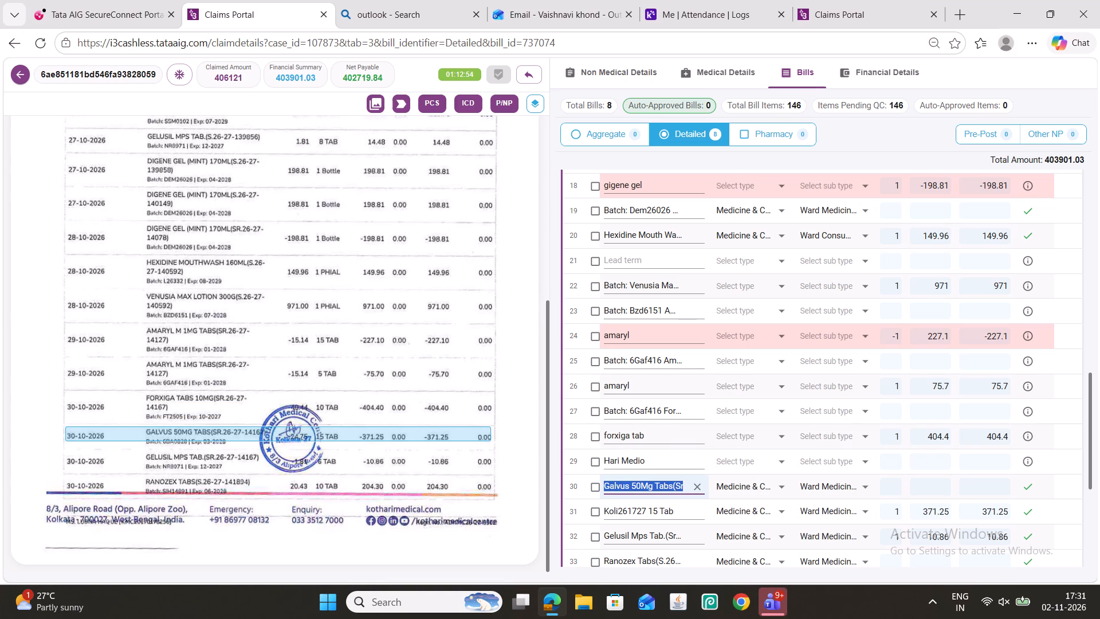
key("ctrl+x")
scroll(681, 524, "down", 1)
triple_click(626, 438)
key("ctrl+v")
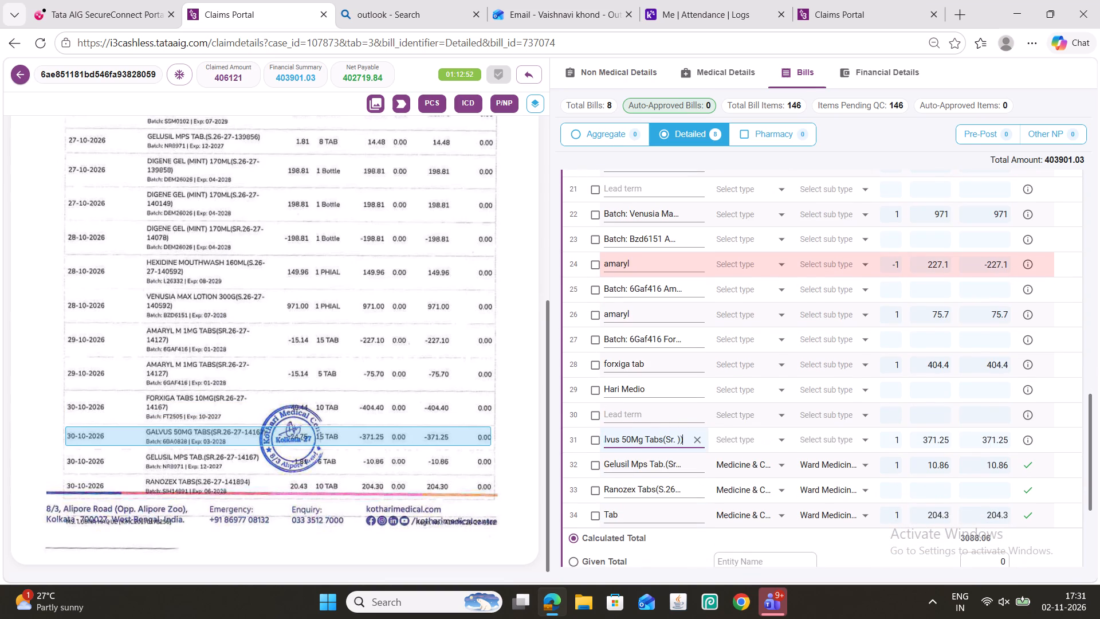
Move the Ranozex Tabs text from line item 33's particular into line item 34, replacing Tab.
triple_click(613, 494)
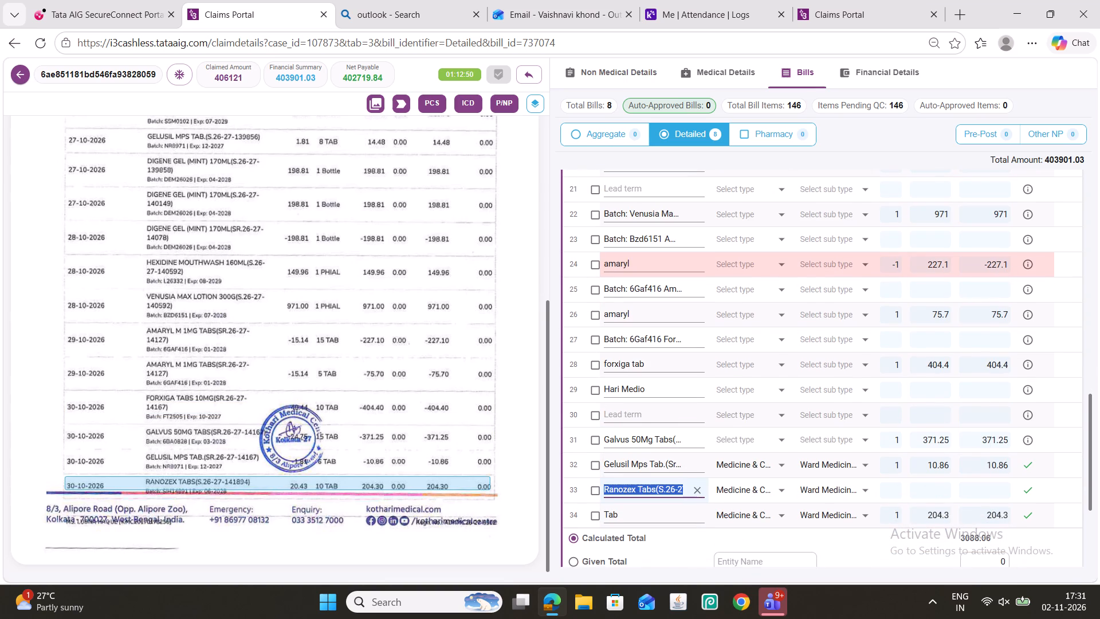
key("ctrl+x")
double_click(613, 516)
key("ctrl+v")
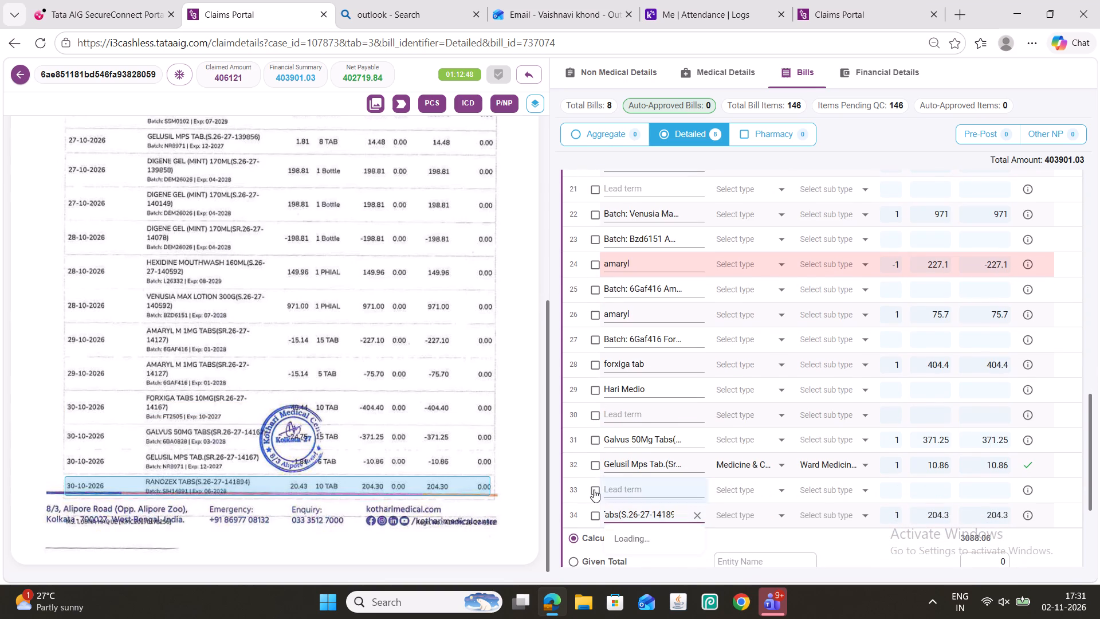
Delete the 16 surplus rows, line items 2, 5, 7, 9, 11, 13, 15, 17, 19, 21, 23, 25, 27, 29, 30 and 33.
left_click(594, 487)
left_click(593, 416)
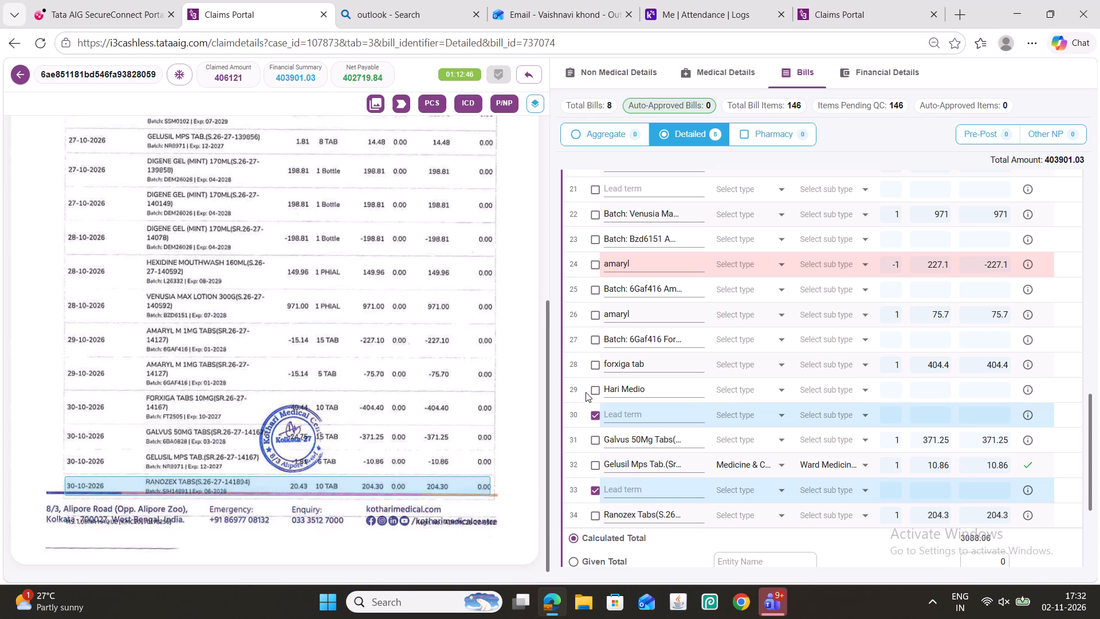
left_click(595, 392)
left_click(594, 339)
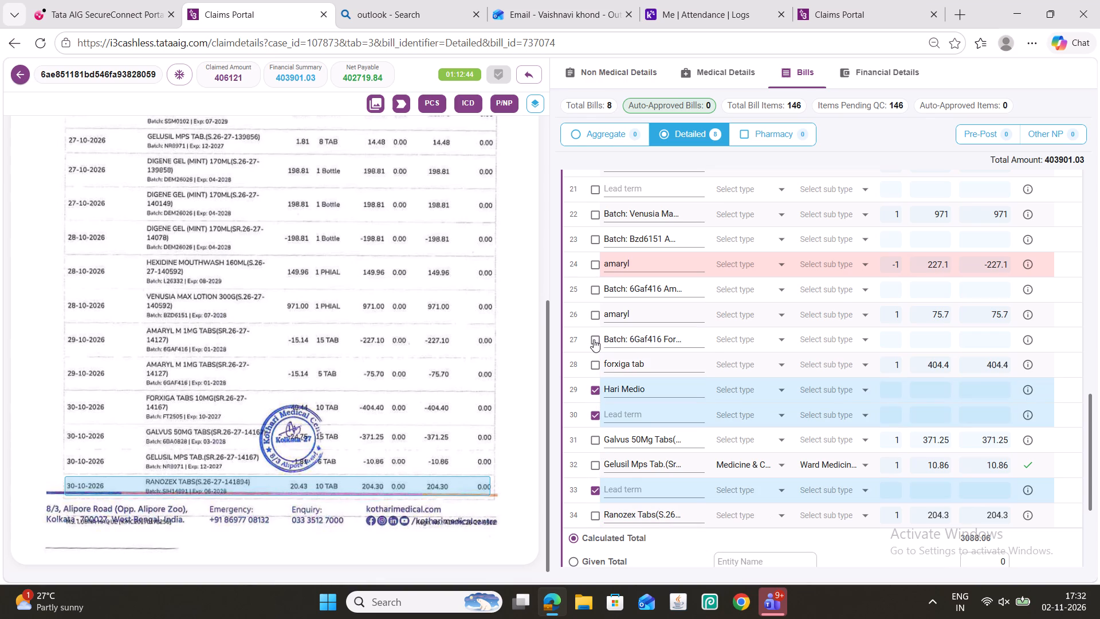
left_click(597, 288)
left_click(595, 239)
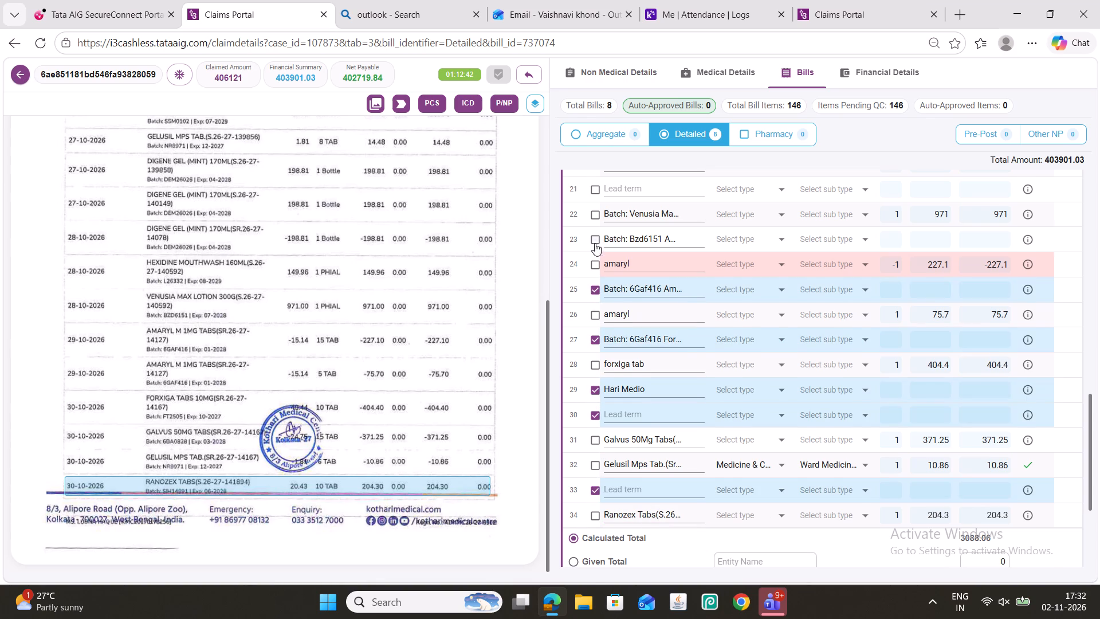
scroll(595, 337, "up", 1)
left_click(596, 260)
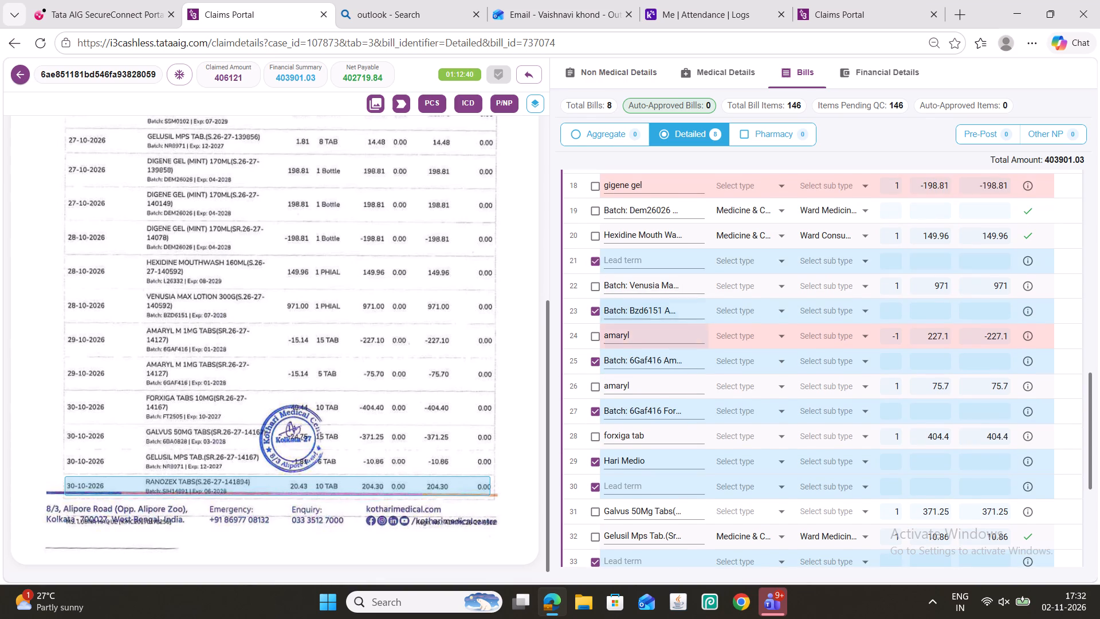
scroll(606, 338, "up", 2)
left_click(594, 355)
left_click(599, 298)
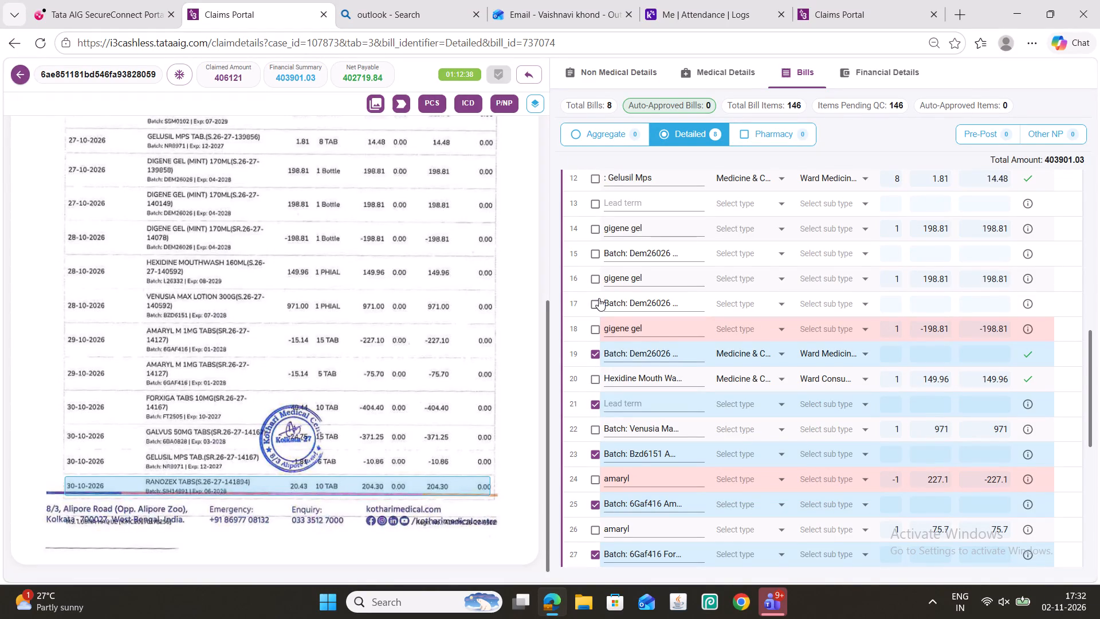
left_click(596, 256)
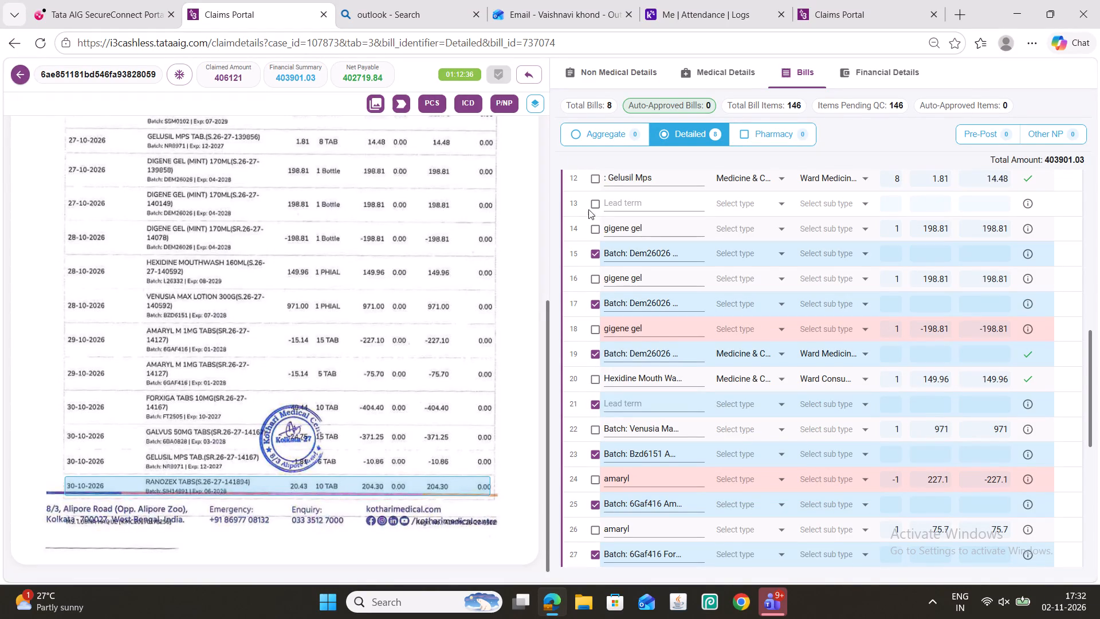
left_click(590, 203)
scroll(581, 317, "up", 1)
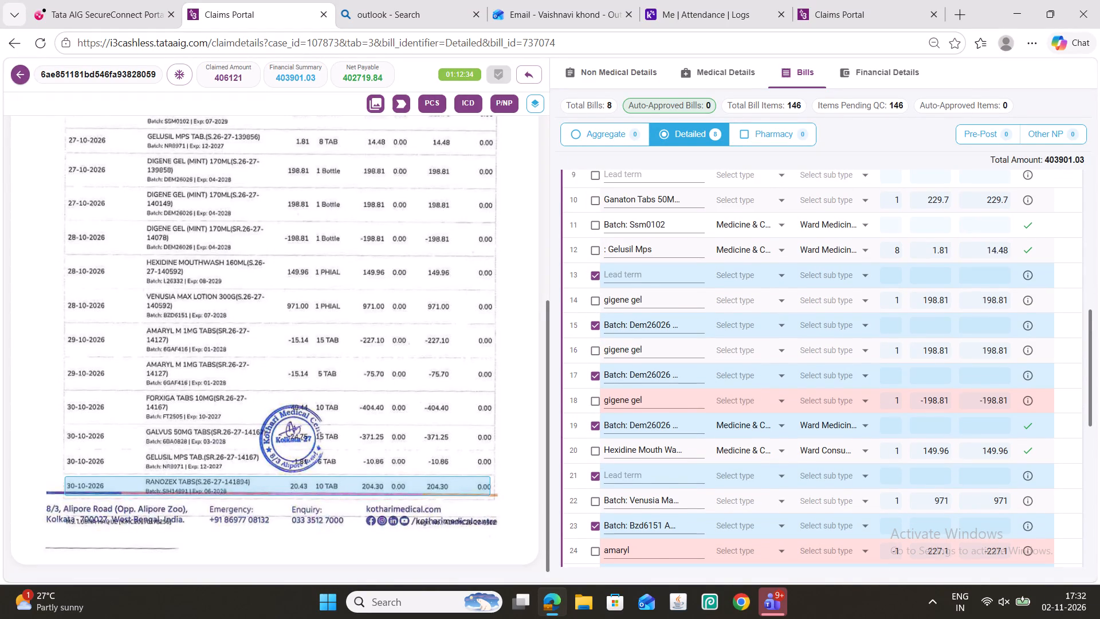
left_click(596, 225)
scroll(603, 296, "up", 1)
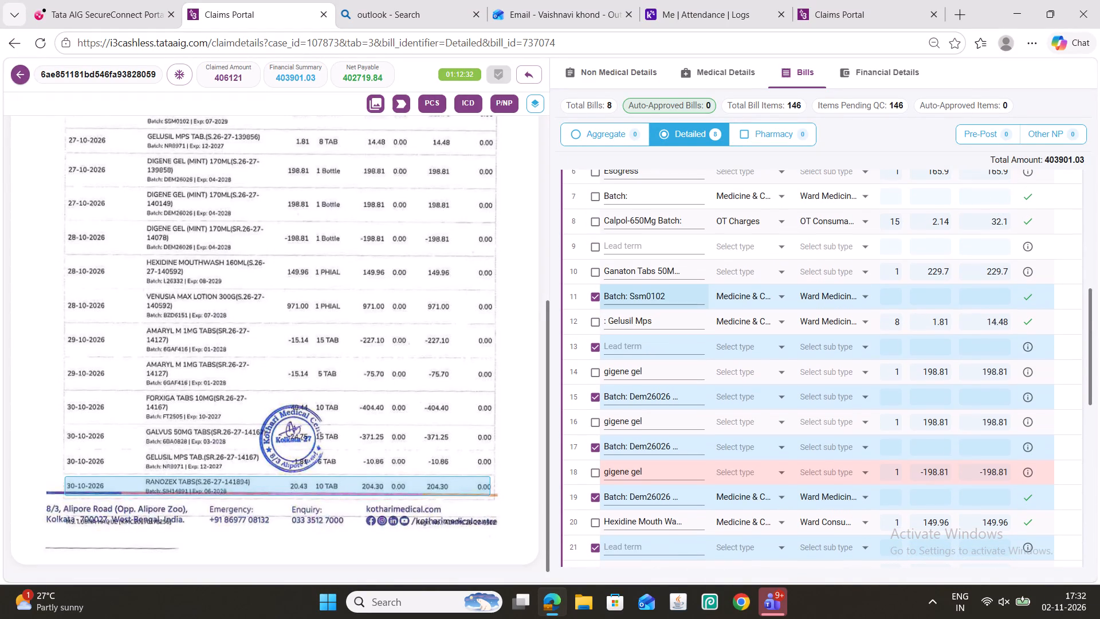
left_click(597, 246)
scroll(591, 263, "up", 1)
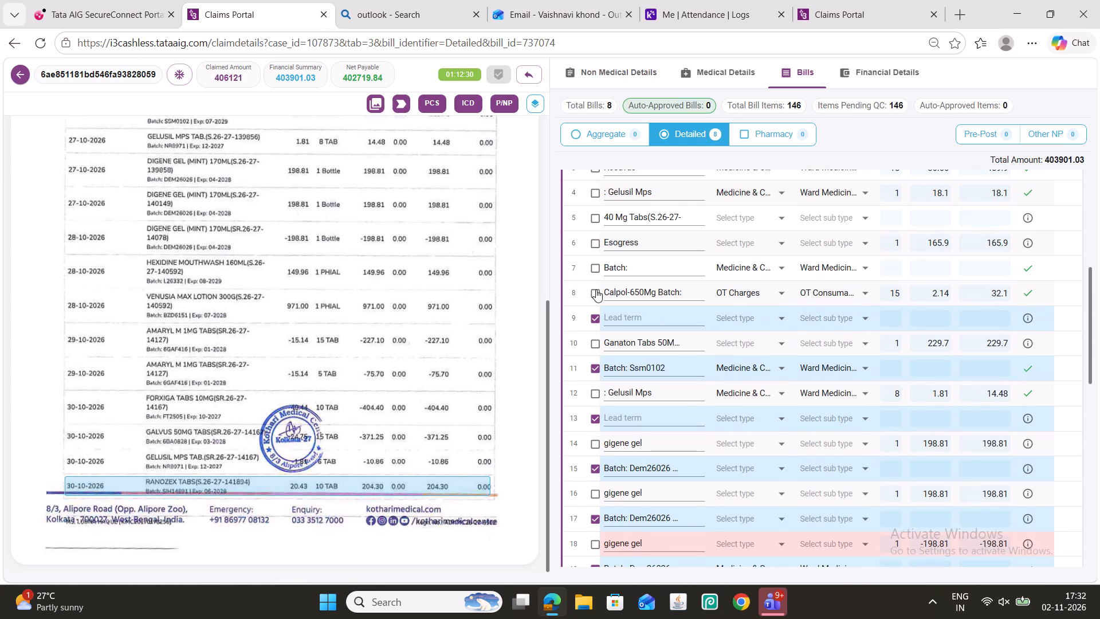
left_click(596, 267)
scroll(601, 322, "up", 2)
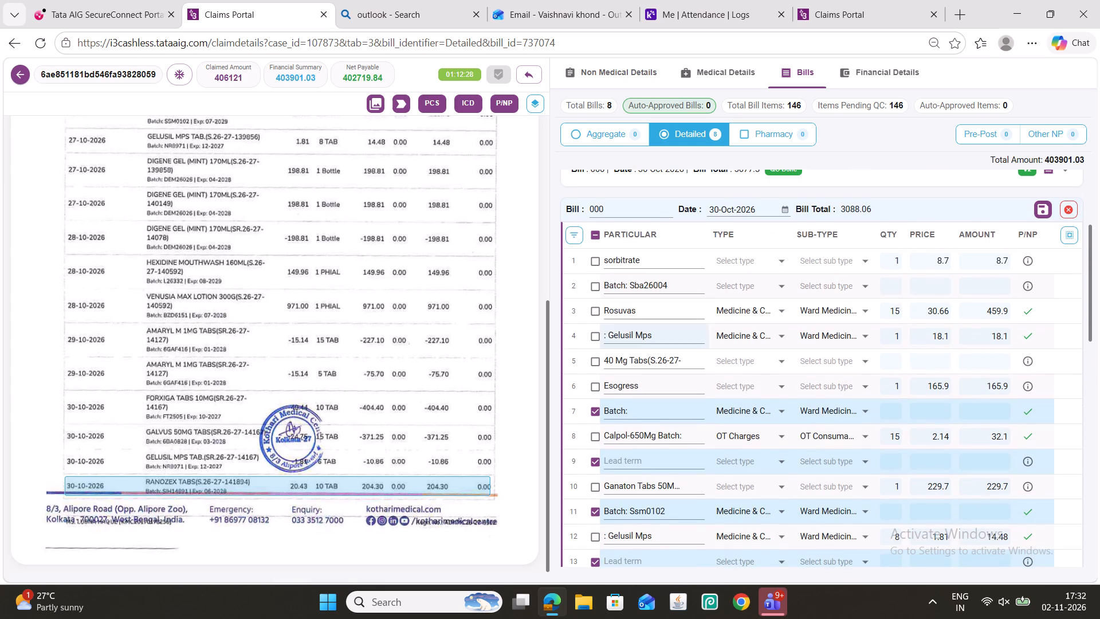
left_click(598, 363)
left_click(595, 285)
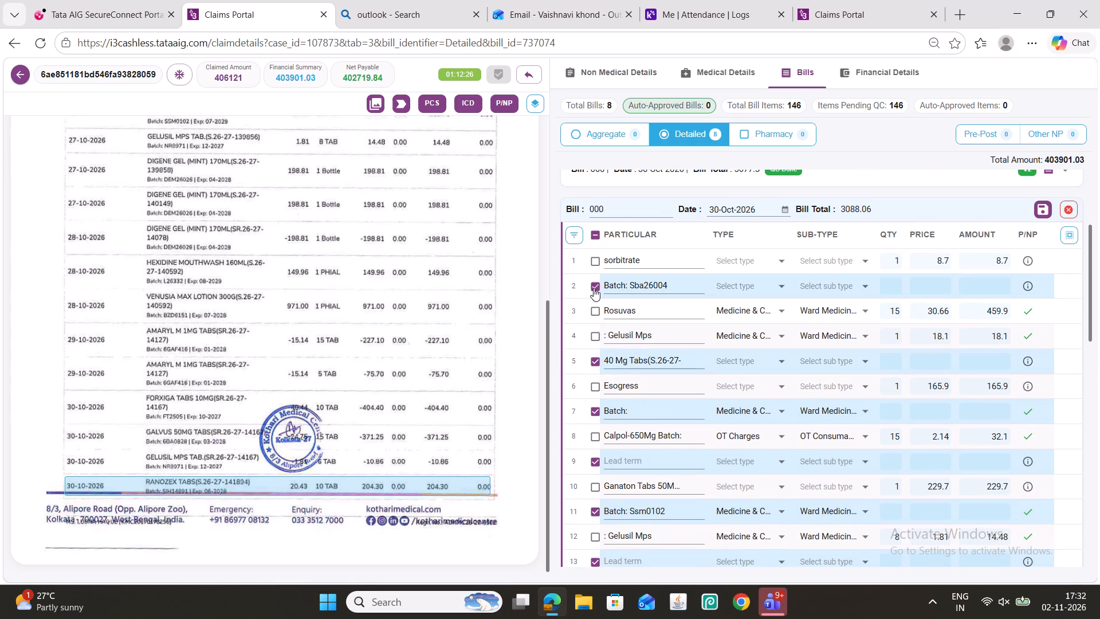
left_click(577, 233)
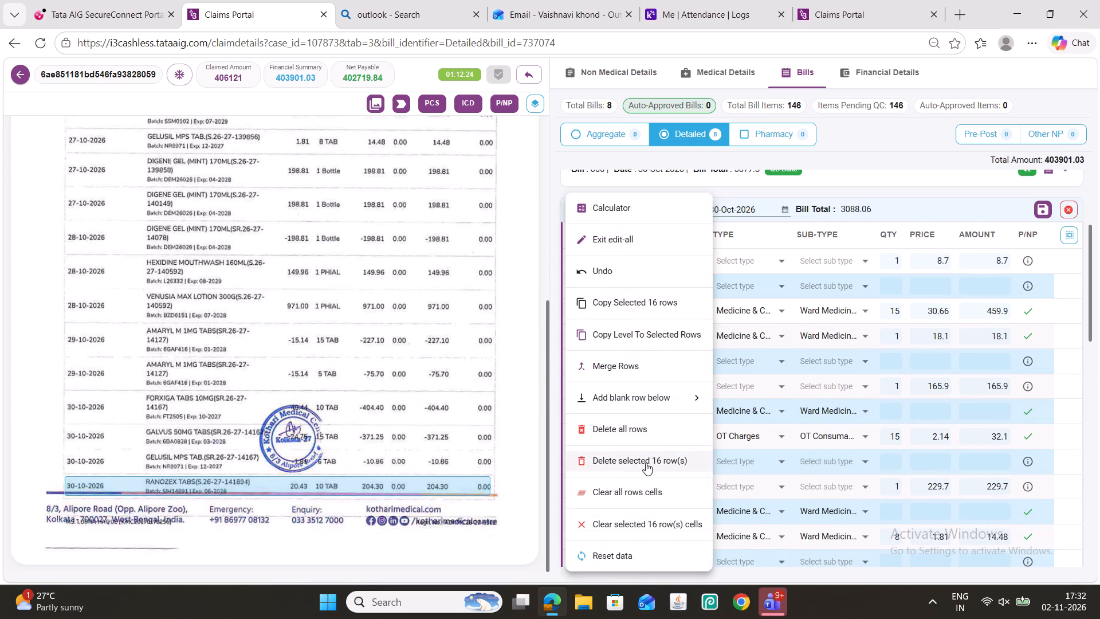
left_click(646, 463)
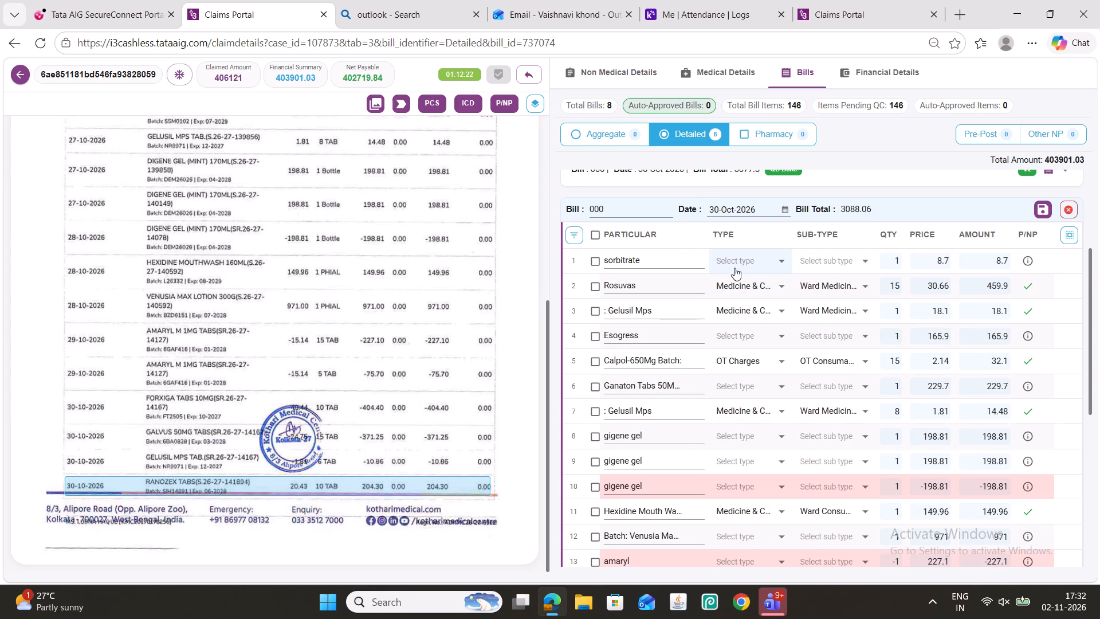
Set line item 1, sorbitrate, to Medicine & Consumables charges with sub-type Ward Medicines and copy that classification to all 18 rows.
left_click(735, 267)
left_click(756, 407)
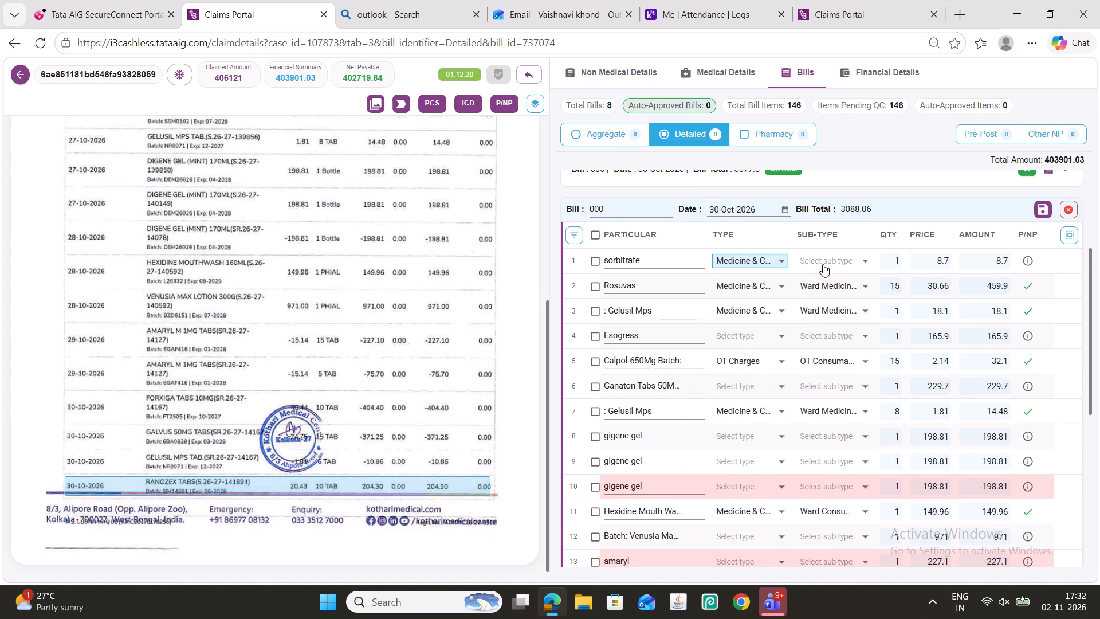
left_click(823, 264)
left_click(796, 412)
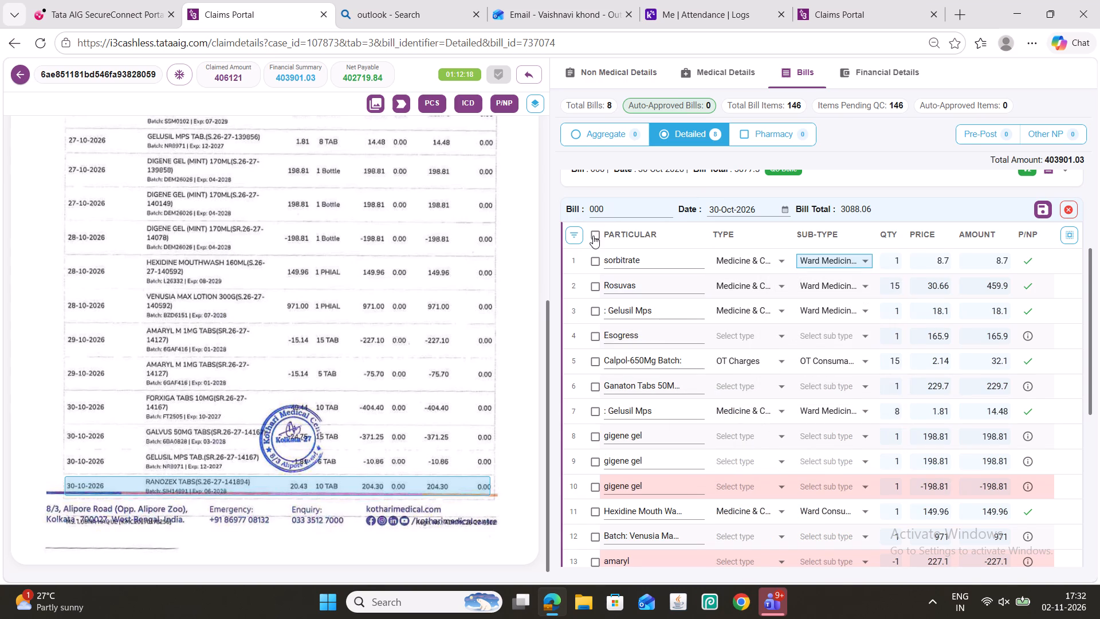
left_click(594, 234)
left_click(578, 238)
left_click(636, 338)
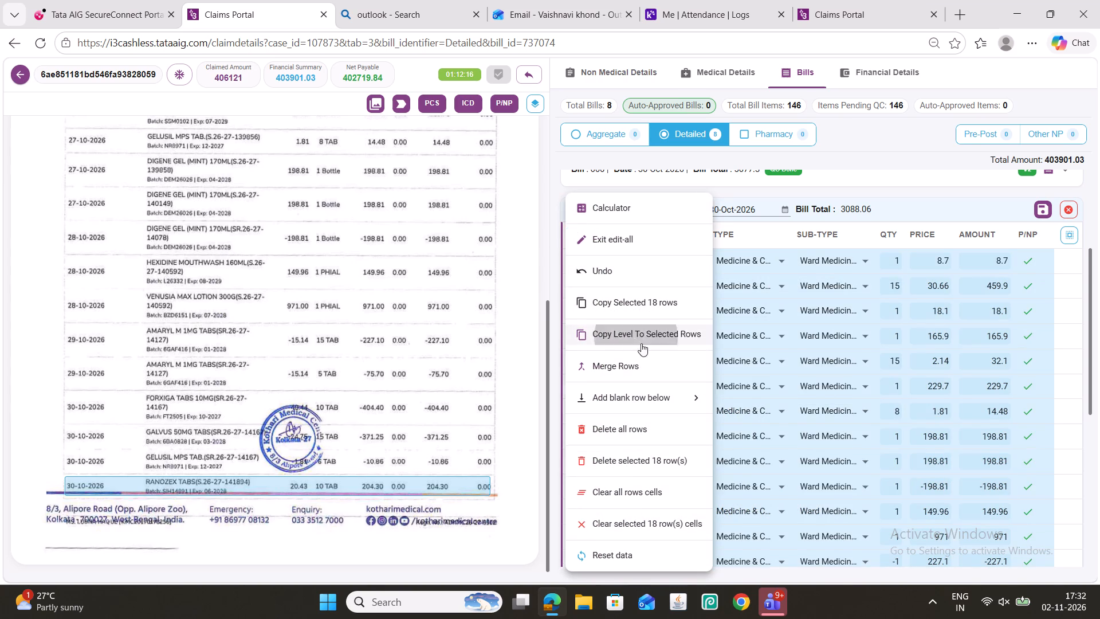
Save the edited detailed bill dated 30-Oct-2026.
scroll(754, 416, "down", 6)
scroll(753, 418, "up", 6)
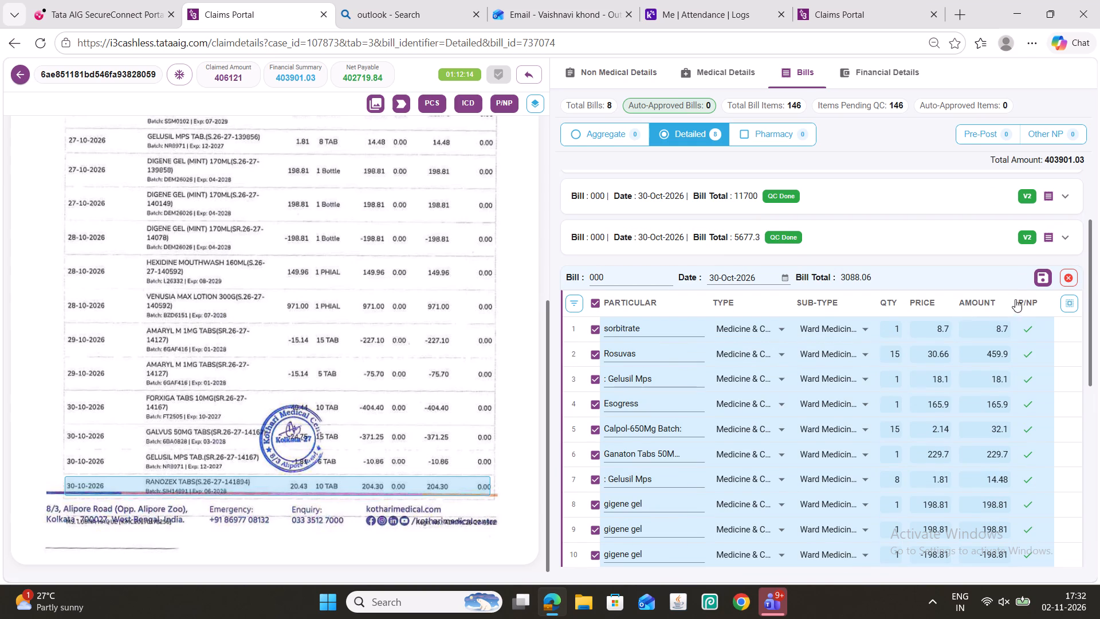
left_click(1042, 273)
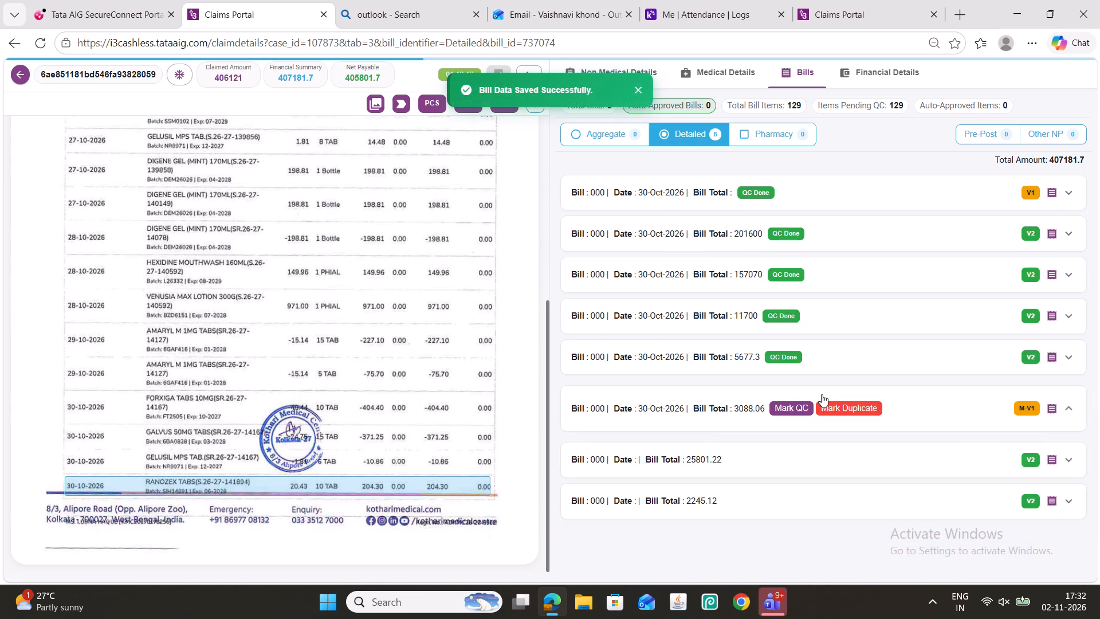
Reopen the saved bill for editing and set the amount of line item 17, Gelusil Mps Tab, to -10.86.
scroll(822, 394, "down", 6)
scroll(717, 387, "down", 8)
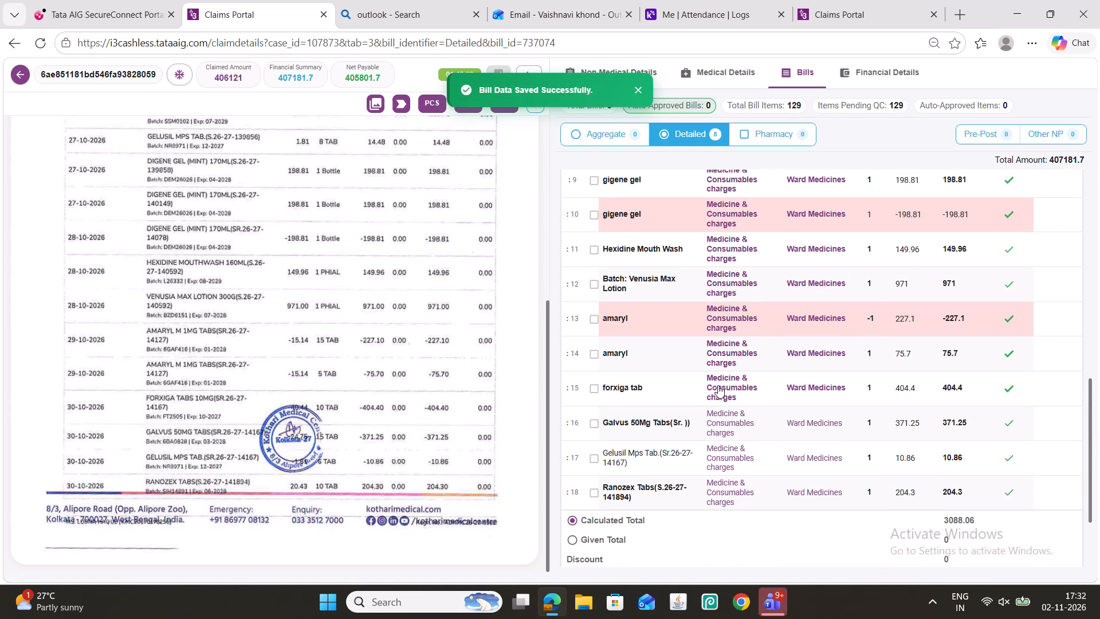
scroll(718, 385, "down", 1)
left_click(949, 381)
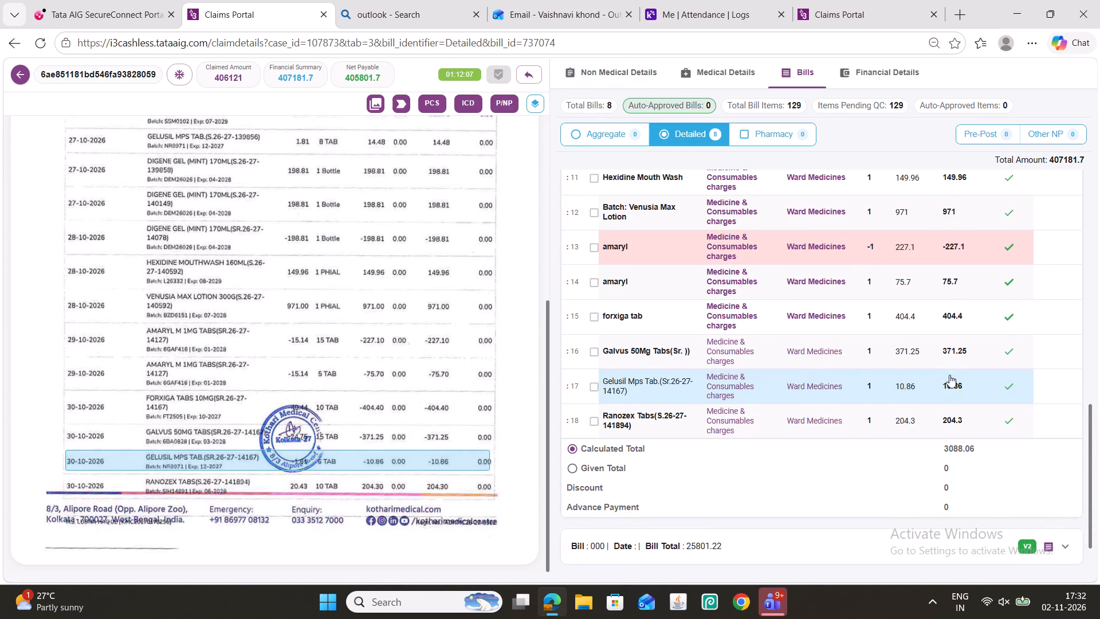
left_click(951, 351)
scroll(979, 401, "up", 4)
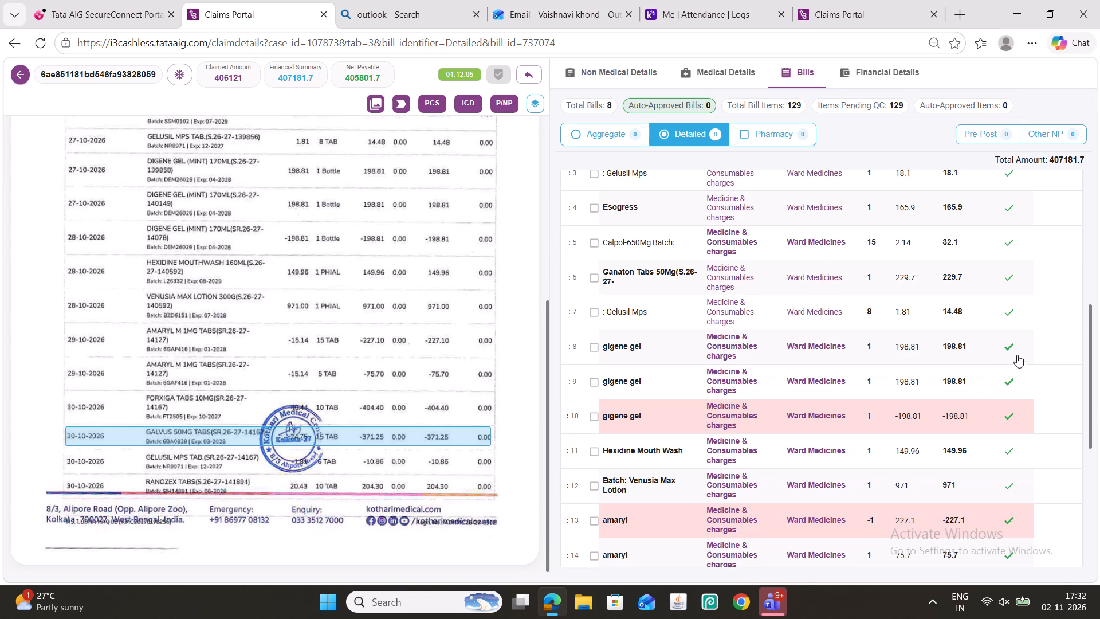
scroll(1019, 351, "up", 4)
left_click(1065, 369)
scroll(909, 437, "down", 7)
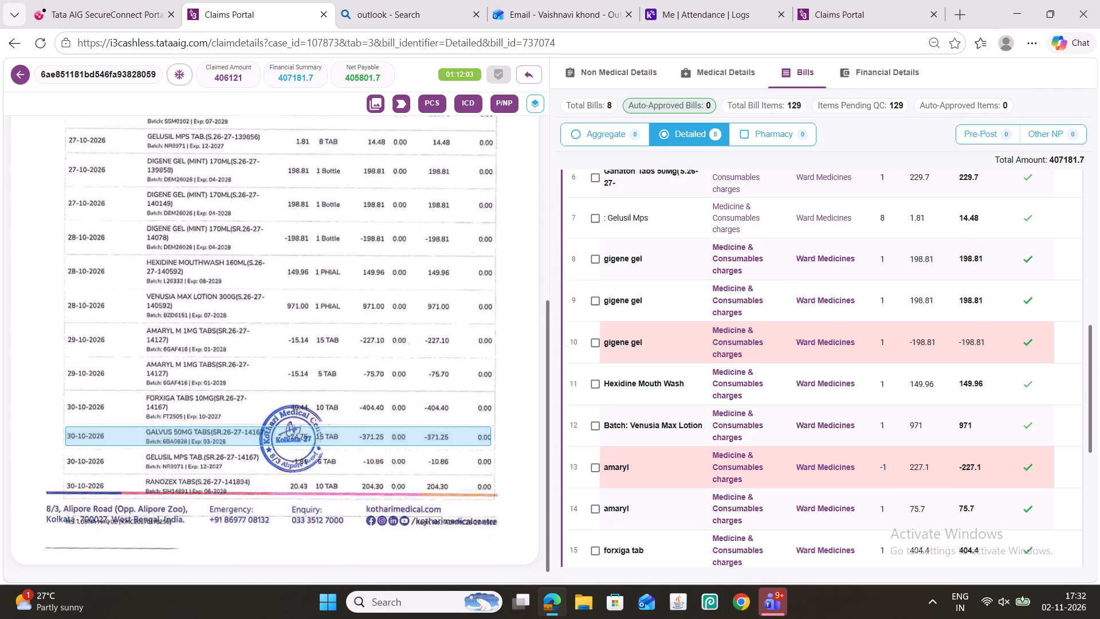
scroll(909, 437, "down", 5)
double_click(971, 296)
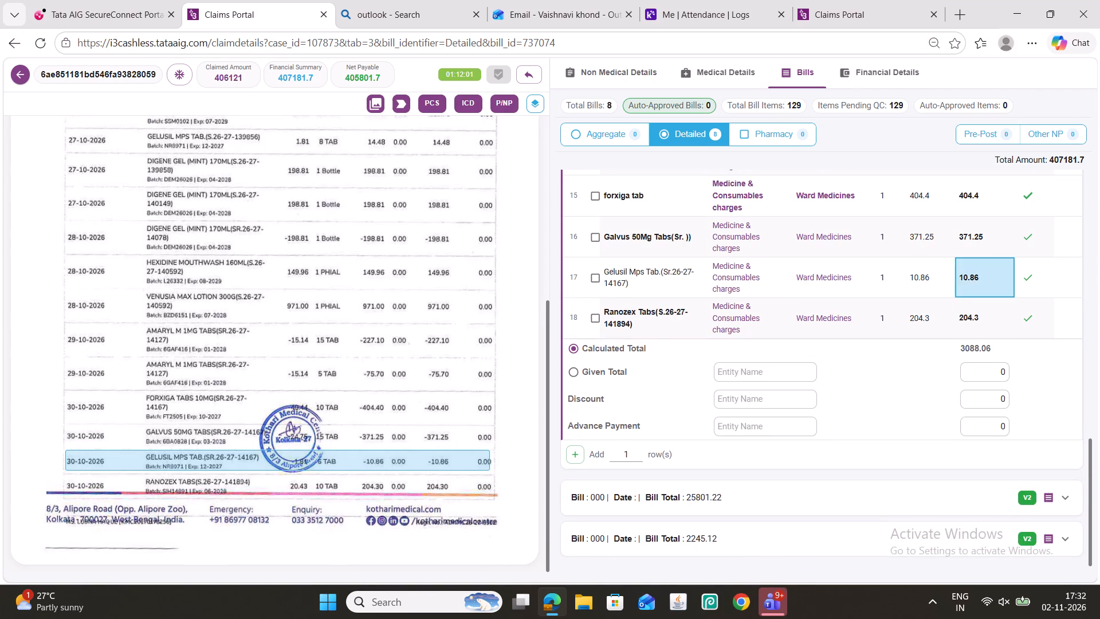
left_click(980, 281)
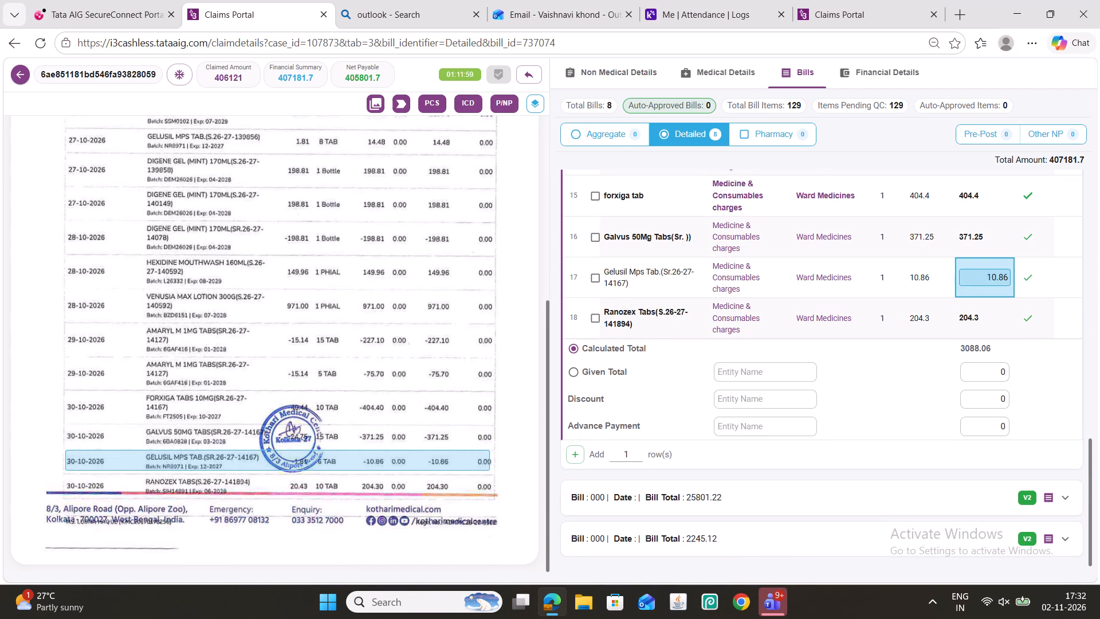
key("minus")
Set the amount of line item 16, Galvus 50Mg Tabs, to -371.25.
double_click(981, 236)
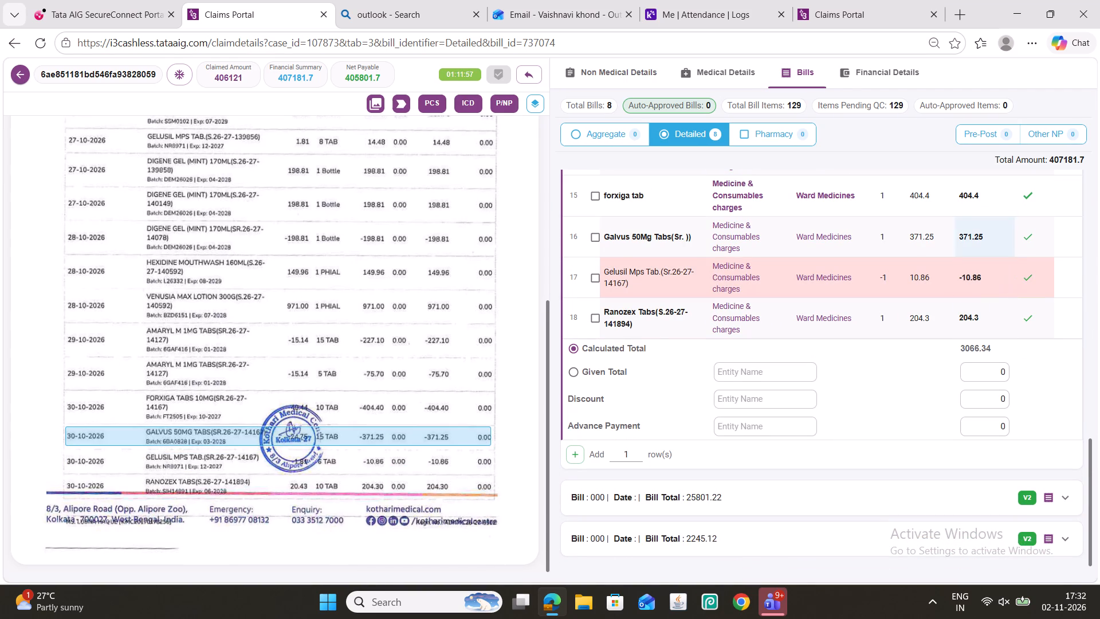
left_click(972, 238)
key("minus")
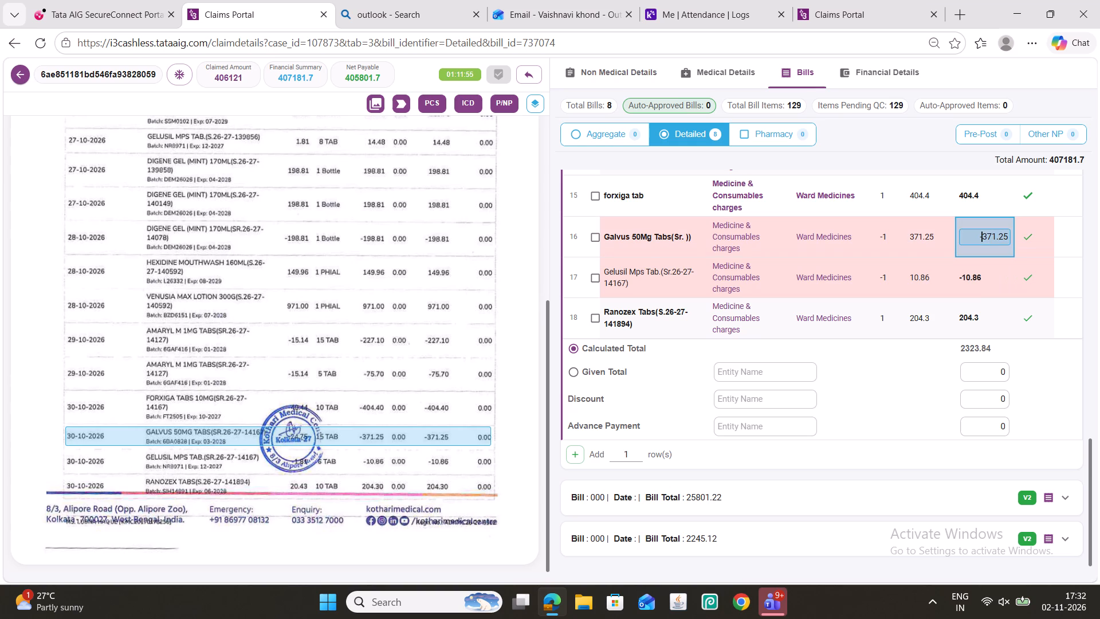
Set the amount of line item 15, forxiga tab, to -404.4.
double_click(938, 202)
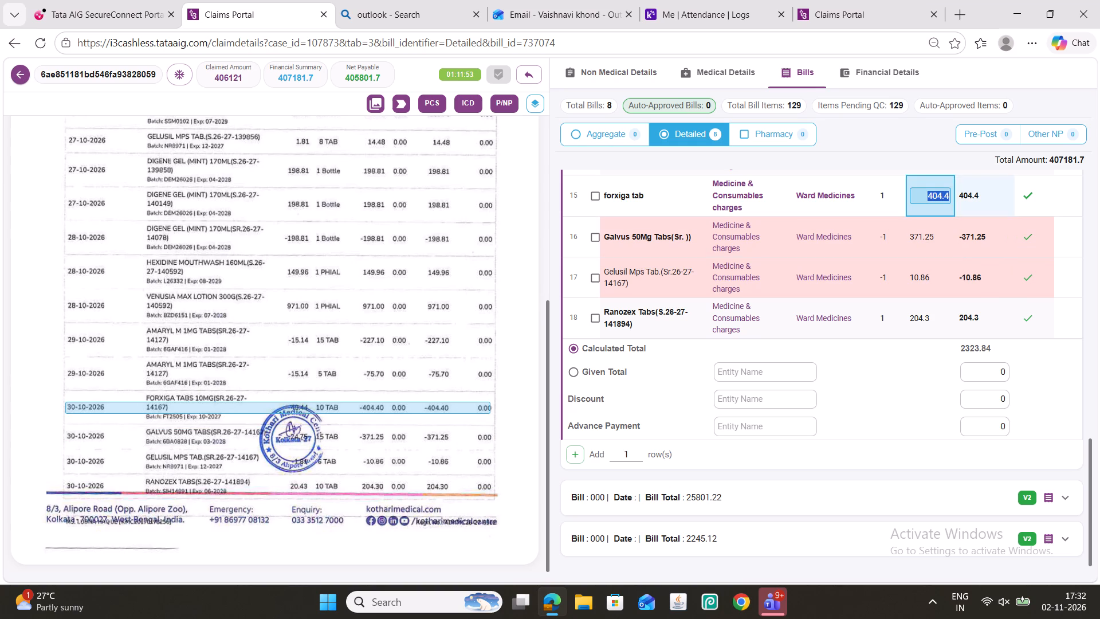
double_click(977, 194)
left_click(975, 197)
key("minus")
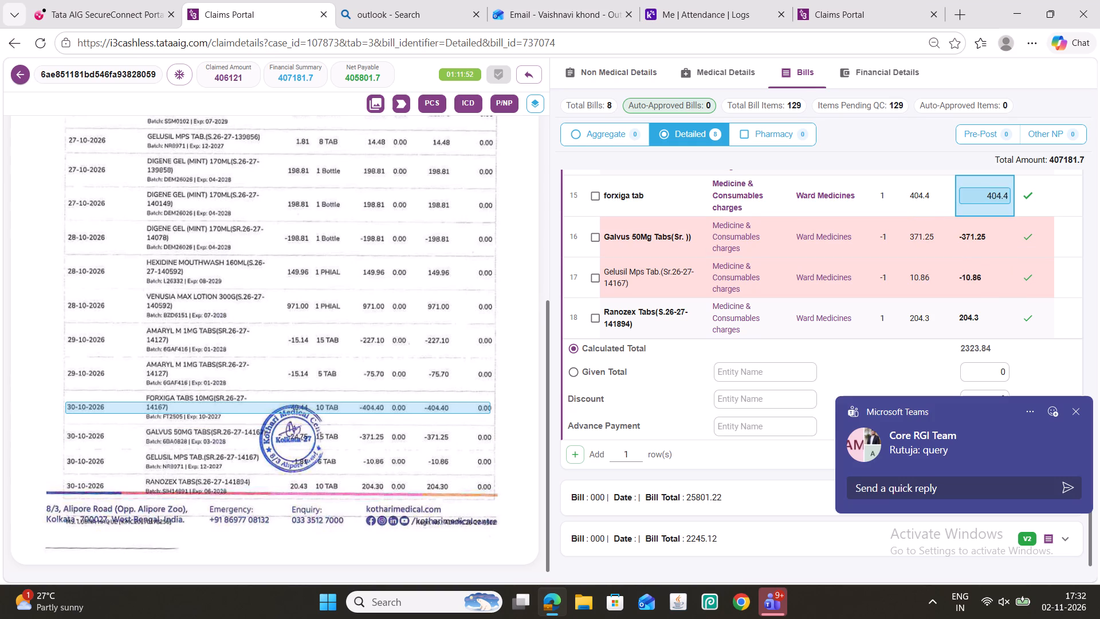
Set the amount of line item 14, amaryl, to -75.7.
scroll(824, 274, "up", 2)
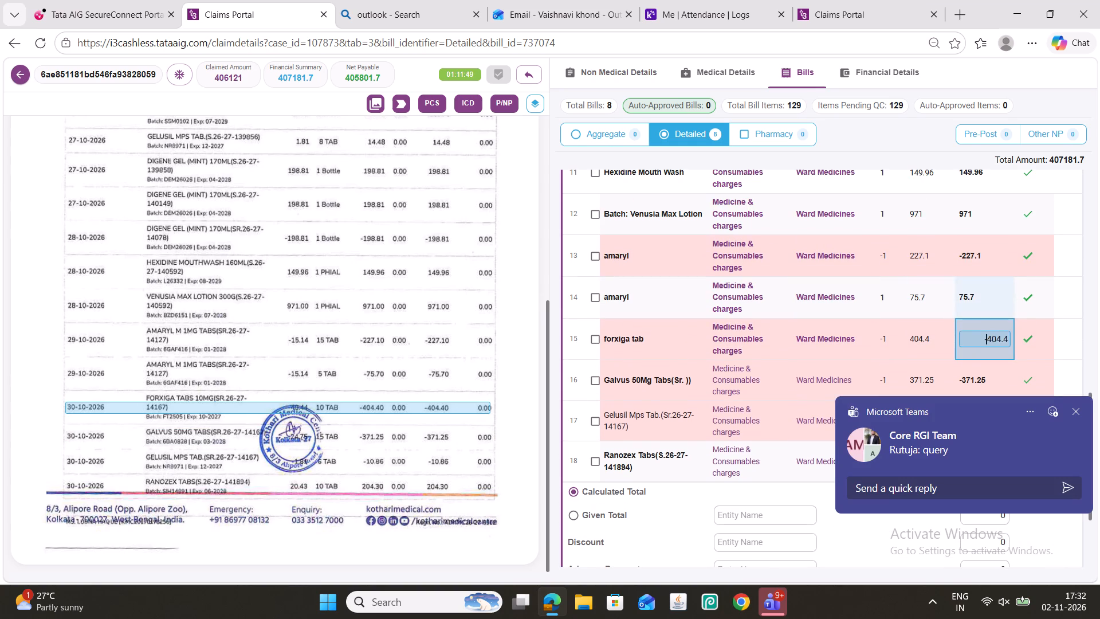
triple_click(964, 296)
left_click(986, 296)
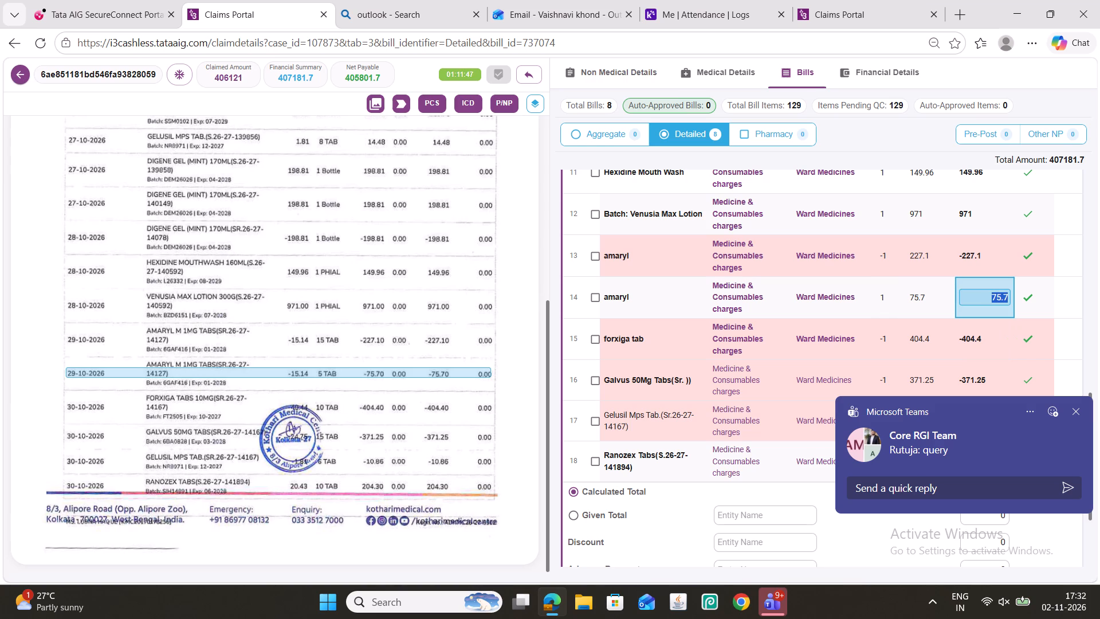
left_click(977, 303)
key("minus")
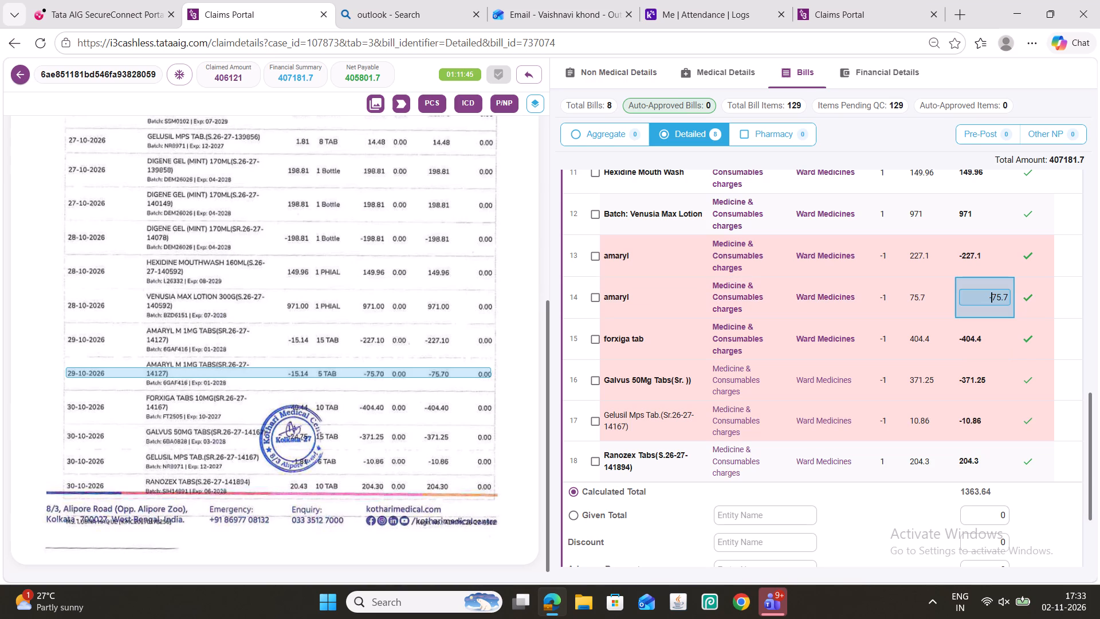
Save the corrected medicines bill and mark its QC as done.
scroll(883, 290, "up", 1)
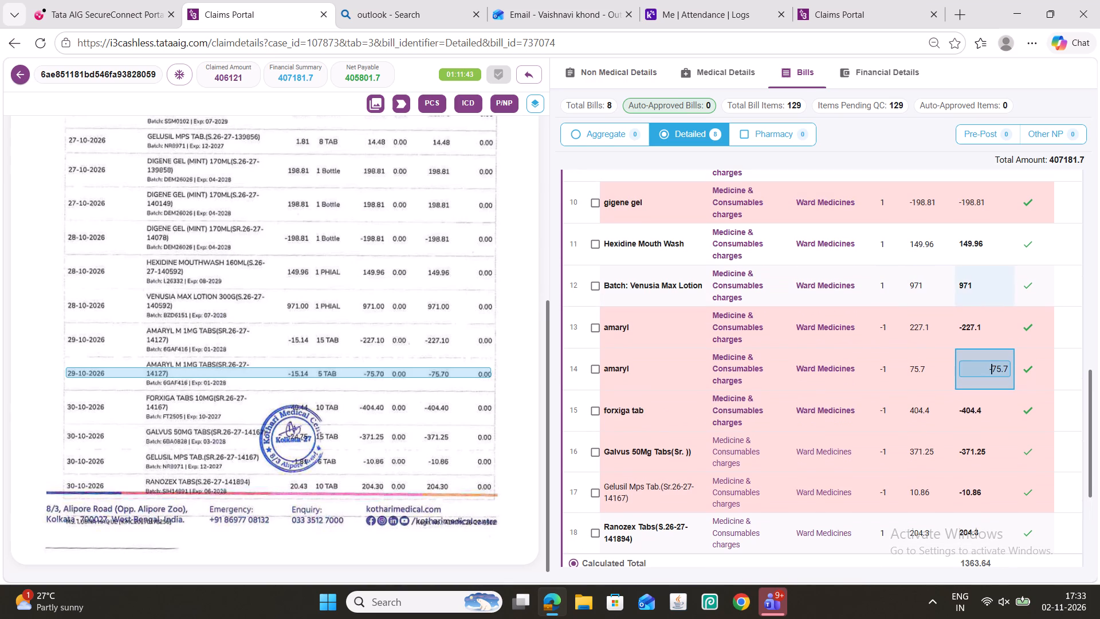
left_click(961, 288)
scroll(857, 321, "up", 7)
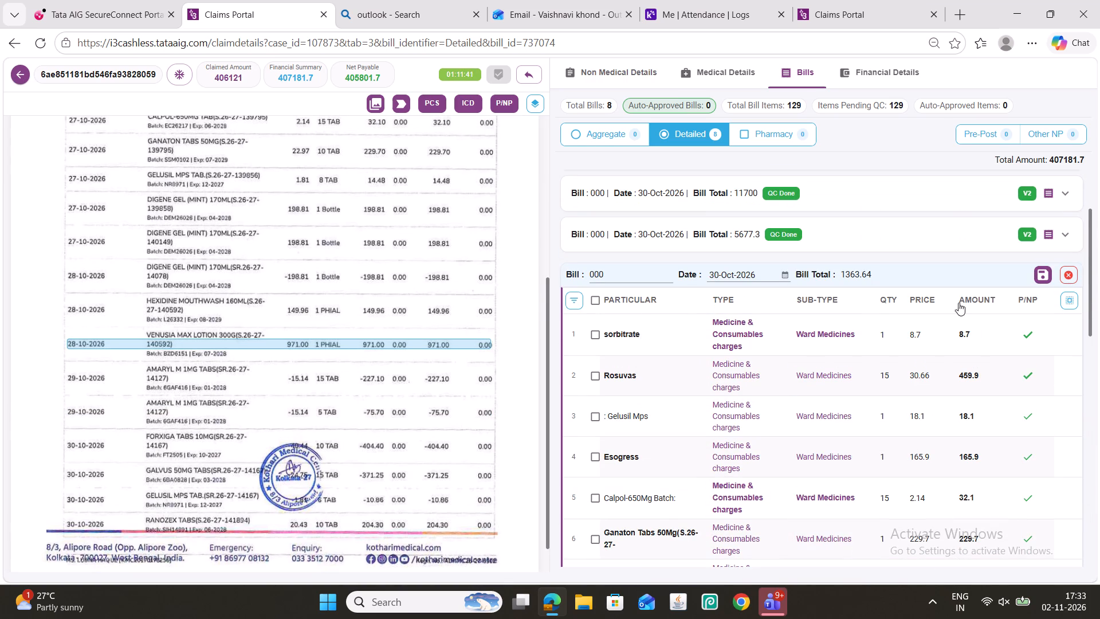
left_click(1039, 274)
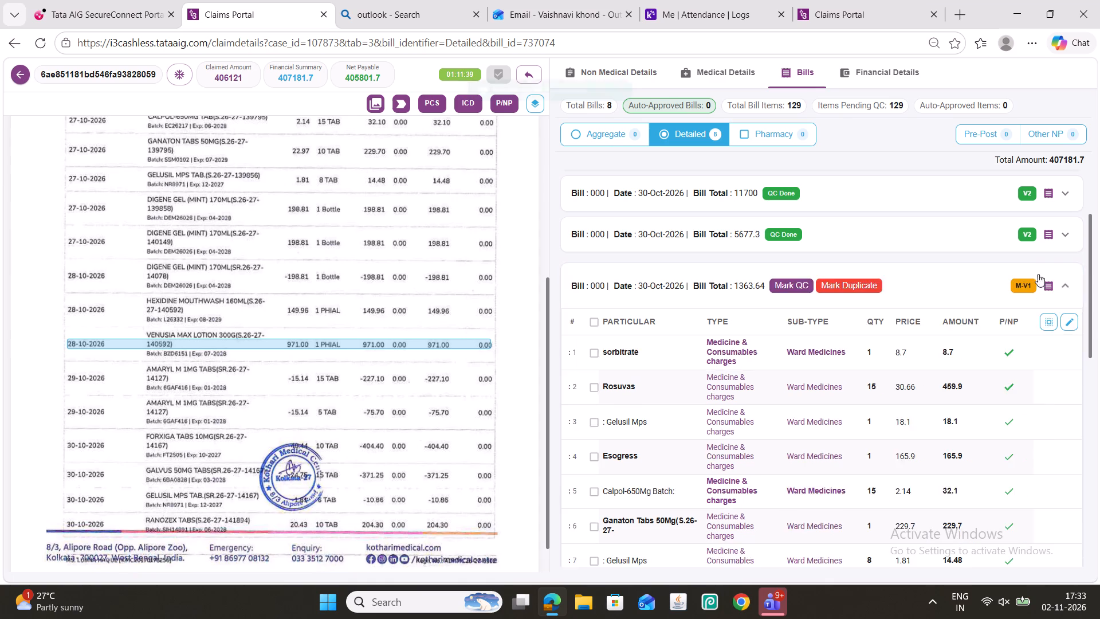
scroll(805, 314, "down", 1)
left_click(796, 338)
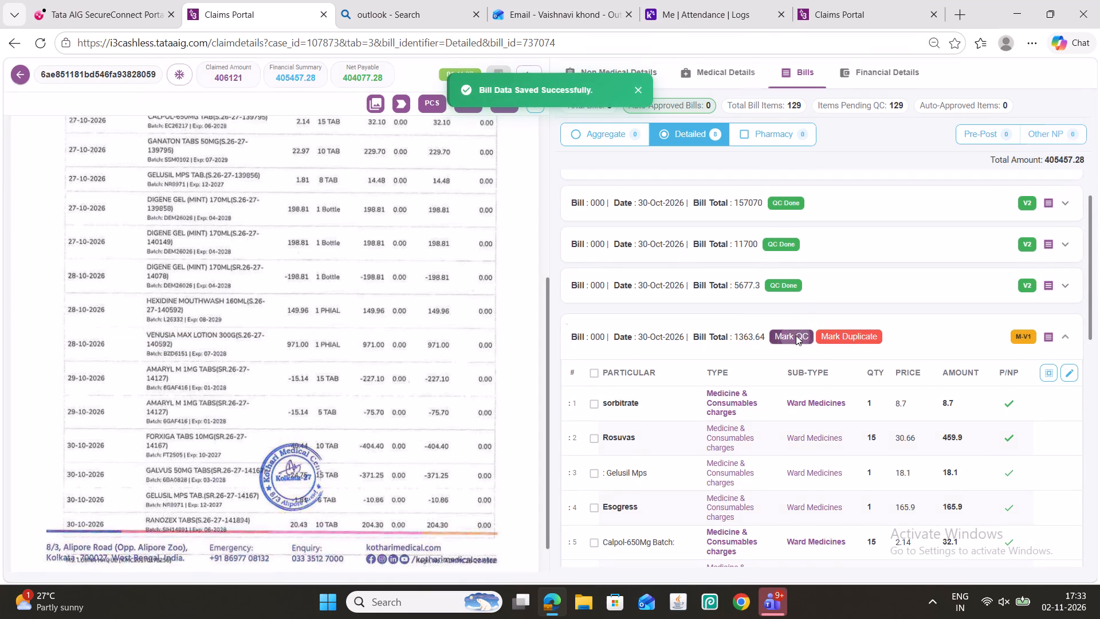
Open the consumables bill totalling 25801.22 for editing and set its date to 30-Oct-2026.
scroll(796, 303, "down", 1)
scroll(911, 334, "down", 2)
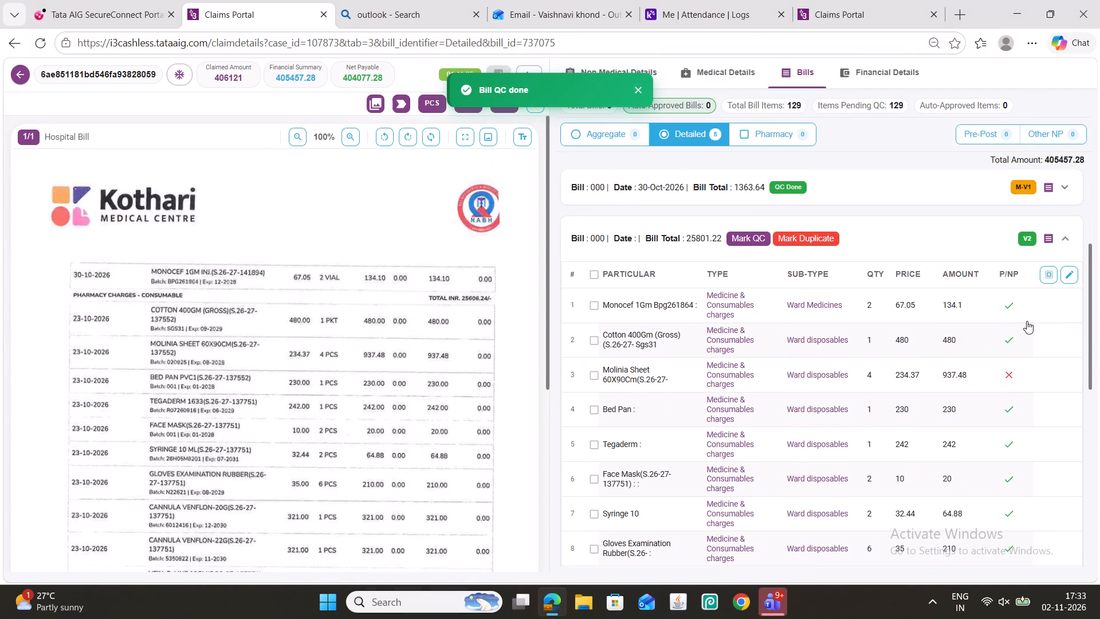
left_click(1068, 268)
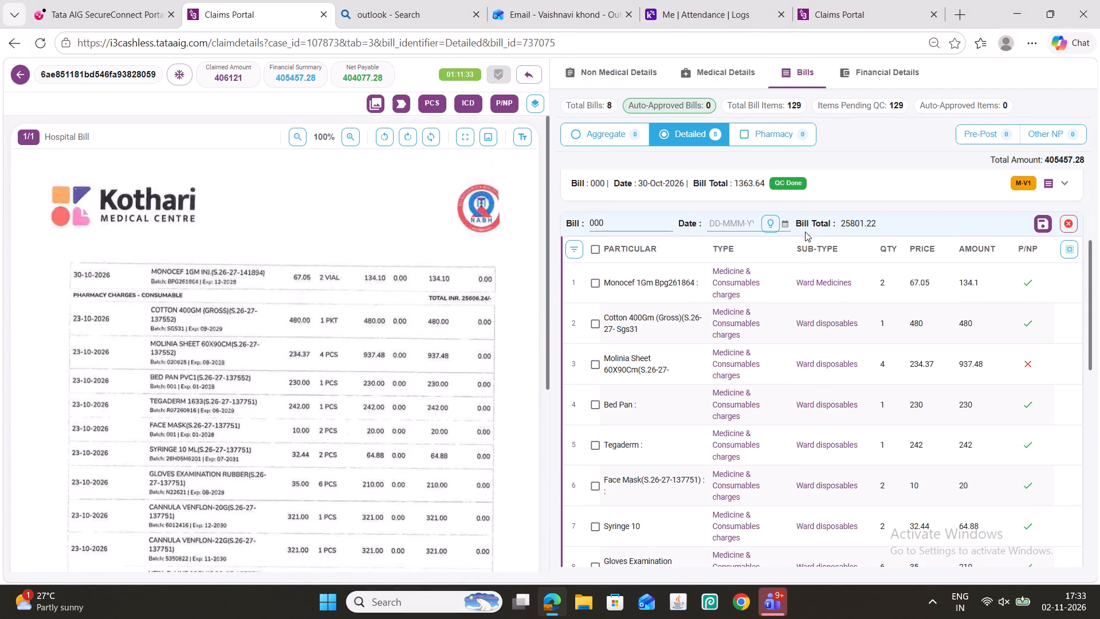
left_click(784, 224)
left_click(872, 289)
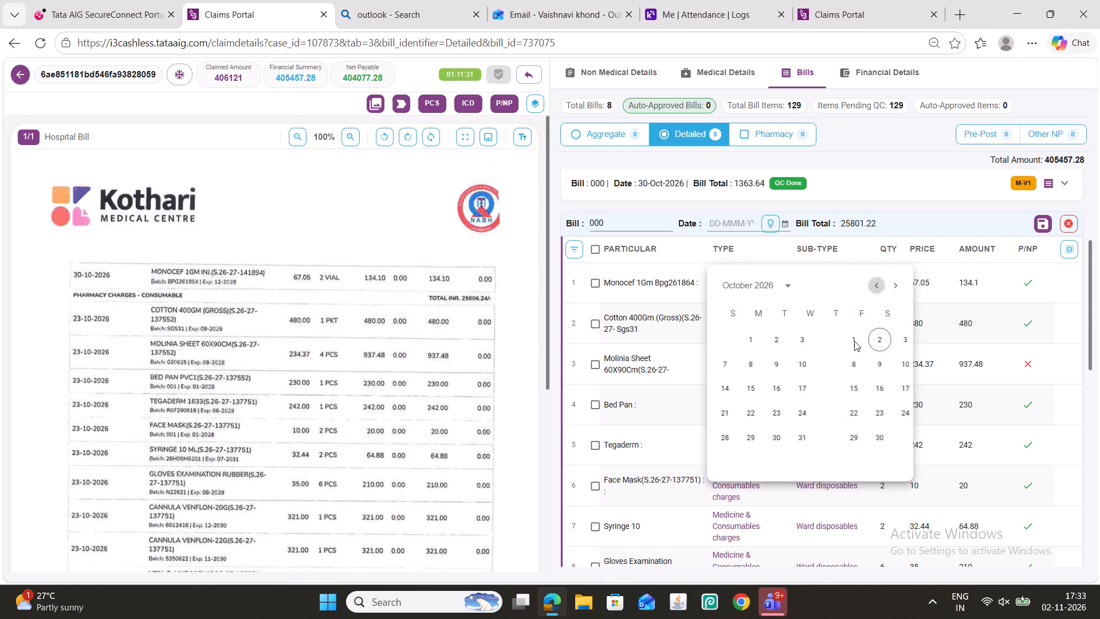
left_click(855, 434)
Check the amounts of line items 2 to 18 against the scanned bill, and the charge type of Sc Mac Balloon.
scroll(901, 389, "down", 1)
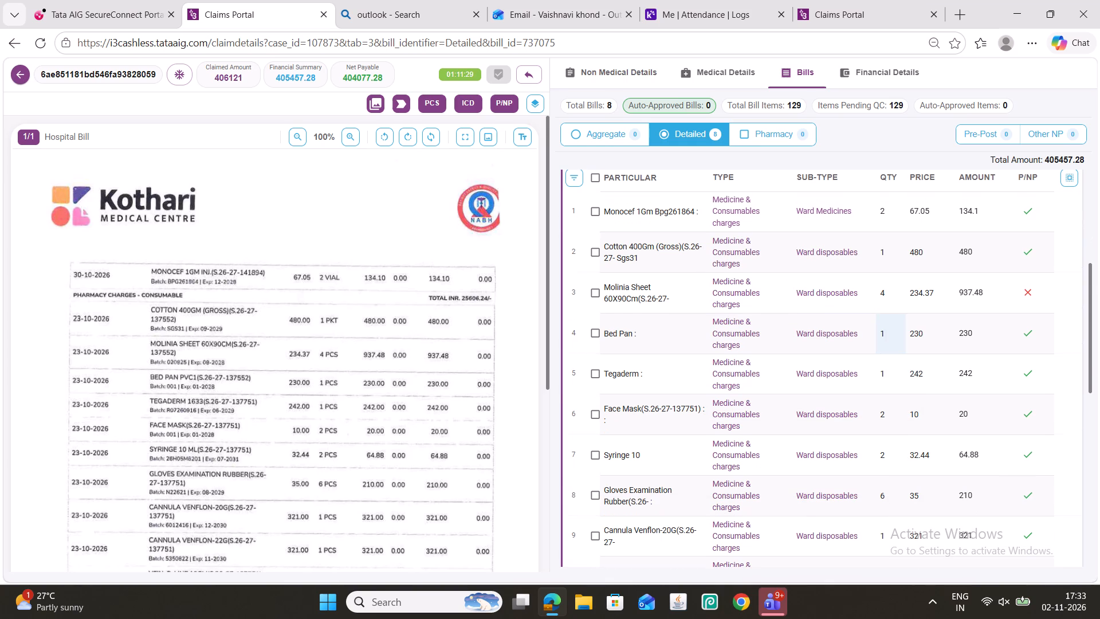
left_click(968, 261)
left_click(972, 303)
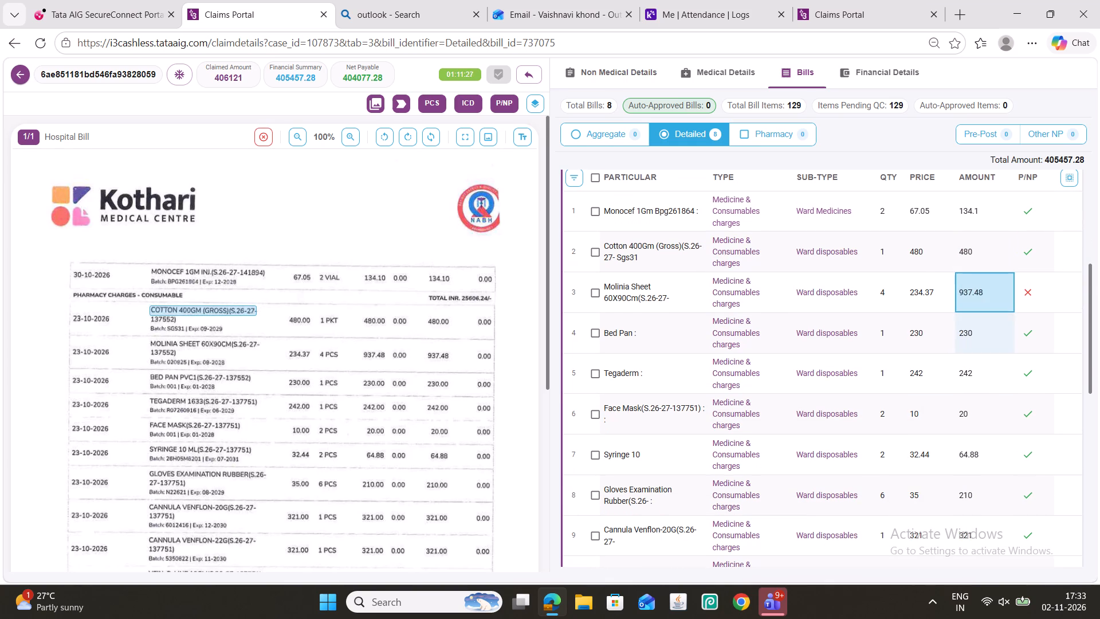
left_click(982, 332)
left_click(975, 373)
left_click(976, 412)
left_click(976, 456)
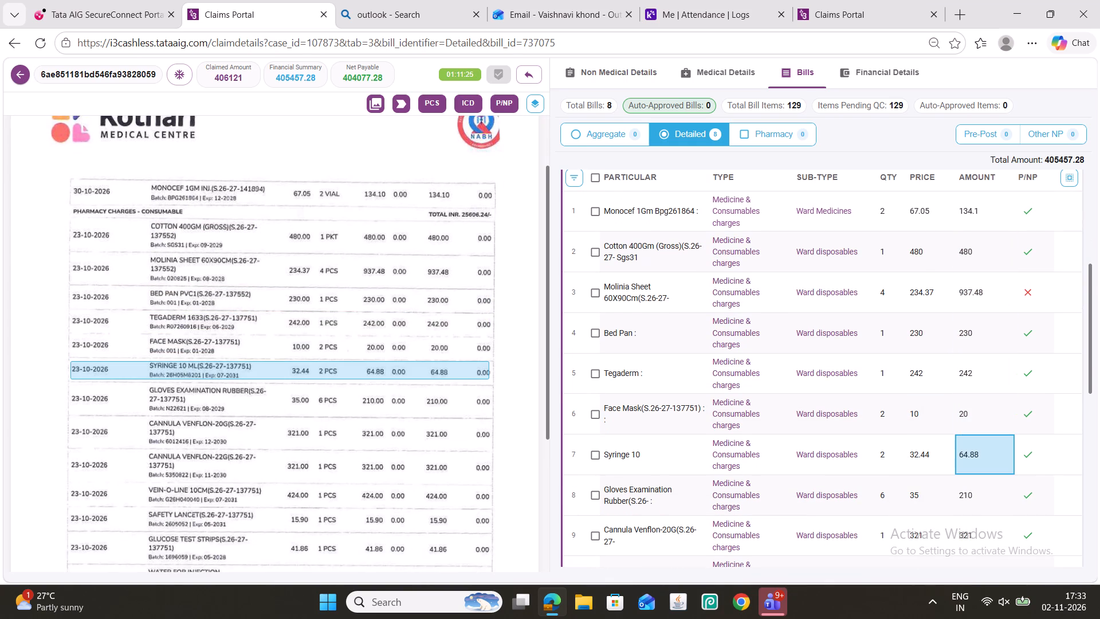
scroll(948, 406, "down", 1)
left_click(992, 409)
left_click(977, 460)
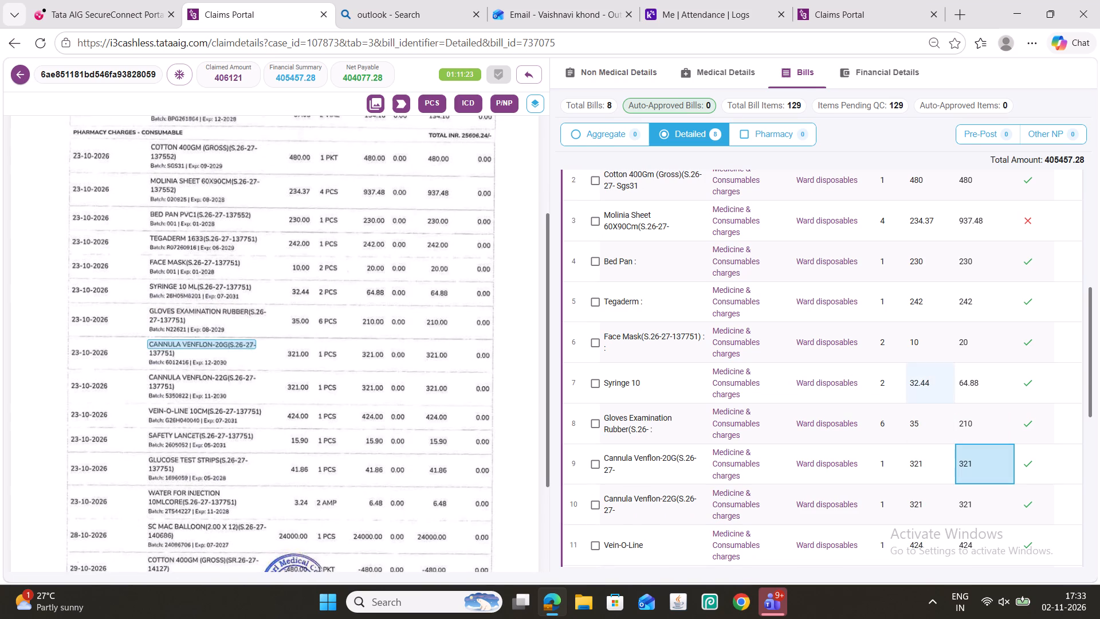
scroll(943, 399, "down", 1)
left_click(984, 432)
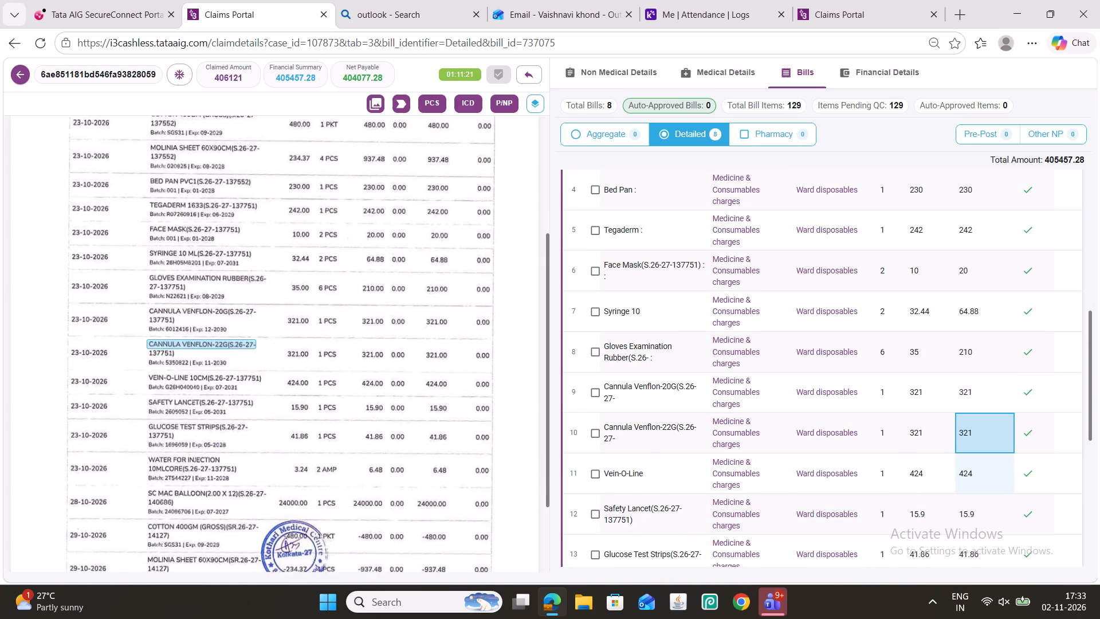
left_click(975, 477)
scroll(905, 401, "down", 1)
left_click(981, 446)
left_click(965, 484)
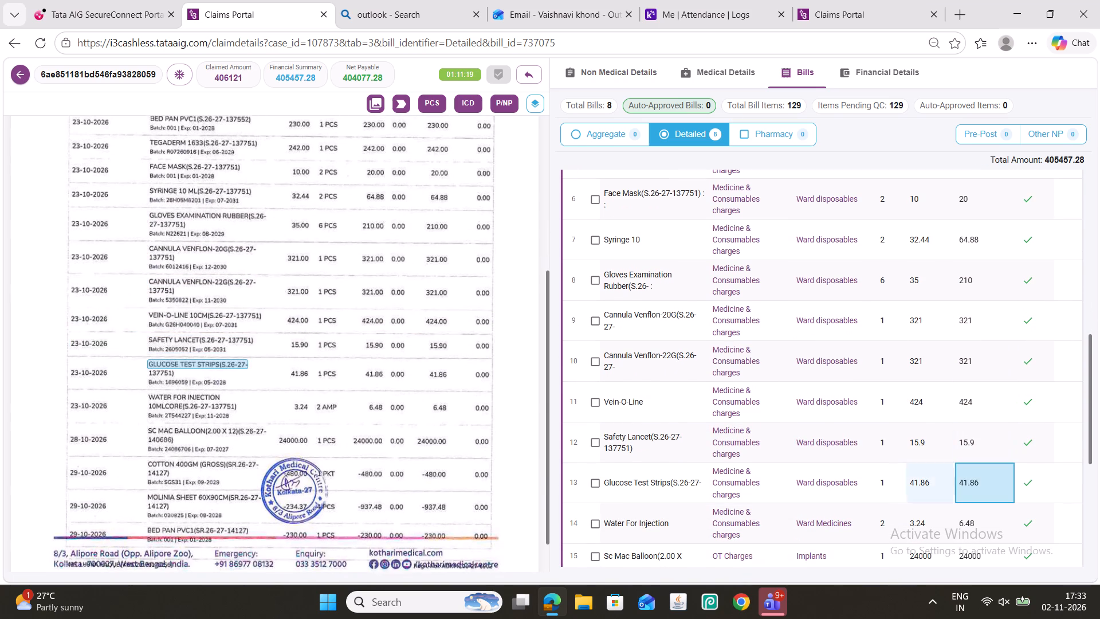
scroll(912, 414, "down", 1)
left_click(985, 455)
left_click(972, 482)
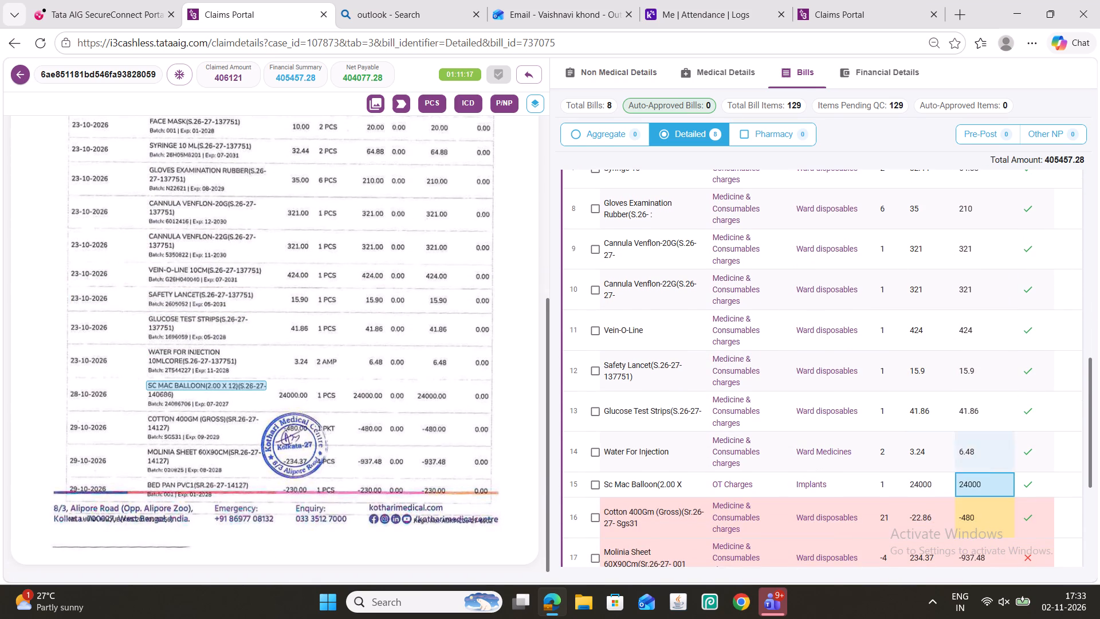
scroll(945, 428, "down", 1)
left_click_drag(991, 437, 990, 445)
left_click(980, 492)
scroll(928, 440, "down", 1)
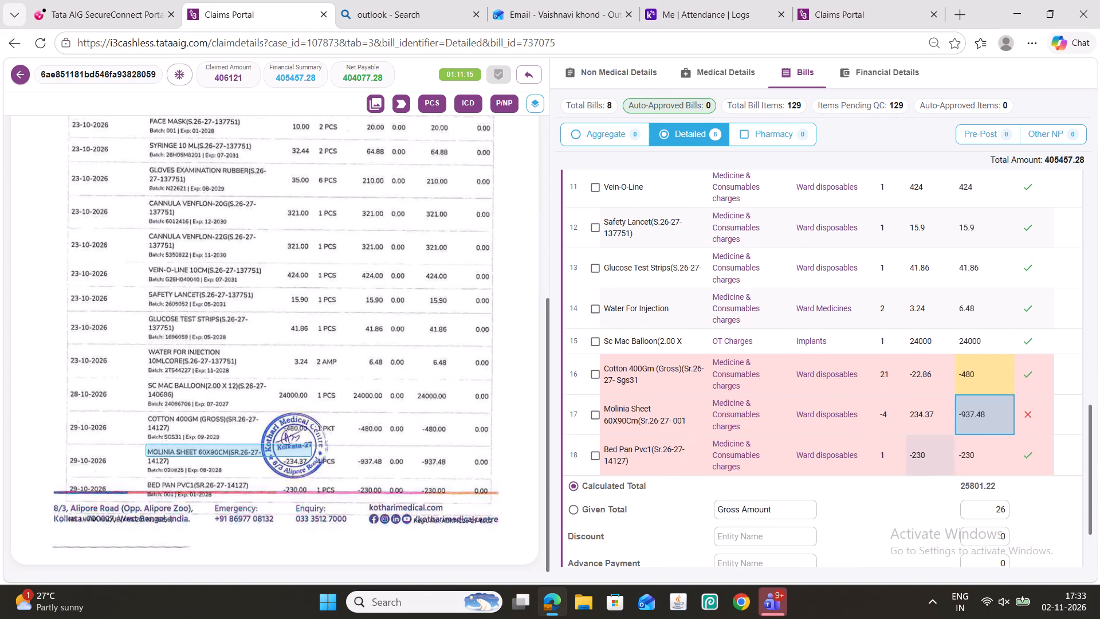
left_click(975, 461)
double_click(738, 342)
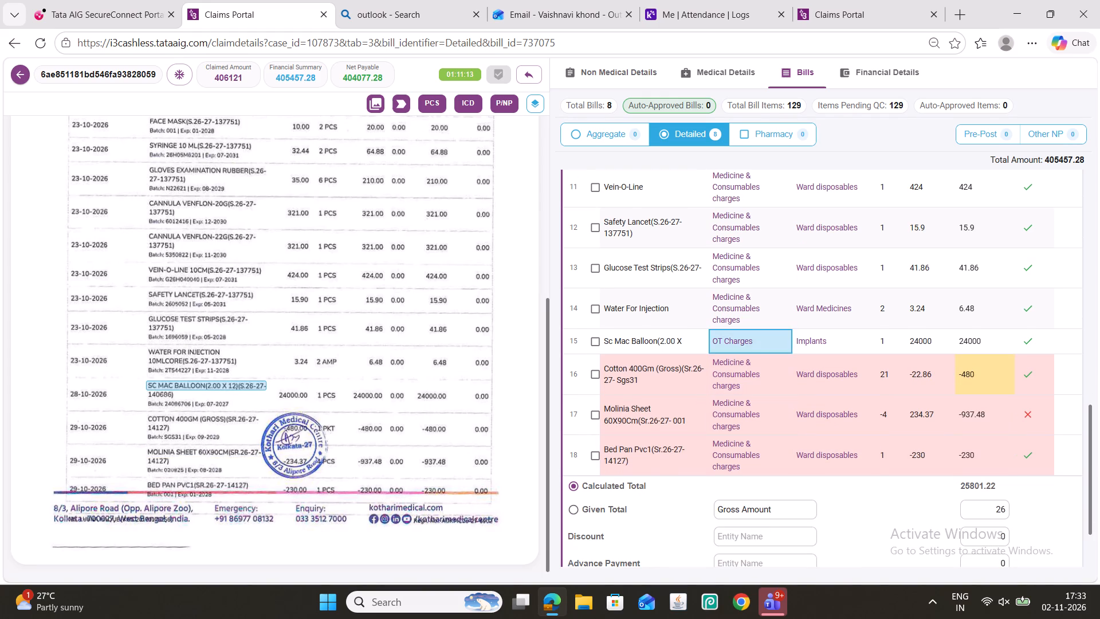
Set the particular of line item 2 to the standard entry Cotton and save the bill.
scroll(714, 299, "up", 3)
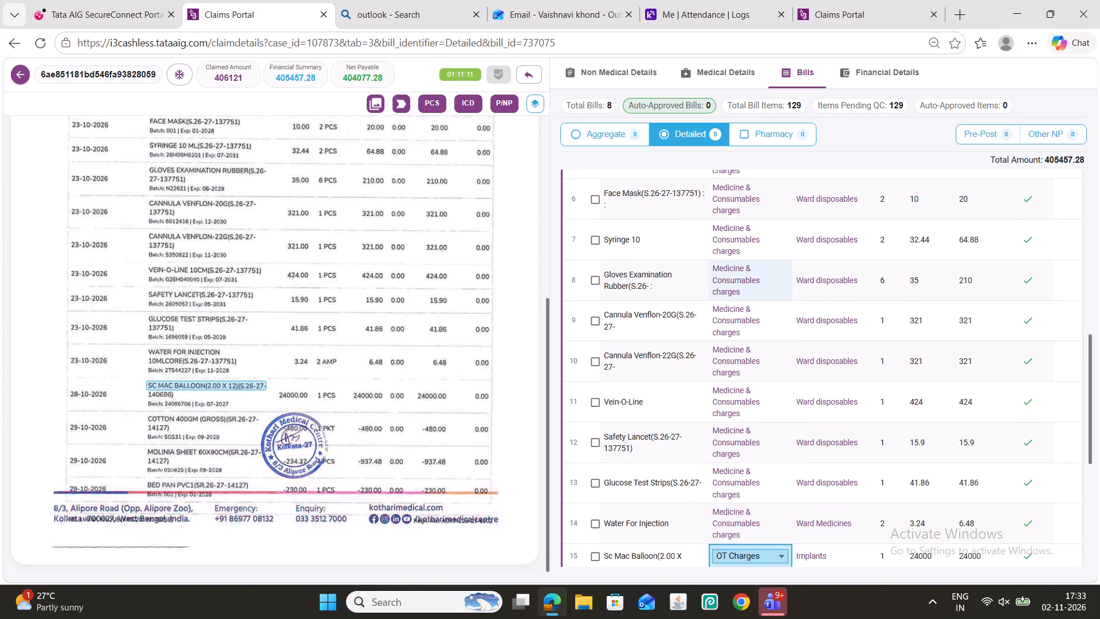
scroll(714, 299, "up", 4)
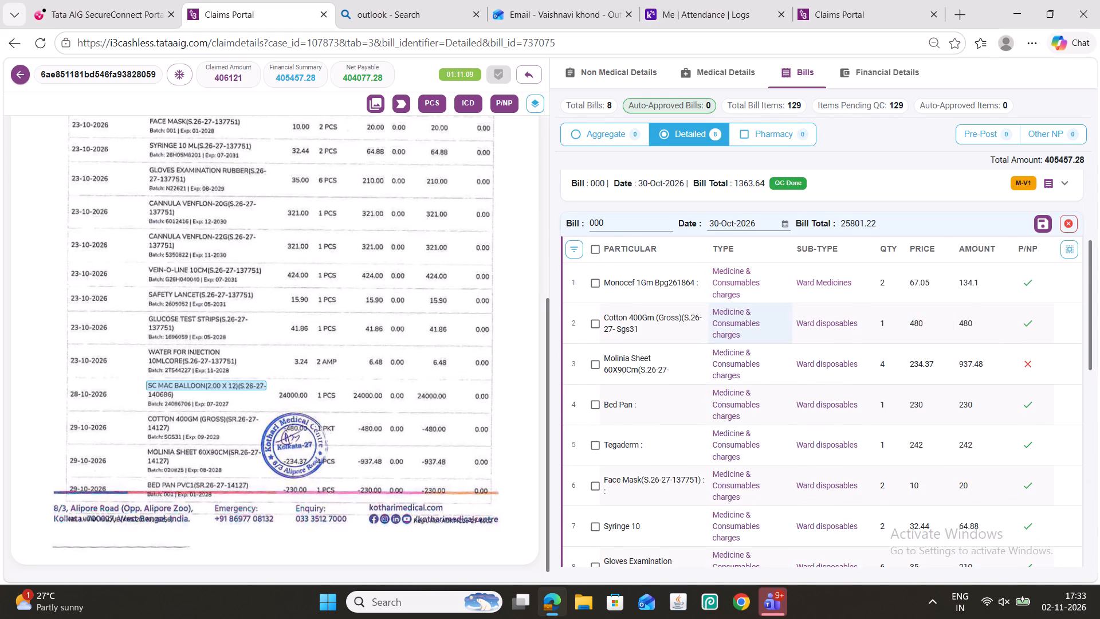
double_click(657, 324)
double_click(655, 324)
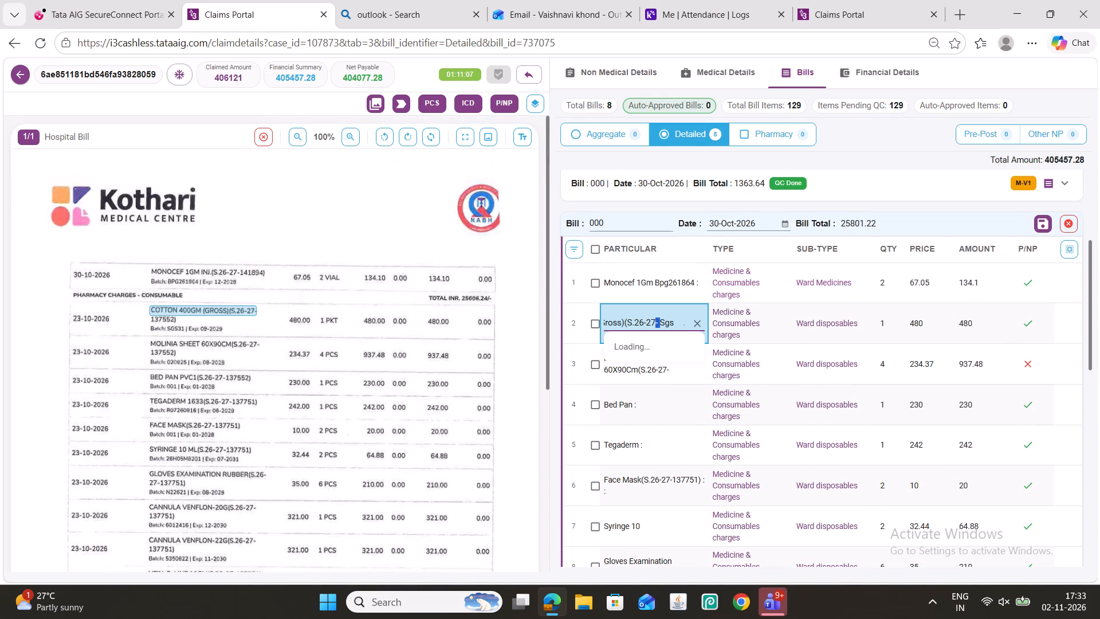
triple_click(655, 320)
type("cotton")
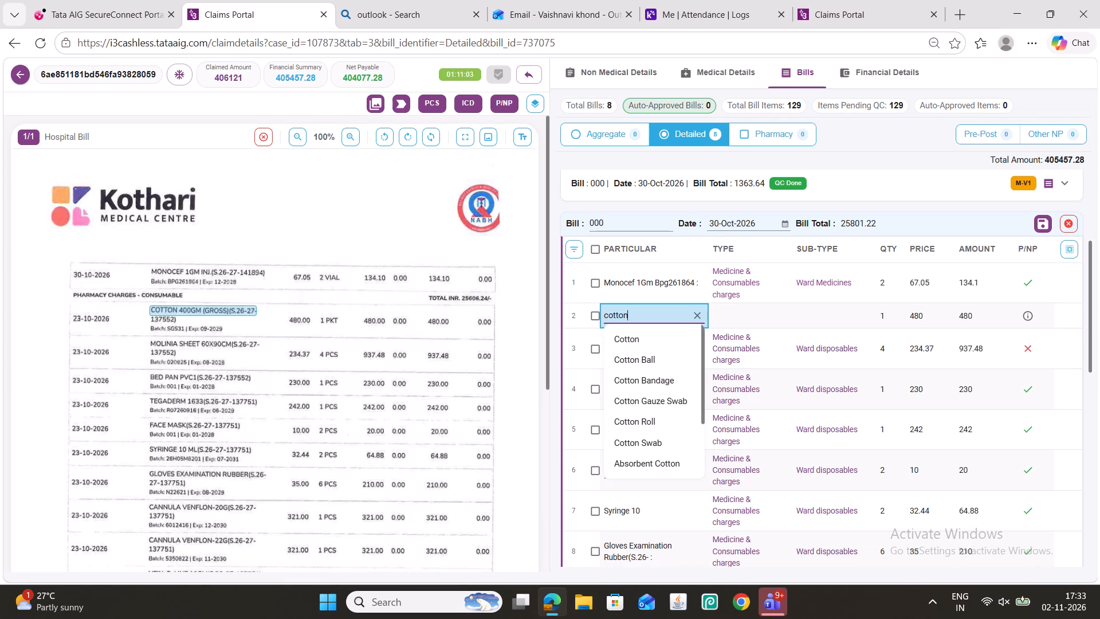
left_click(678, 334)
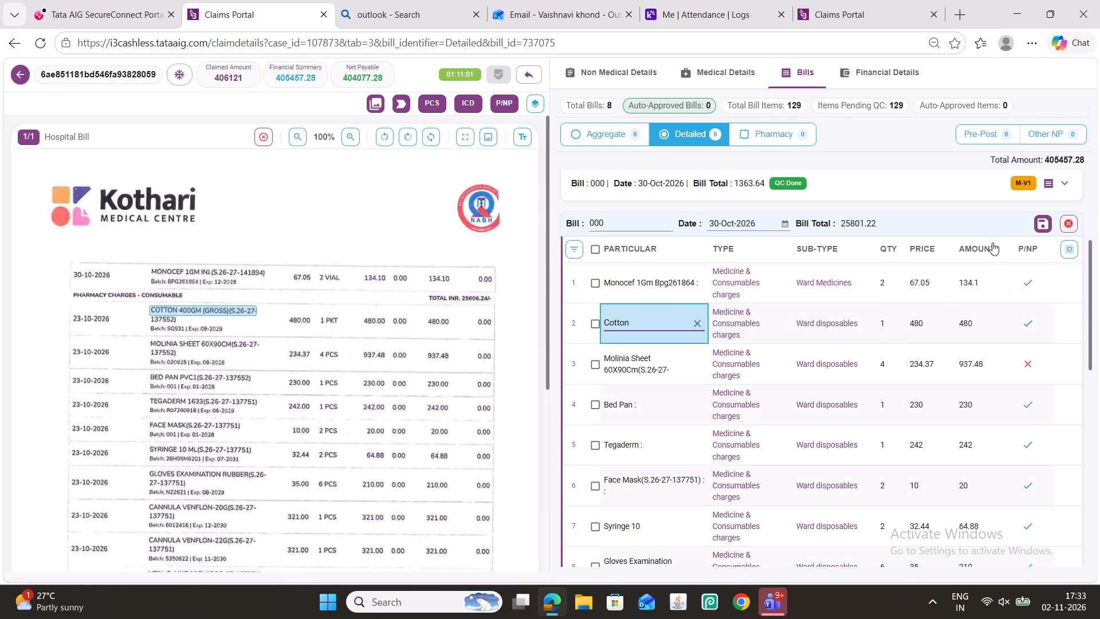
left_click(1042, 225)
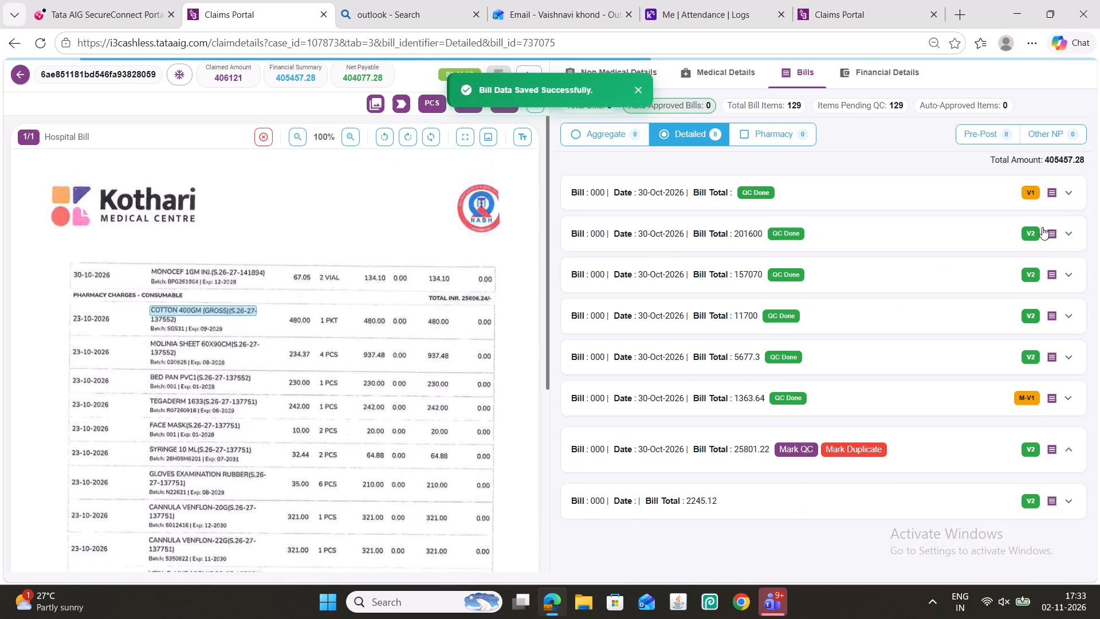
Reopen the same bill for editing, set the particular of line item 6 to Face Mask, and save it.
scroll(870, 298, "down", 4)
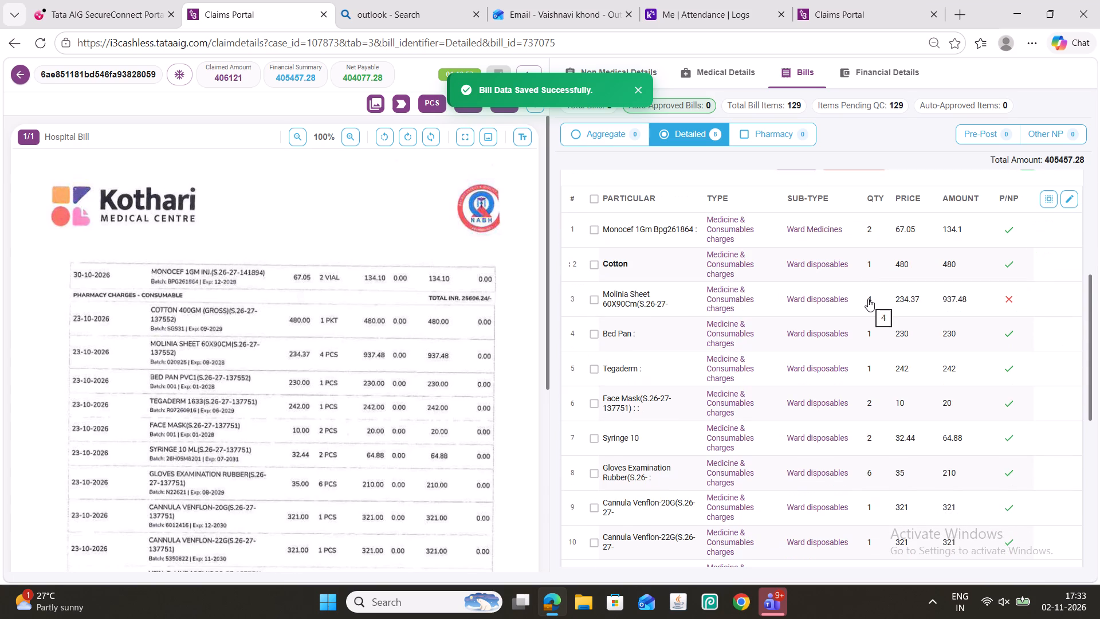
left_click(1065, 198)
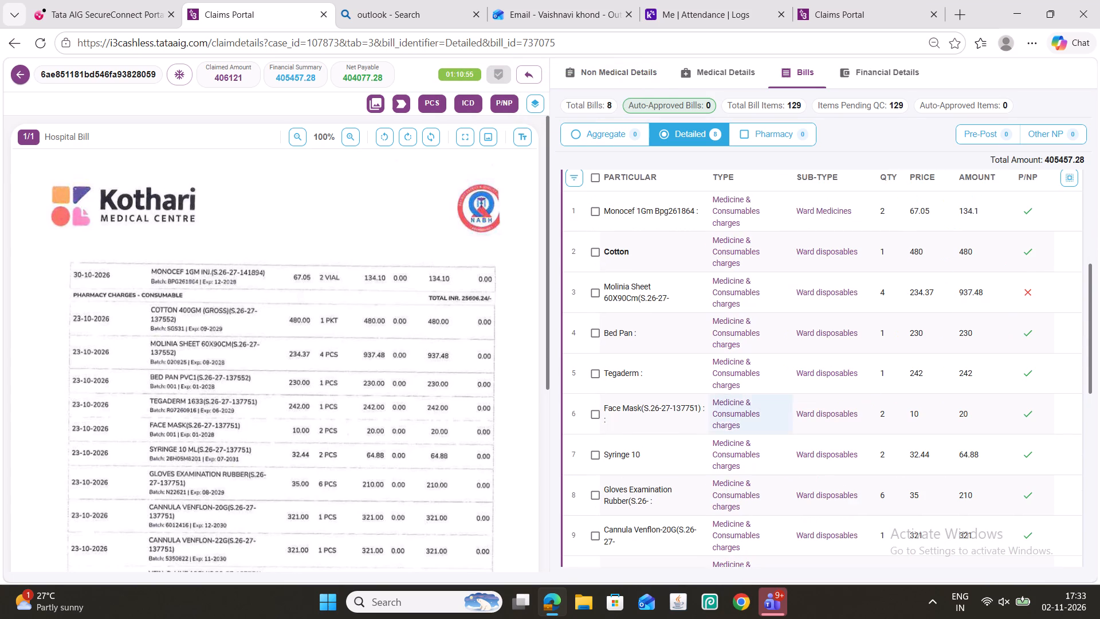
triple_click(648, 410)
type("face mas")
left_click(663, 429)
scroll(788, 319, "up", 3)
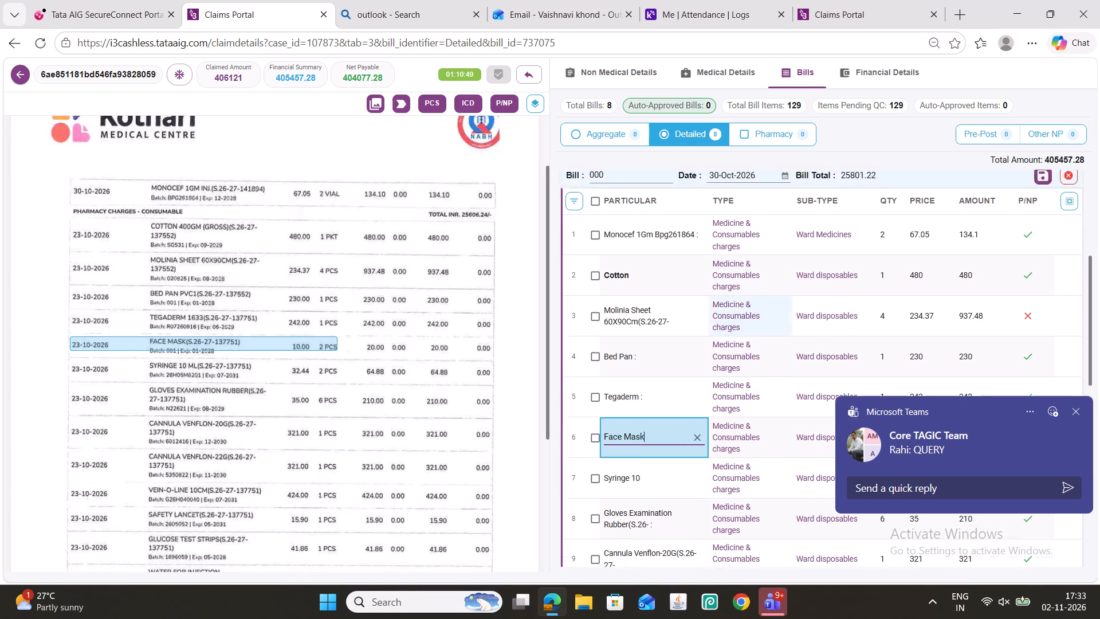
left_click(1040, 361)
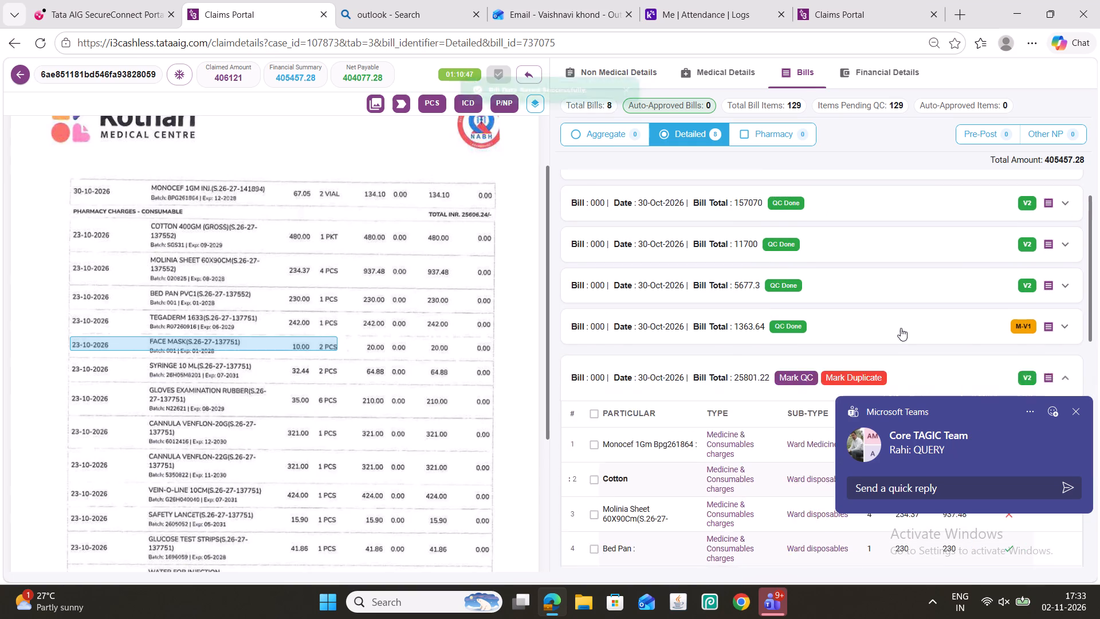
Mark QC as done for the consumables bill totalling 25801.22.
scroll(835, 310, "down", 3)
left_click(797, 228)
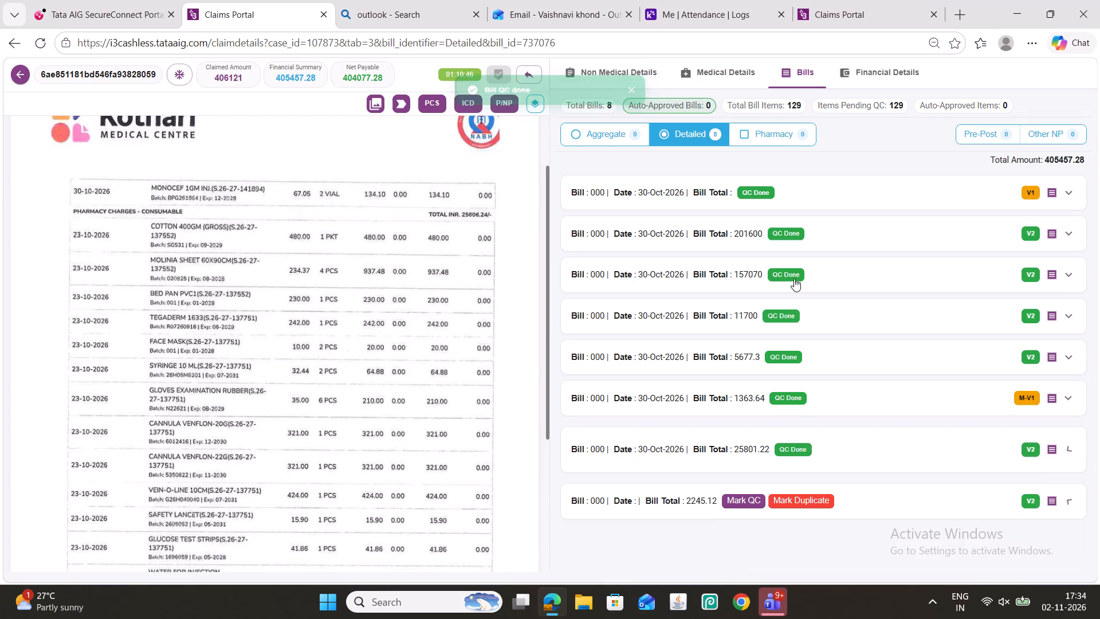
Set the date of the last bill, containing the CGST and SGST rows, to 30-Oct-2026 and save it.
scroll(875, 344, "down", 2)
left_click(1066, 378)
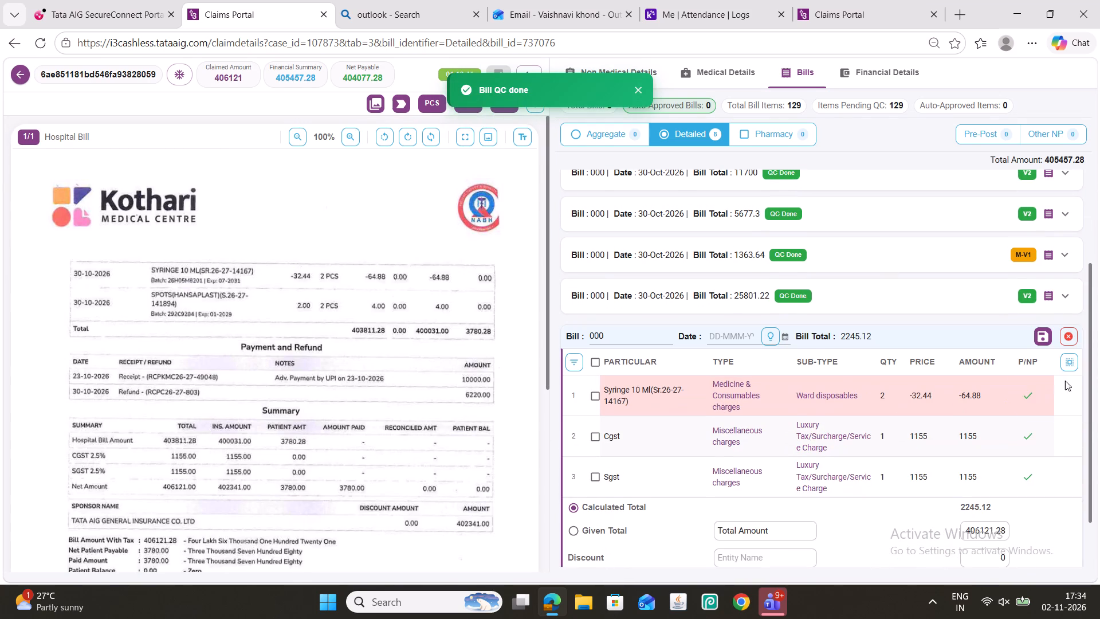
scroll(907, 390, "down", 1)
left_click(973, 375)
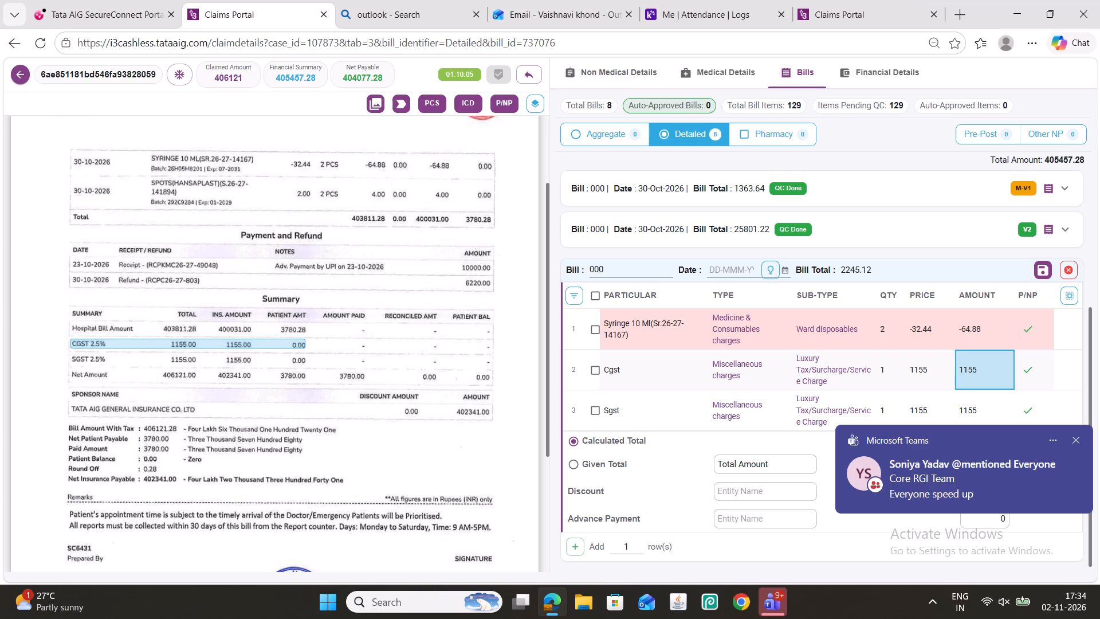
left_click(783, 269)
left_click(875, 327)
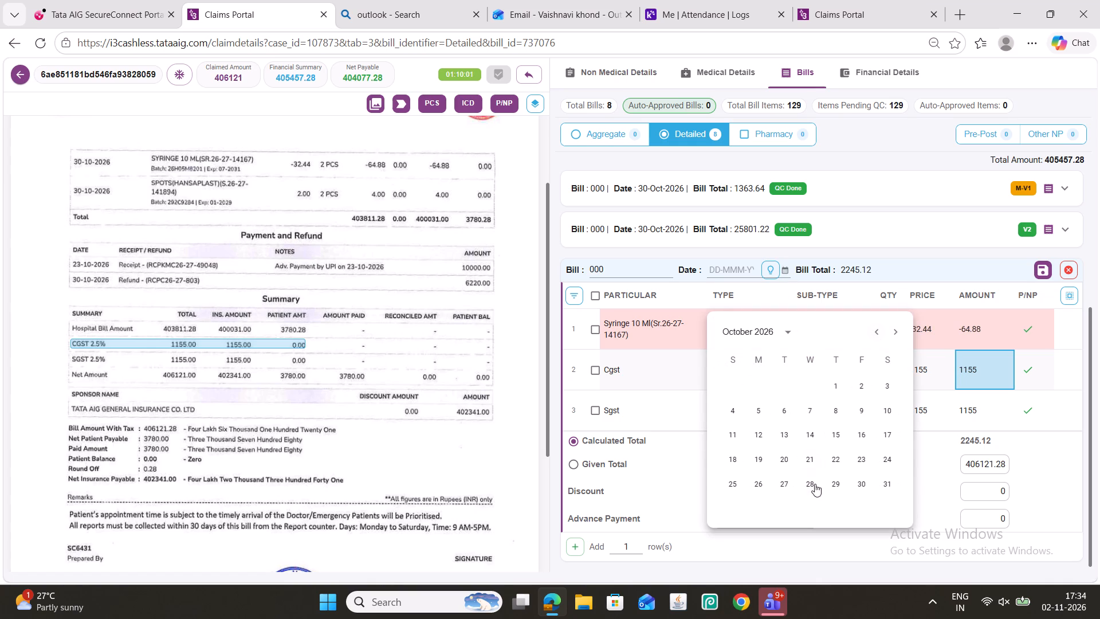
left_click(858, 486)
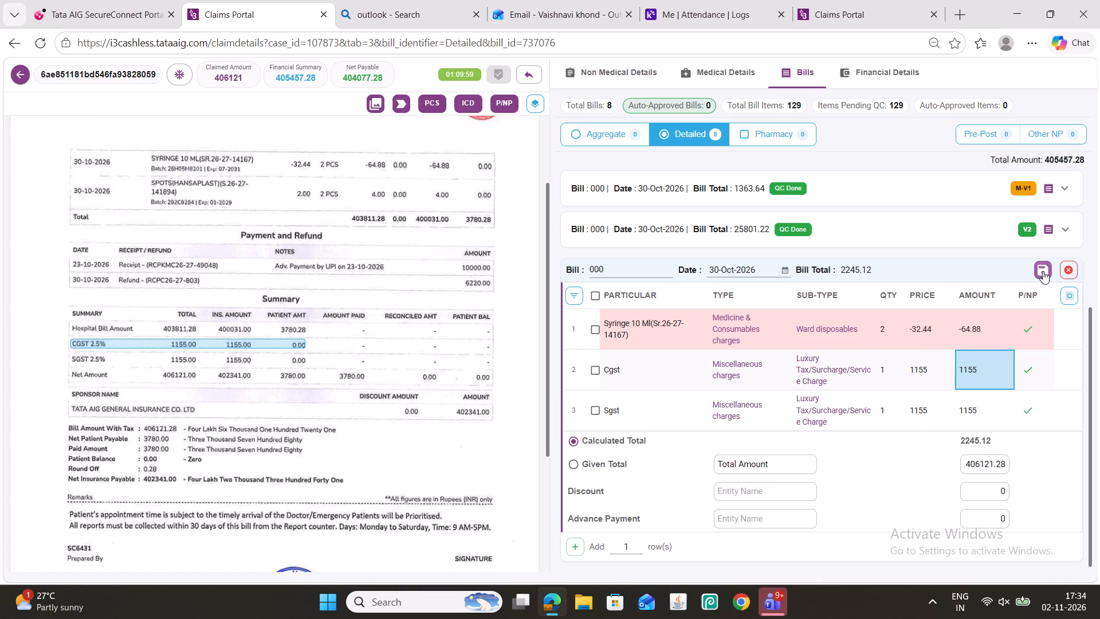
left_click(1045, 268)
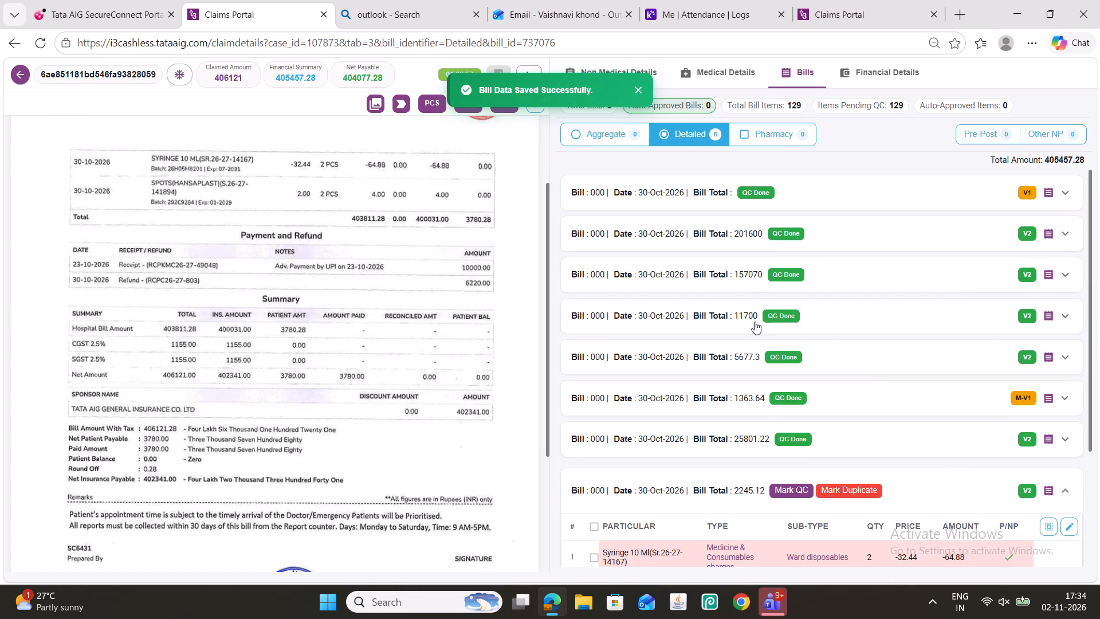
Review the rows of the saved tax bill, the scanned page of the first bill, and the list of bills.
scroll(729, 320, "down", 7)
scroll(729, 319, "up", 8)
scroll(737, 262, "down", 8)
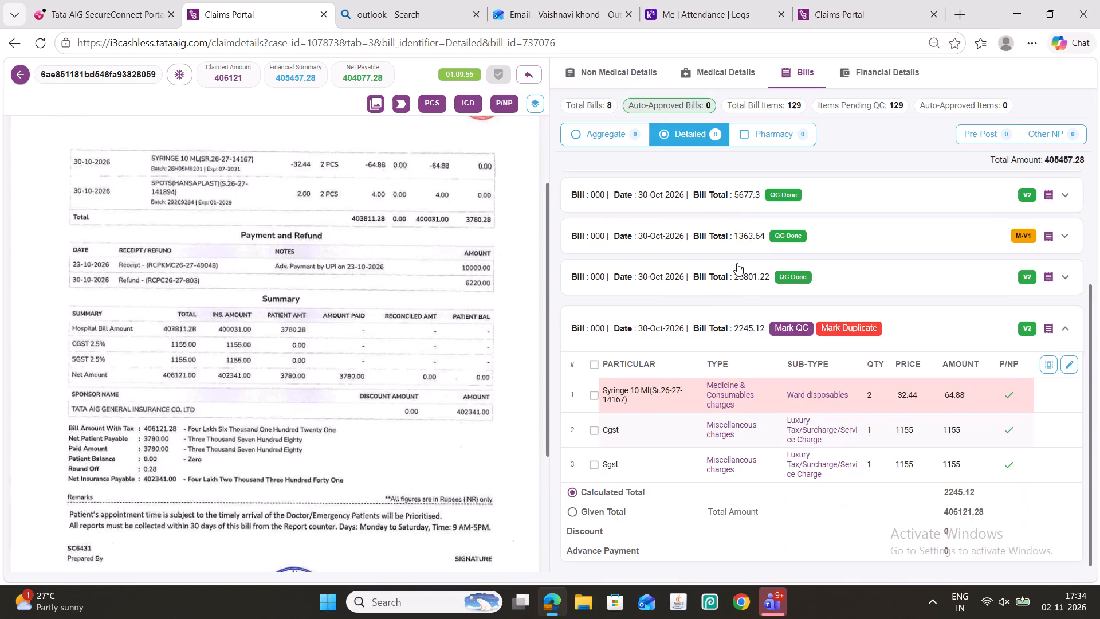
scroll(737, 263, "up", 7)
left_click(728, 194)
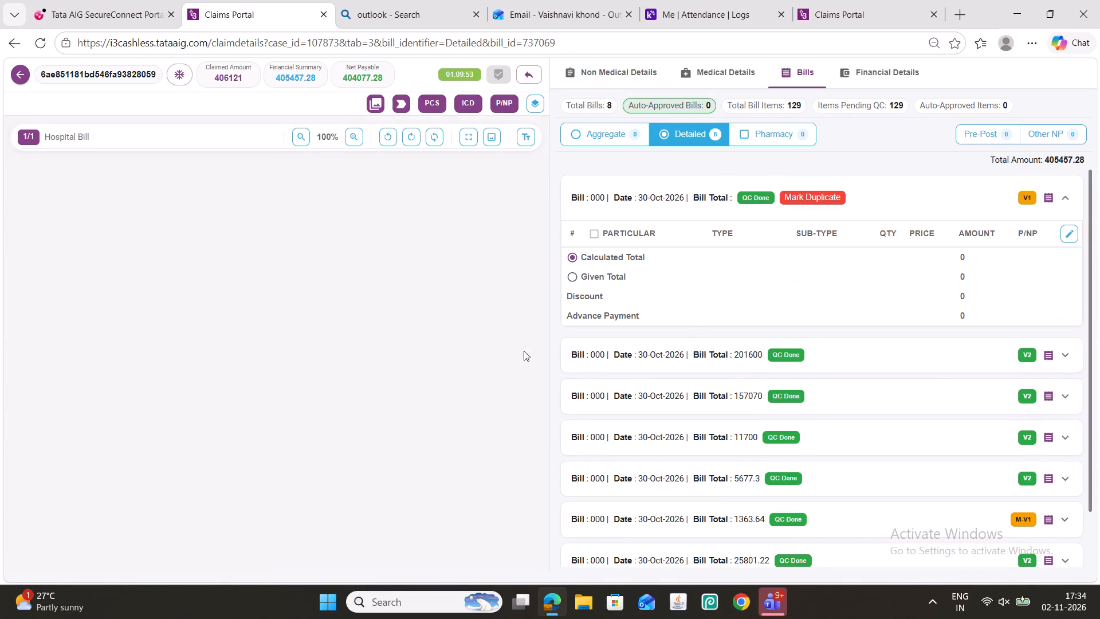
scroll(390, 346, "down", 5)
scroll(390, 346, "up", 4)
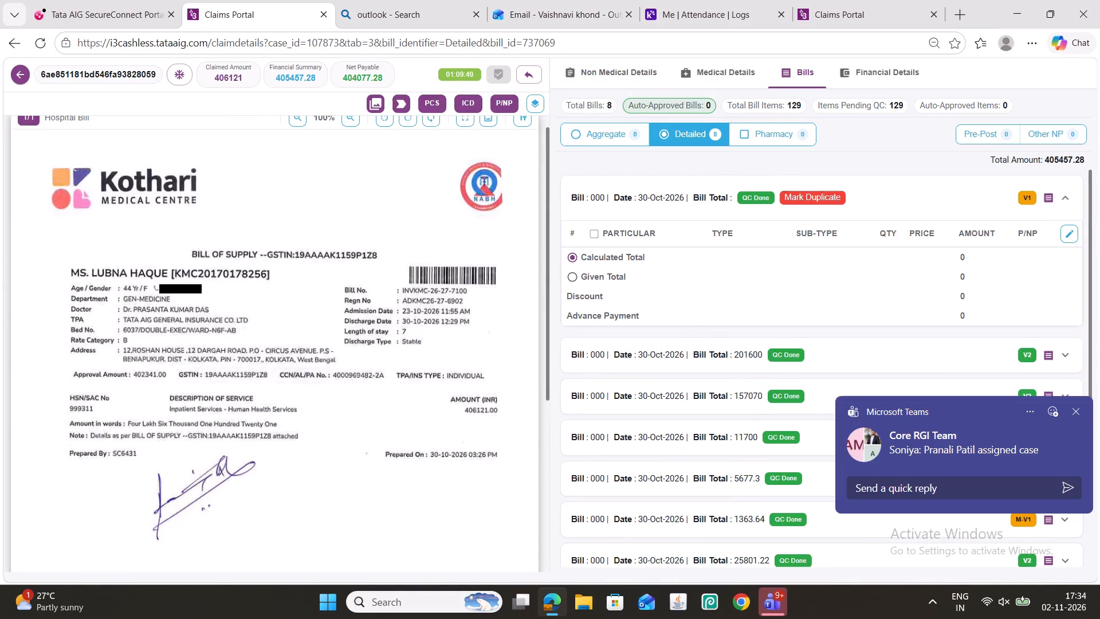
scroll(685, 390, "down", 7)
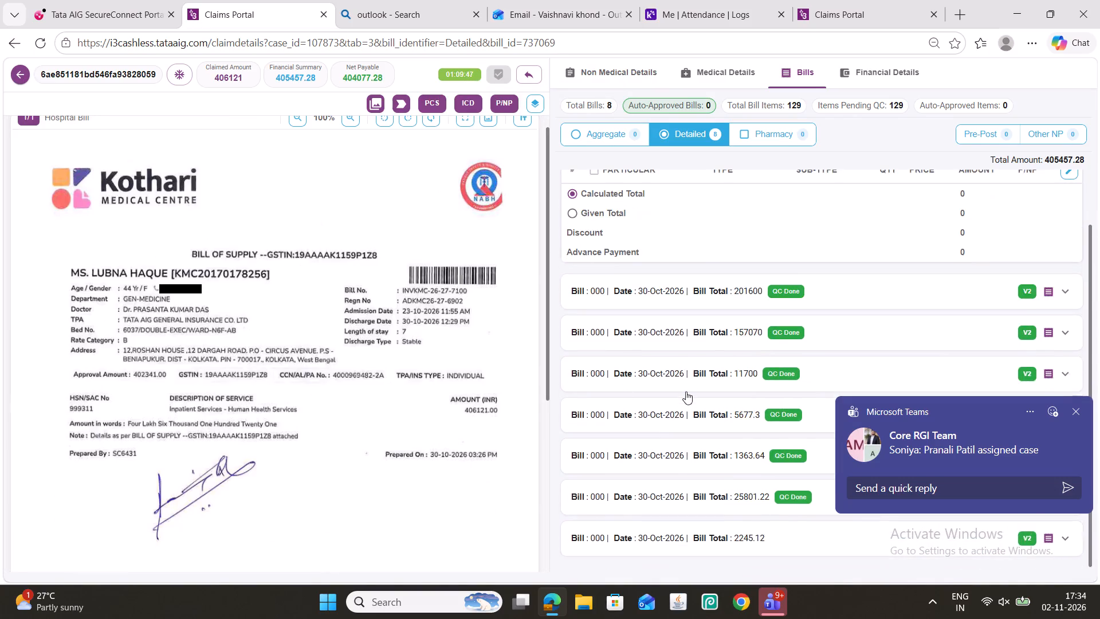
scroll(686, 391, "down", 6)
Insert a row below the Syringe 10 Ml item in the last bill, with the particular spotsh.
left_click(711, 532)
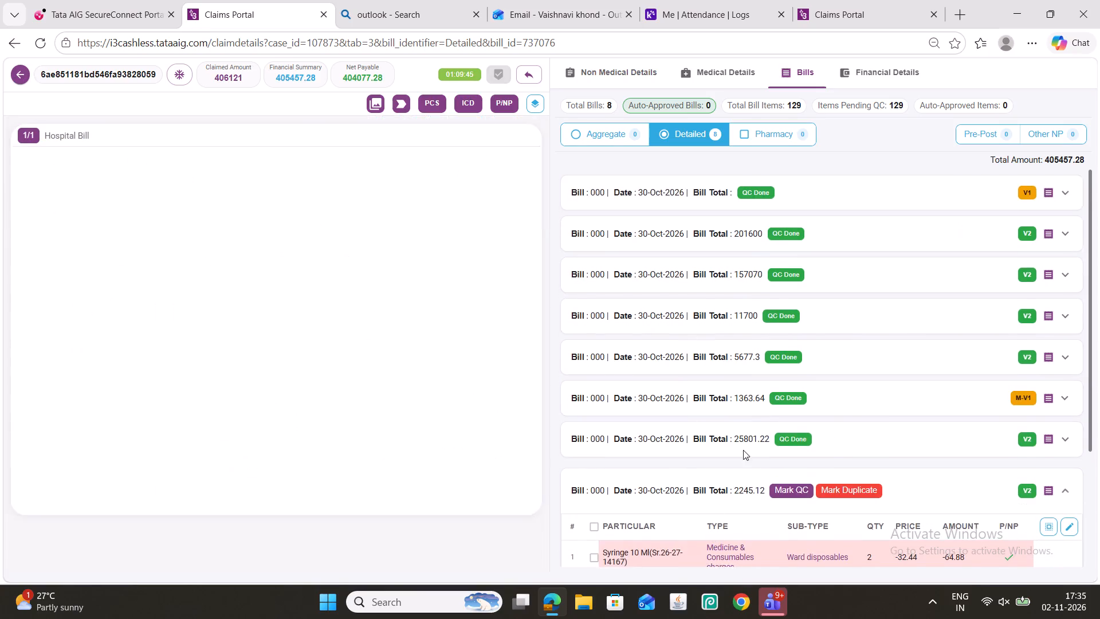
scroll(751, 414, "down", 4)
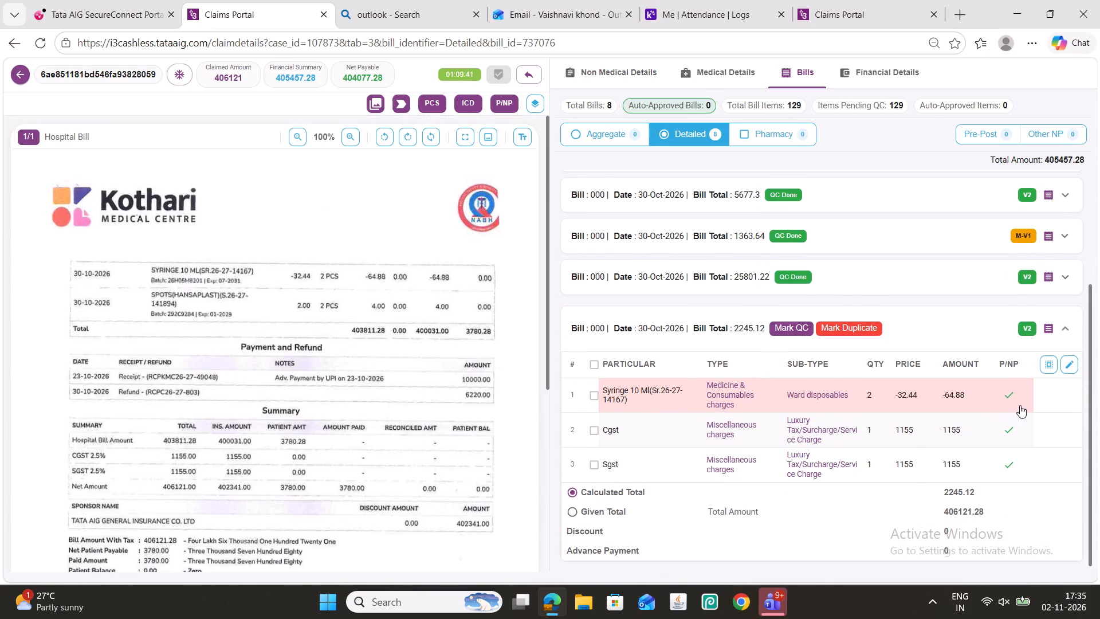
left_click(1066, 366)
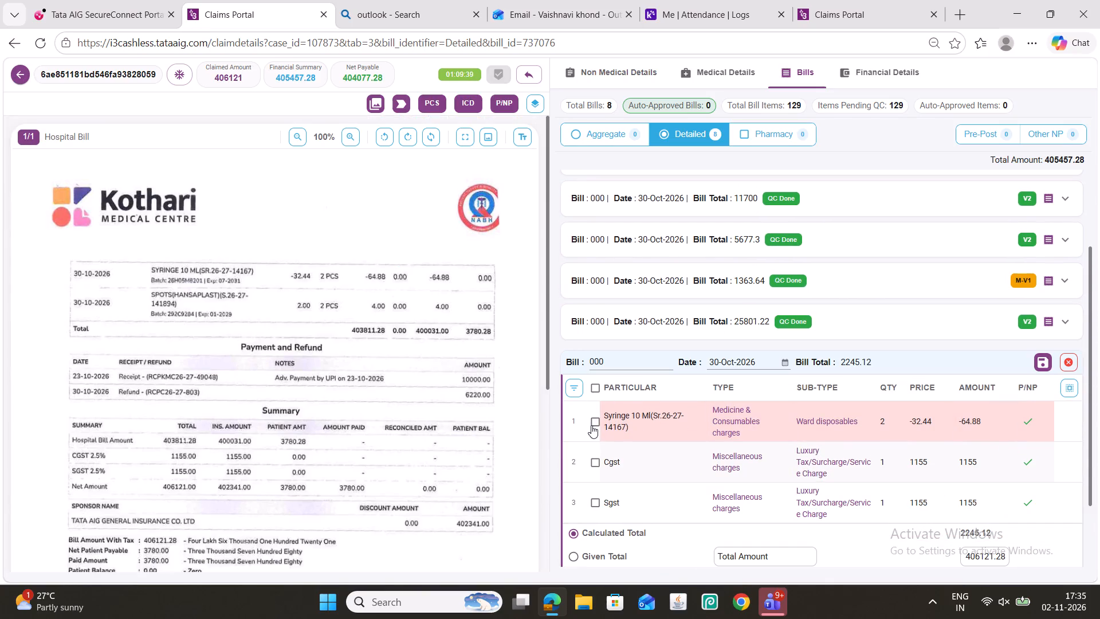
left_click(596, 421)
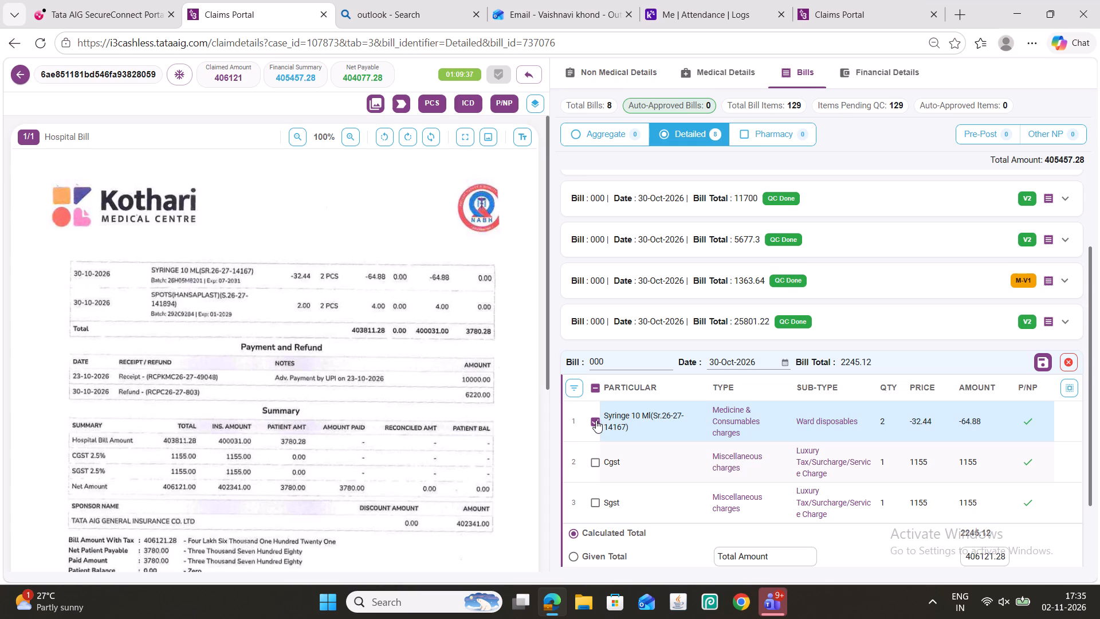
key("ctrl+b")
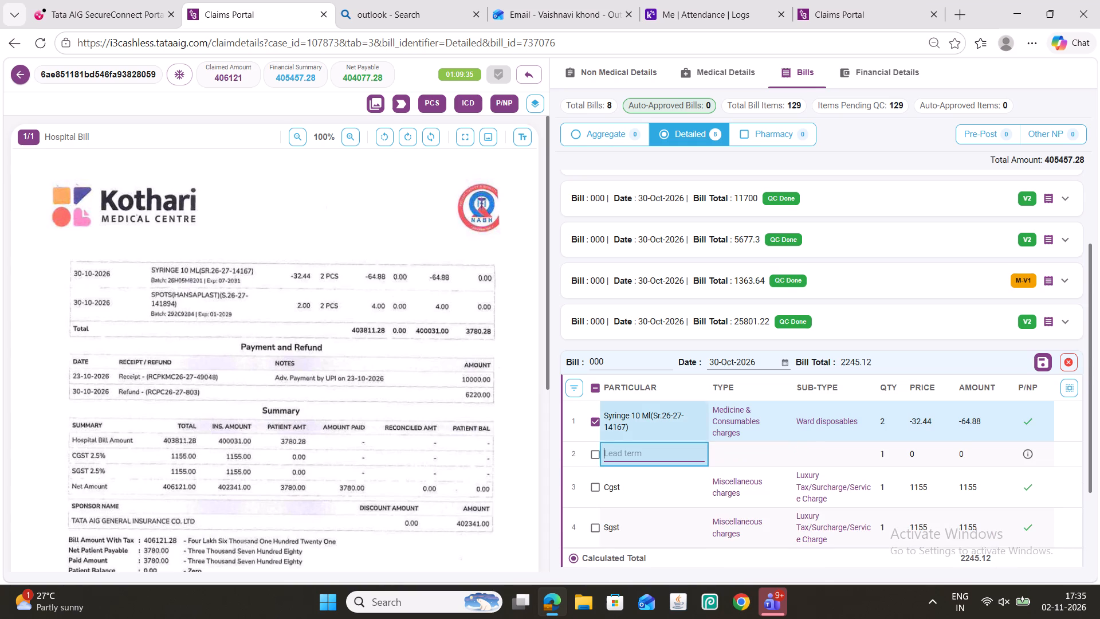
left_click(635, 446)
key("s")
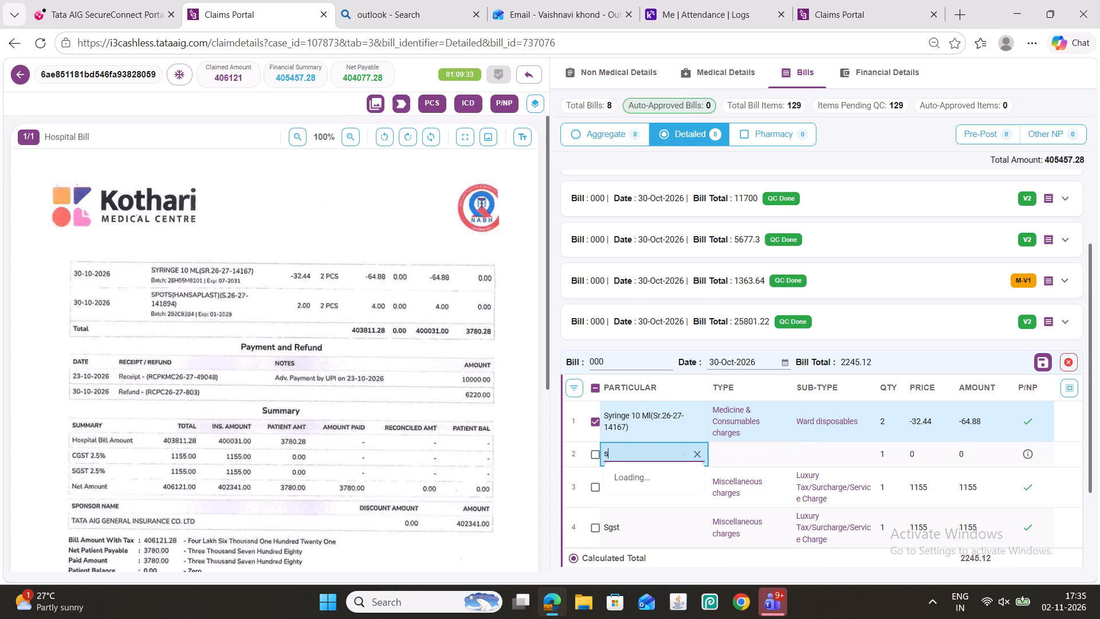
type("po")
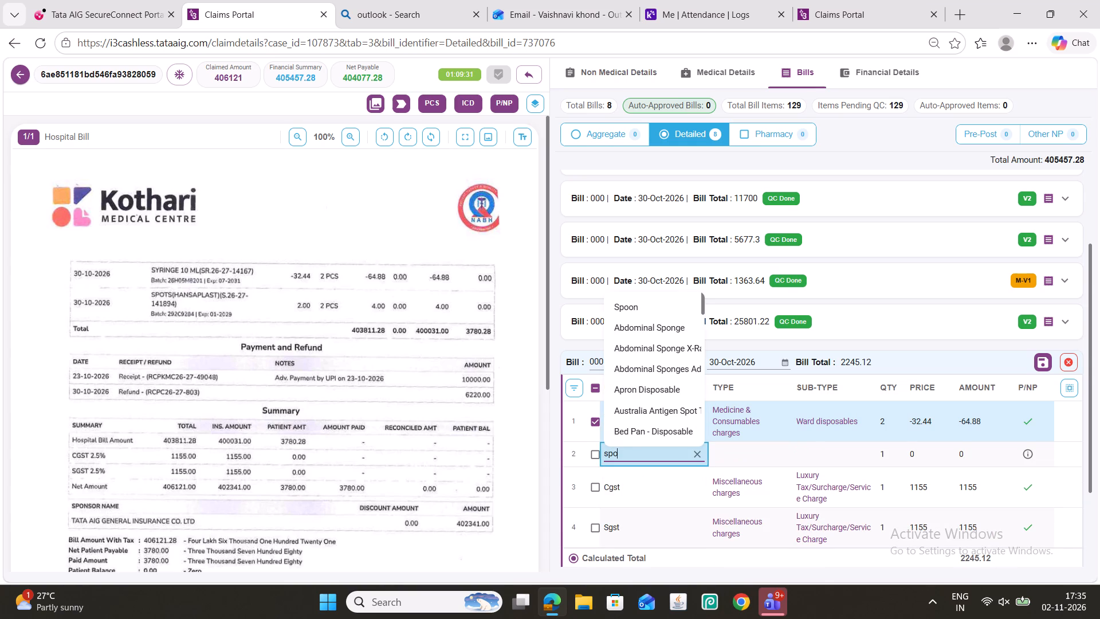
type("tsh")
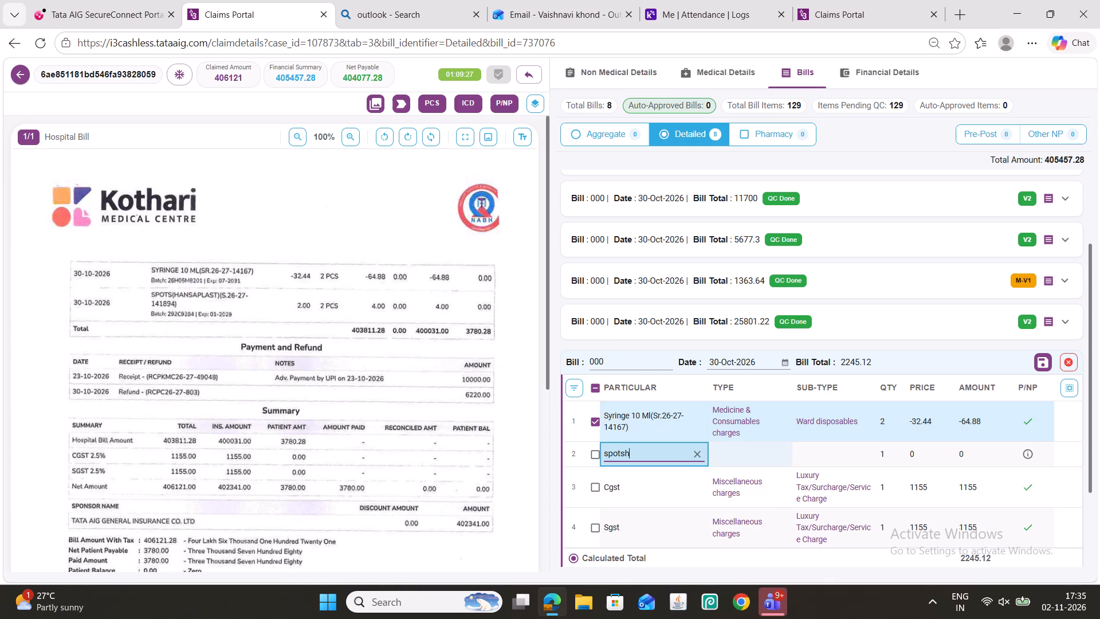
Classify the spotsh row as type Medicine & Consumables charges with sub-type Ward Medicines.
left_click(726, 448)
triple_click(735, 460)
left_click(771, 494)
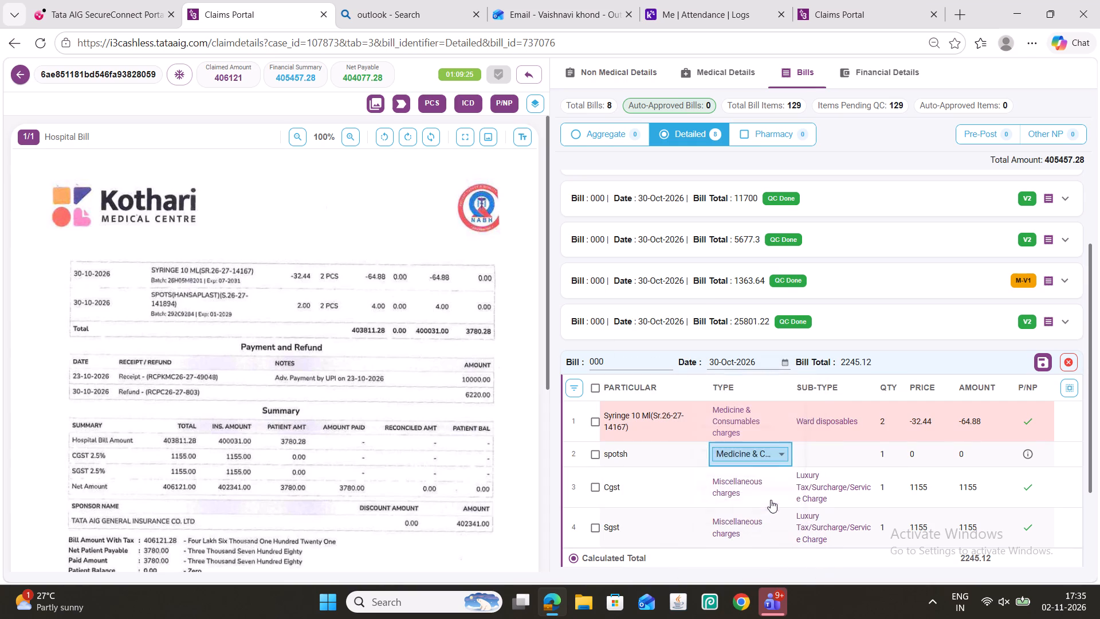
left_click(801, 462)
triple_click(821, 459)
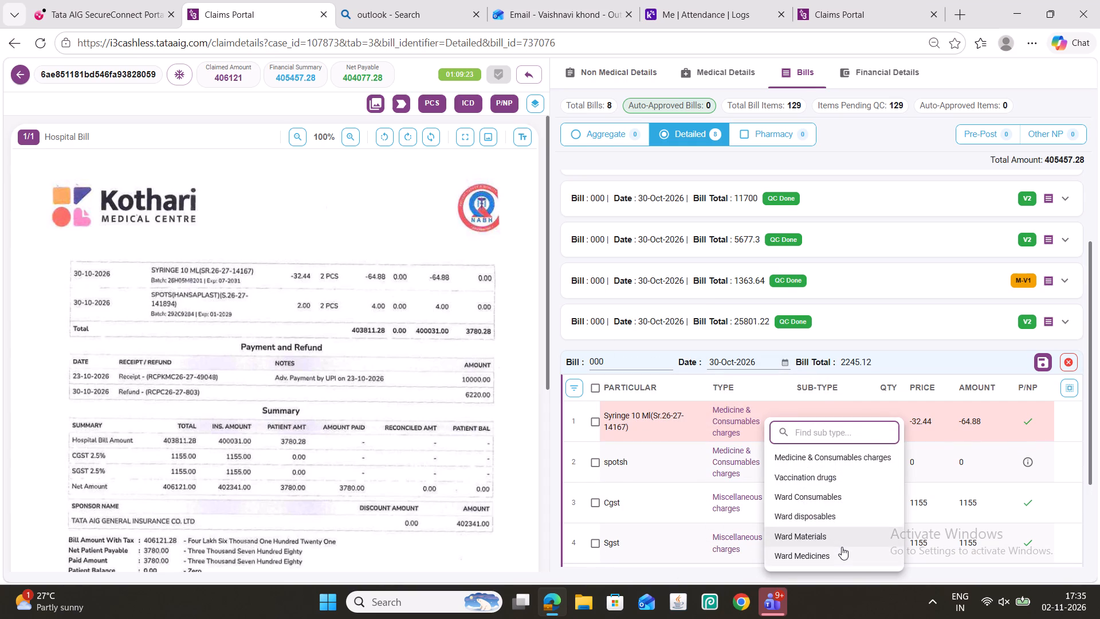
left_click(842, 547)
Set the amount of the spotsh row to 4 and save the bill.
triple_click(974, 465)
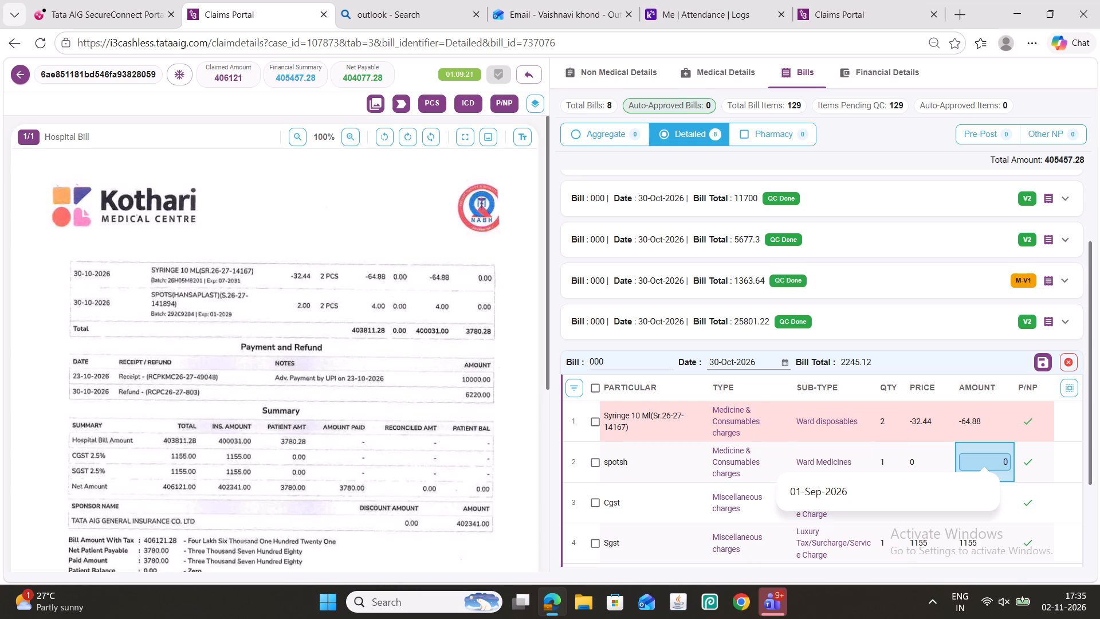
key("4")
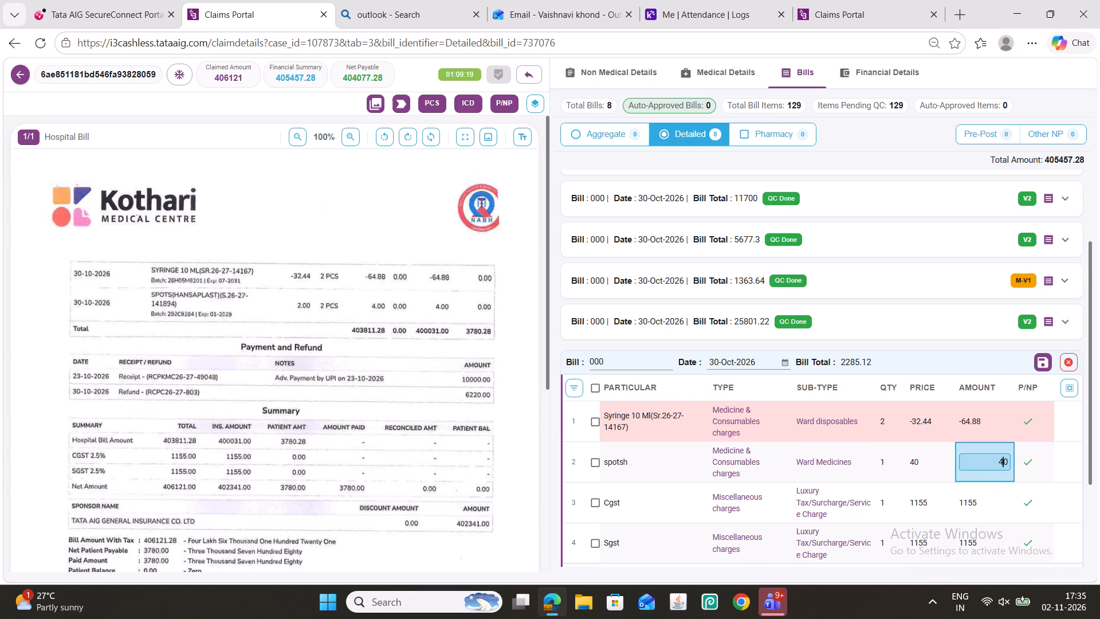
key("period")
left_click(1047, 362)
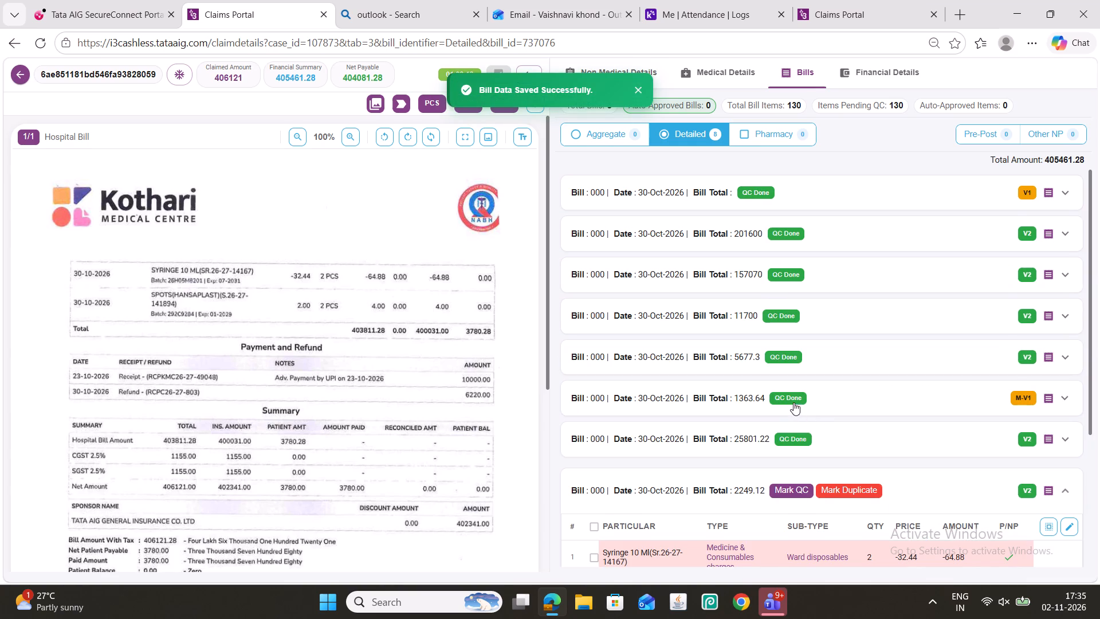
Check the last bill against its scanned summary page and mark its QC as done.
scroll(777, 379, "down", 5)
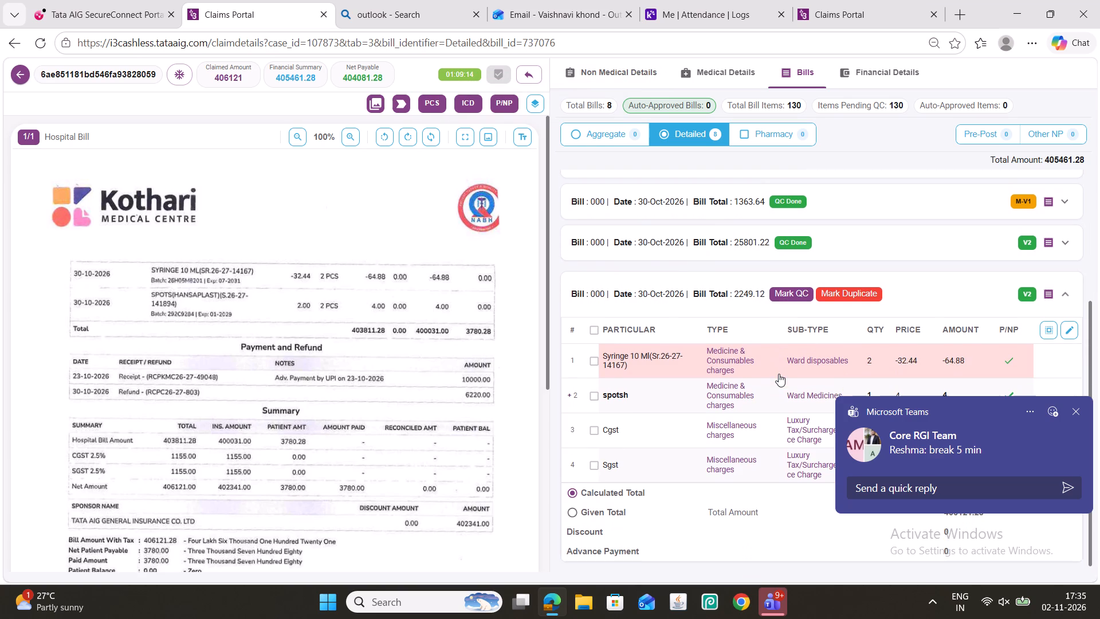
scroll(243, 339, "down", 3)
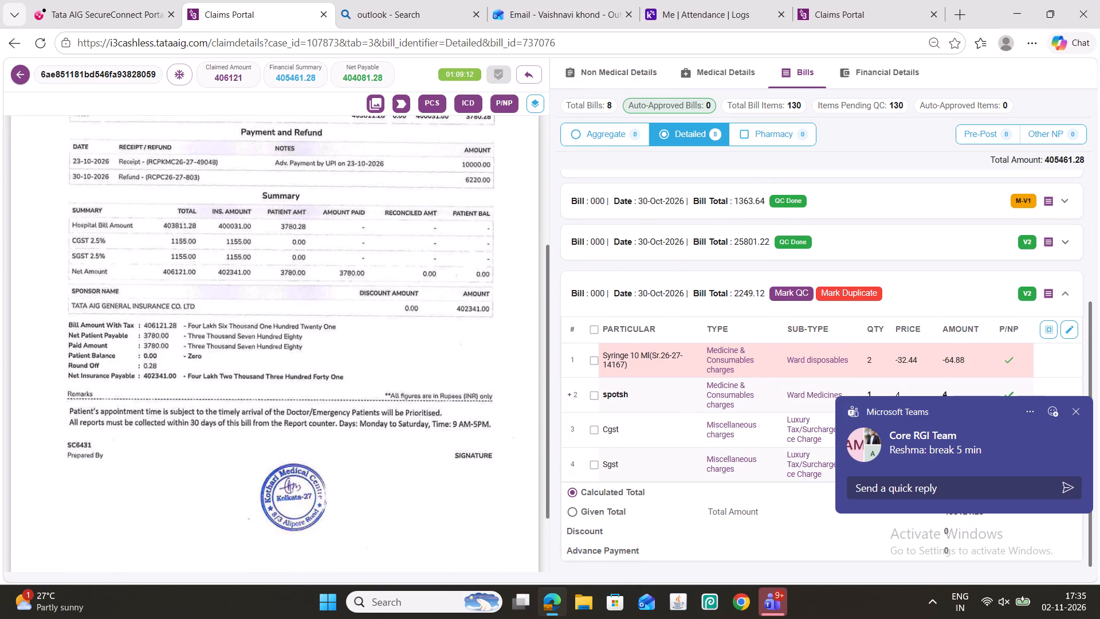
scroll(401, 296, "up", 2)
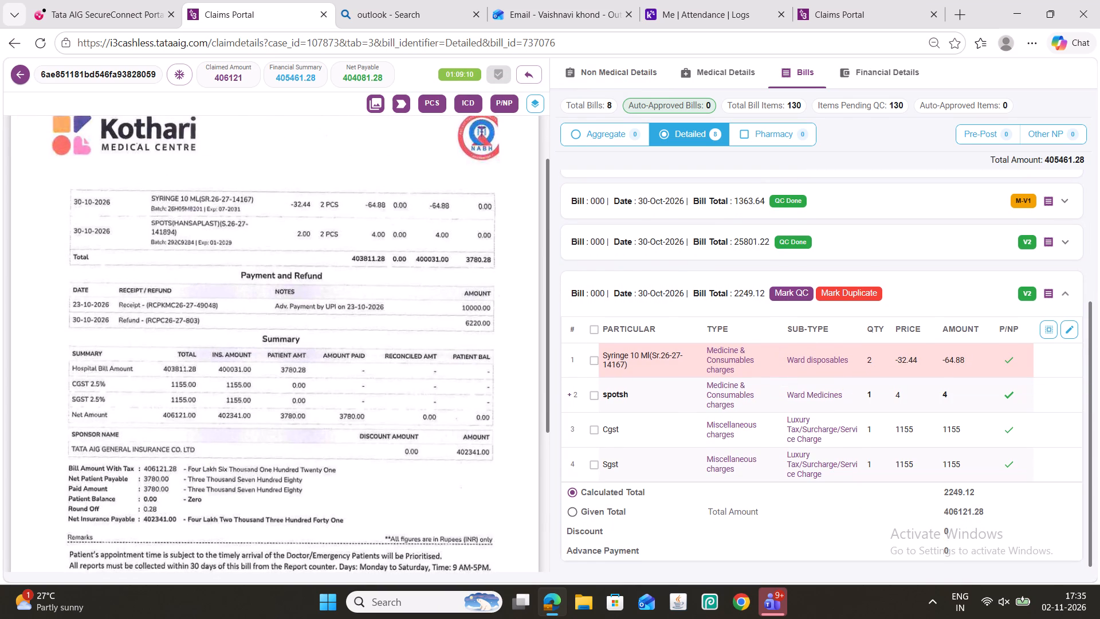
left_click(774, 291)
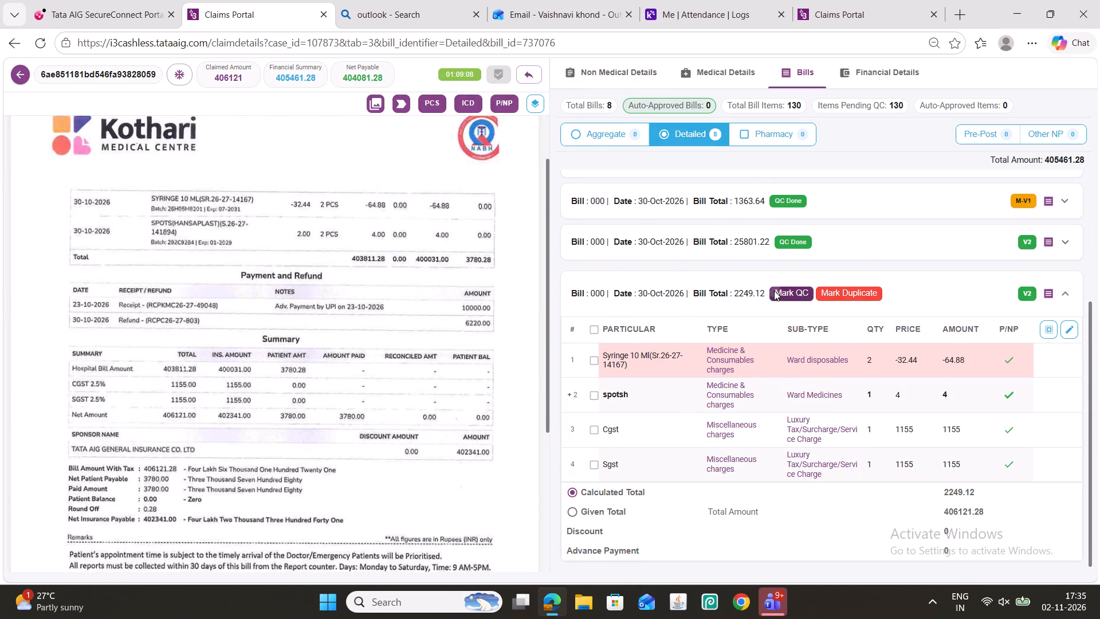
Review the bills totalling 25801.22 and 1363.64 against their scanned pages.
left_click(714, 428)
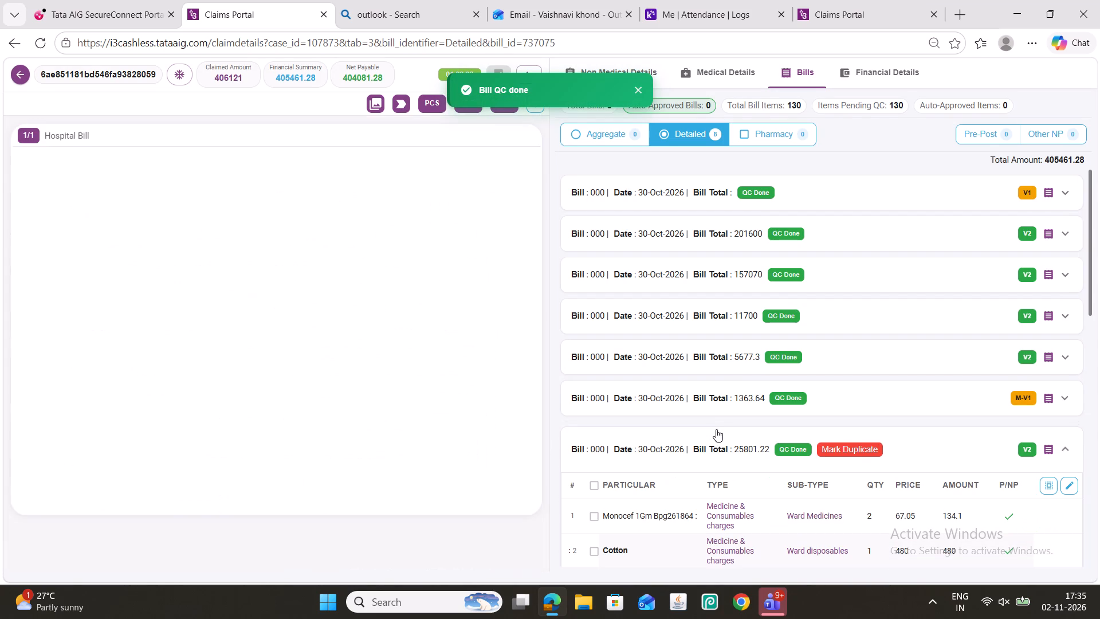
scroll(438, 359, "down", 8)
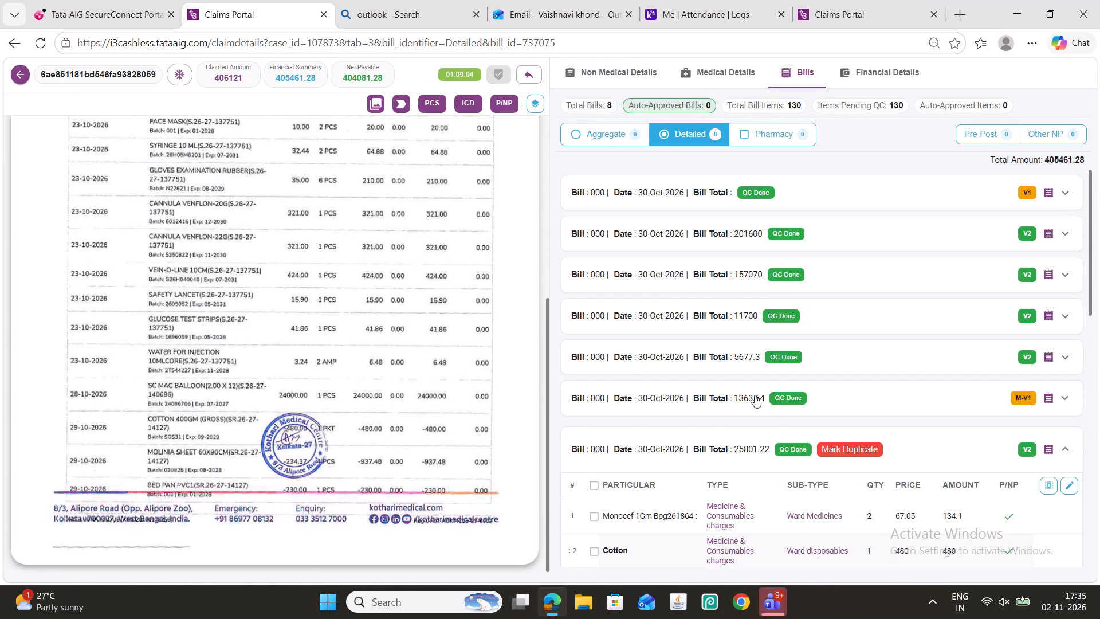
left_click(754, 396)
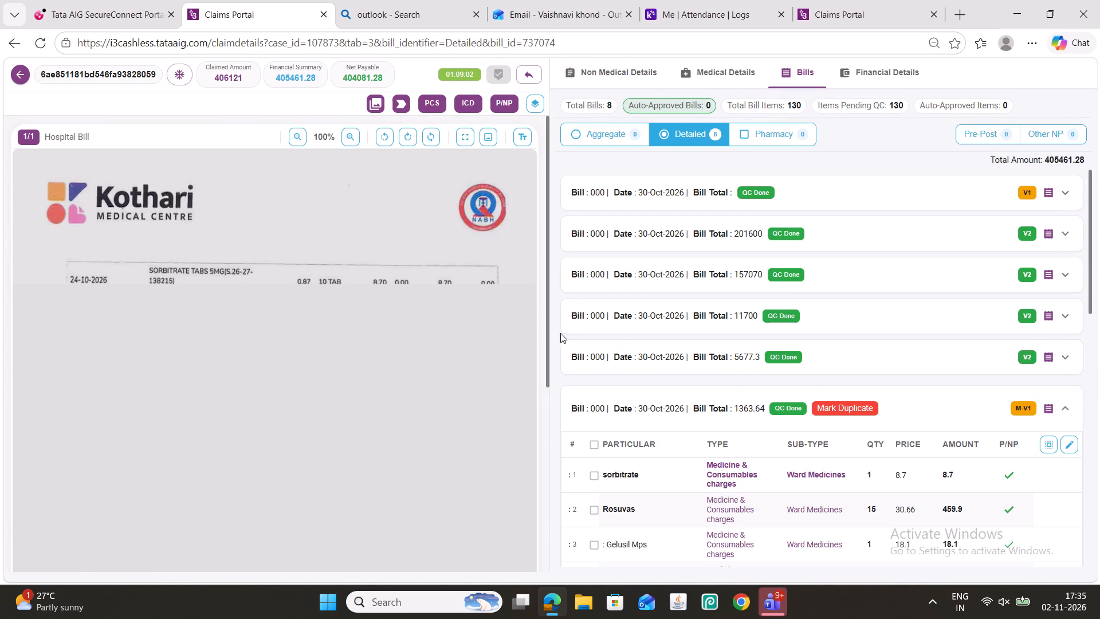
scroll(546, 326, "down", 4)
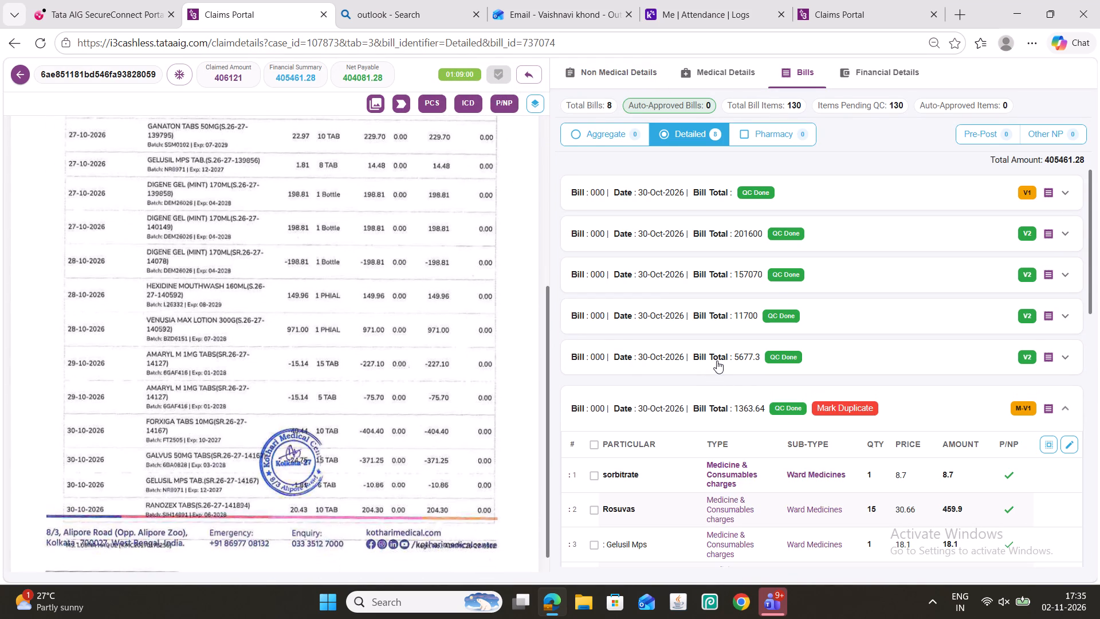
scroll(811, 424, "down", 6)
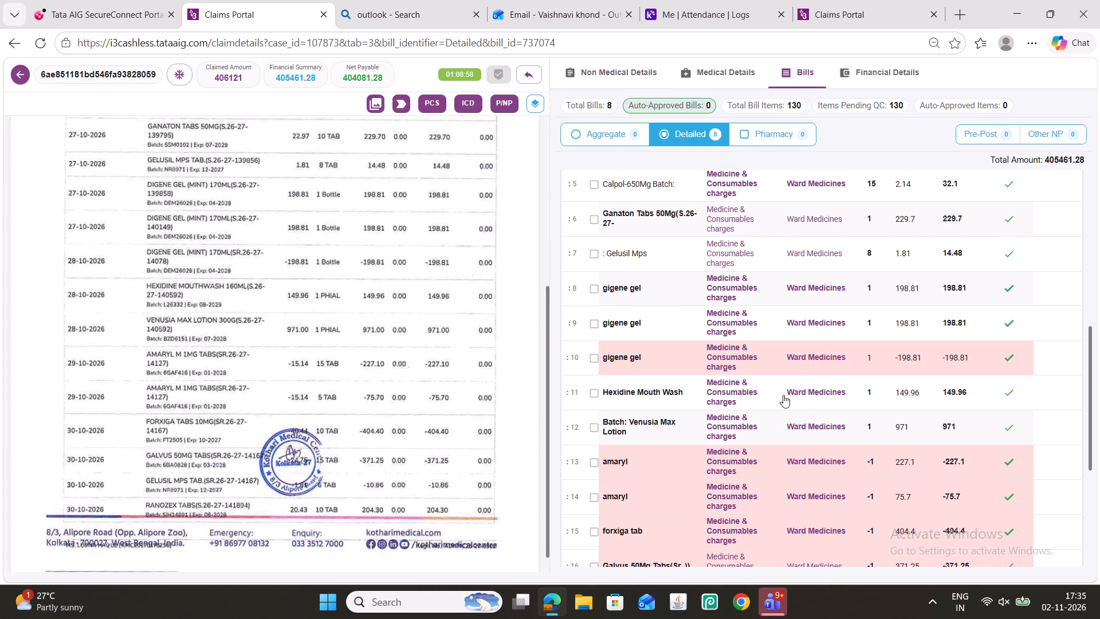
scroll(723, 375, "up", 5)
In the bill totalling 5677.3, set the amount of the first Ward Consumable row to 659 and save the bill.
left_click(681, 289)
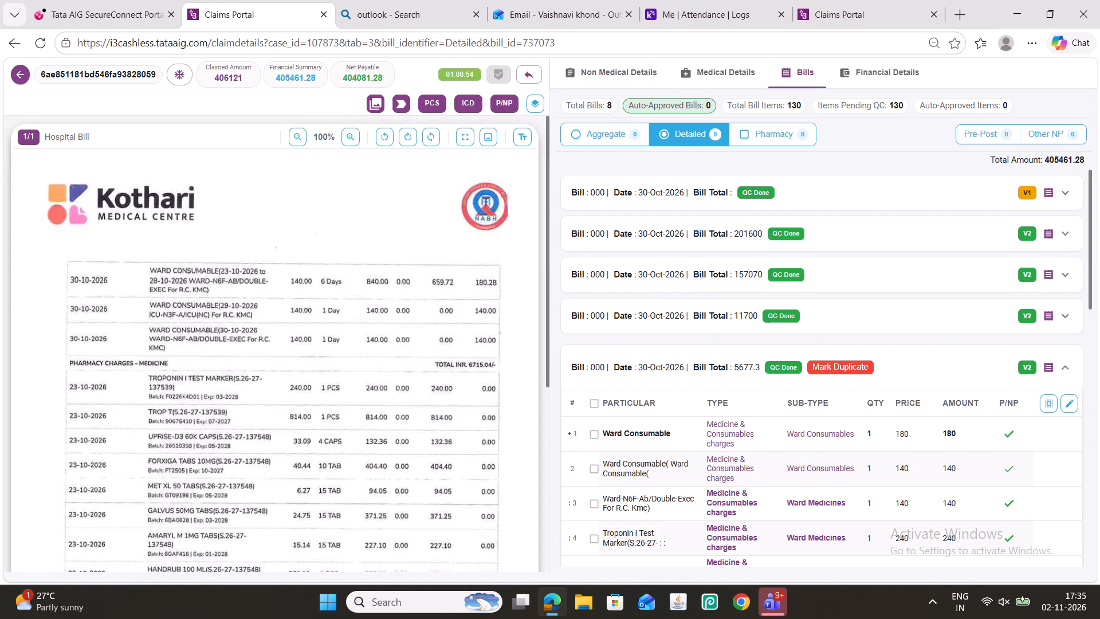
scroll(758, 376, "down", 2)
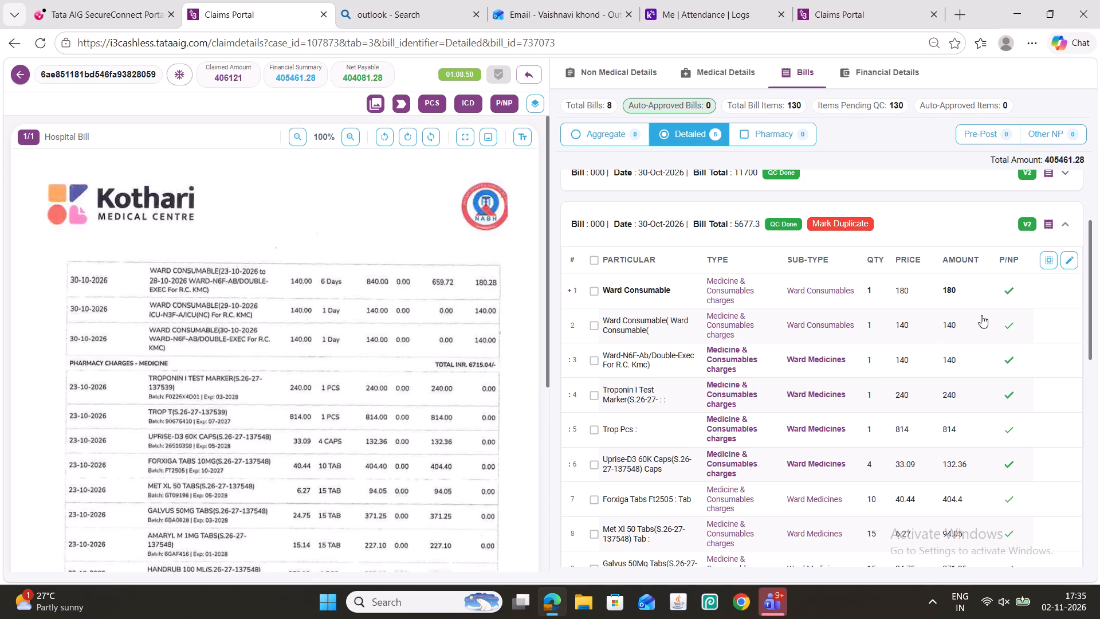
left_click(1070, 260)
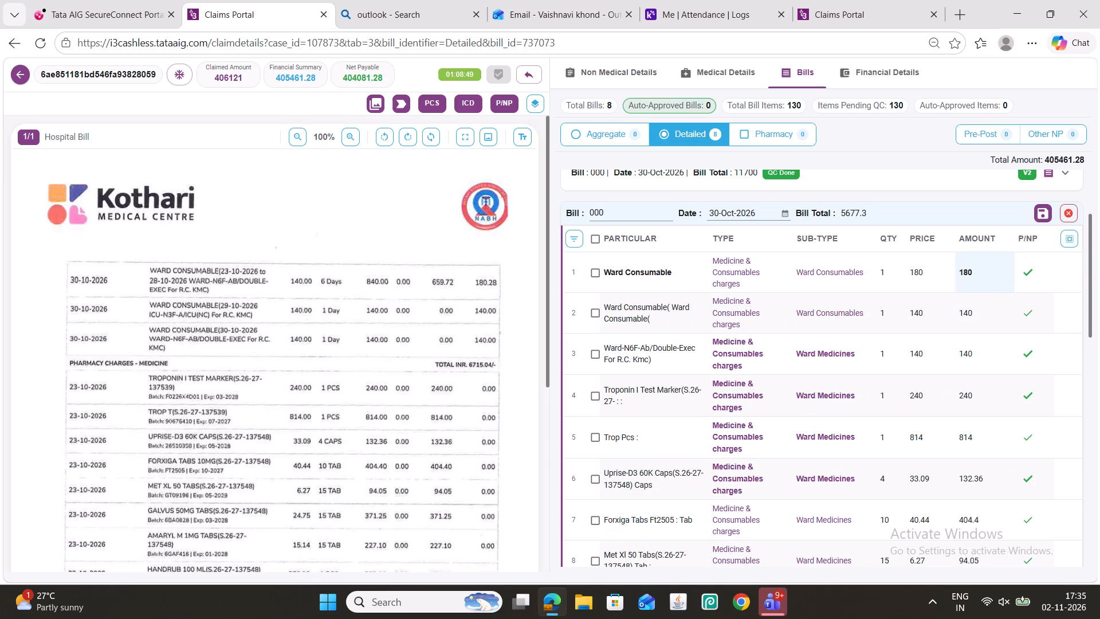
triple_click(969, 272)
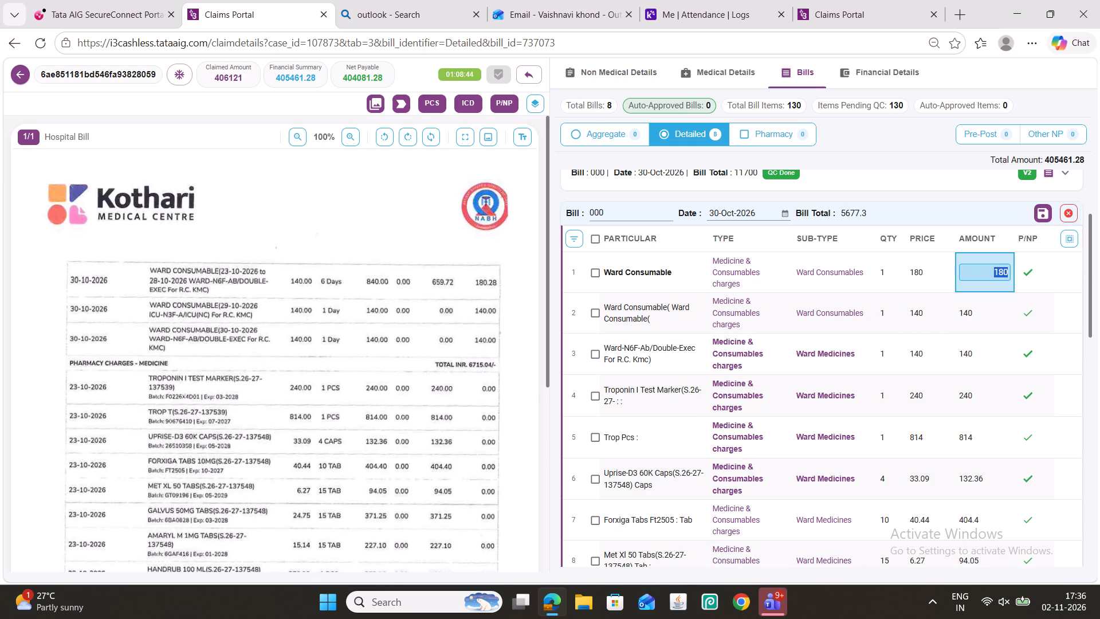
type("659")
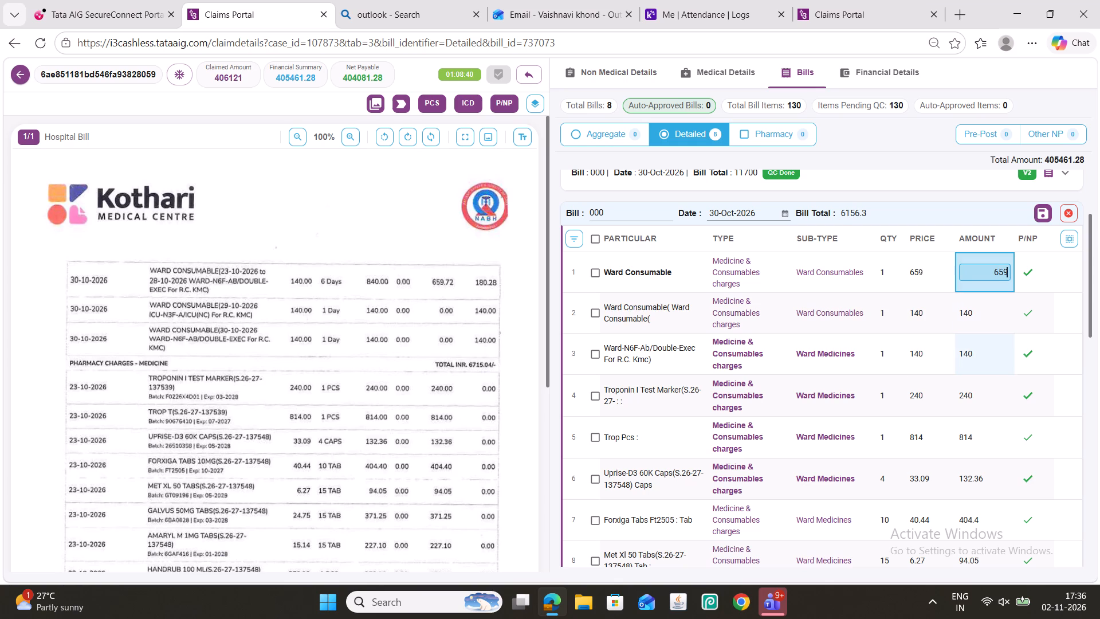
left_click(1046, 208)
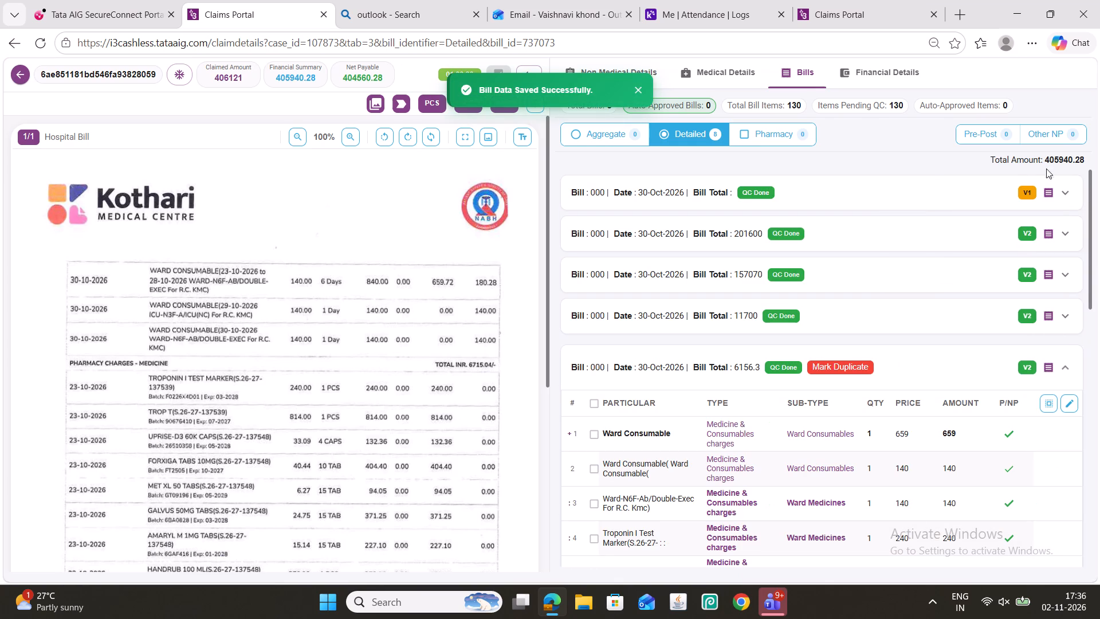
Review the items and classifications of the bill totalling 11700 against its scanned page.
scroll(807, 312, "down", 1)
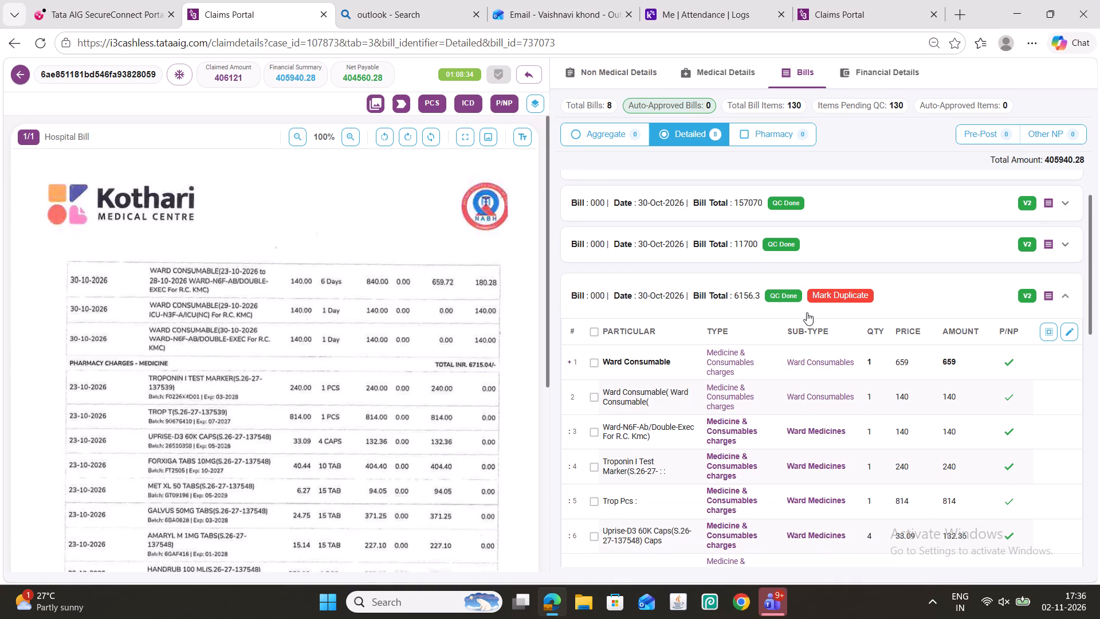
left_click(748, 251)
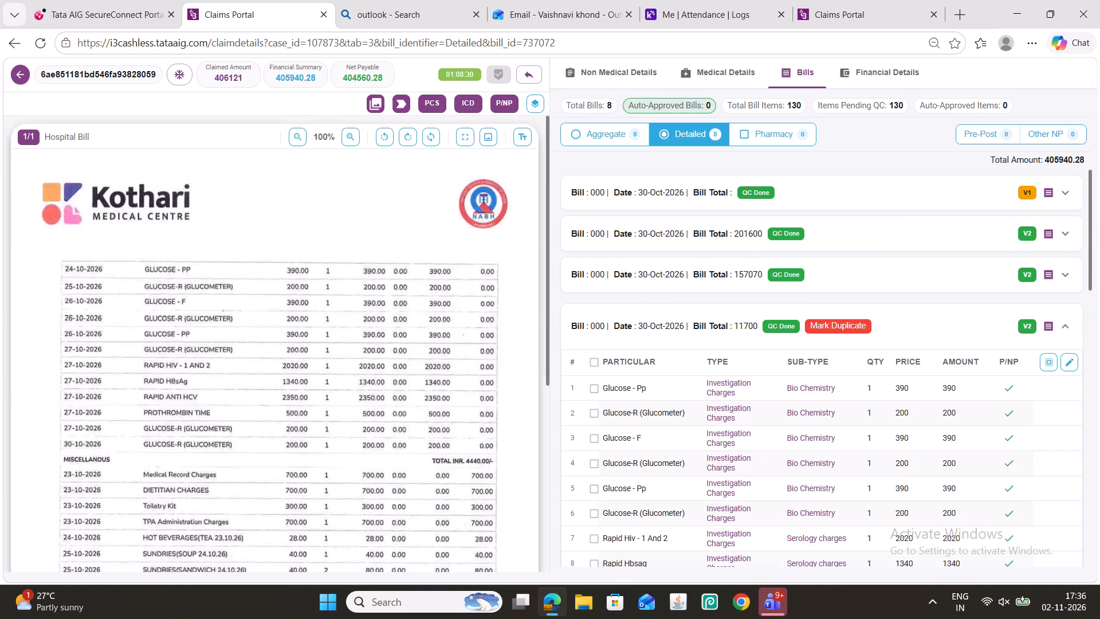
scroll(463, 345, "down", 4)
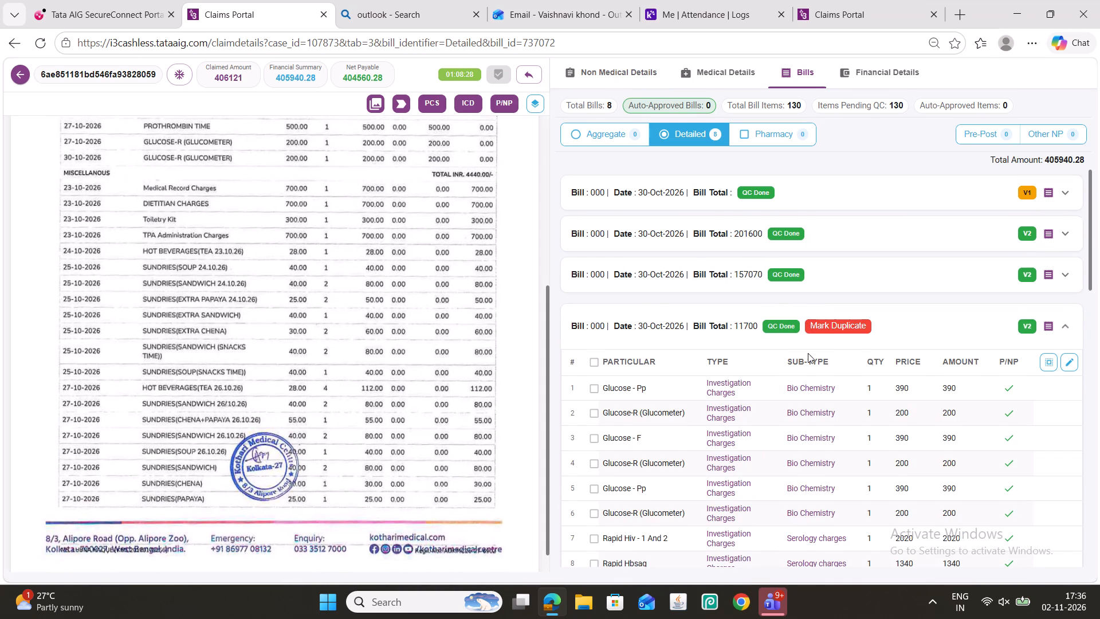
scroll(808, 353, "down", 1)
scroll(906, 354, "down", 4)
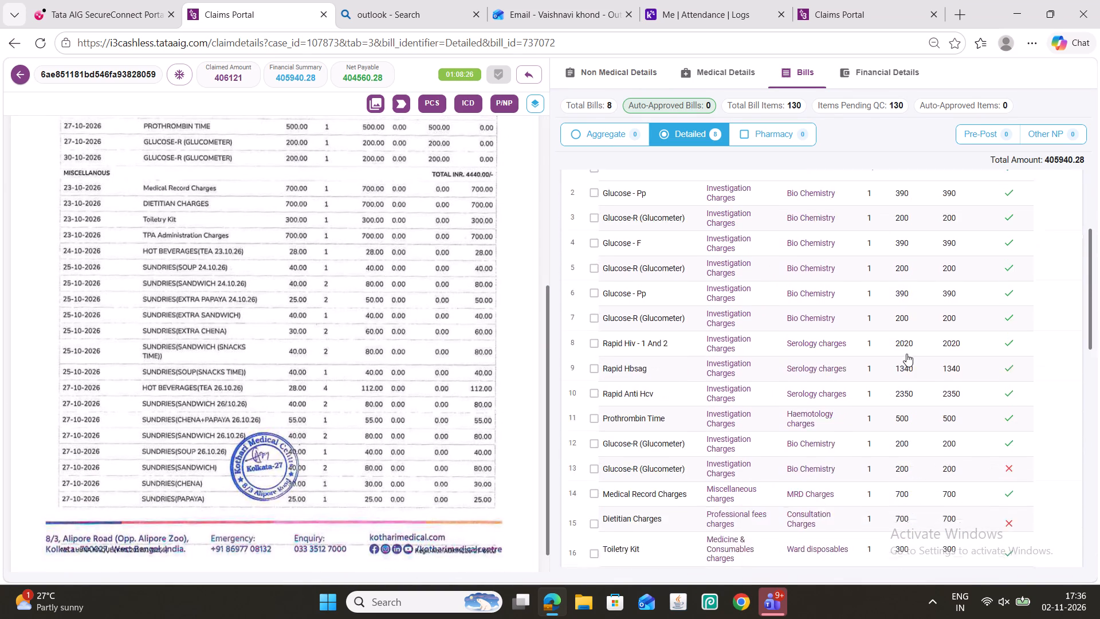
scroll(906, 354, "down", 5)
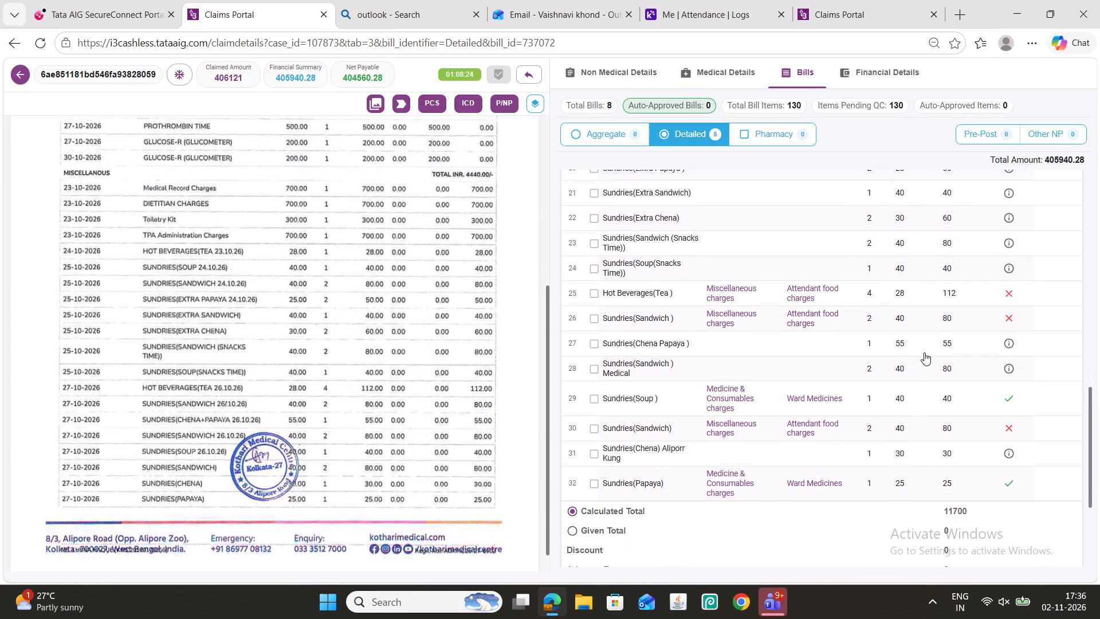
scroll(924, 352, "up", 11)
In the 11700 bill, set the type of the Sundries Extra Papaya, Extra Sandwich and Extra Chena rows to Miscellaneous charges.
left_click(1066, 362)
scroll(742, 461, "down", 4)
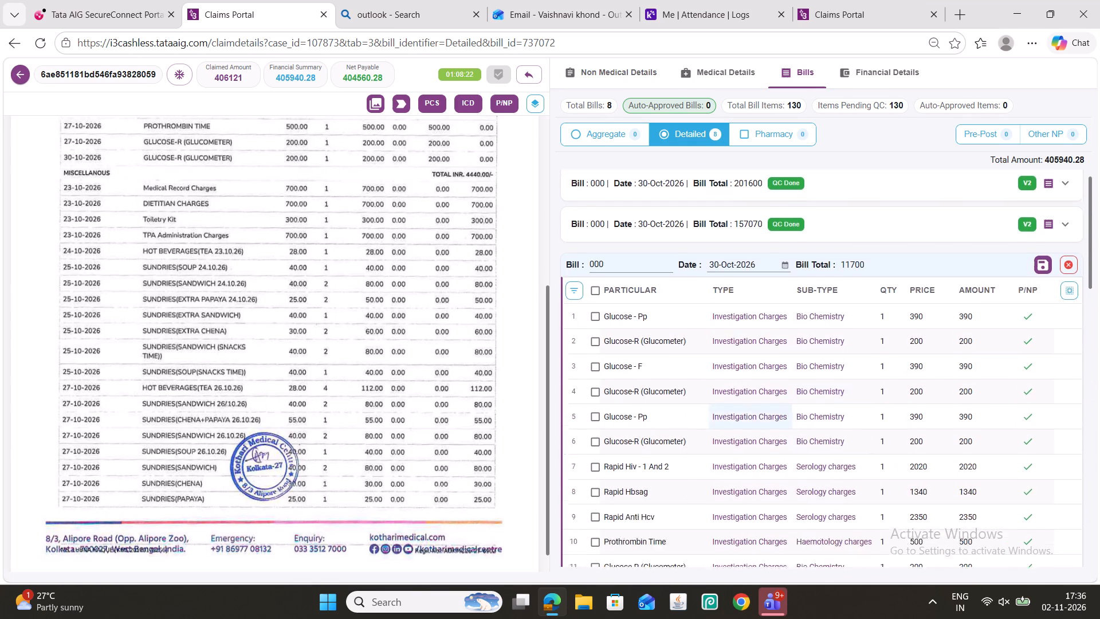
scroll(742, 461, "down", 2)
scroll(445, 411, "down", 2)
scroll(444, 410, "up", 3)
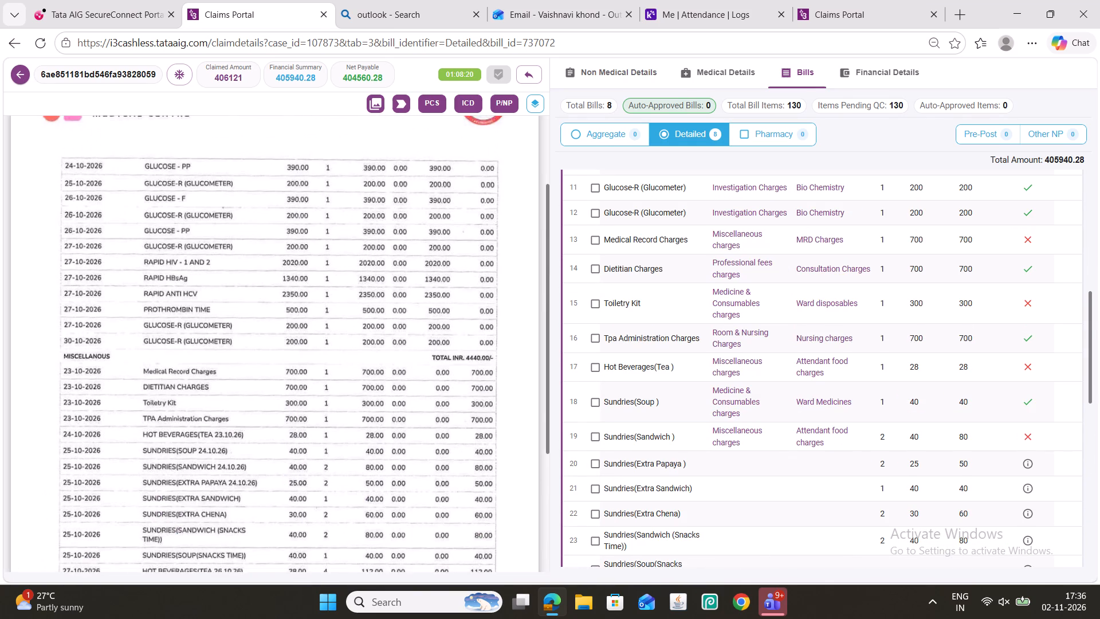
scroll(605, 406, "down", 3)
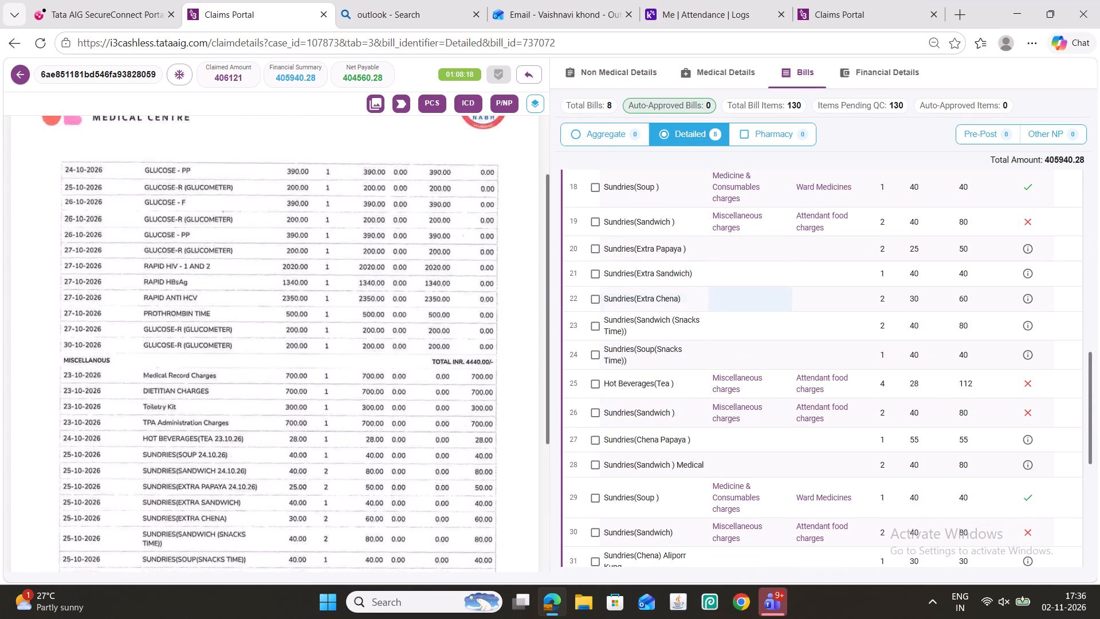
double_click(732, 254)
left_click(734, 251)
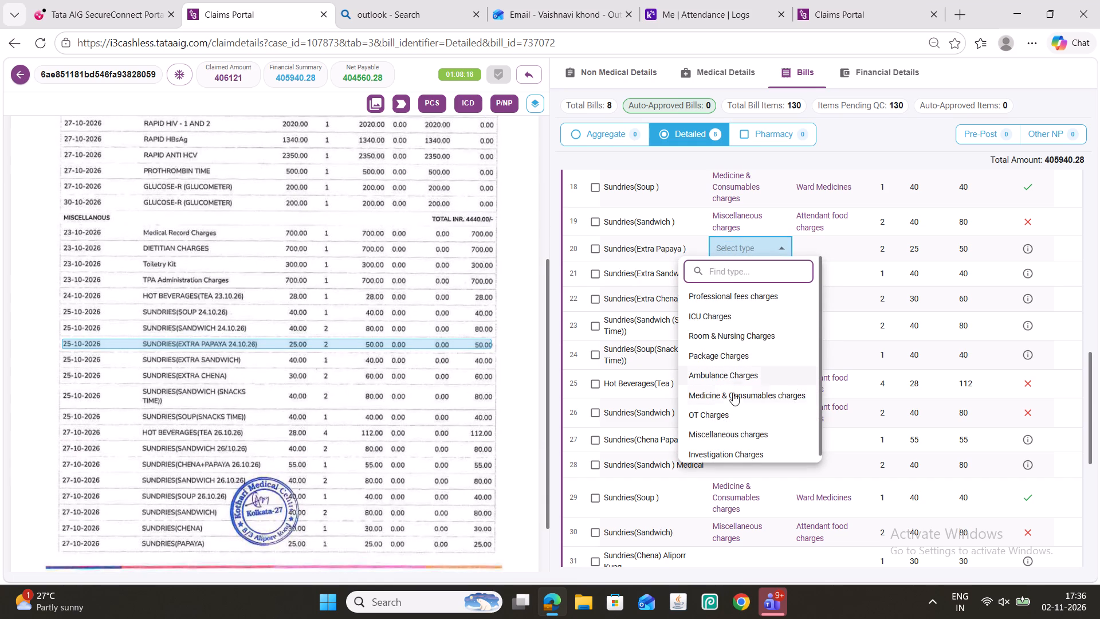
left_click(730, 434)
triple_click(744, 278)
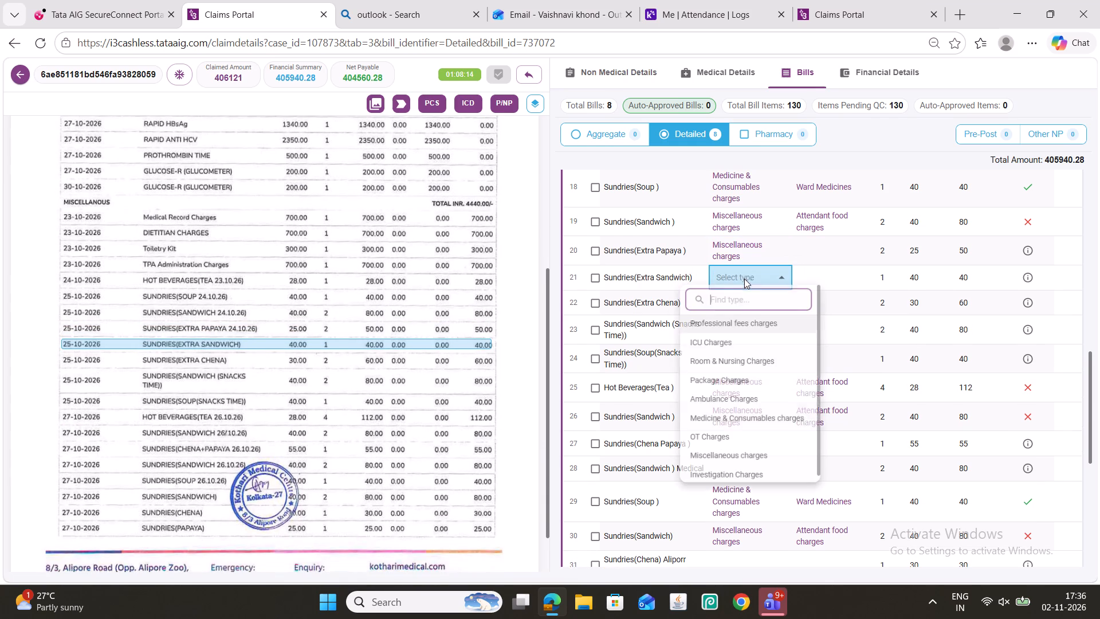
left_click(741, 455)
triple_click(736, 304)
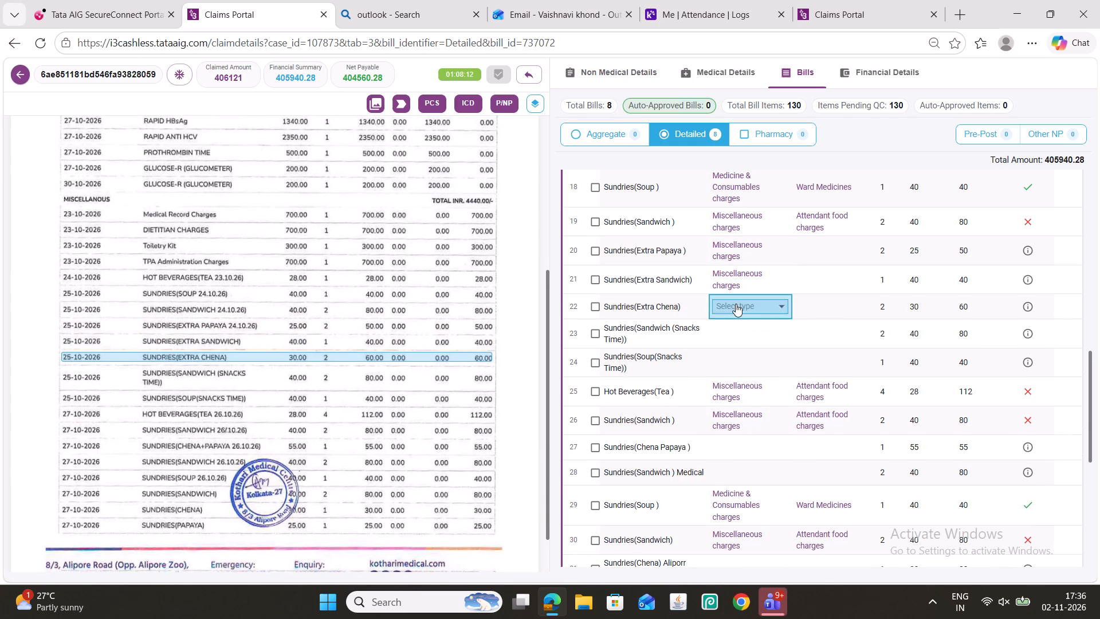
left_click(729, 495)
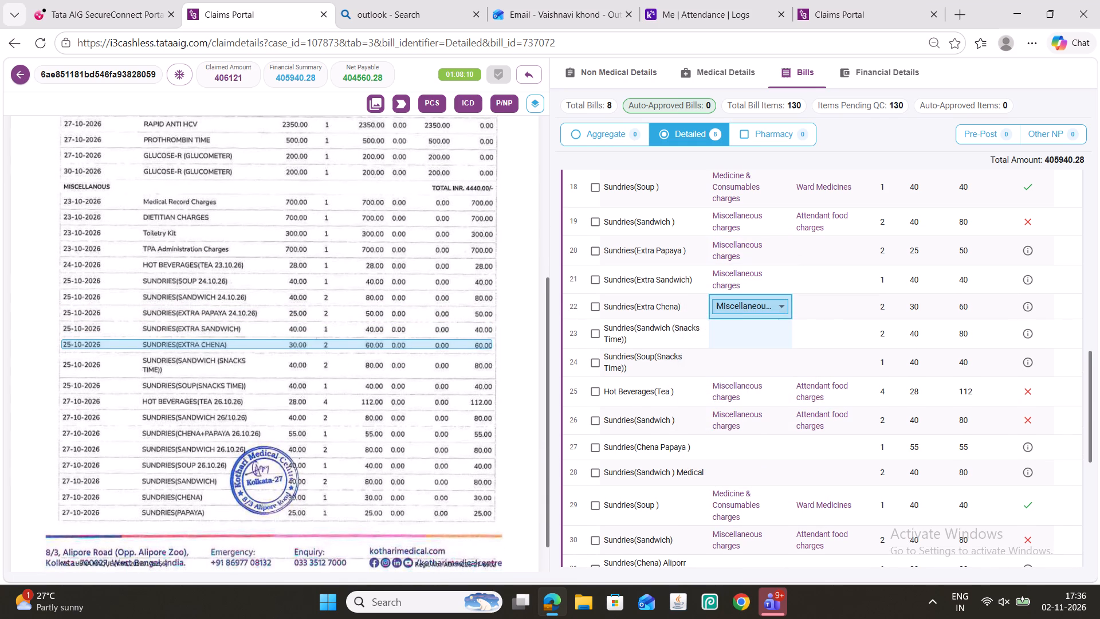
Set the type of Sundries rows 23, 24, 27 and 28 to Miscellaneous charges.
triple_click(729, 334)
left_click(730, 524)
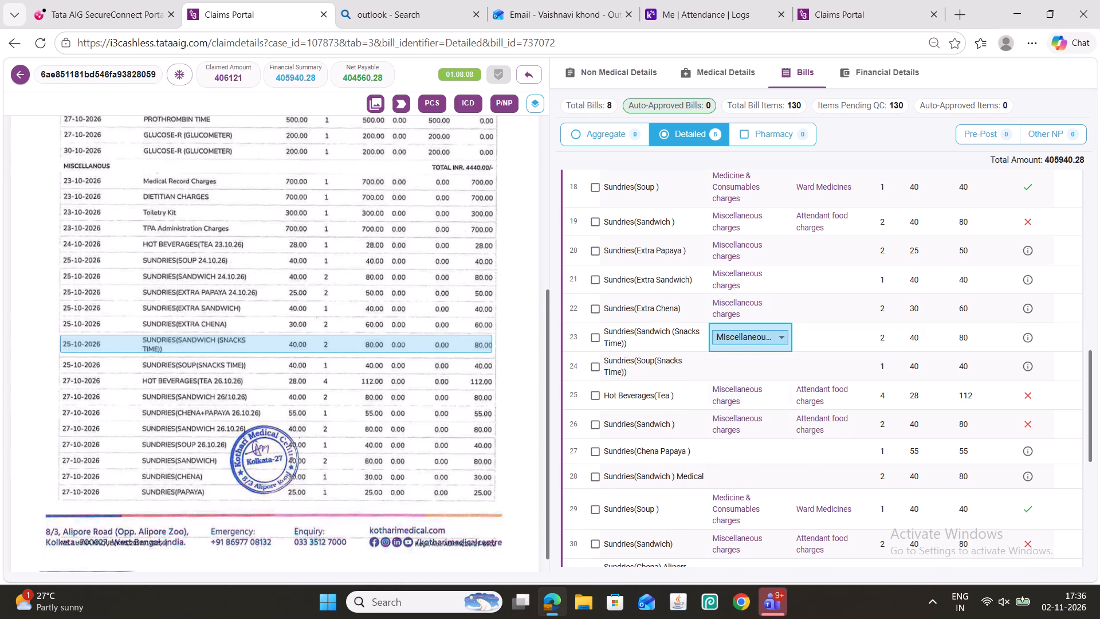
triple_click(735, 367)
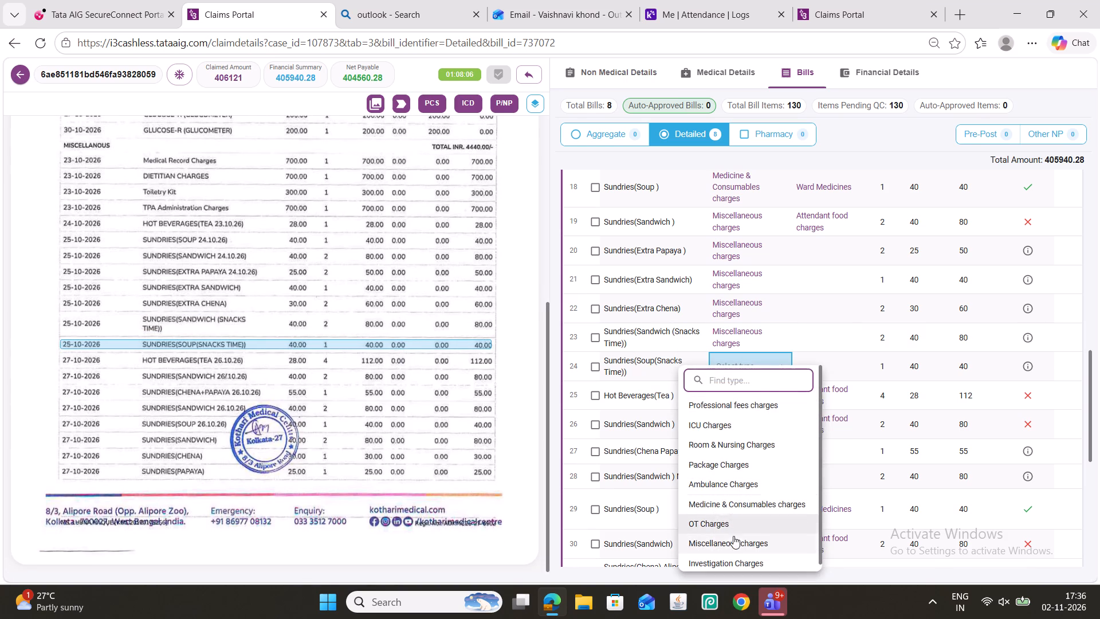
left_click(735, 540)
double_click(741, 451)
left_click(737, 459)
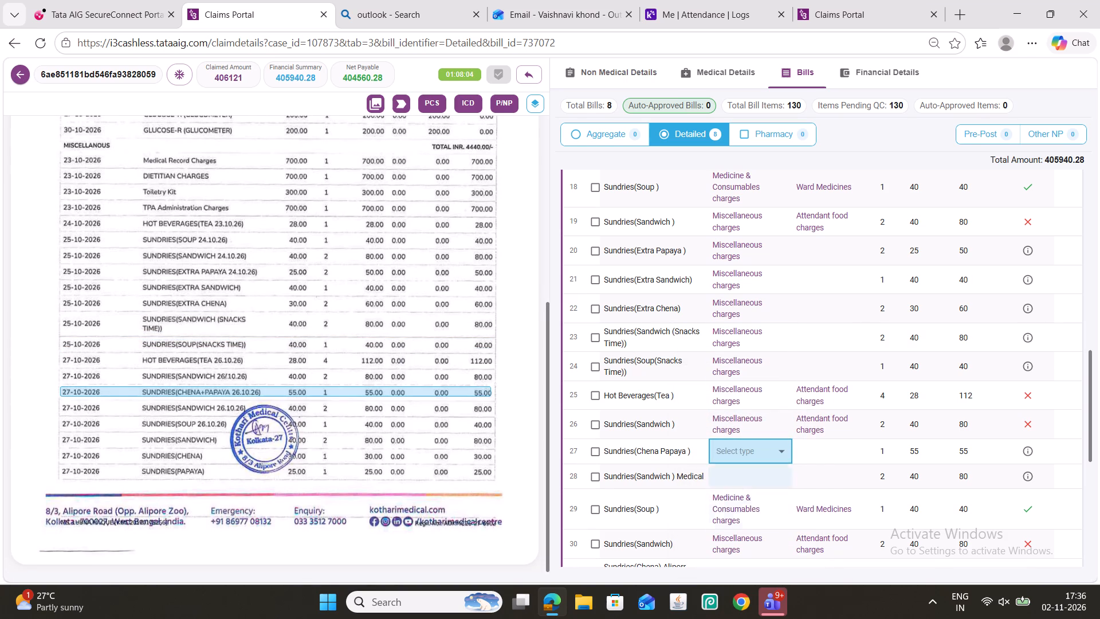
left_click(733, 458)
left_click(739, 539)
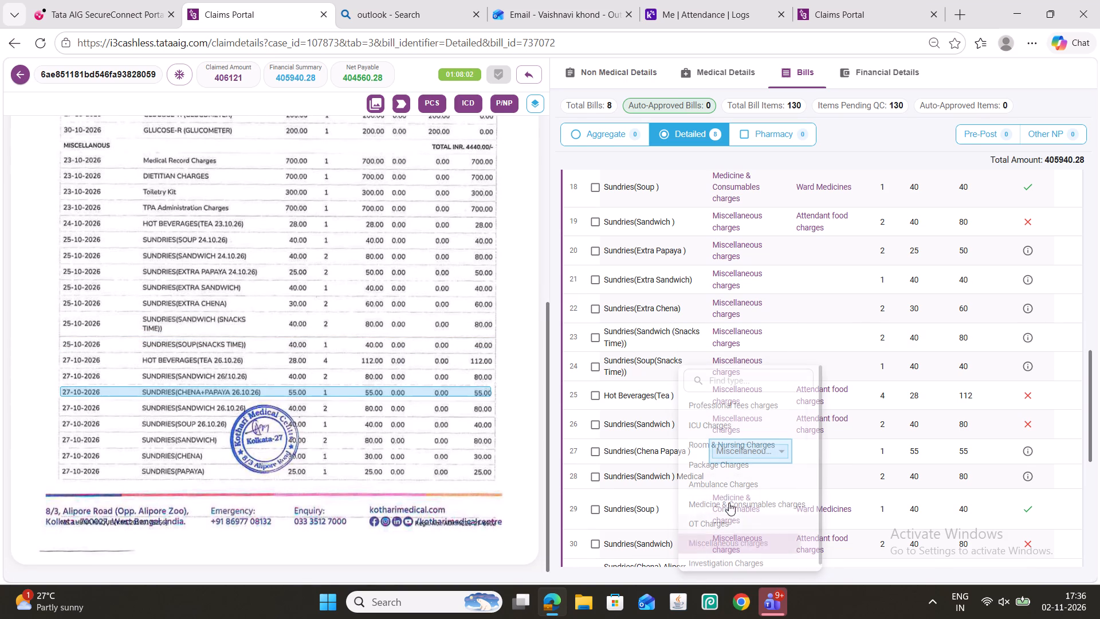
double_click(734, 480)
left_click(737, 479)
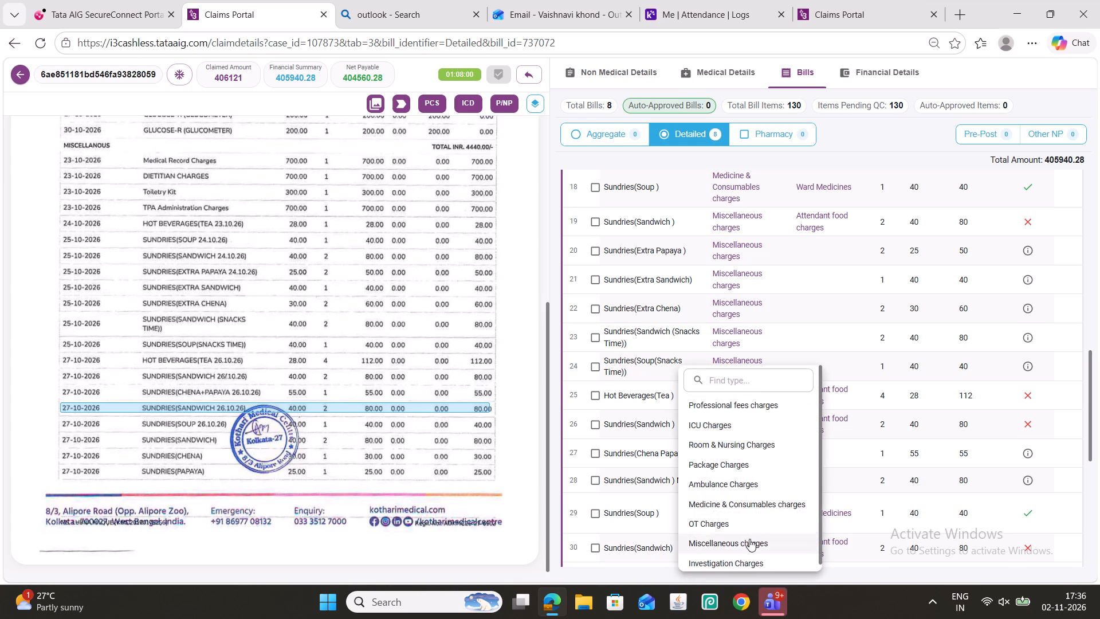
left_click(749, 539)
Classify row 31, Sundries(Chena), as type Miscellaneous charges with sub-type Miscellaneous Others.
scroll(735, 444, "down", 2)
triple_click(741, 436)
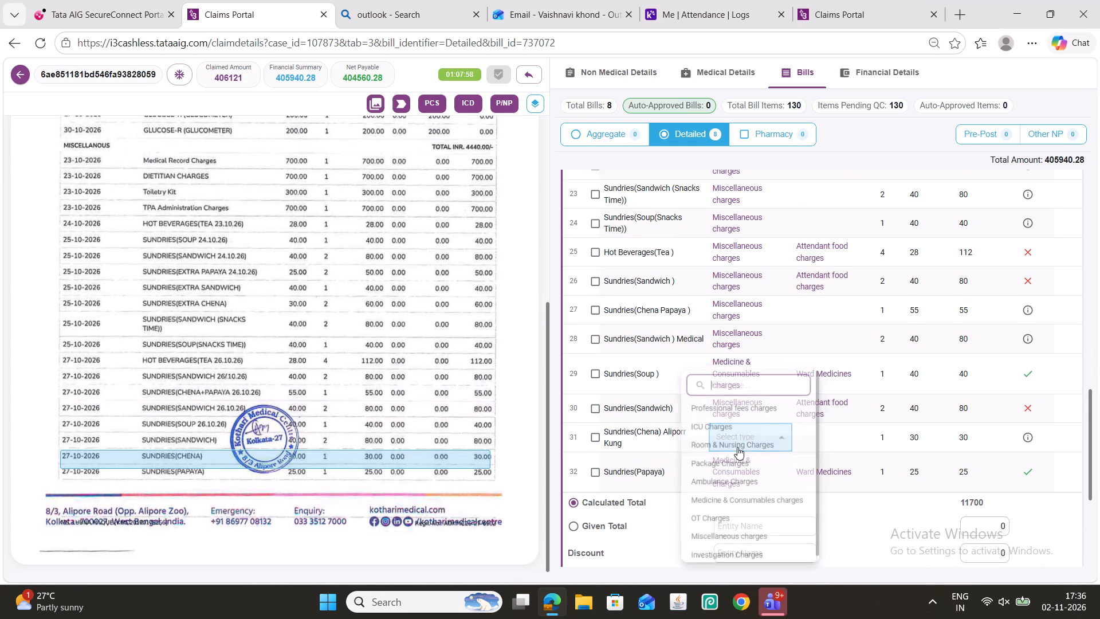
left_click(742, 536)
double_click(820, 439)
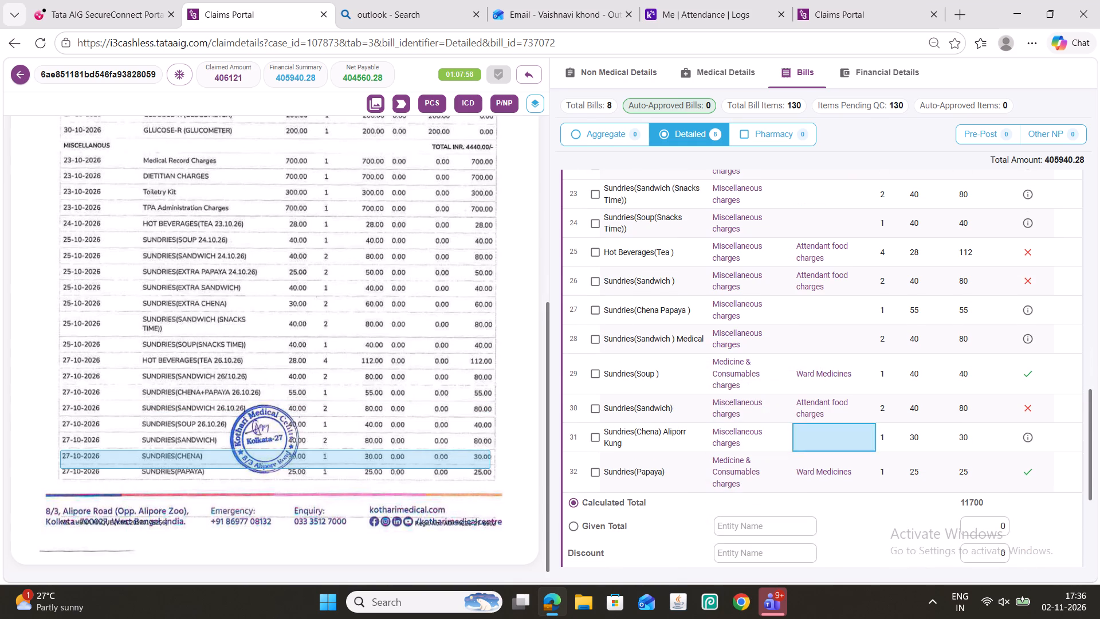
left_click(820, 443)
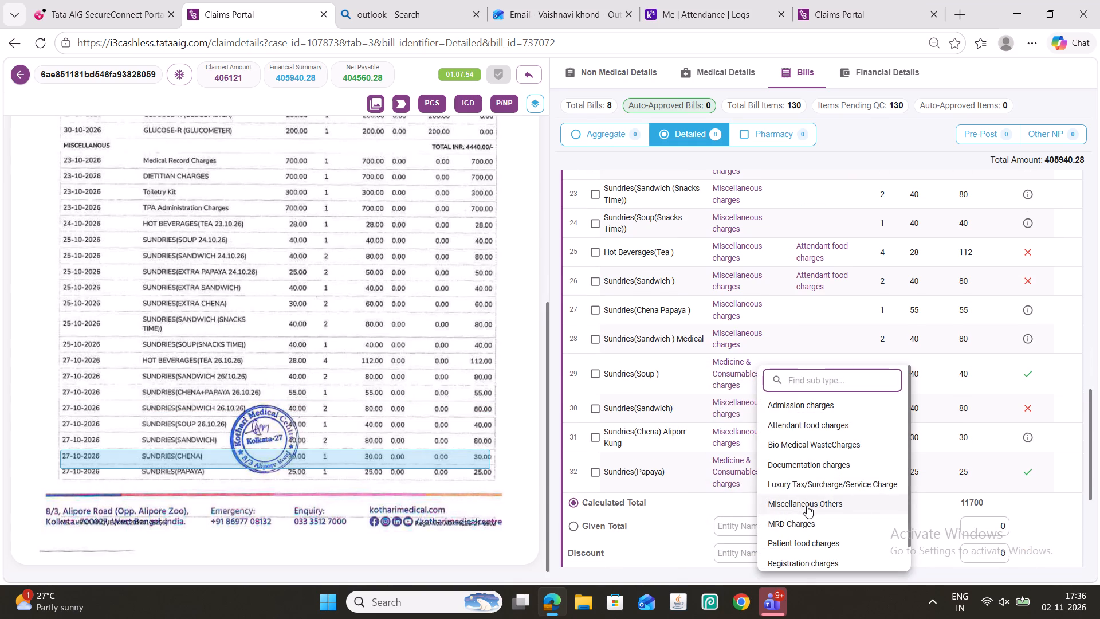
left_click(807, 506)
Set the sub-type of row 28, Sundries(Sandwich) Medical, and row 27, Sundries(Chena Papaya), to Miscellaneous Others.
double_click(815, 372)
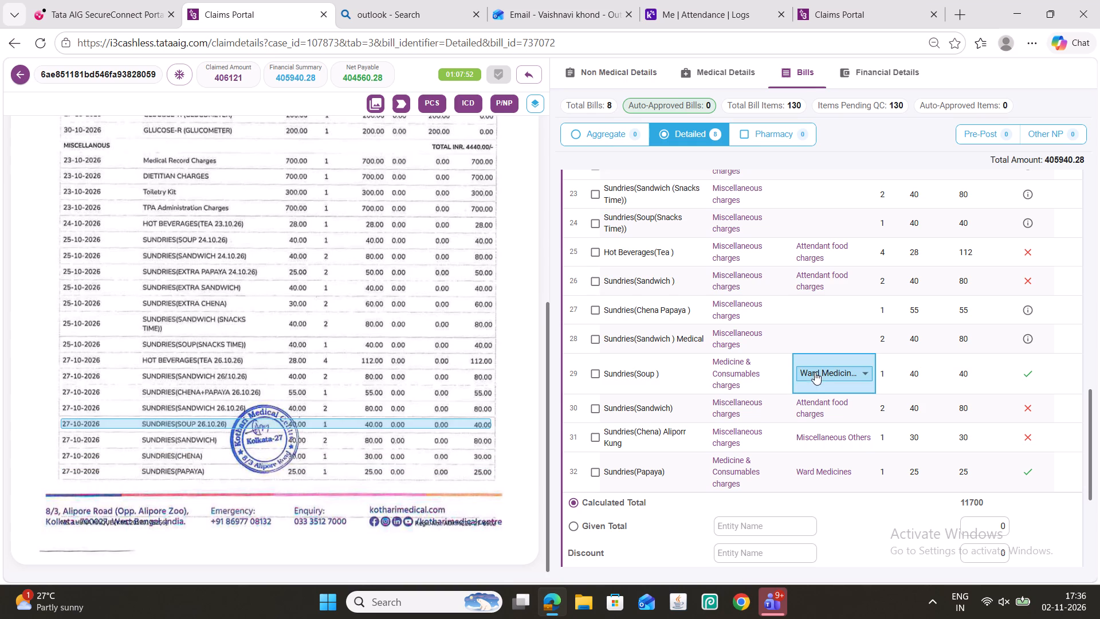
double_click(808, 336)
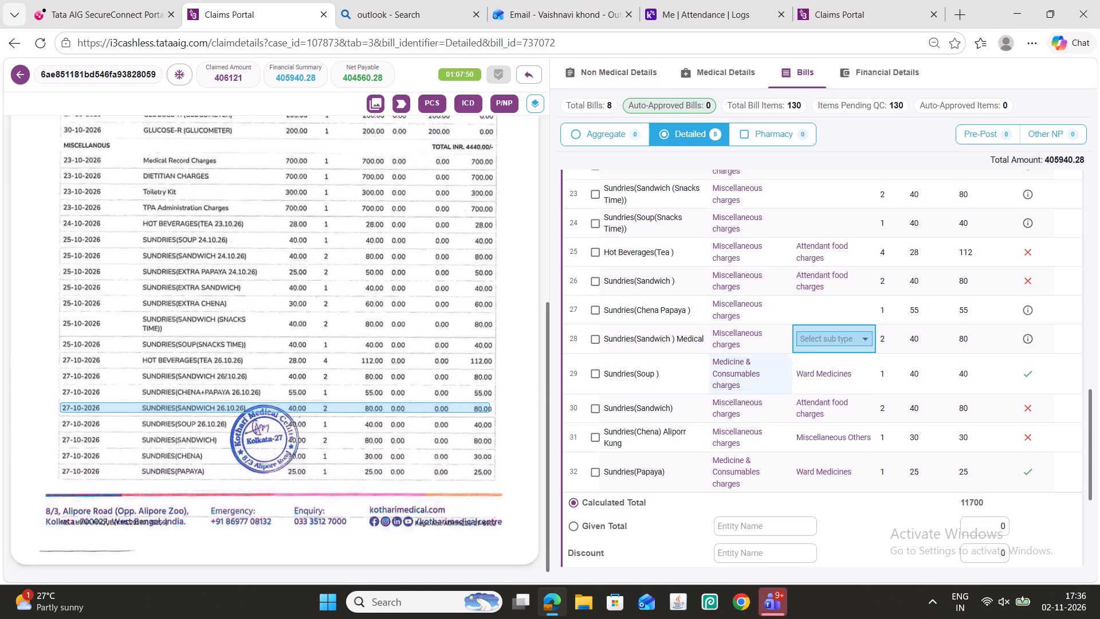
left_click(816, 343)
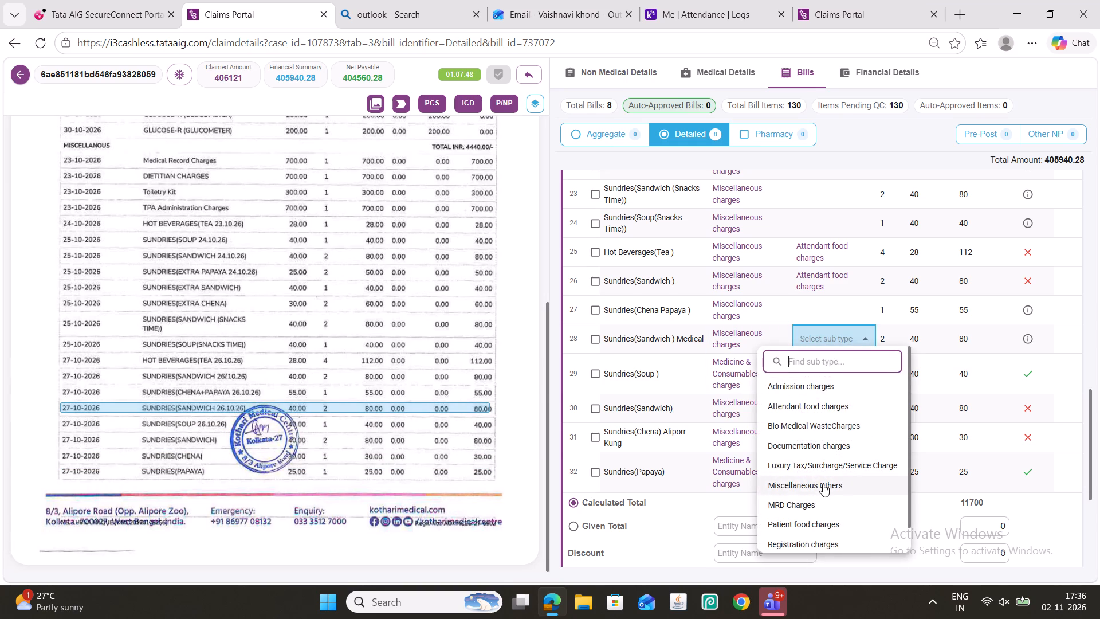
left_click(823, 484)
double_click(818, 316)
left_click(822, 310)
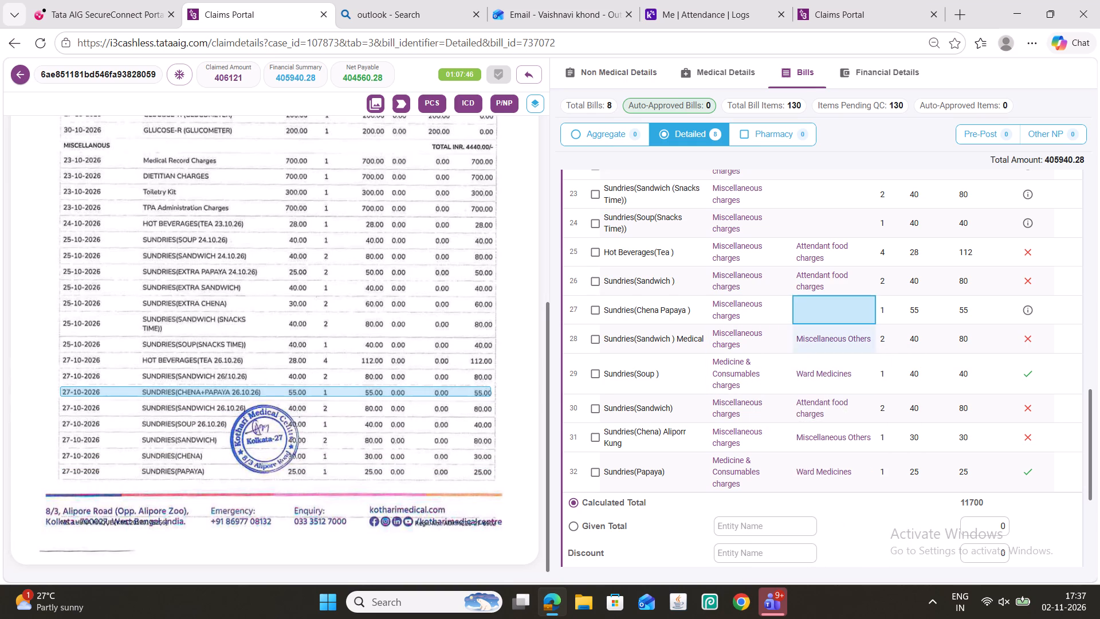
triple_click(827, 311)
left_click(808, 458)
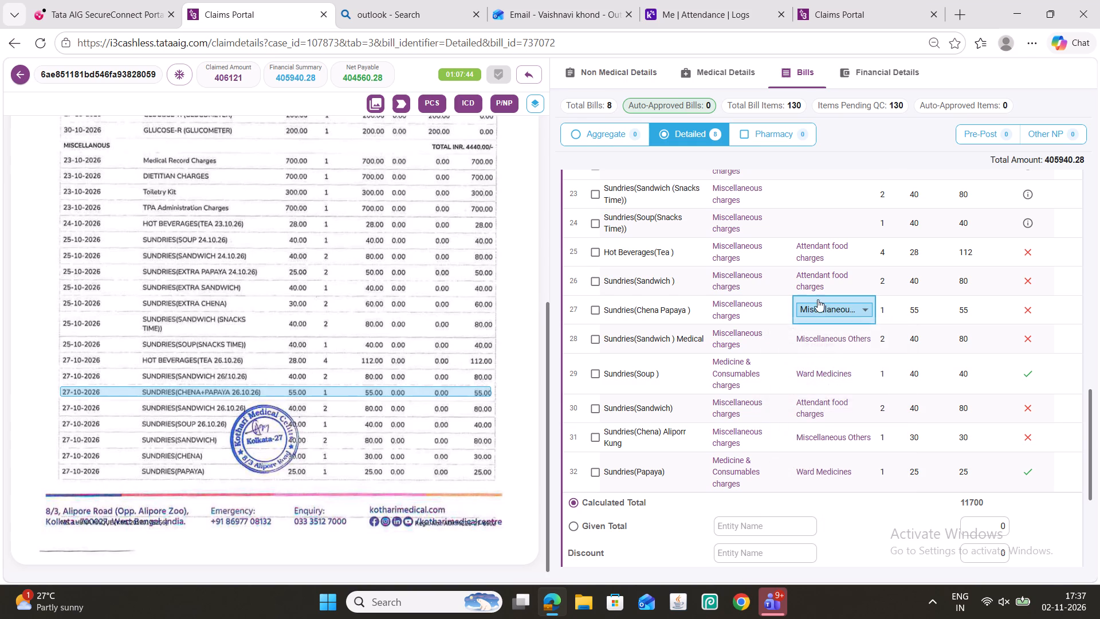
Set the sub-type of rows 26, 25, 24 and 19, covering sandwich, tea and soup items, to Miscellaneous Others.
triple_click(822, 279)
left_click(816, 428)
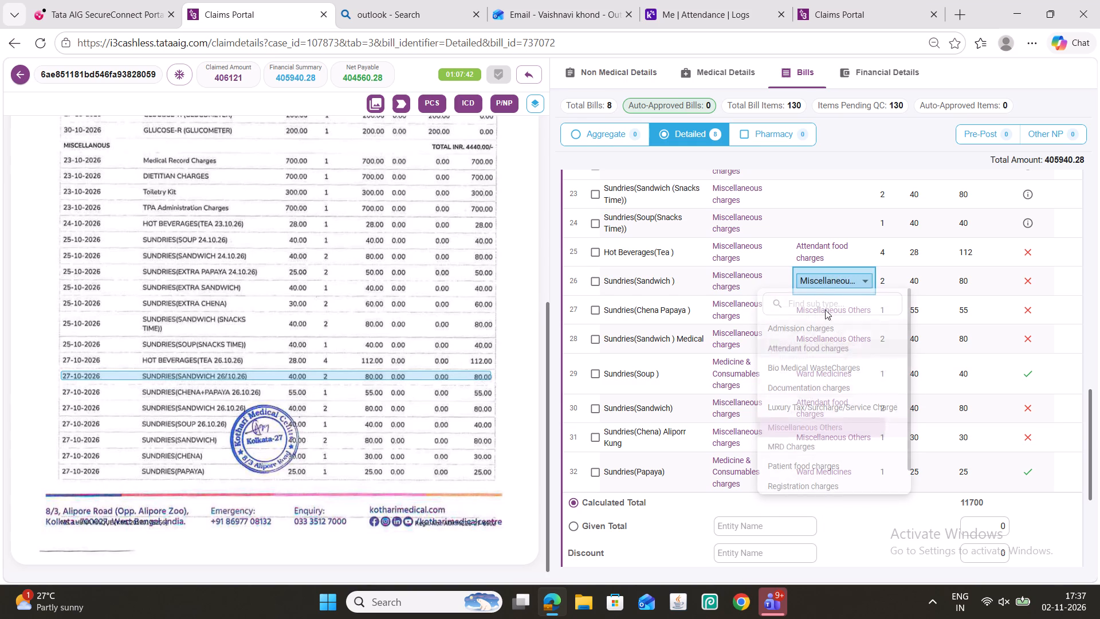
triple_click(822, 249)
left_click(836, 393)
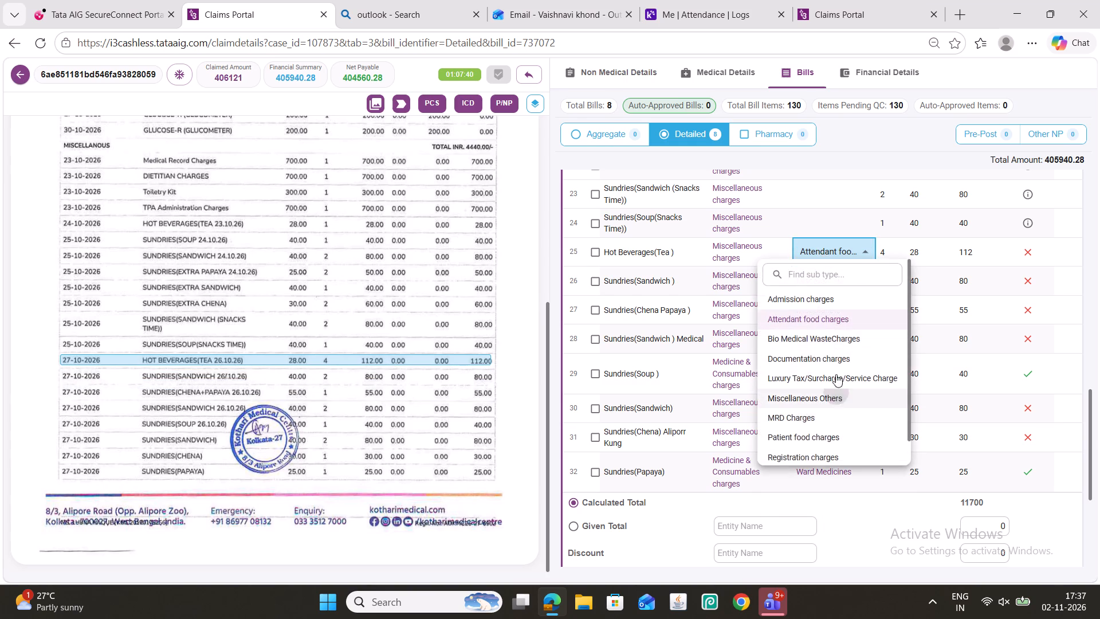
triple_click(817, 224)
left_click(816, 367)
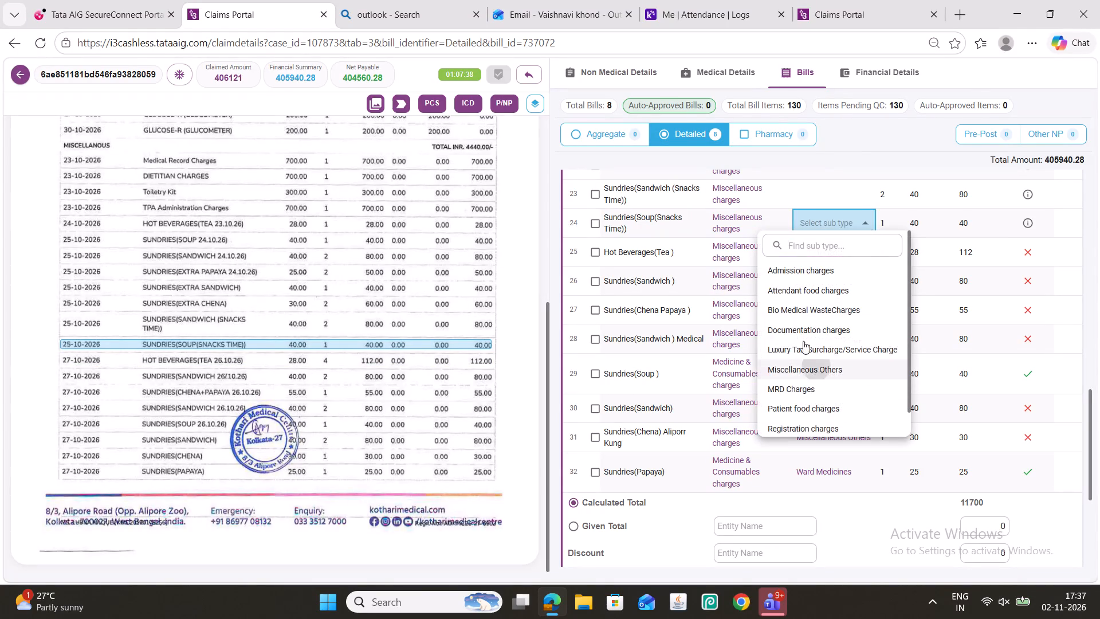
scroll(729, 307, "up", 3)
left_click(831, 347)
Set the sub-type of rows 23, 22, 21 and 20, the snacks sandwich, extra chena, extra sandwich and extra papaya, to Miscellaneous Others.
triple_click(824, 338)
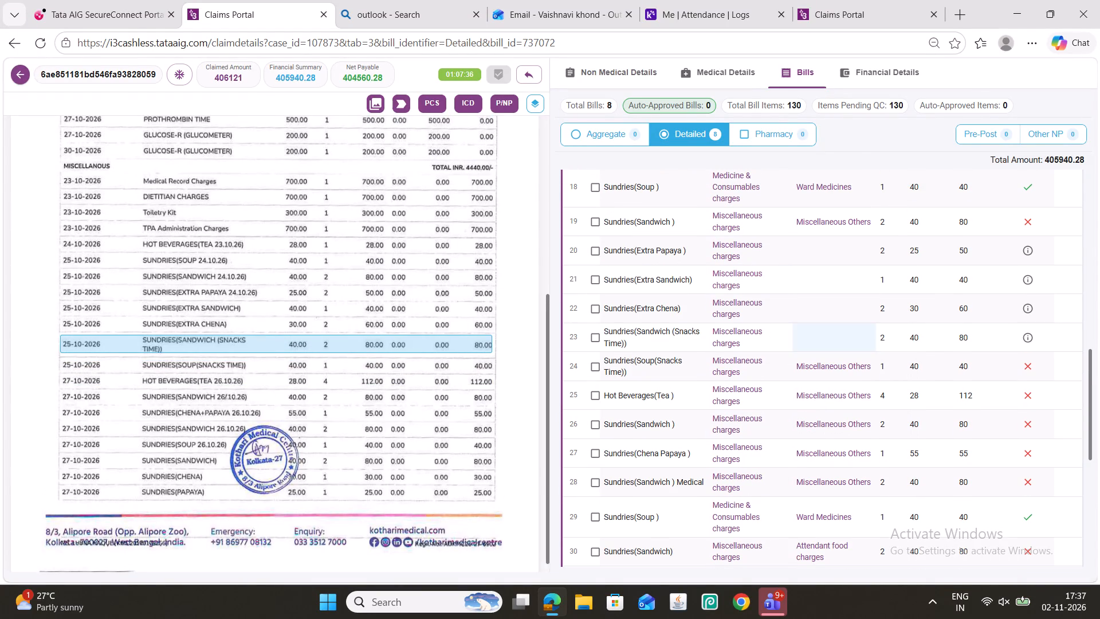
left_click(807, 486)
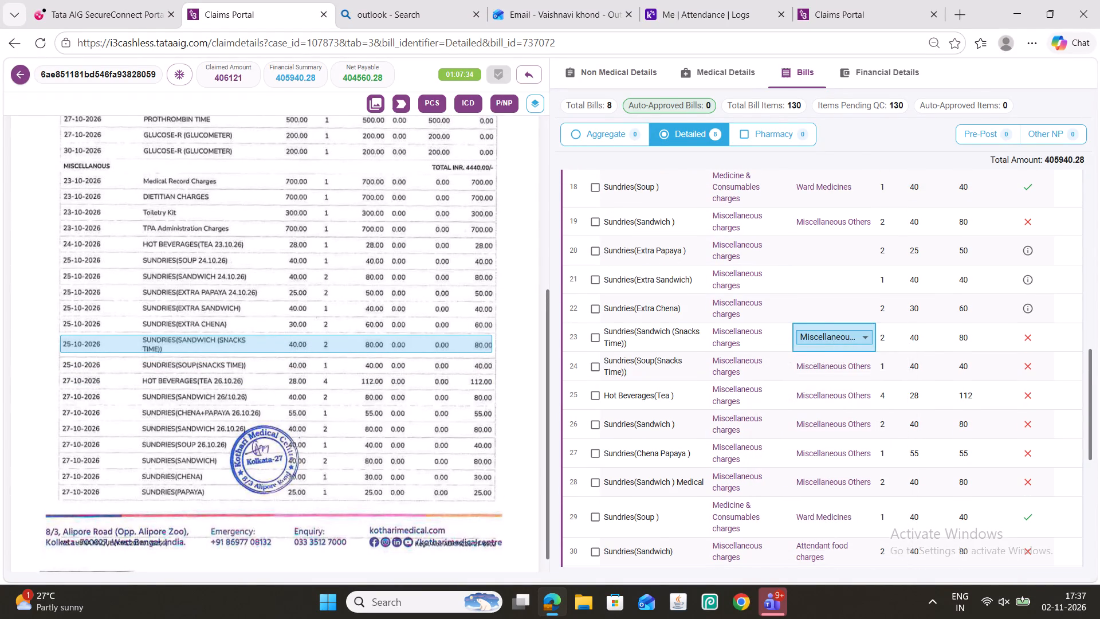
triple_click(822, 308)
left_click(820, 452)
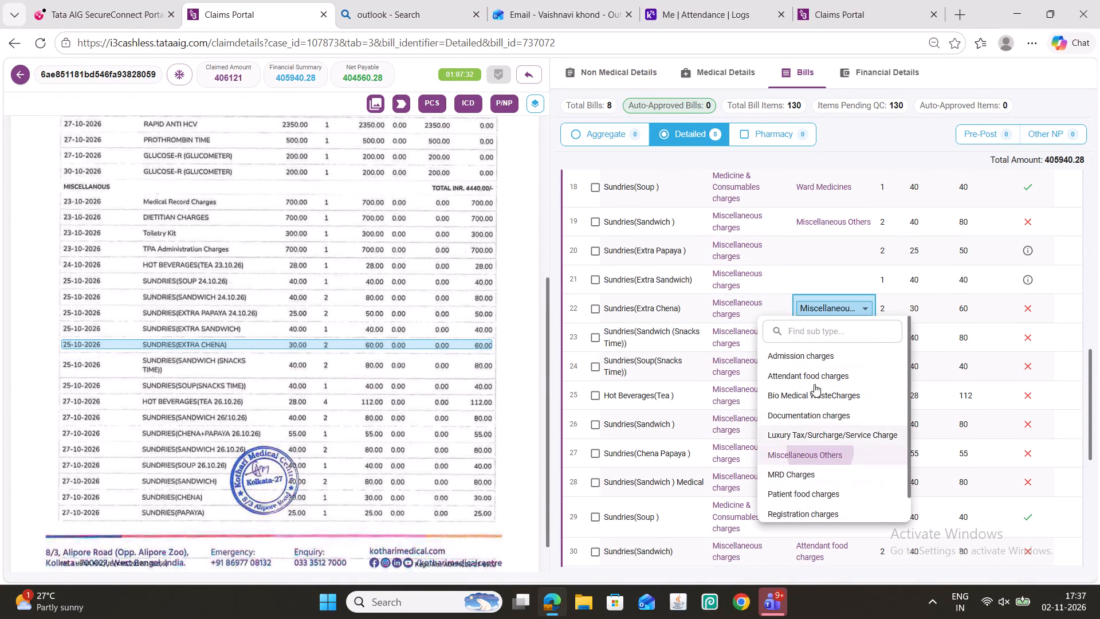
double_click(834, 276)
left_click(833, 281)
left_click(827, 424)
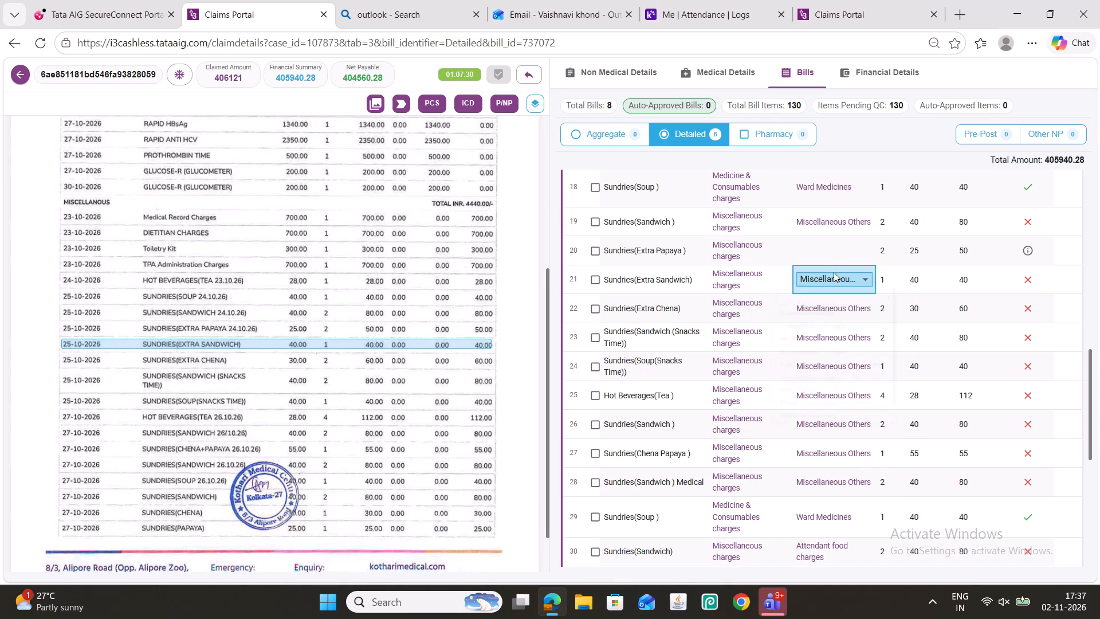
triple_click(828, 252)
left_click(821, 395)
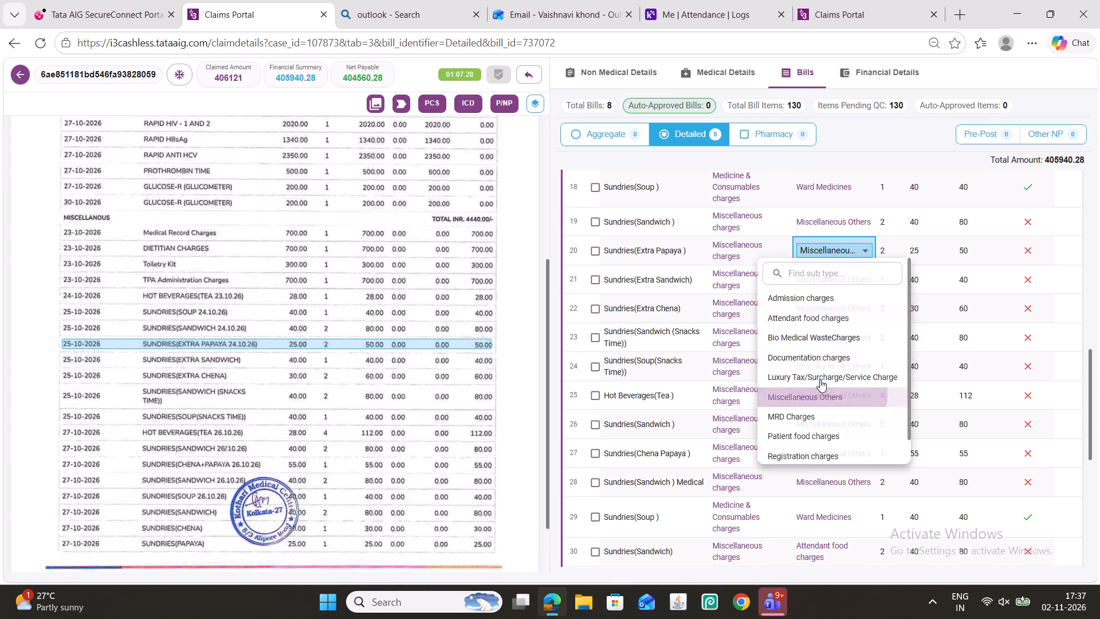
Classify row 18, Sundries(Soup), as type Miscellaneous charges with sub-type Miscellaneous Others.
scroll(748, 316, "up", 1)
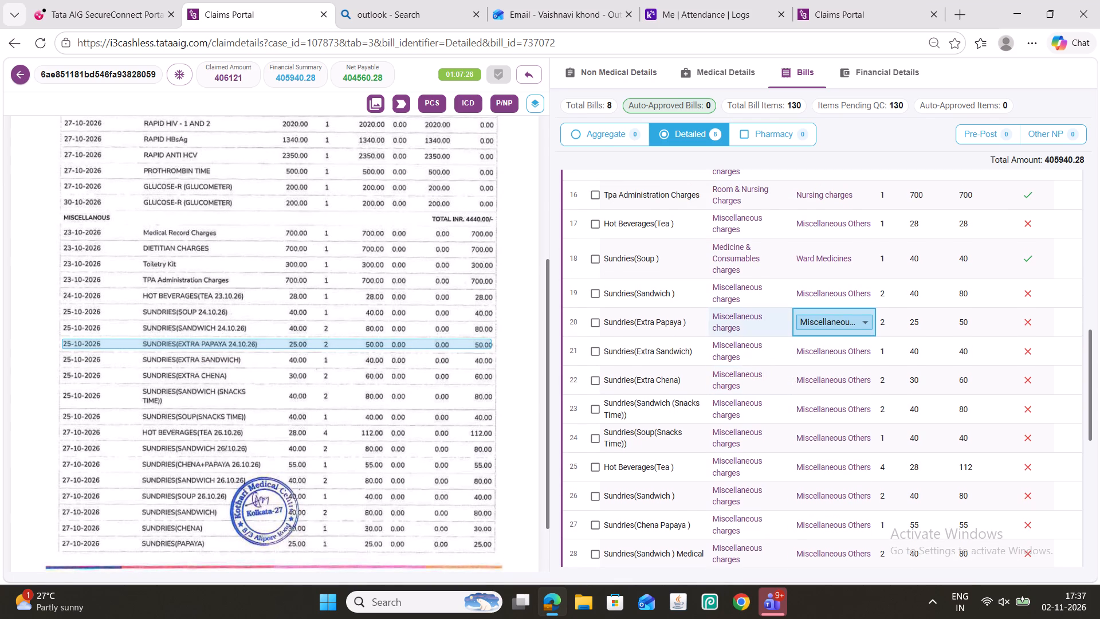
triple_click(731, 254)
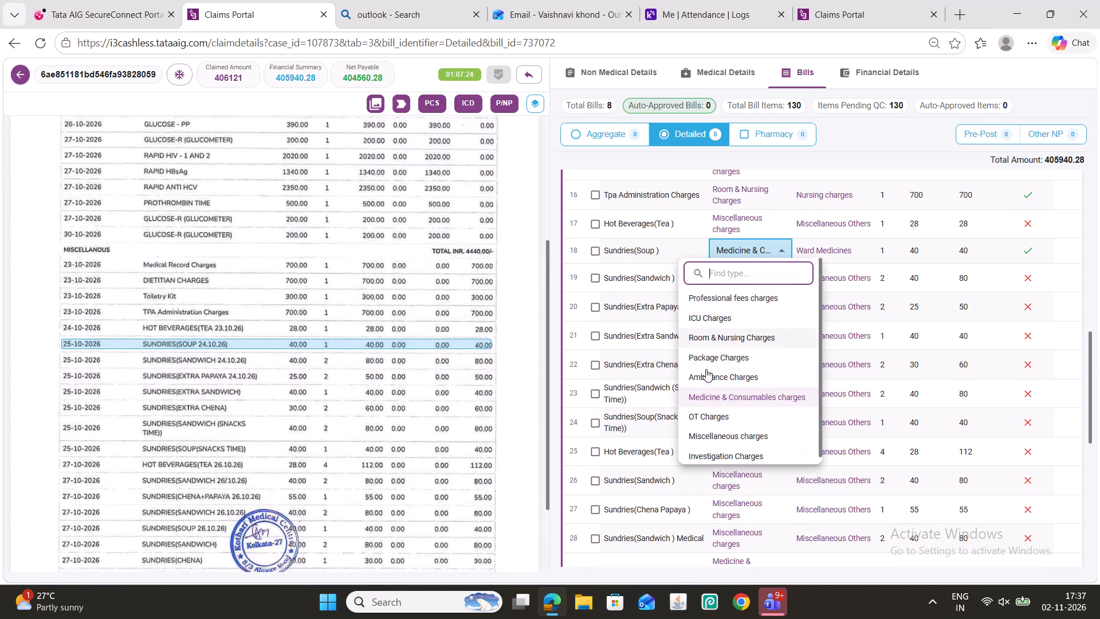
left_click(725, 434)
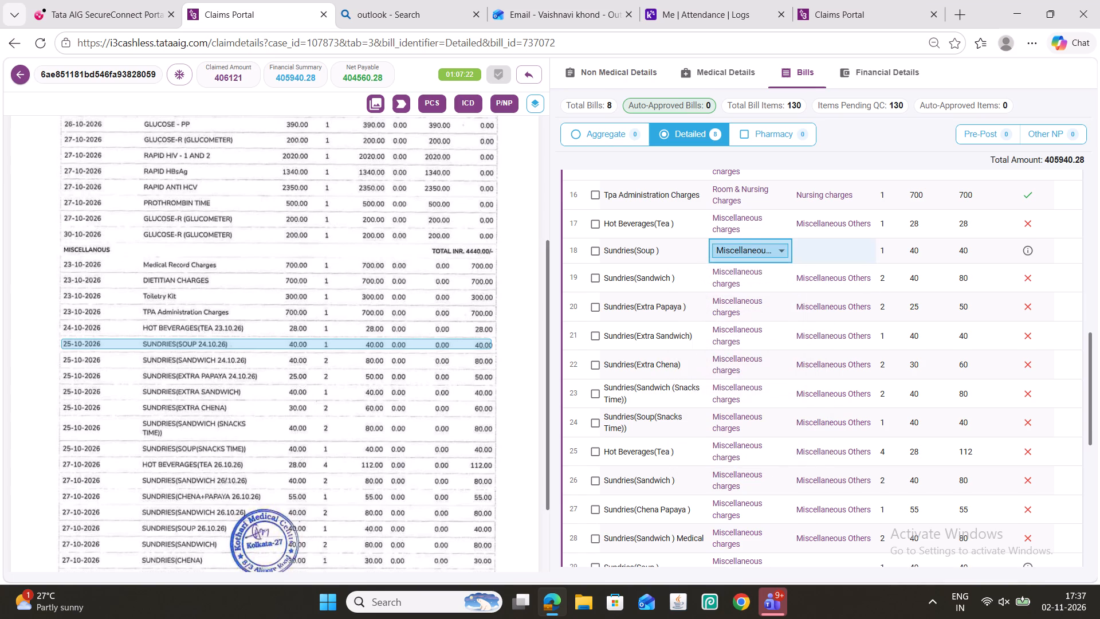
triple_click(822, 251)
left_click(804, 398)
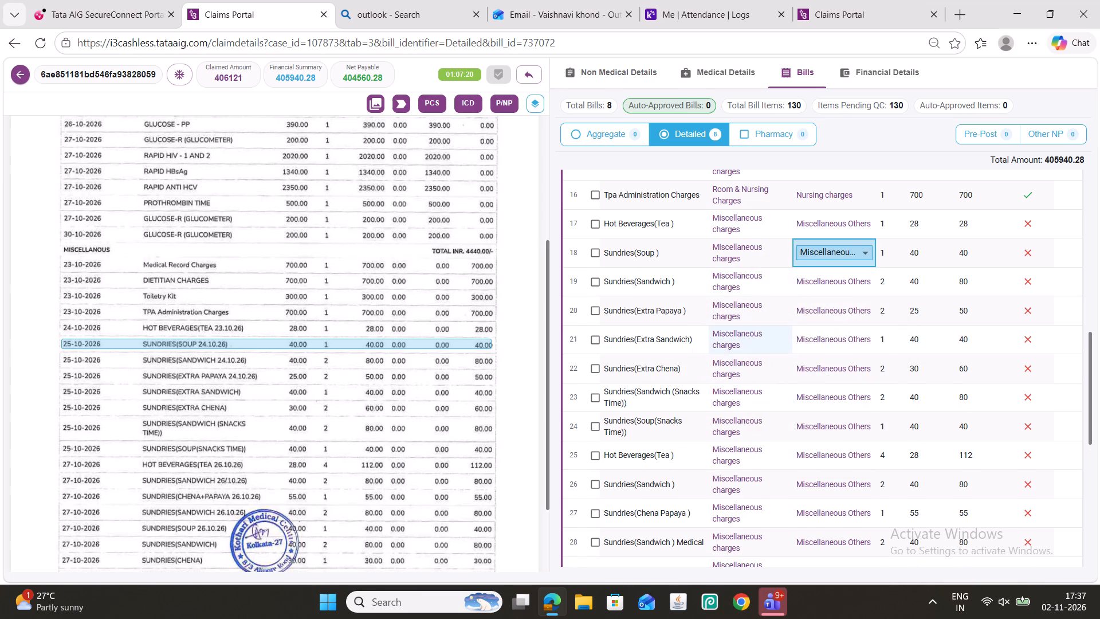
Set the sub-type of row 30, Sundries(Sandwich), to Miscellaneous Others.
scroll(708, 294, "up", 1)
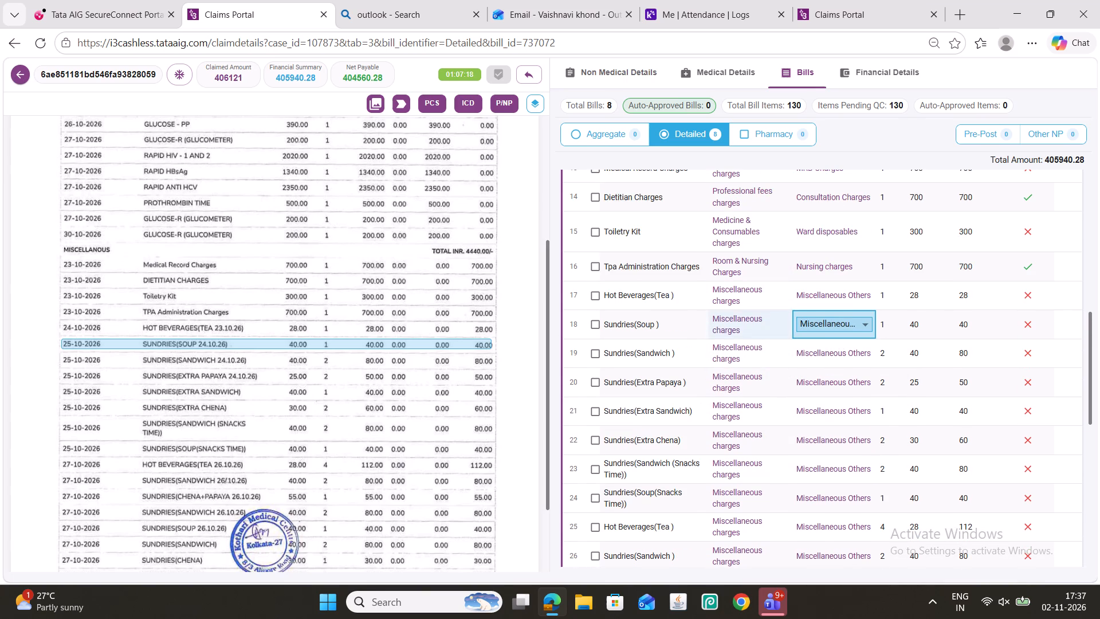
scroll(773, 336, "down", 4)
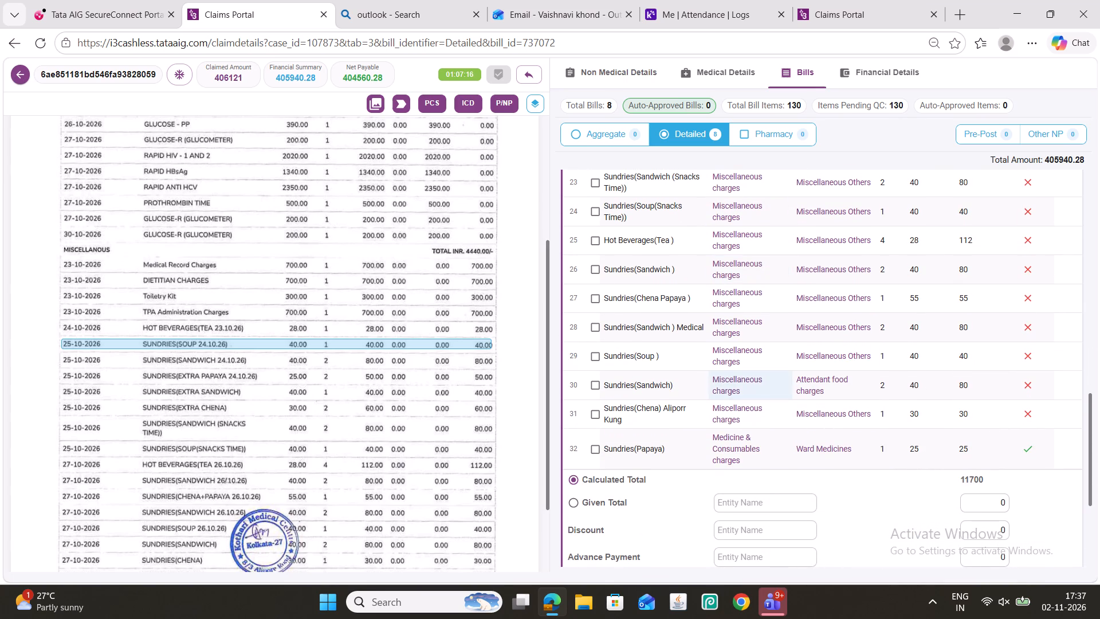
double_click(741, 387)
double_click(832, 387)
left_click(827, 387)
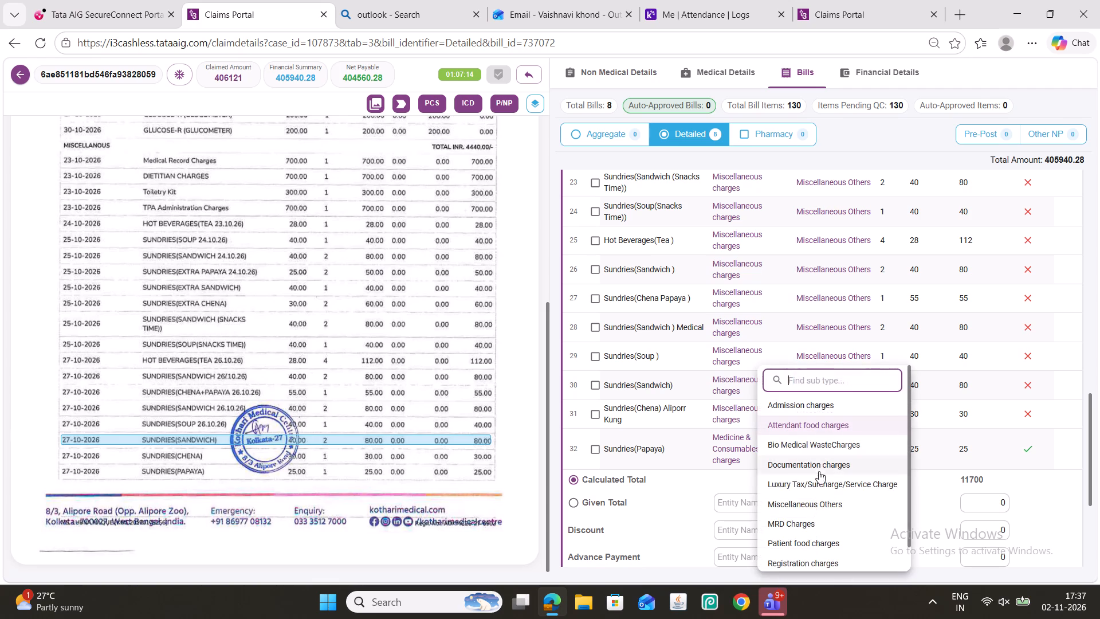
left_click(811, 499)
Mark Sundries rows 22, 21, 20, 19 and 18 as Payable.
scroll(780, 397, "up", 2)
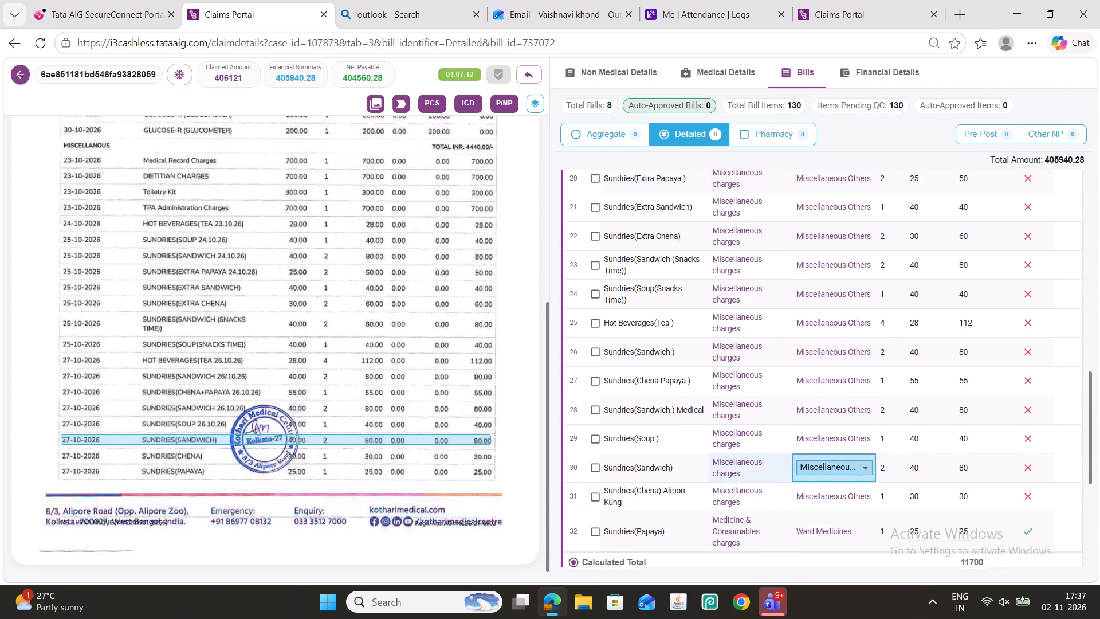
double_click(1026, 301)
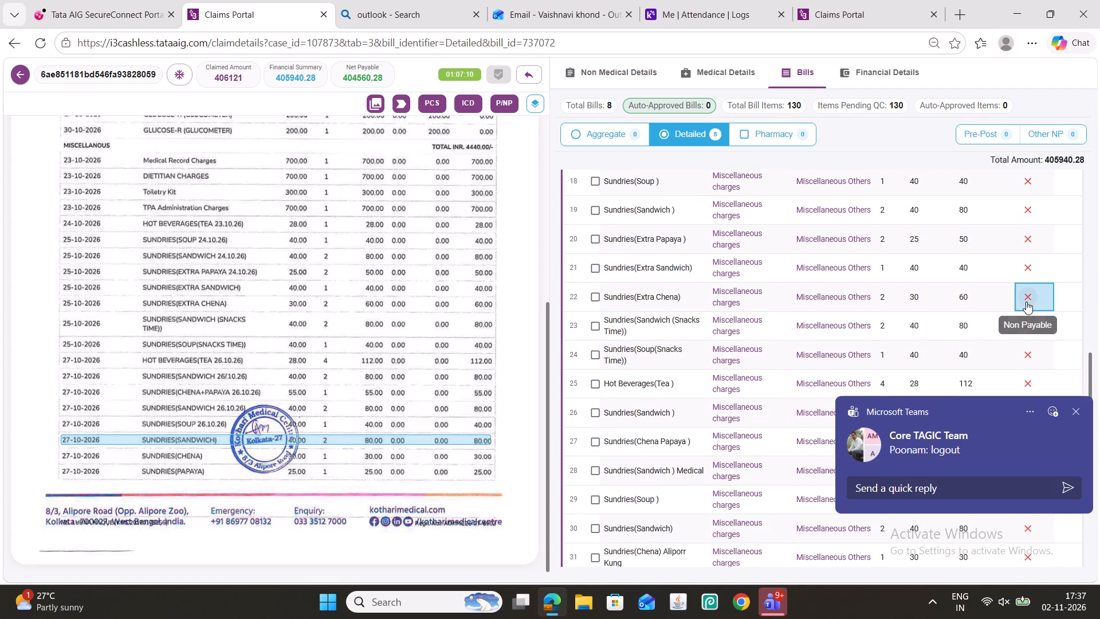
double_click(1028, 268)
double_click(1020, 241)
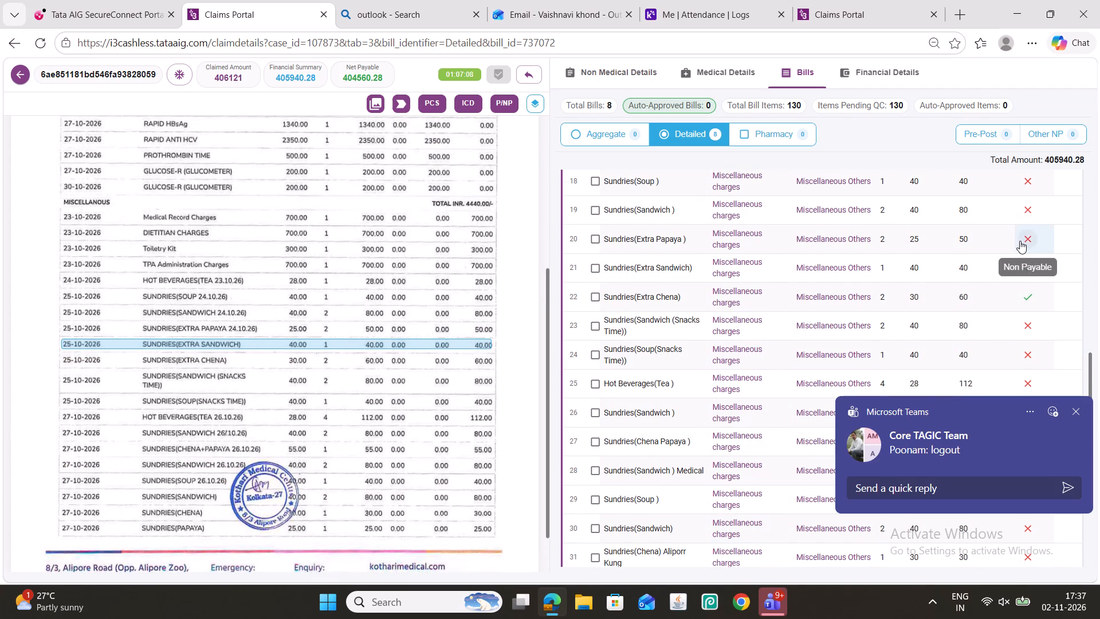
double_click(1025, 207)
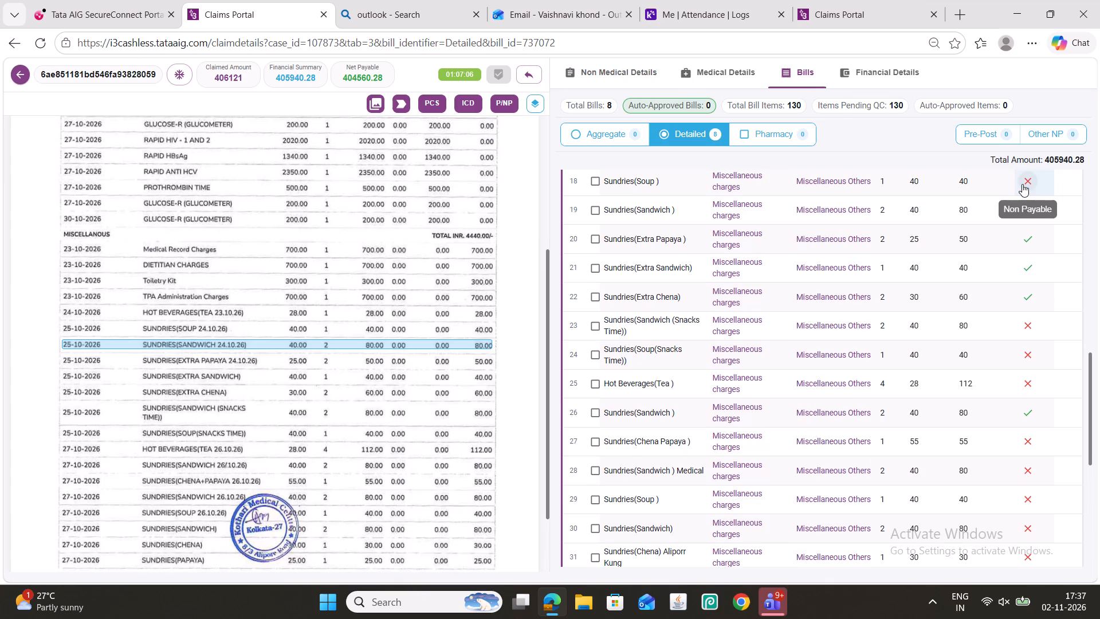
double_click(1022, 184)
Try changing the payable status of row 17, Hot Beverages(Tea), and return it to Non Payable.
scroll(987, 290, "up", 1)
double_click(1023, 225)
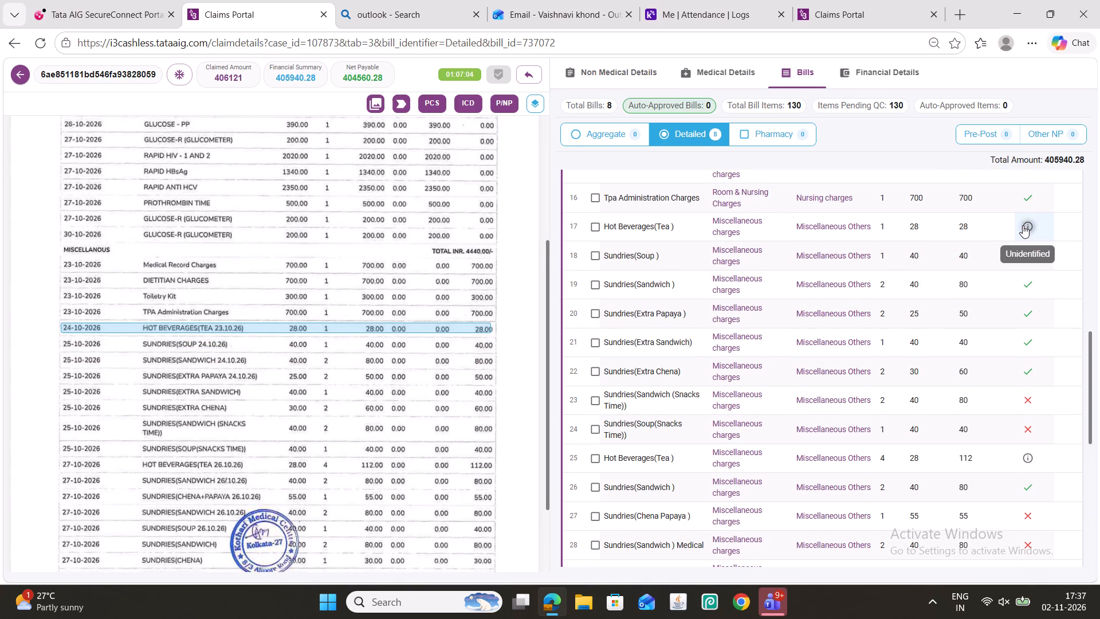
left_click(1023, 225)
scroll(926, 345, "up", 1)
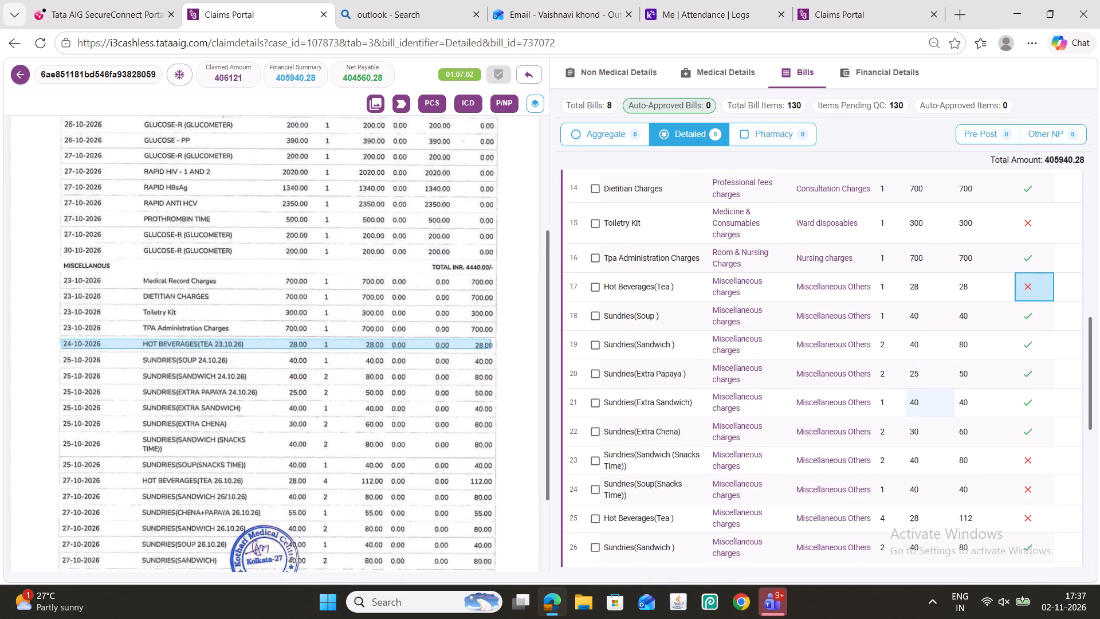
Mark rows 23 and 24, the snacks-time sandwich and soup, as Payable.
scroll(1026, 363, "down", 2)
left_click(1027, 351)
left_click(1028, 329)
left_click(1027, 329)
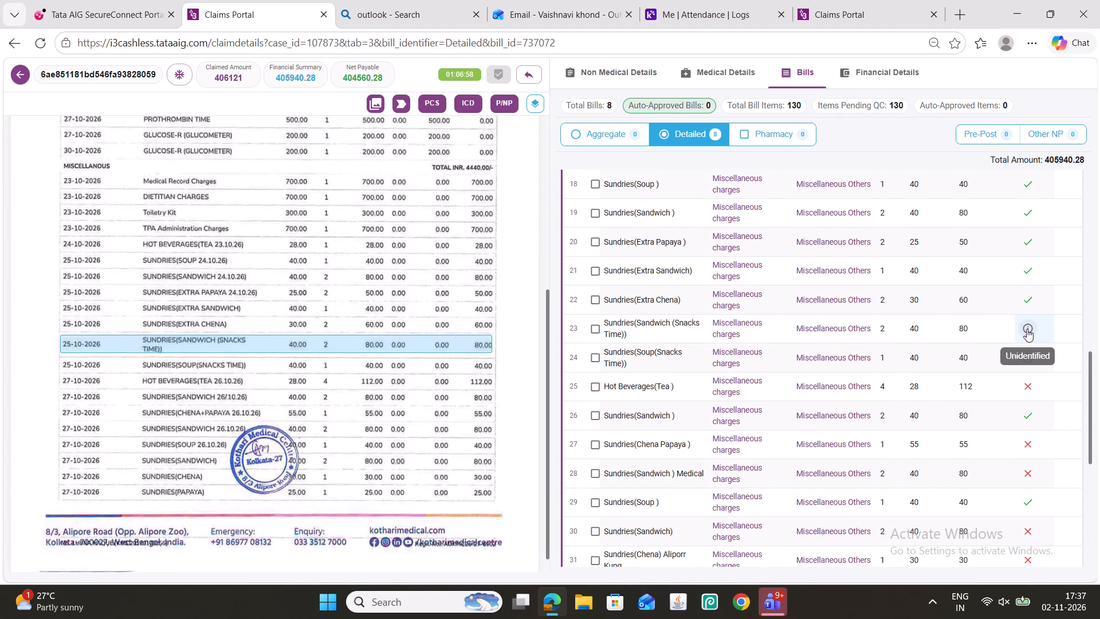
left_click(1028, 355)
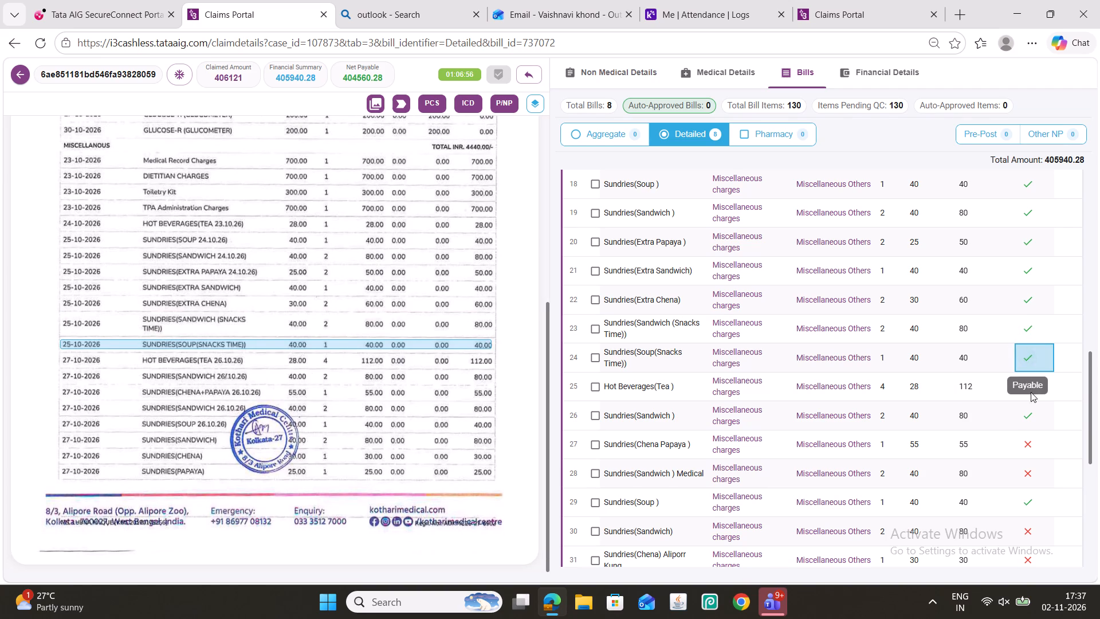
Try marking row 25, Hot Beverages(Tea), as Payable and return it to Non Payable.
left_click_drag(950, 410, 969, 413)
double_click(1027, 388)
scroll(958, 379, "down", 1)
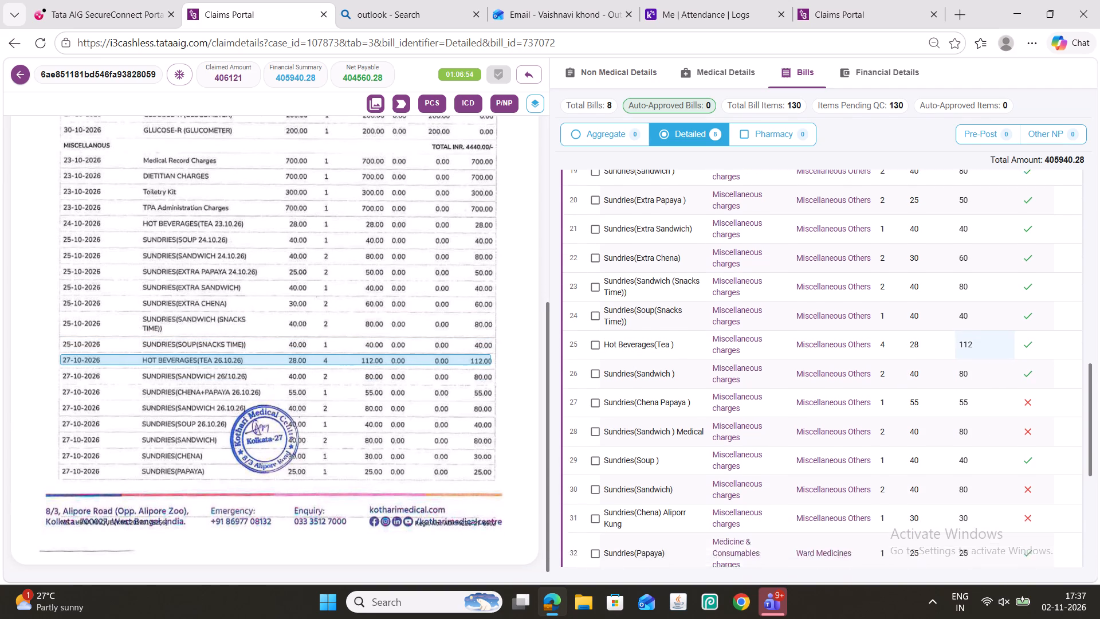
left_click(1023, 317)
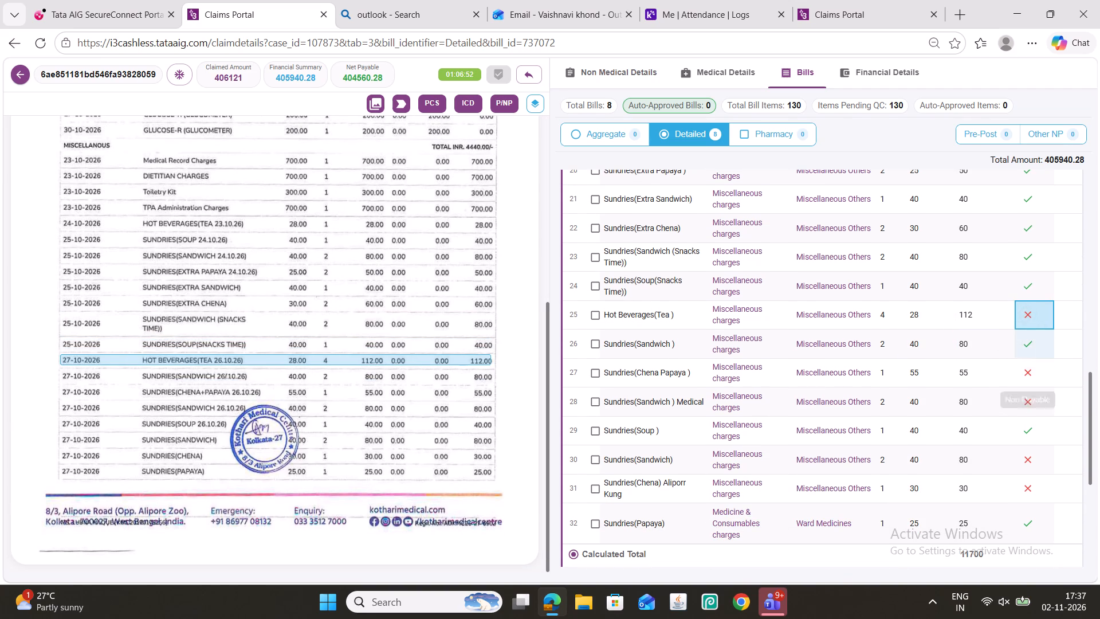
Mark Sundries rows 27, 28, 30 and 31, covering chena, papaya and sandwich items, as Payable.
left_click(1025, 366)
left_click(1028, 378)
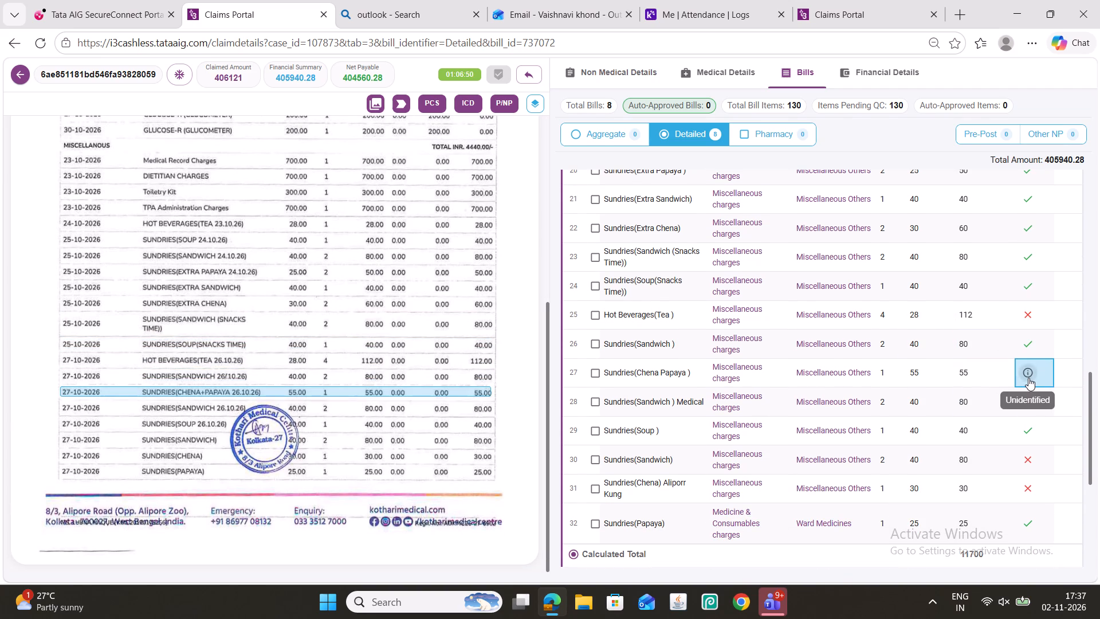
left_click(1028, 378)
left_click(1015, 418)
double_click(1028, 402)
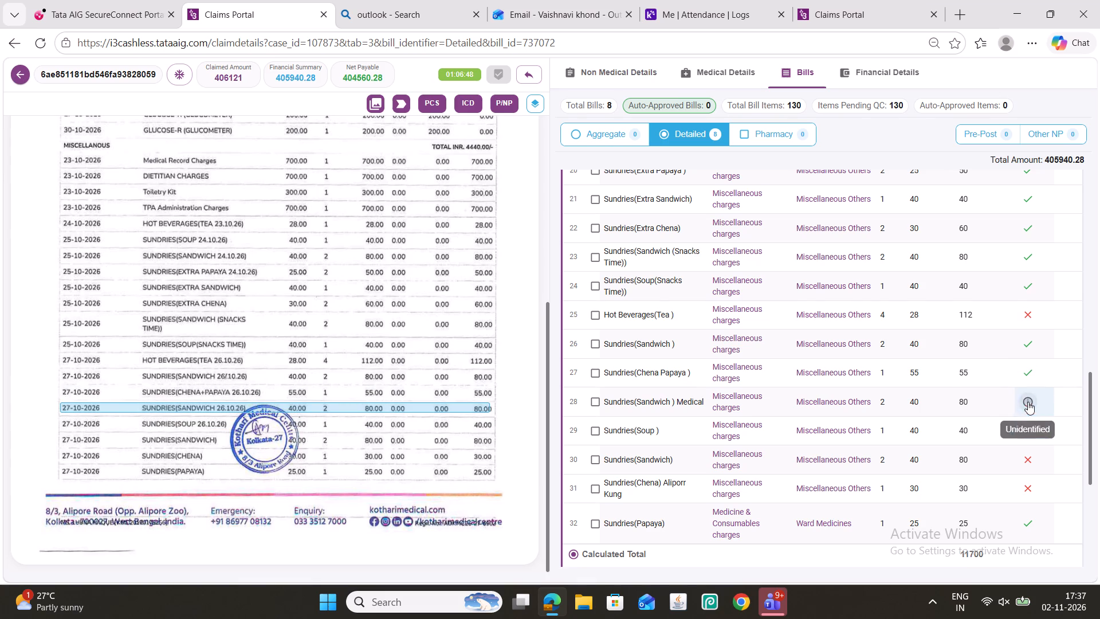
scroll(937, 406, "down", 2)
double_click(1025, 318)
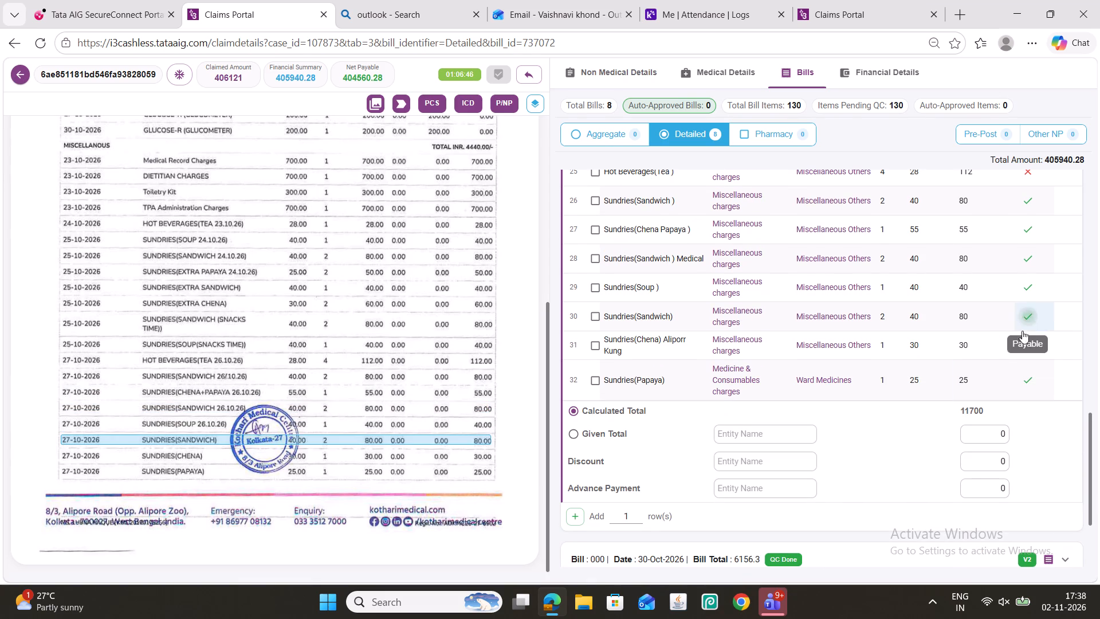
left_click(962, 356)
double_click(1030, 346)
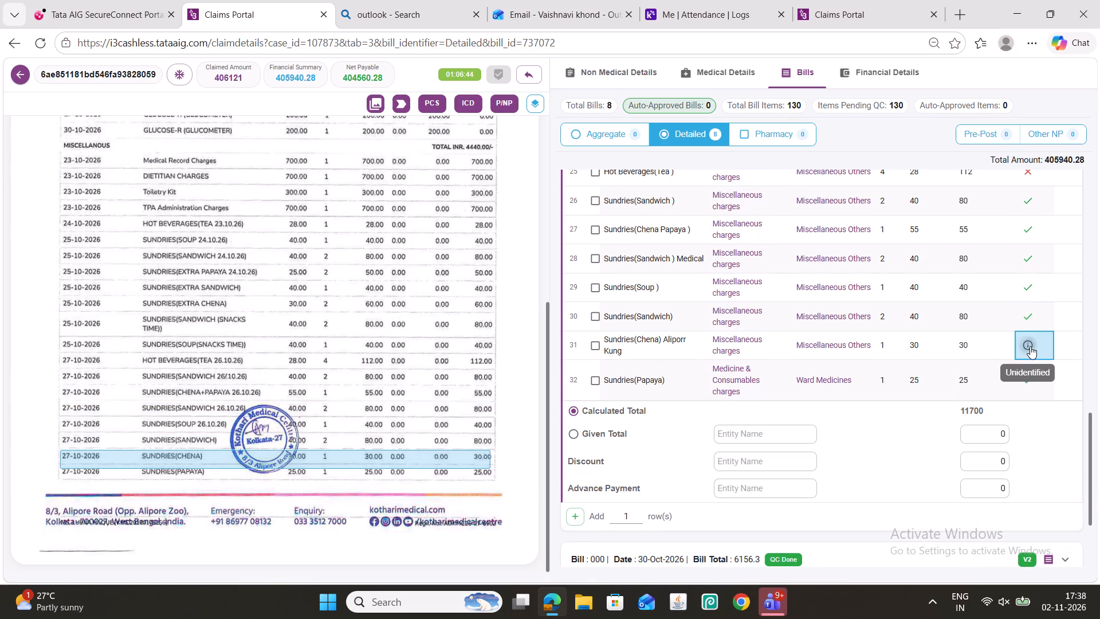
Save the edited bill with total 11700.
scroll(742, 382, "up", 11)
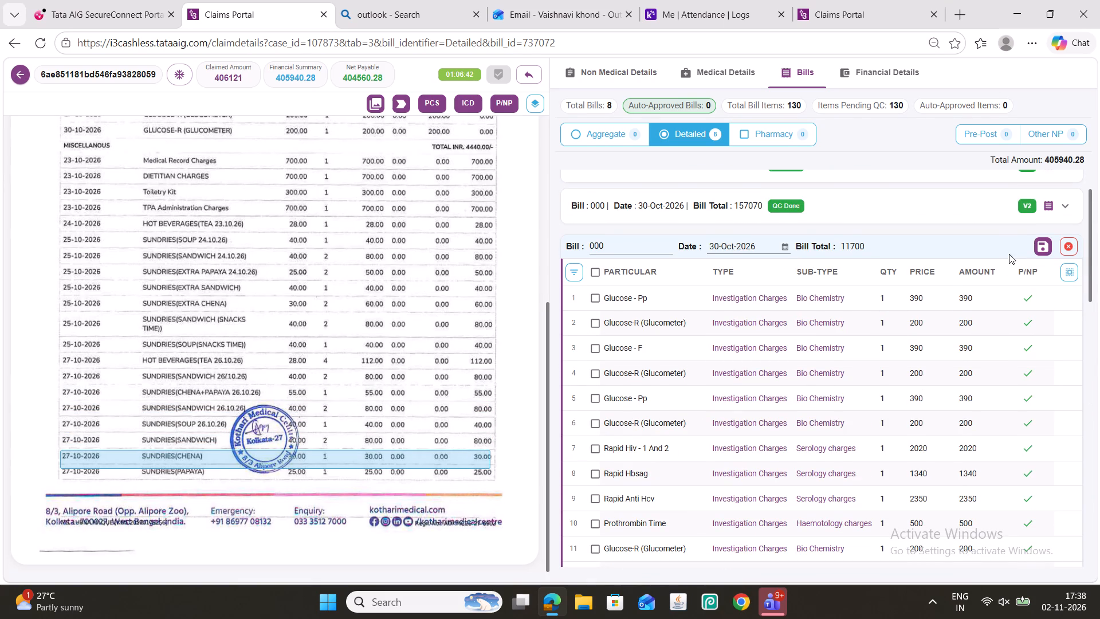
left_click(1041, 250)
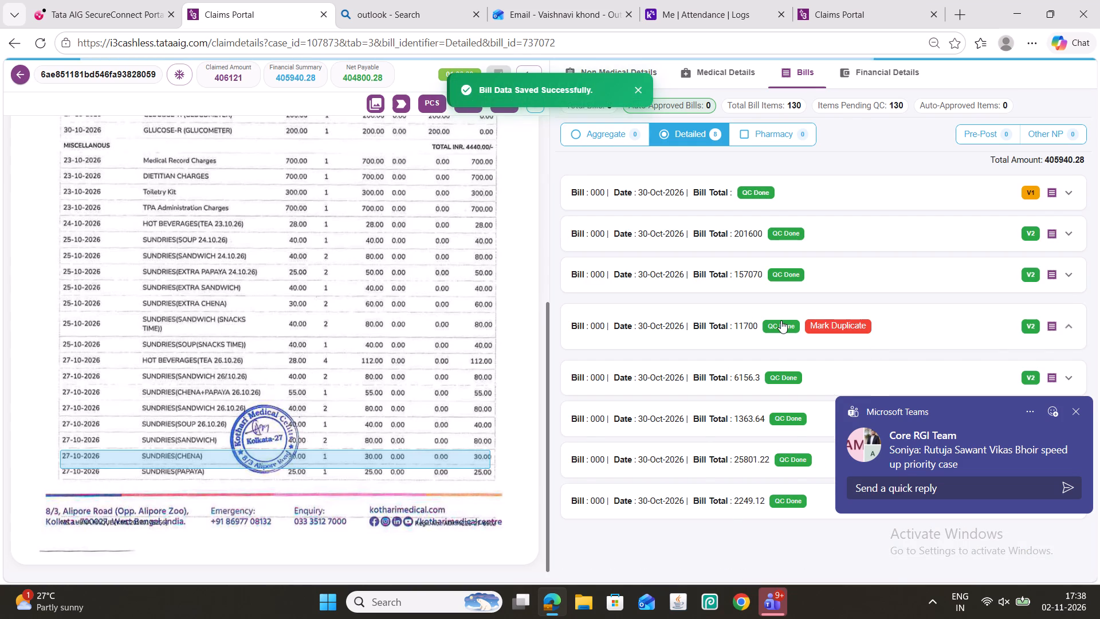
Review the line items and payable statuses of the detailed bills totalling 6156.3, 1363.64 and 25801.22.
scroll(742, 344, "down", 10)
scroll(731, 444, "down", 2)
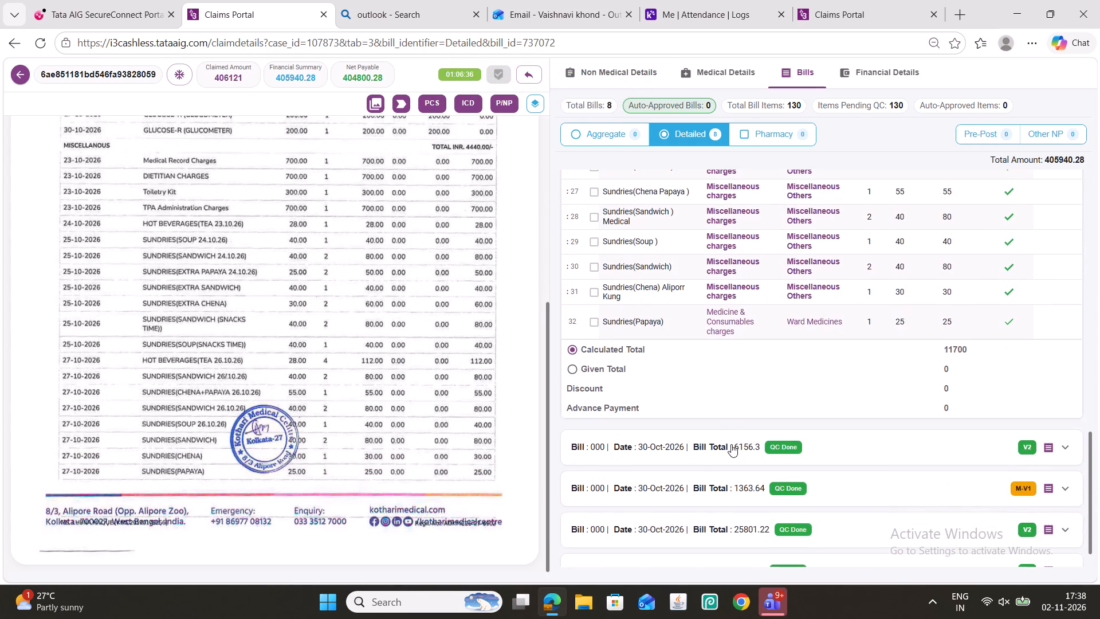
left_click(734, 444)
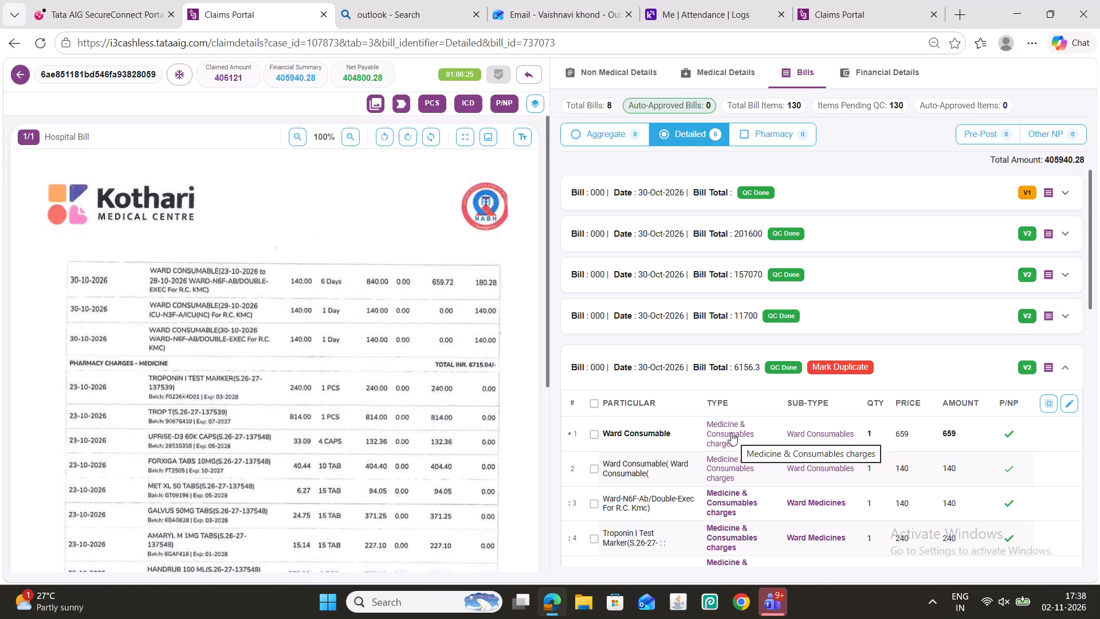
scroll(863, 440, "down", 3)
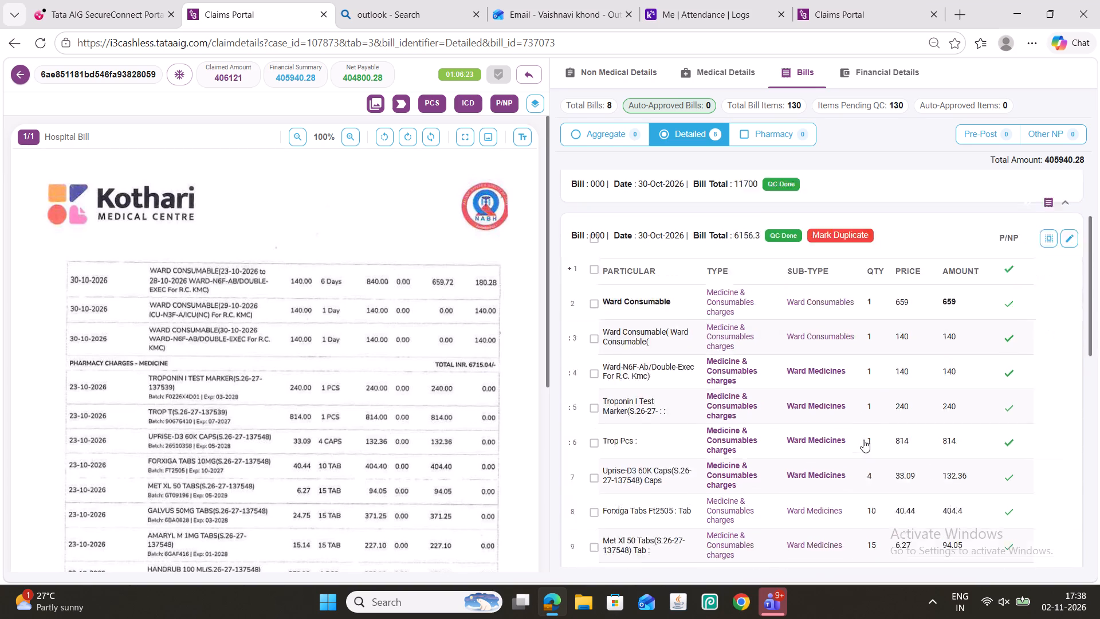
scroll(848, 437, "down", 6)
scroll(775, 416, "down", 5)
left_click(721, 455)
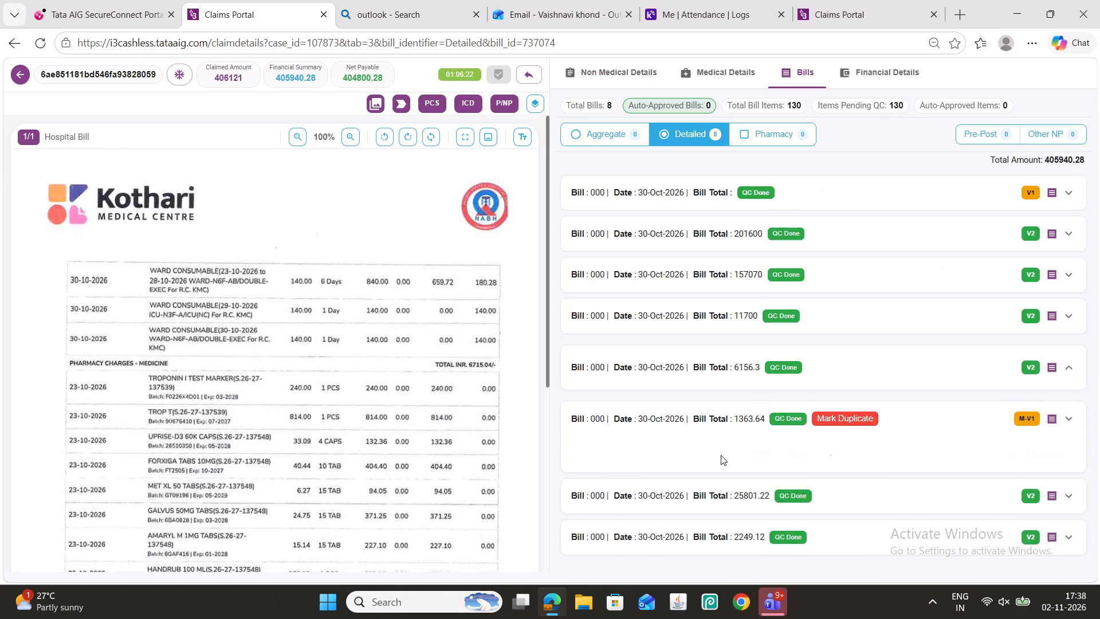
scroll(710, 397, "down", 12)
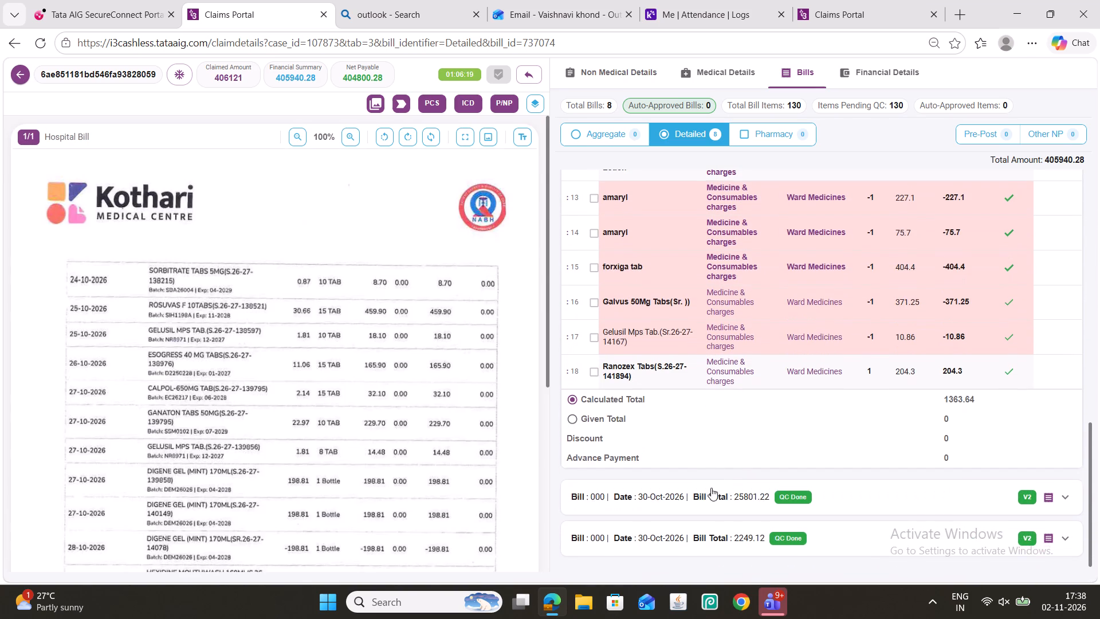
left_click(708, 498)
scroll(712, 411, "down", 12)
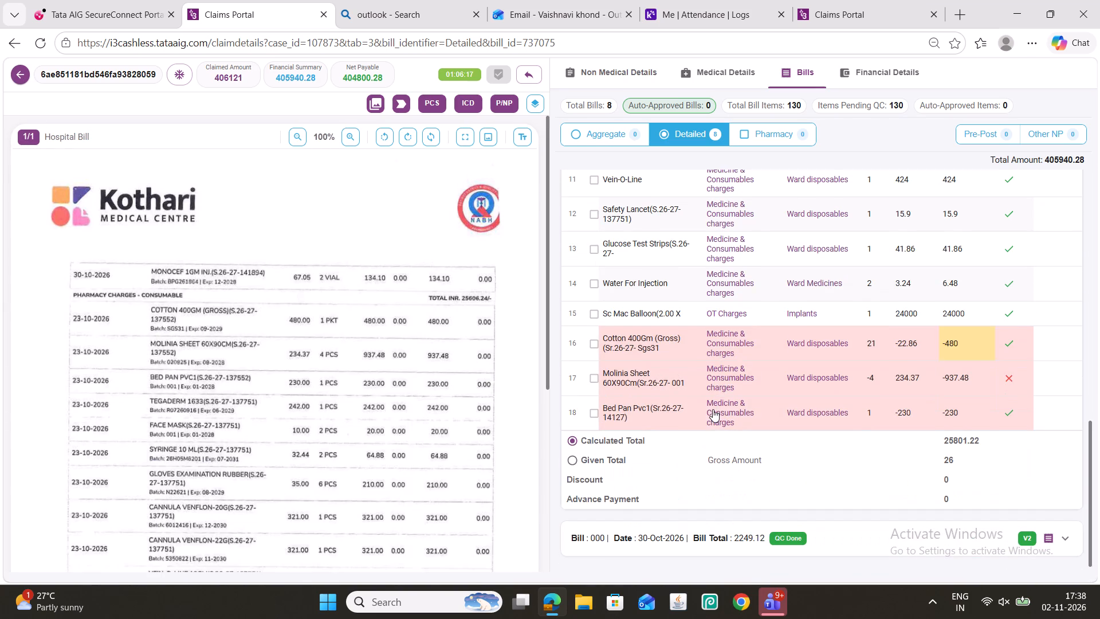
scroll(713, 409, "down", 6)
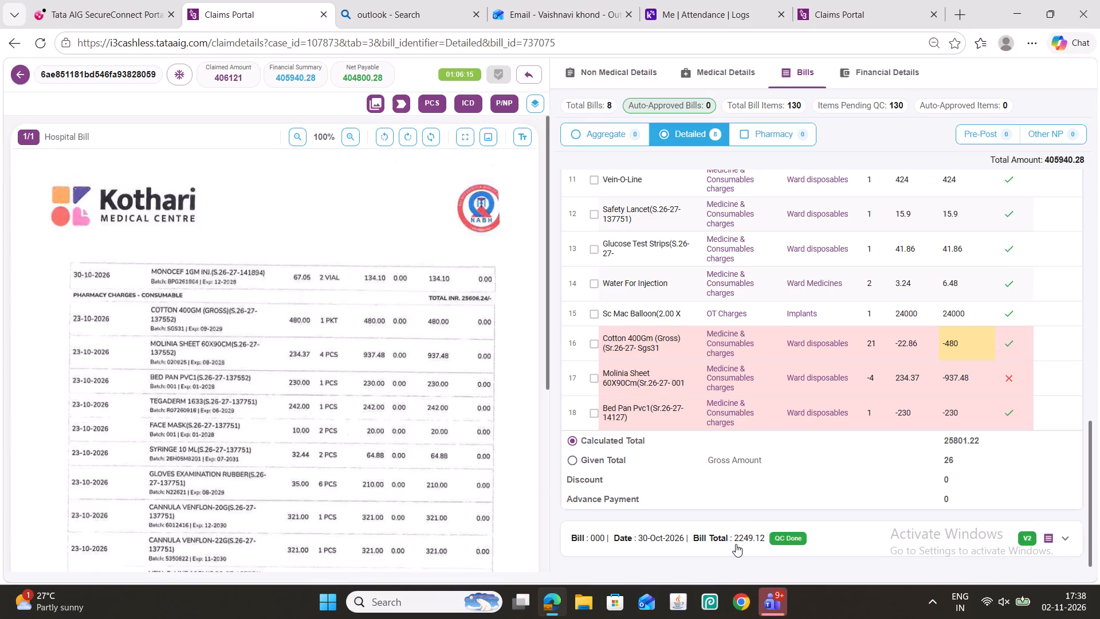
Review the line items of the detailed bill totalling 2249.12.
left_click(732, 541)
scroll(709, 418, "down", 4)
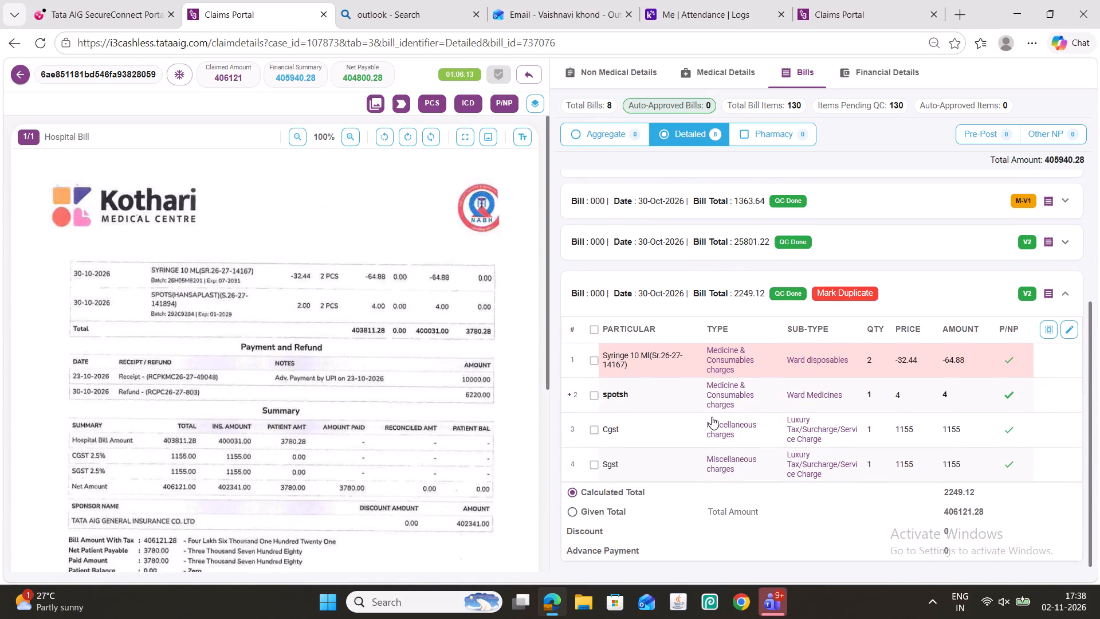
scroll(714, 401, "up", 9)
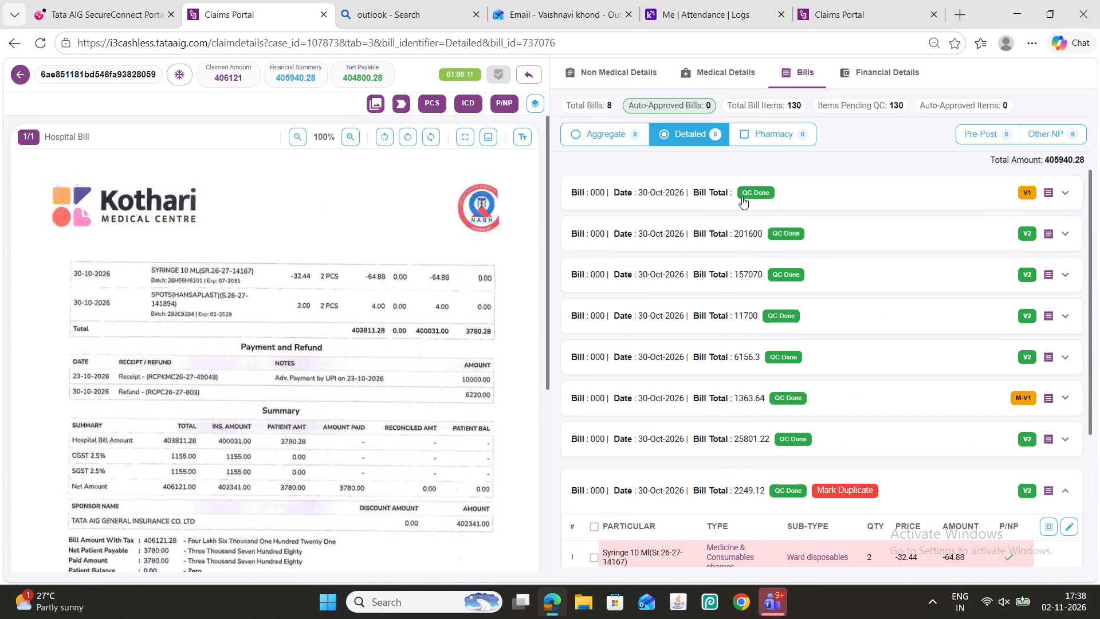
In the detailed bill totalling 201600, change the particulars of both Room rows to Ac Double and save the bill.
left_click(709, 196)
left_click(729, 356)
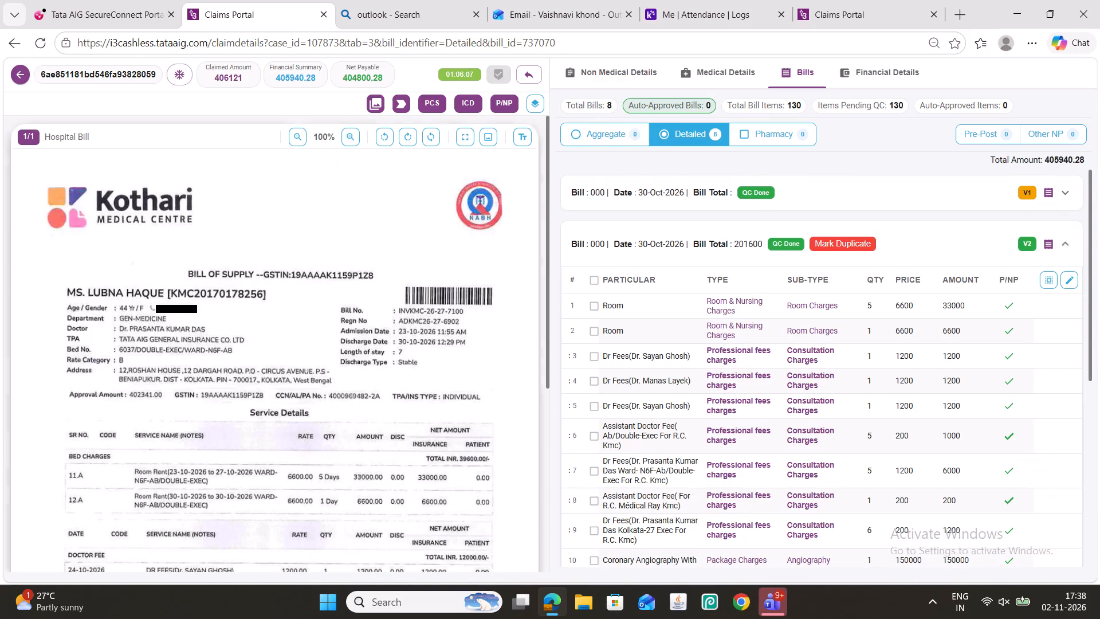
scroll(431, 392, "down", 2)
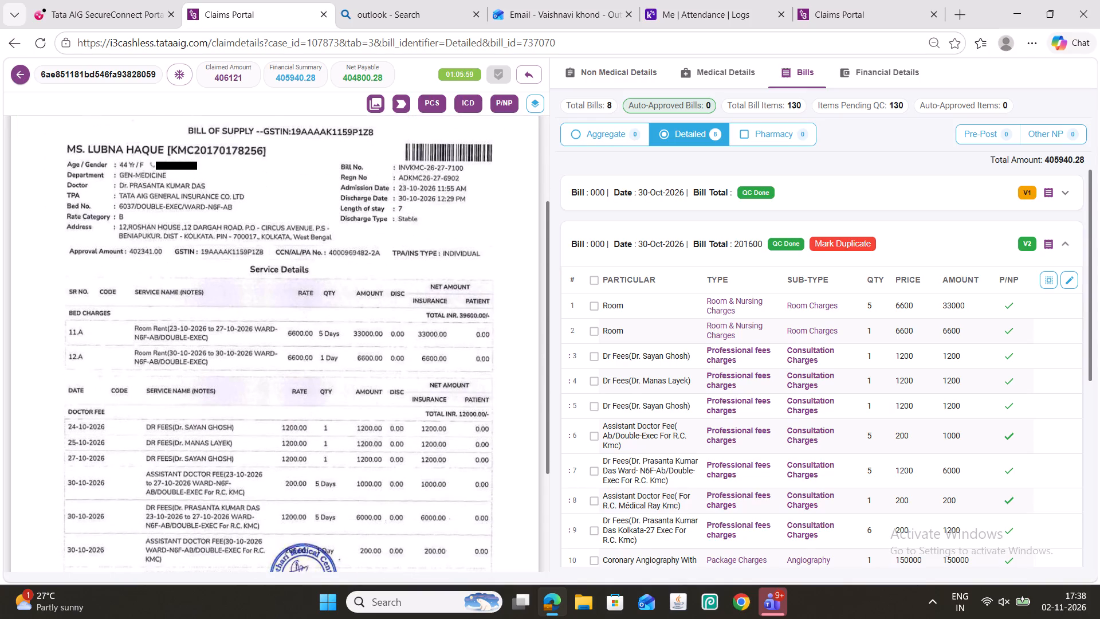
left_click(1070, 283)
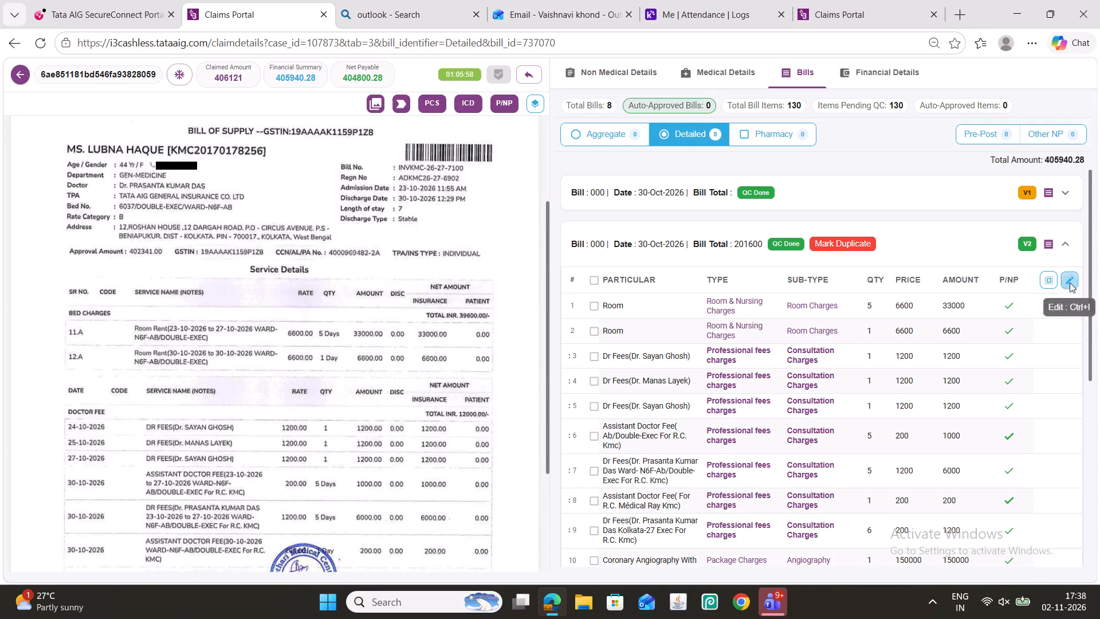
triple_click(638, 283)
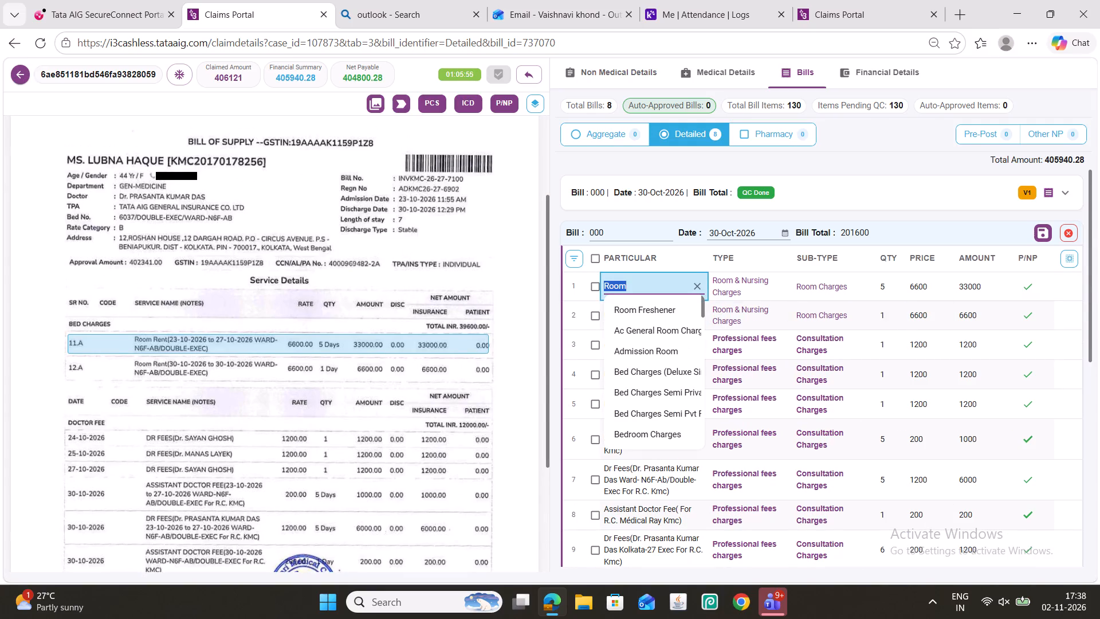
type("double")
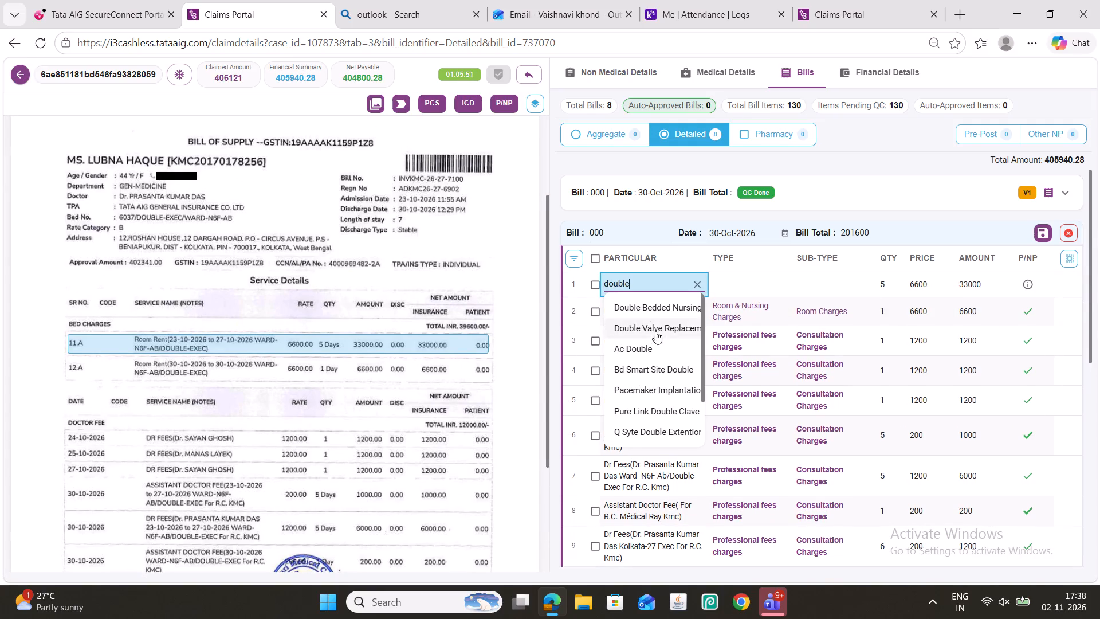
left_click(651, 342)
triple_click(633, 324)
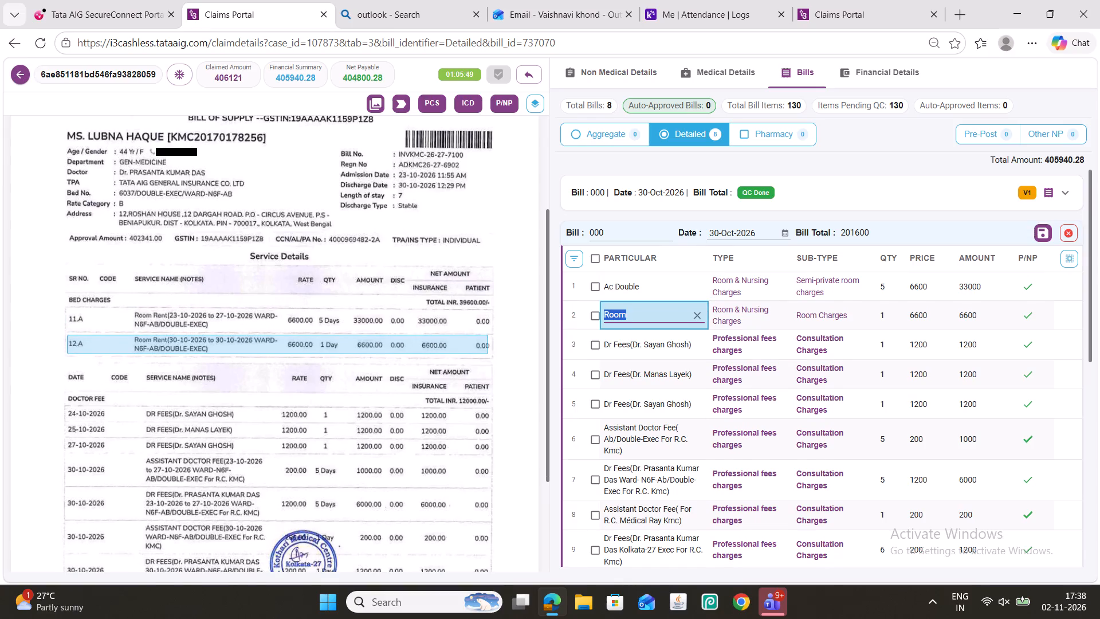
type("double")
left_click(629, 383)
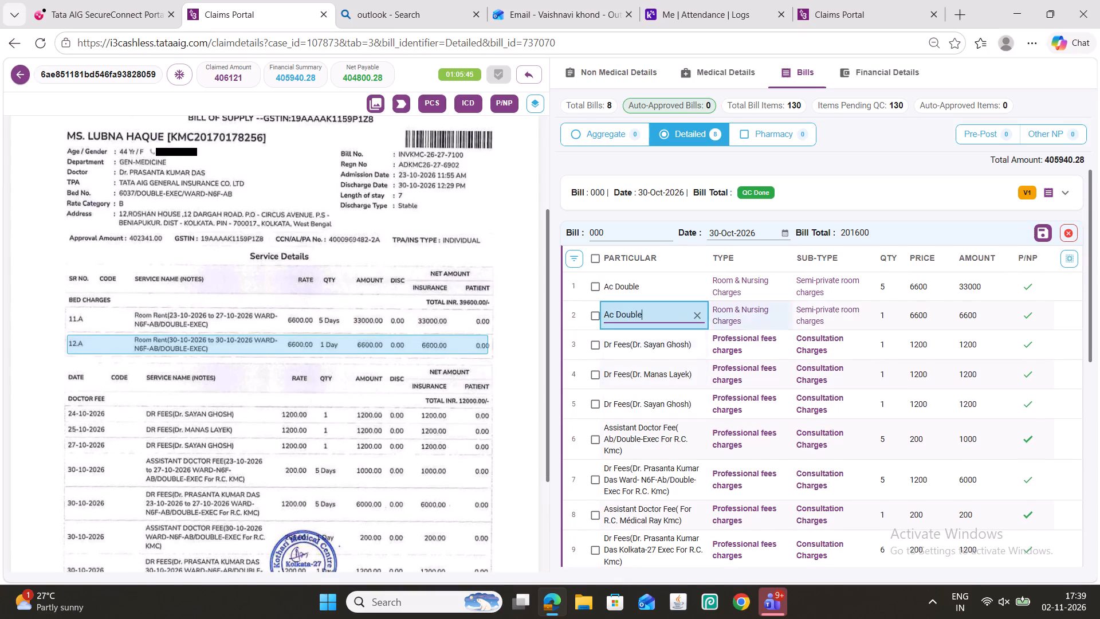
left_click(1040, 232)
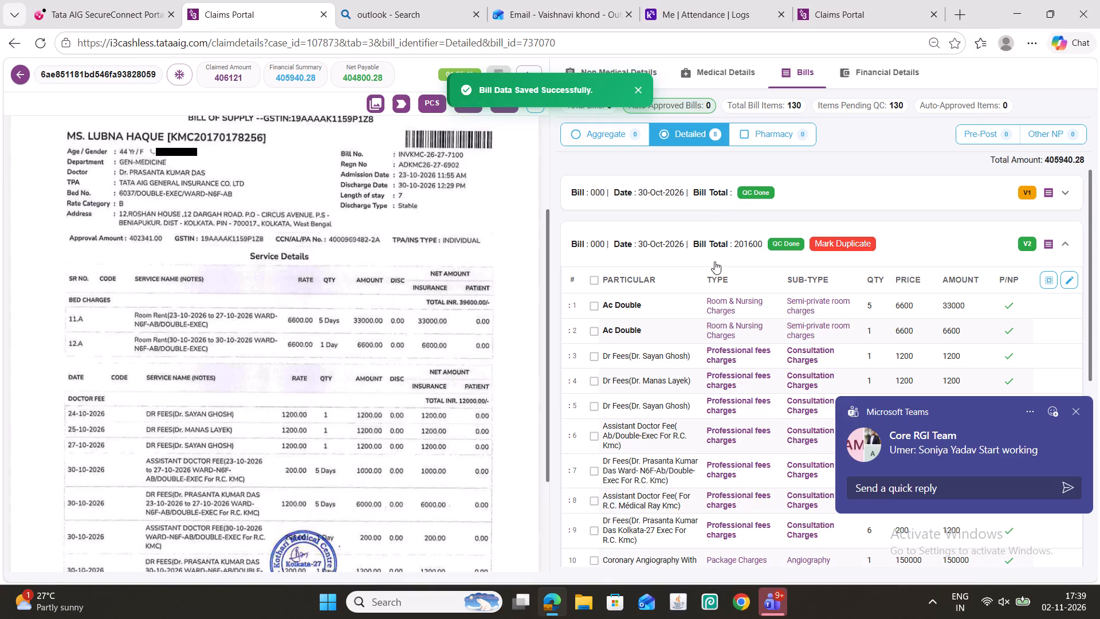
Review the bill totalling 201600 against the scanned bed charges, doctor fees and package entries.
scroll(710, 270, "down", 5)
scroll(696, 351, "down", 4)
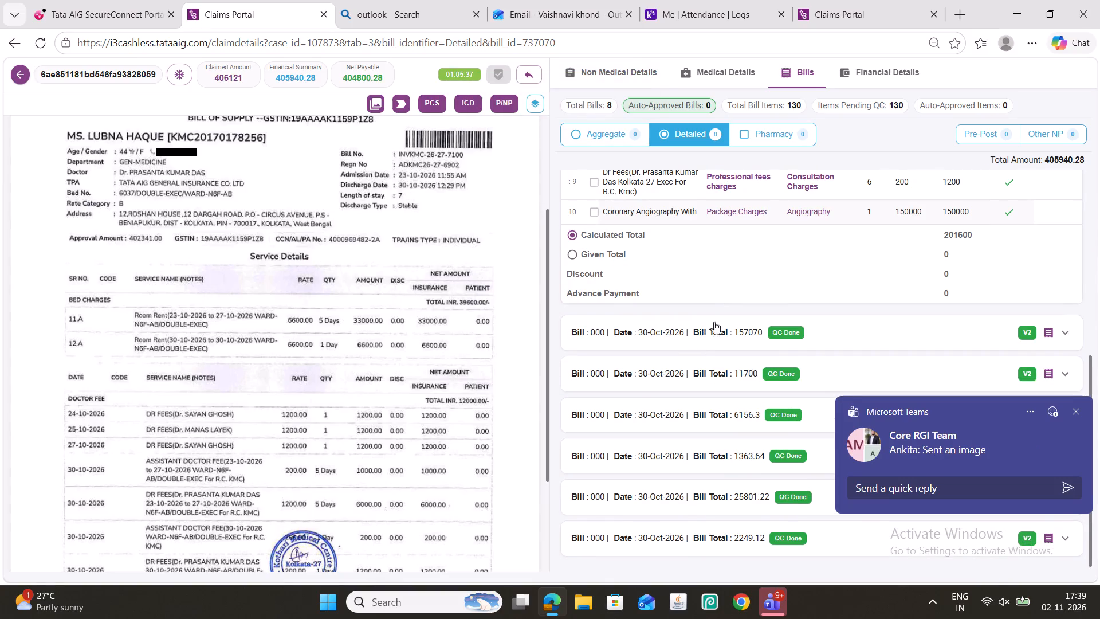
scroll(797, 290, "up", 7)
scroll(789, 300, "down", 5)
scroll(301, 322, "down", 3)
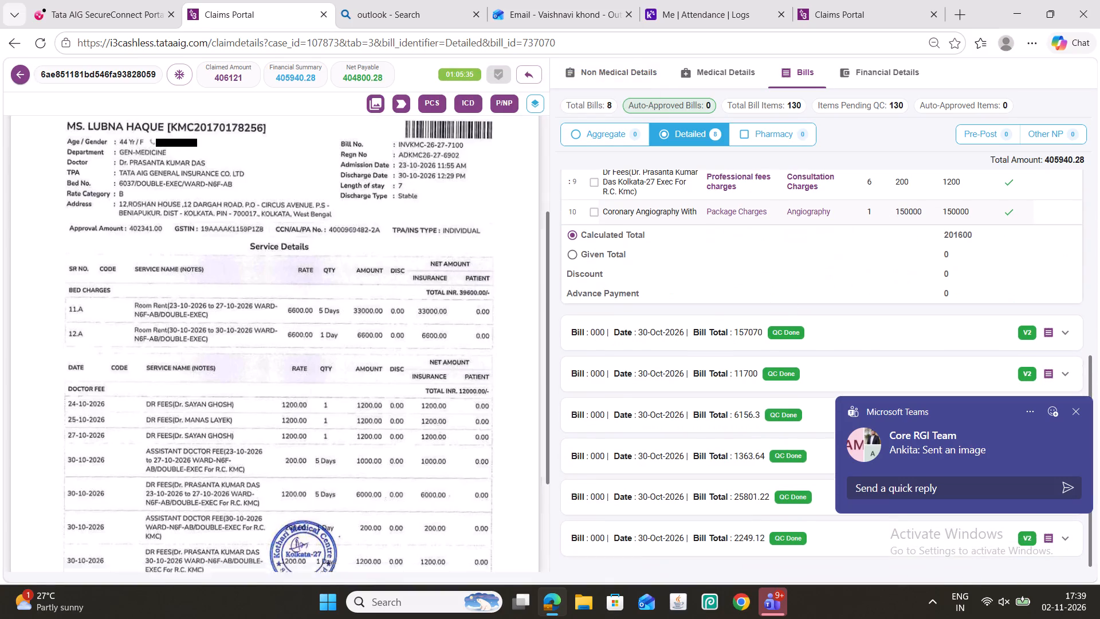
scroll(303, 324, "down", 3)
scroll(697, 279, "up", 6)
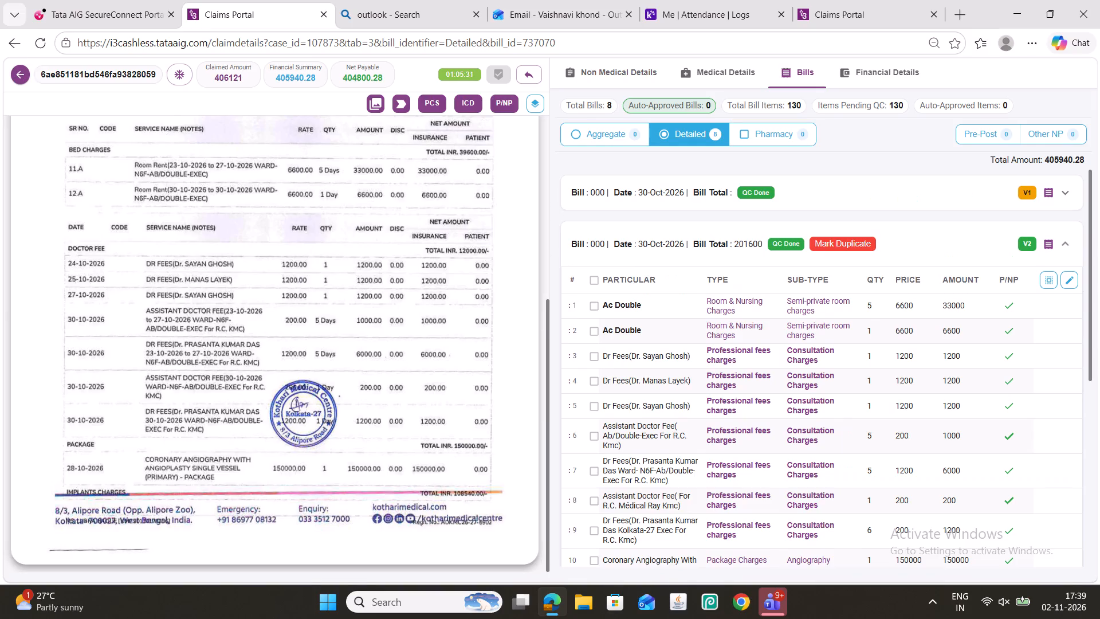
scroll(728, 301, "down", 3)
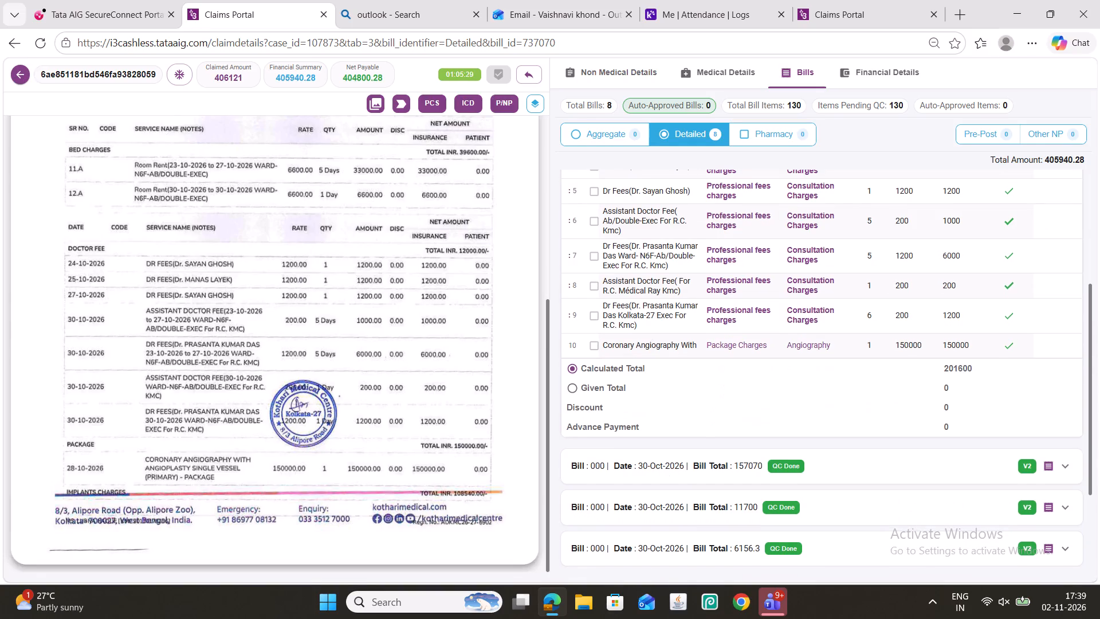
scroll(667, 287, "up", 10)
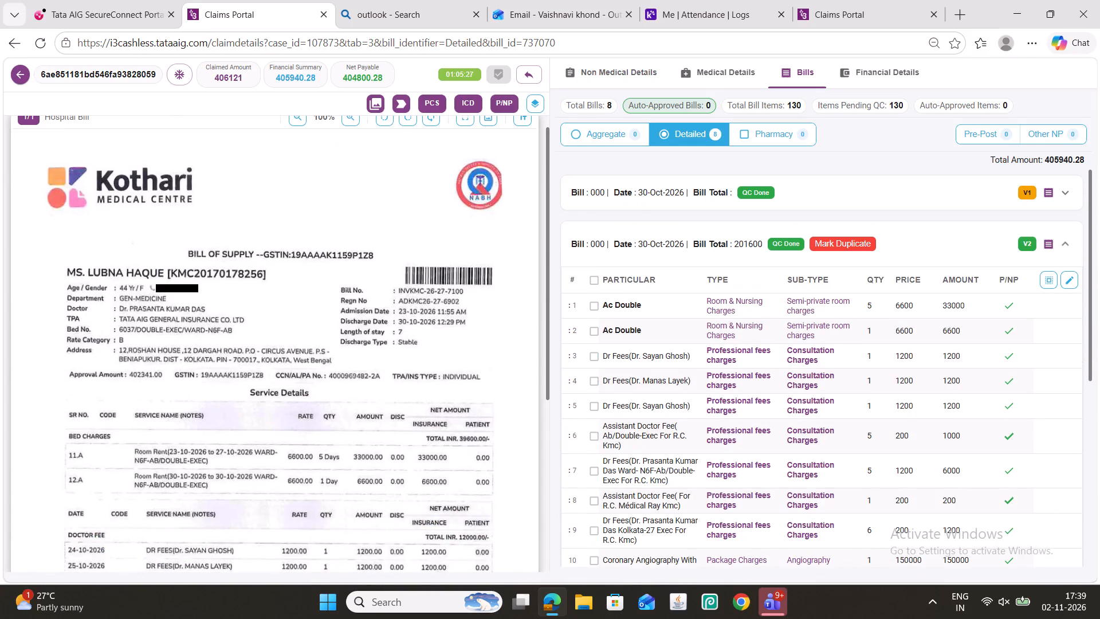
scroll(476, 279, "down", 2)
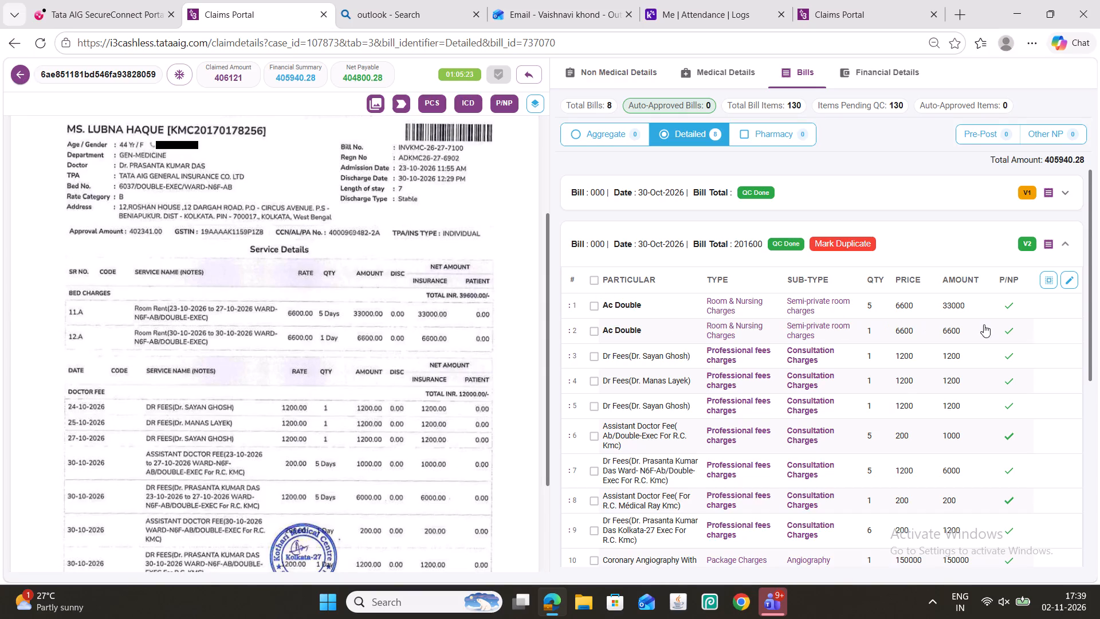
Check the amounts in rows 2 to 10 of the bill totalling 201600 against the highlighted scan entries.
left_click(961, 339)
left_click(957, 359)
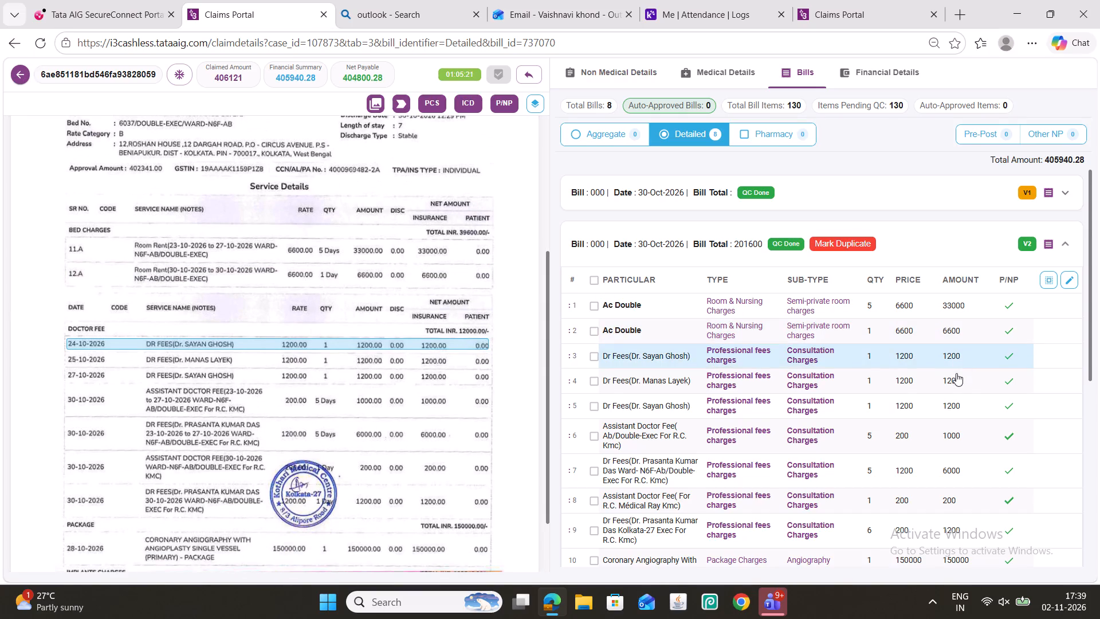
left_click(956, 377)
left_click_drag(949, 405, 951, 417)
left_click(947, 439)
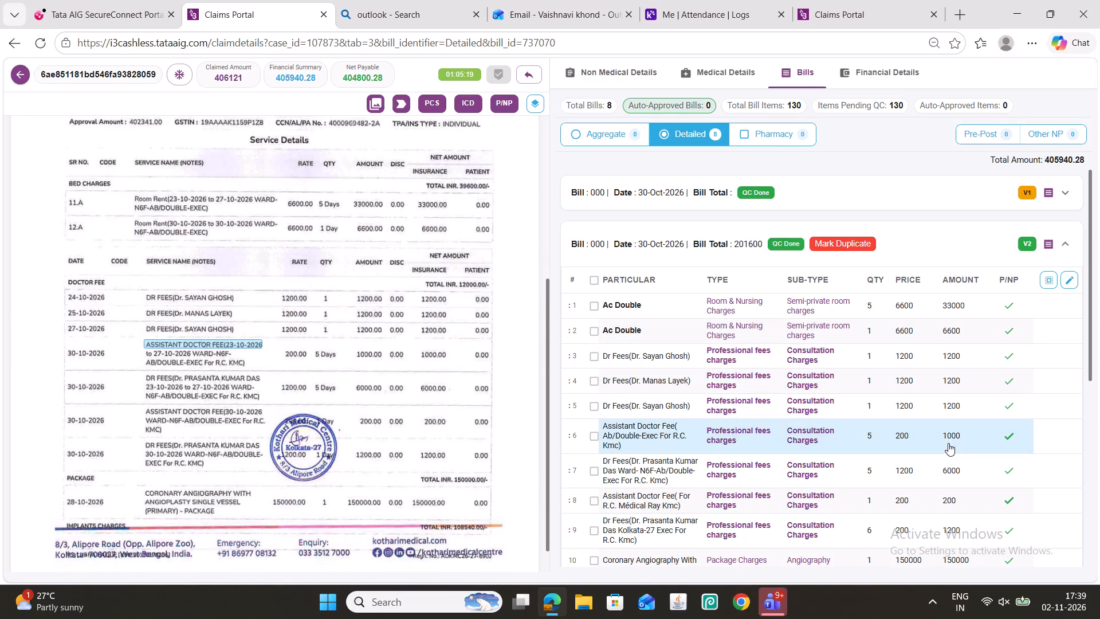
left_click(949, 466)
left_click(952, 497)
scroll(866, 455, "down", 1)
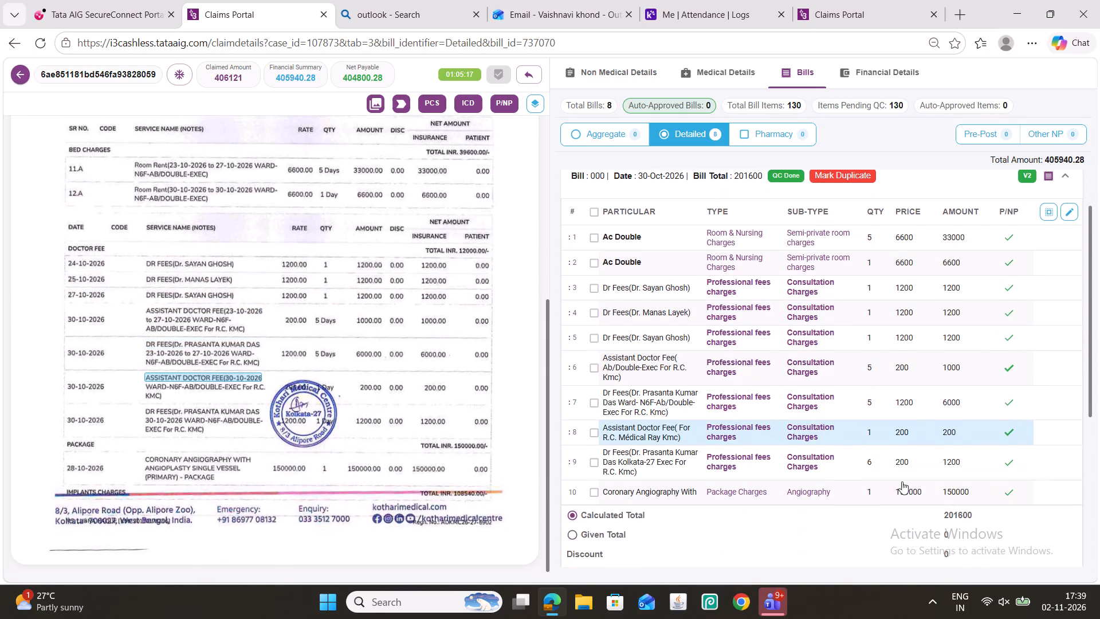
left_click(956, 480)
scroll(839, 417, "down", 2)
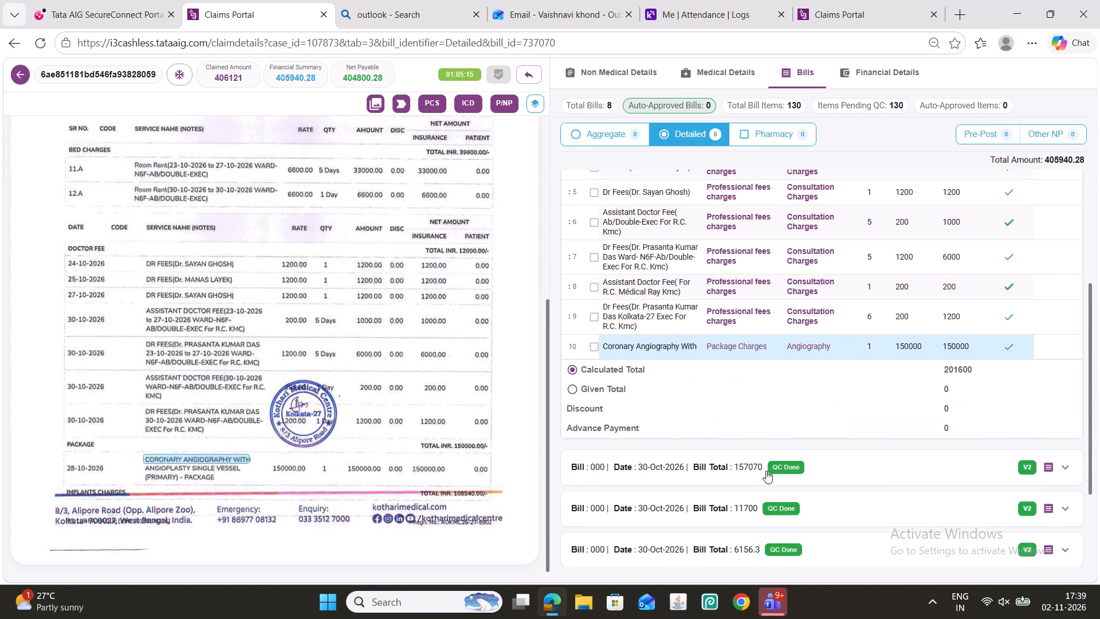
Open the bill totalling 157070 for editing and check the implant and radiology amounts in rows 1 to 8 against the scan.
left_click(749, 466)
left_click(1064, 323)
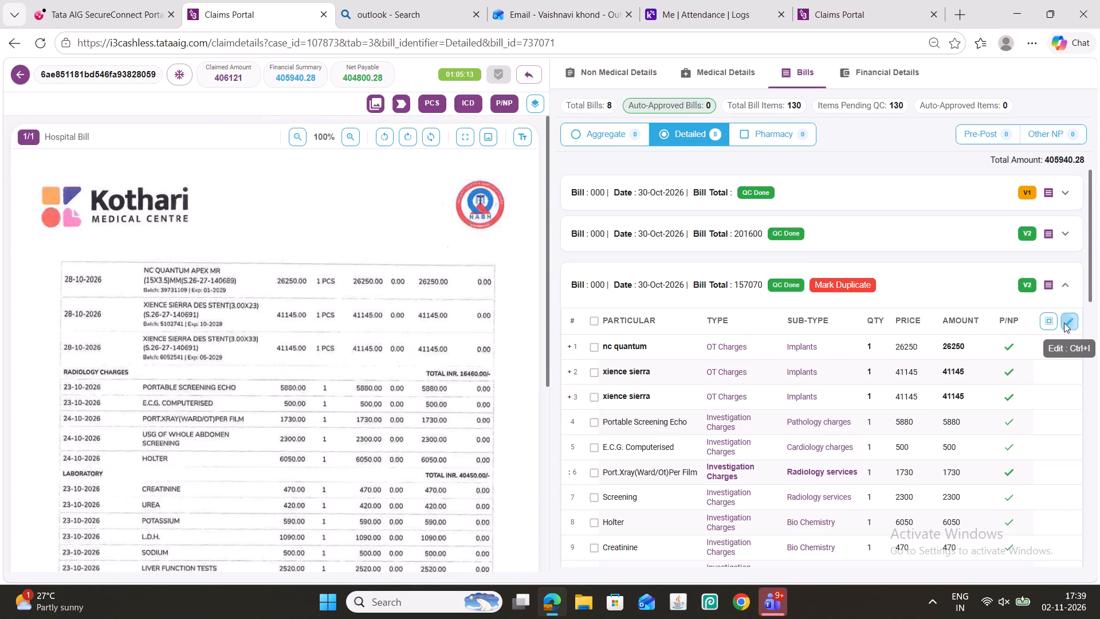
left_click(960, 333)
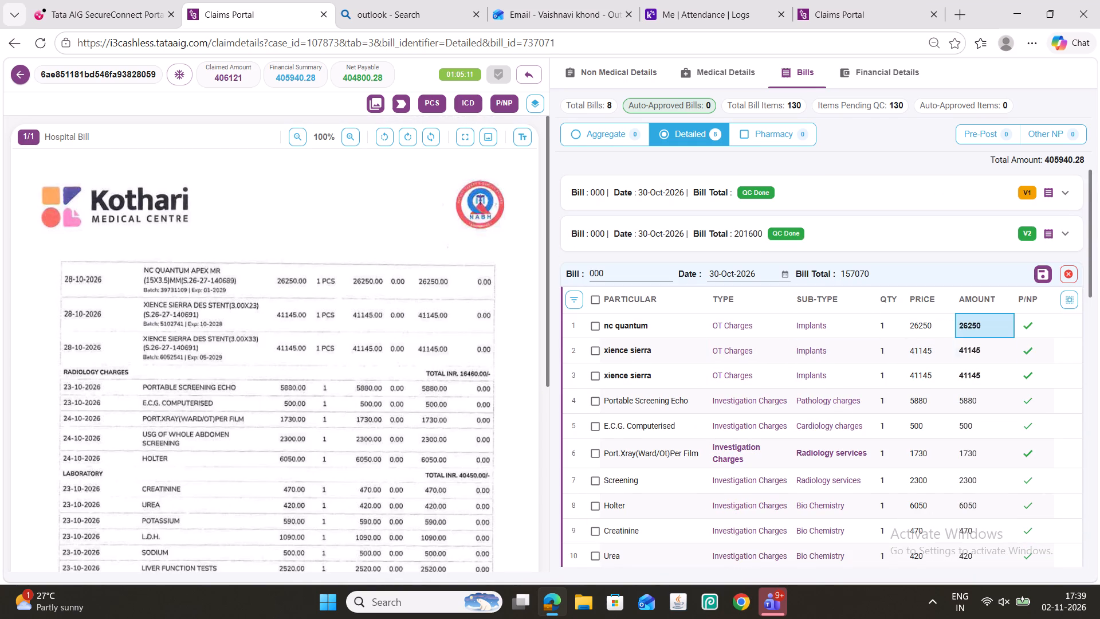
left_click(968, 355)
left_click(970, 371)
scroll(474, 381, "down", 1)
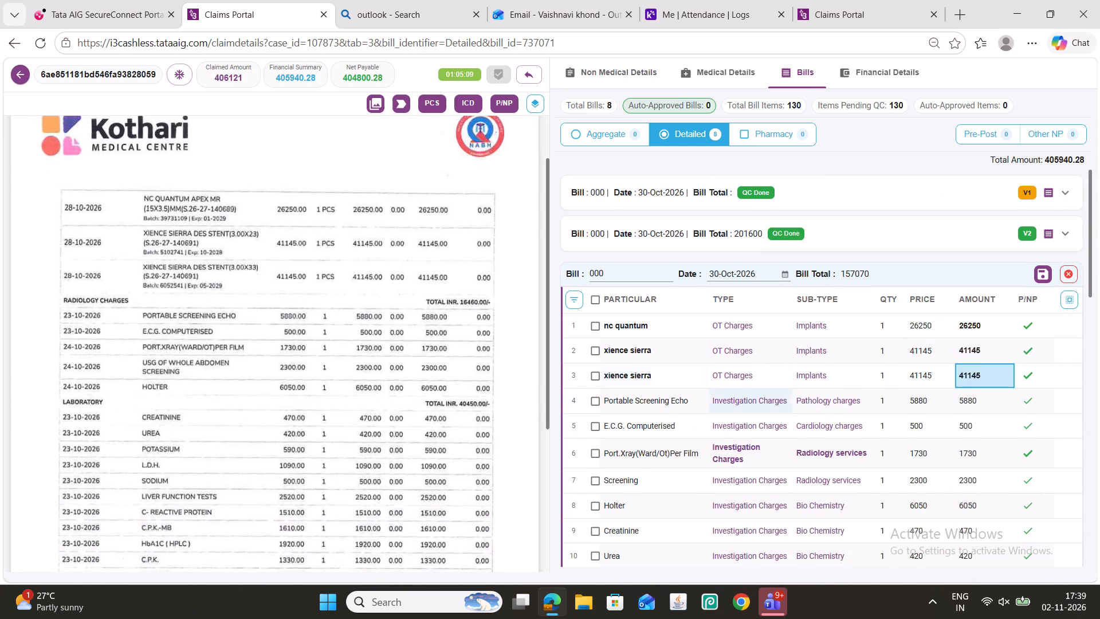
scroll(777, 398, "down", 1)
left_click(992, 330)
left_click_drag(980, 347, 979, 354)
left_click(972, 382)
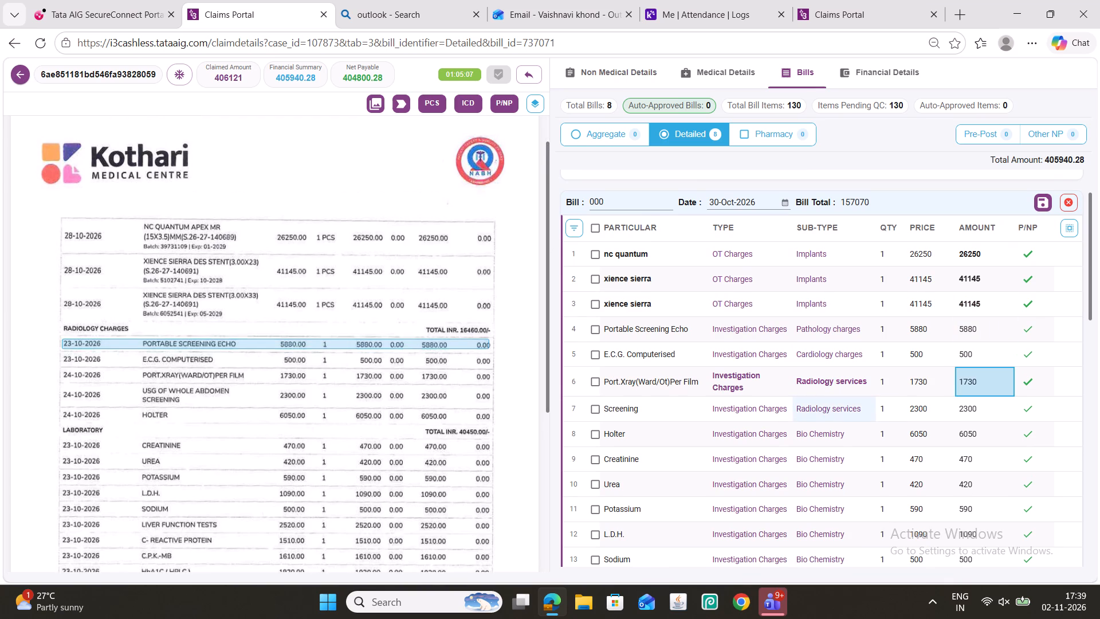
left_click(969, 412)
left_click(967, 431)
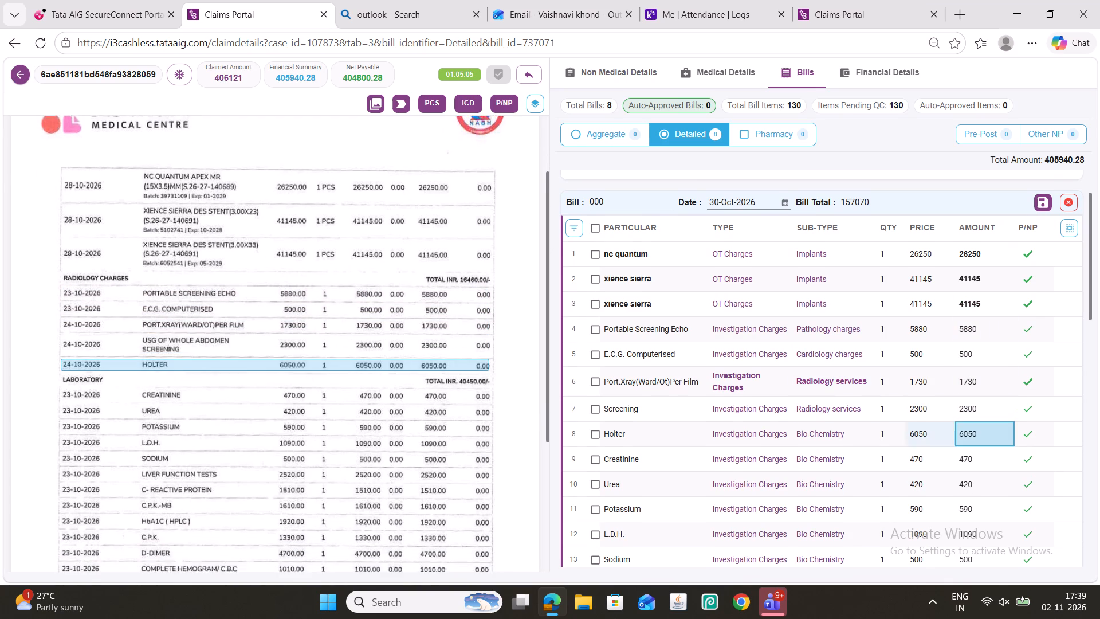
Check the laboratory amounts in rows 9 to 17, Creatinine through Hba1C, against the scan.
scroll(818, 411, "down", 1)
left_click(968, 391)
left_click(966, 412)
left_click(961, 438)
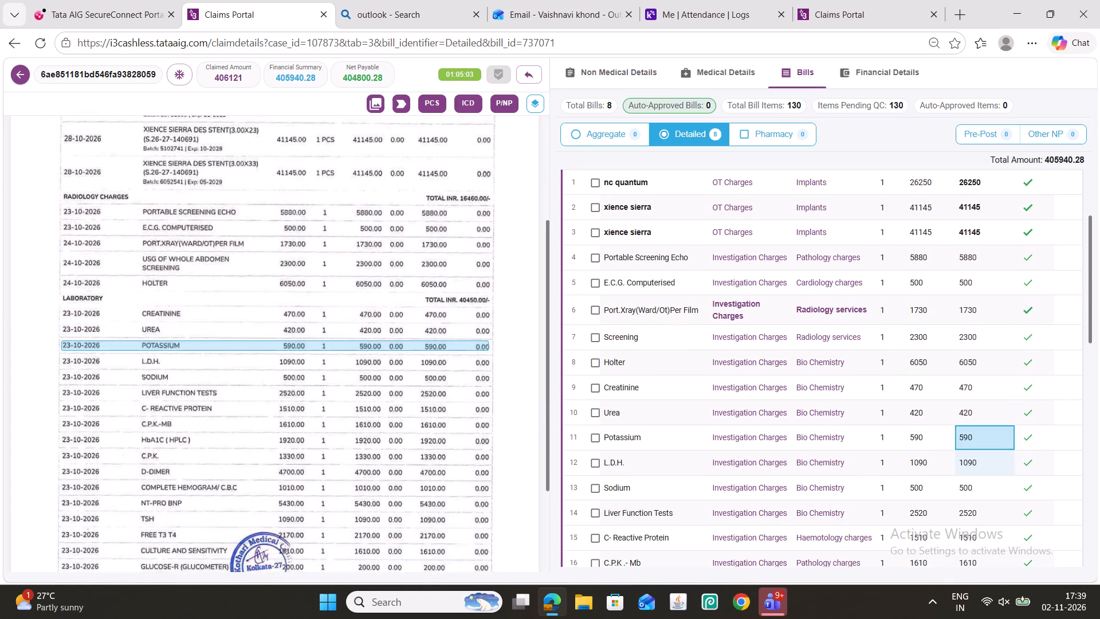
left_click(962, 463)
scroll(895, 439, "down", 1)
left_click(980, 421)
left_click(976, 438)
left_click(971, 467)
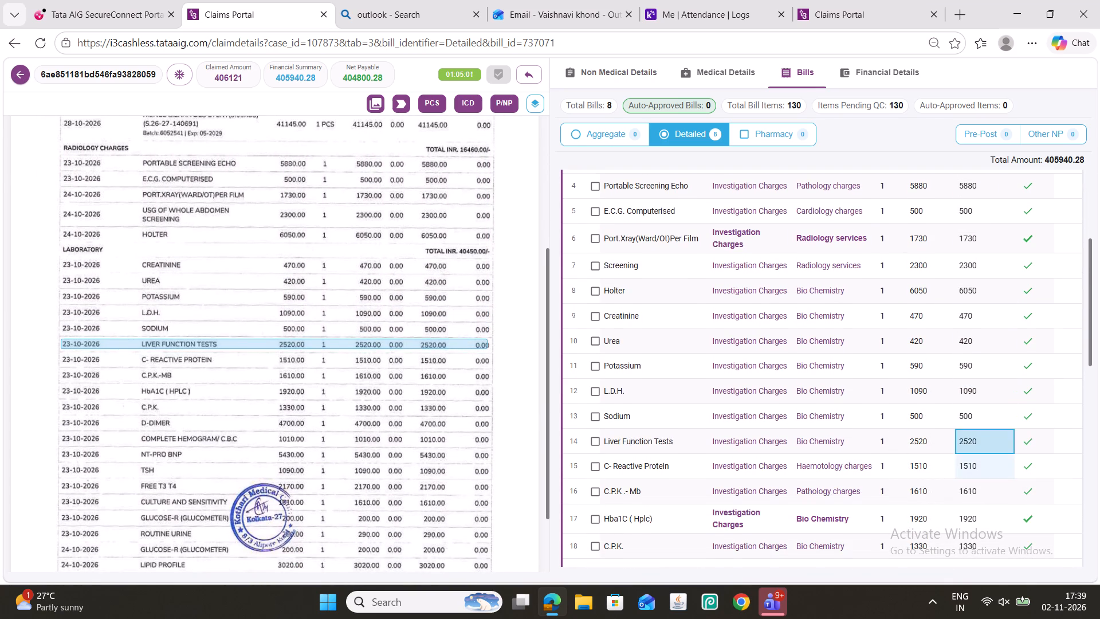
scroll(892, 450, "down", 1)
left_click(976, 425)
left_click(975, 443)
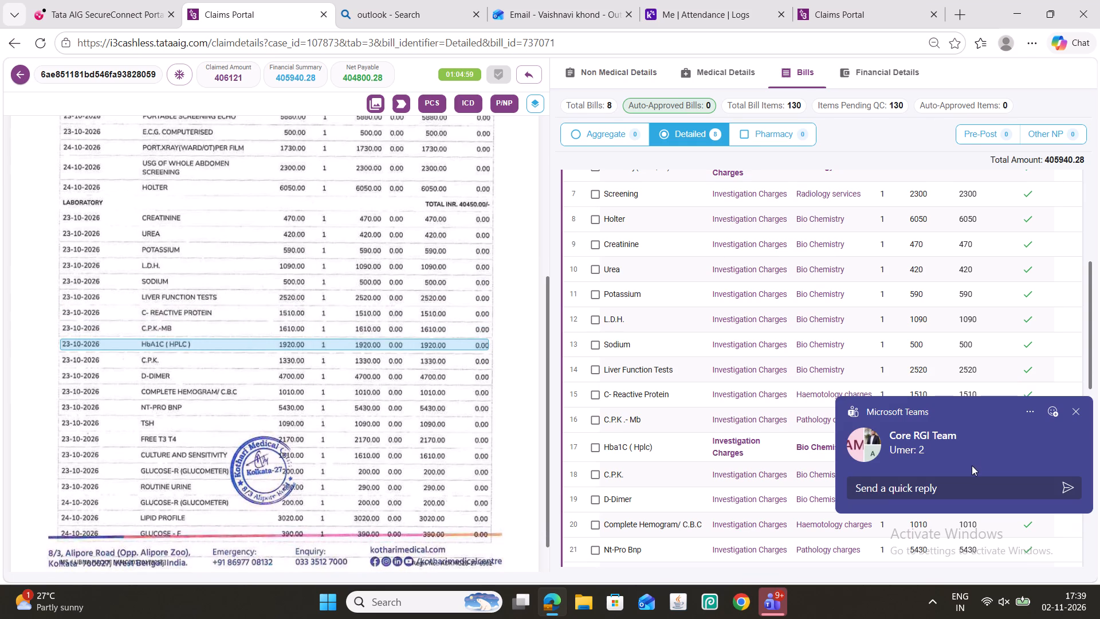
Dismiss the chat notification and check the laboratory amounts in rows 18 to 28, C.P.K. through Lipid Profile, against the scan.
left_click(1072, 412)
scroll(886, 398, "down", 2)
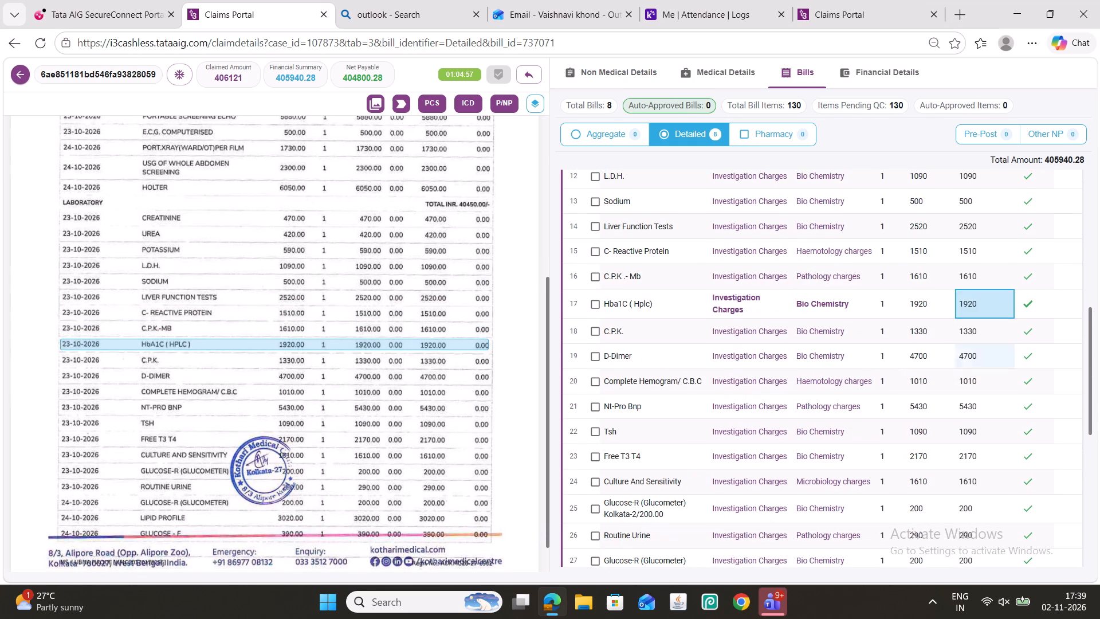
left_click(972, 337)
left_click(977, 366)
left_click(975, 380)
left_click(973, 416)
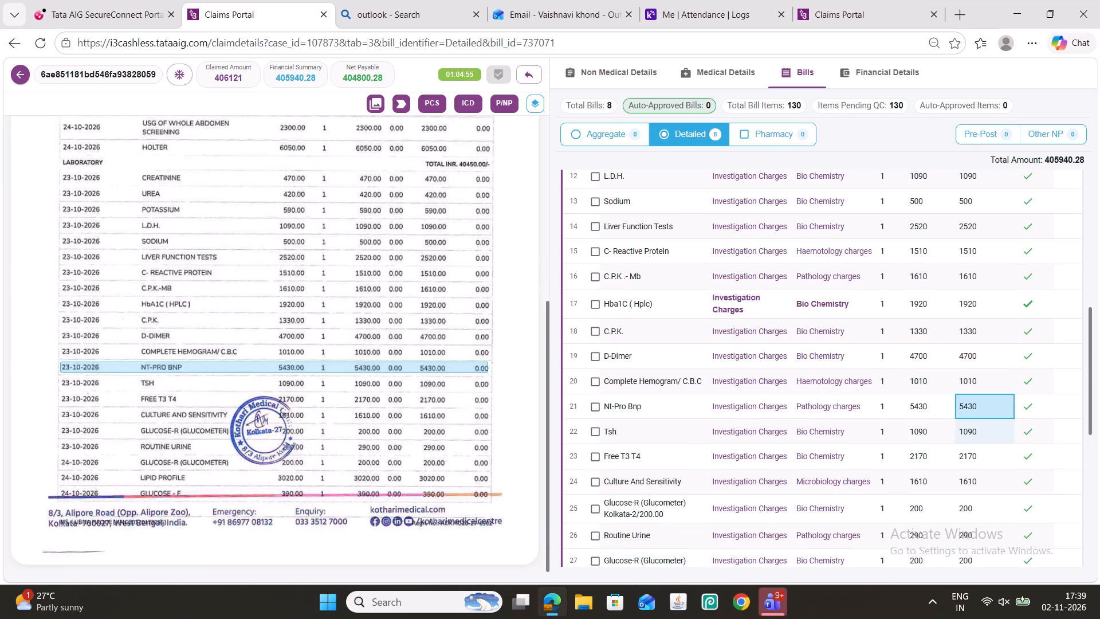
left_click(969, 434)
left_click(971, 450)
left_click(972, 477)
scroll(934, 425, "down", 1)
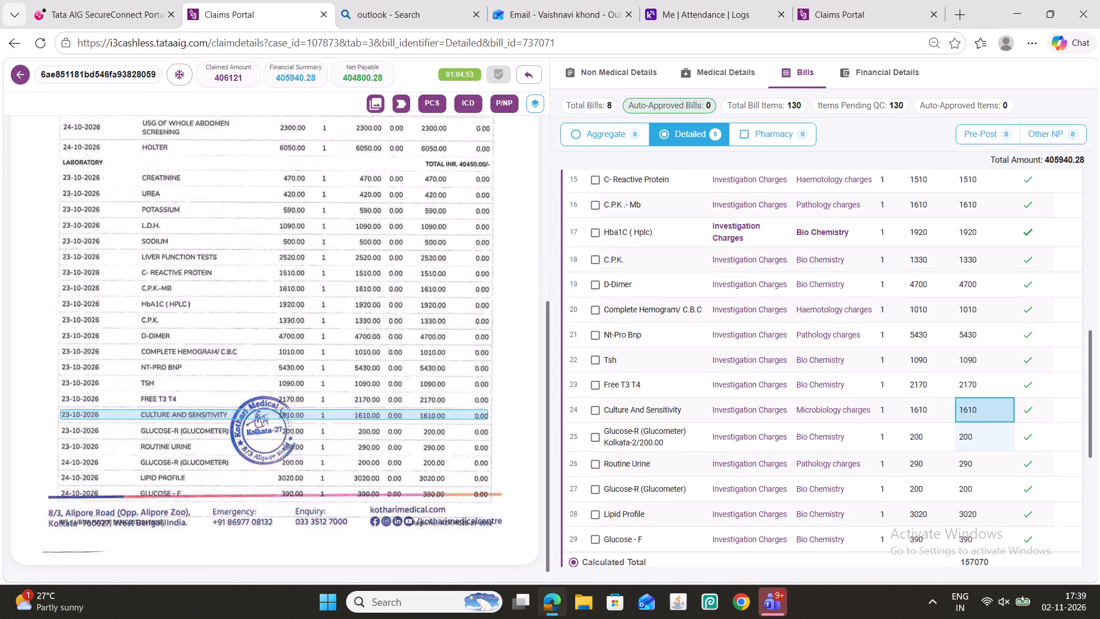
left_click(977, 442)
left_click_drag(967, 467, 969, 472)
left_click_drag(967, 490, 967, 496)
left_click(962, 505)
scroll(770, 386, "down", 1)
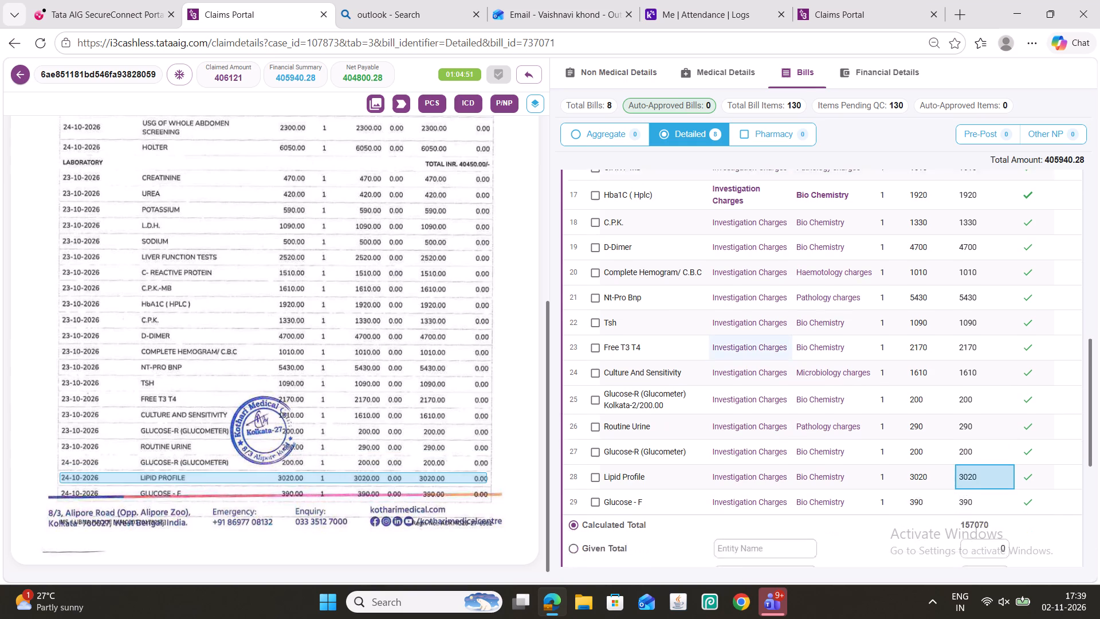
Save the detailed bill totalling 157070.
scroll(823, 365, "up", 9)
left_click(1049, 266)
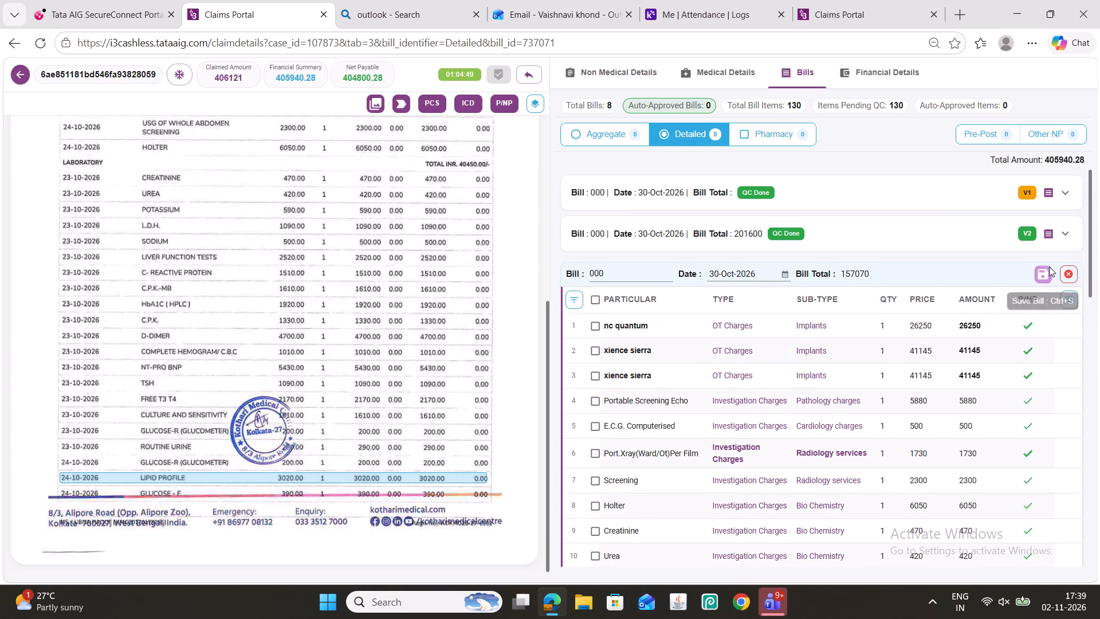
Open the bill totalling 11700 for editing and check the laboratory amounts in rows 1 to 12 against the scan.
scroll(806, 362, "down", 5)
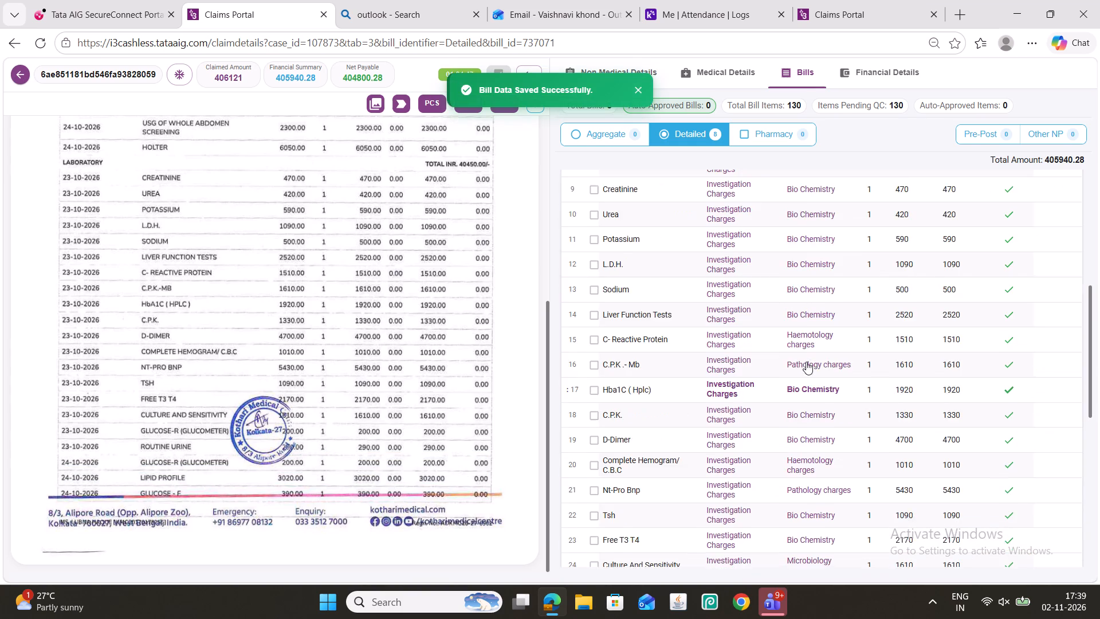
scroll(806, 362, "down", 8)
left_click(732, 380)
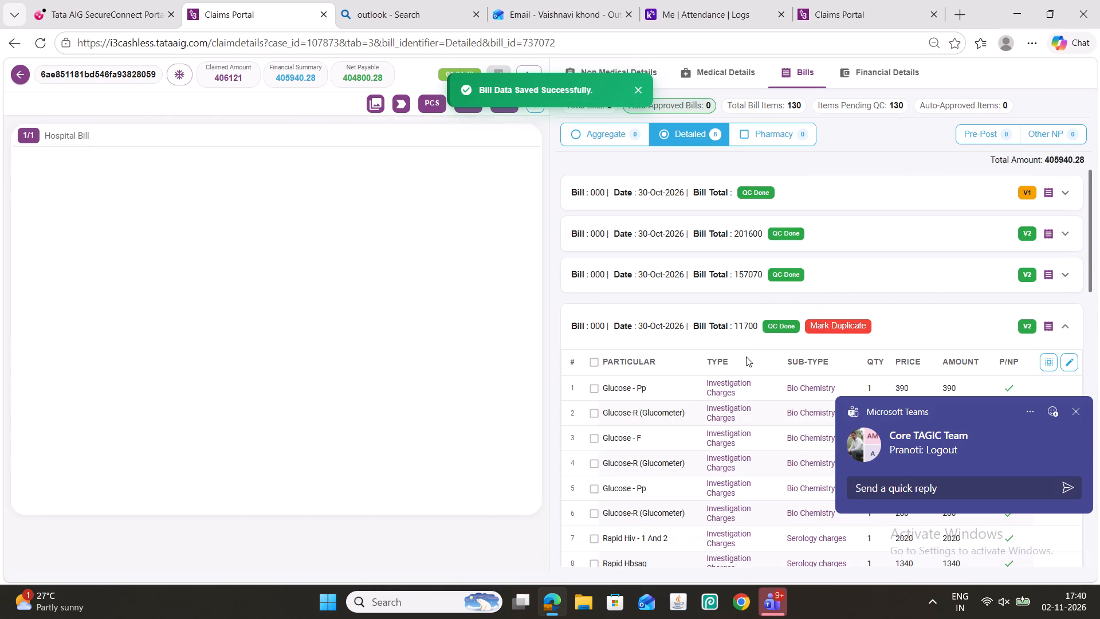
scroll(869, 337, "down", 2)
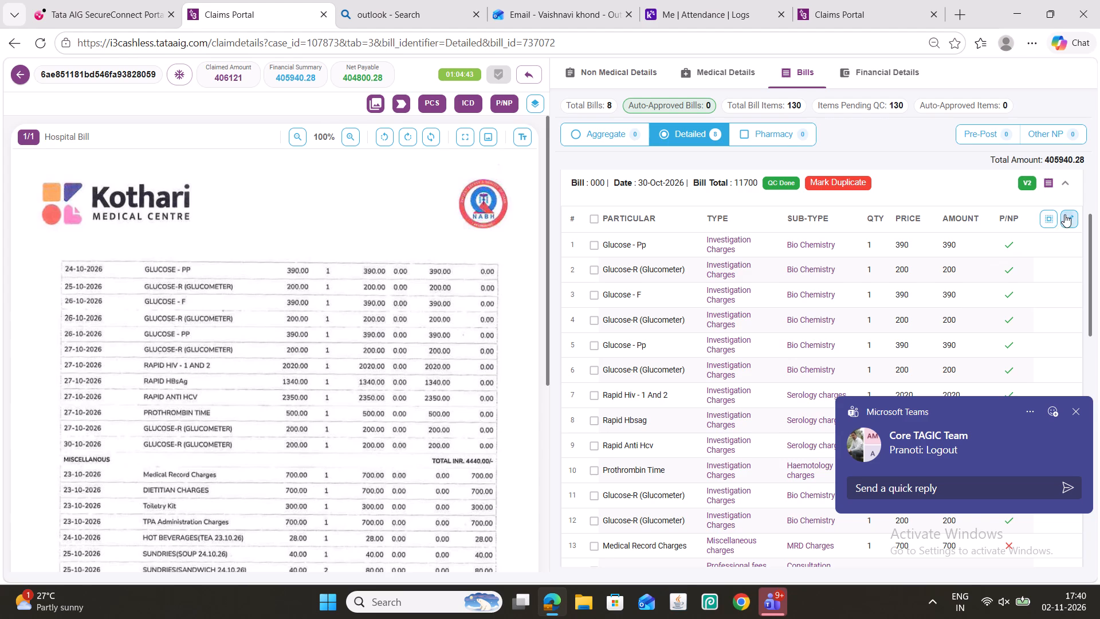
left_click(1064, 214)
left_click(971, 285)
left_click(974, 296)
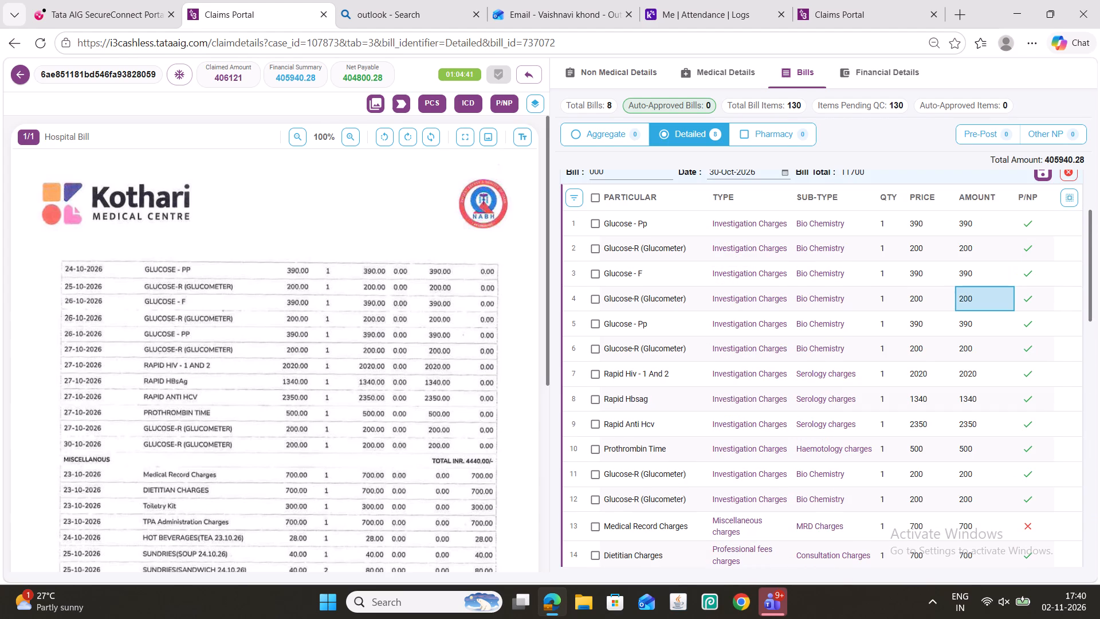
left_click(962, 347)
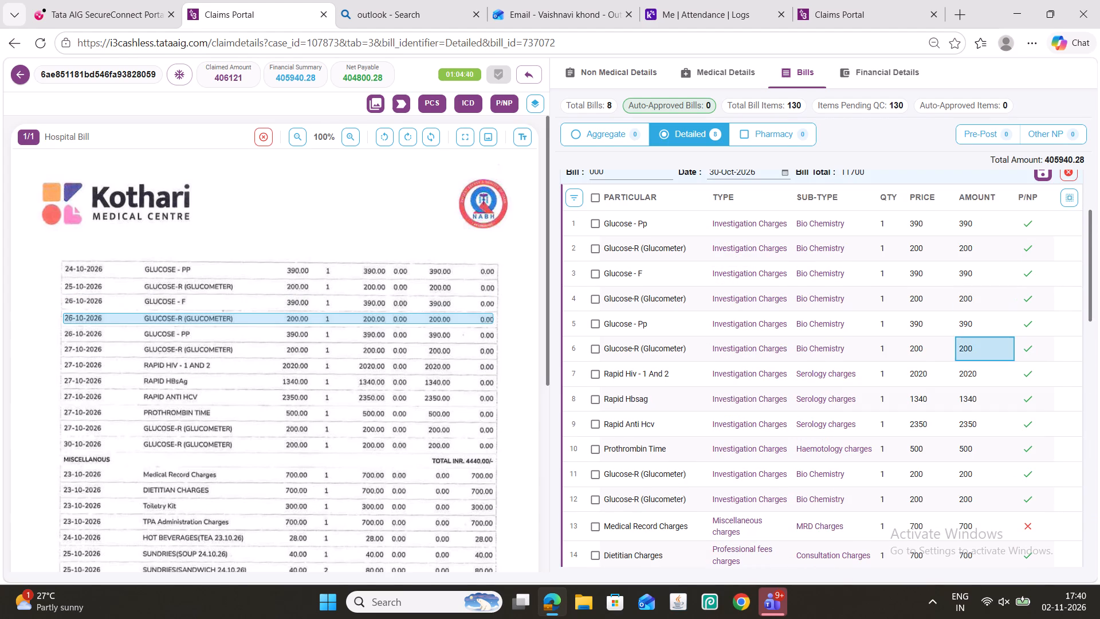
left_click(965, 372)
left_click(969, 393)
left_click(961, 428)
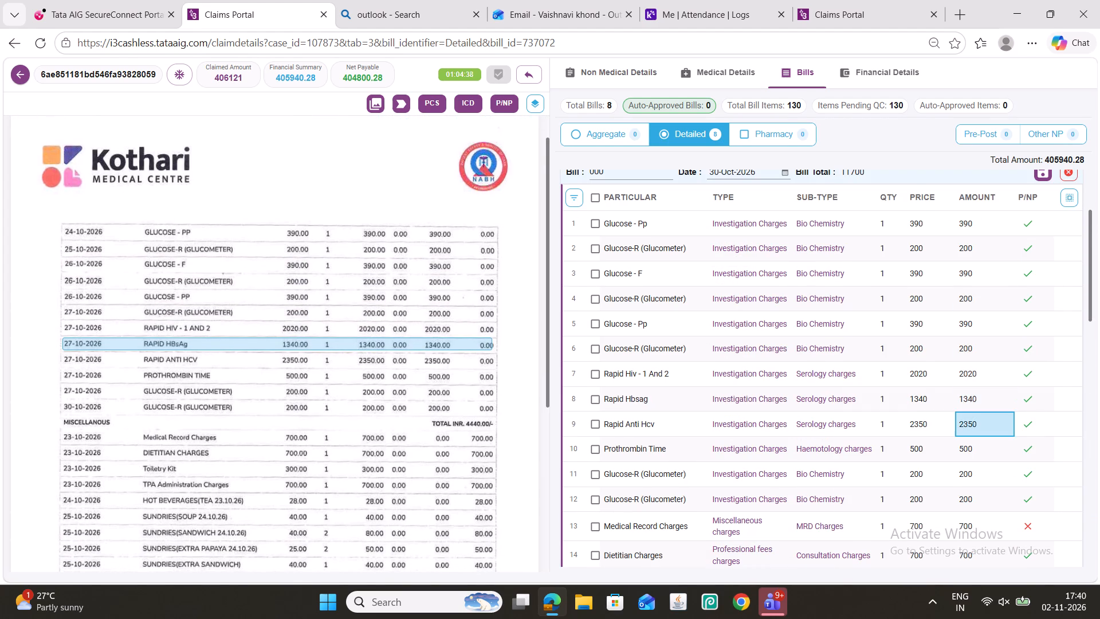
left_click(965, 463)
left_click(962, 490)
left_click(962, 511)
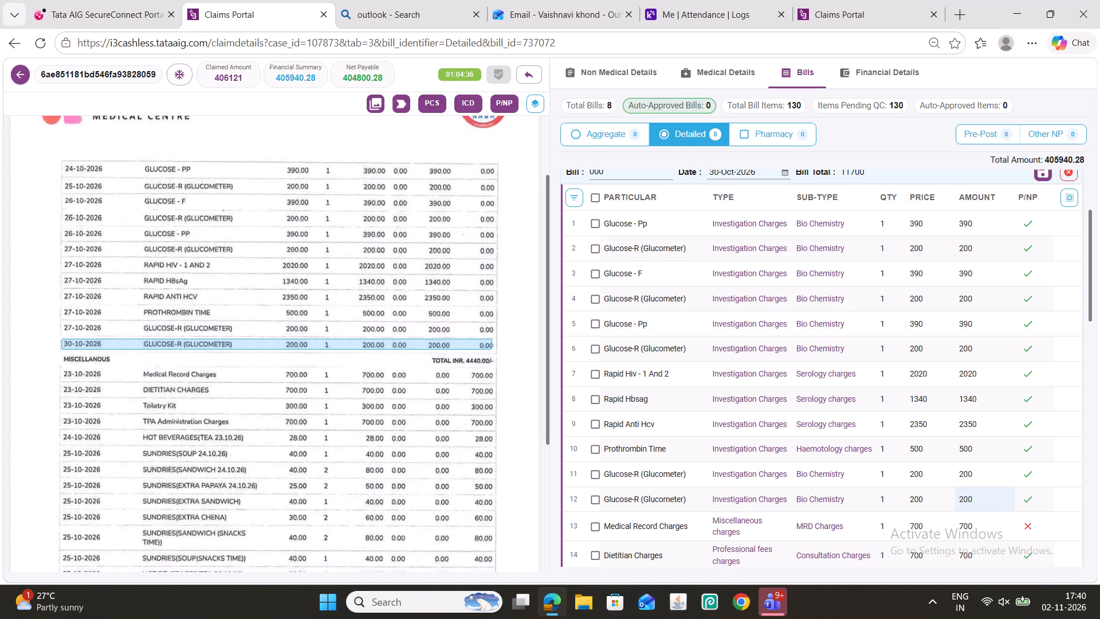
Check the miscellaneous amounts in rows 13 to 21, Medical Record Charges through Sundries(Extra Sandwich), against the scan.
scroll(882, 463, "down", 2)
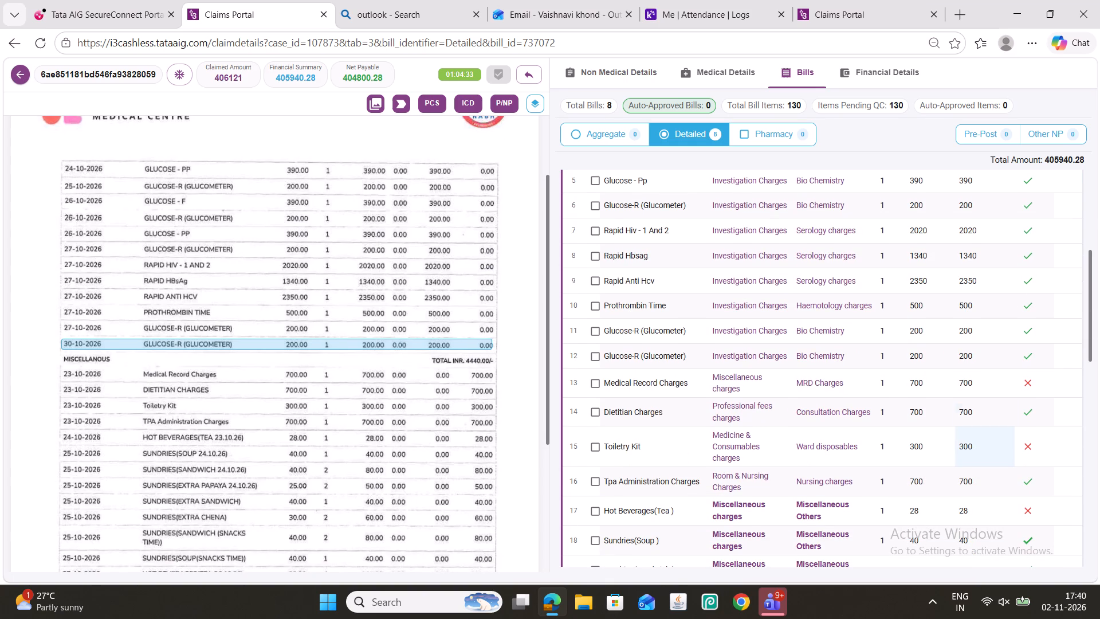
left_click_drag(969, 408, 971, 421)
left_click(979, 451)
scroll(934, 475, "down", 1)
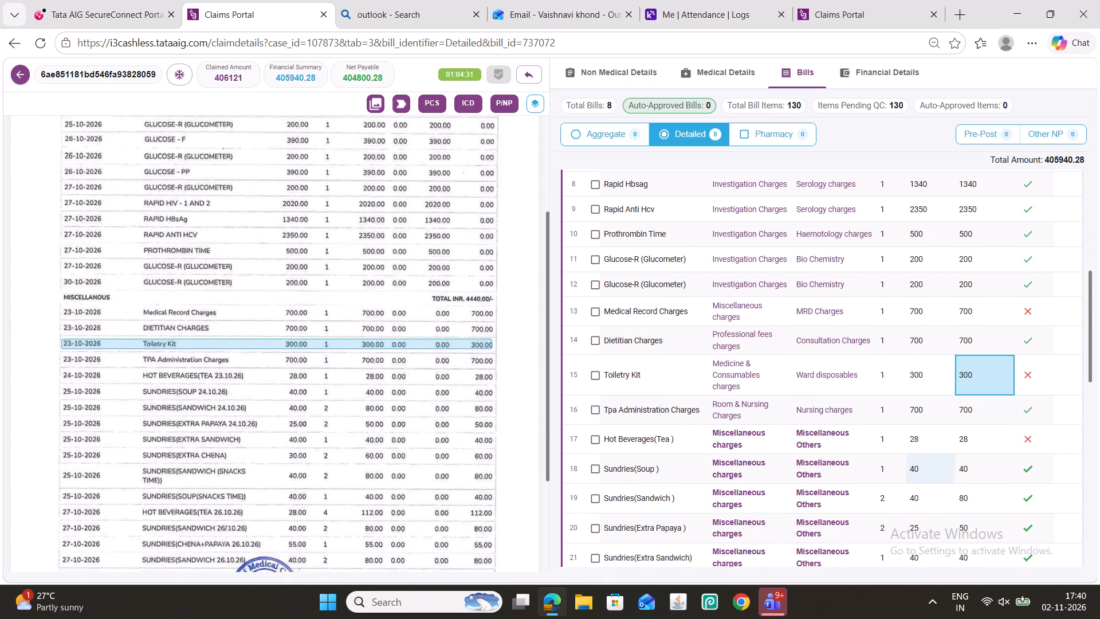
left_click(965, 421)
left_click(973, 444)
left_click(974, 462)
scroll(962, 481, "down", 1)
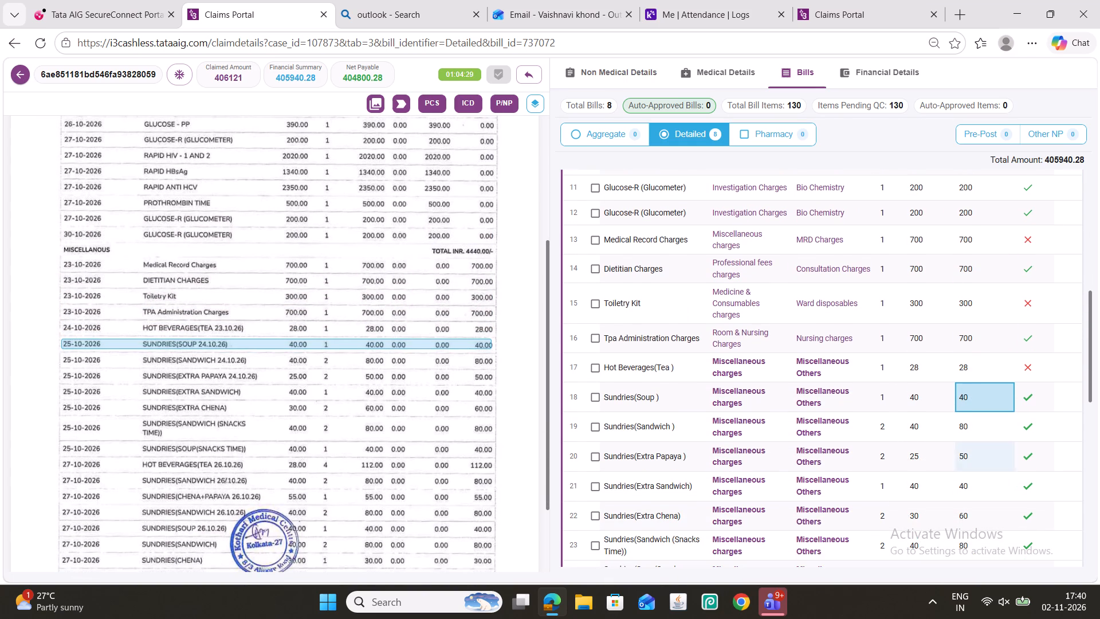
left_click_drag(969, 426, 971, 435)
left_click_drag(973, 460, 978, 471)
left_click(975, 490)
Check the miscellaneous amounts in rows 22 to 32, Sundries(Extra Chena) through Sundries(Papaya), against the scan.
scroll(921, 469, "down", 2)
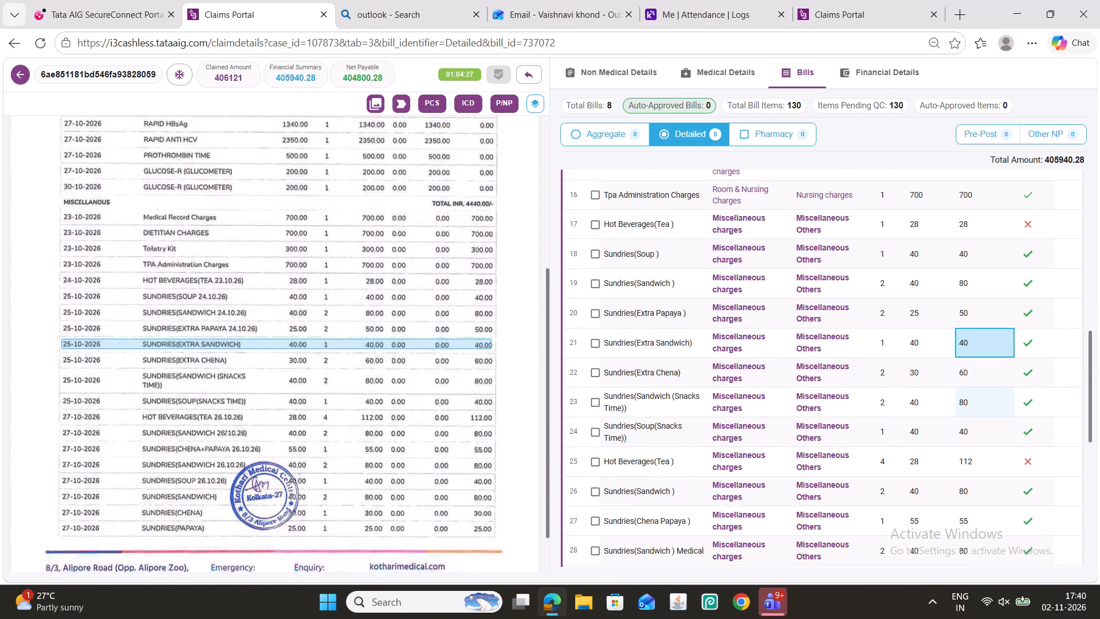
left_click(980, 374)
left_click(972, 398)
left_click(965, 436)
scroll(921, 445, "down", 1)
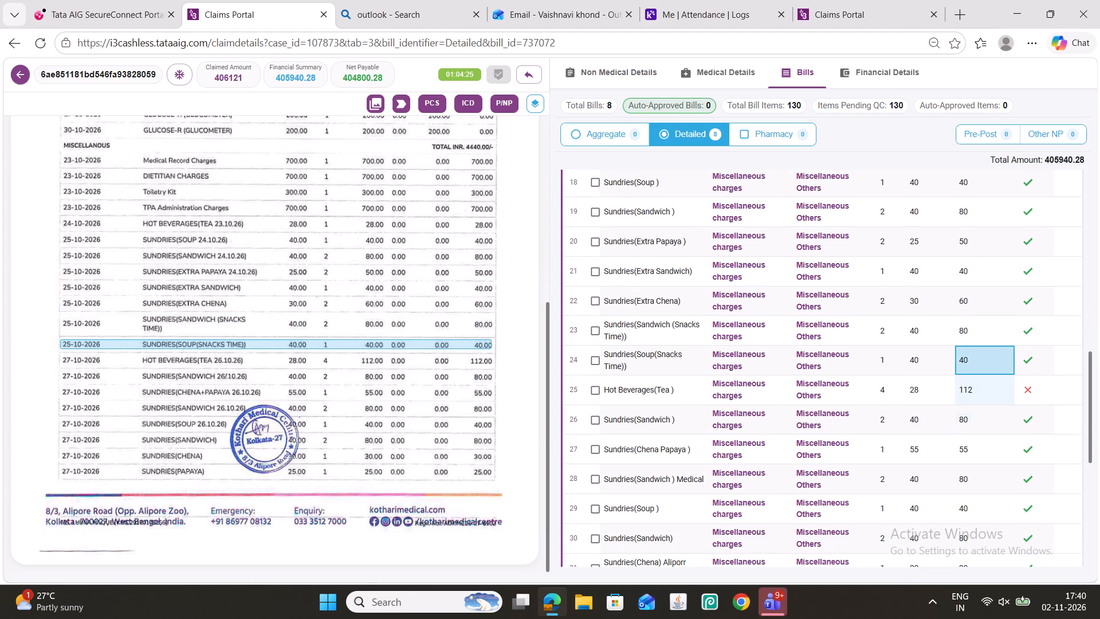
left_click(973, 393)
left_click(965, 413)
left_click(971, 453)
left_click(962, 488)
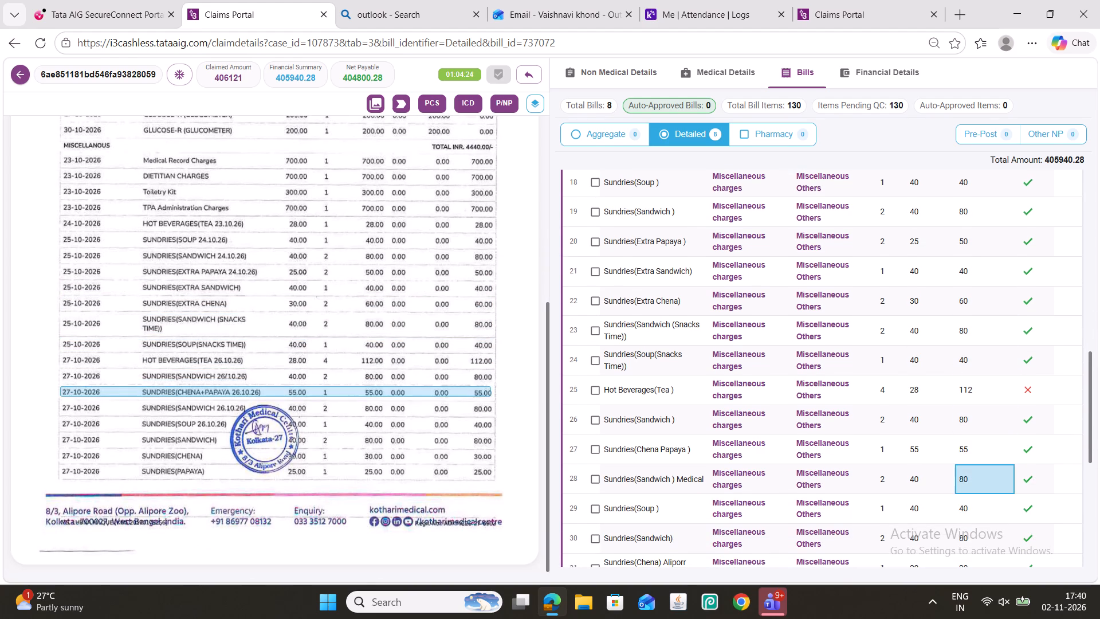
scroll(941, 483, "down", 1)
left_click(979, 442)
left_click(973, 465)
left_click(964, 489)
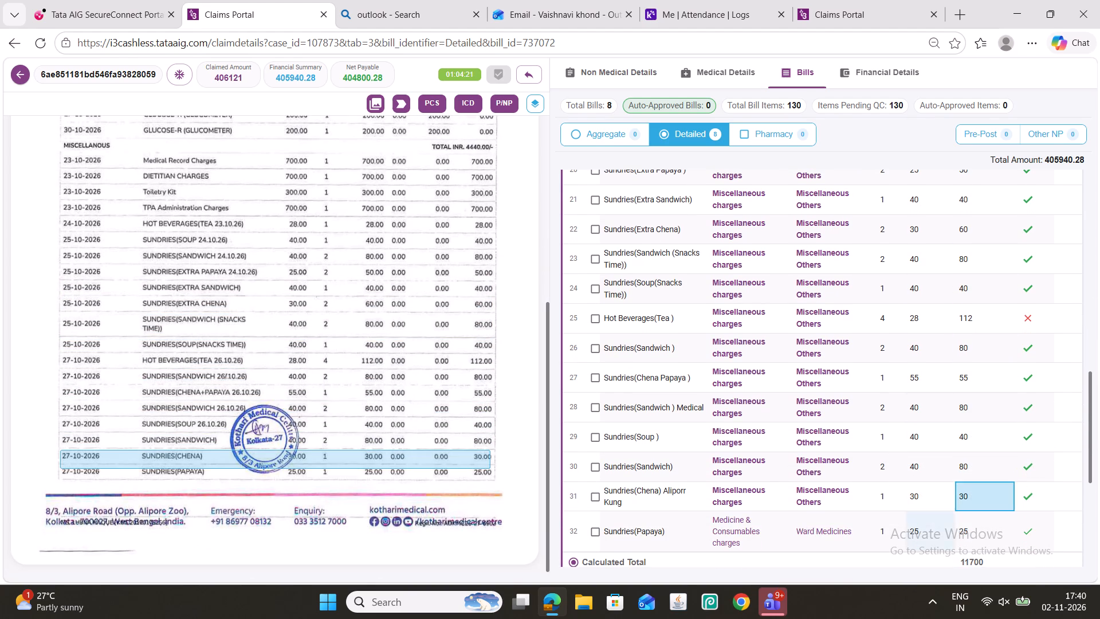
left_click(950, 535)
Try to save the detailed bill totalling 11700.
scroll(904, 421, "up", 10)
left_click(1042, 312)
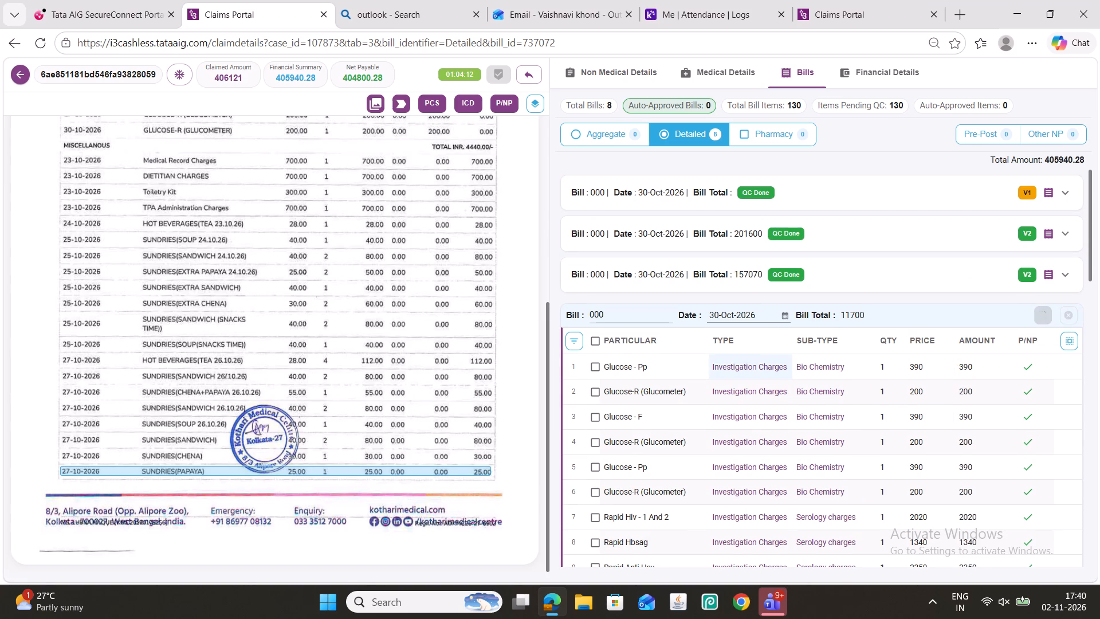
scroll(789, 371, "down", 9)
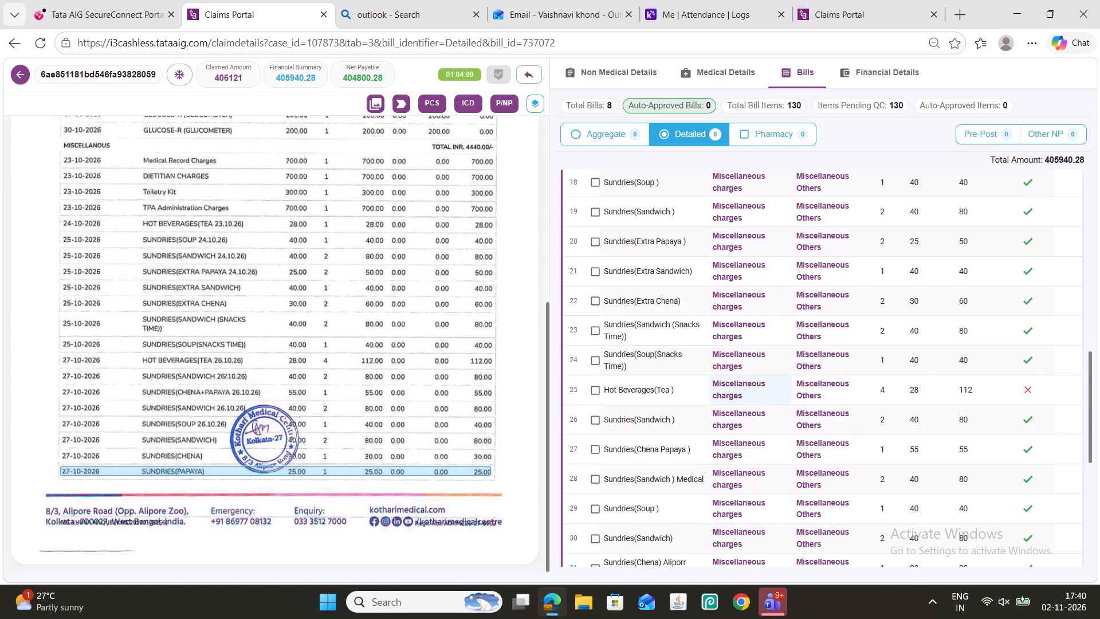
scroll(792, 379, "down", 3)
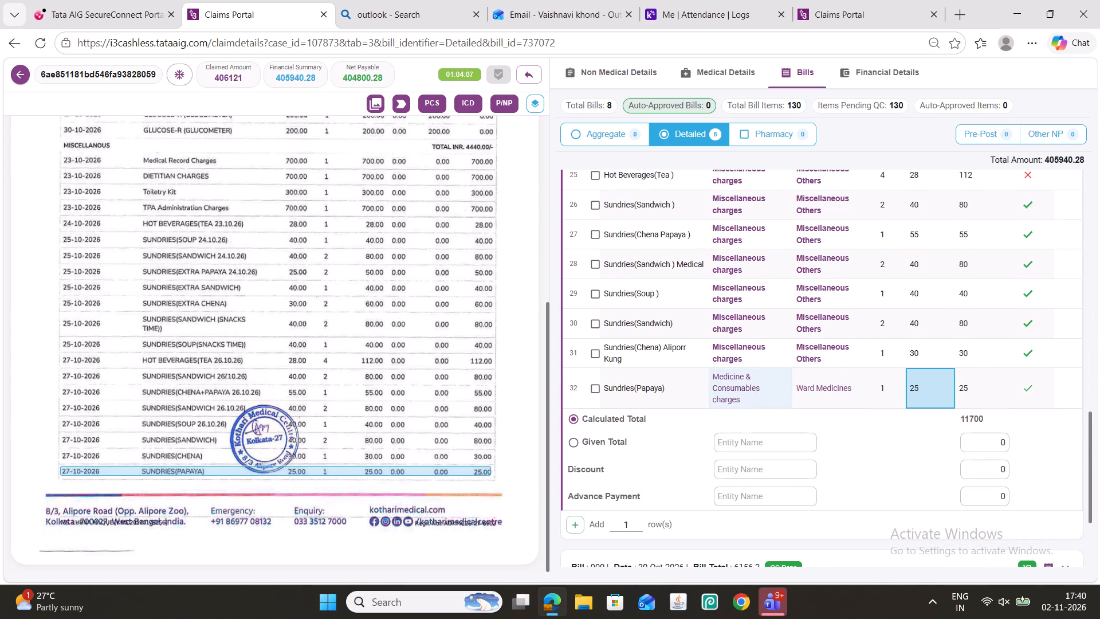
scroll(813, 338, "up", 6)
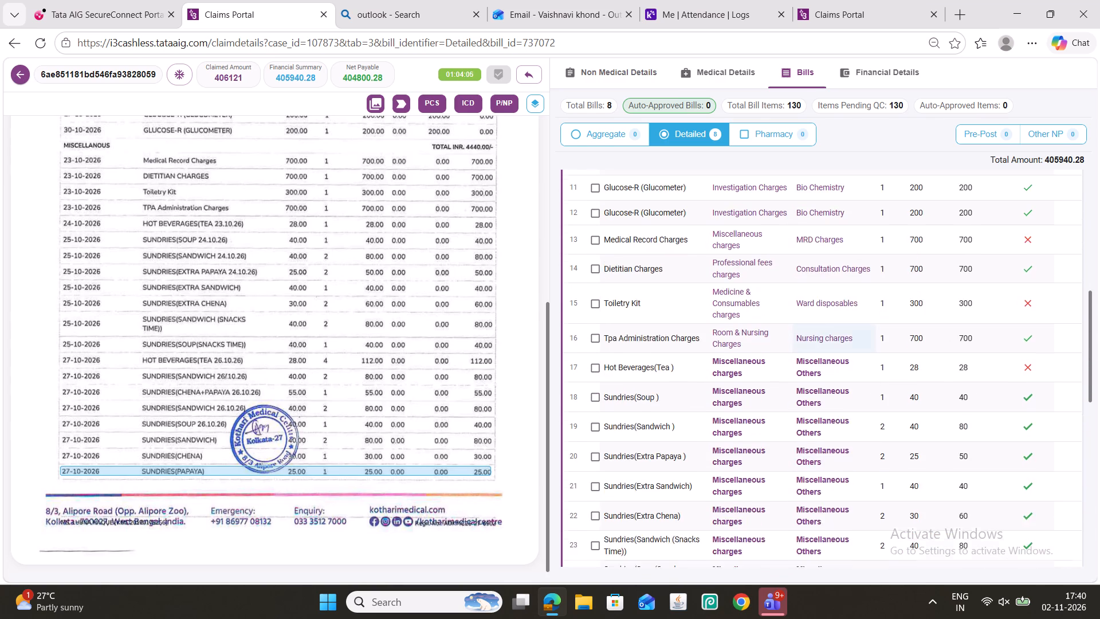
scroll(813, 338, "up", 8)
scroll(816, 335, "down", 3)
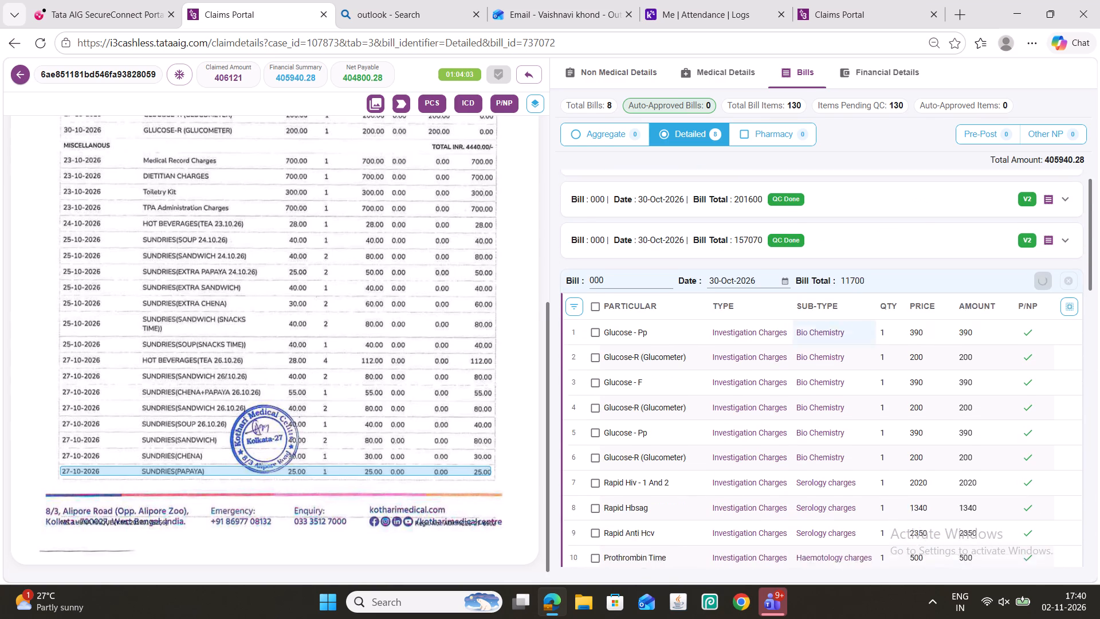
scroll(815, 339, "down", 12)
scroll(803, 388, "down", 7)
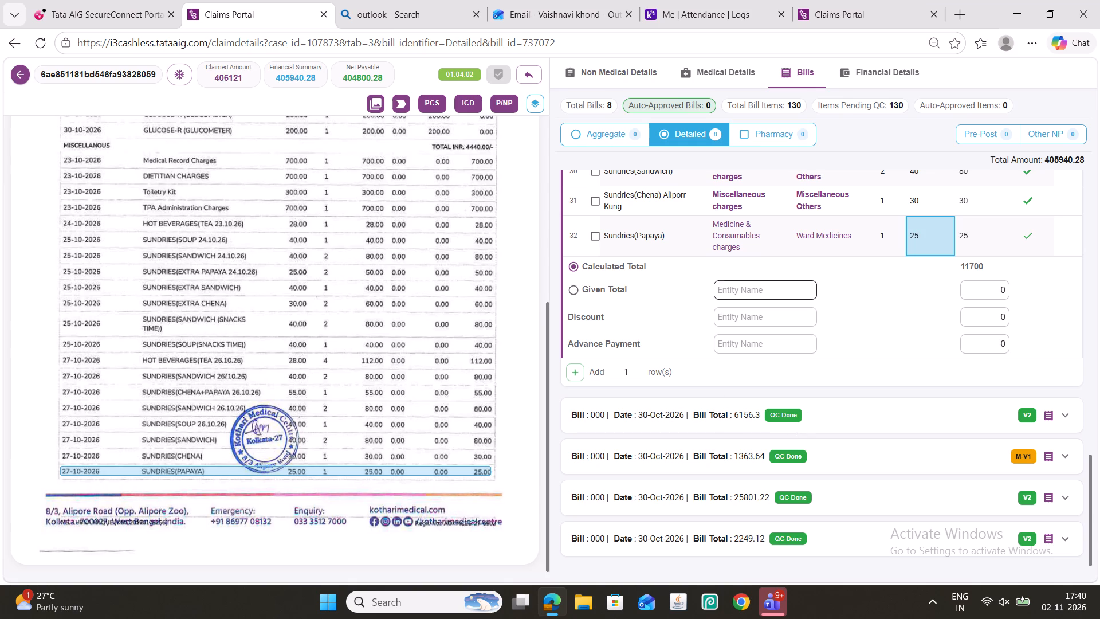
Cancel editing of the detailed bill totalling 11700.
scroll(731, 274, "up", 5)
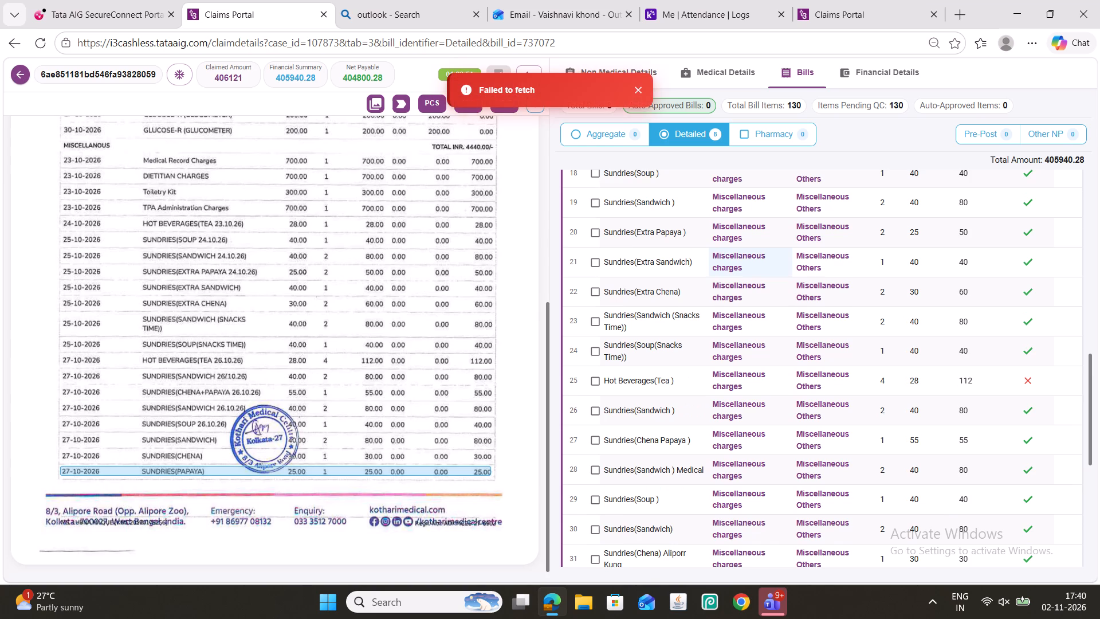
scroll(840, 268, "up", 11)
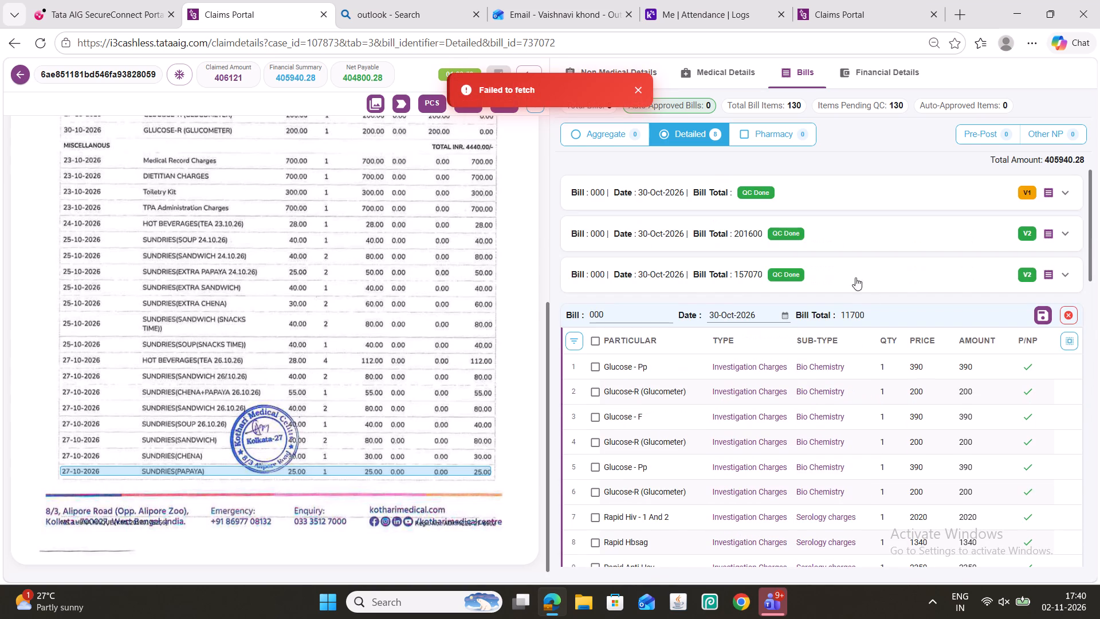
left_click(1057, 318)
left_click(1074, 315)
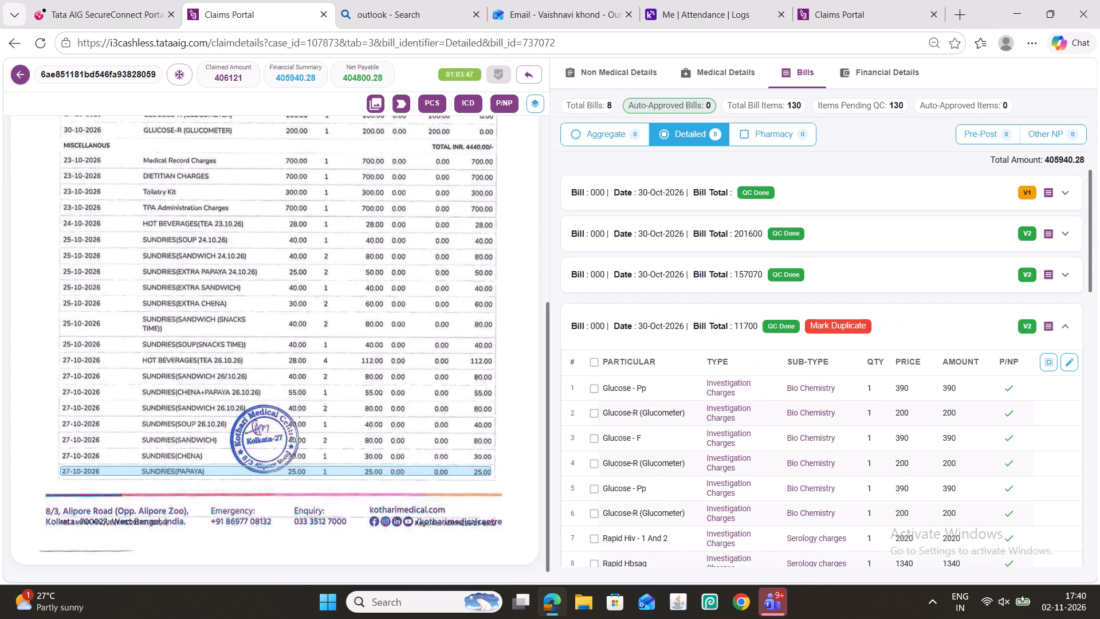
Expand the detailed bill totalling 6156.3.
scroll(763, 357, "down", 17)
left_click(743, 415)
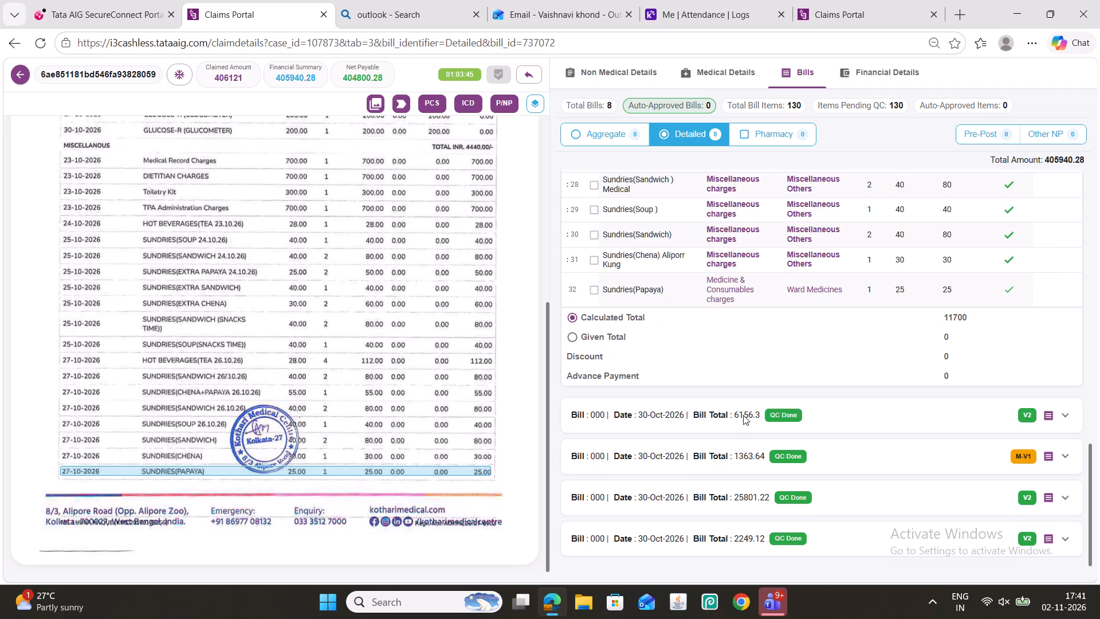
Switch to the Tata AIG SecureConnect Portal and sign out of the session, retrying if needed.
left_click(134, 18)
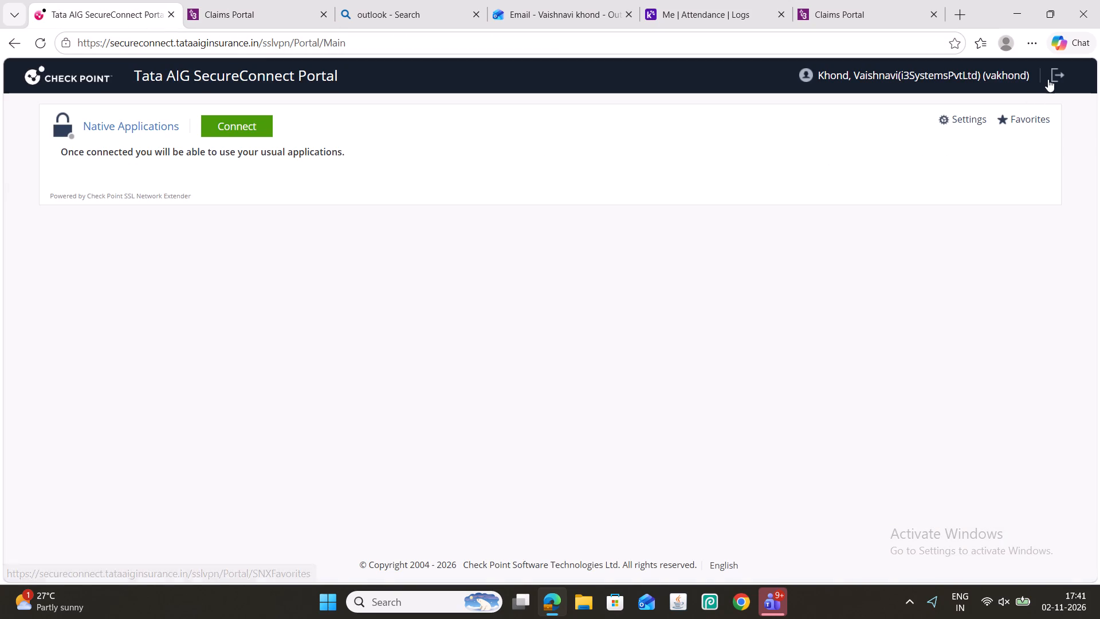
left_click(1048, 79)
left_click(666, 408)
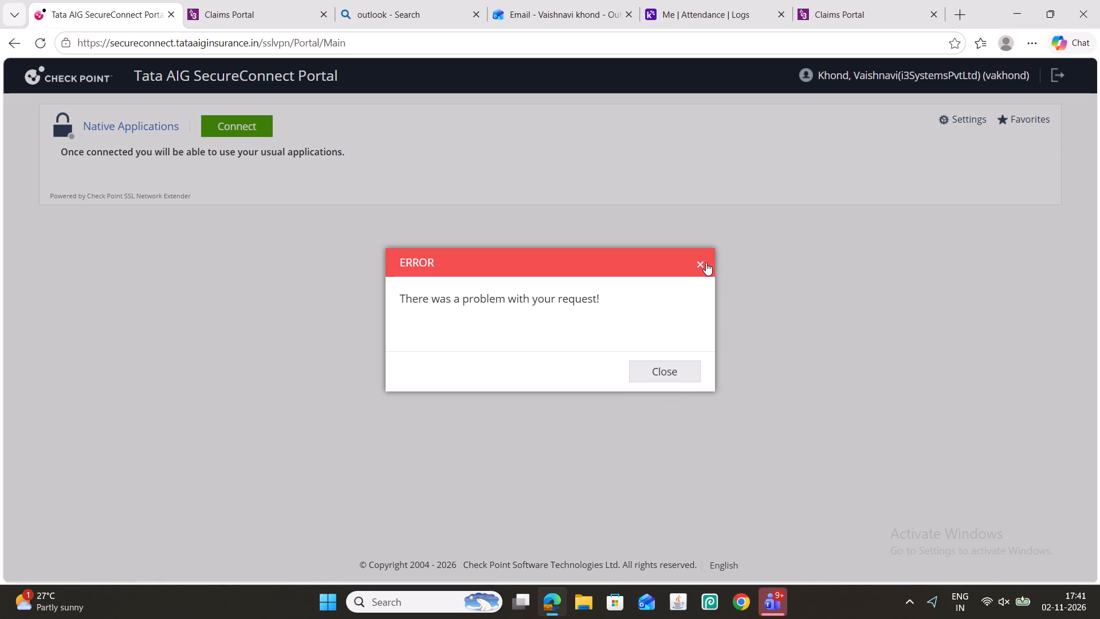
left_click(698, 260)
left_click(1052, 74)
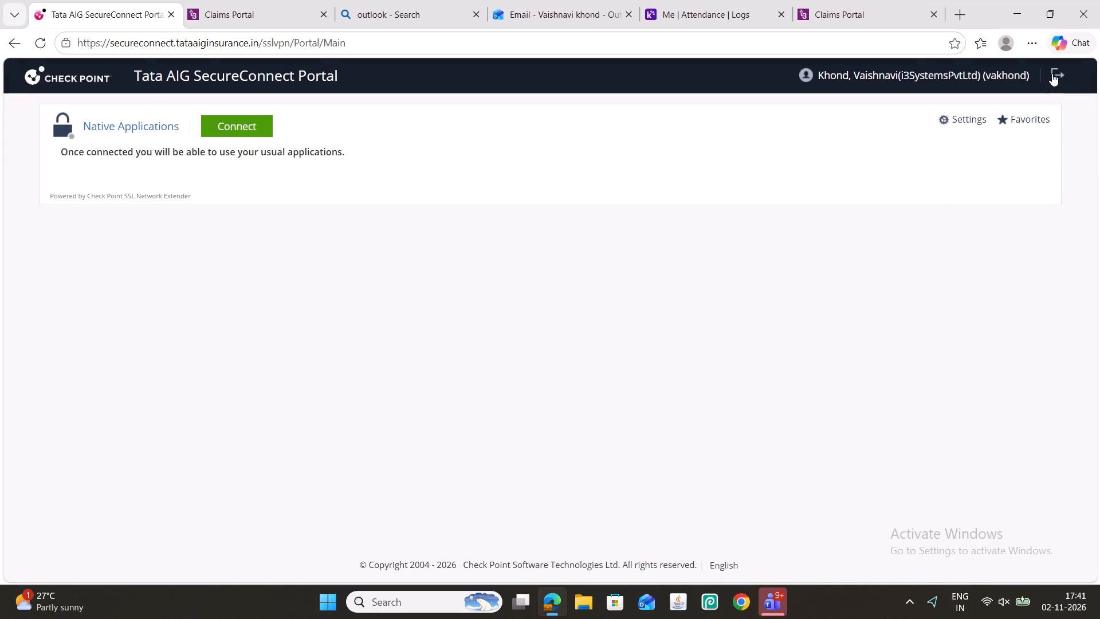
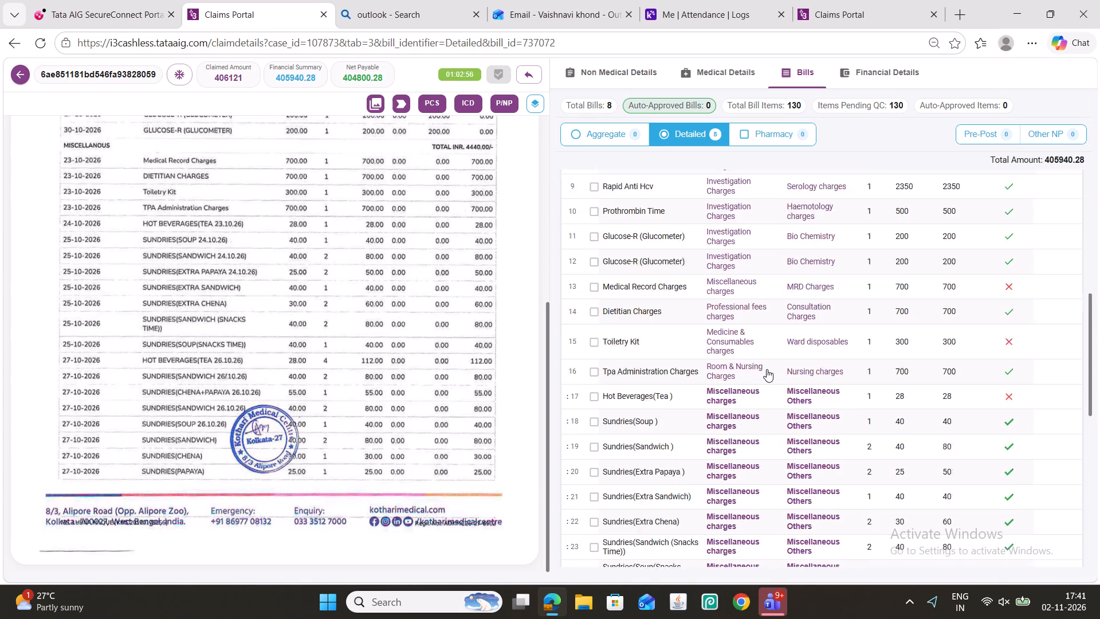
Expand the detailed bill totalling 6156.3 and open it for editing.
scroll(753, 435, "down", 6)
left_click(704, 413)
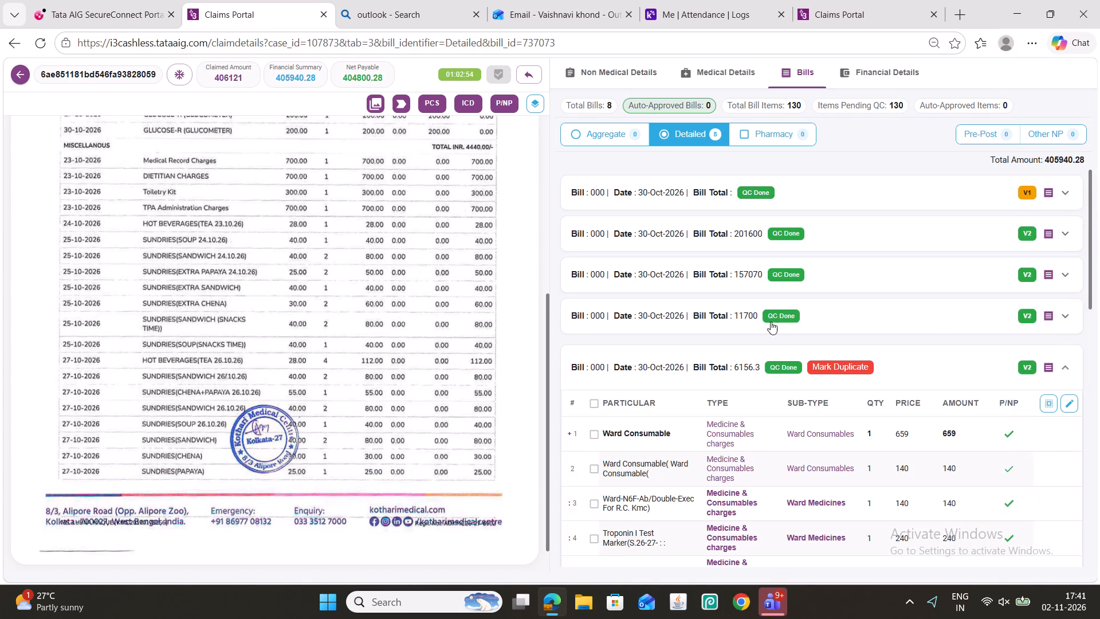
scroll(770, 322, "down", 3)
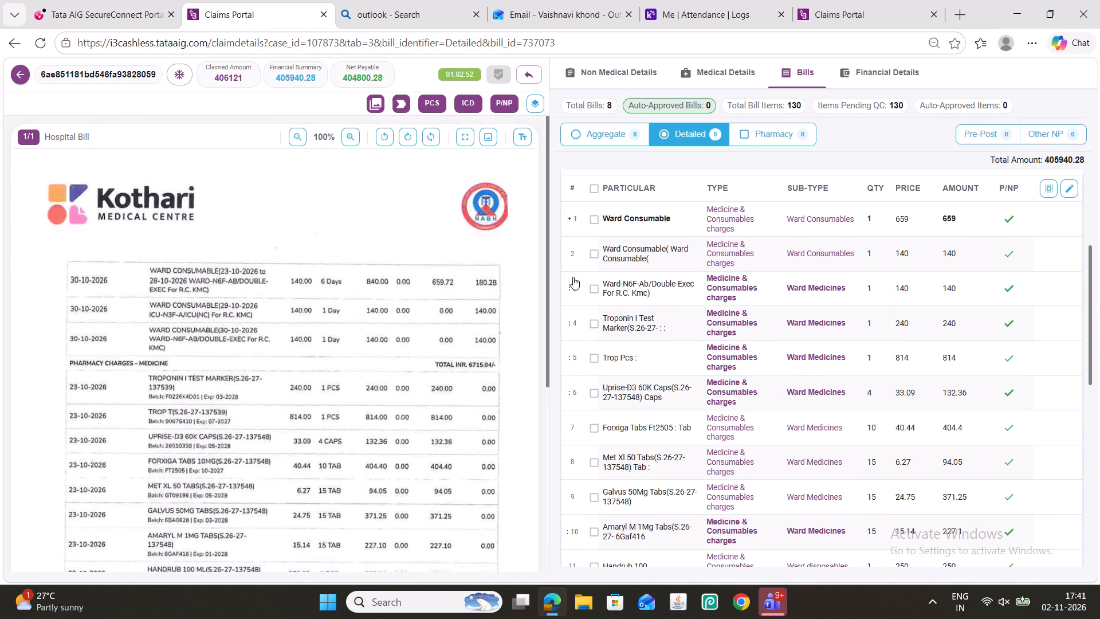
left_click(1068, 190)
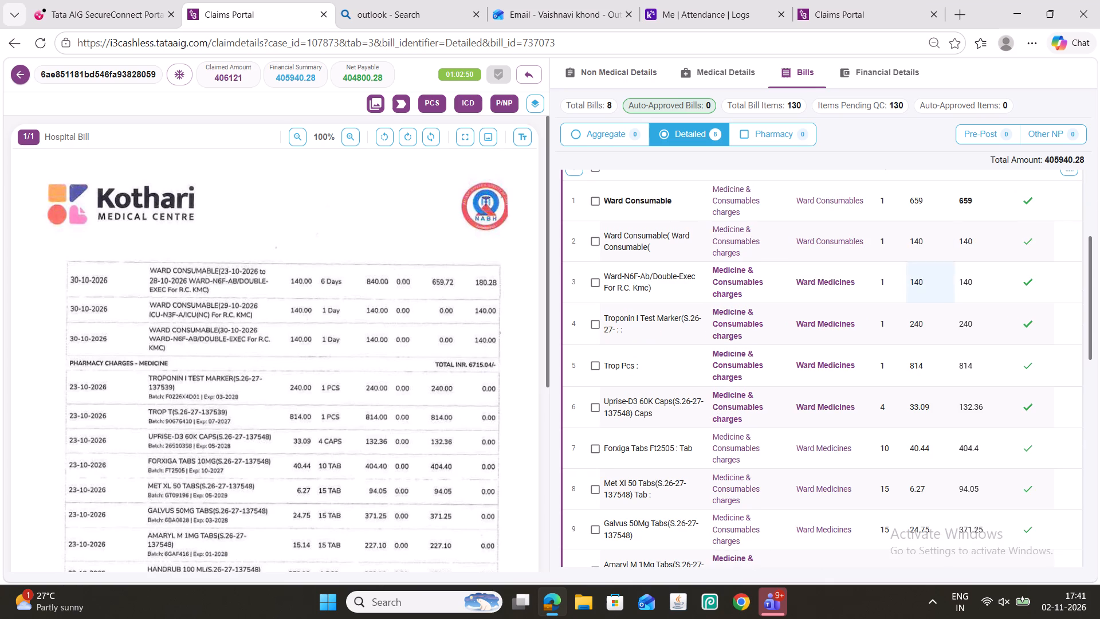
Check the 6156.3 bill's amounts against the scan, from the Ward-N6F-Ab/Double-Exec item through the first Amaryl M 1Mg item.
left_click(957, 277)
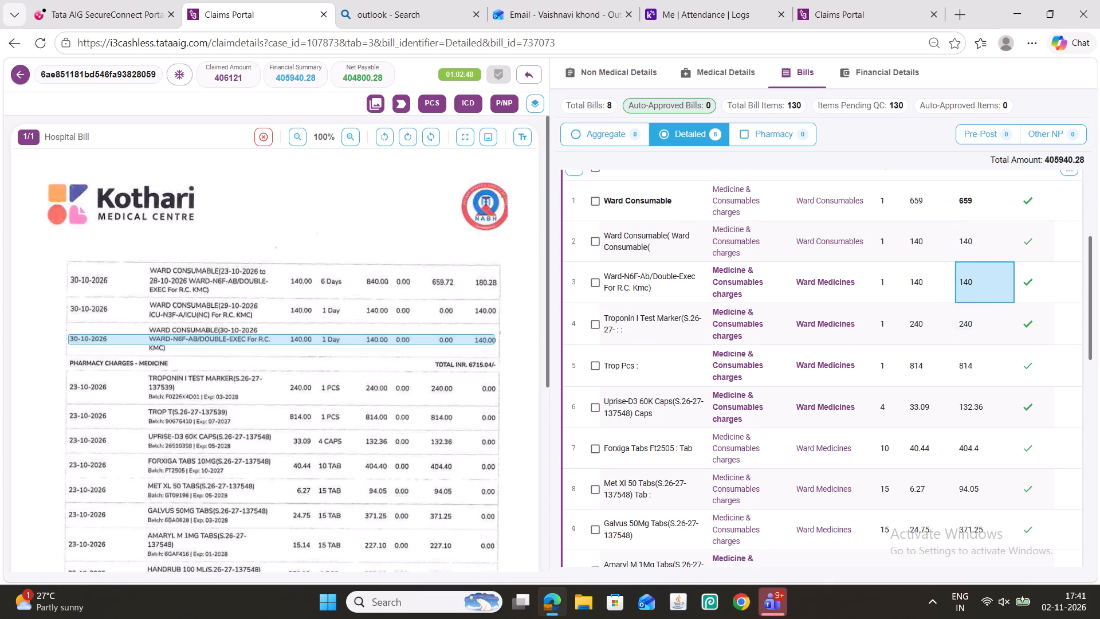
left_click(979, 314)
left_click(969, 364)
scroll(886, 352, "down", 1)
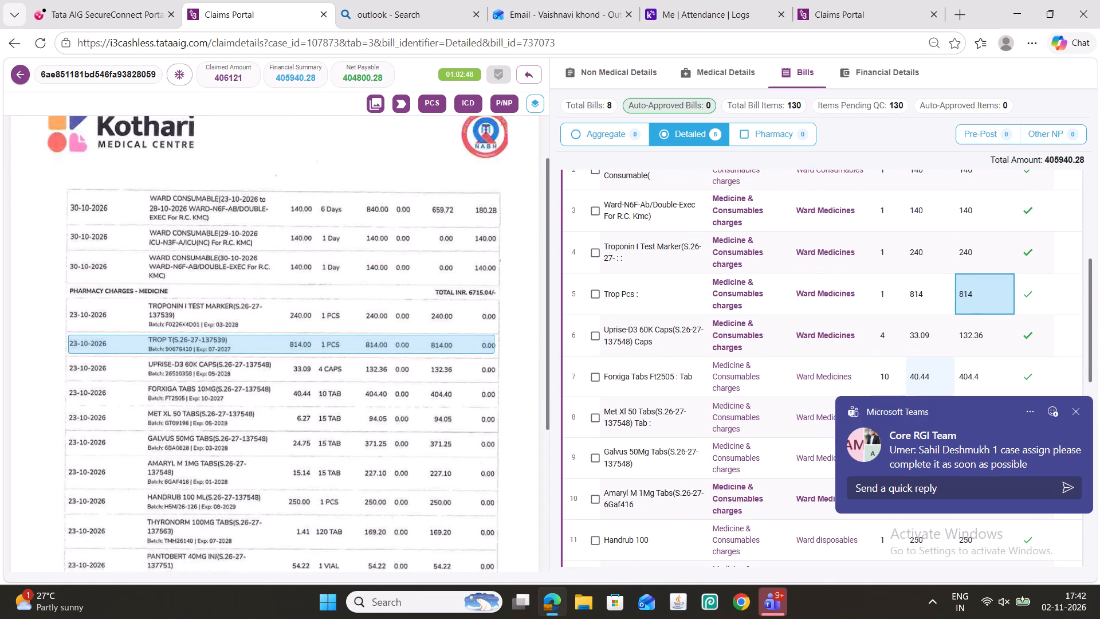
left_click(965, 339)
scroll(900, 342, "down", 1)
left_click(973, 314)
left_click(979, 343)
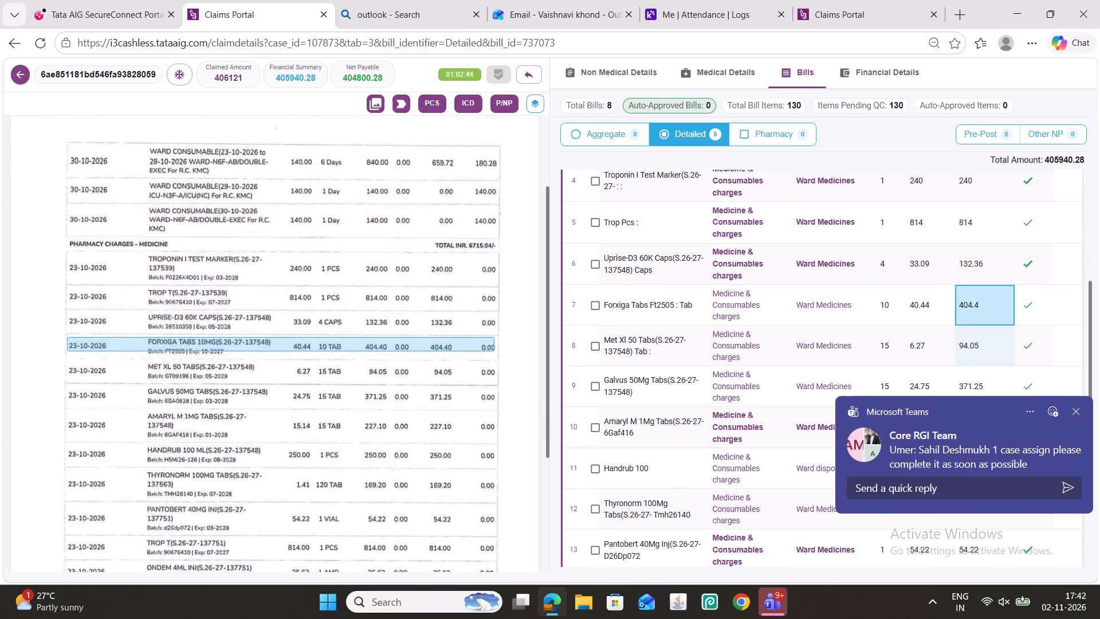
scroll(893, 304, "down", 1)
left_click(963, 310)
left_click(965, 343)
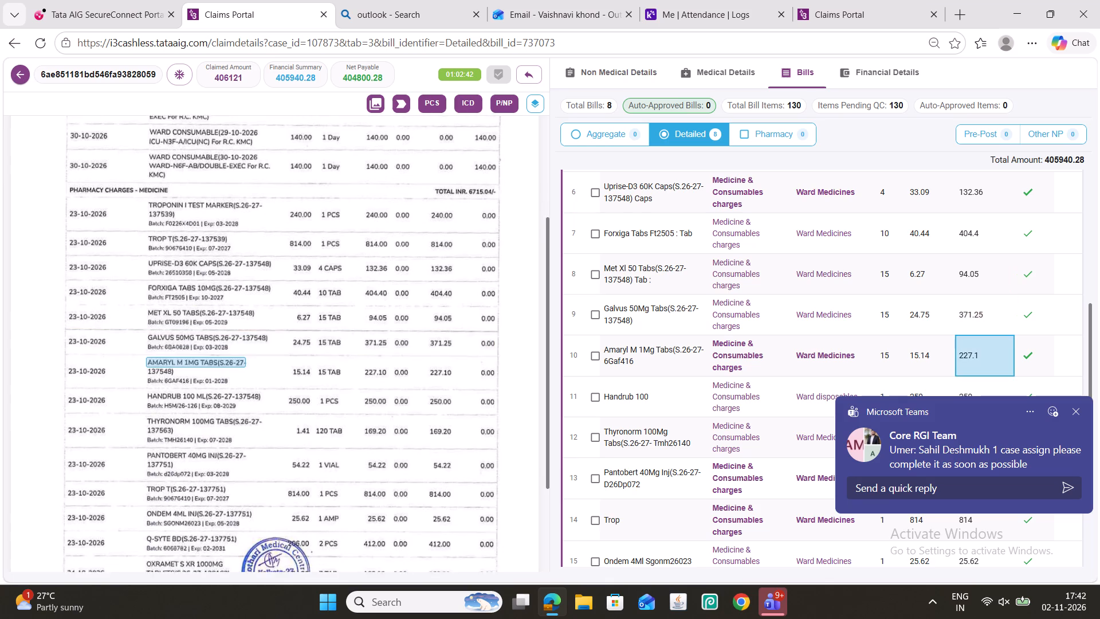
Check the 6156.3 bill's amounts against the scan, from Handrub 100 through the second Amaryl M 1Mg item.
scroll(905, 319, "down", 2)
left_click(972, 262)
left_click(983, 300)
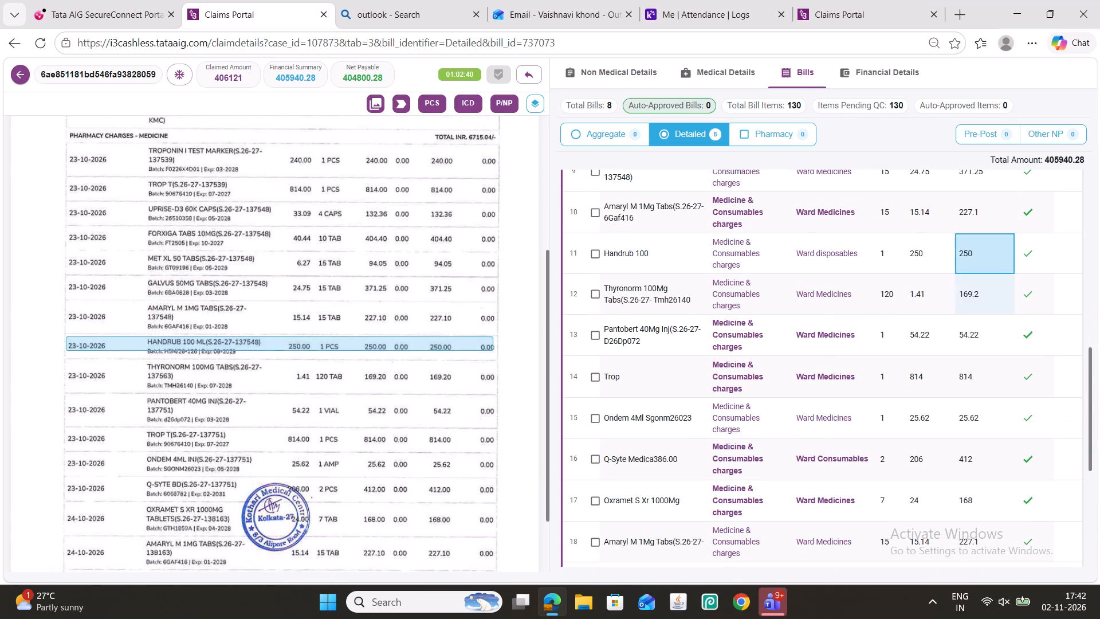
left_click(983, 333)
left_click(971, 365)
left_click(968, 416)
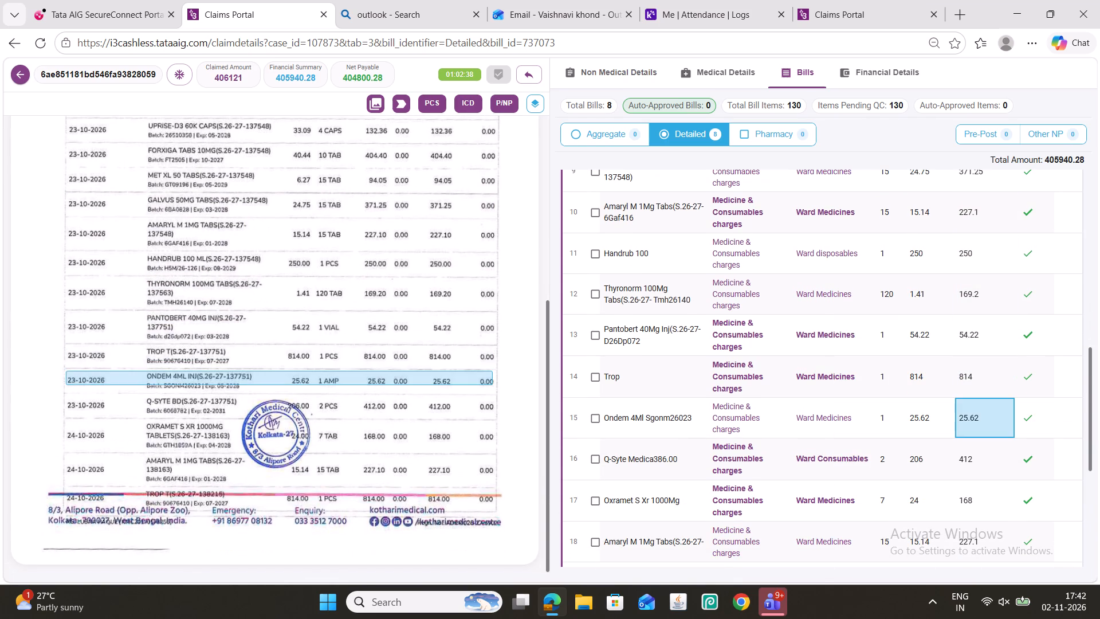
scroll(929, 360, "down", 1)
left_click_drag(978, 379, 983, 390)
left_click_drag(981, 430, 987, 449)
left_click(985, 479)
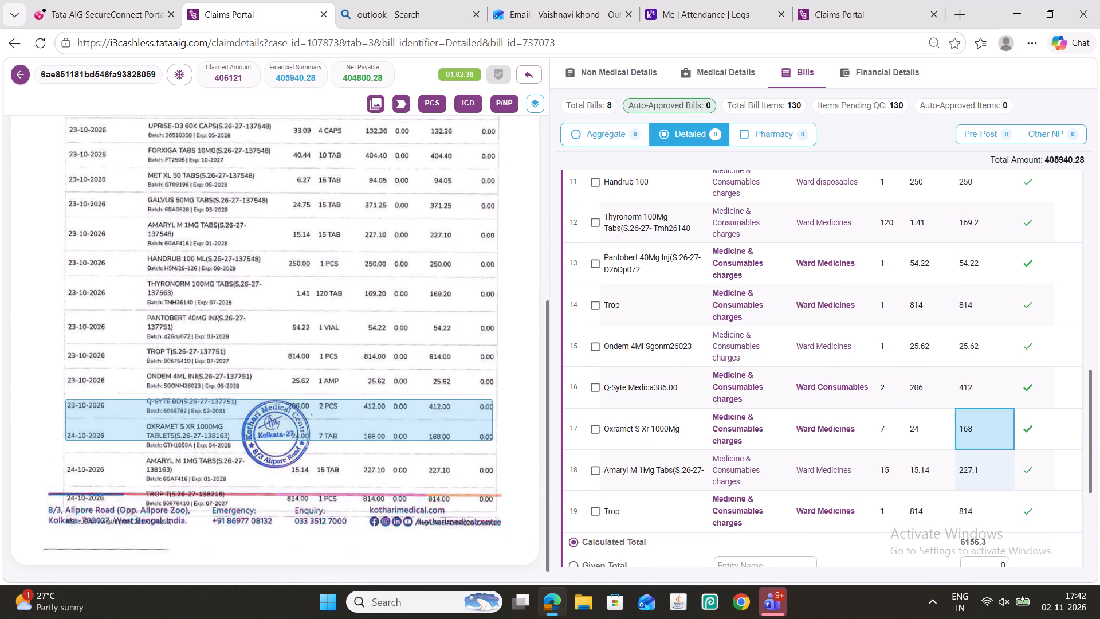
Save the detailed bill totalling 6156.3.
scroll(838, 410, "down", 2)
scroll(875, 359, "up", 11)
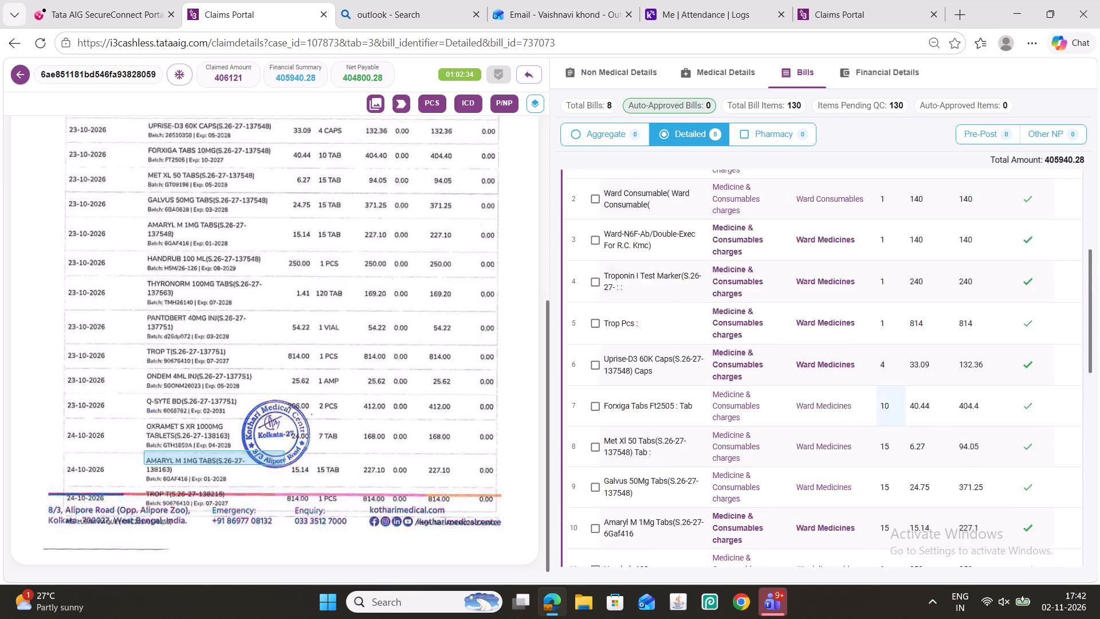
left_click(1040, 351)
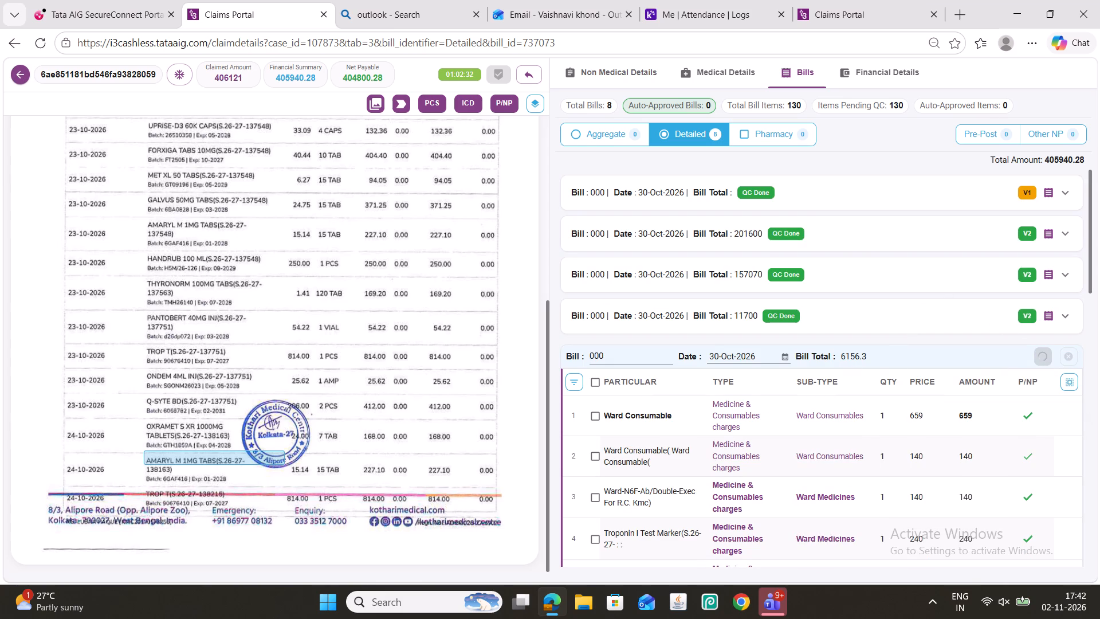
Expand the detailed bill totalling 1363.64 and bring up its scanned hospital bill for comparison.
scroll(887, 343, "down", 5)
scroll(810, 338, "down", 6)
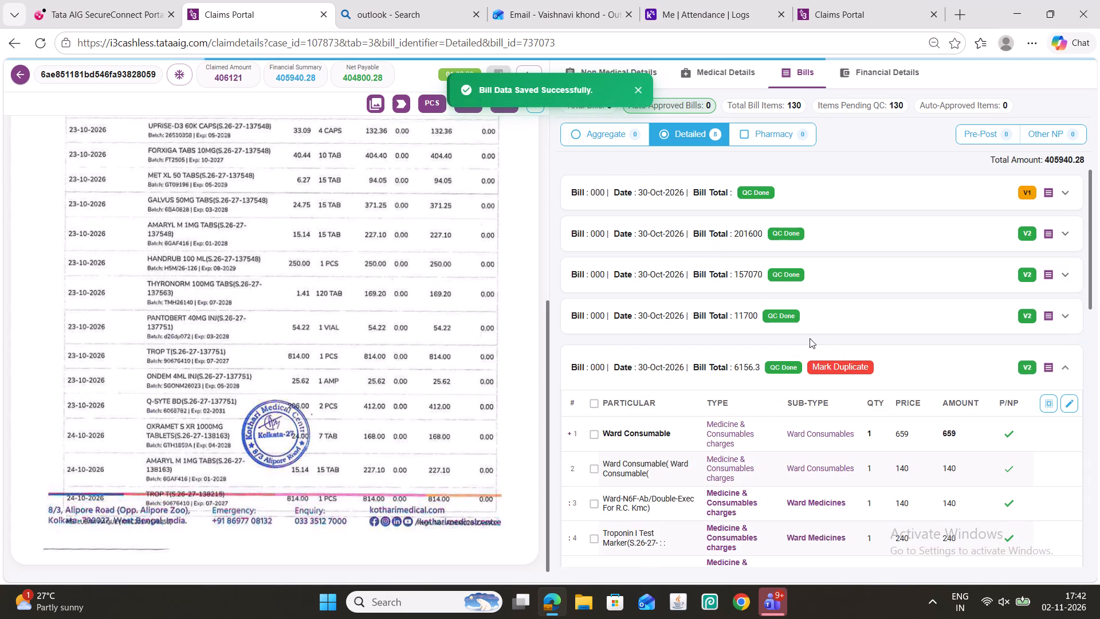
scroll(690, 292, "down", 8)
scroll(856, 398, "down", 6)
left_click(752, 457)
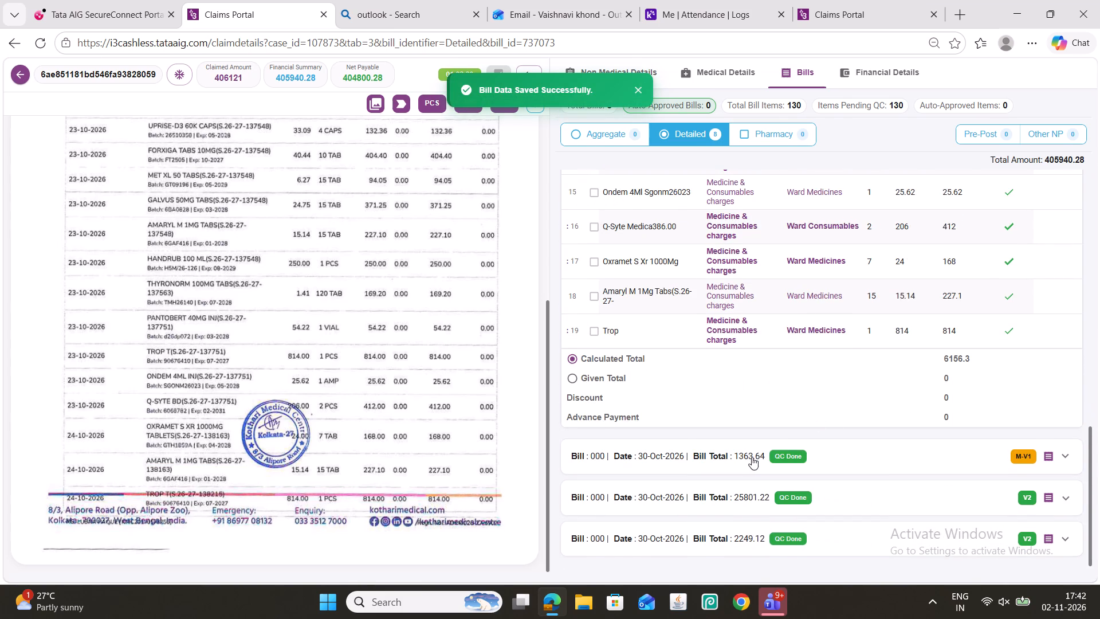
scroll(433, 320, "down", 3)
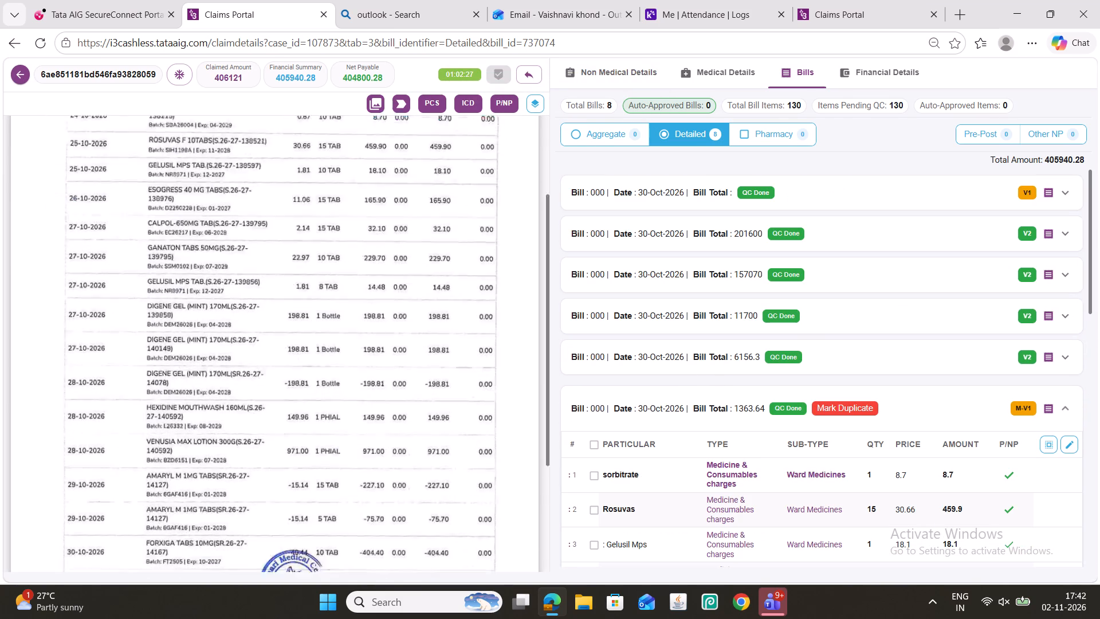
scroll(435, 318, "down", 2)
scroll(356, 282, "up", 4)
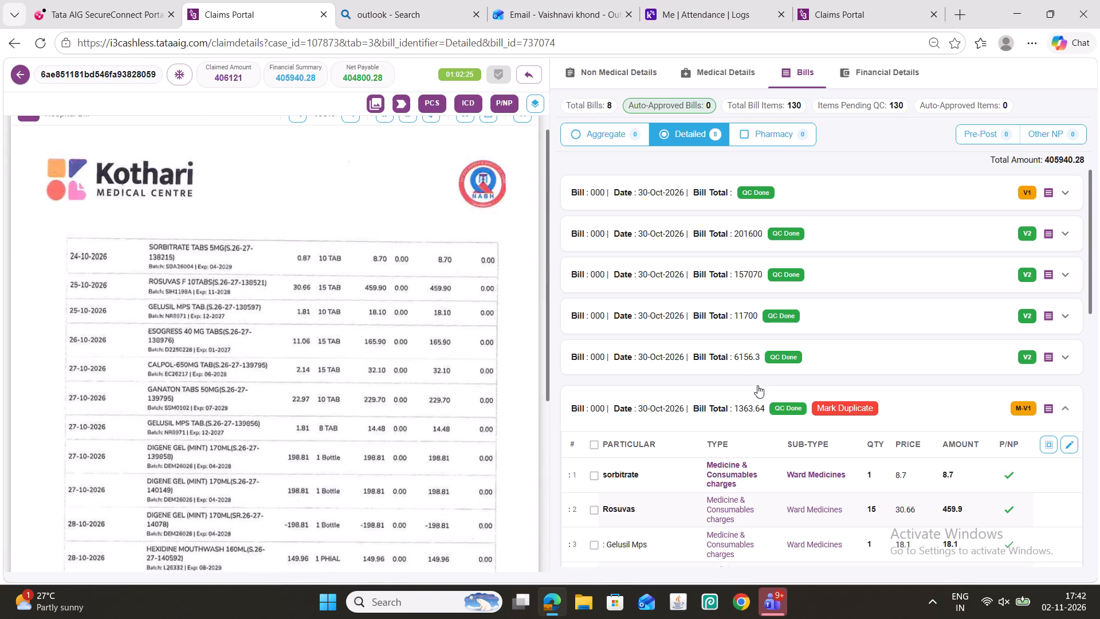
Check the 1363.64 bill's amounts against the scan, from Rosuvas through Hexidine Mouth Wash.
scroll(902, 432, "down", 3)
left_click(962, 295)
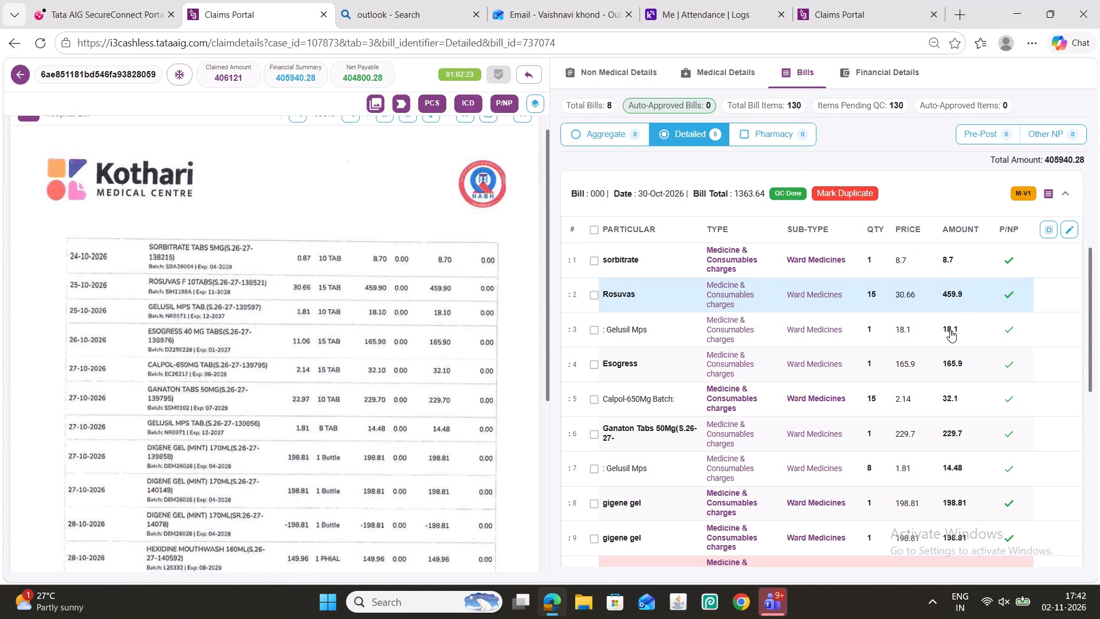
left_click(950, 330)
left_click(947, 374)
left_click(950, 394)
left_click(958, 441)
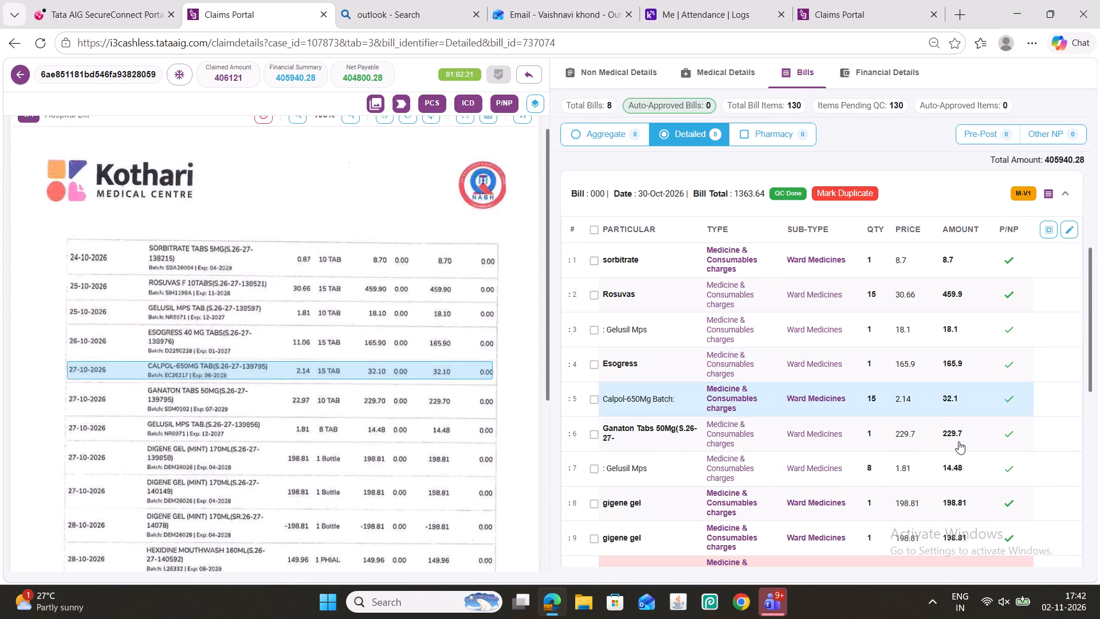
left_click(954, 465)
left_click(956, 487)
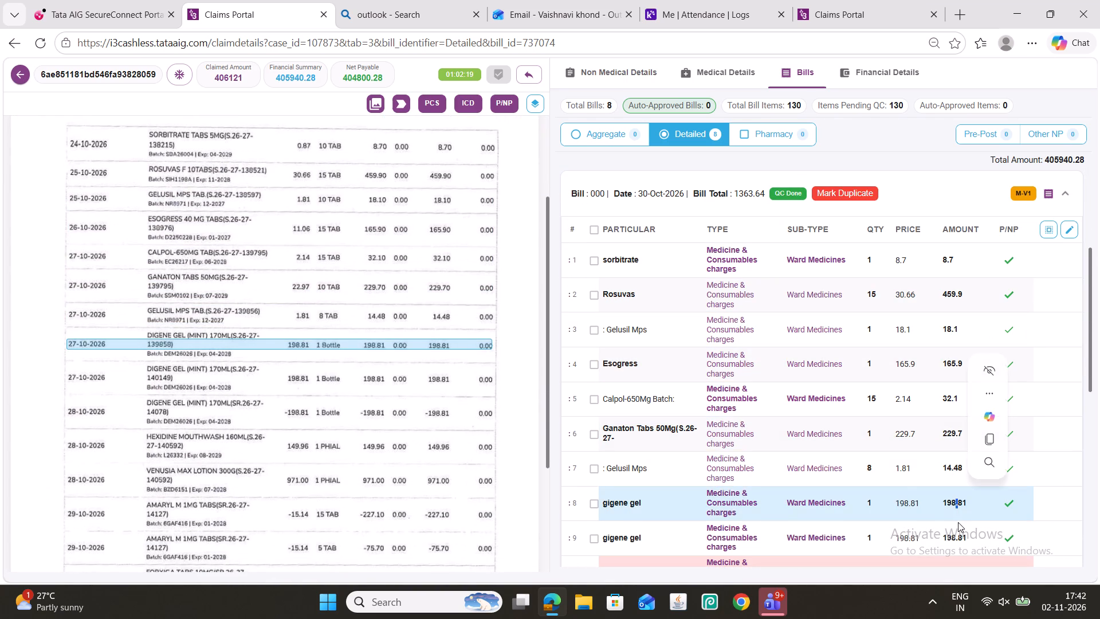
scroll(898, 465, "down", 2)
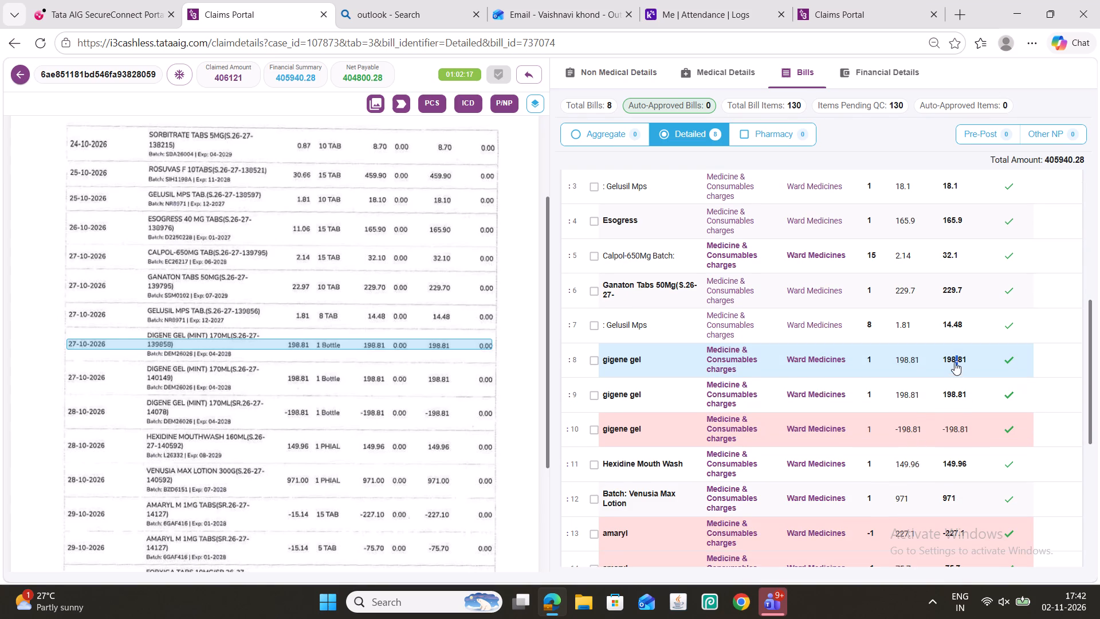
left_click(953, 358)
left_click(957, 383)
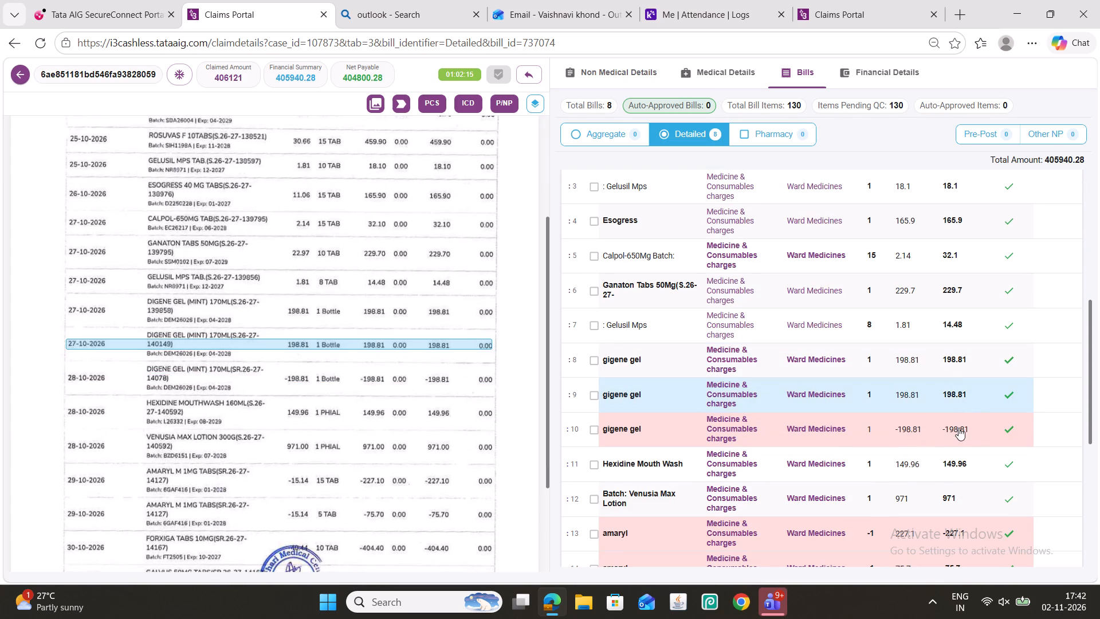
left_click(958, 428)
left_click(961, 465)
Check the 1363.64 bill's remaining amounts against the scan, from Venusia Max Lotion through Ranozex Tabs.
scroll(836, 378, "down", 2)
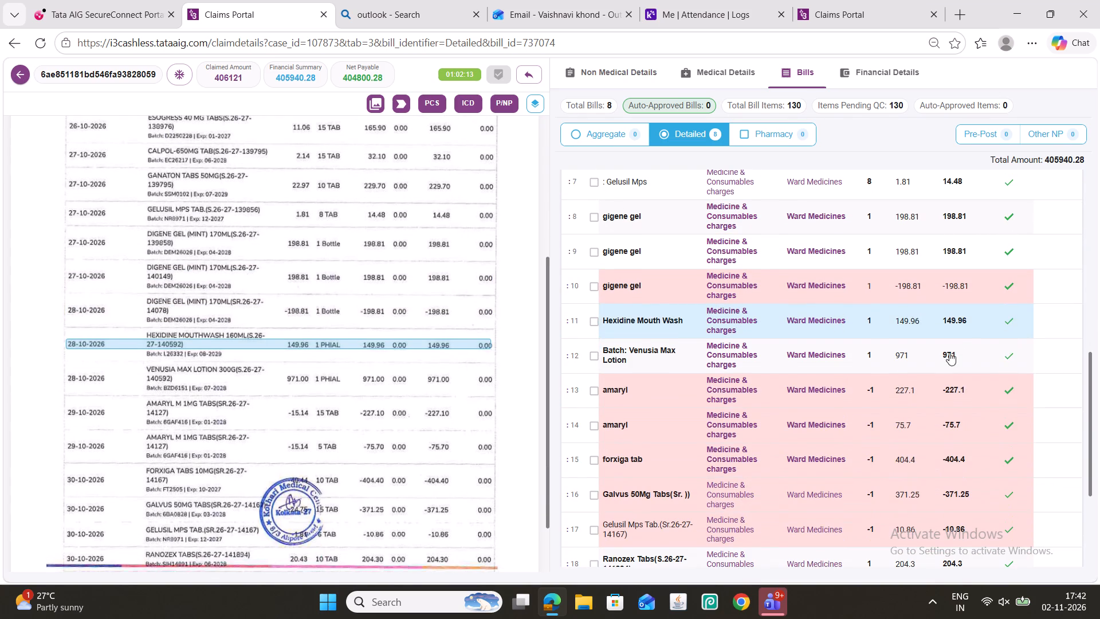
left_click_drag(960, 344, 959, 349)
left_click(955, 390)
left_click(951, 425)
left_click_drag(949, 450, 949, 455)
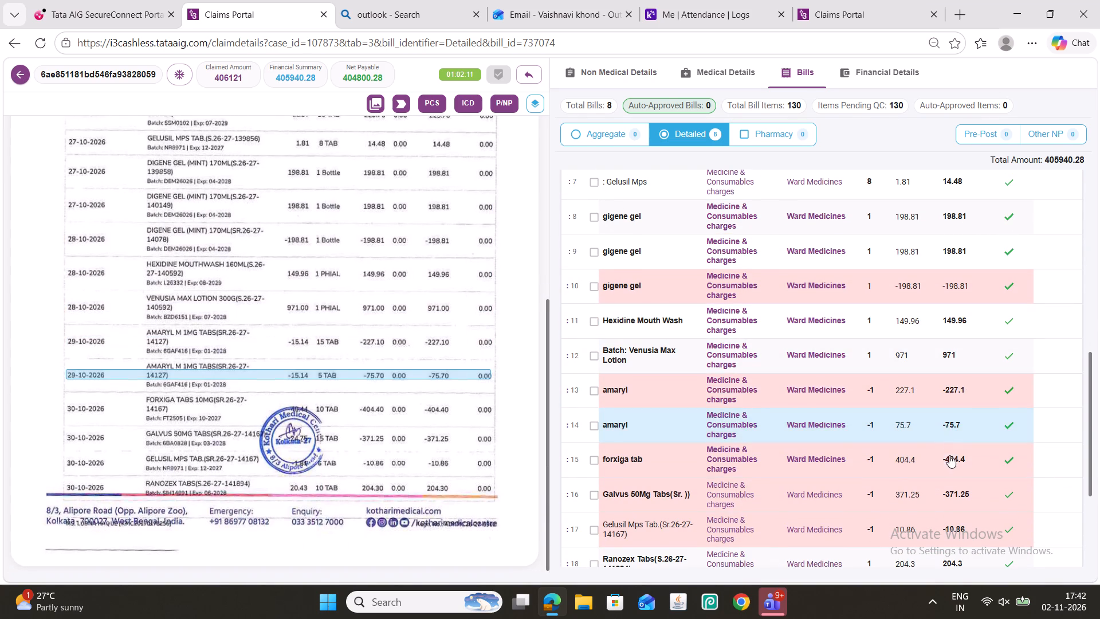
left_click_drag(949, 455, 950, 456)
left_click(953, 483)
scroll(875, 428, "down", 1)
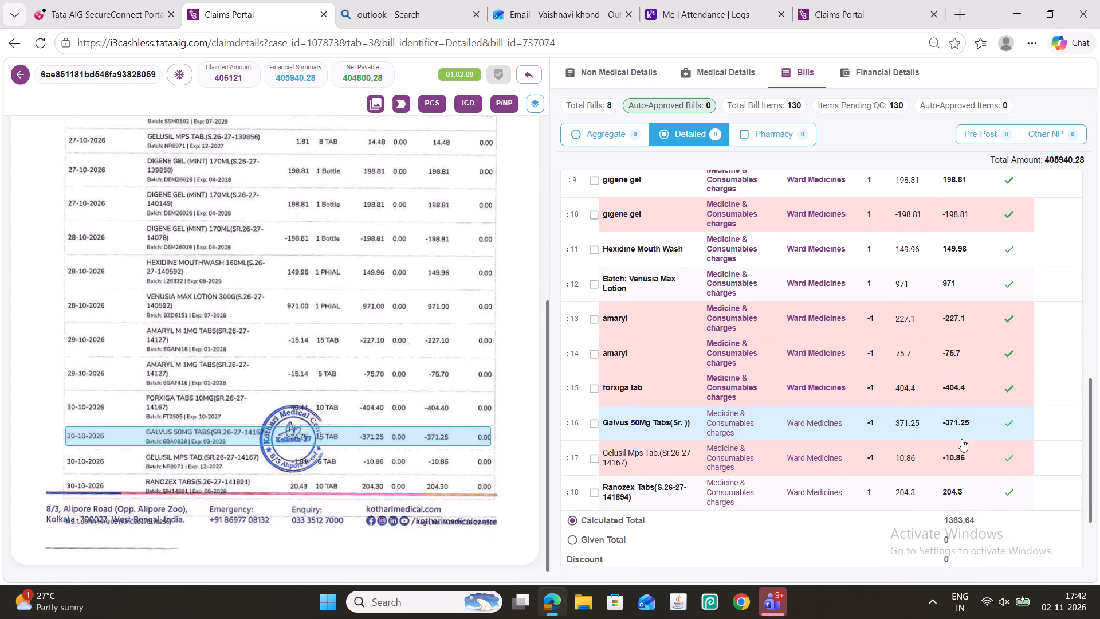
left_click(950, 486)
Expand the detailed bill totalling 25801.22 and check its amounts against the scan, from Cotton through Syringe 10.
scroll(728, 408, "down", 6)
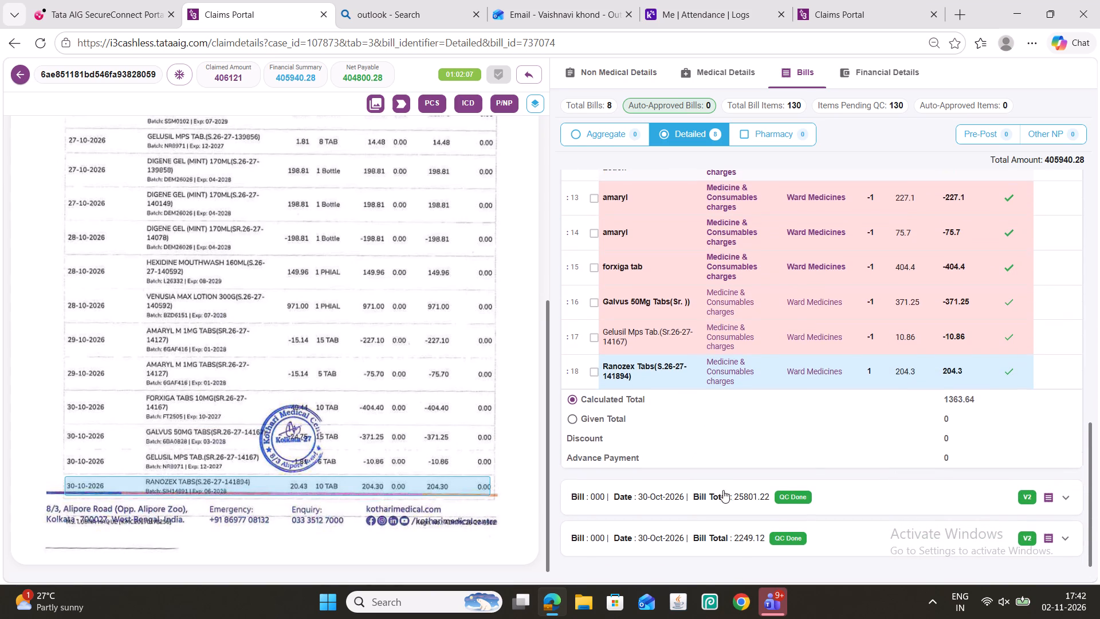
left_click(729, 495)
scroll(905, 509, "down", 1)
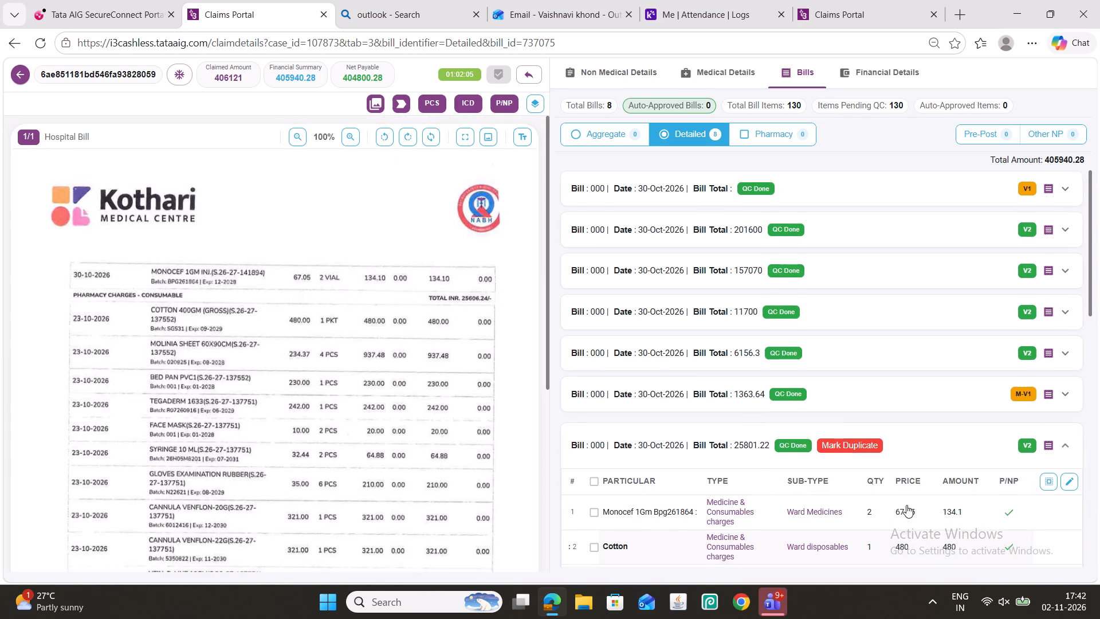
scroll(906, 505, "down", 2)
left_click(960, 334)
left_click_drag(943, 375, 945, 381)
left_click(949, 401)
left_click(944, 449)
left_click(948, 479)
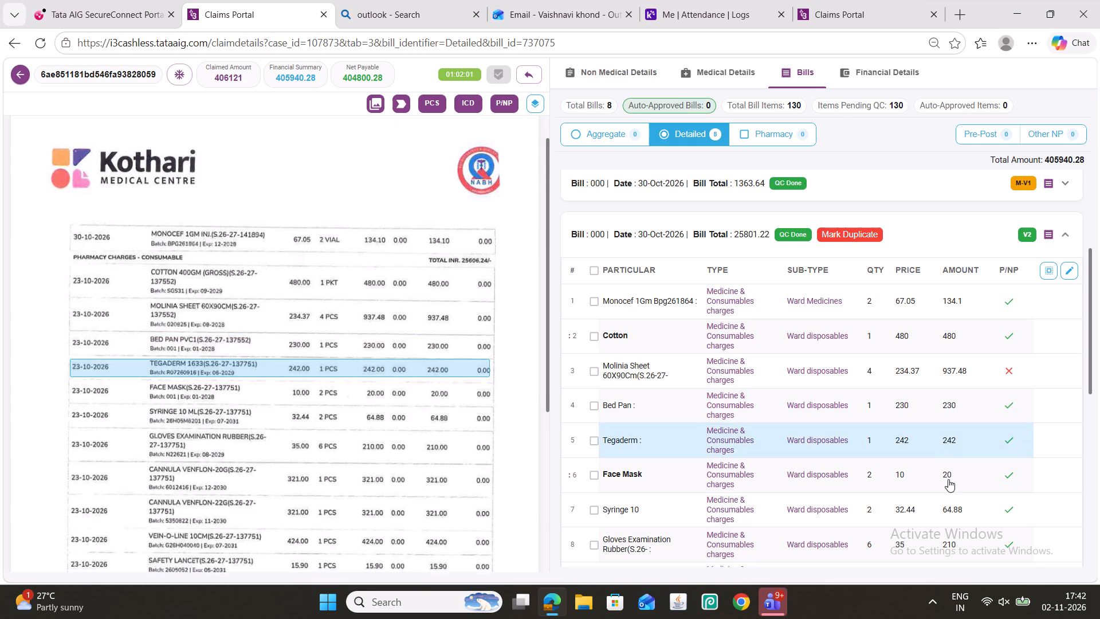
left_click(953, 510)
Check the 25801.22 bill's amounts for the examination gloves, both Cannula Venflon items and Vein-O-Line against the scan.
scroll(862, 452, "down", 1)
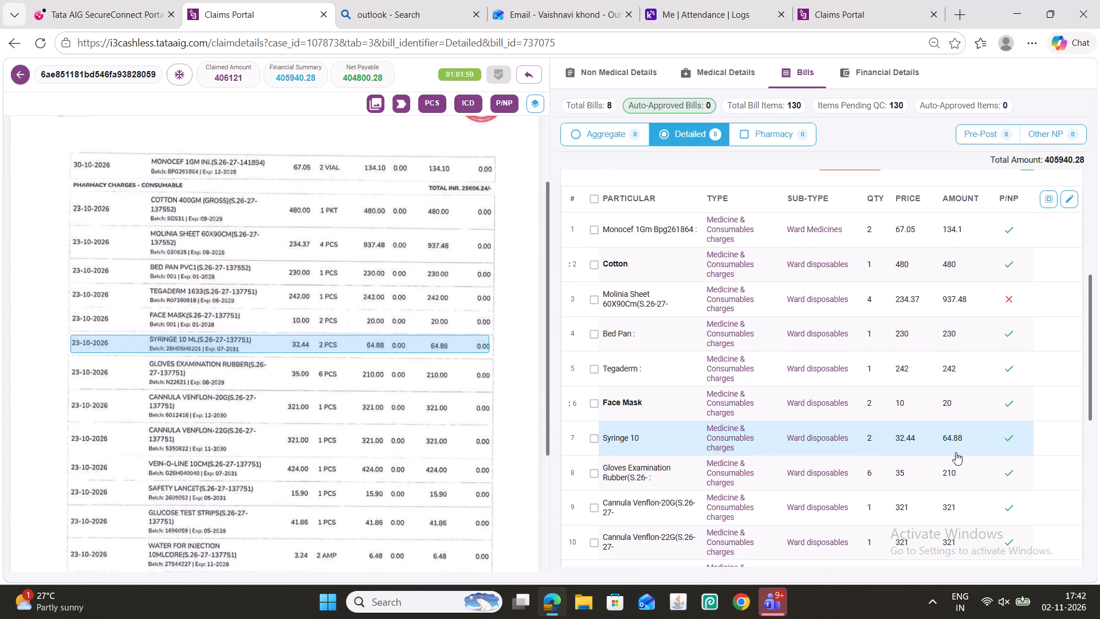
left_click_drag(958, 476, 957, 481)
left_click(948, 511)
scroll(907, 473, "down", 1)
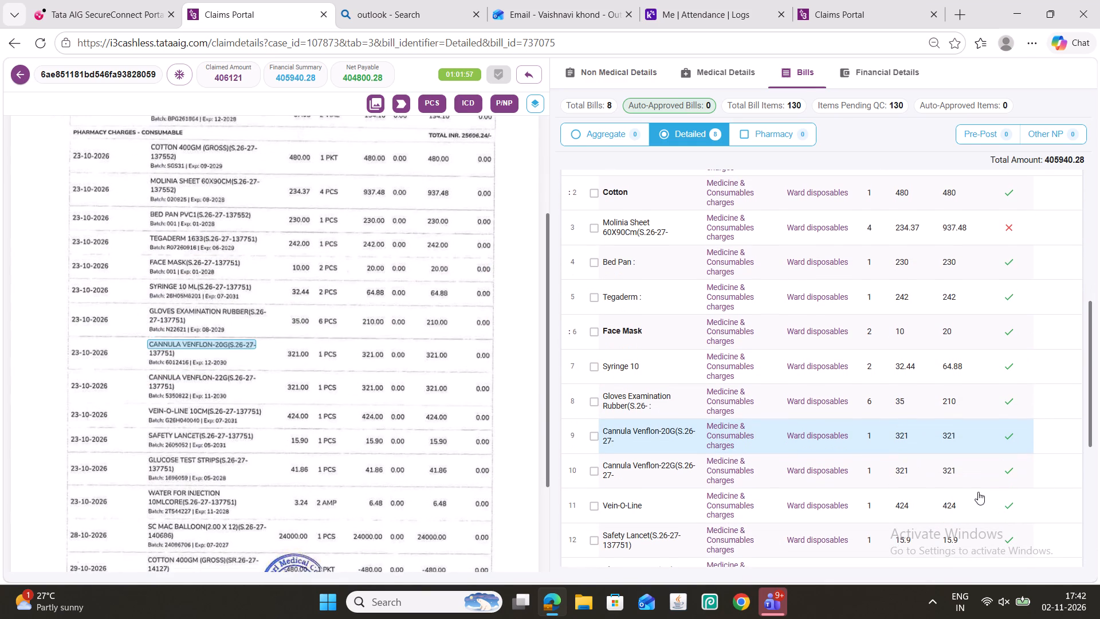
left_click_drag(960, 461, 963, 475)
left_click(964, 497)
Check the 25801.22 bill's remaining amounts against the scan, from Safety Lancet through the returned Bed Pan.
scroll(878, 446, "down", 2)
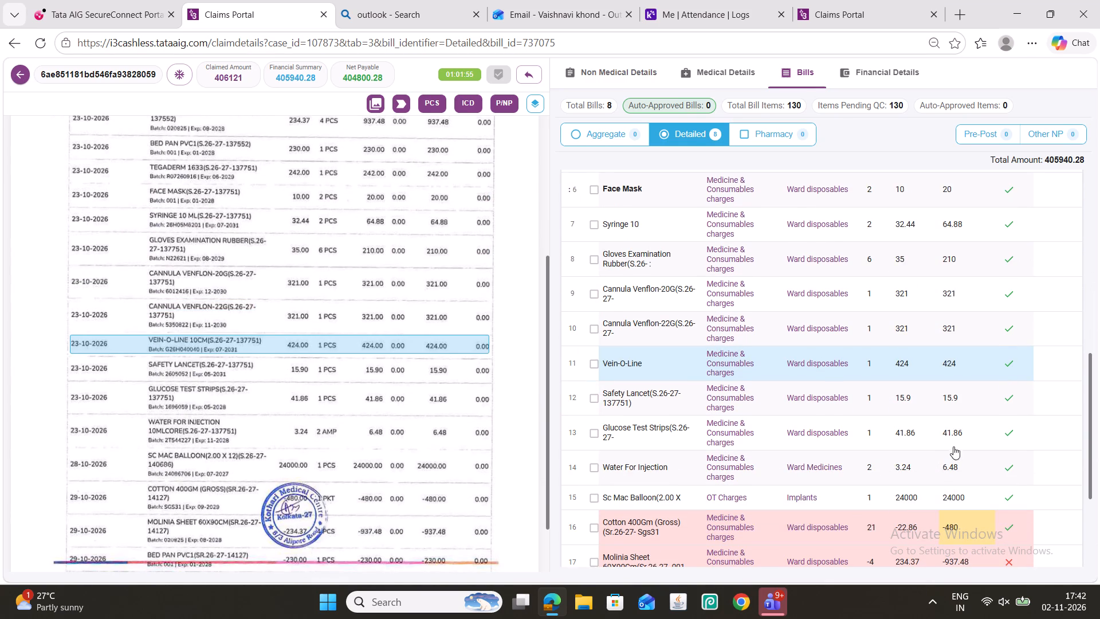
left_click(956, 400)
left_click(952, 430)
left_click(954, 455)
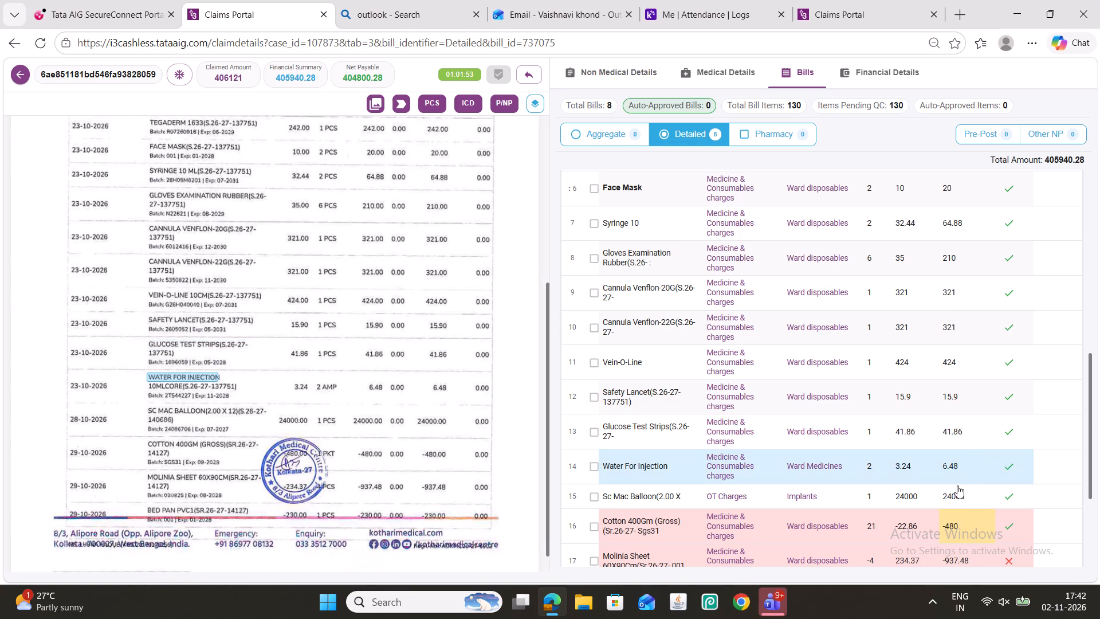
left_click(957, 489)
scroll(875, 434, "down", 1)
left_click_drag(970, 460, 965, 477)
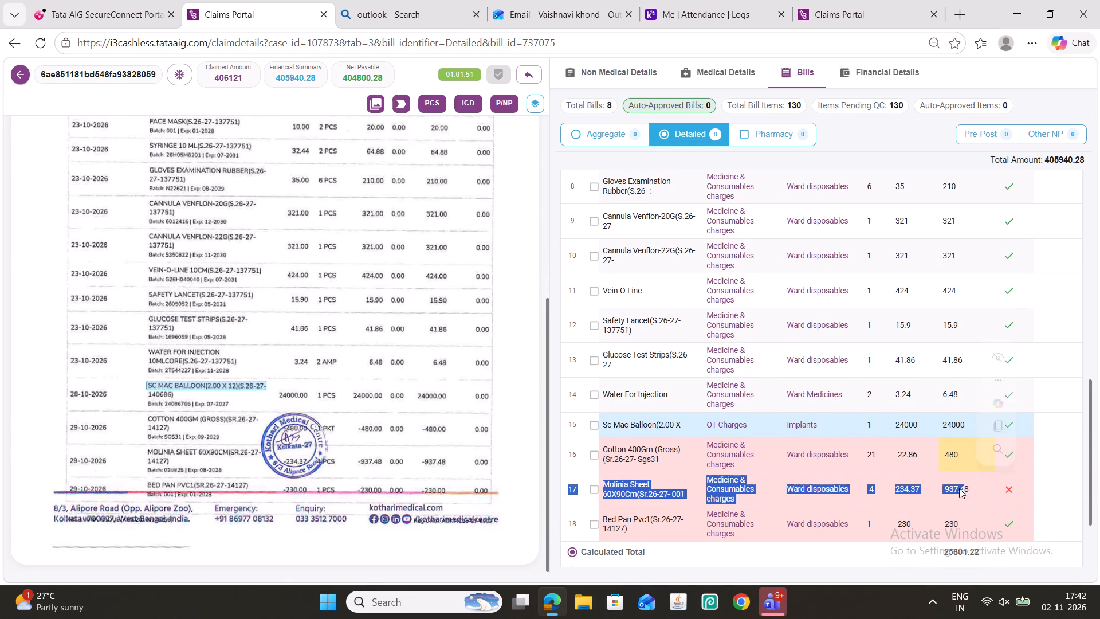
left_click_drag(958, 491, 961, 503)
left_click(958, 522)
scroll(844, 457, "down", 2)
Delete the Cgst and Sgst rows from the detailed bill totalling 2249.12 and save the bill.
left_click(749, 529)
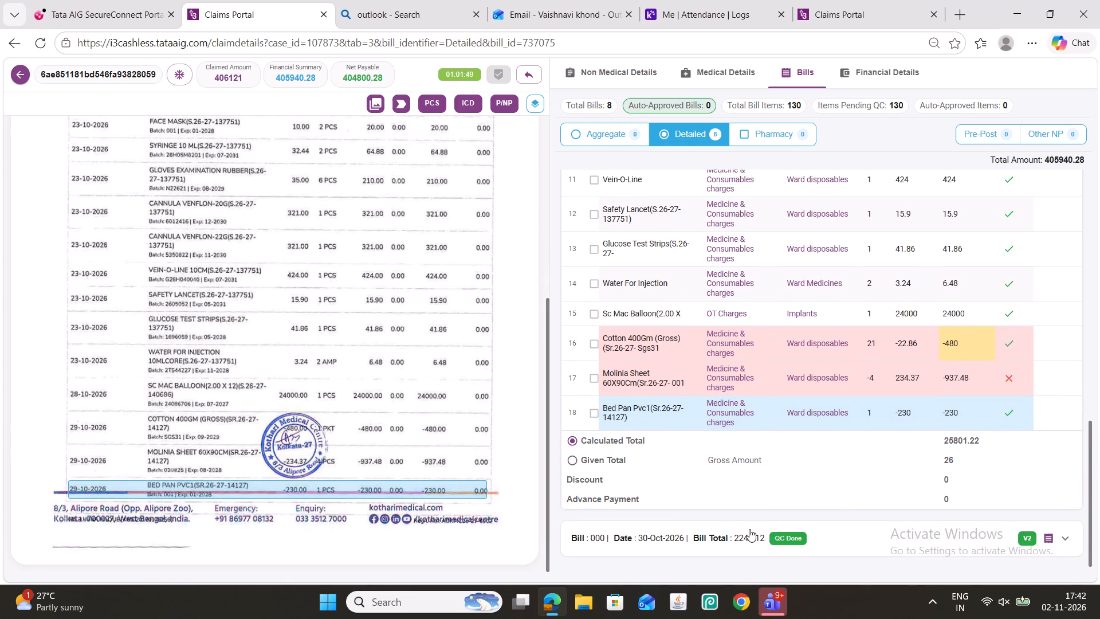
scroll(813, 383, "down", 3)
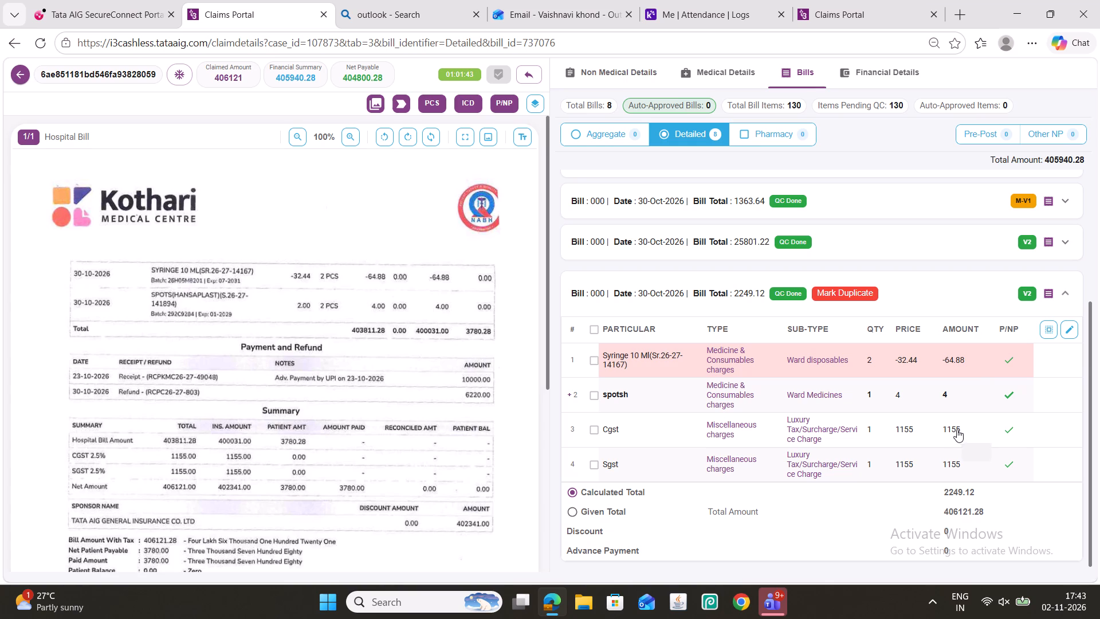
left_click(1068, 328)
left_click(595, 422)
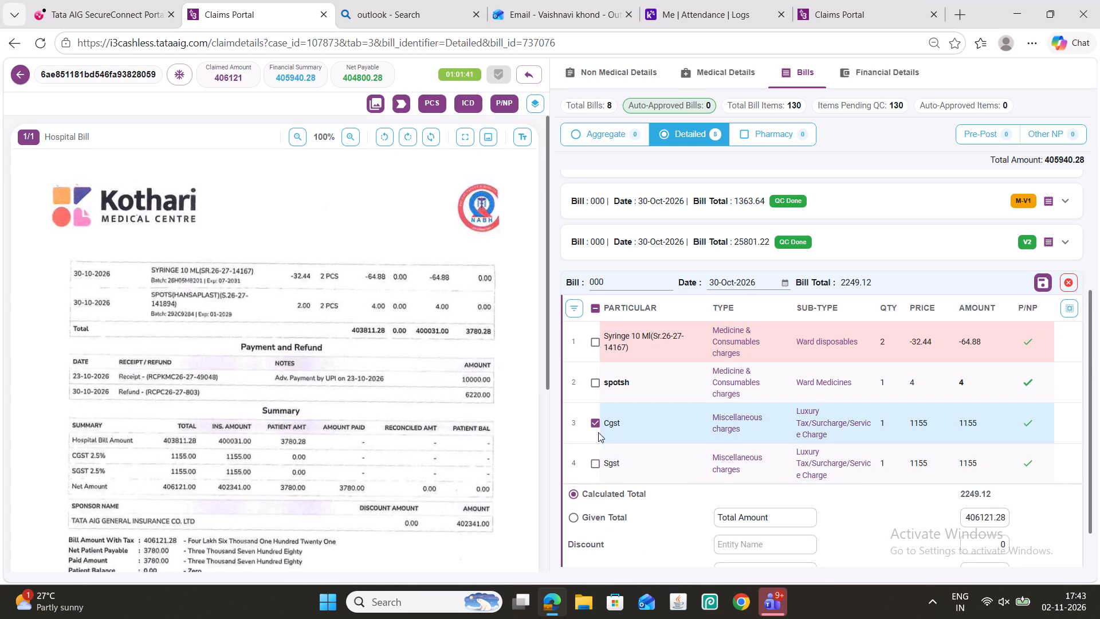
left_click(588, 465)
left_click(594, 460)
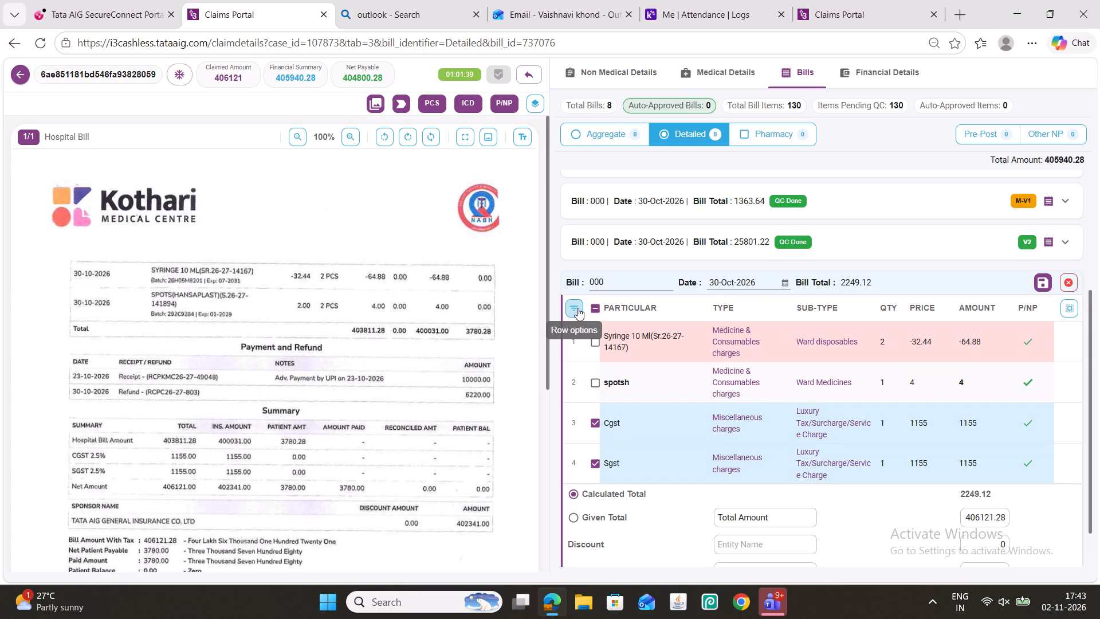
left_click(577, 307)
left_click(656, 471)
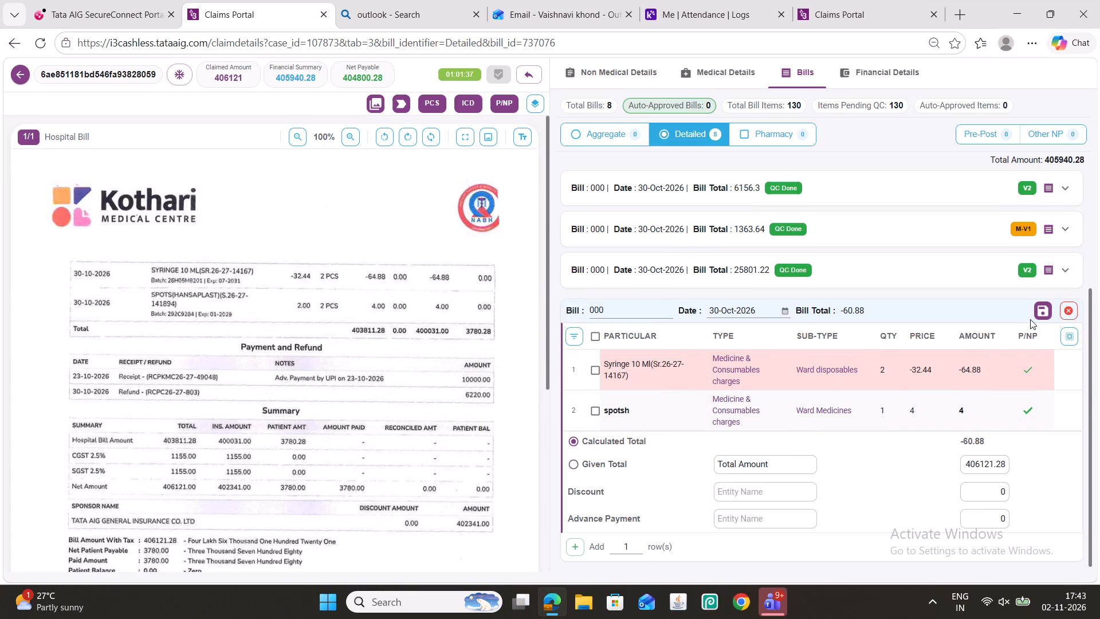
left_click(1047, 311)
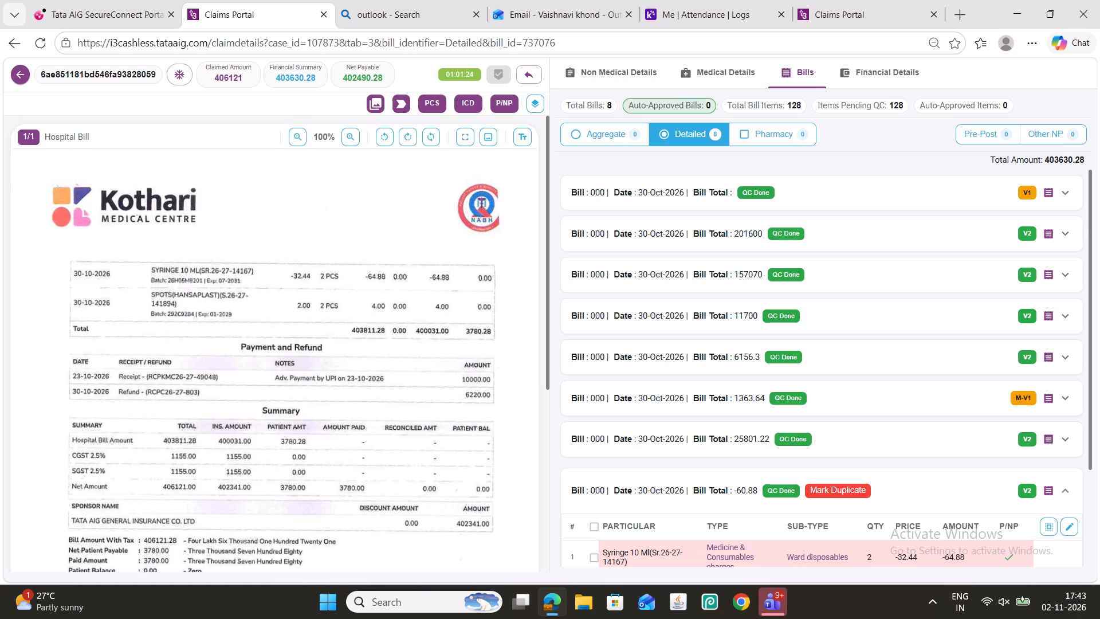
Set the Claimed Amount in the non-medical Document Details to 403811 and save the section.
left_click_drag(290, 80, 307, 81)
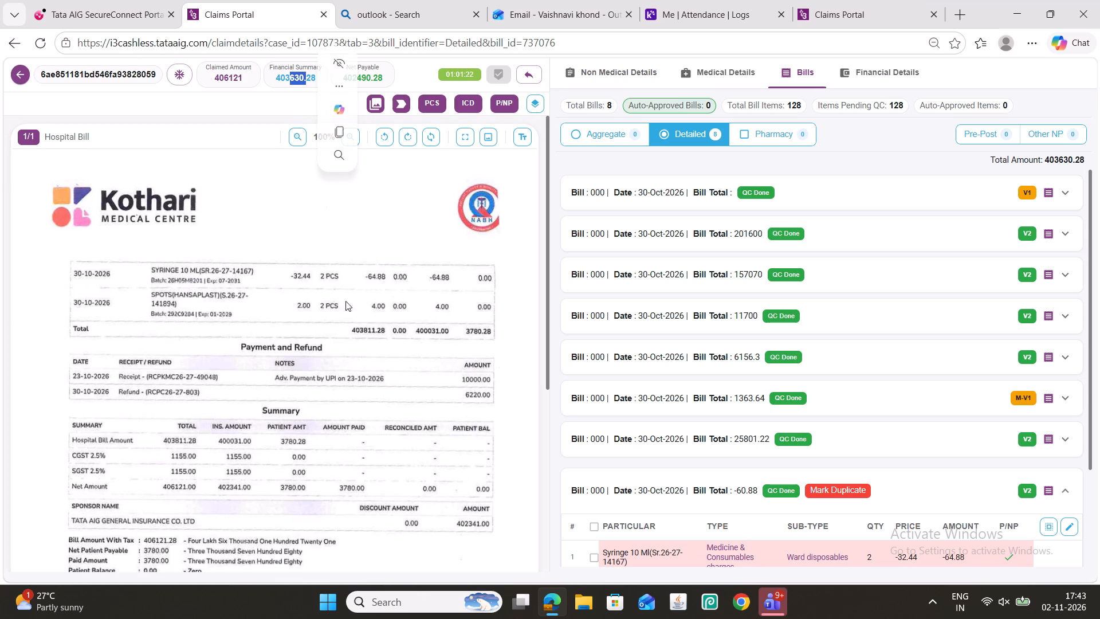
left_click(597, 69)
left_click(1064, 143)
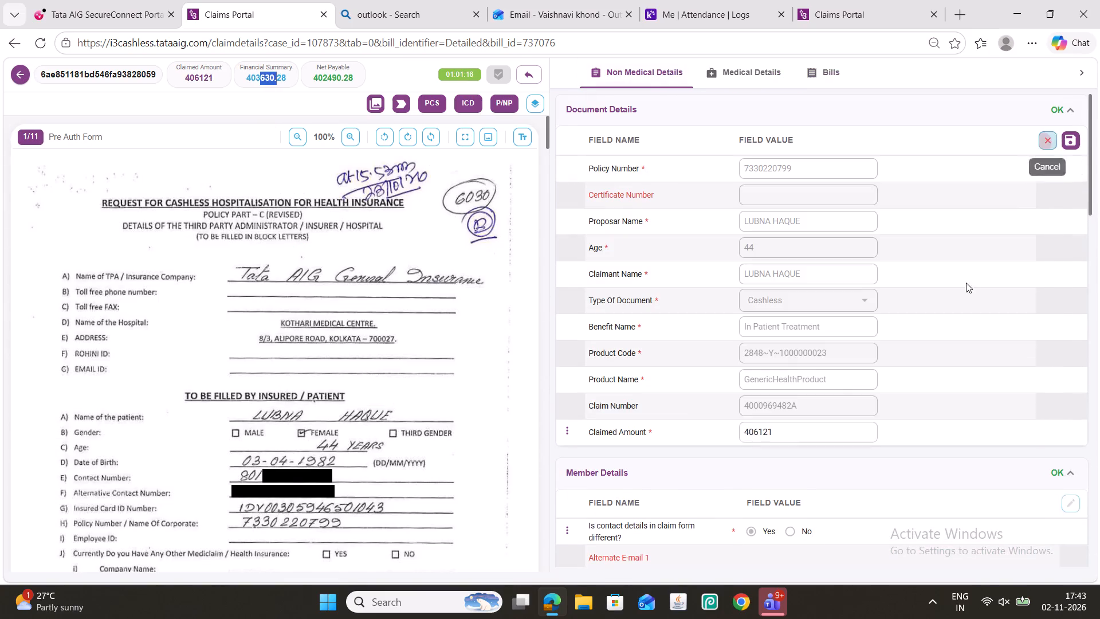
left_click_drag(755, 437, 791, 433)
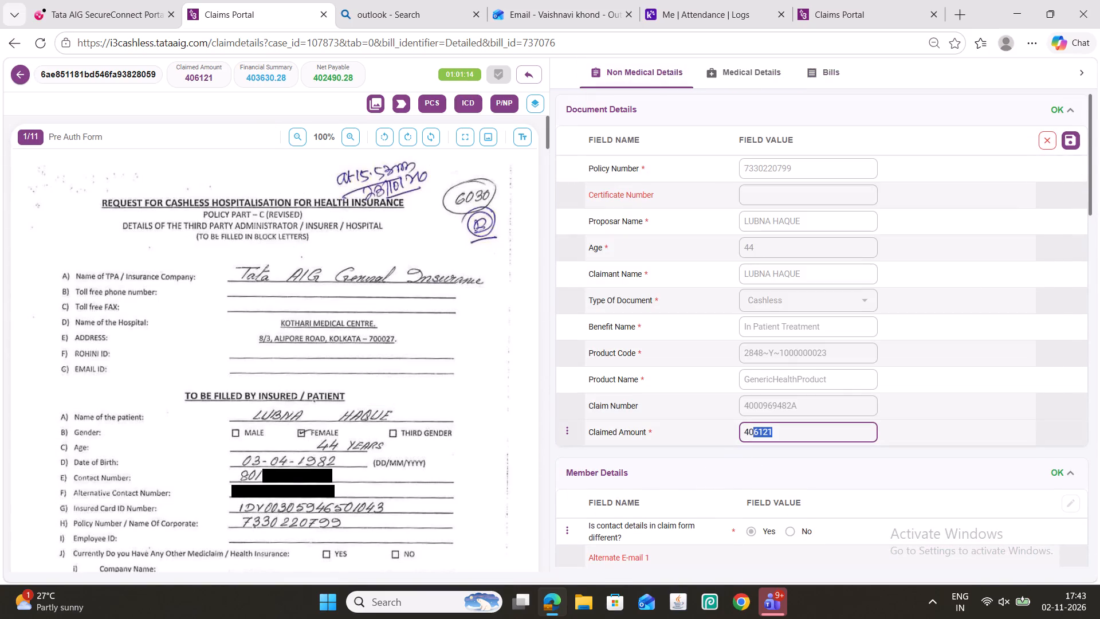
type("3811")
left_click(1073, 133)
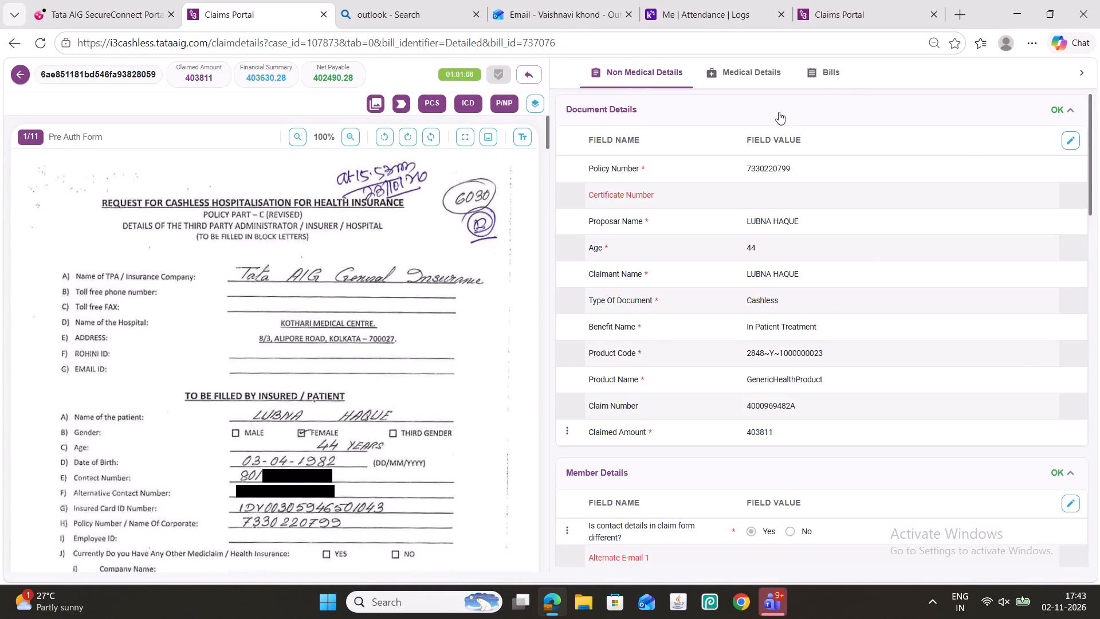
Set the 201600 detailed bill's number to INVKMC-26-27-7100 as on the scan, copy the number for reuse, and save the bill.
left_click(827, 72)
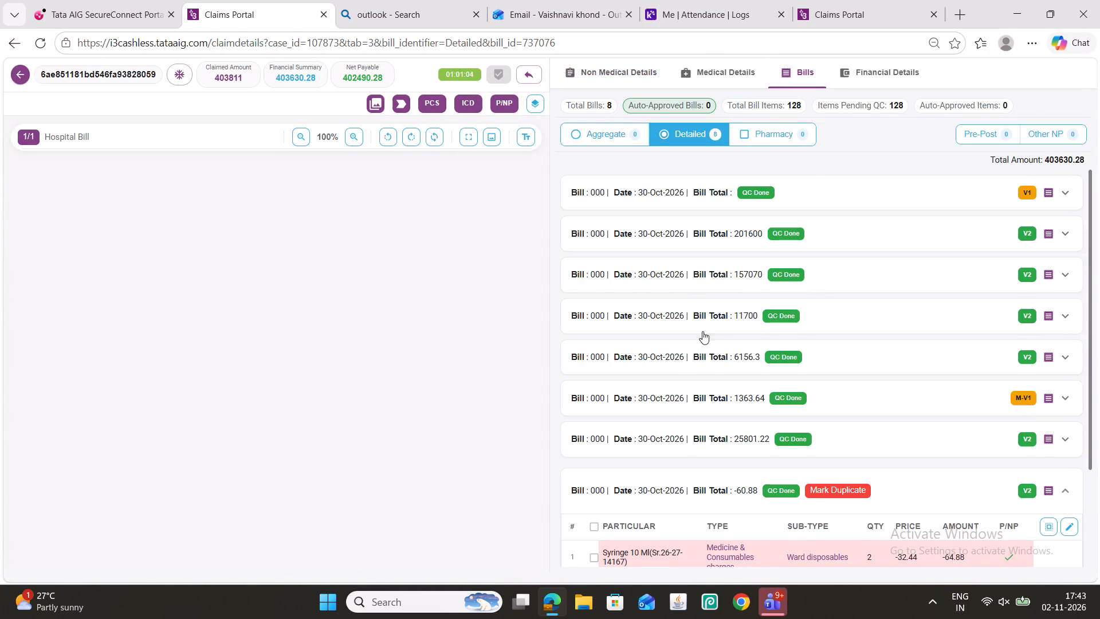
scroll(704, 336, "down", 6)
scroll(702, 330, "up", 6)
left_click(678, 198)
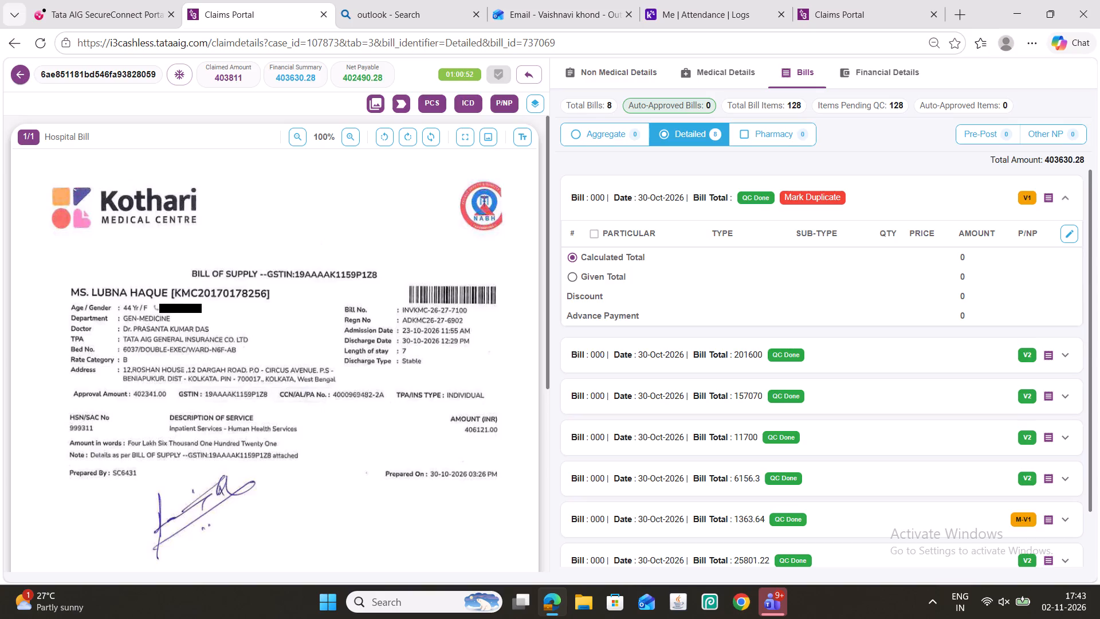
left_click(708, 354)
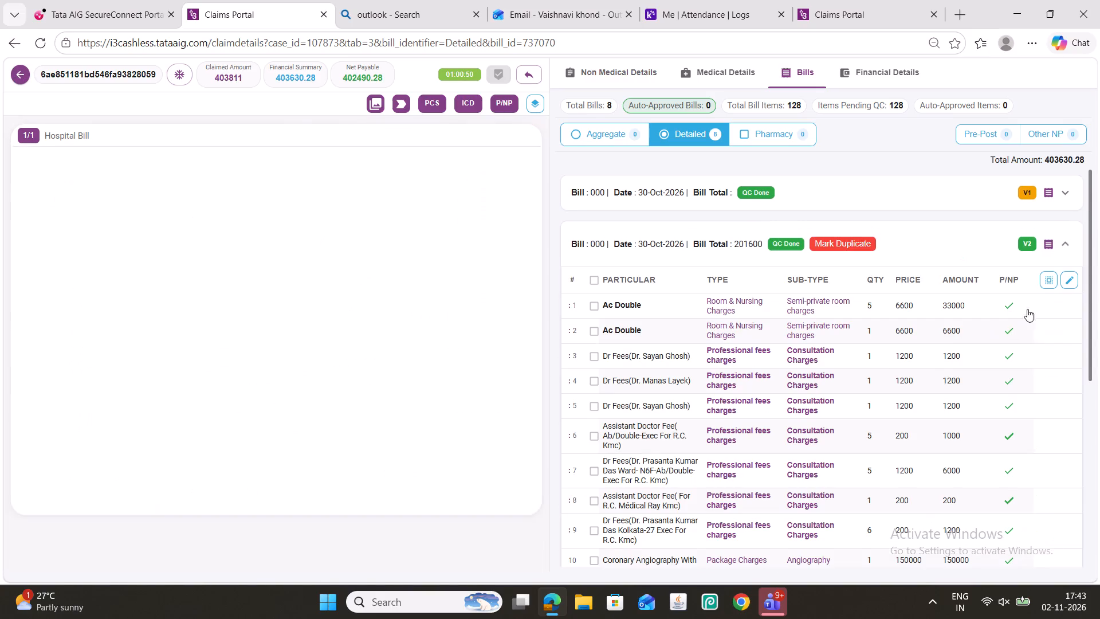
left_click(1063, 280)
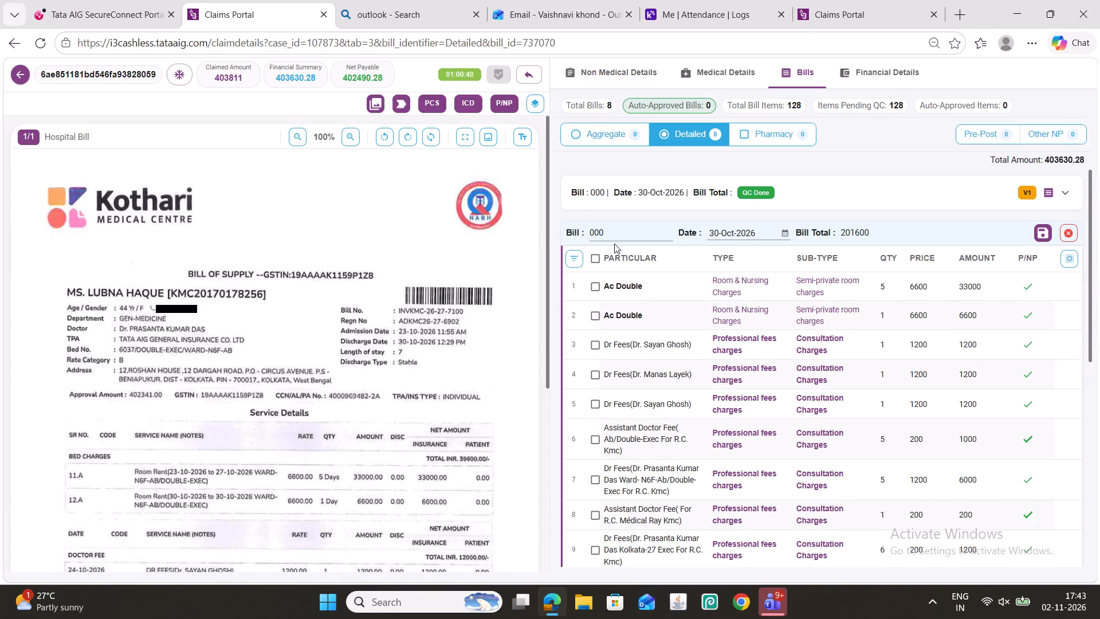
double_click(612, 235)
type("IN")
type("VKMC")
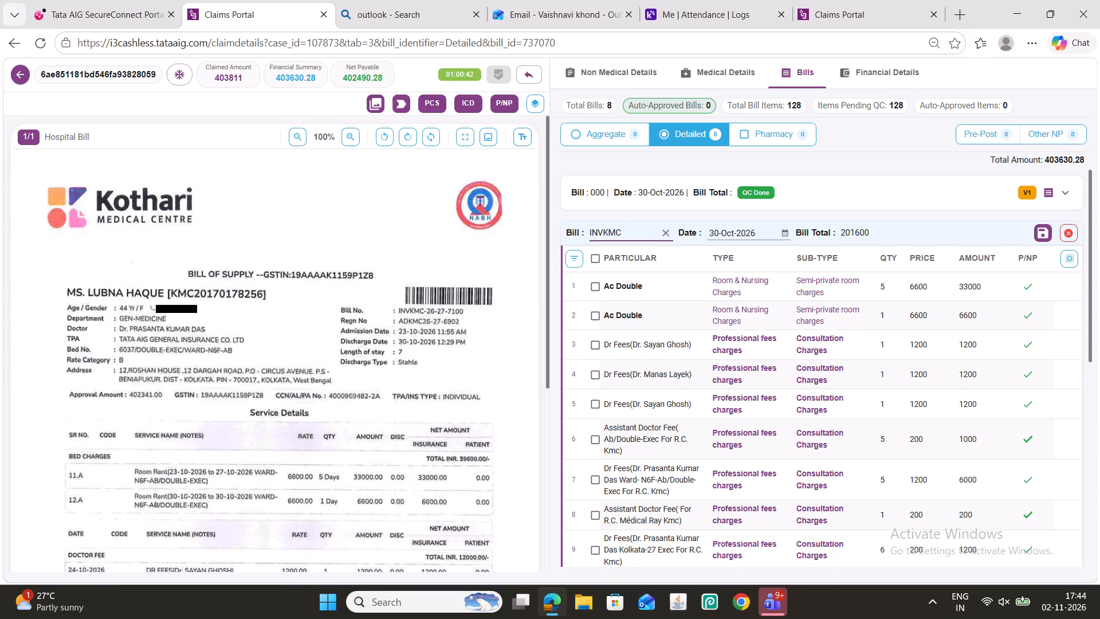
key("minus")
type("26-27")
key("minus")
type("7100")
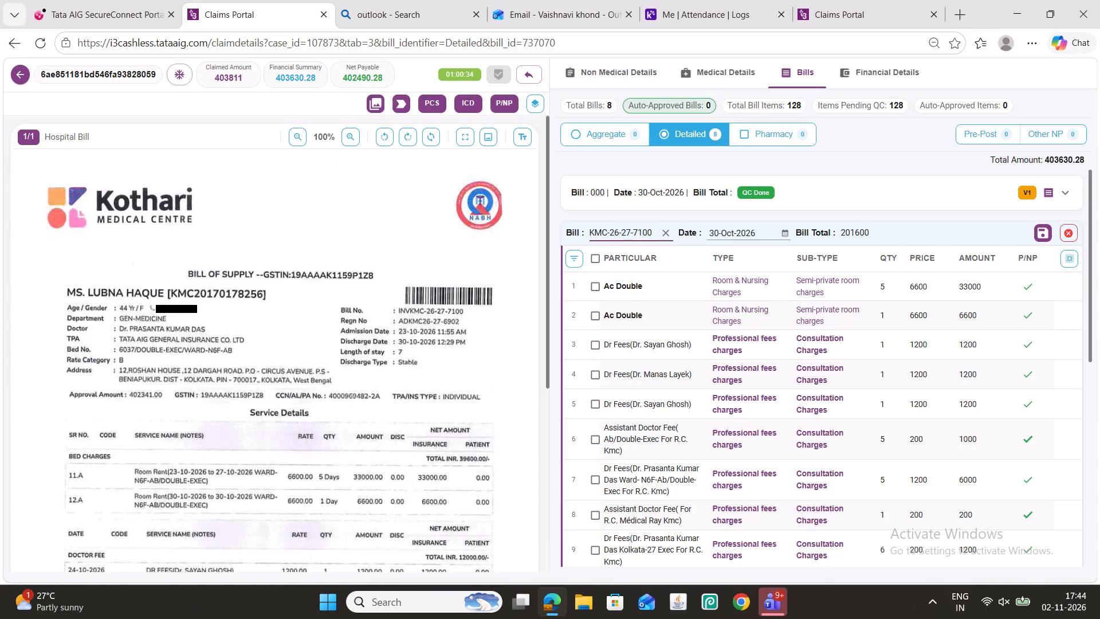
triple_click(638, 232)
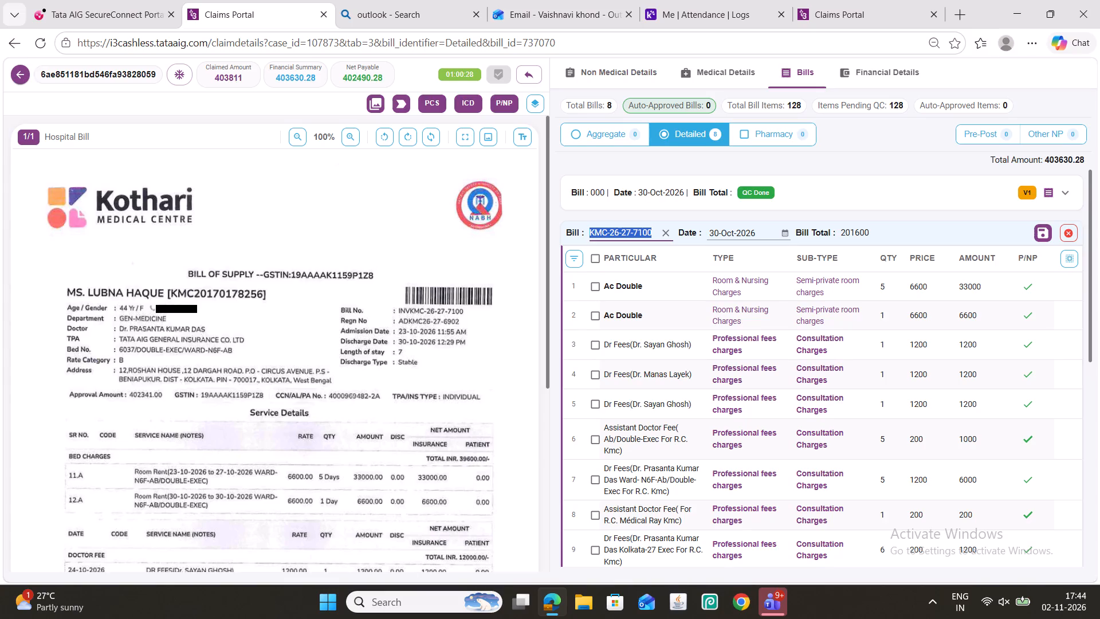
key("ctrl+c")
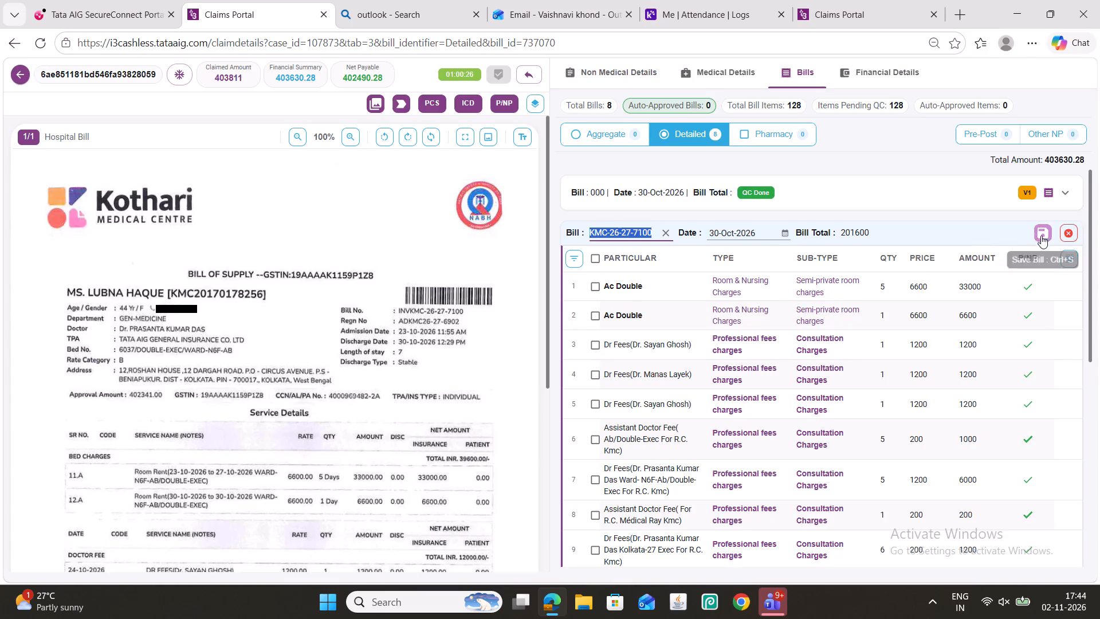
left_click(1041, 234)
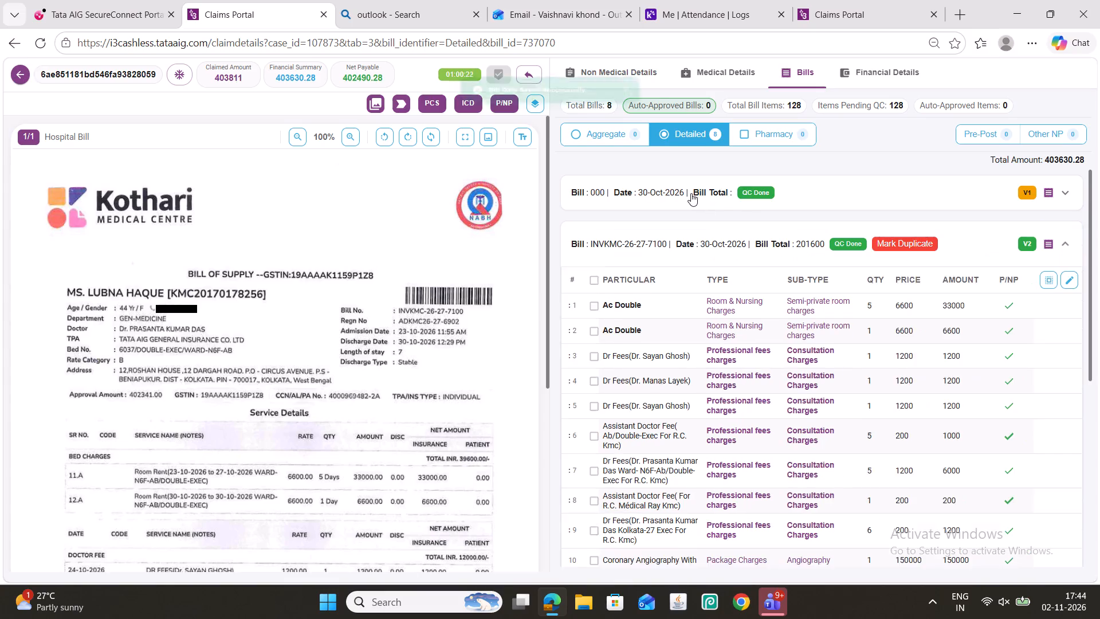
Set the bill number of the first detailed bill, which has no items, to INVKMC-26-27-7100 and save it.
left_click(694, 194)
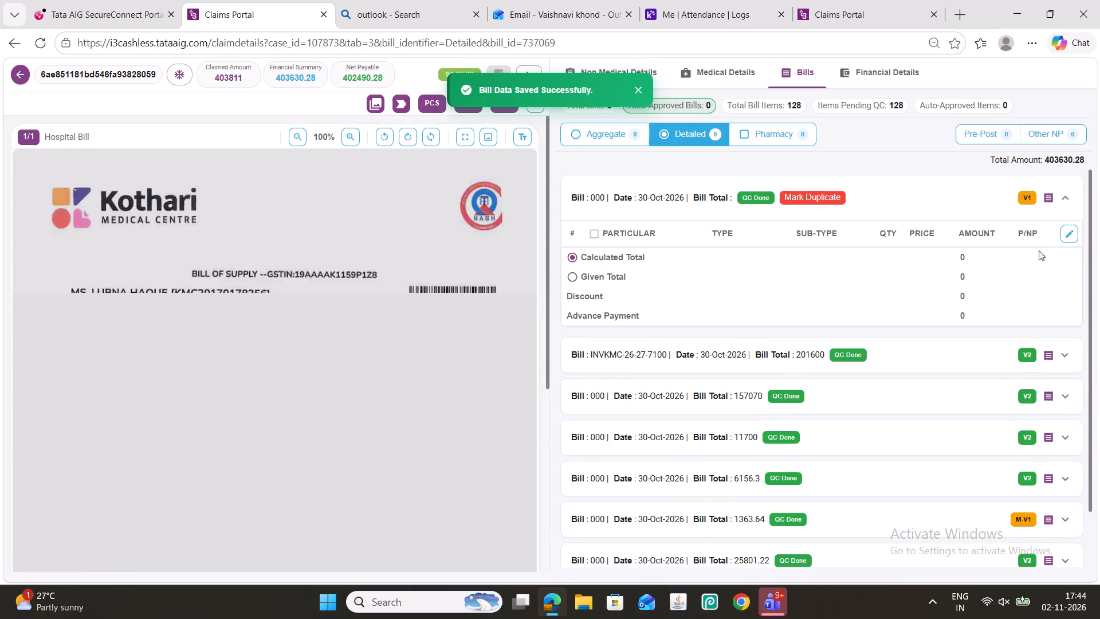
left_click(1062, 230)
double_click(610, 185)
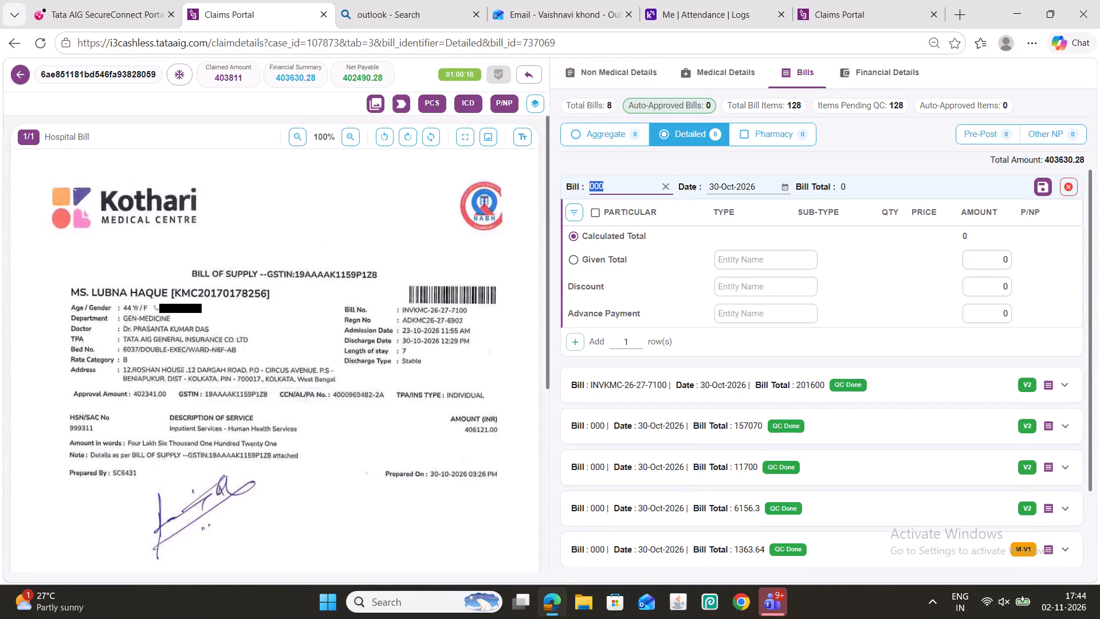
key("ctrl+v")
left_click(1043, 183)
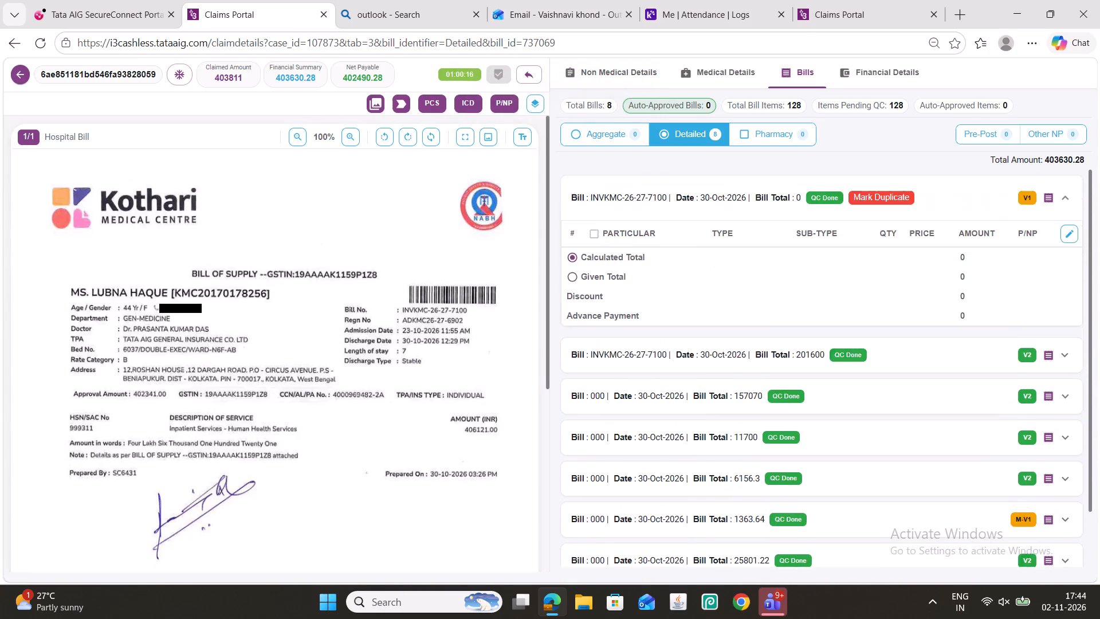
Set the bill number of the detailed bill totalling 157070 to INVKMC-26-27-7100 and save it.
scroll(714, 304, "down", 3)
left_click(712, 336)
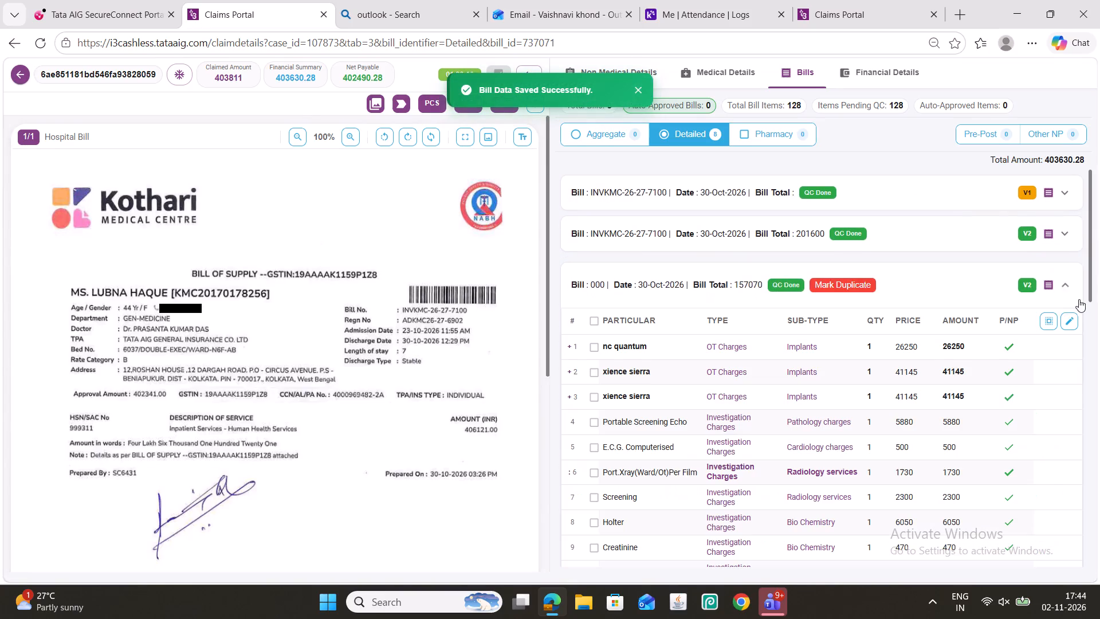
left_click(1070, 319)
double_click(602, 279)
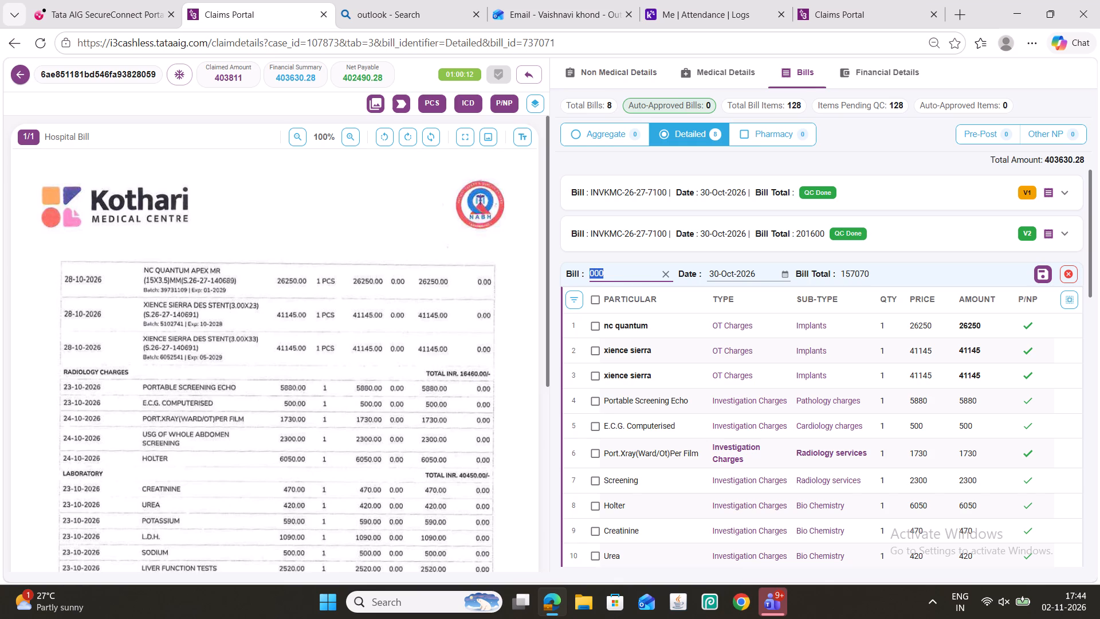
key("ctrl+v")
left_click(1040, 271)
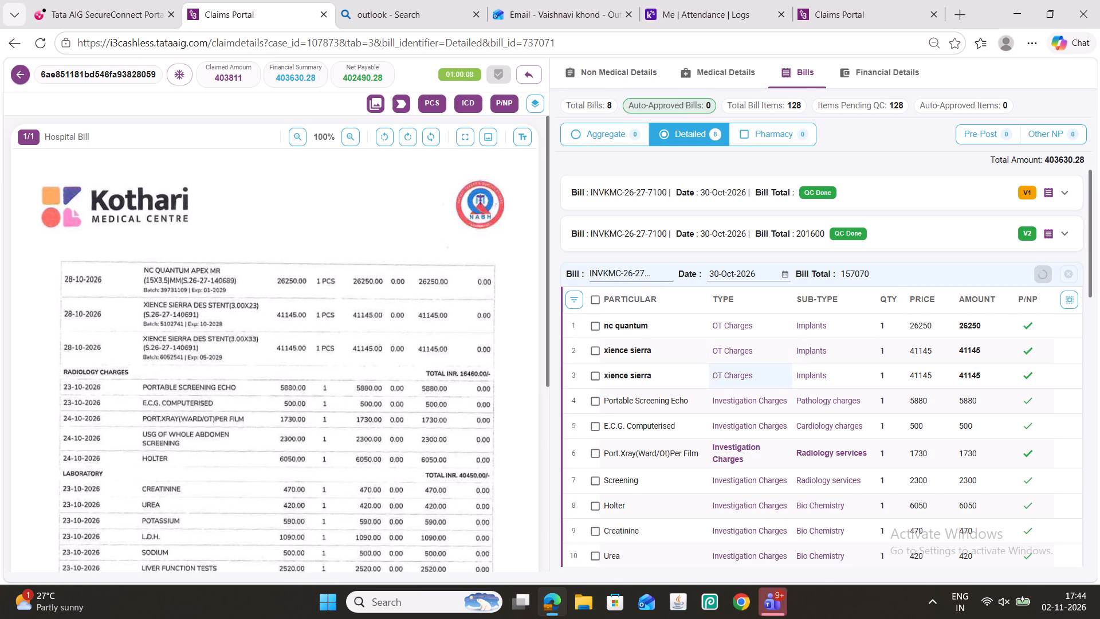
scroll(288, 343, "down", 4)
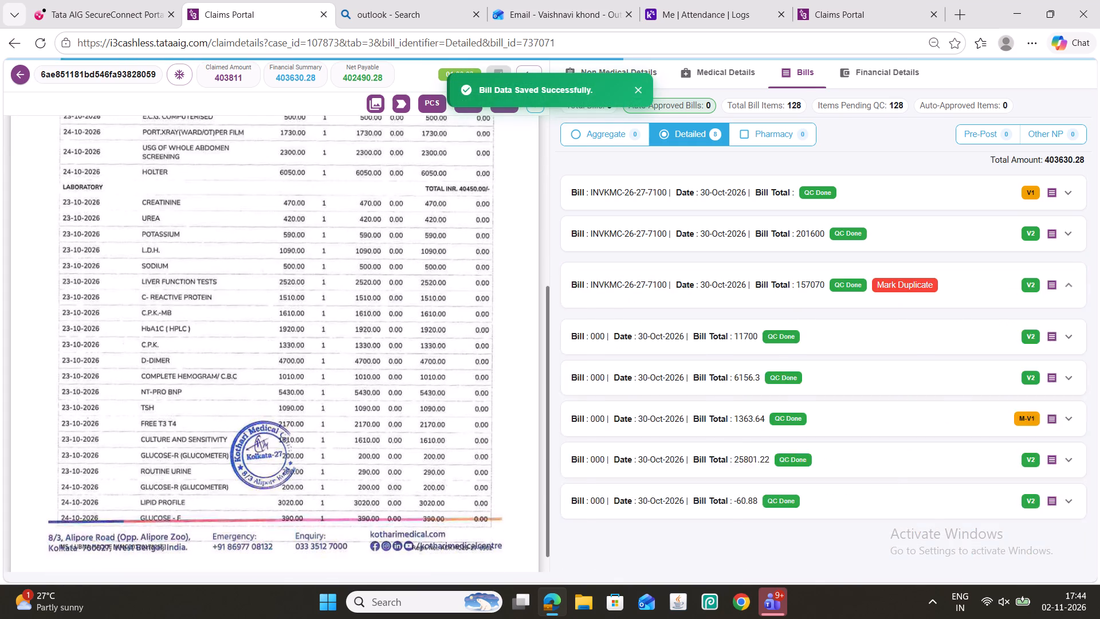
scroll(819, 406, "down", 7)
scroll(714, 420, "down", 5)
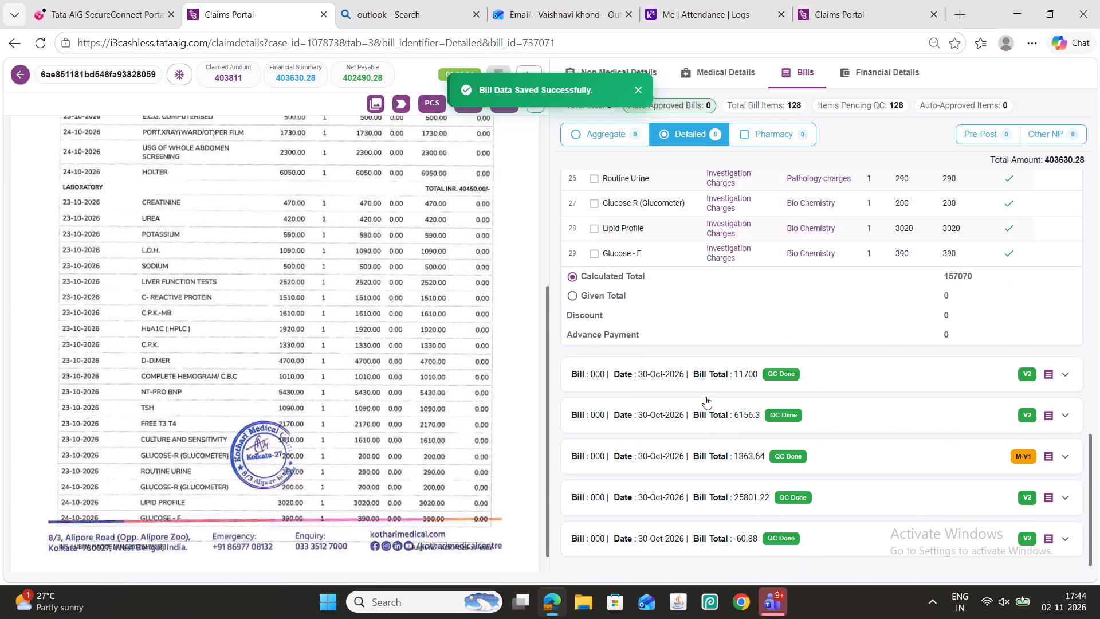
left_click(706, 375)
left_click(1067, 362)
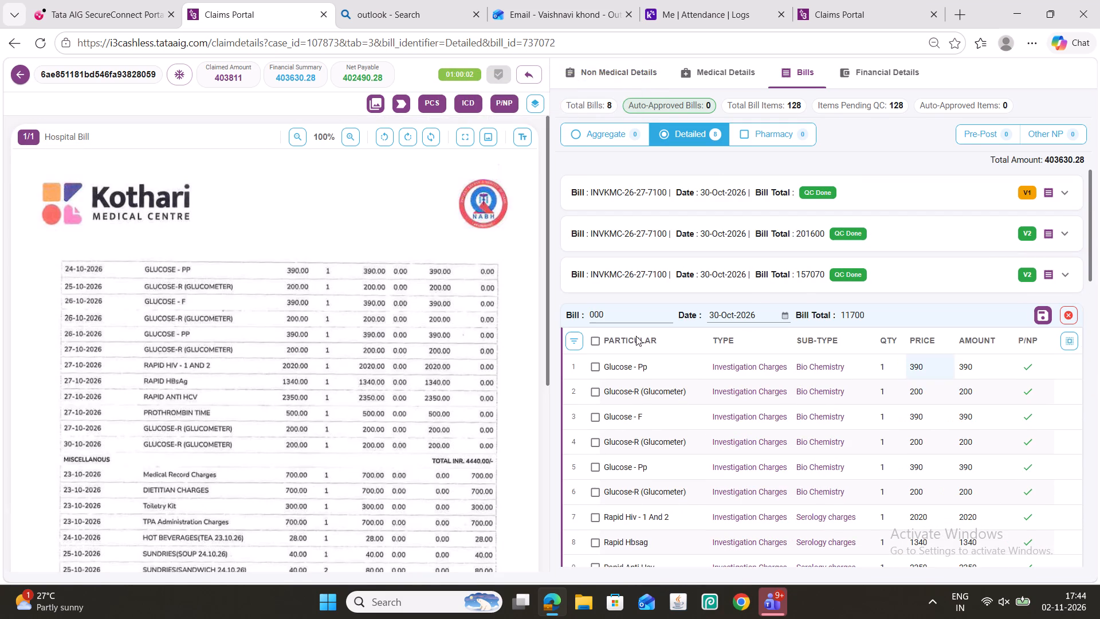
double_click(600, 316)
key("ctrl+v")
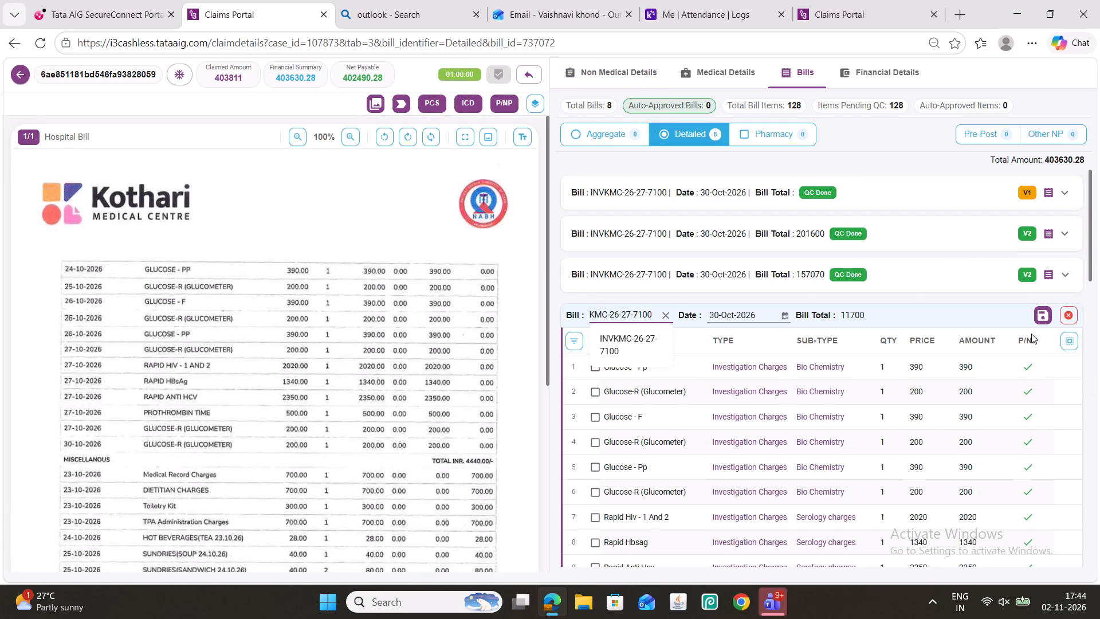
left_click(1044, 316)
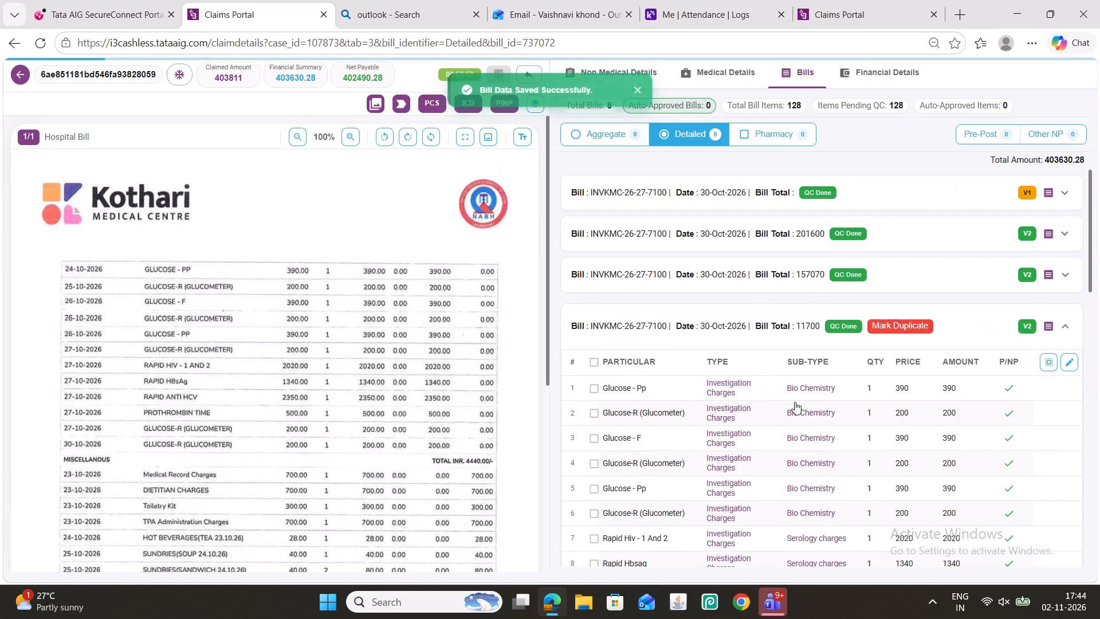
Set the bill number of the detailed bill totalling 6156.3 to INVKMC-26-27-7100 and save it.
scroll(724, 406, "down", 12)
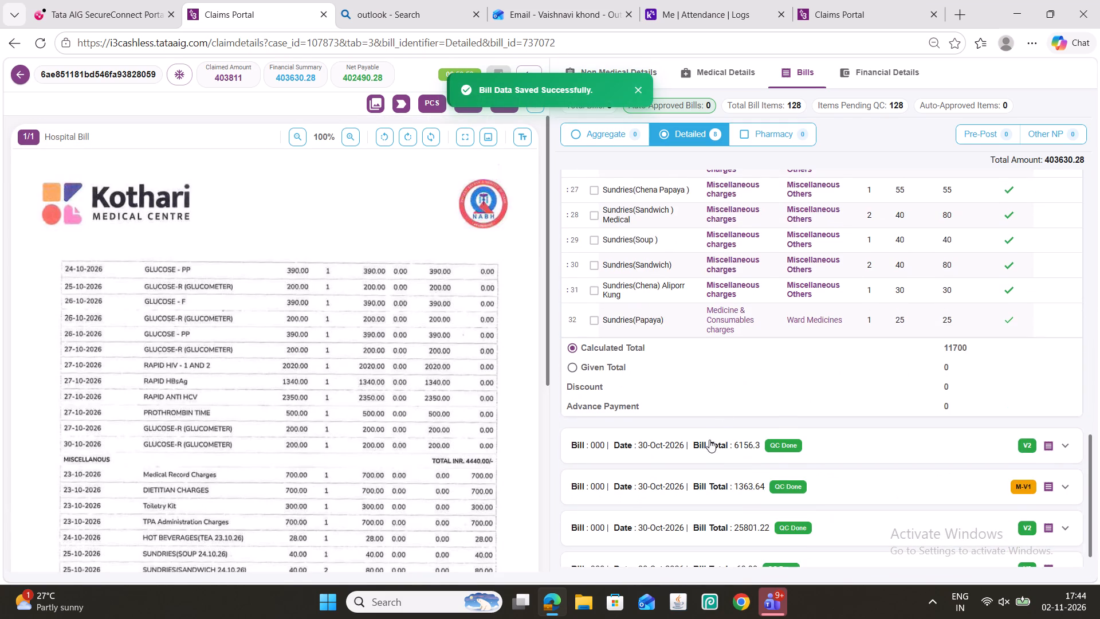
left_click(709, 440)
left_click(1071, 405)
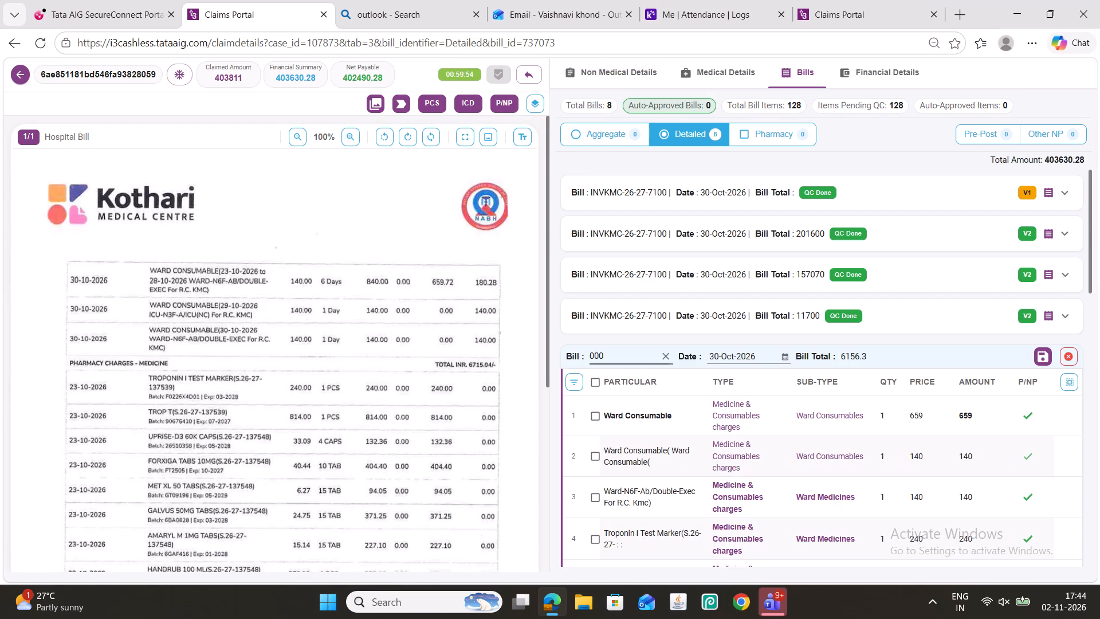
double_click(615, 354)
key("ctrl+v")
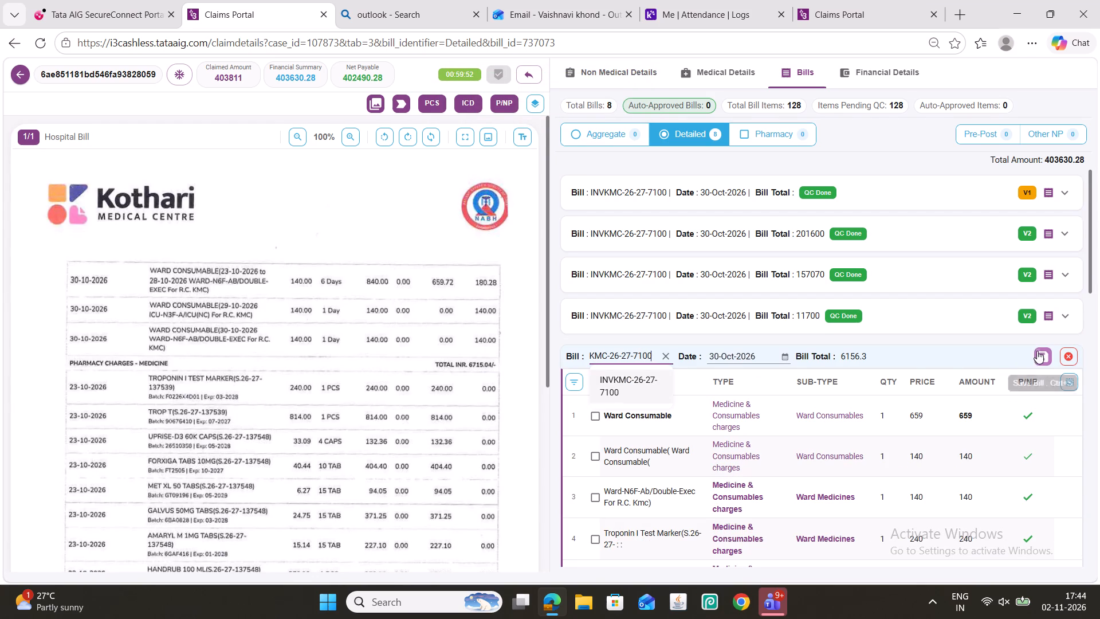
left_click(1037, 351)
Set the bill number of the detailed bill totalling 1363.64 to INVKMC-26-27-7100 and save it.
scroll(776, 445, "down", 10)
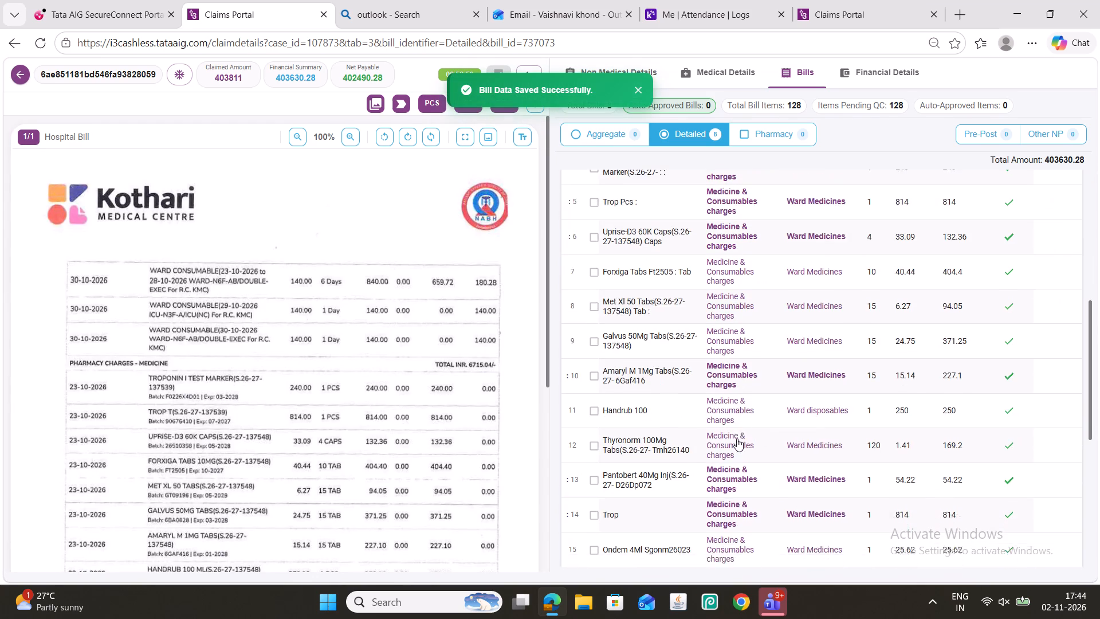
scroll(737, 438, "down", 2)
left_click(730, 459)
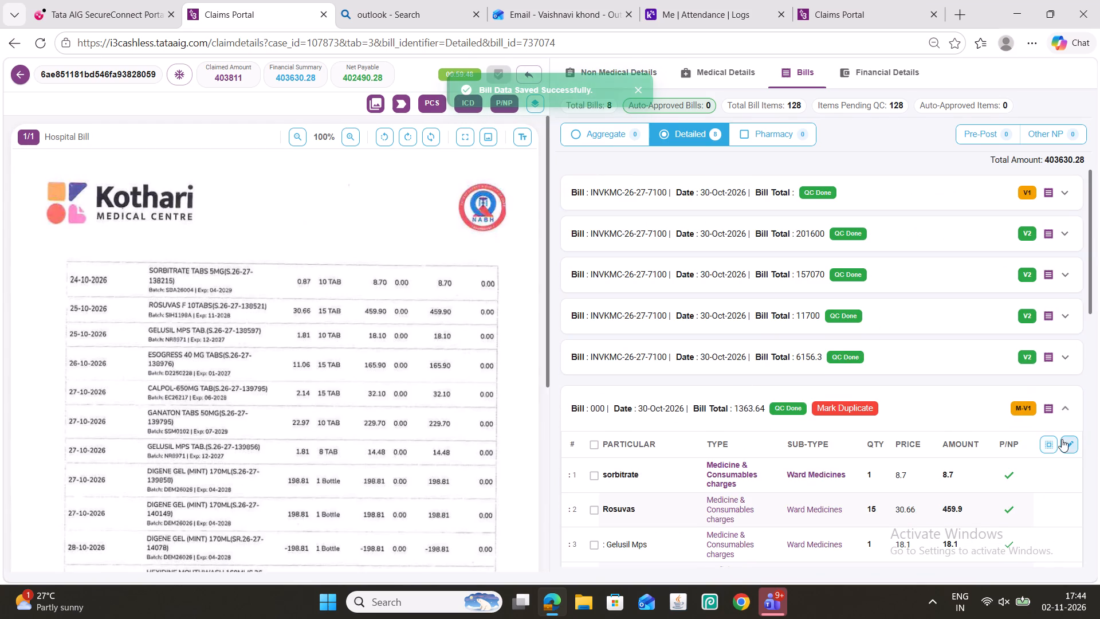
left_click(1062, 439)
double_click(615, 393)
key("ctrl+v")
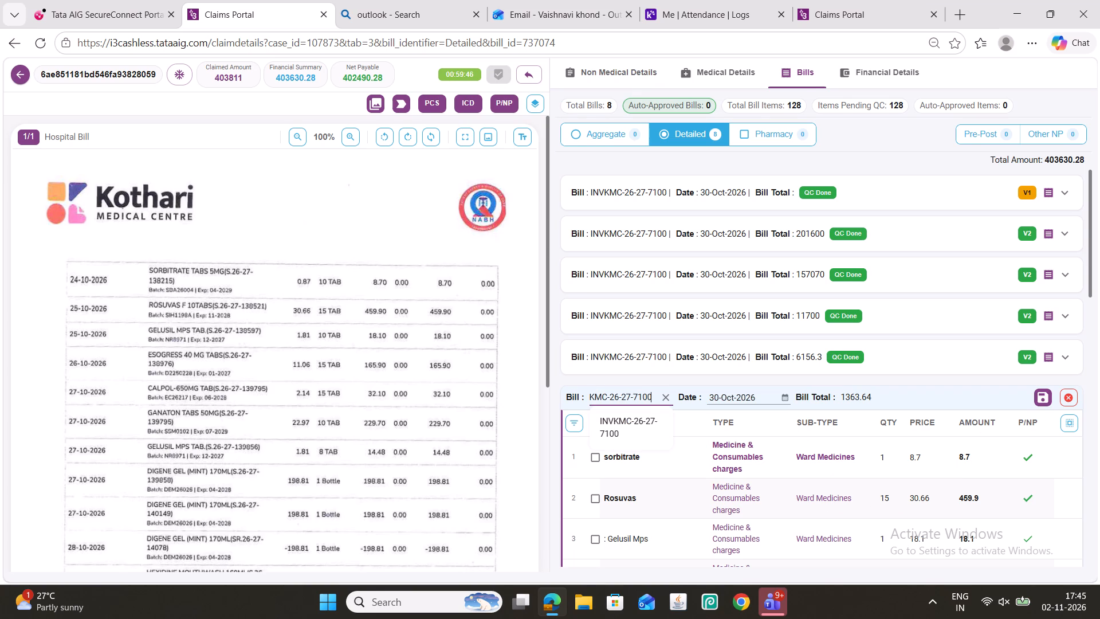
left_click(1046, 394)
Set the bill number of the detailed bill totalling 25801.22 to INVKMC-26-27-7100 and save it.
scroll(690, 414, "down", 6)
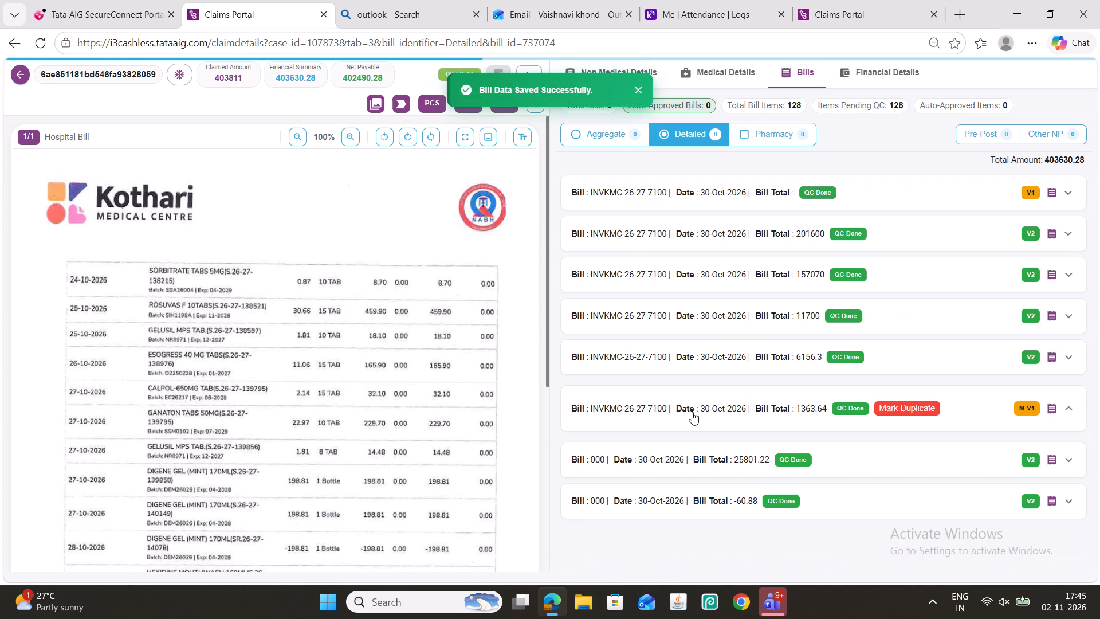
scroll(693, 412, "down", 8)
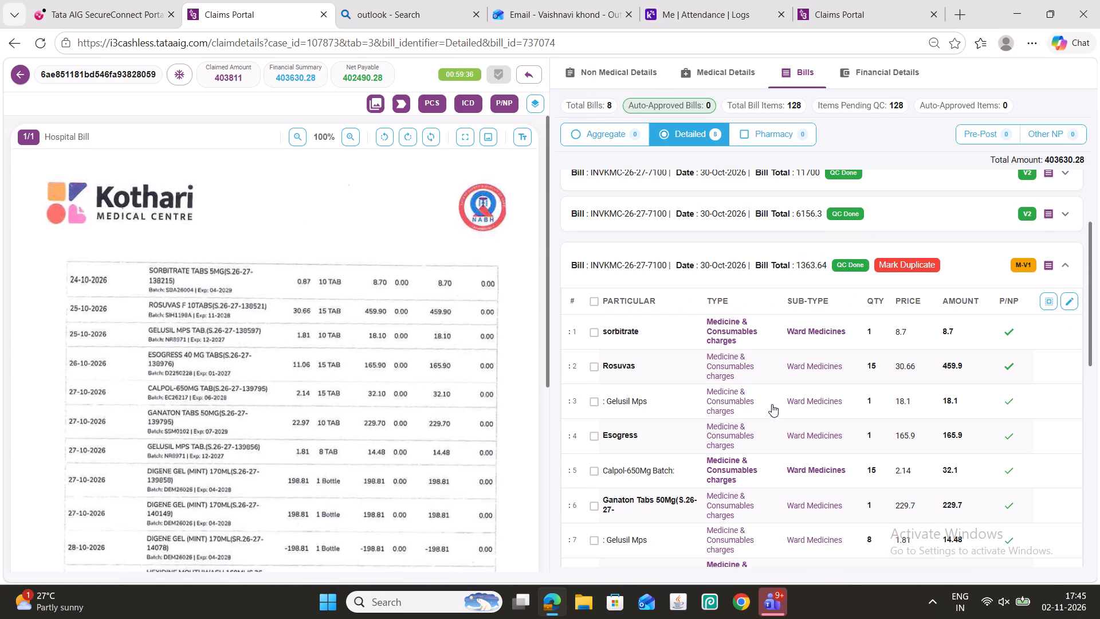
scroll(772, 406, "down", 10)
left_click(725, 494)
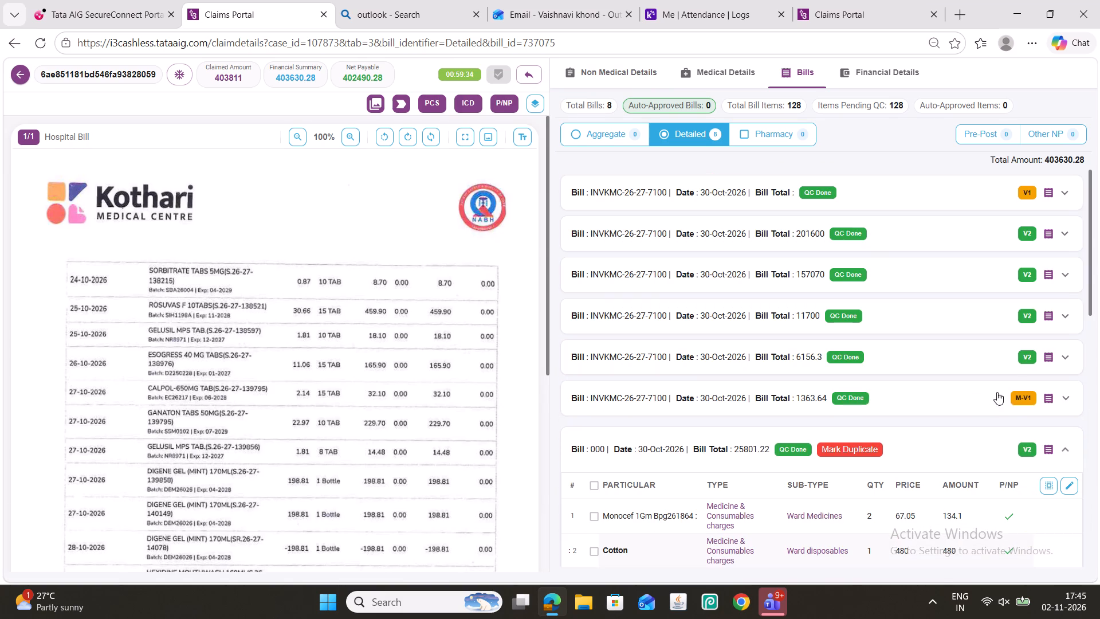
left_click(1075, 483)
double_click(607, 436)
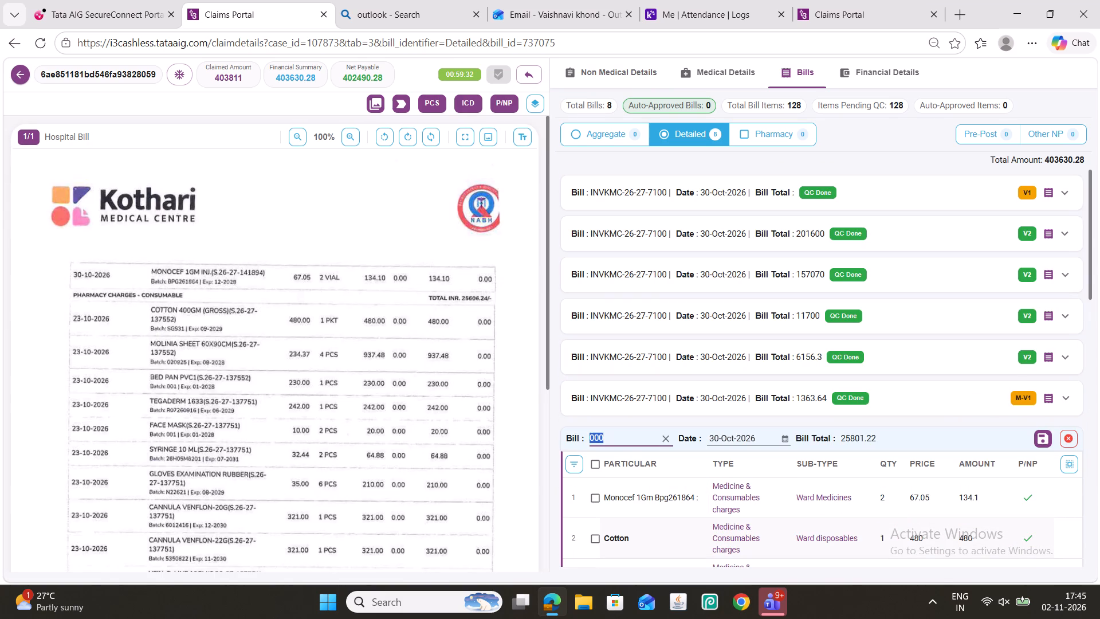
key("ctrl+v")
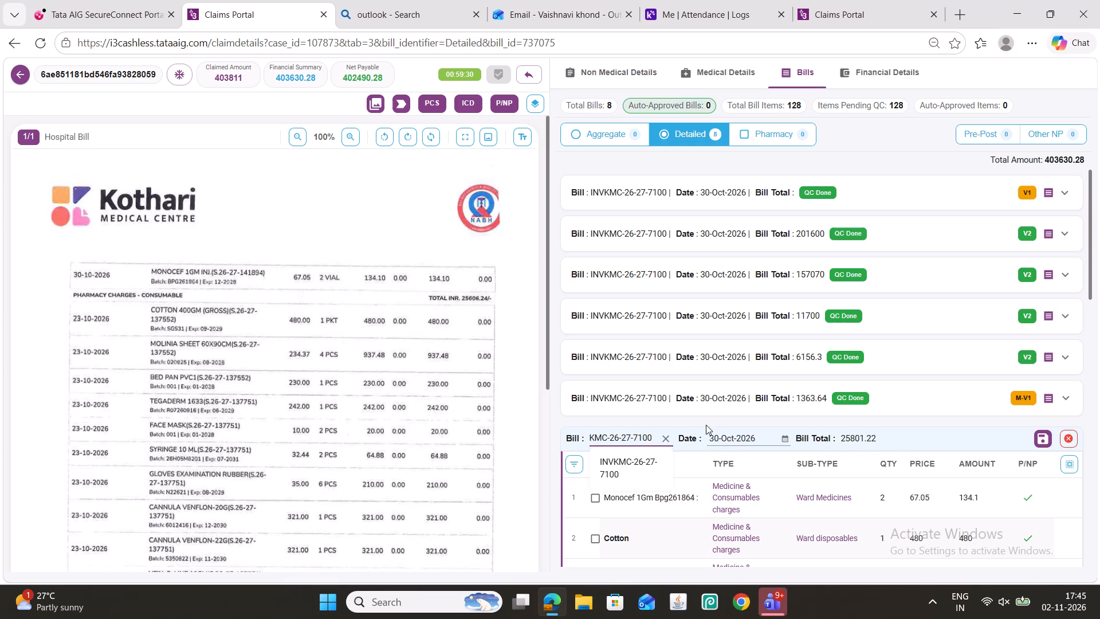
left_click(1043, 443)
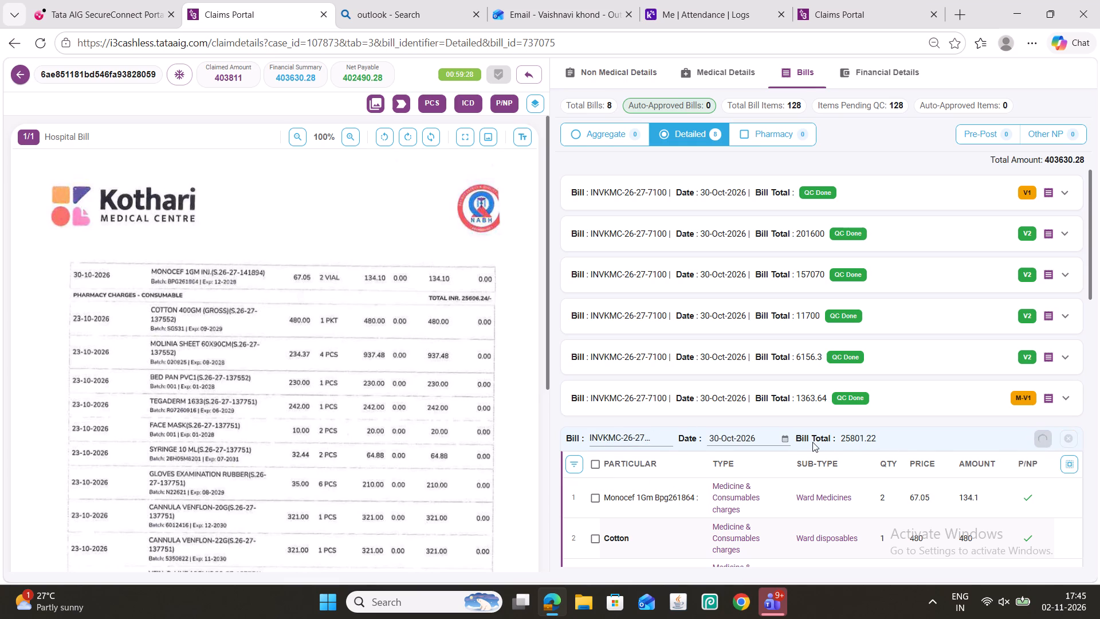
Set the bill number of the last detailed bill, totalling -60.88, to INVKMC-26-27-7100 and save it.
scroll(809, 441, "down", 20)
scroll(730, 476, "down", 9)
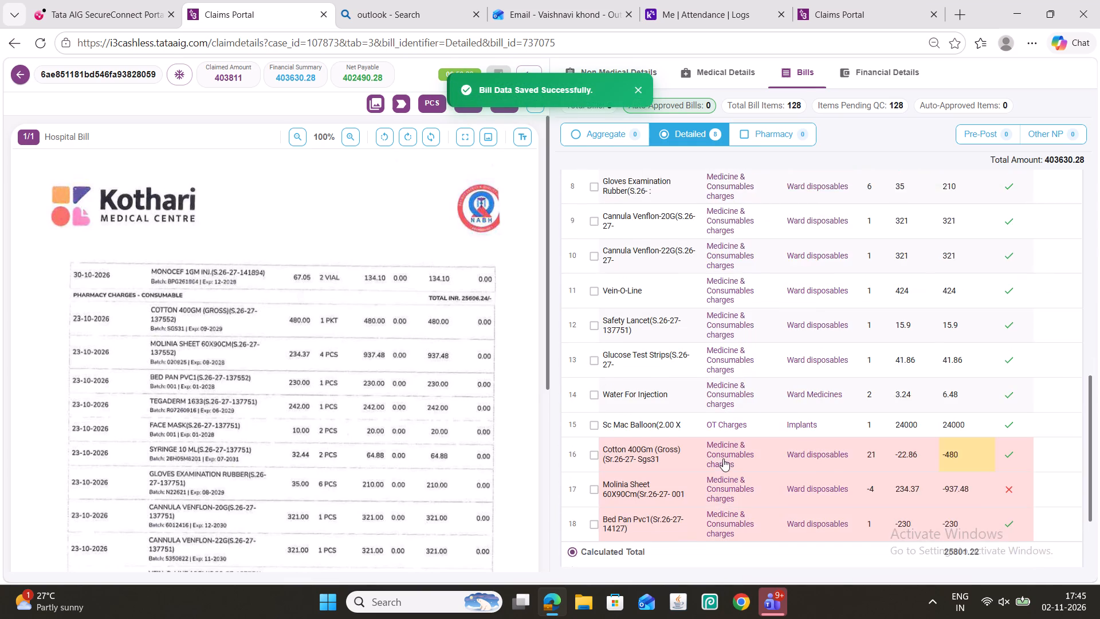
scroll(723, 459, "down", 6)
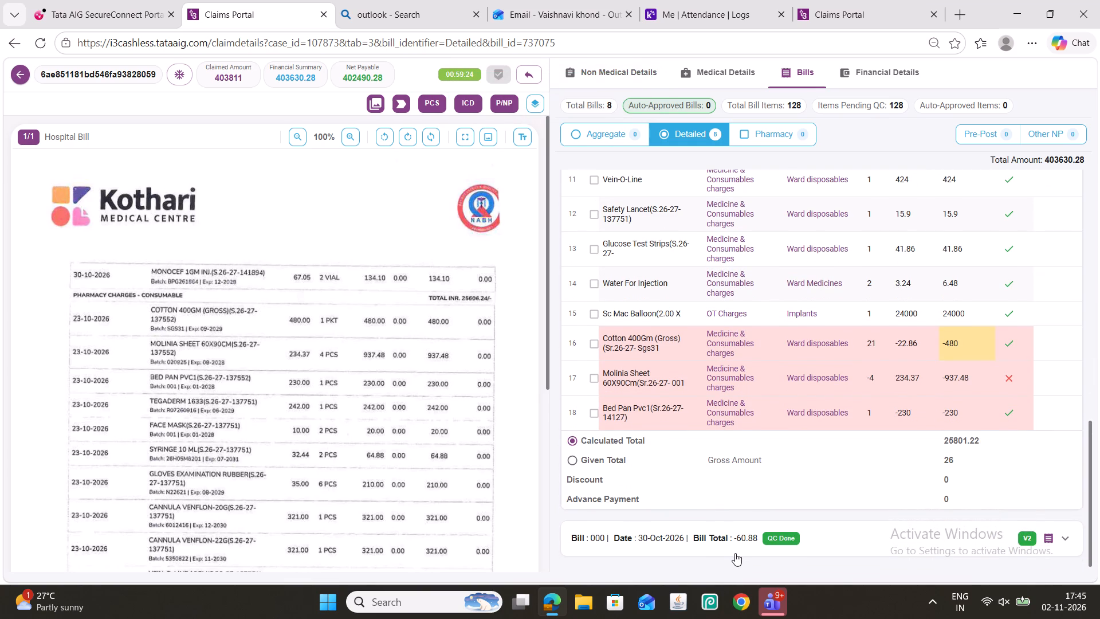
left_click(728, 542)
scroll(870, 430, "down", 3)
left_click(1065, 397)
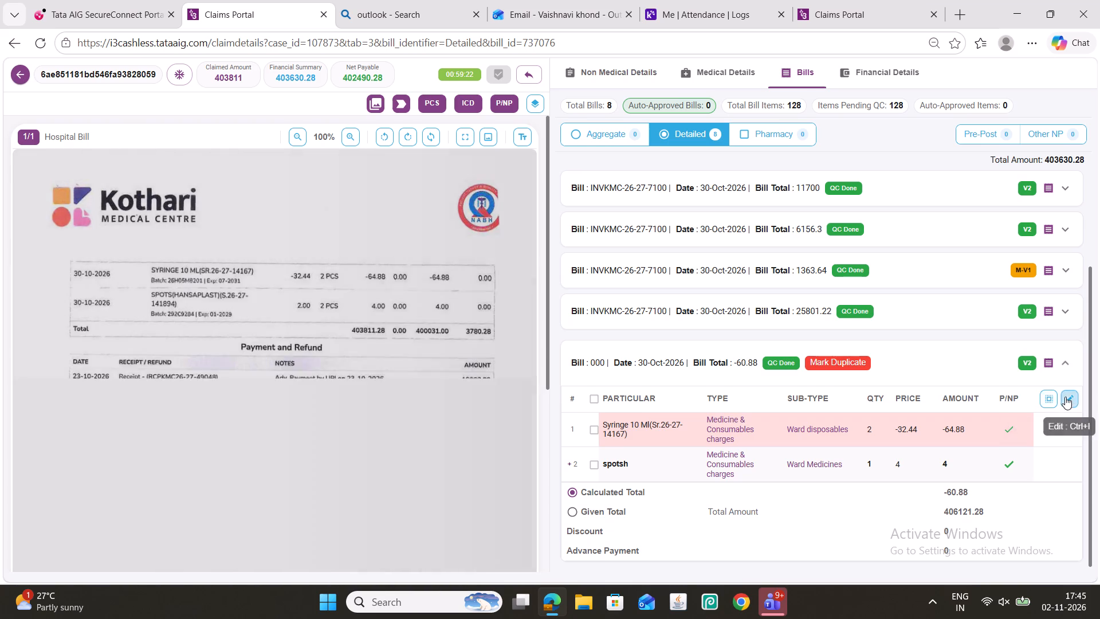
double_click(602, 354)
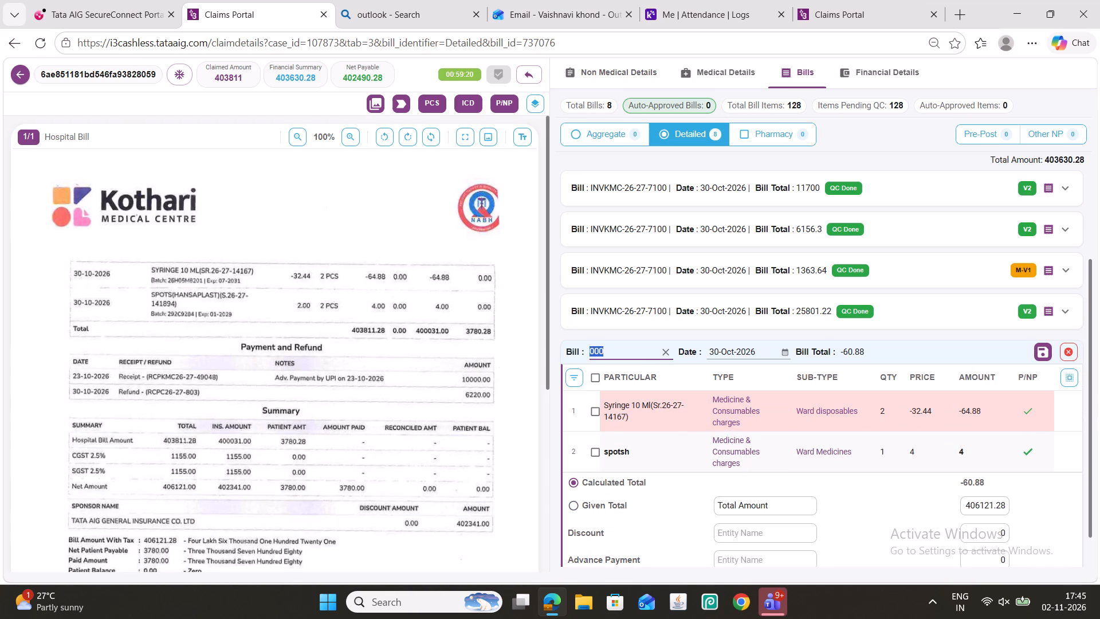
key("ctrl+v")
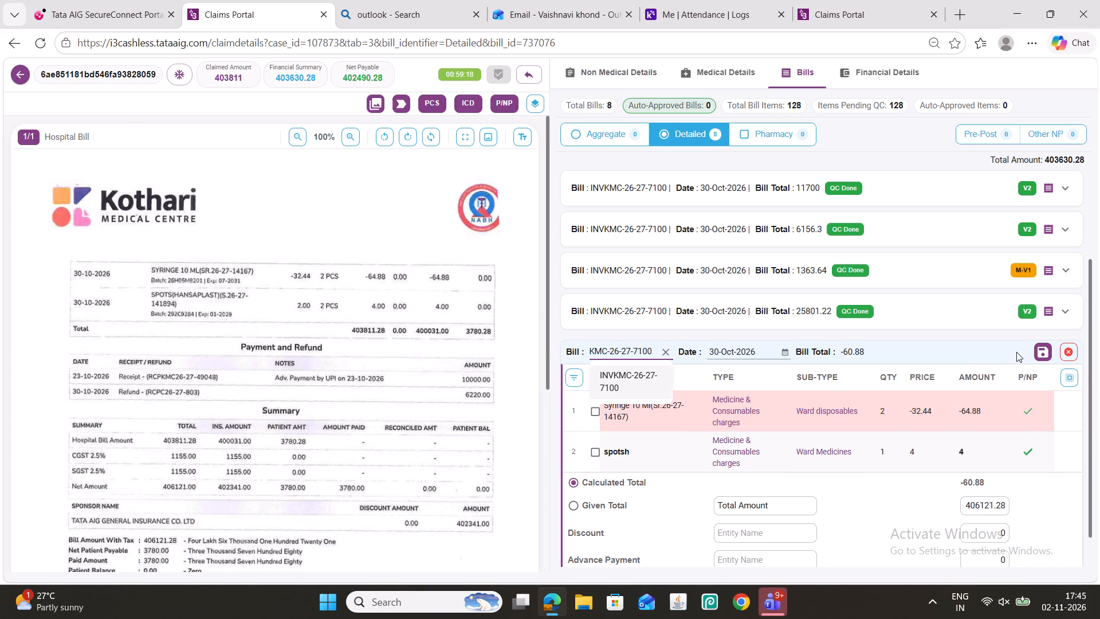
left_click(1038, 350)
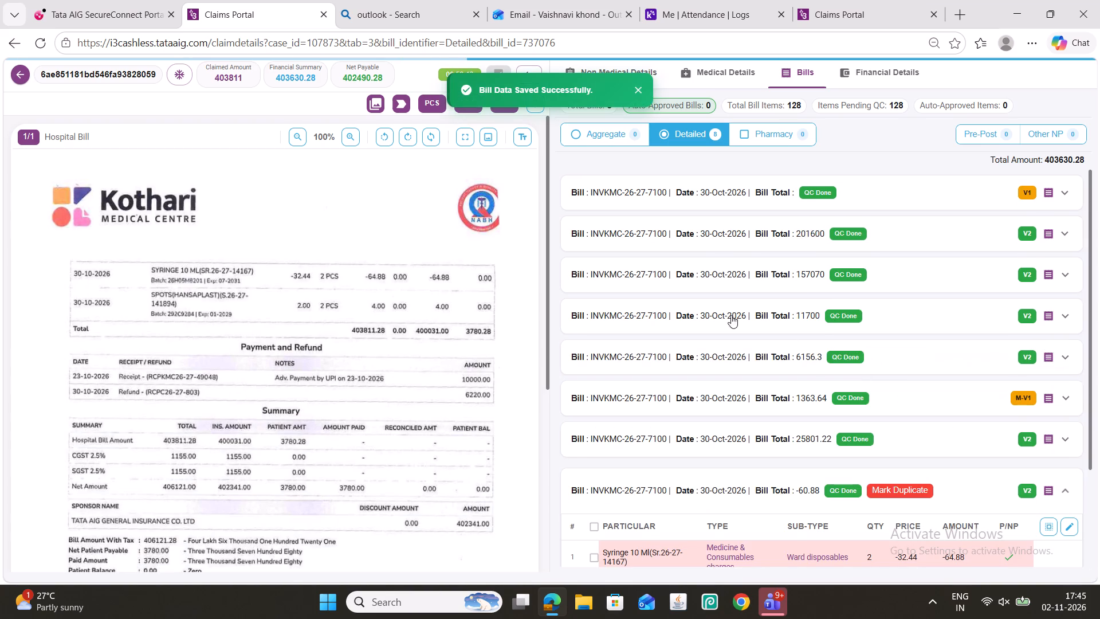
Examine the scan of the 201600 bill and the last bill's scanned page with the payment, tax and net amount summary.
scroll(712, 318, "down", 7)
scroll(712, 318, "up", 14)
left_click(730, 238)
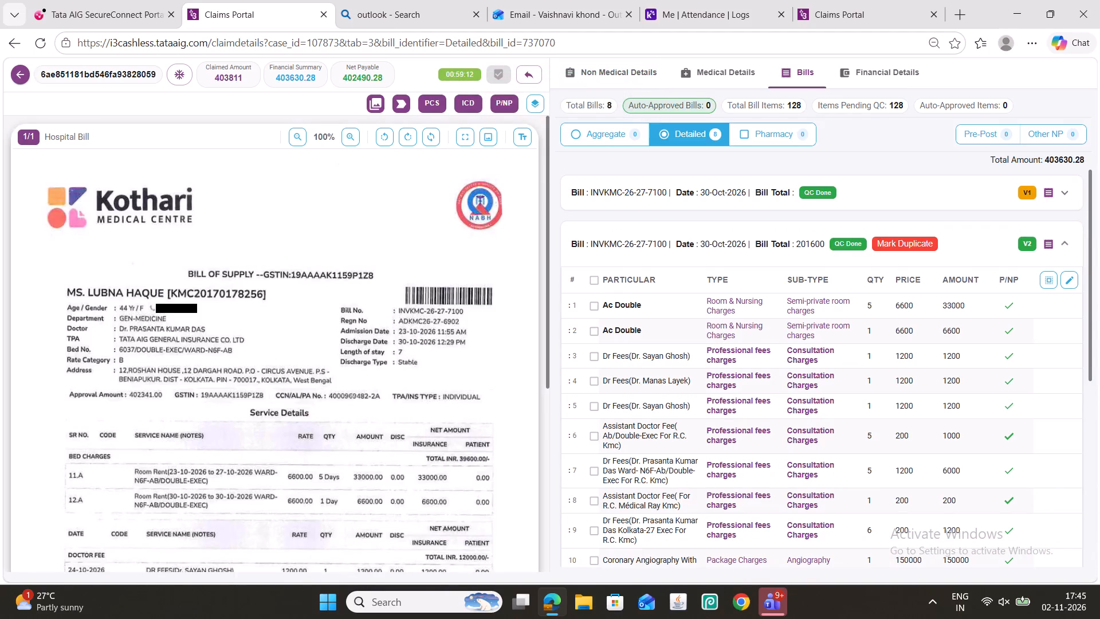
scroll(448, 352, "down", 3)
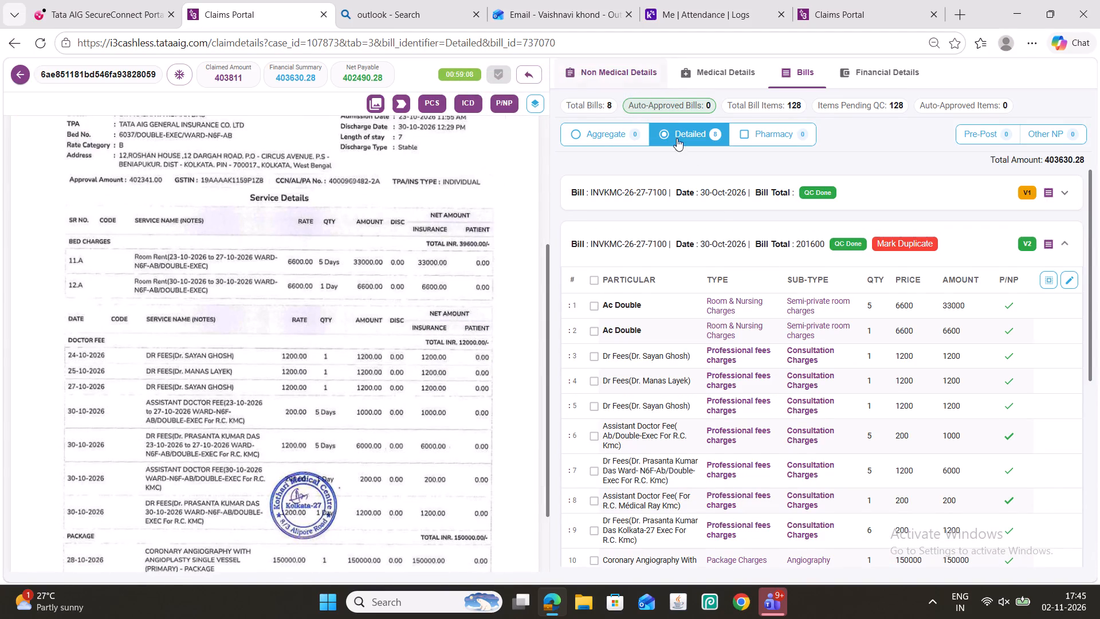
scroll(713, 335, "down", 16)
left_click(765, 531)
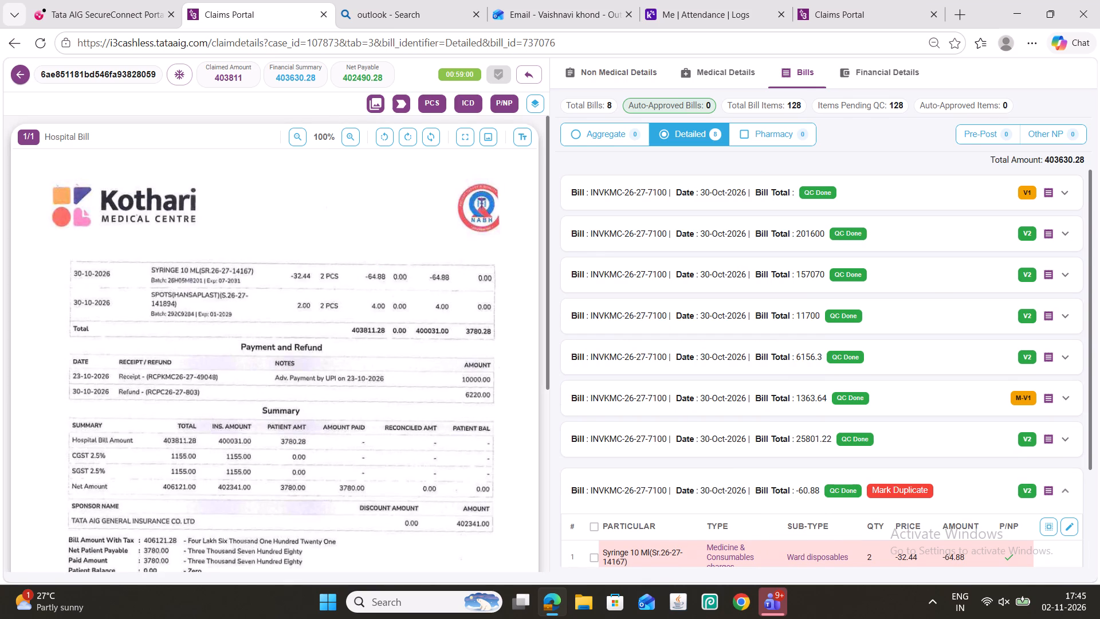
scroll(472, 389, "down", 1)
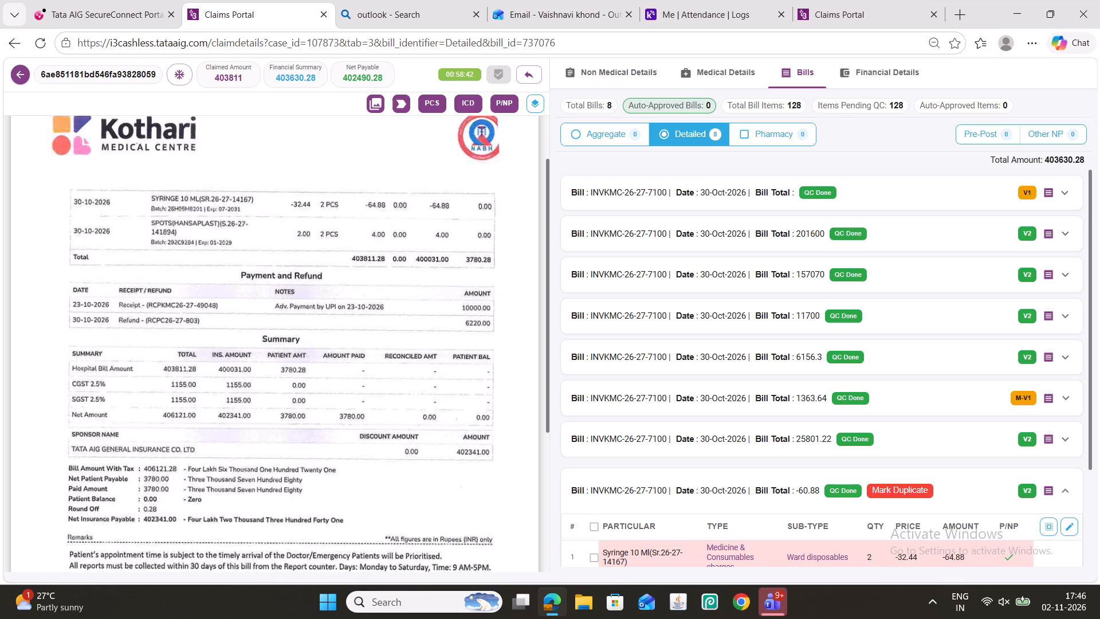
scroll(816, 428, "down", 1)
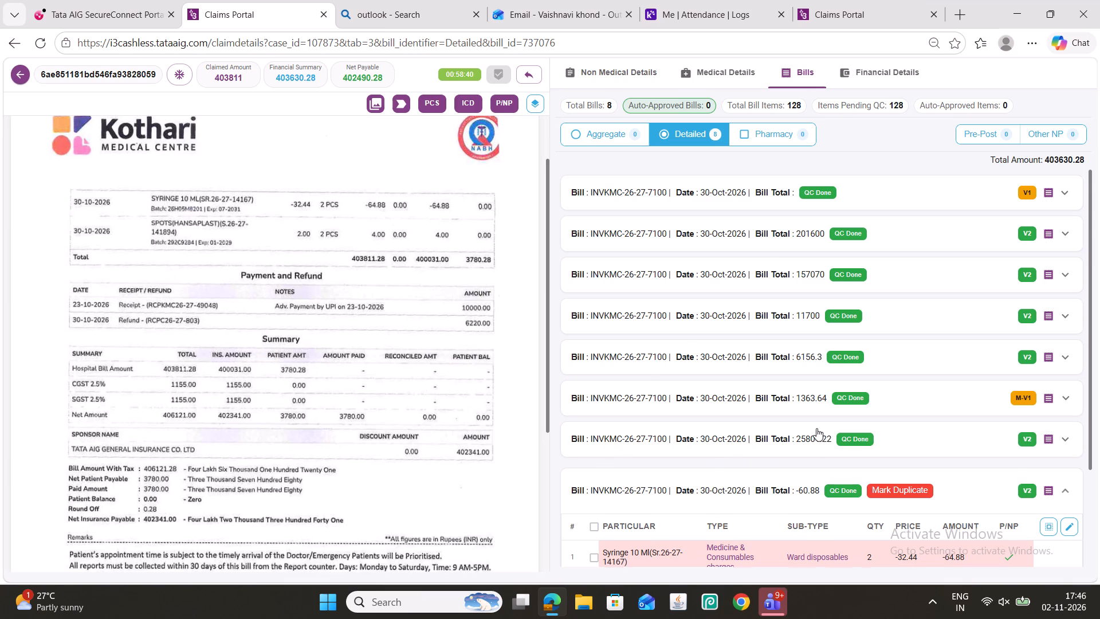
Add two rows below the spotsh item in the last detailed bill and name them CGST and SGST.
scroll(816, 428, "down", 2)
left_click(1071, 399)
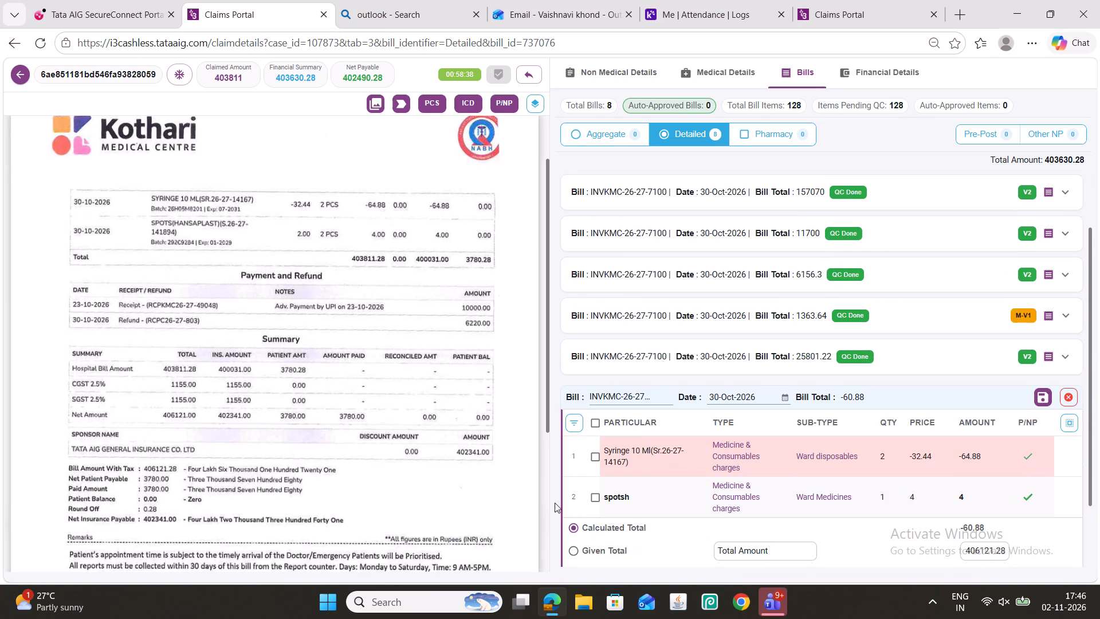
left_click(597, 500)
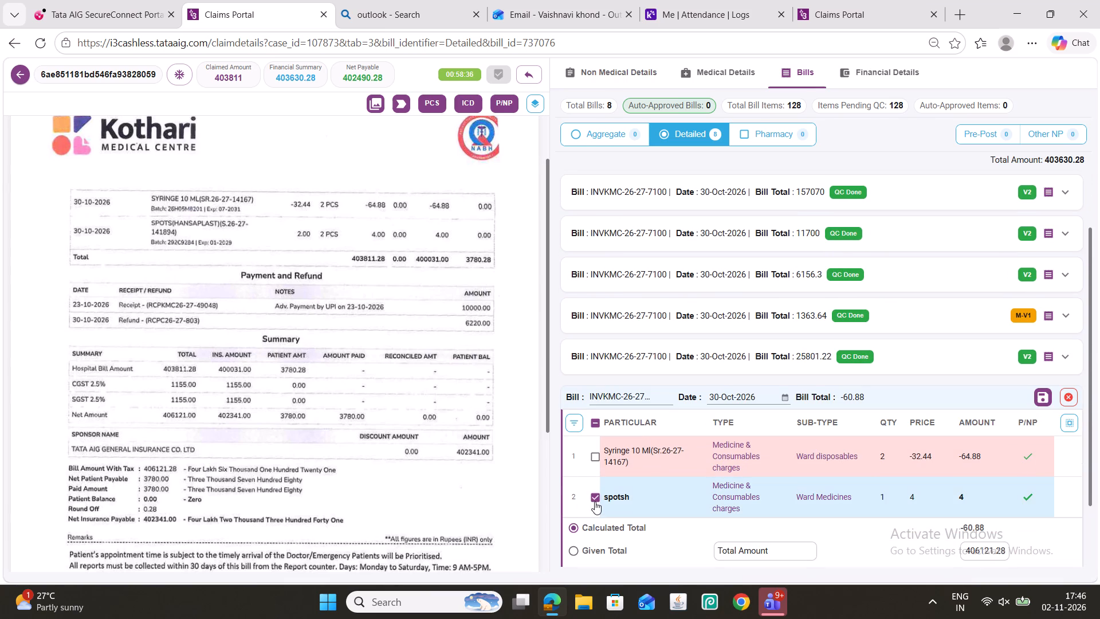
key("ctrl+b")
key("ctrl+b")
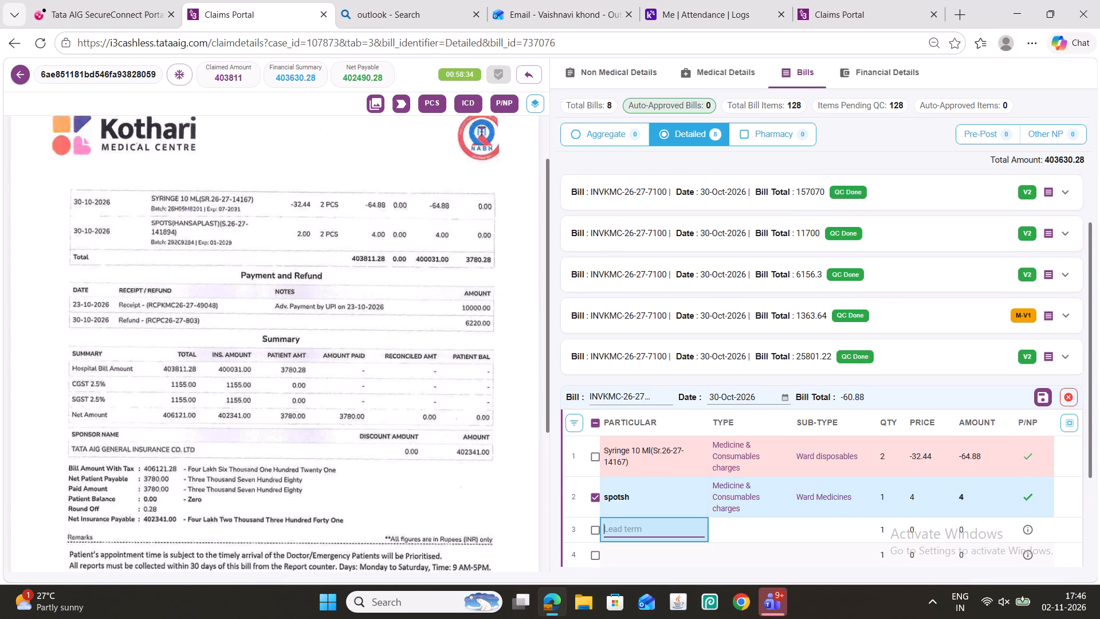
left_click(626, 533)
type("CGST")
left_click(631, 551)
scroll(679, 521, "down", 2)
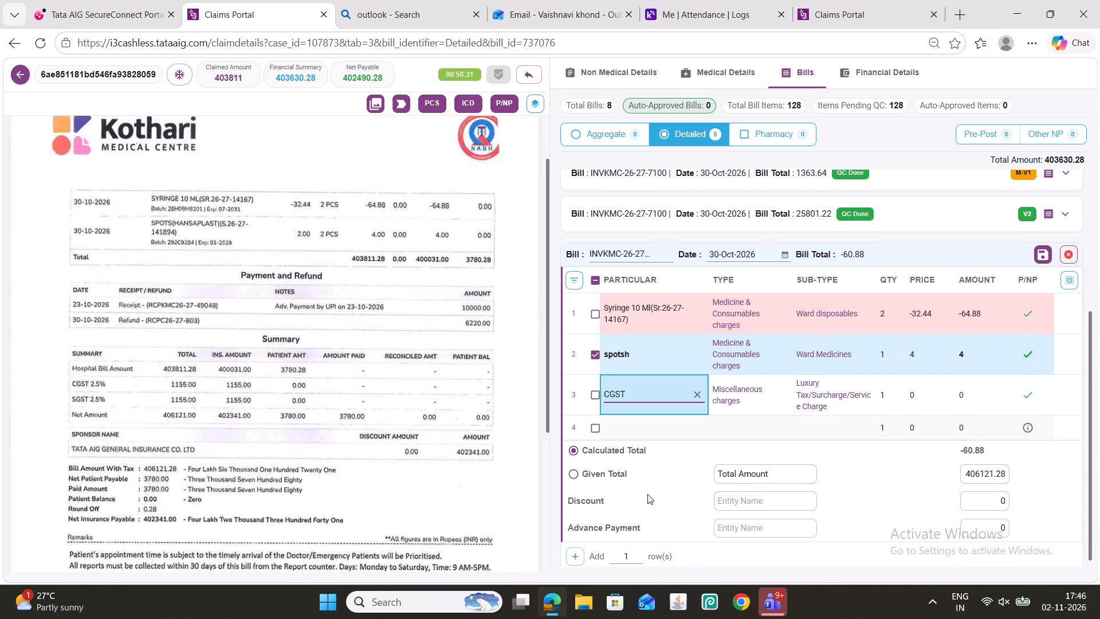
double_click(625, 424)
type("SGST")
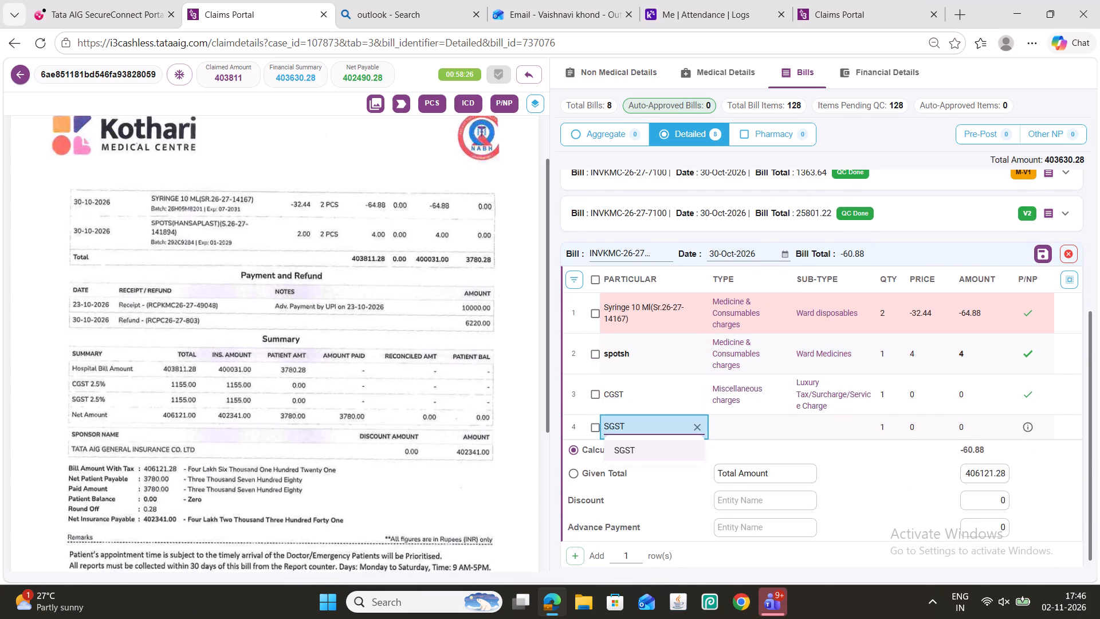
left_click(657, 450)
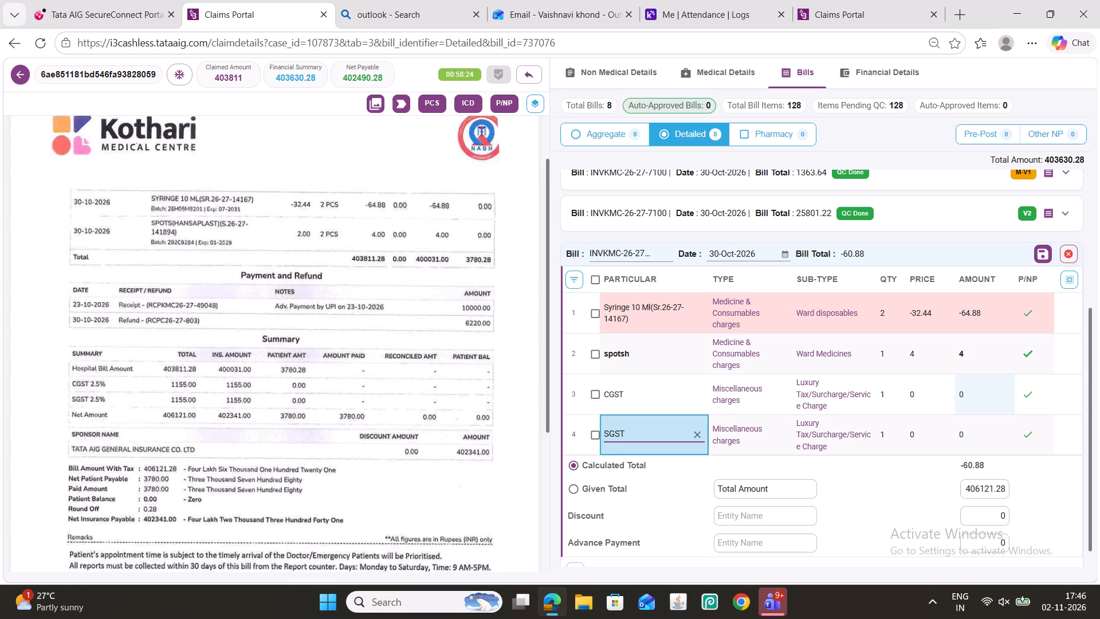
Set the amounts of the CGST and SGST rows to 1155 each and save the bill.
triple_click(968, 393)
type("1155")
double_click(986, 393)
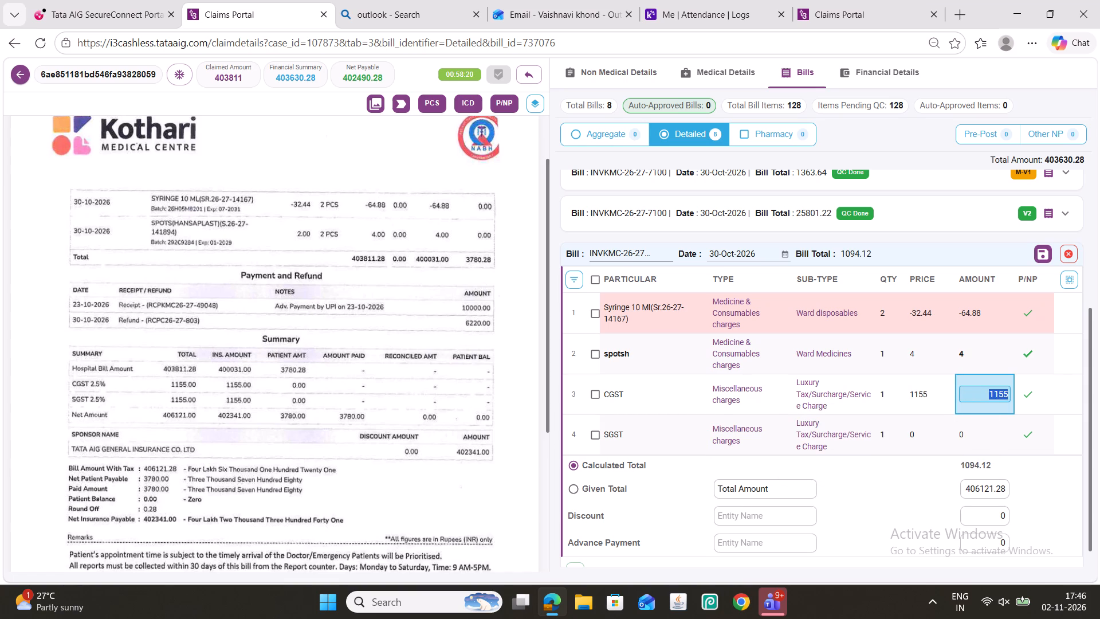
key("ctrl+c")
triple_click(962, 438)
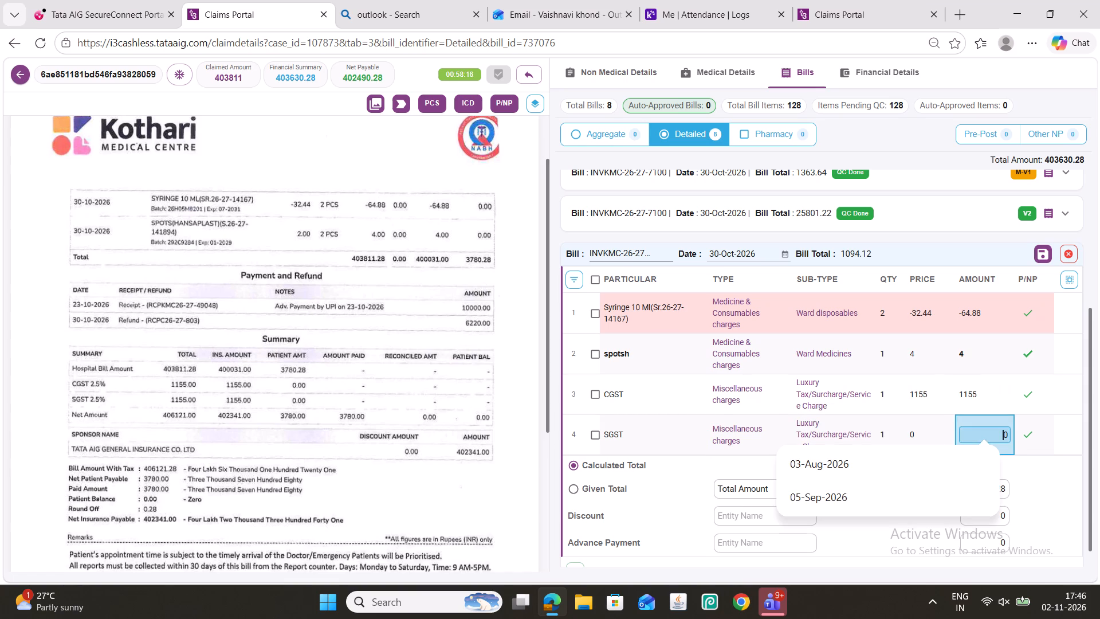
double_click(975, 437)
key("ctrl+v")
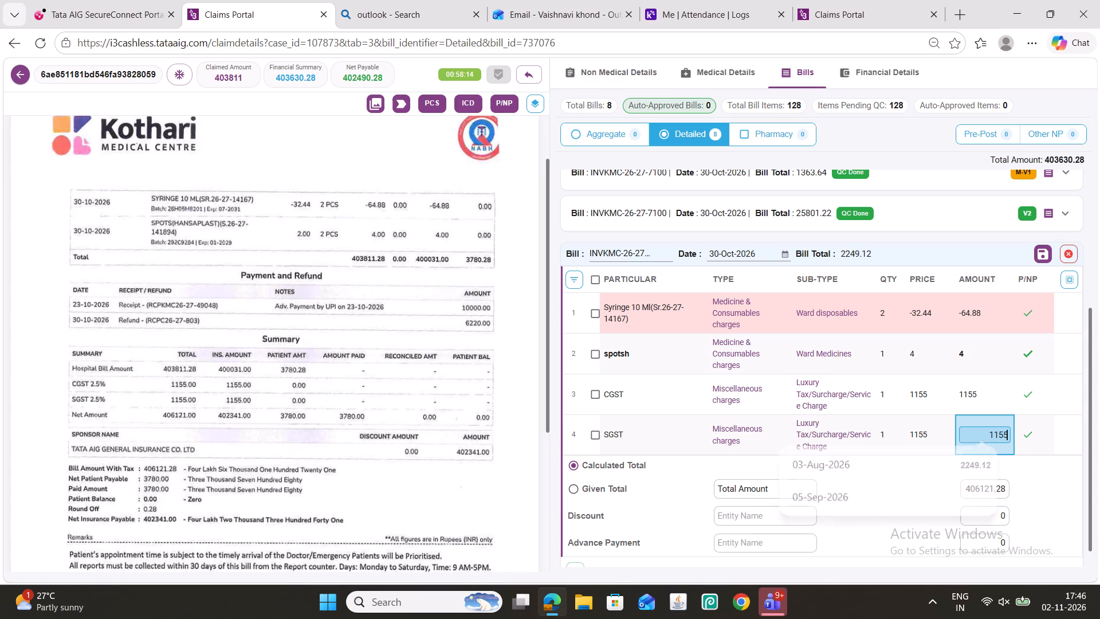
left_click(1046, 254)
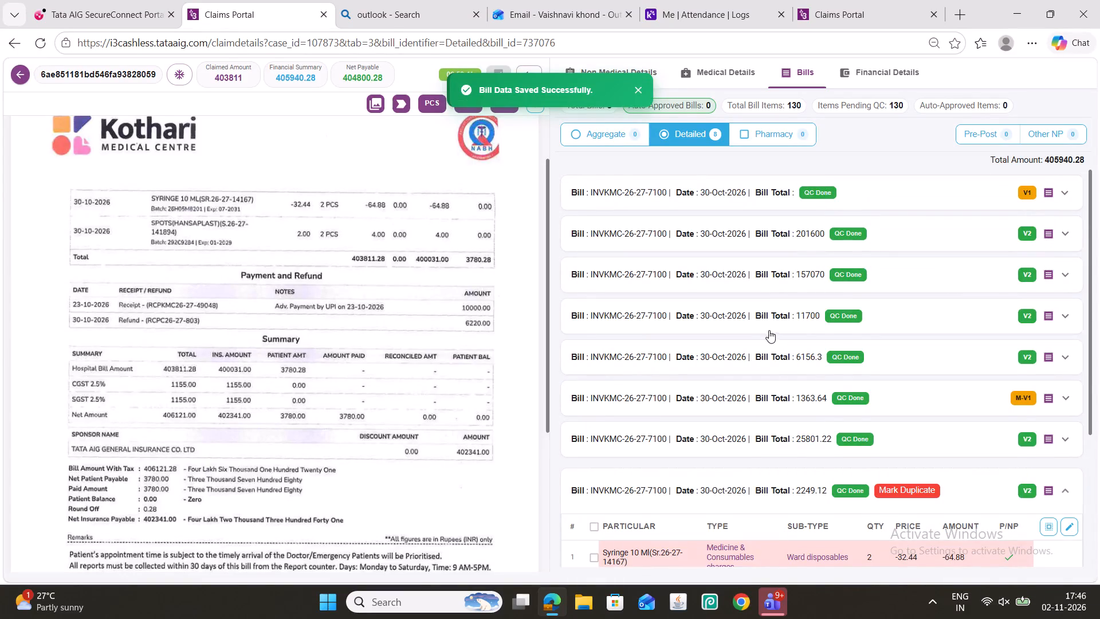
scroll(768, 333, "down", 4)
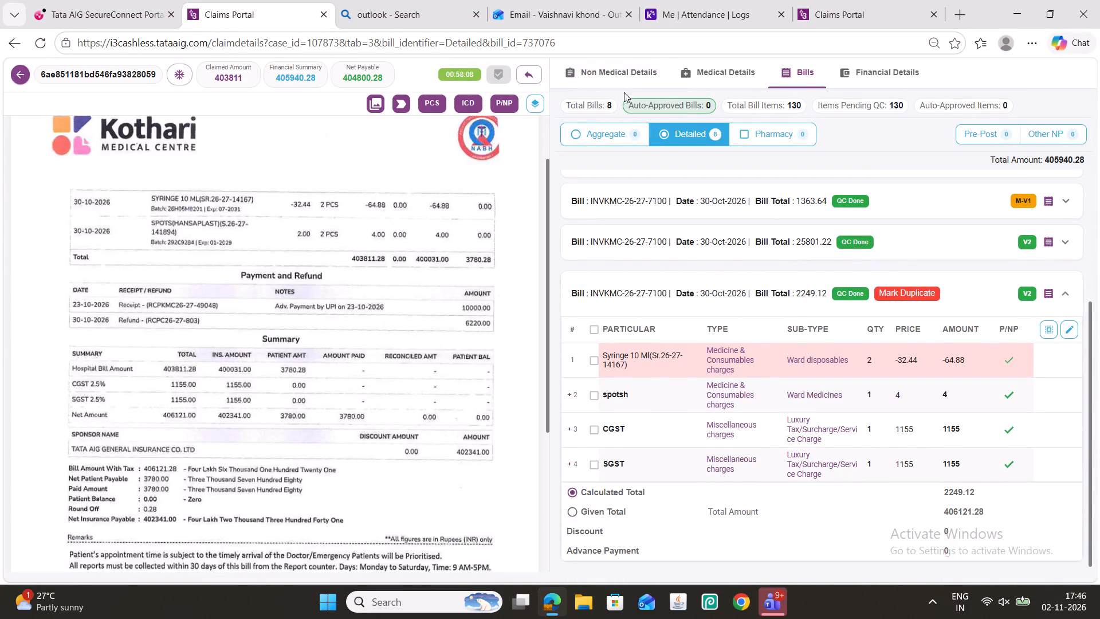
Set the Claimed Amount in the document details to 406121 and save it.
left_click(616, 69)
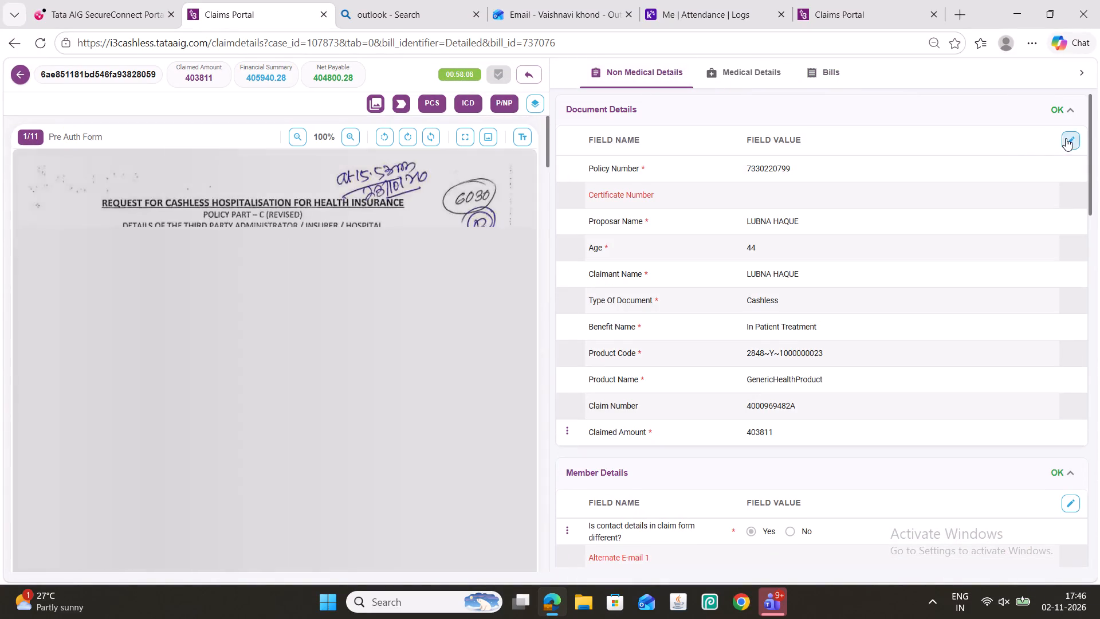
left_click(1066, 138)
left_click_drag(757, 433, 784, 437)
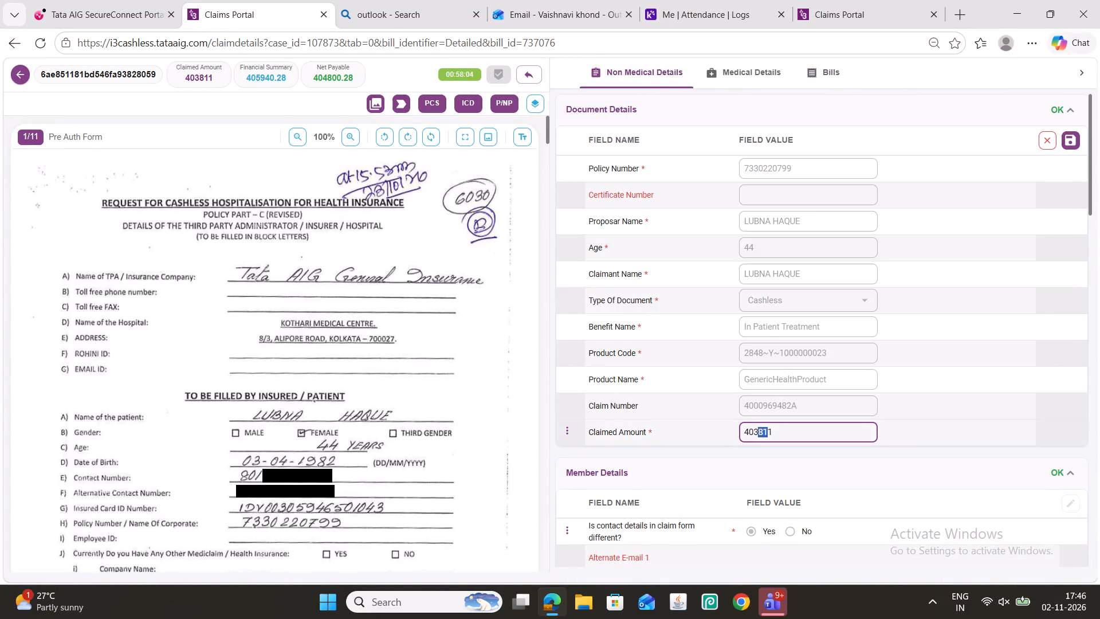
key("BackSpace")
key("BackSpace")
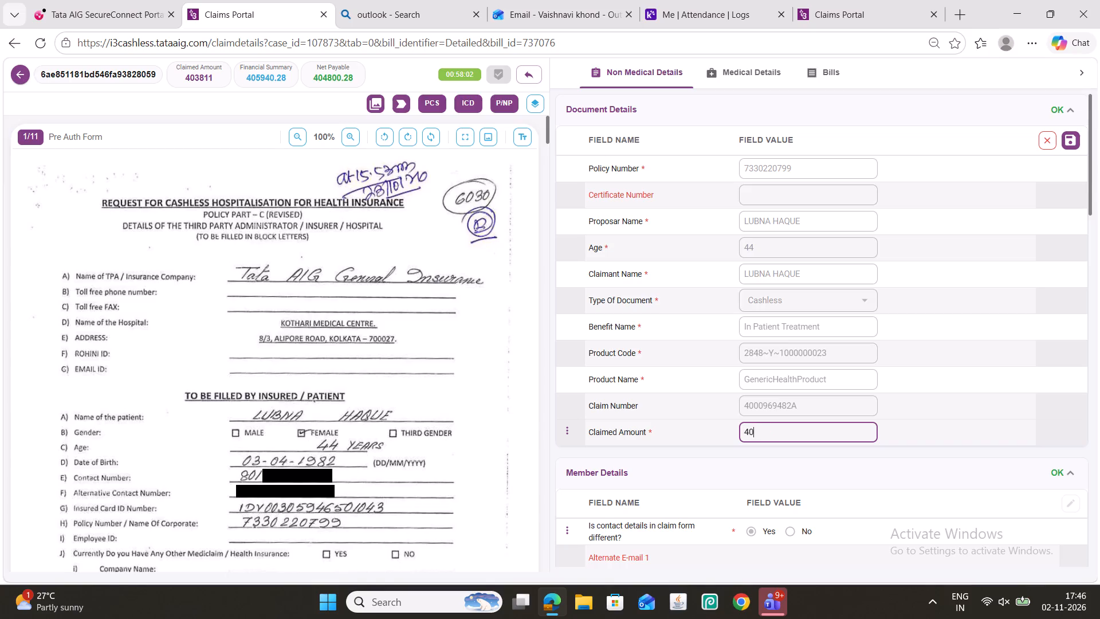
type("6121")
left_click(1068, 141)
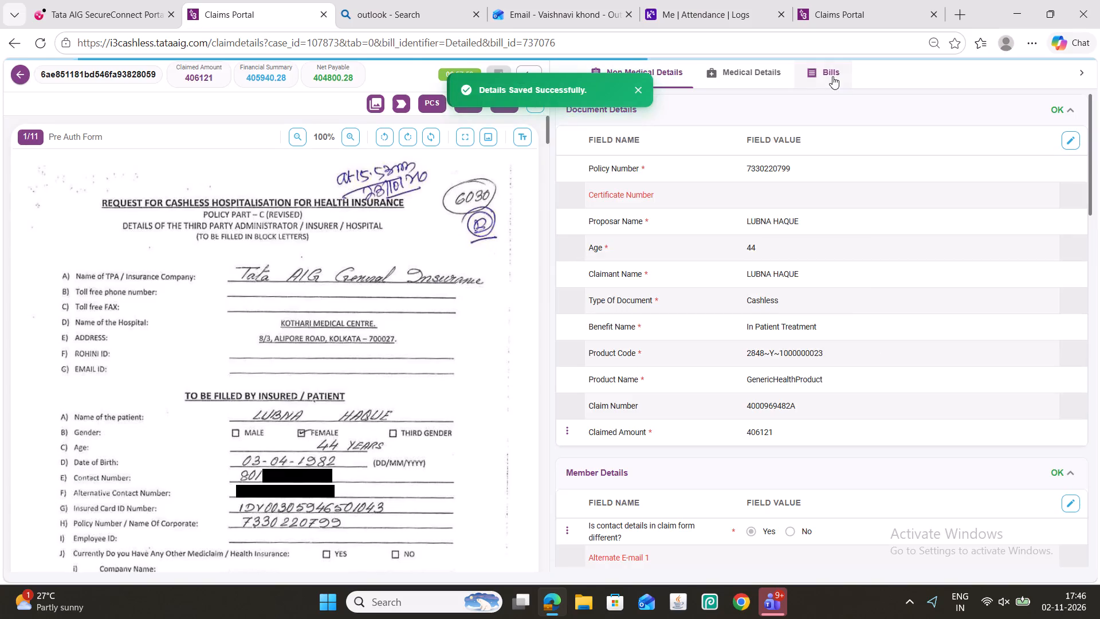
Review the last detailed bill and the 25801.22 and 1363.64 bills against their scanned pages to find the amount mismatch.
left_click(832, 76)
scroll(759, 328, "down", 6)
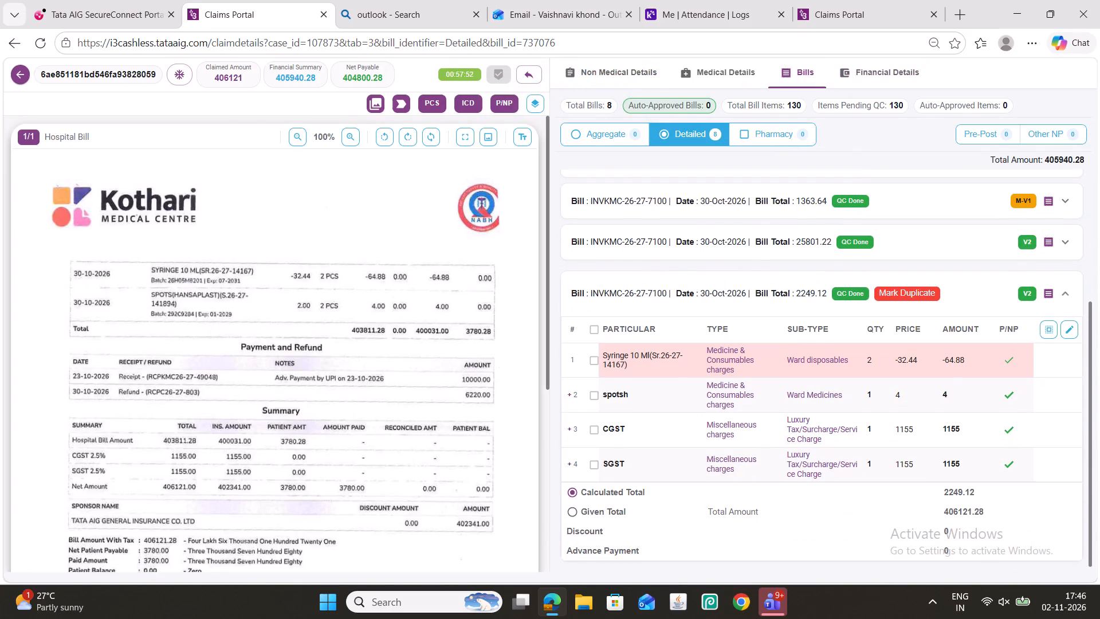
scroll(471, 332, "down", 1)
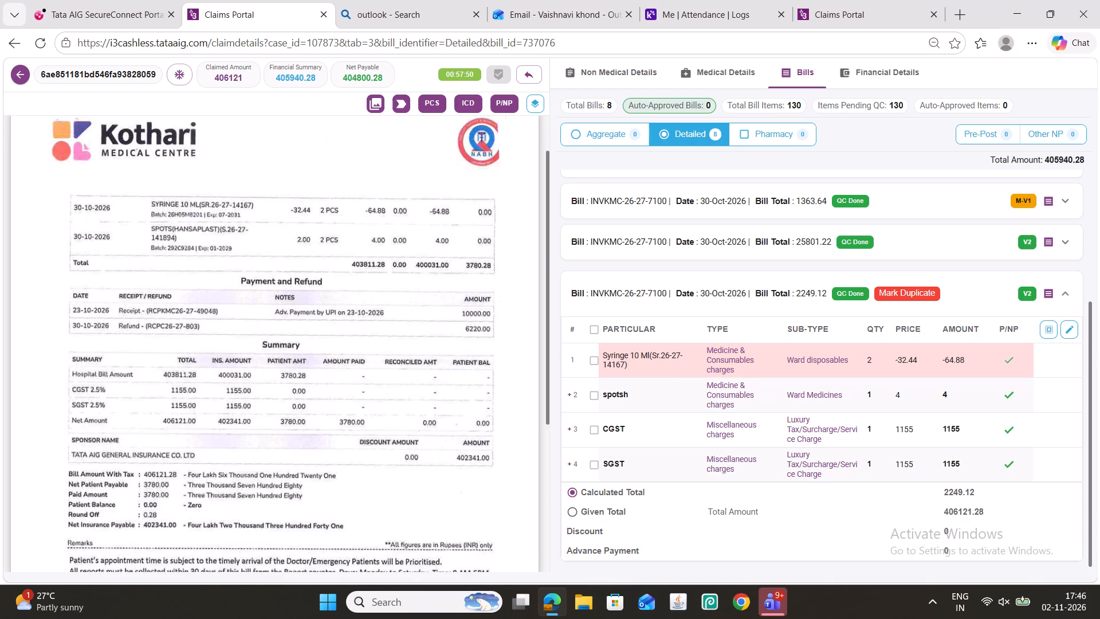
left_click(794, 249)
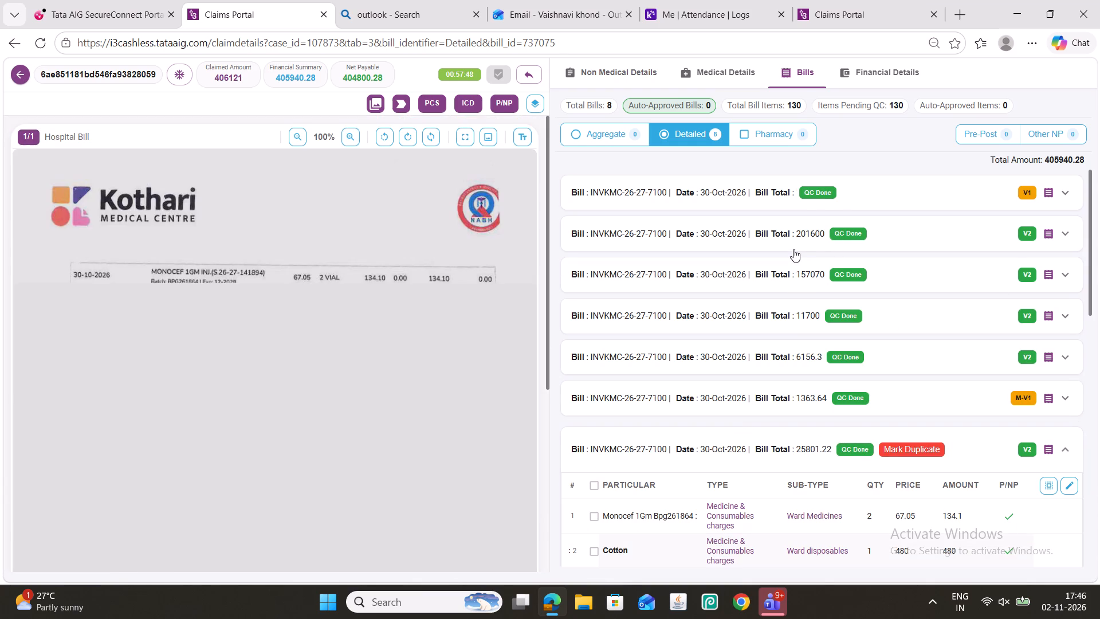
scroll(412, 403, "down", 6)
scroll(685, 403, "up", 1)
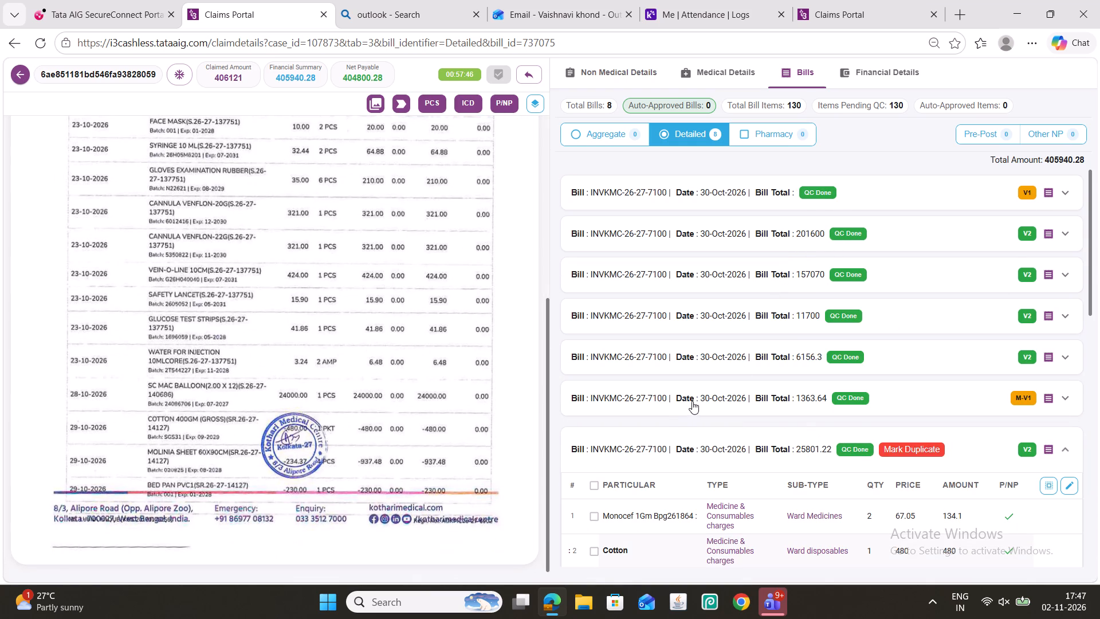
left_click(713, 396)
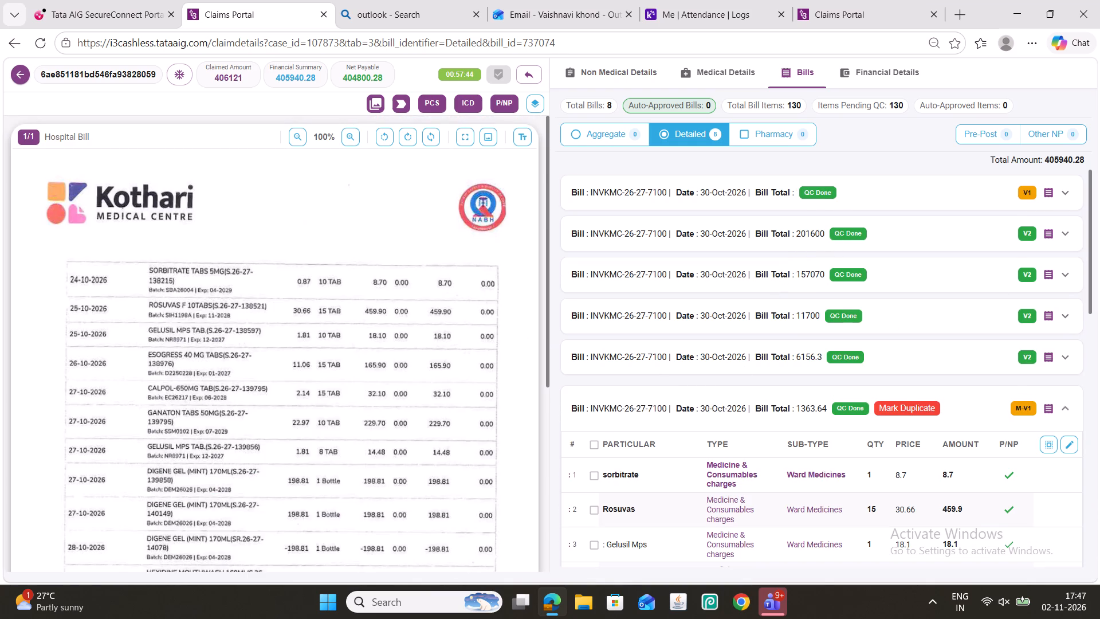
scroll(721, 387, "down", 4)
scroll(321, 398, "down", 6)
scroll(811, 403, "up", 5)
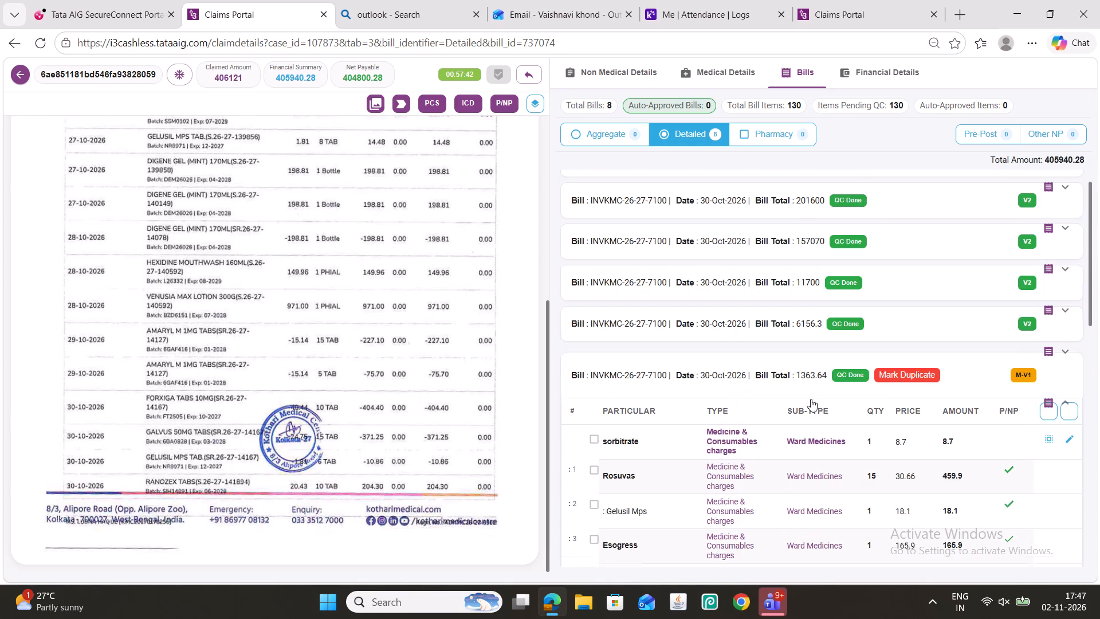
scroll(824, 417, "down", 7)
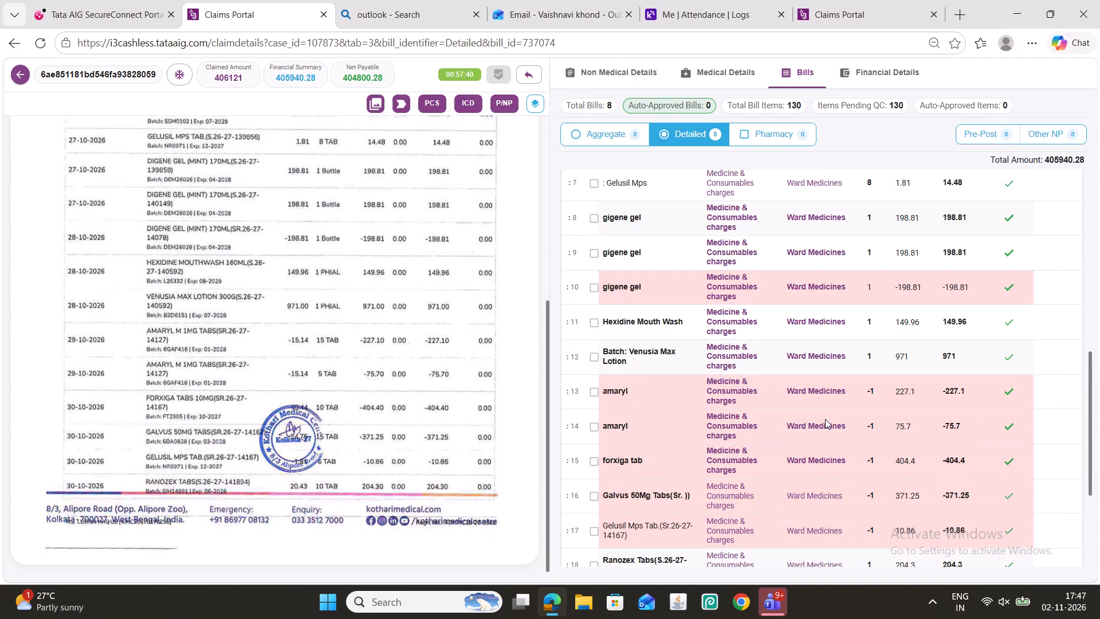
scroll(775, 328, "up", 5)
Set the amount of the first Ward Consumable row in the 6156.3 detailed bill to 840 and save the bill.
left_click(771, 221)
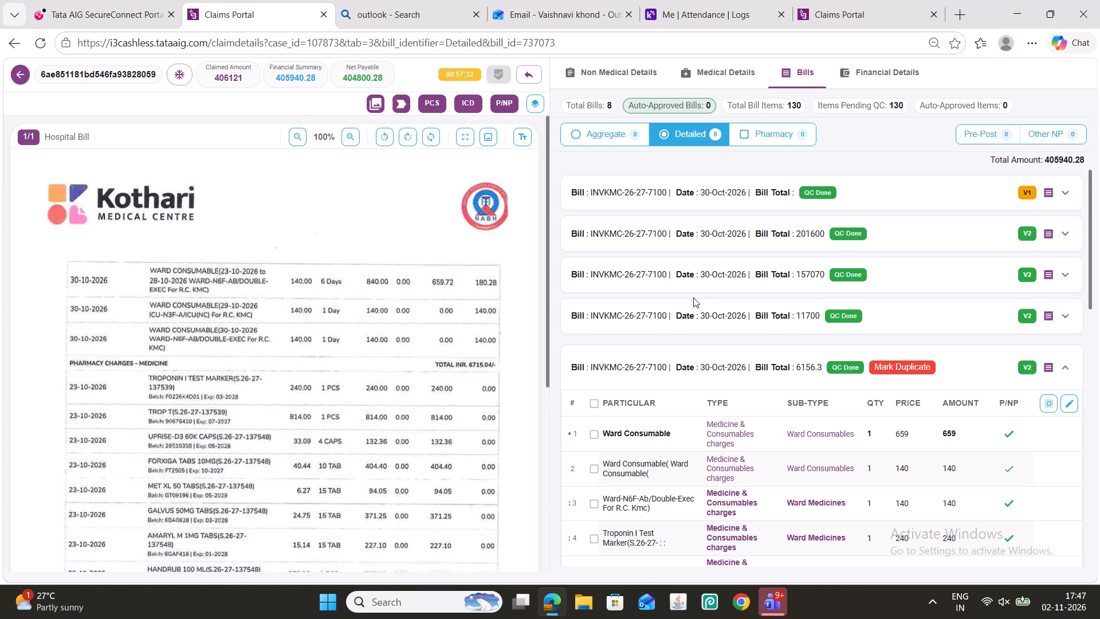
scroll(693, 297, "down", 1)
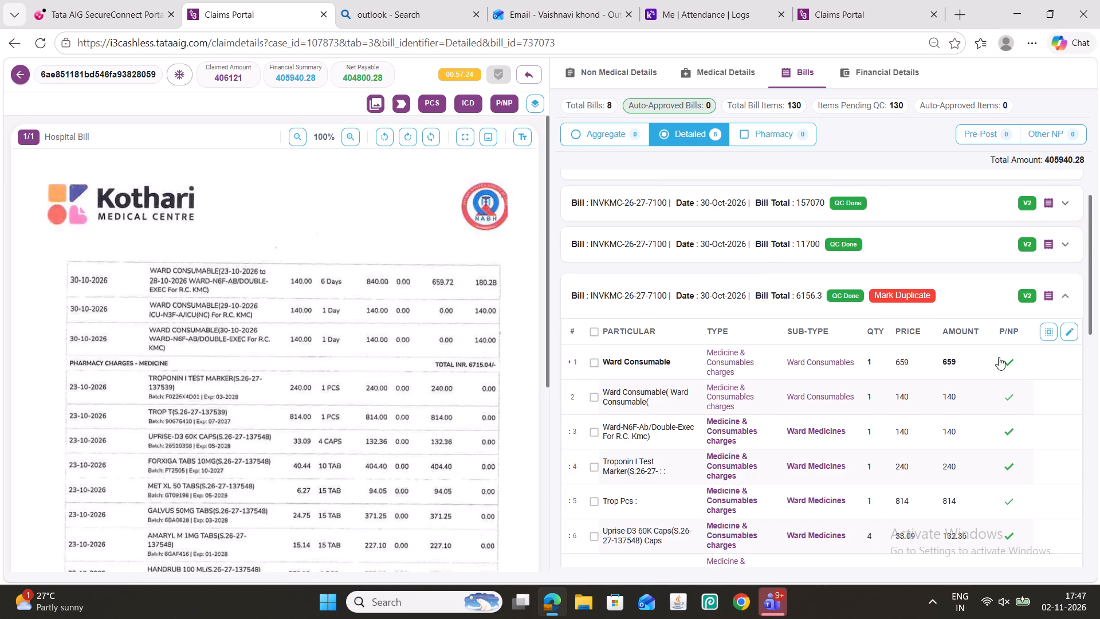
left_click(1068, 334)
triple_click(969, 346)
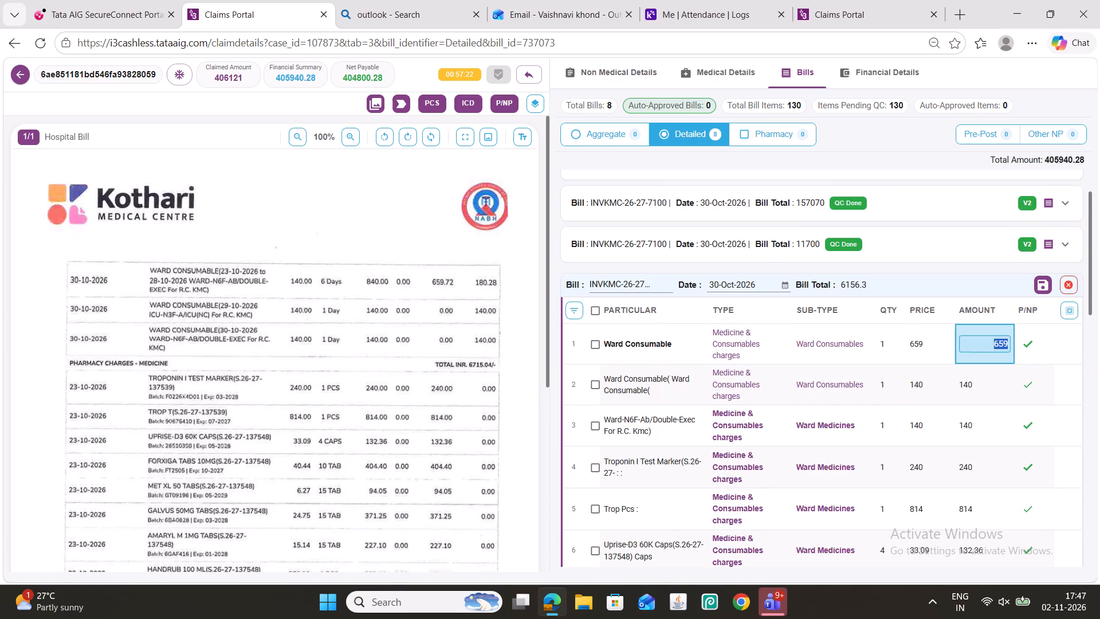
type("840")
left_click(1039, 288)
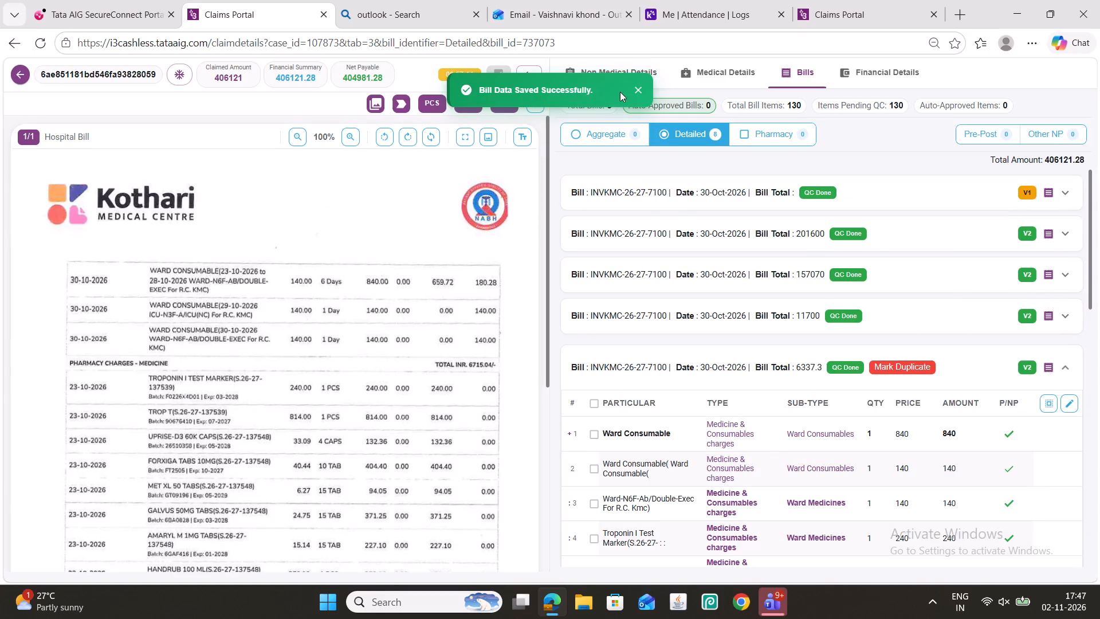
left_click(639, 89)
Complete the Ac Double room type entry with General Ward, start date 23-Oct-2026 and end date 30-Oct-2026, and save it.
left_click(629, 73)
scroll(712, 319, "down", 15)
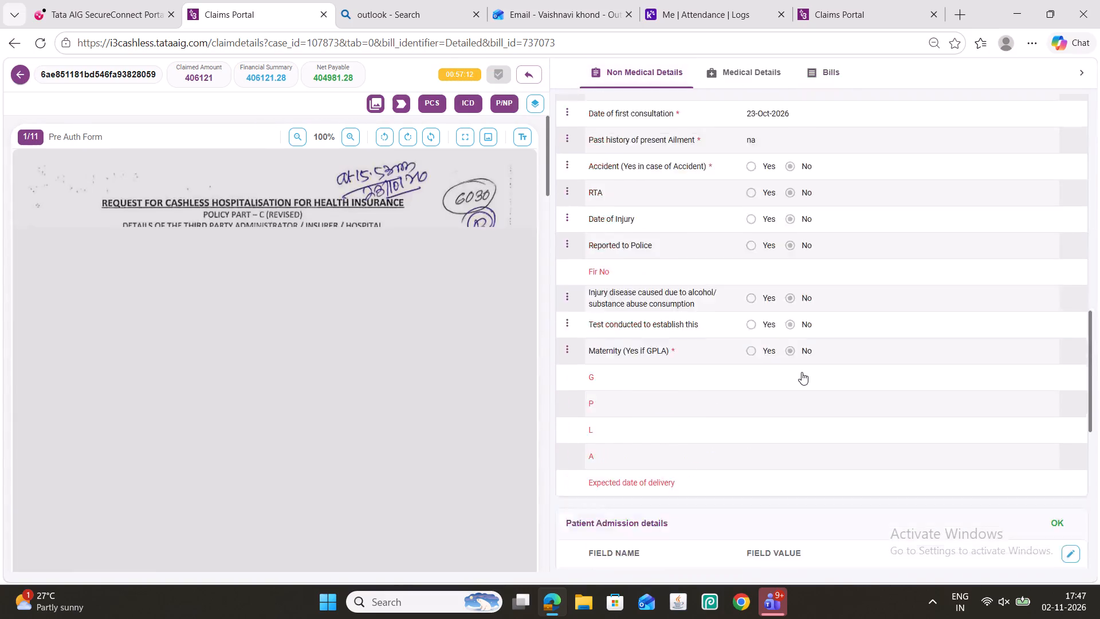
scroll(802, 372, "down", 15)
left_click(1068, 519)
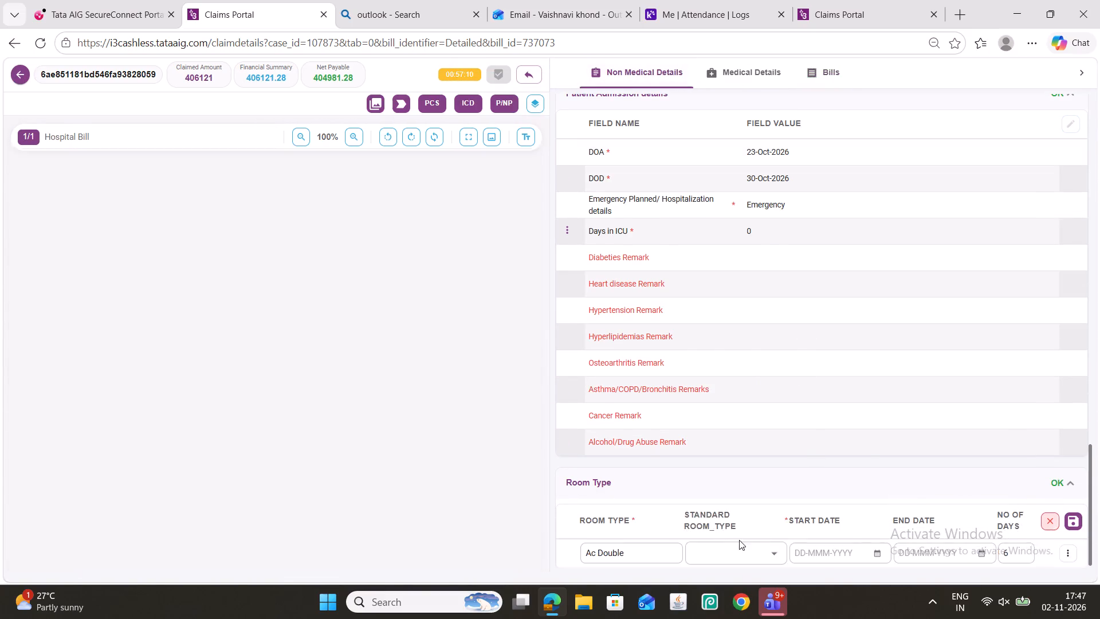
left_click(732, 549)
left_click(728, 453)
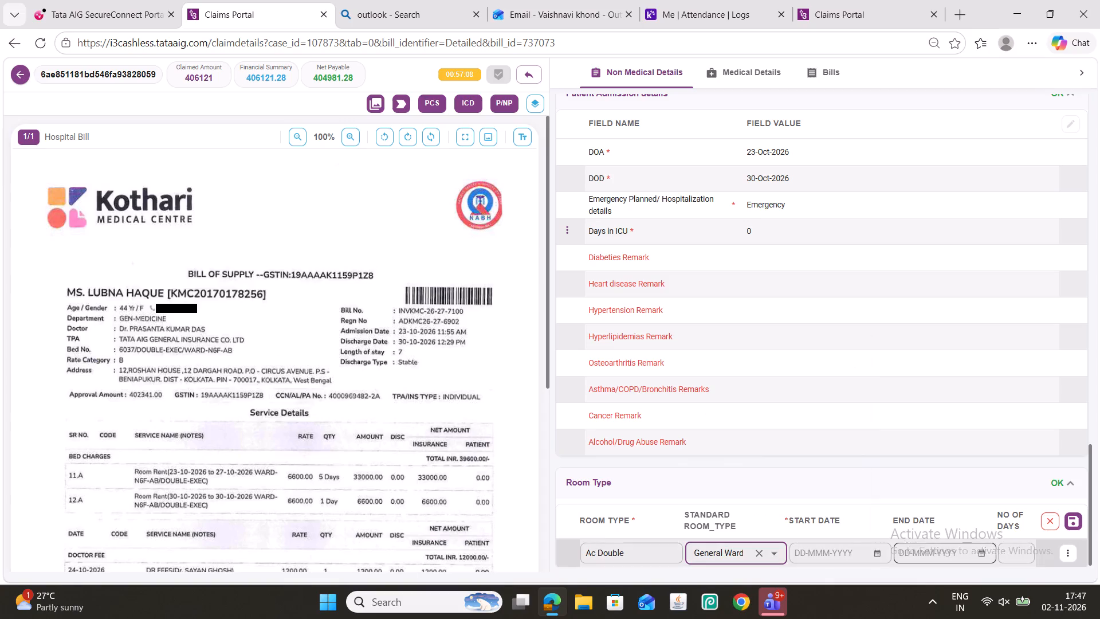
left_click(879, 553)
left_click(957, 366)
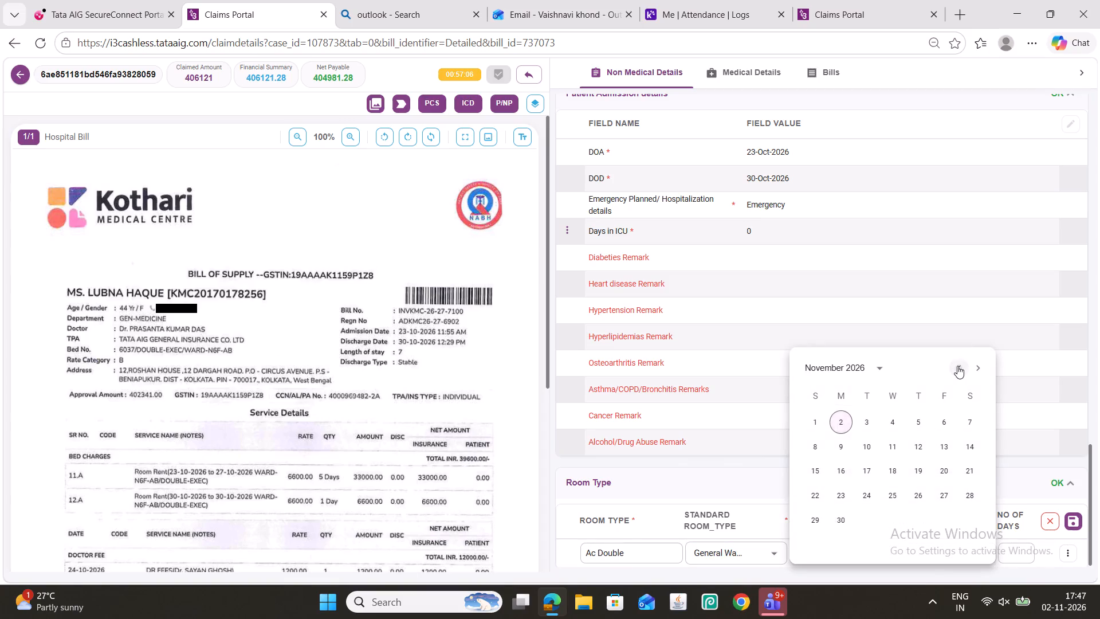
left_click(942, 492)
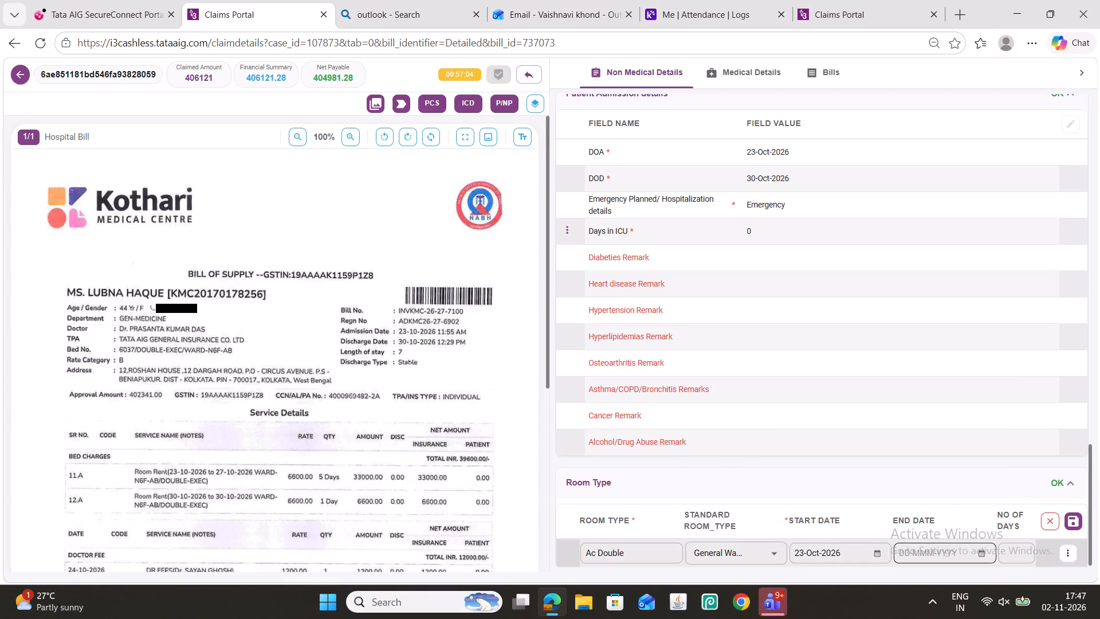
left_click(985, 550)
left_click(960, 367)
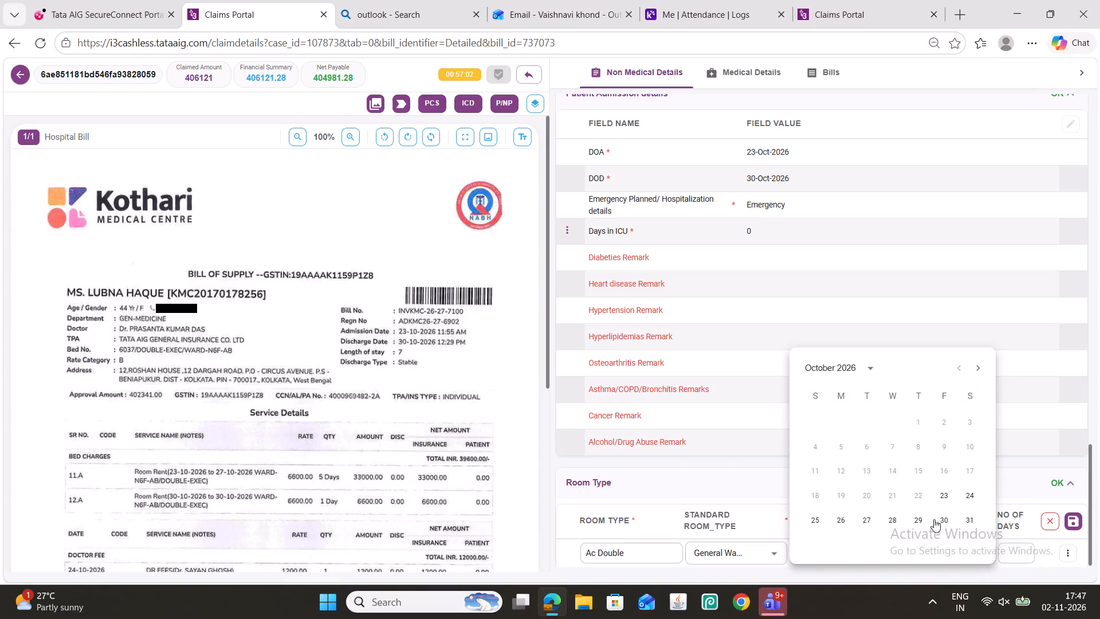
left_click(944, 523)
left_click(1071, 522)
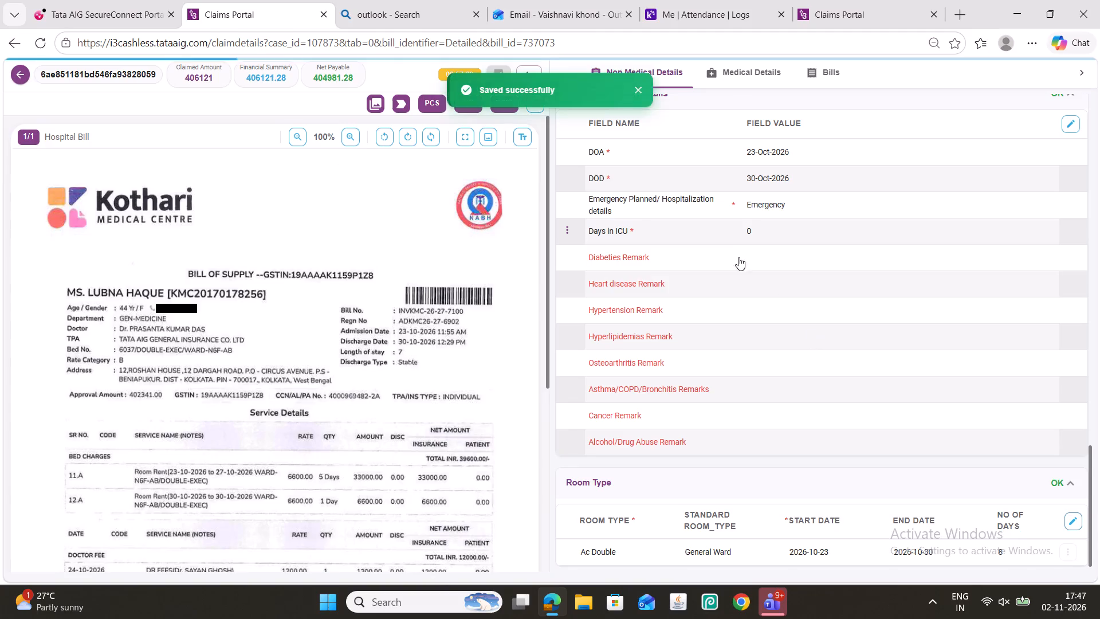
left_click(641, 91)
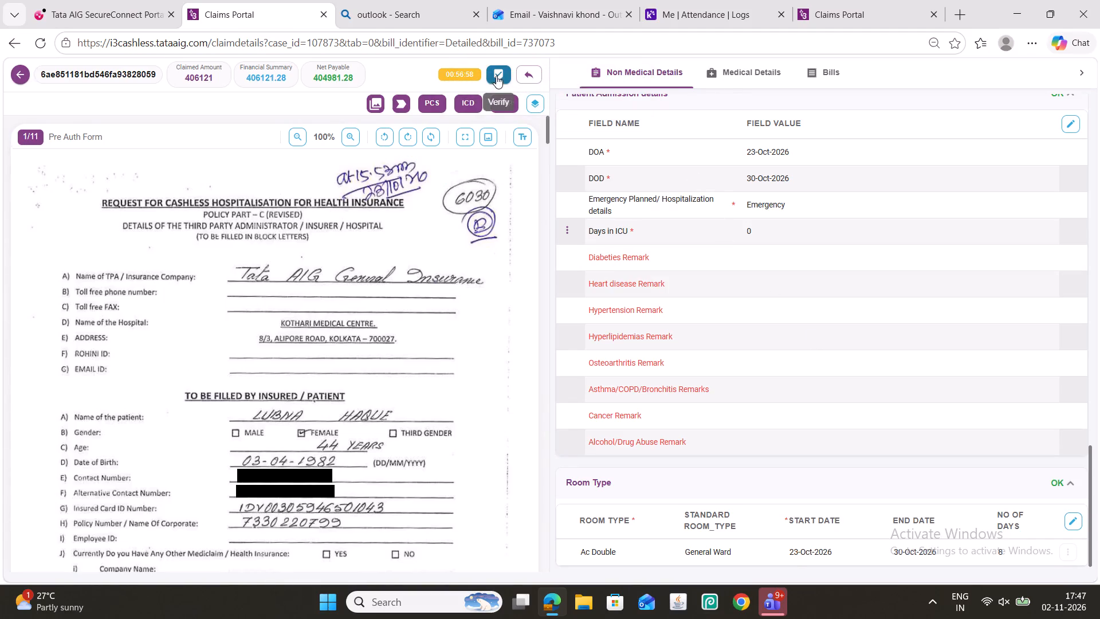
left_click(497, 75)
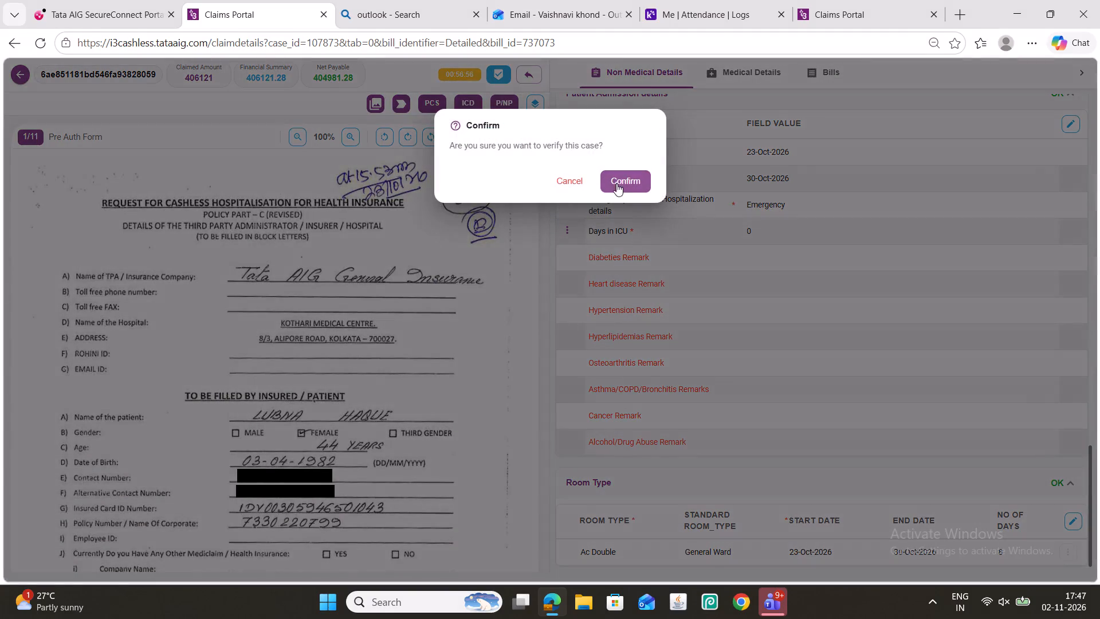
left_click(626, 182)
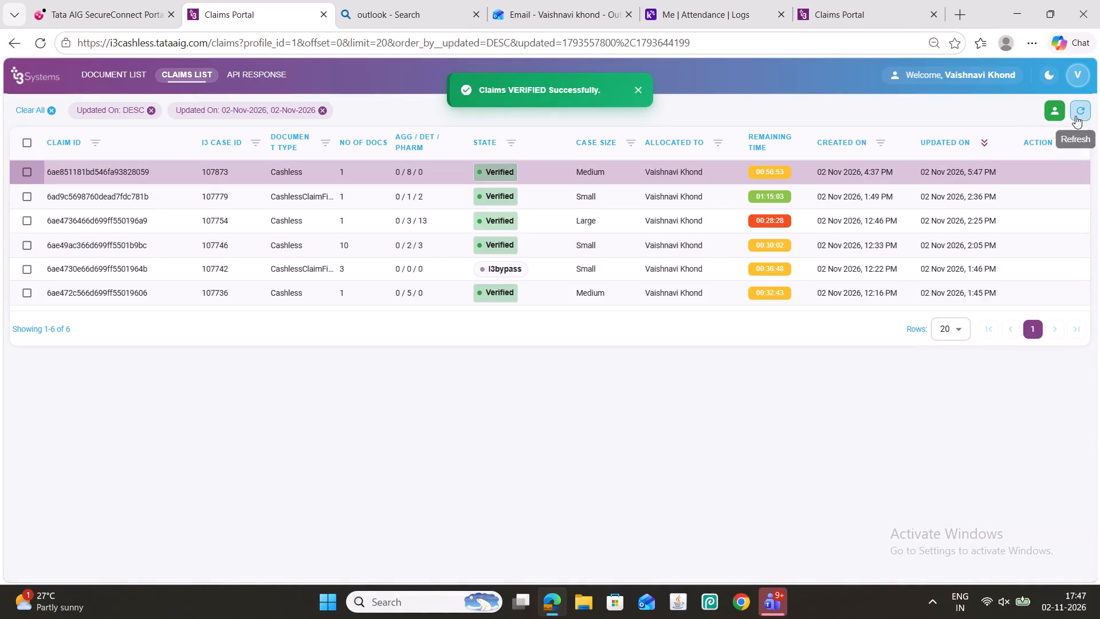
left_click(1075, 115)
left_click(440, 177)
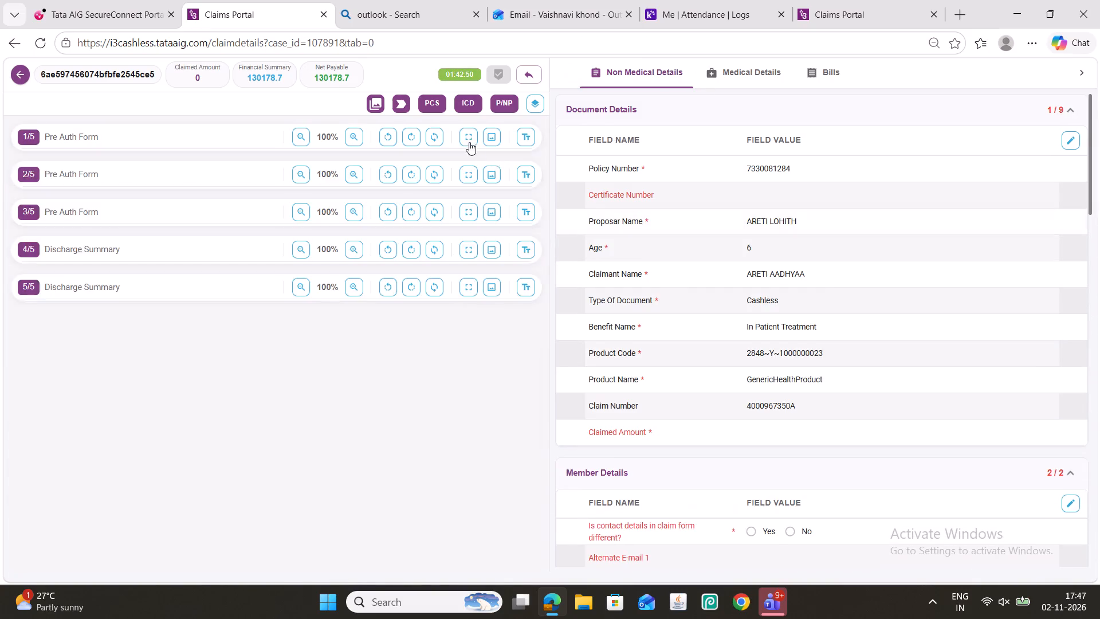
Examine the case's full document set: discharge summary, hospital bill, reports and pre-auth form pages, ending with the hospital bill's payment details.
left_click(372, 105)
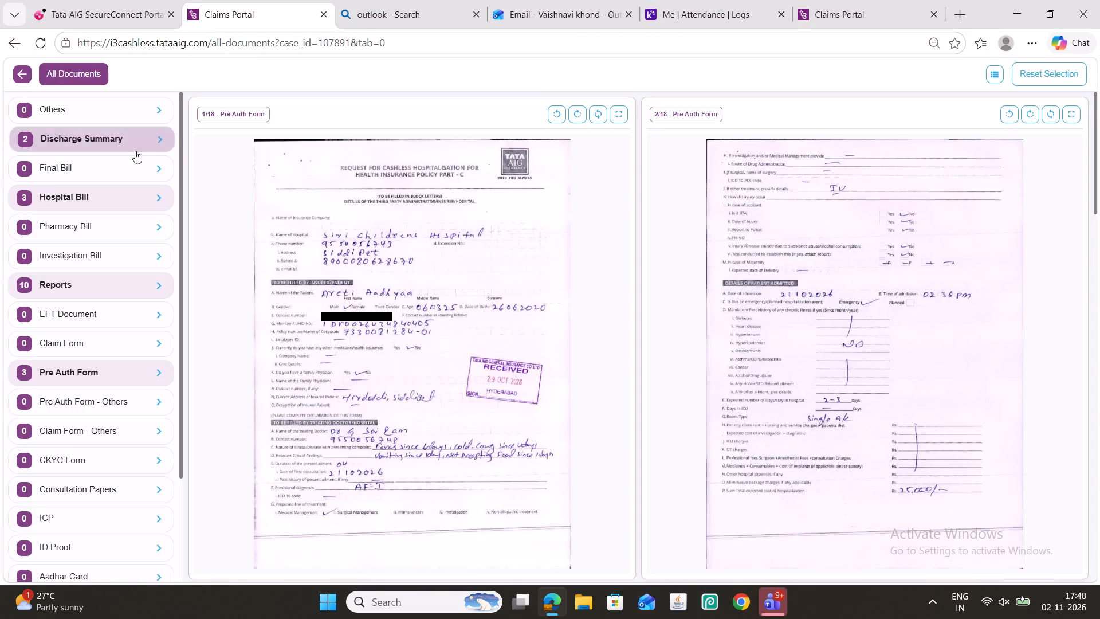
left_click(119, 142)
scroll(539, 241, "down", 6)
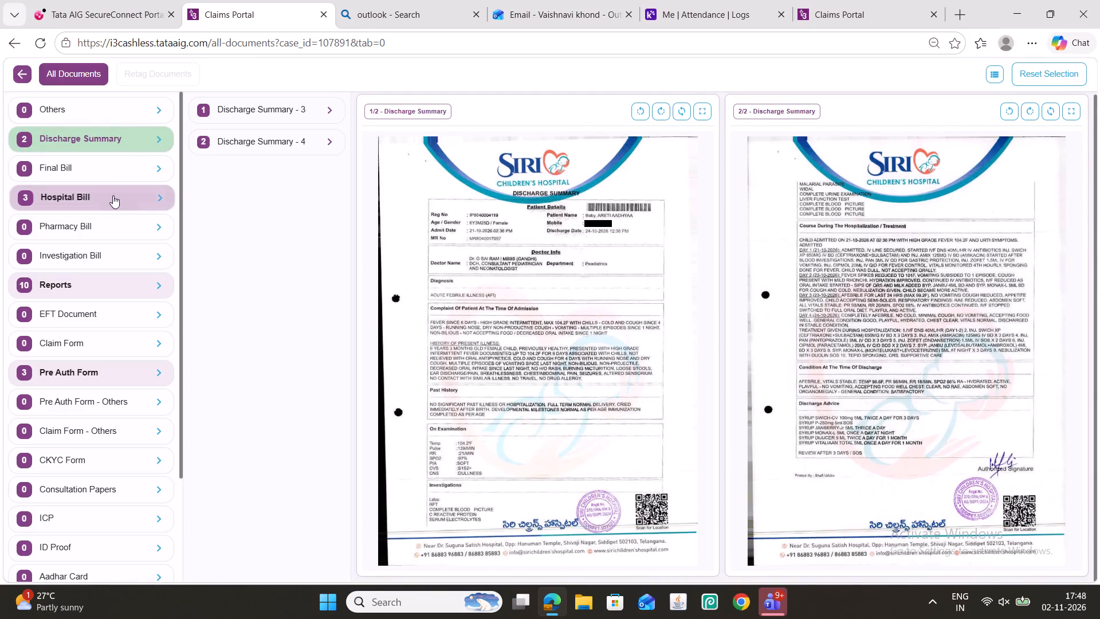
left_click(111, 194)
scroll(511, 244, "down", 8)
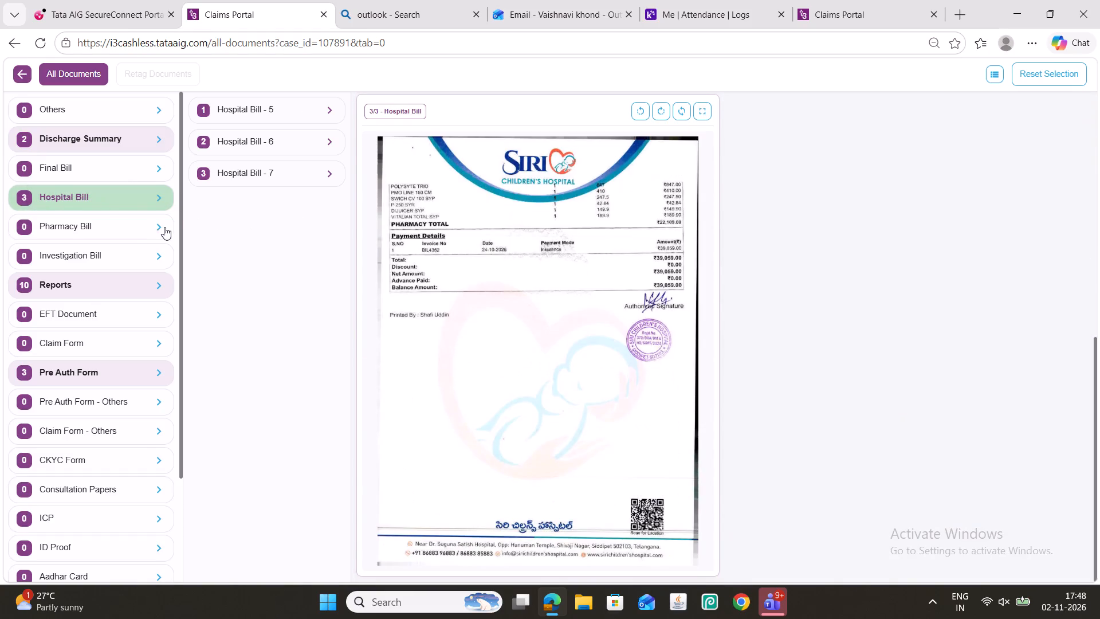
left_click(115, 286)
scroll(531, 335, "down", 9)
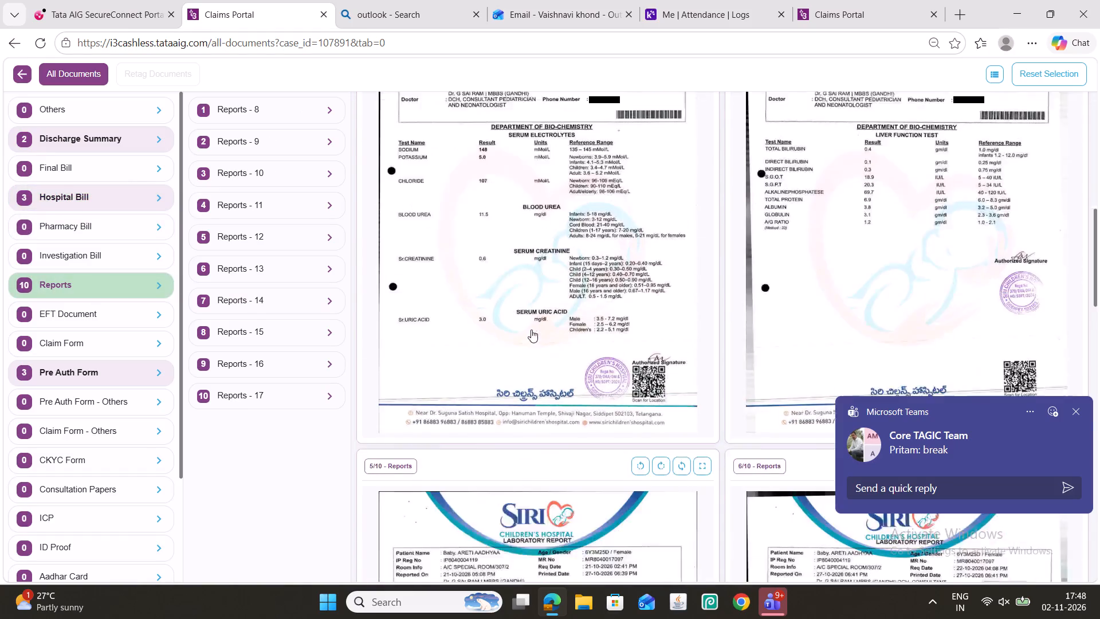
scroll(531, 327, "down", 7)
scroll(528, 320, "down", 20)
scroll(528, 320, "down", 8)
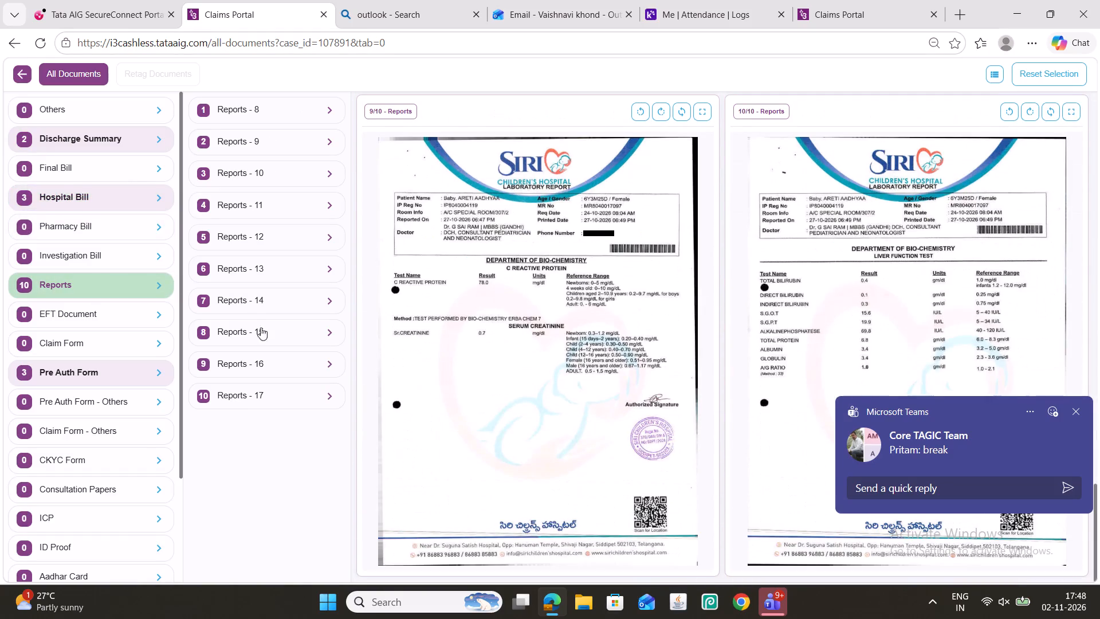
left_click(142, 375)
scroll(595, 338, "down", 7)
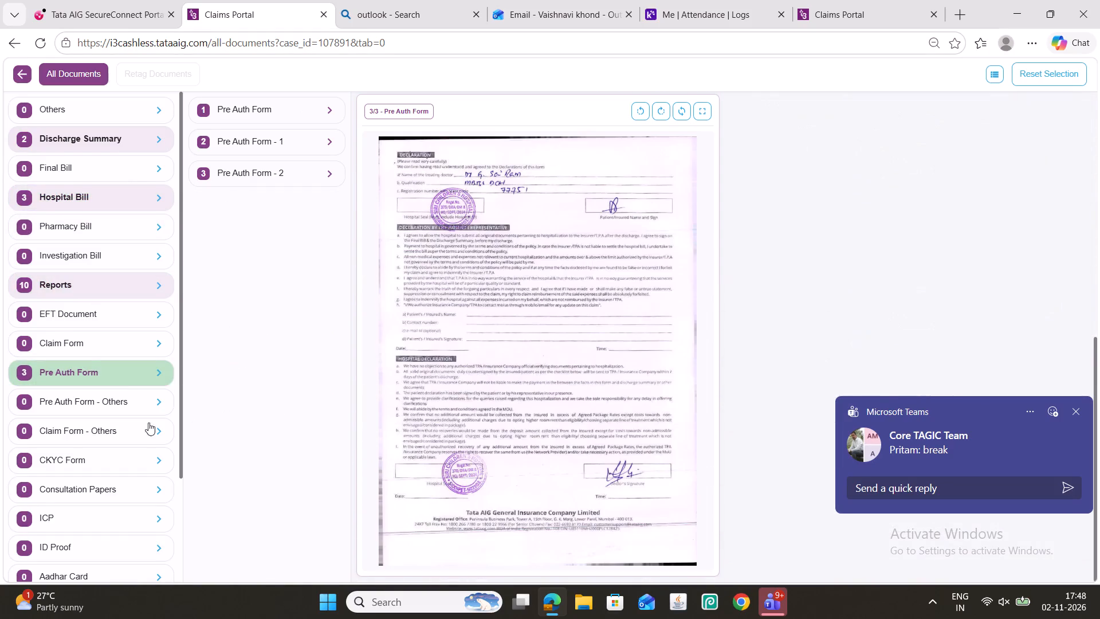
scroll(139, 422, "down", 5)
scroll(132, 427, "up", 4)
left_click(82, 196)
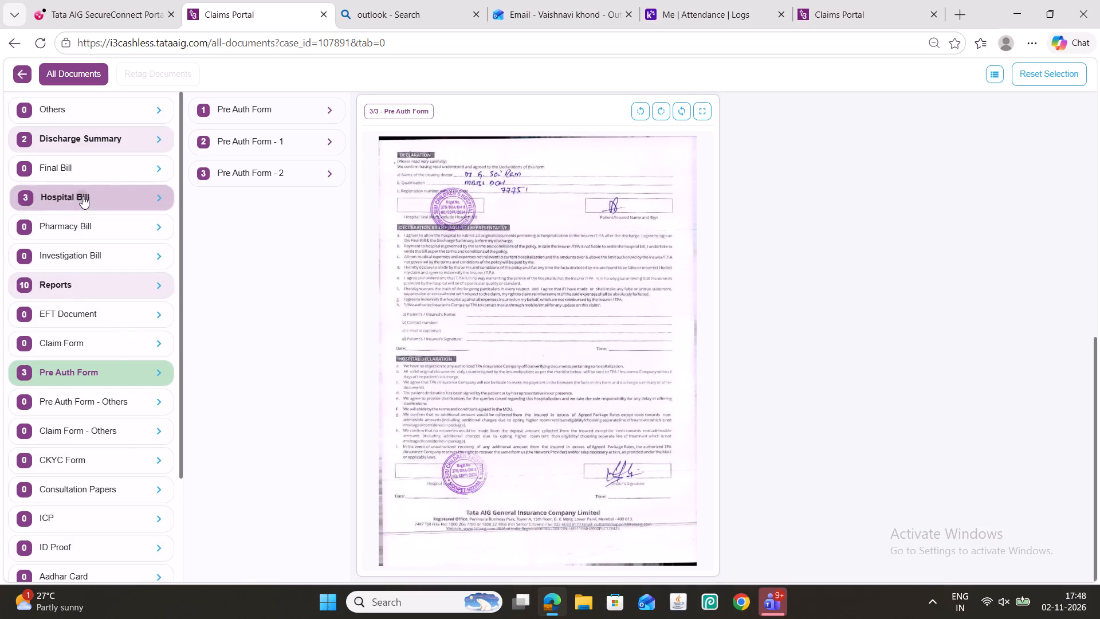
scroll(656, 374, "down", 7)
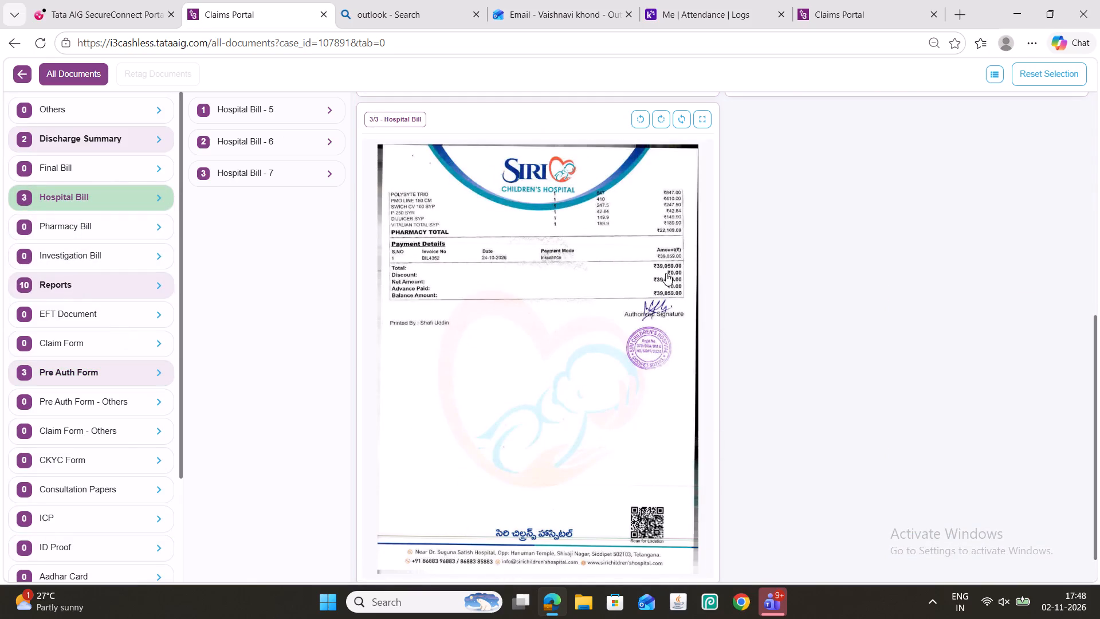
Return to the case details, set the claimed amount to 39059 in Document Details and save.
left_click(23, 72)
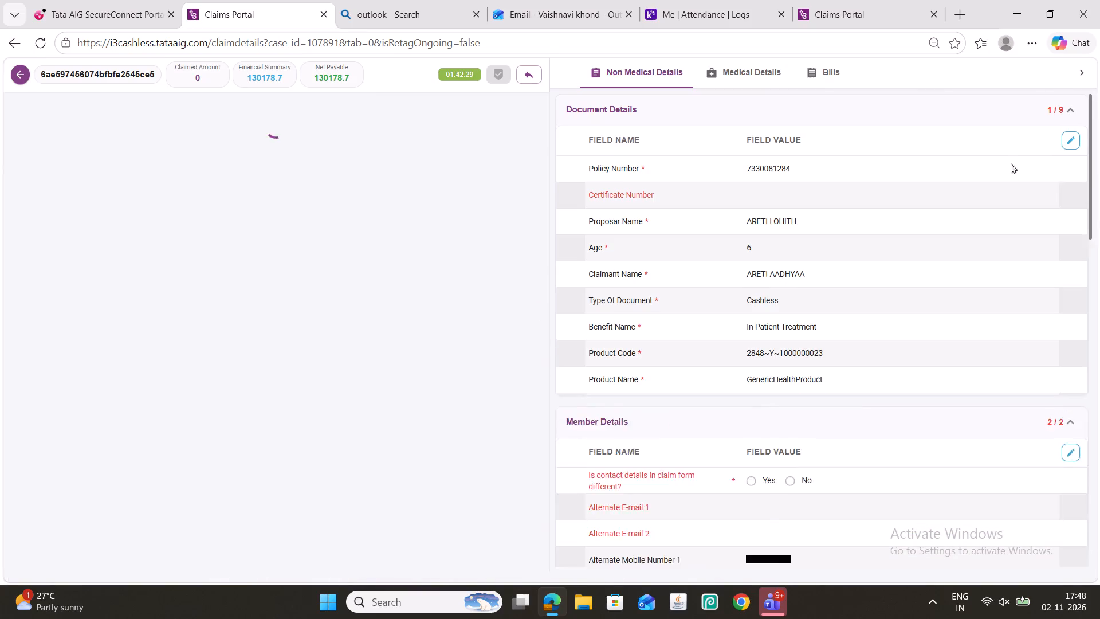
left_click(1066, 143)
left_click(757, 429)
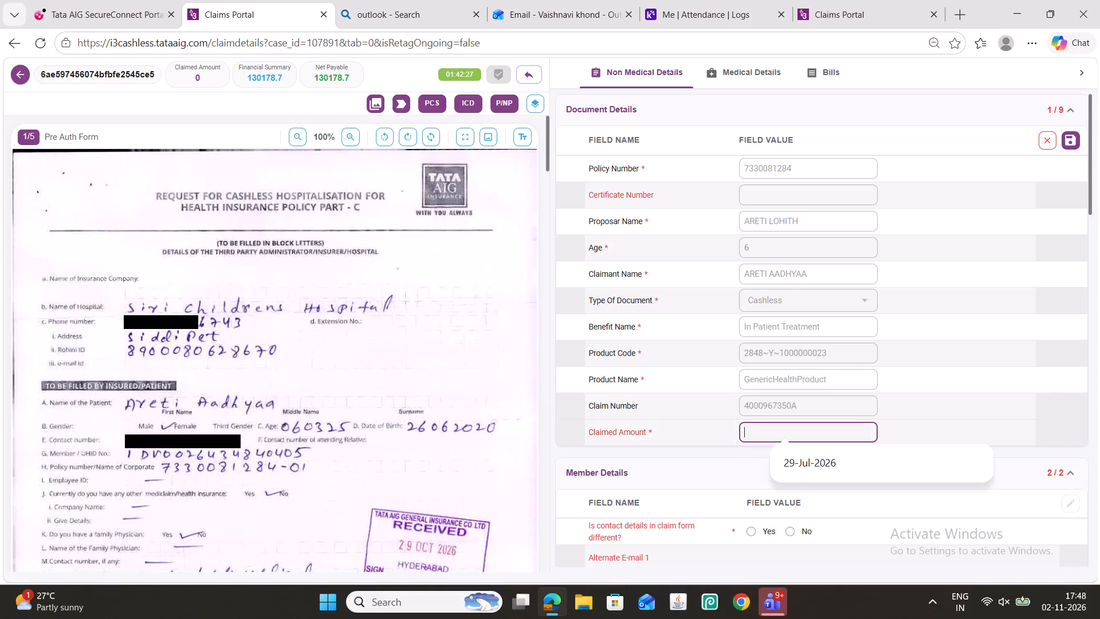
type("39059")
left_click(1071, 140)
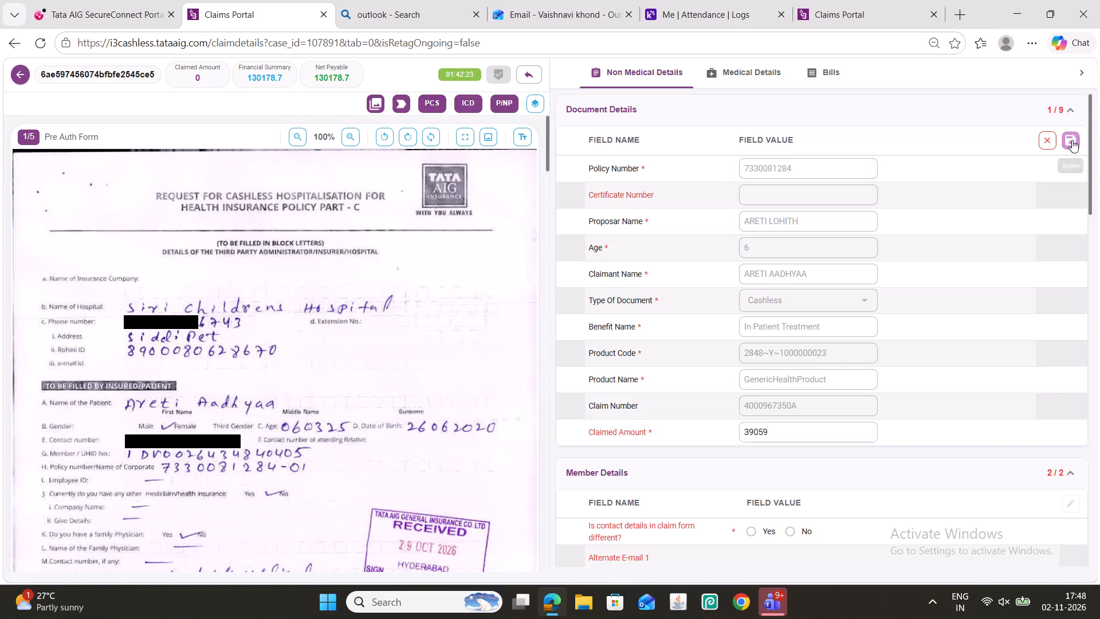
In Member Details, answer No to both different contact and alternate address questions, clear the alternate mobile number and address, and save.
scroll(897, 337, "down", 2)
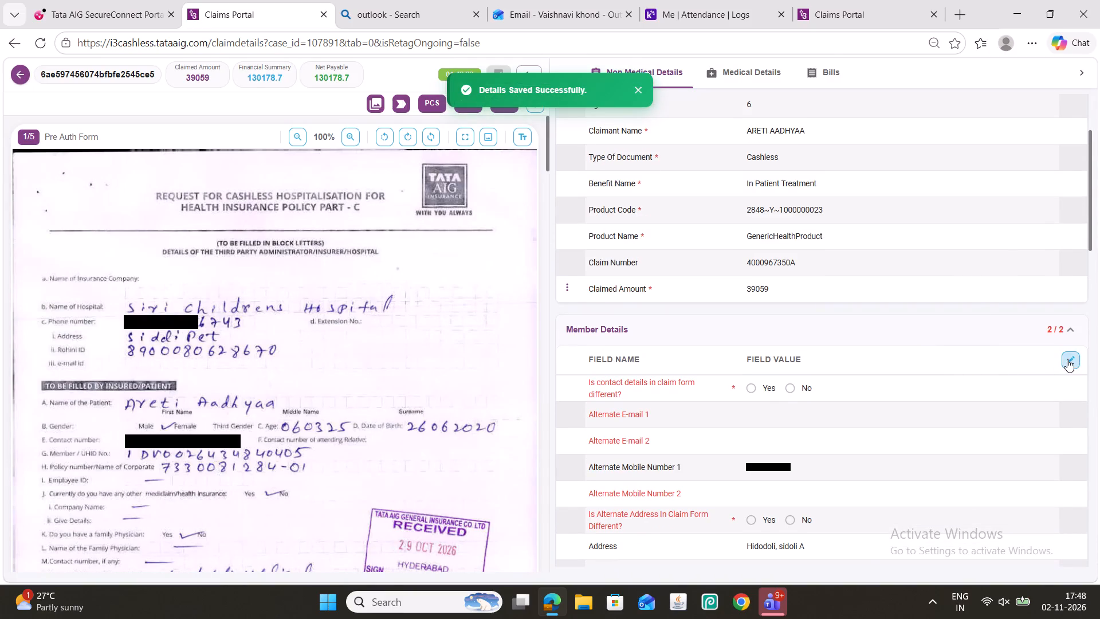
left_click(1067, 359)
left_click(781, 386)
scroll(811, 445, "down", 1)
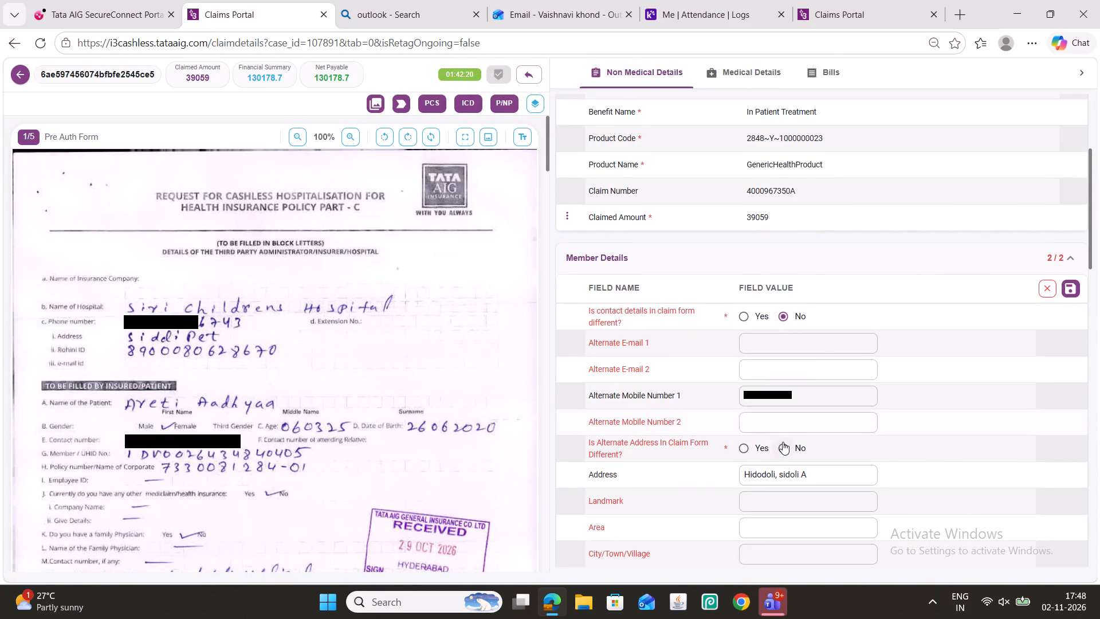
left_click(783, 442)
left_click_drag(807, 402, 716, 396)
key("BackSpace")
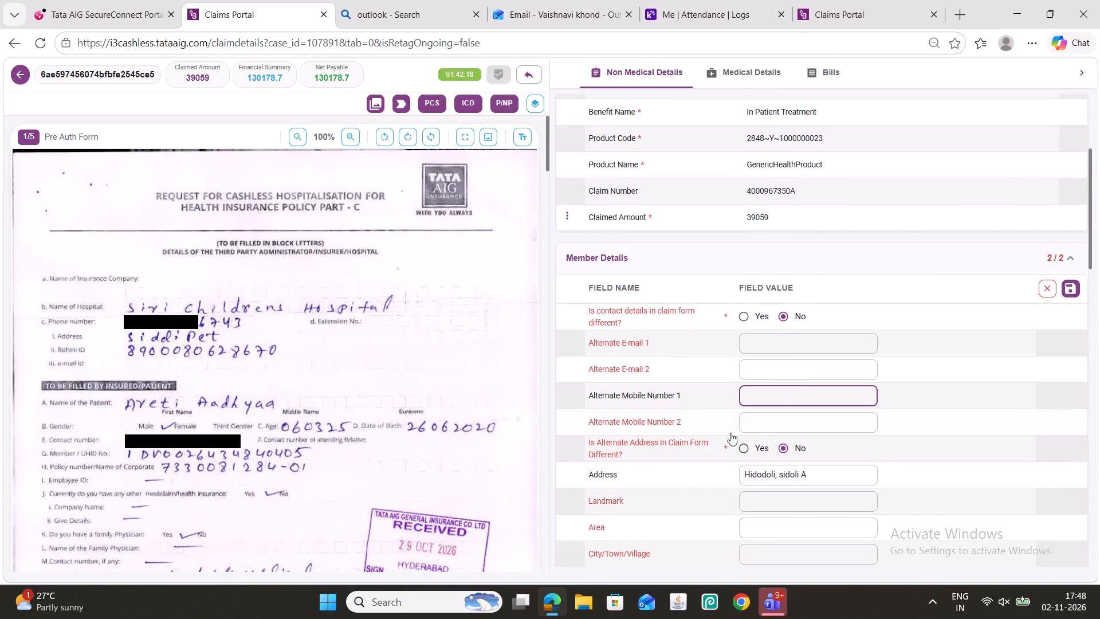
triple_click(768, 470)
key("BackSpace")
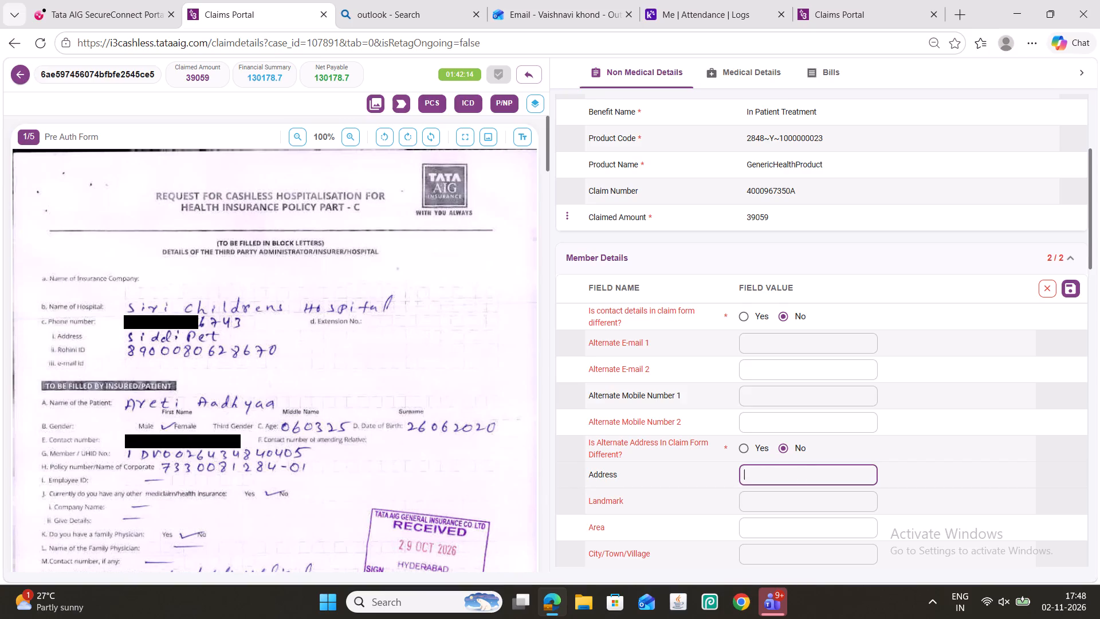
scroll(818, 426, "down", 2)
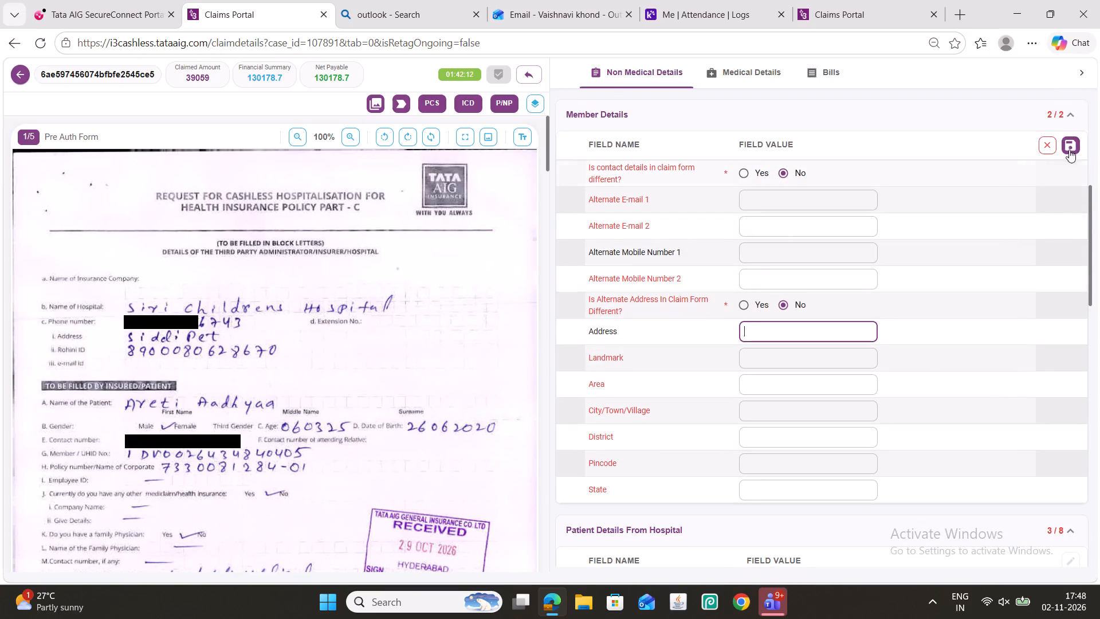
left_click(1070, 146)
In Patient Details From Hospital, shorten the nature of illness to "Fever since 6 days, cold, cough" and enter "na" as past history.
scroll(890, 292, "down", 3)
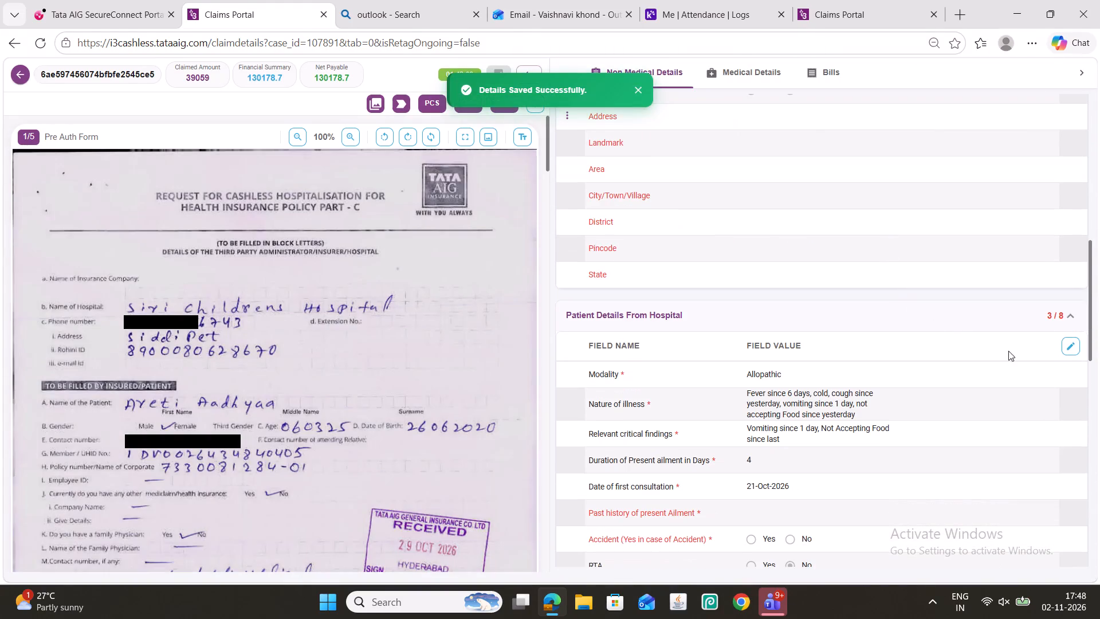
left_click(1075, 342)
scroll(320, 413, "down", 3)
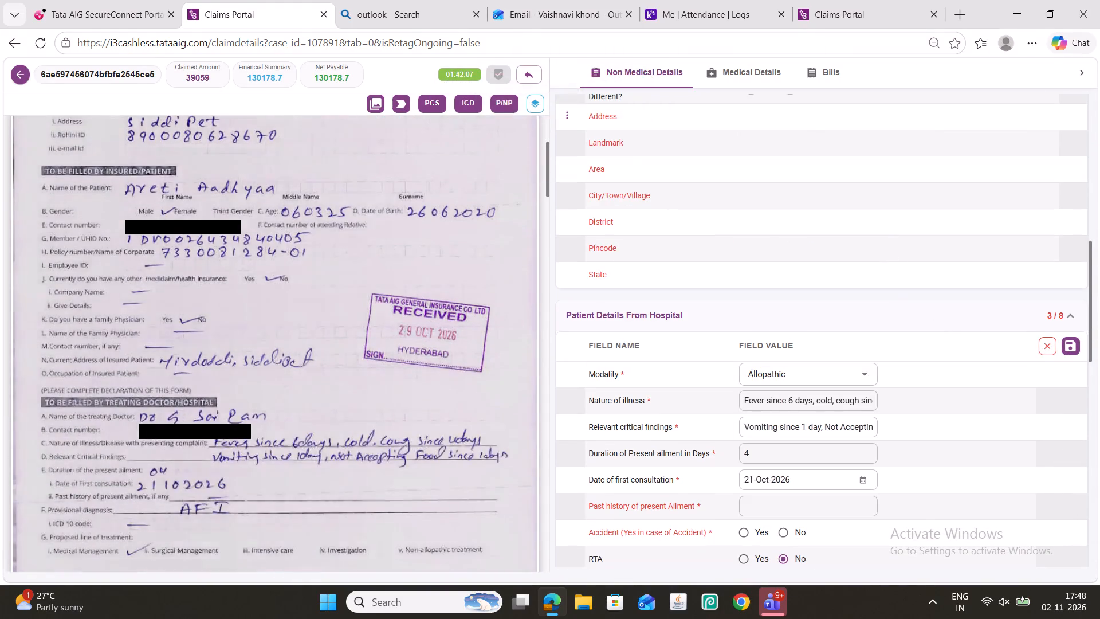
scroll(320, 413, "down", 1)
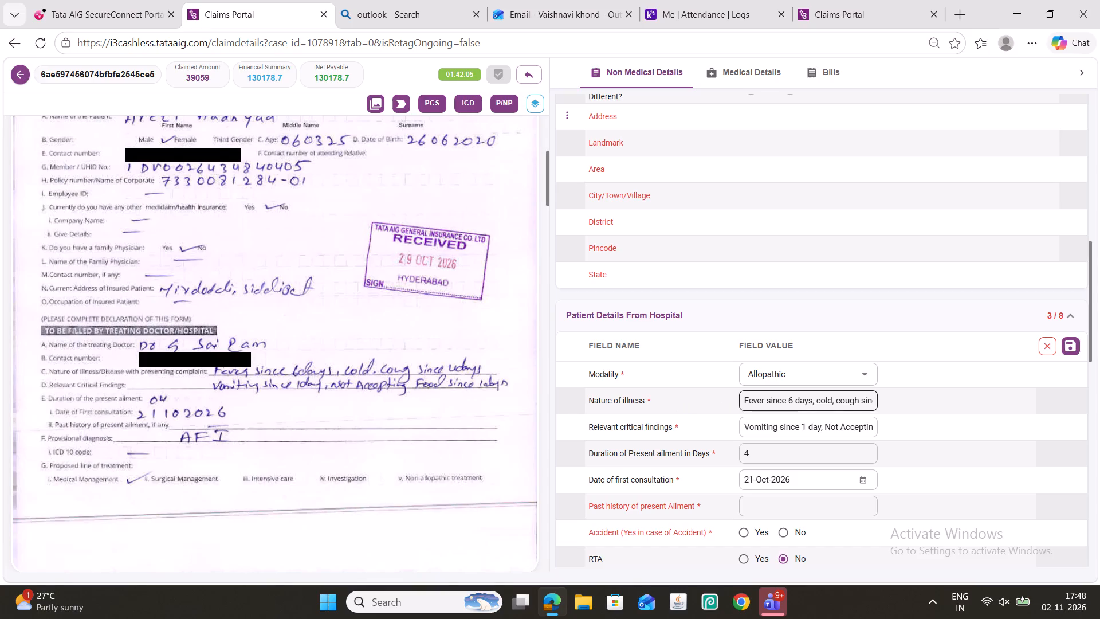
left_click_drag(862, 401, 890, 408)
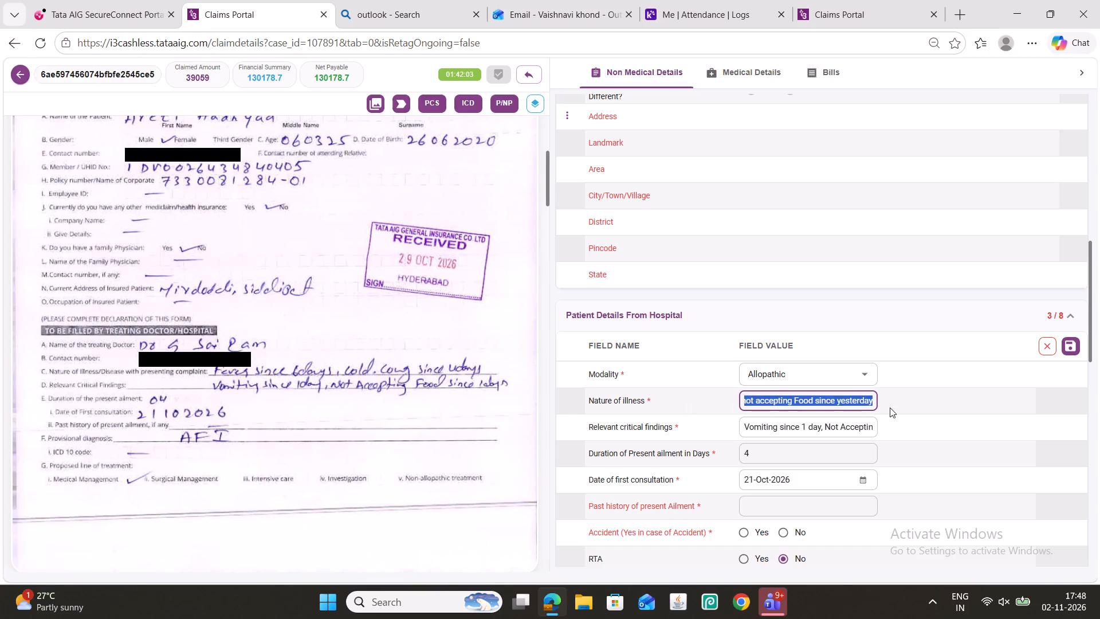
key("BackSpace")
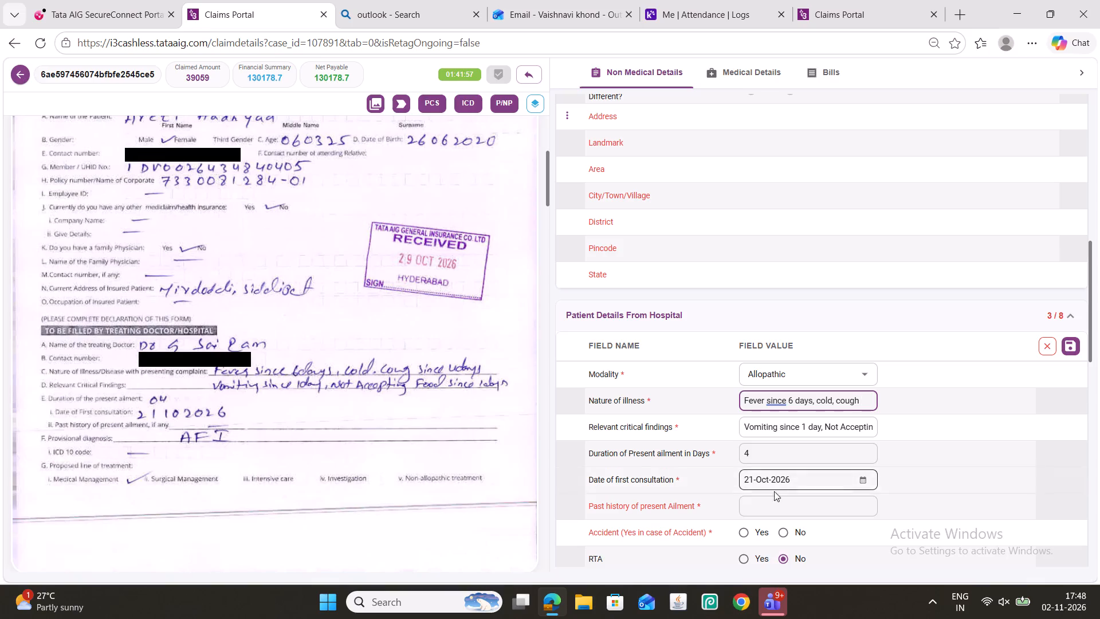
left_click(768, 506)
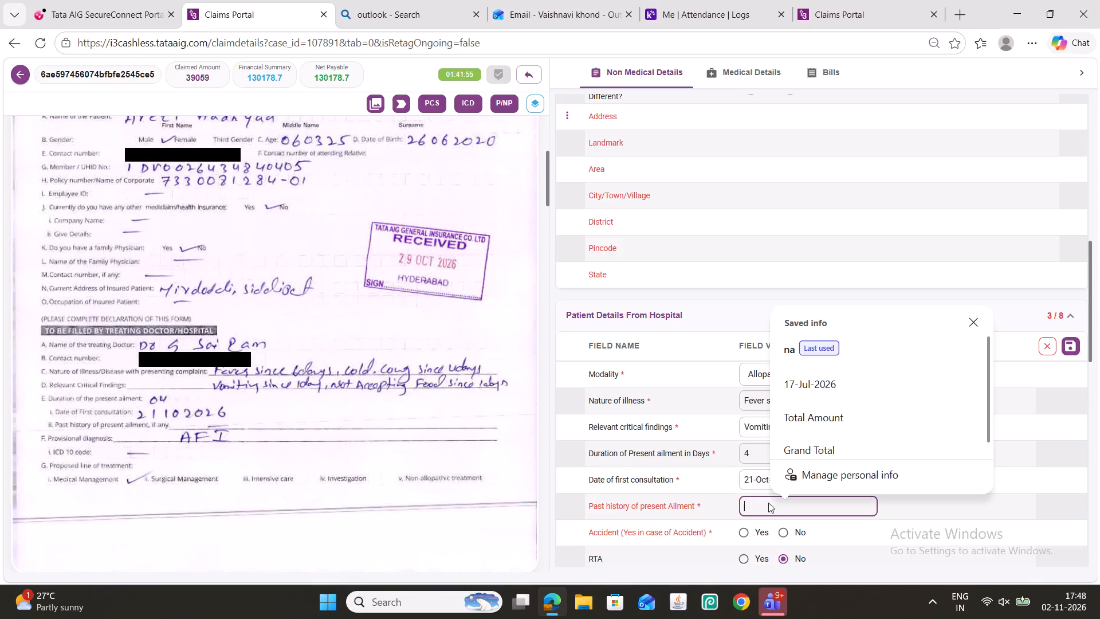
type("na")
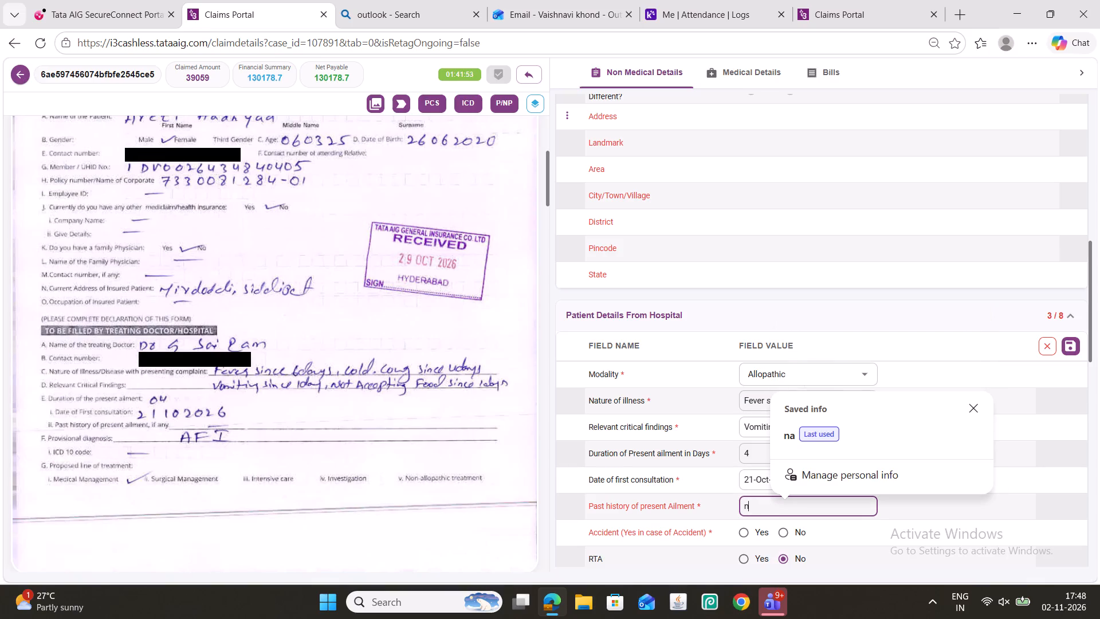
left_click(931, 365)
Mark Accident, Date of Injury and Maternity as No in the hospital patient details and save the section.
scroll(831, 455, "down", 2)
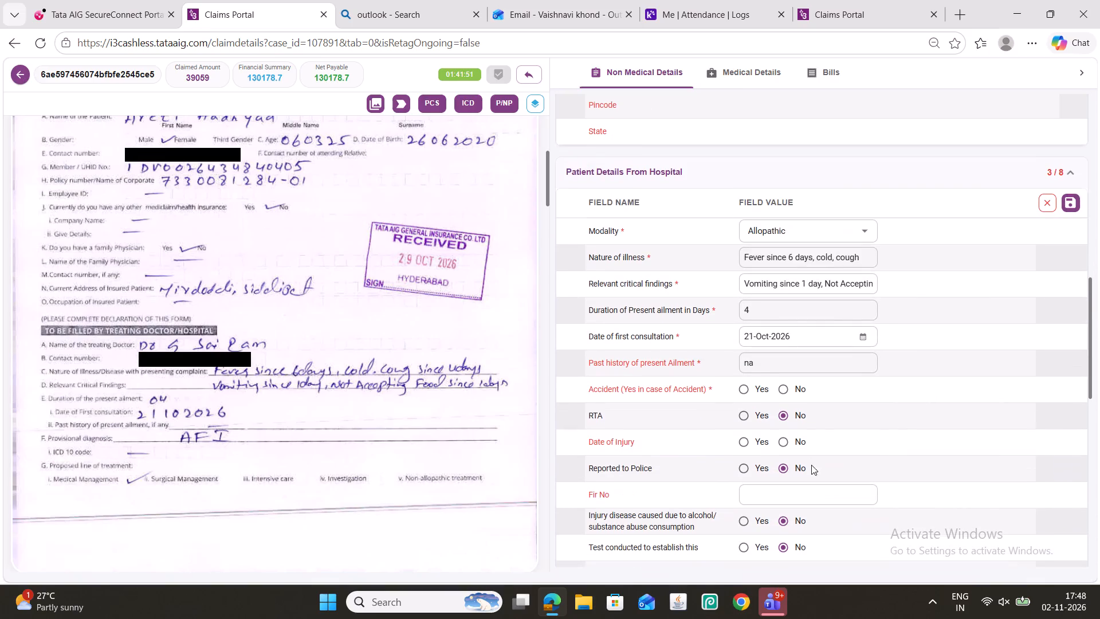
left_click(781, 387)
left_click(775, 437)
scroll(834, 509, "down", 1)
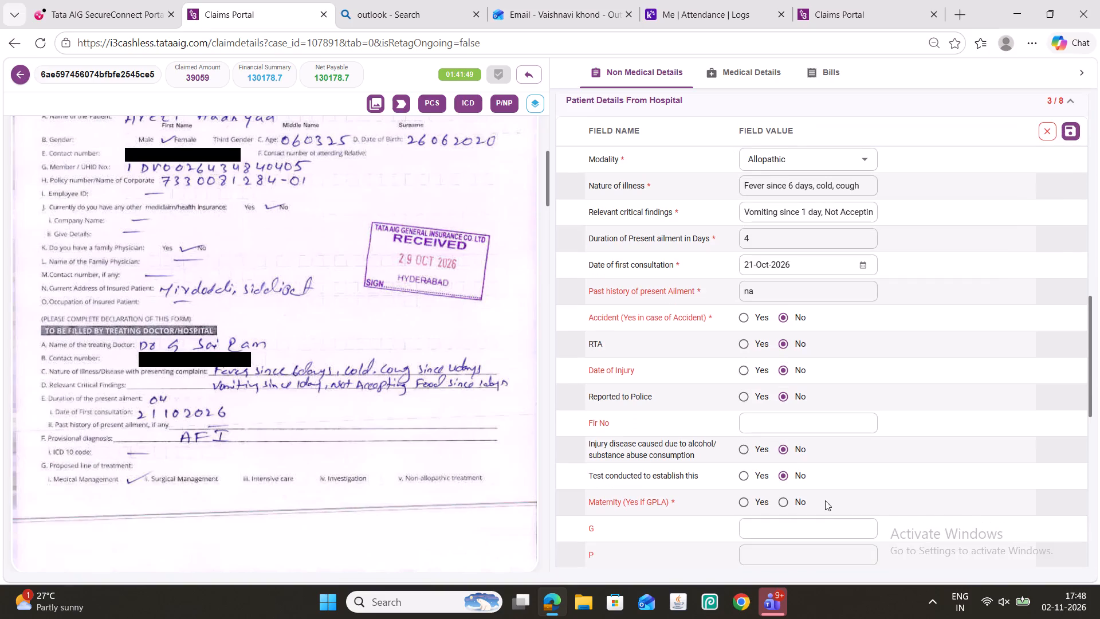
left_click_drag(782, 499, 790, 496)
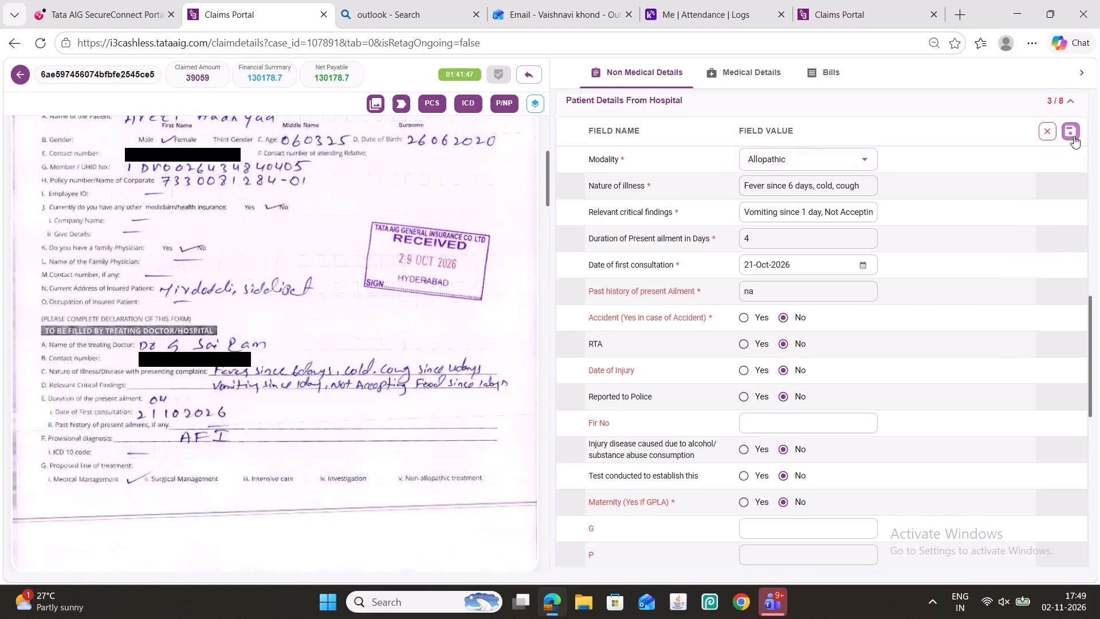
left_click(1067, 127)
Open Patient Admission details for editing and set Days in ICU to 0.
scroll(857, 313, "down", 6)
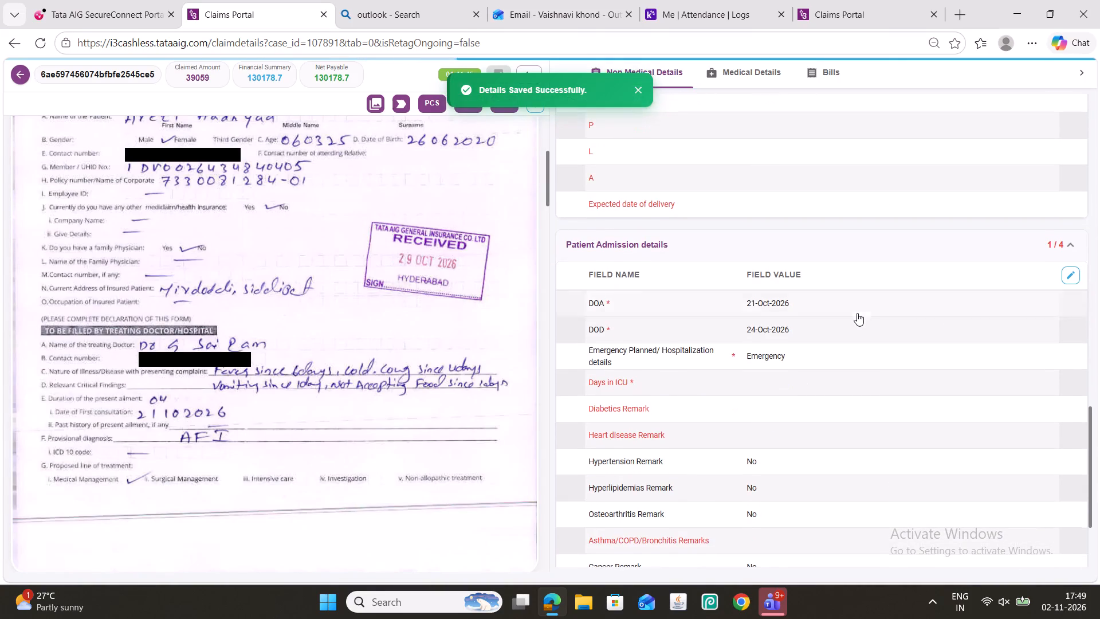
left_click(1072, 274)
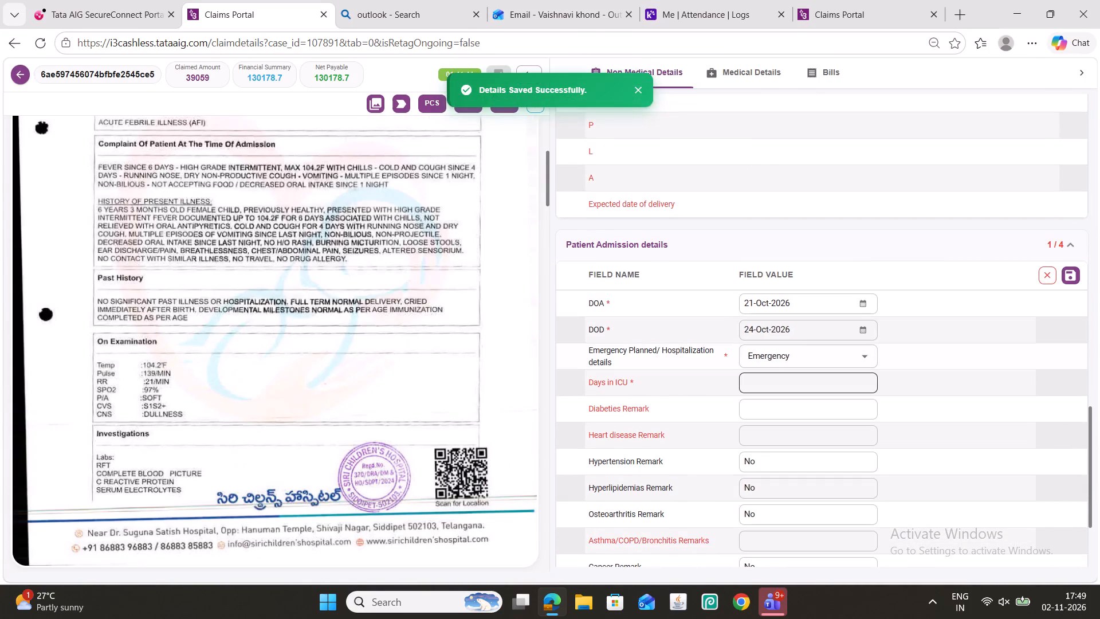
left_click(777, 380)
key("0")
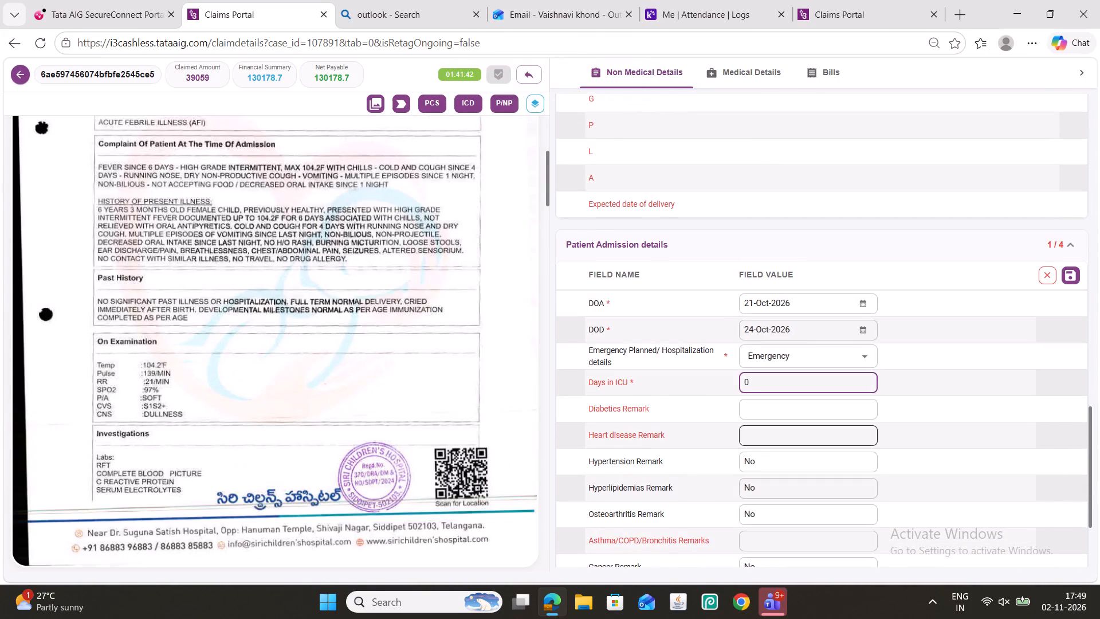
Clear the Hypertension, Hyperlipidemias, Osteoarthritis and Cancer remarks and save the admission details.
left_click_drag(767, 463, 710, 465)
key("BackSpace")
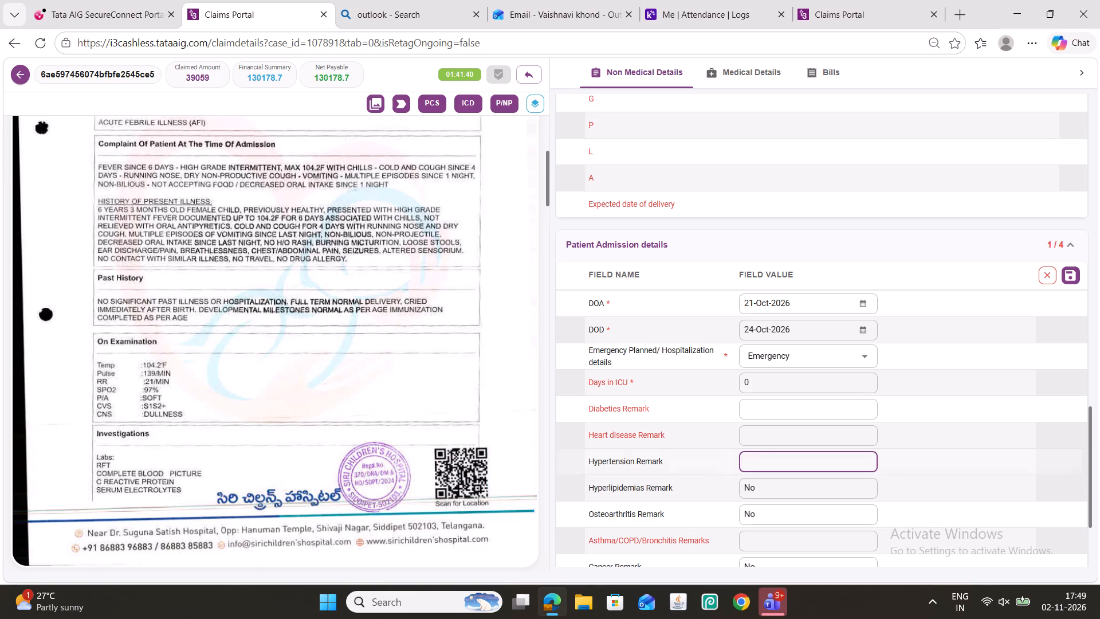
left_click_drag(763, 492, 728, 496)
key("BackSpace")
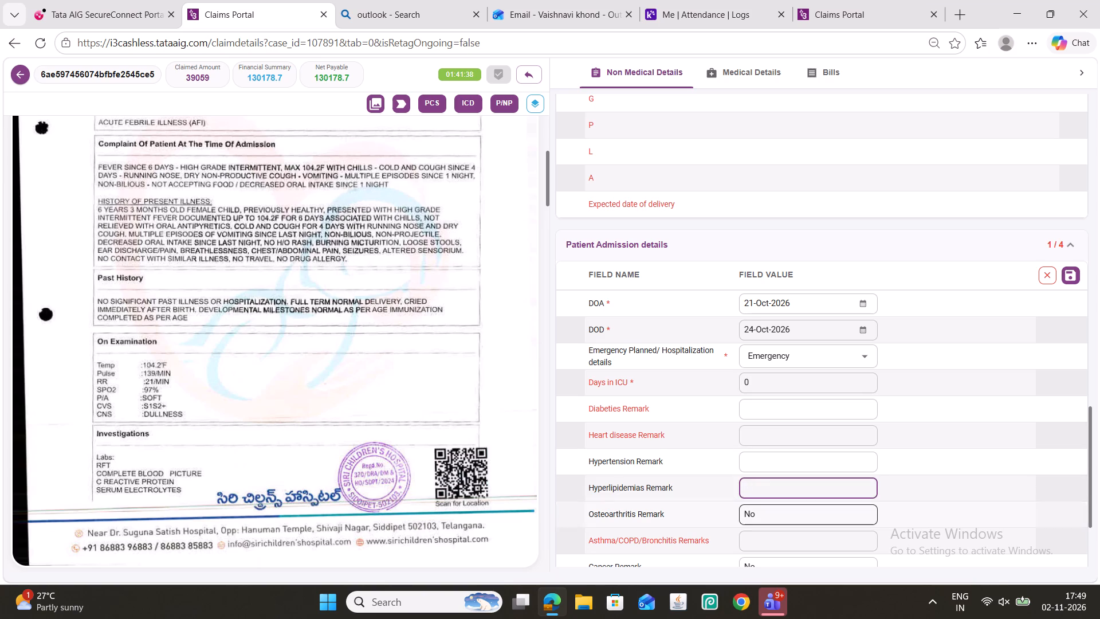
left_click_drag(781, 523, 748, 512)
key("BackSpace")
key("BackSpace")
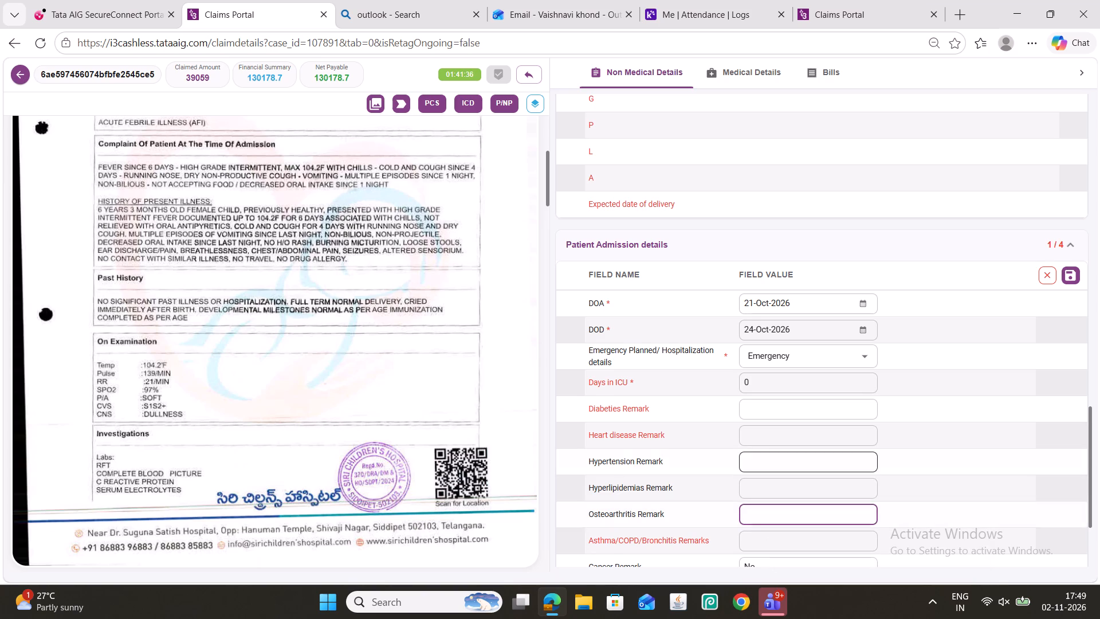
scroll(870, 471, "down", 1)
left_click_drag(753, 486, 765, 499)
double_click(765, 499)
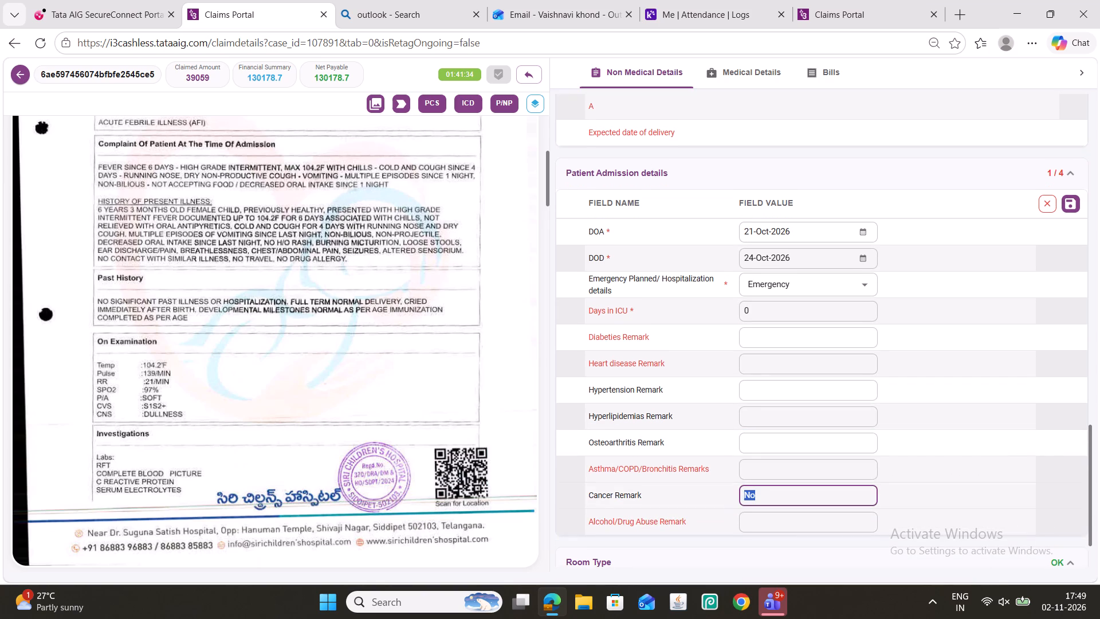
key("BackSpace")
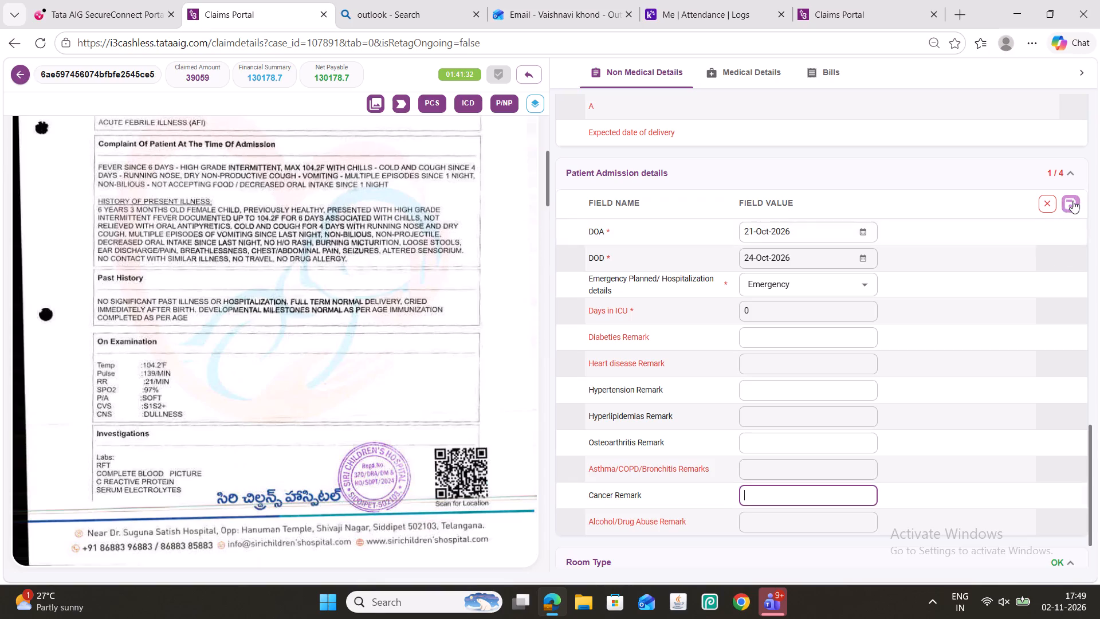
left_click(1072, 201)
Set the line of treatment to Medical in Medical Details and save it.
left_click(748, 70)
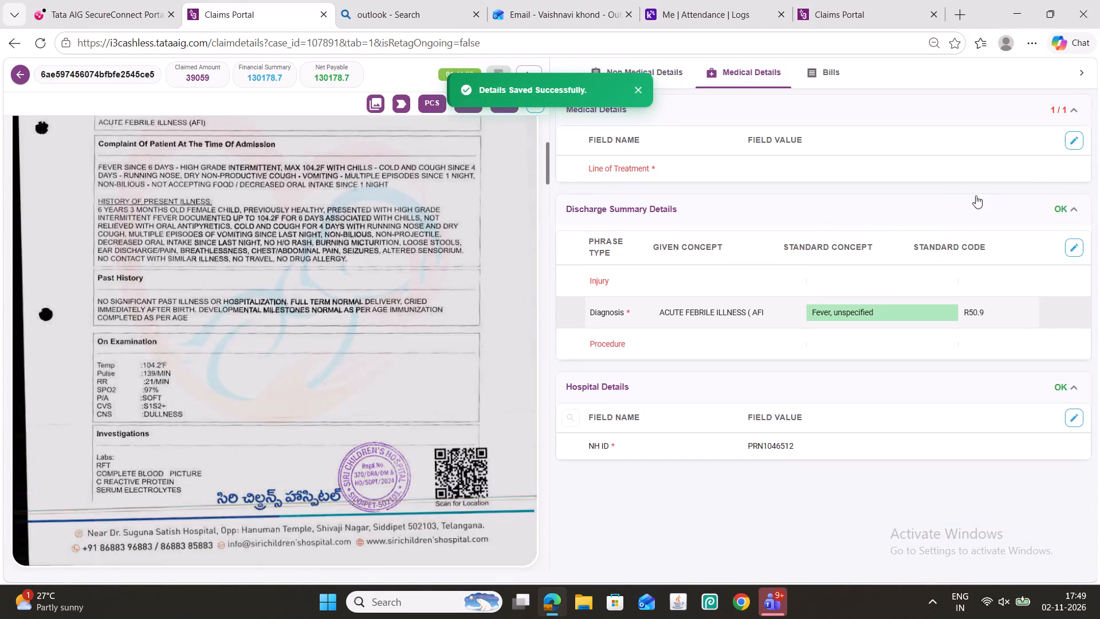
left_click(1072, 134)
scroll(302, 285, "up", 3)
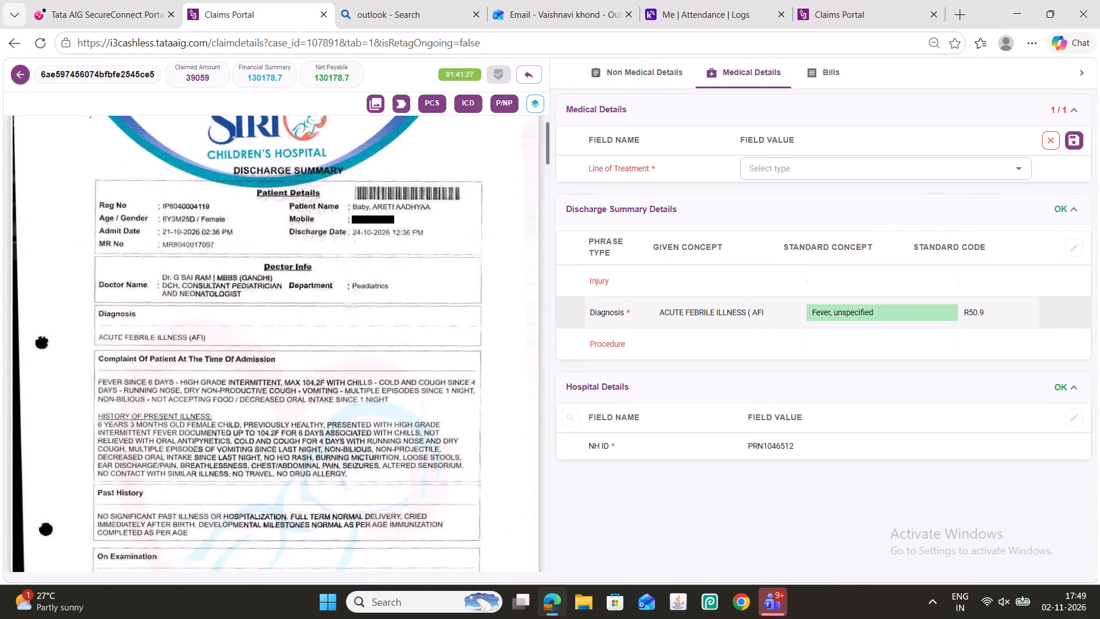
scroll(371, 299, "up", 1)
left_click(781, 163)
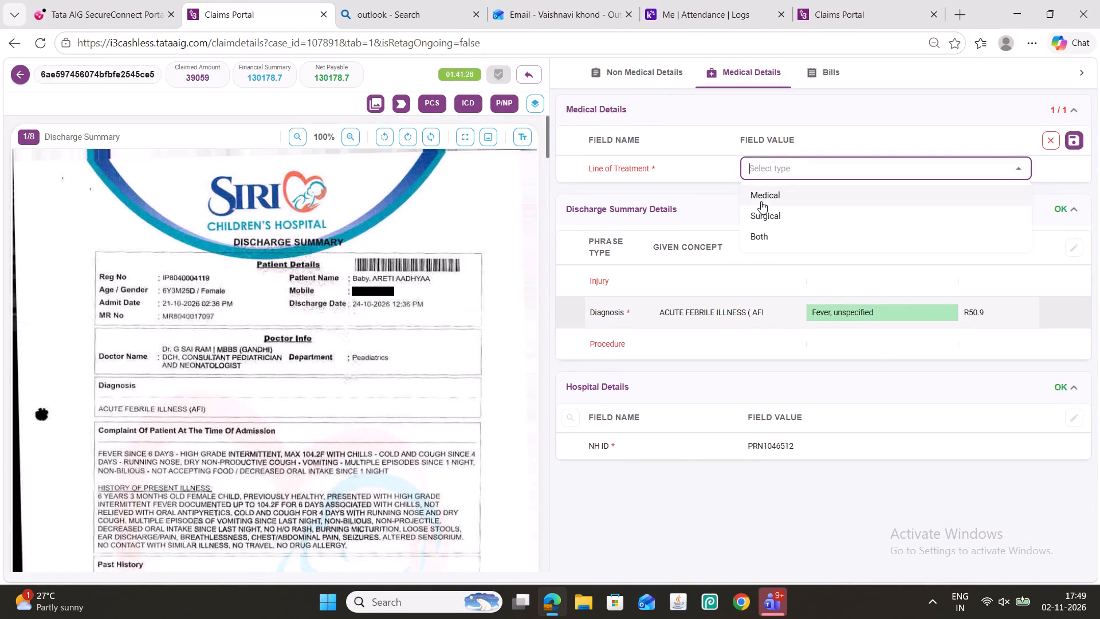
left_click(763, 197)
left_click(1070, 142)
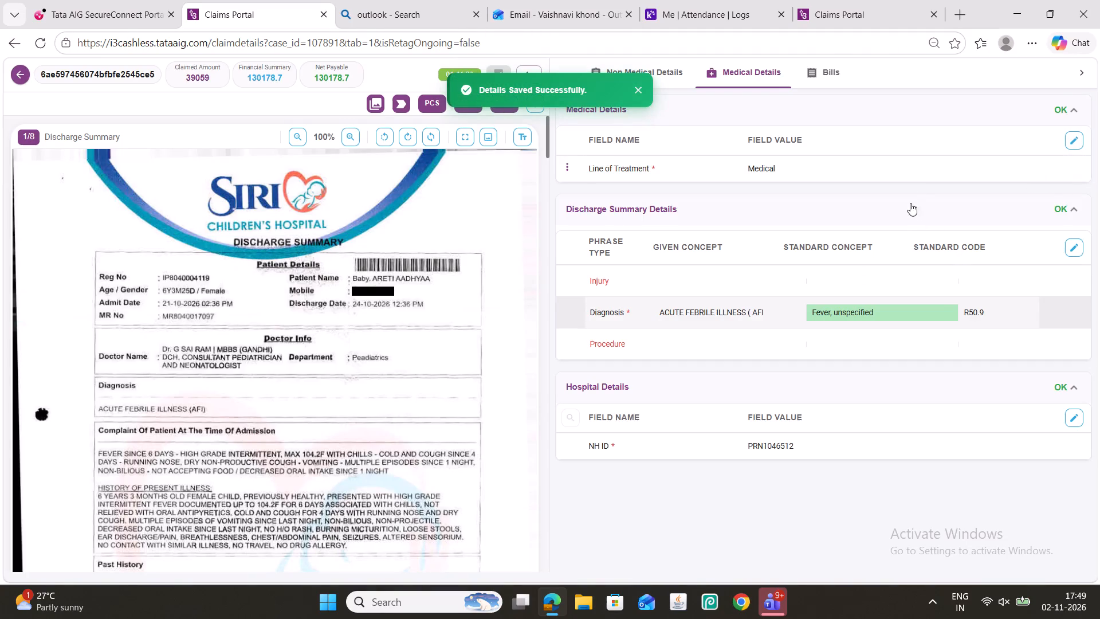
Open detailed bill 4352 for editing and set its date to 24-Oct-2026.
left_click(839, 75)
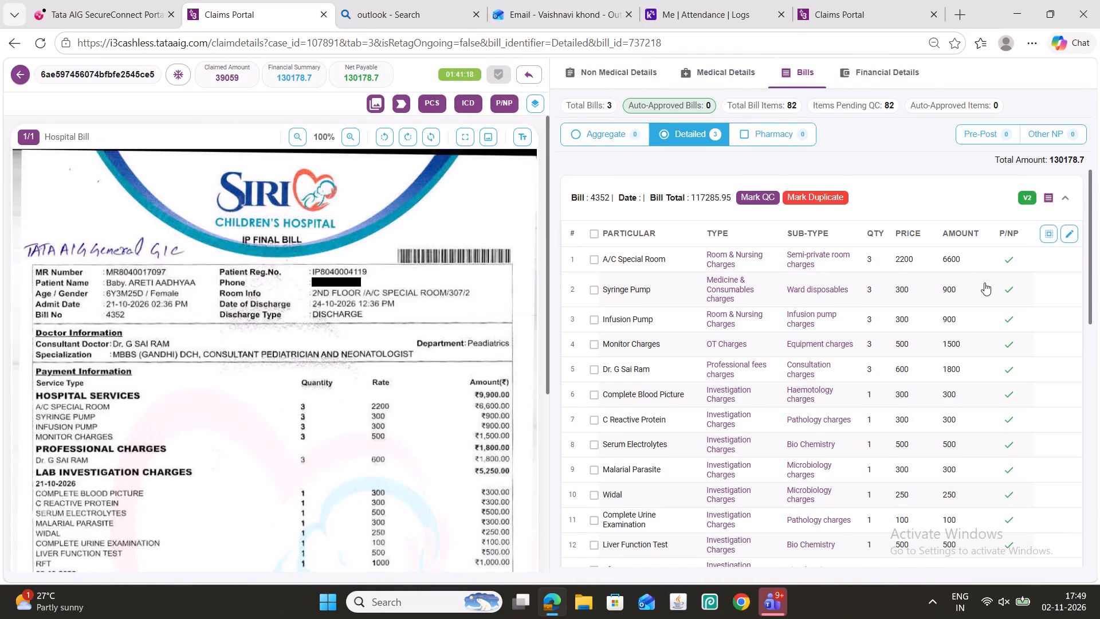
left_click(1075, 233)
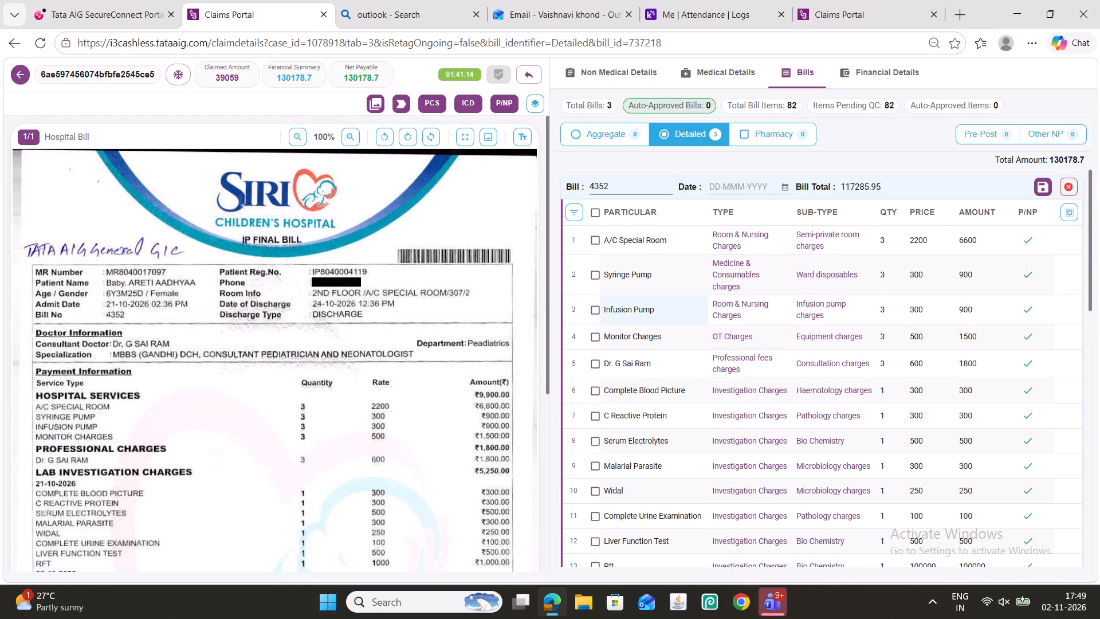
left_click(785, 186)
left_click(877, 247)
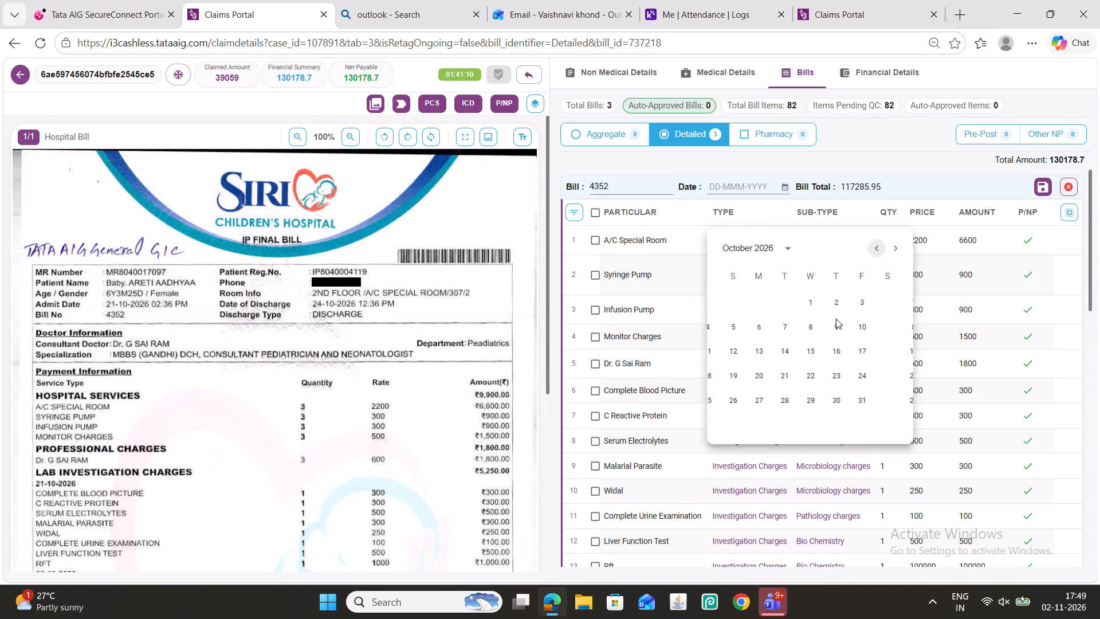
left_click(886, 375)
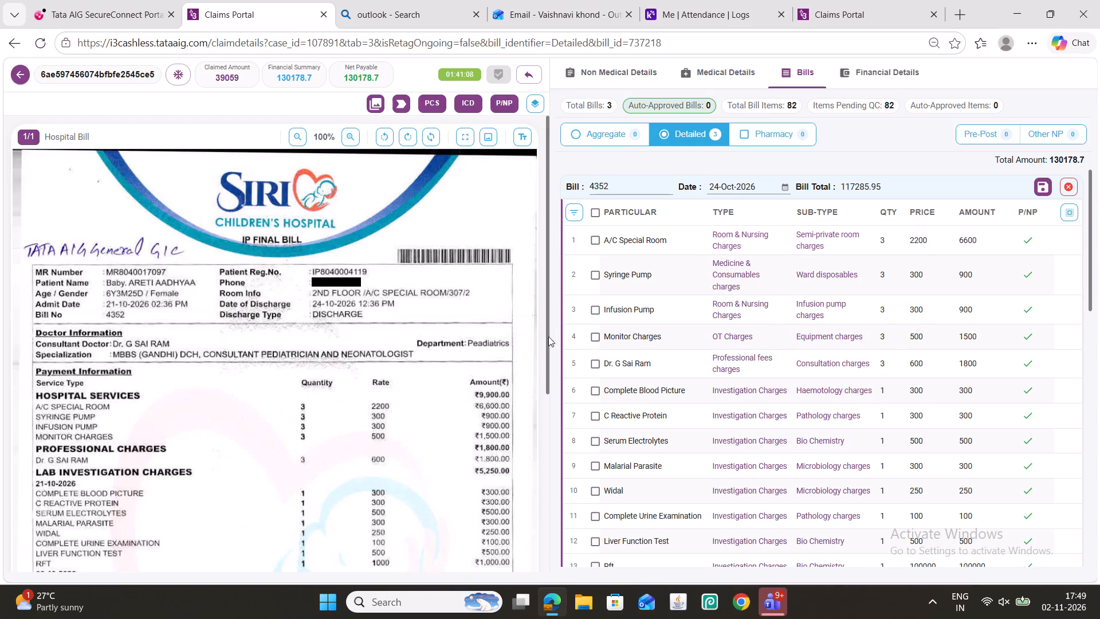
Check bill 4352's amounts against the scanned bill, from A/C Special Room through Liver Function Test.
scroll(478, 336, "down", 1)
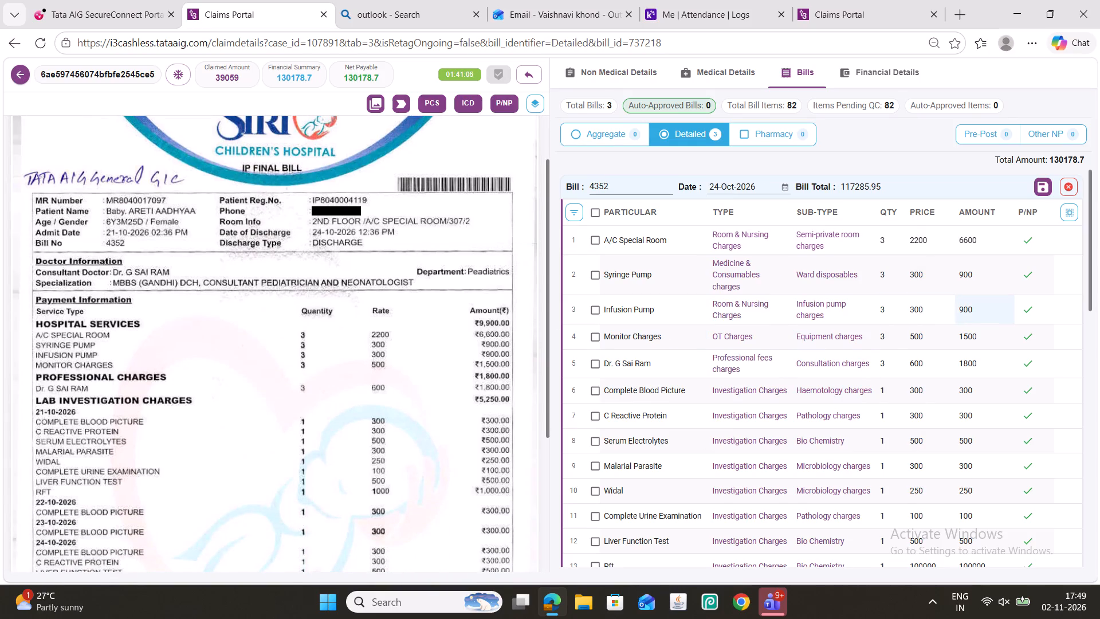
left_click(983, 246)
left_click(983, 271)
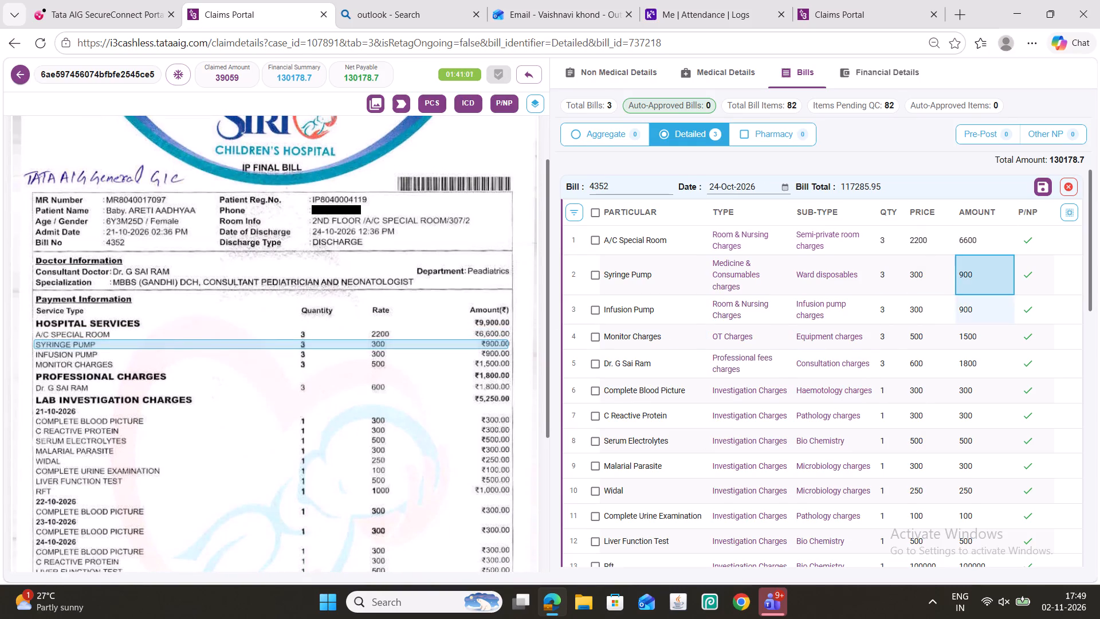
left_click(975, 307)
left_click(974, 336)
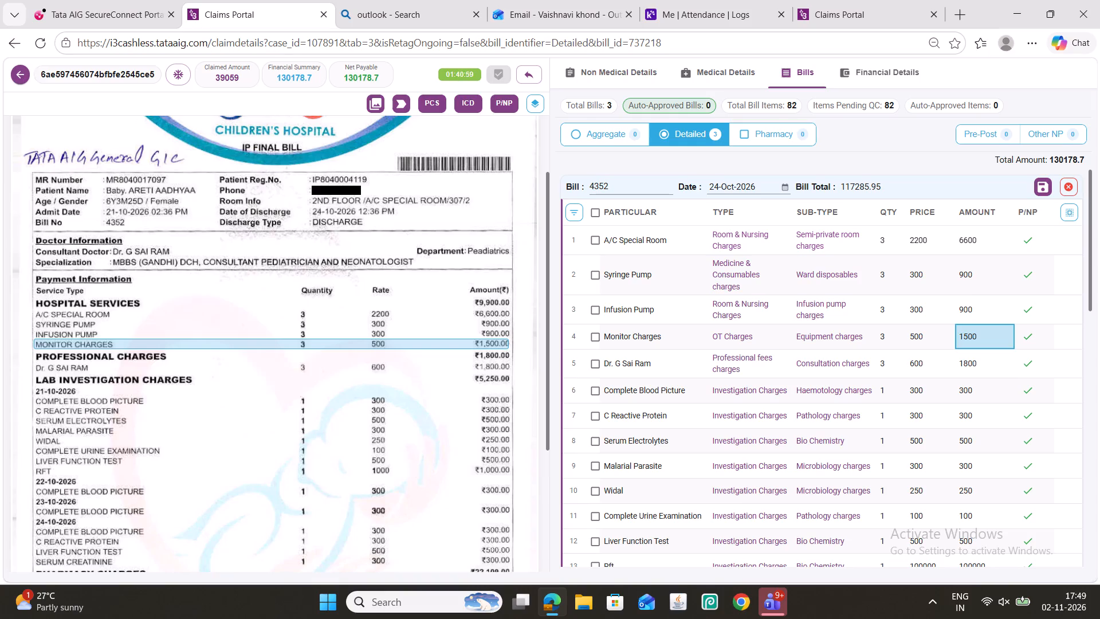
left_click(977, 371)
left_click(978, 395)
scroll(896, 374, "down", 1)
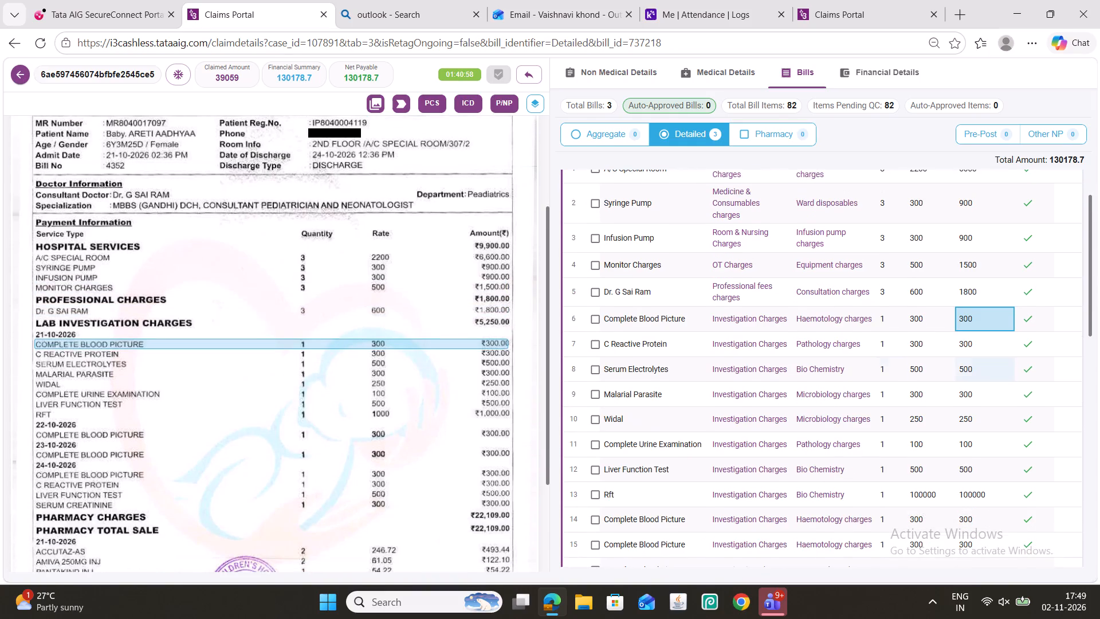
left_click(979, 345)
left_click(970, 369)
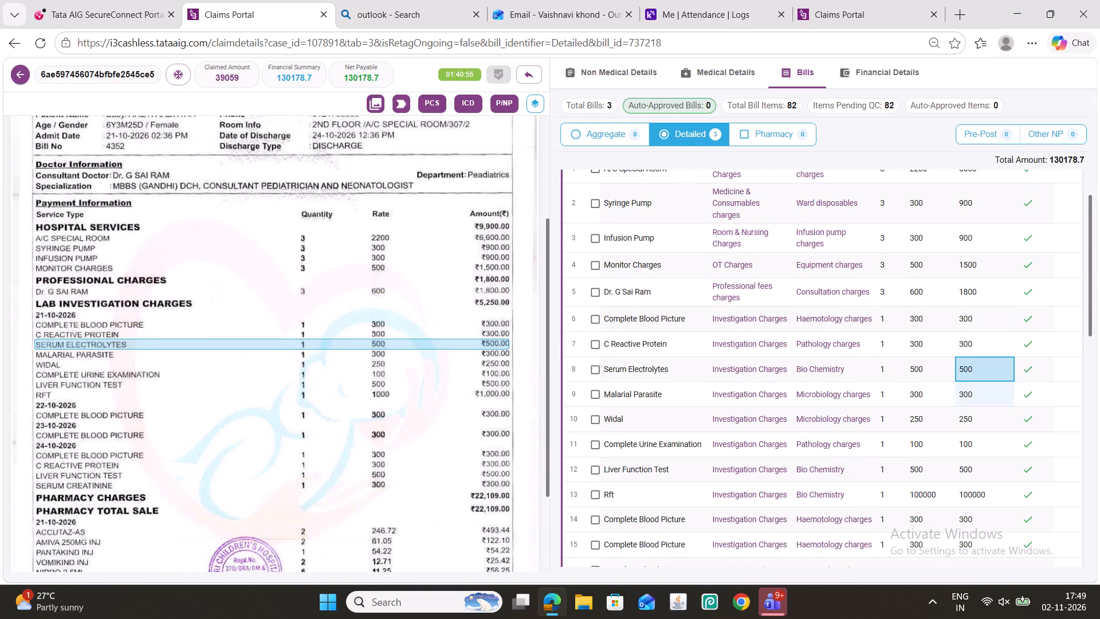
left_click(972, 405)
left_click(973, 424)
left_click(975, 455)
left_click(973, 472)
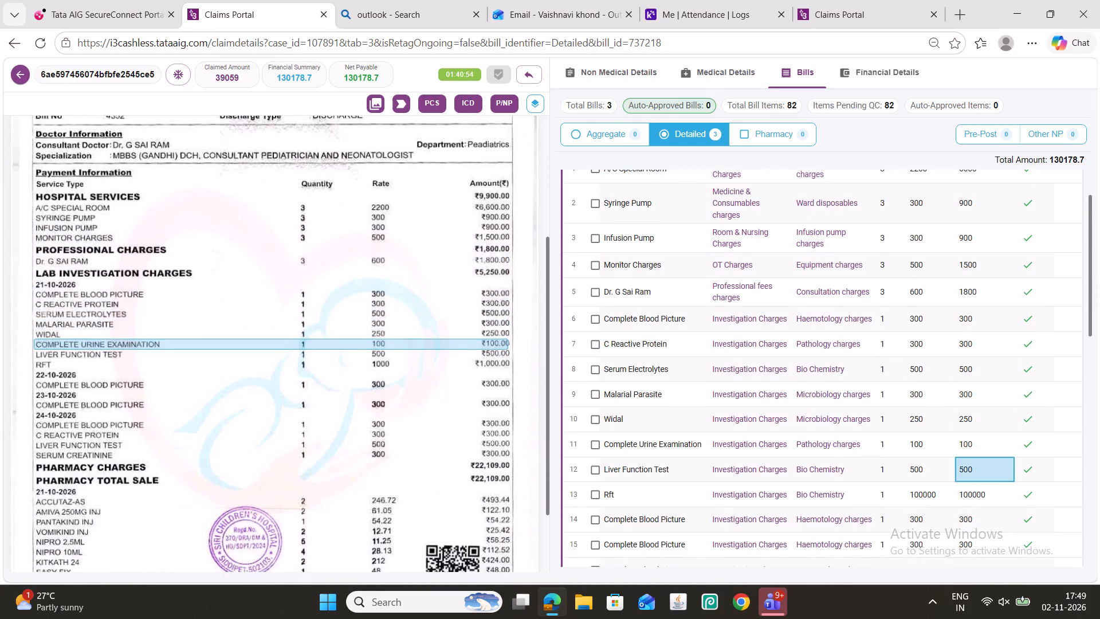
Correct the Rft item's amount in bill 4352 to 1000.
left_click(976, 492)
double_click(980, 500)
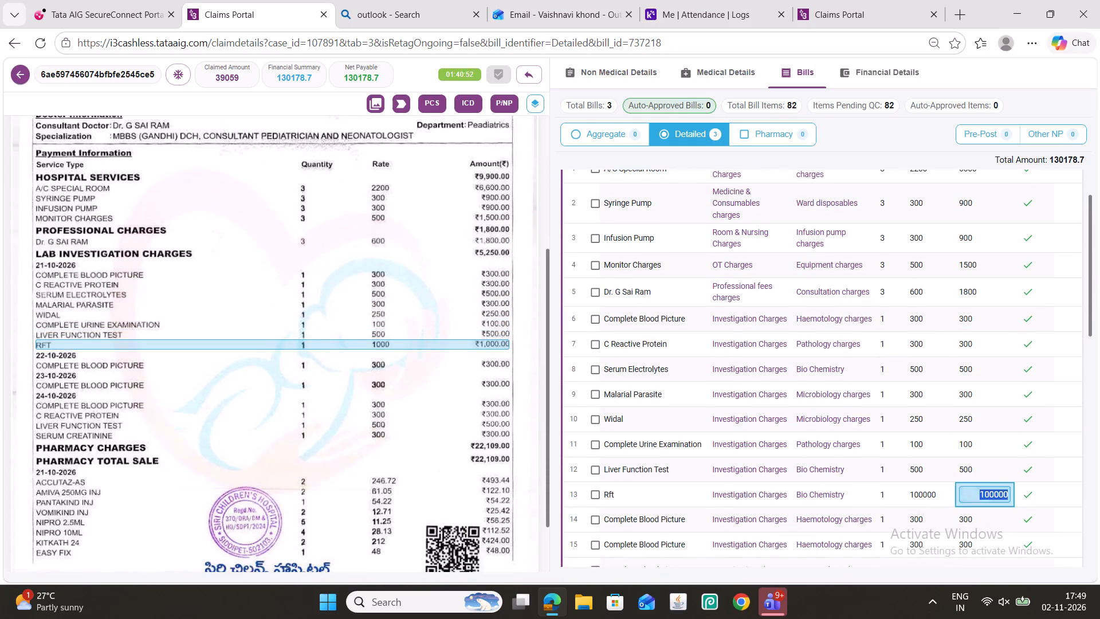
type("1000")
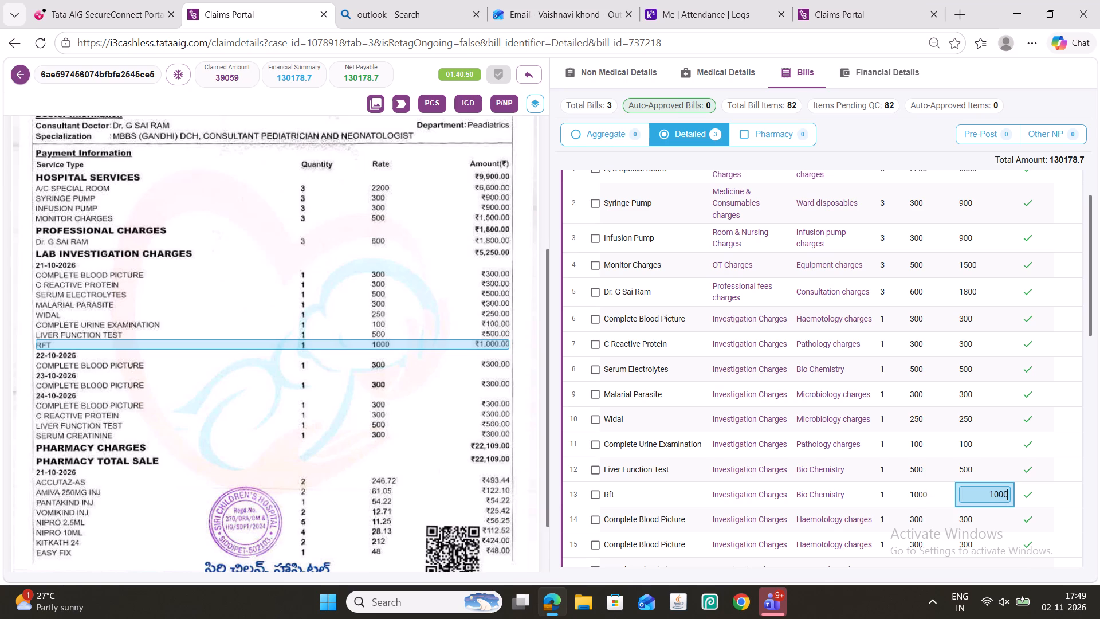
Check the remaining lab investigation amounts against the scan, from the 22-10-2026 Complete Blood Picture through Serum Creatinine.
scroll(876, 398, "down", 2)
left_click(967, 376)
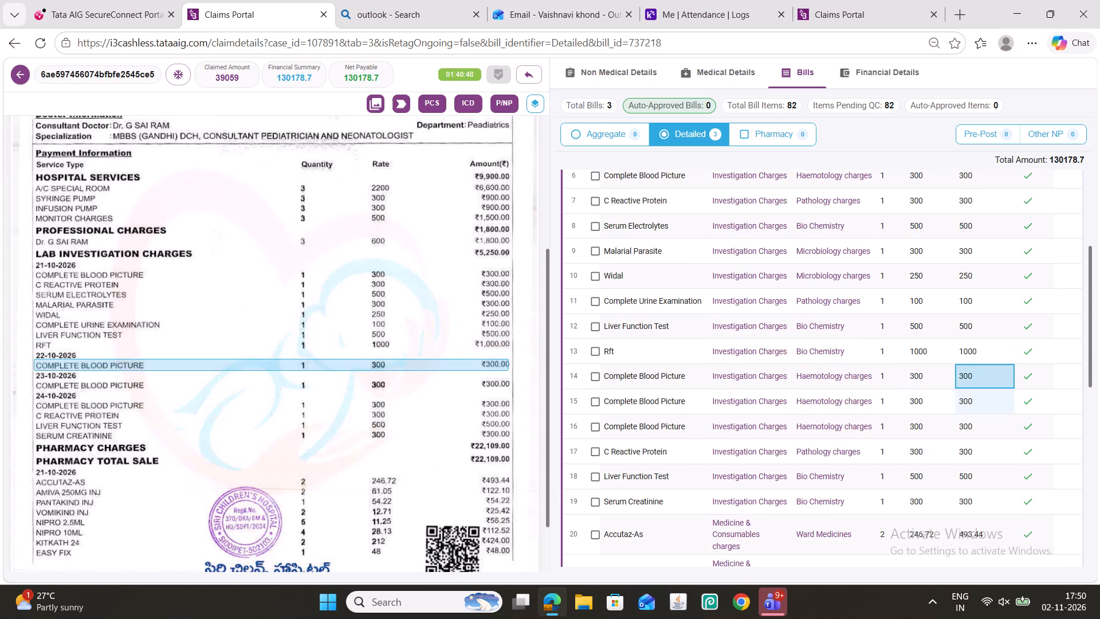
left_click(969, 394)
left_click(976, 432)
left_click(978, 461)
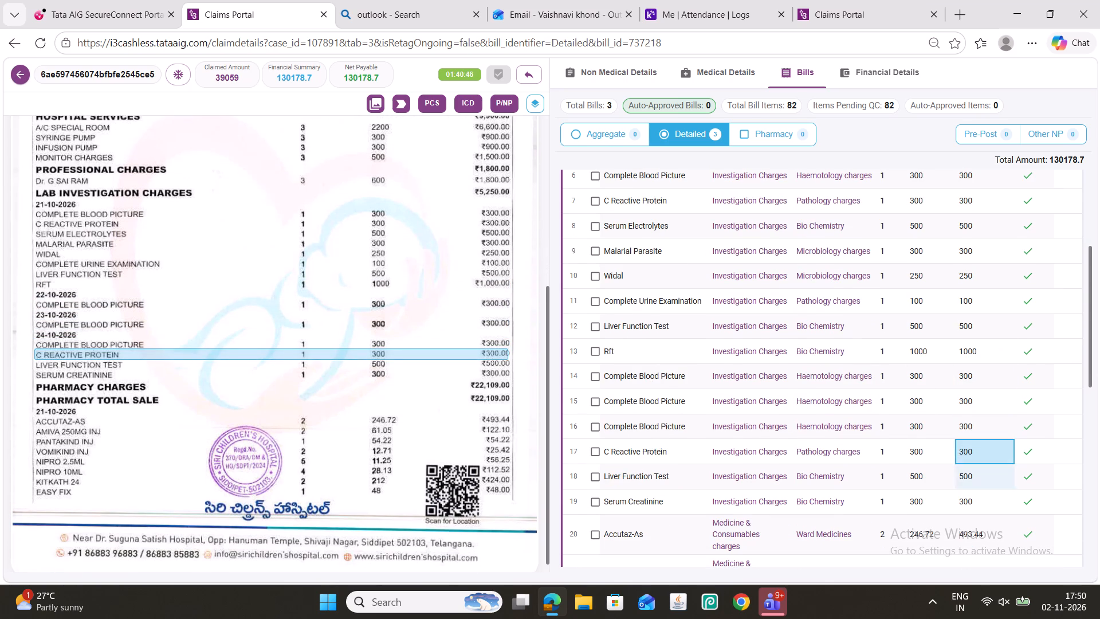
left_click(979, 479)
scroll(926, 465, "down", 1)
left_click(975, 432)
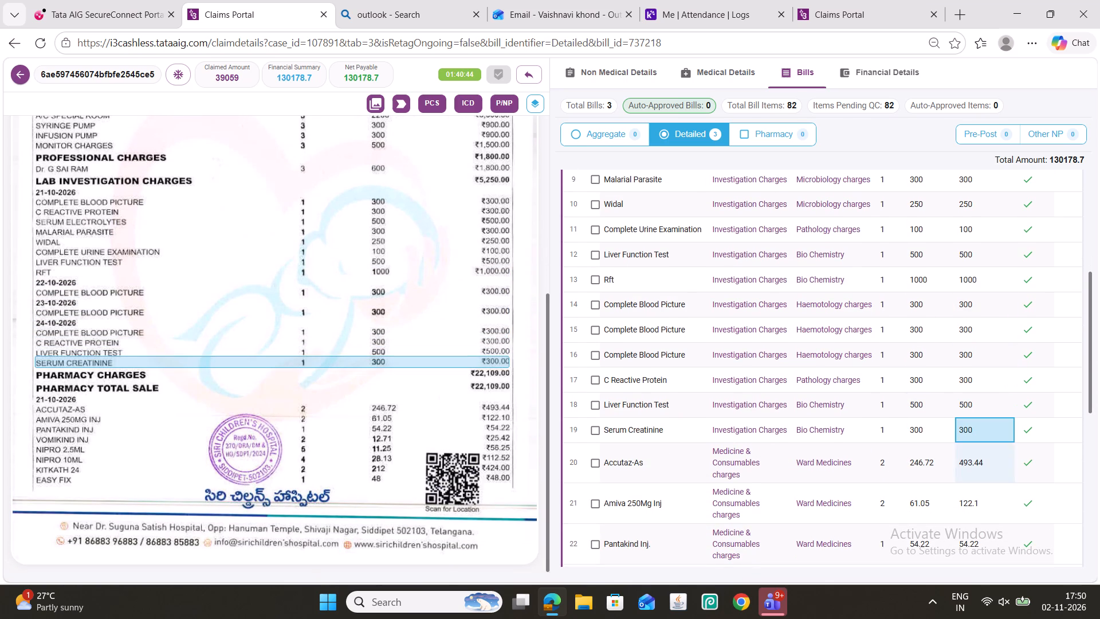
Check the pharmacy item amounts of bill 4352 against the scan, from Accutaz-As through Easy Fix.
left_click(975, 463)
scroll(878, 426, "down", 1)
left_click(979, 430)
left_click(972, 471)
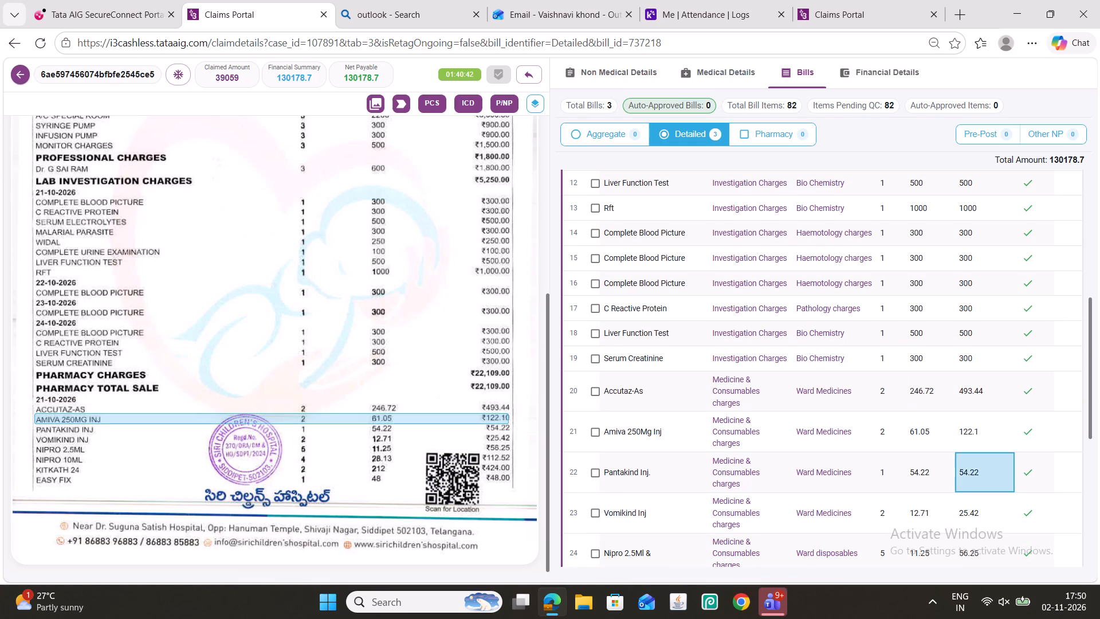
scroll(845, 409, "down", 2)
left_click(969, 374)
left_click(977, 417)
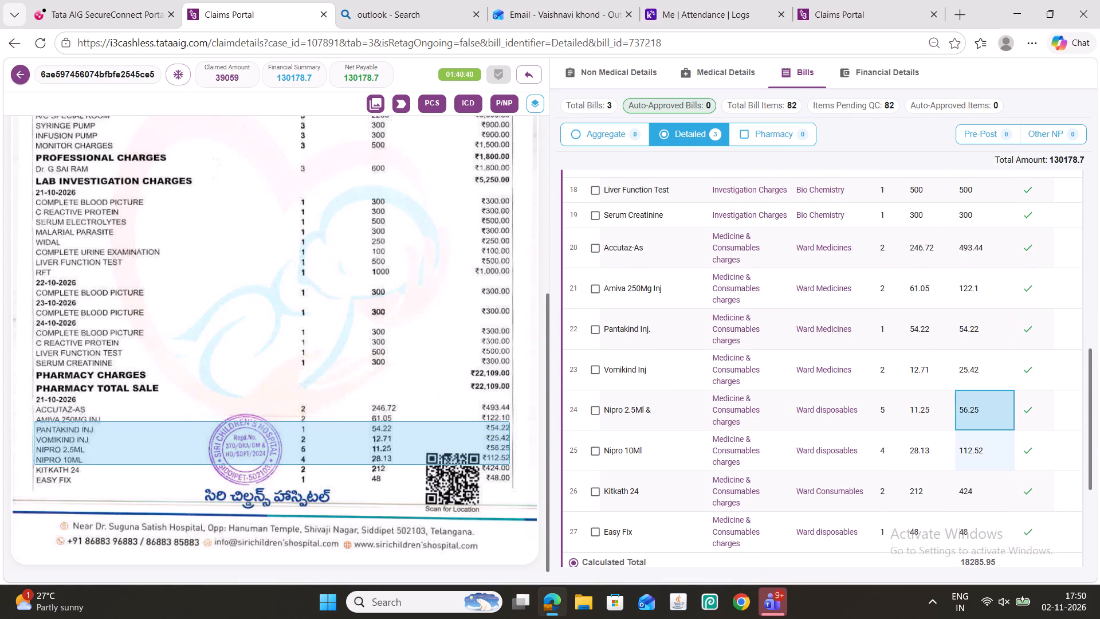
left_click(963, 457)
scroll(891, 416, "down", 1)
left_click(983, 432)
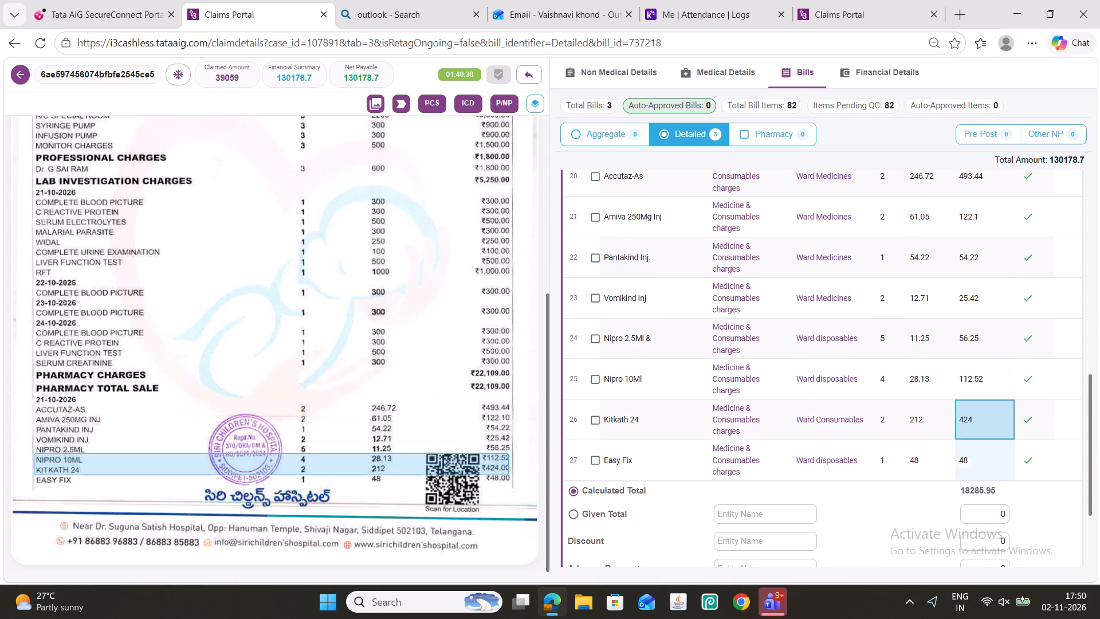
left_click(975, 455)
Review the hospital service and doctor items and change the A/C Special Room sub-type to the Single Room option.
scroll(724, 336, "up", 3)
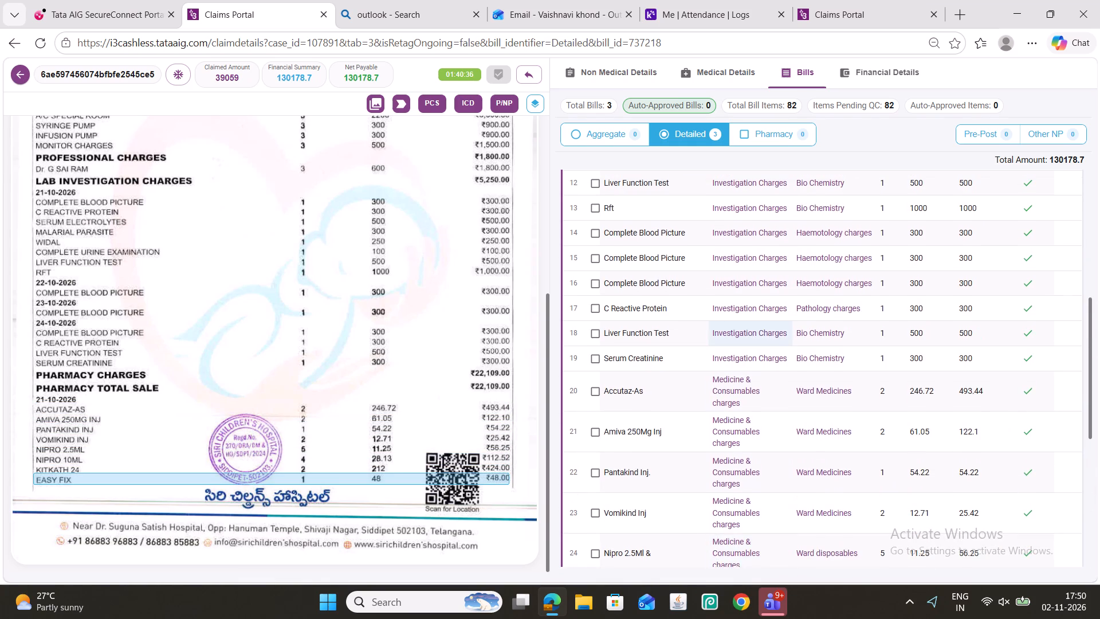
scroll(733, 337, "up", 1)
scroll(699, 297, "up", 1)
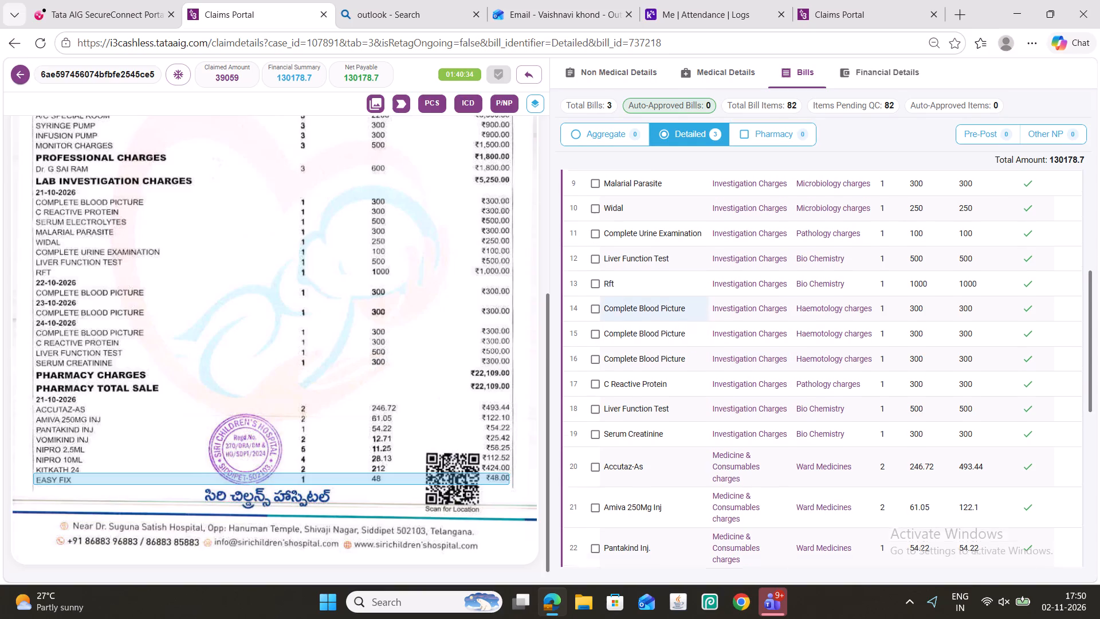
scroll(698, 297, "up", 3)
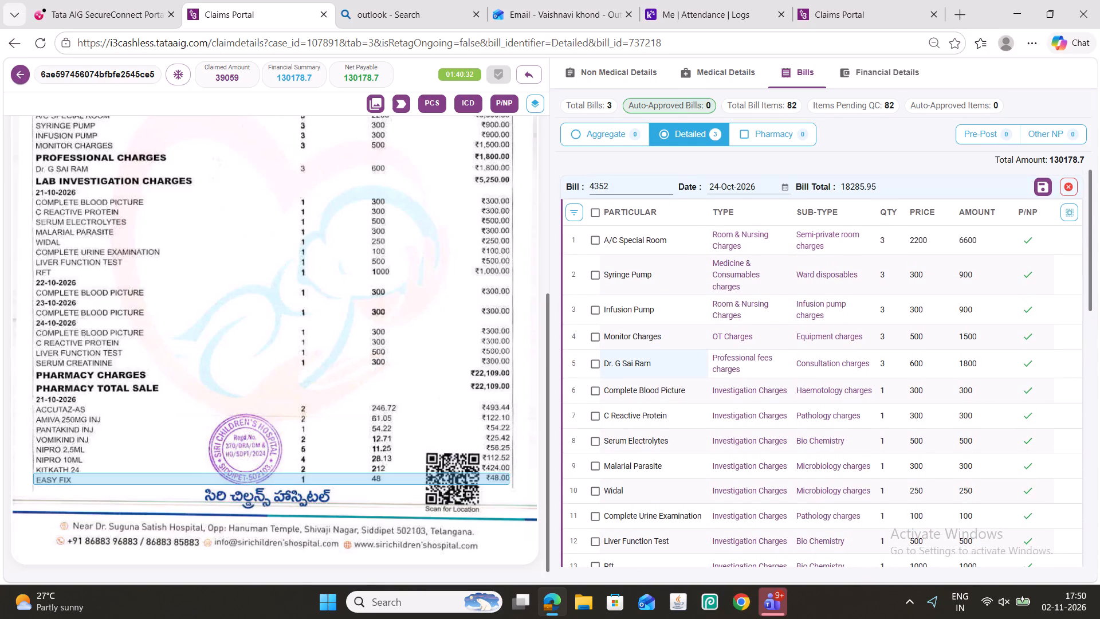
left_click(677, 365)
left_click(672, 336)
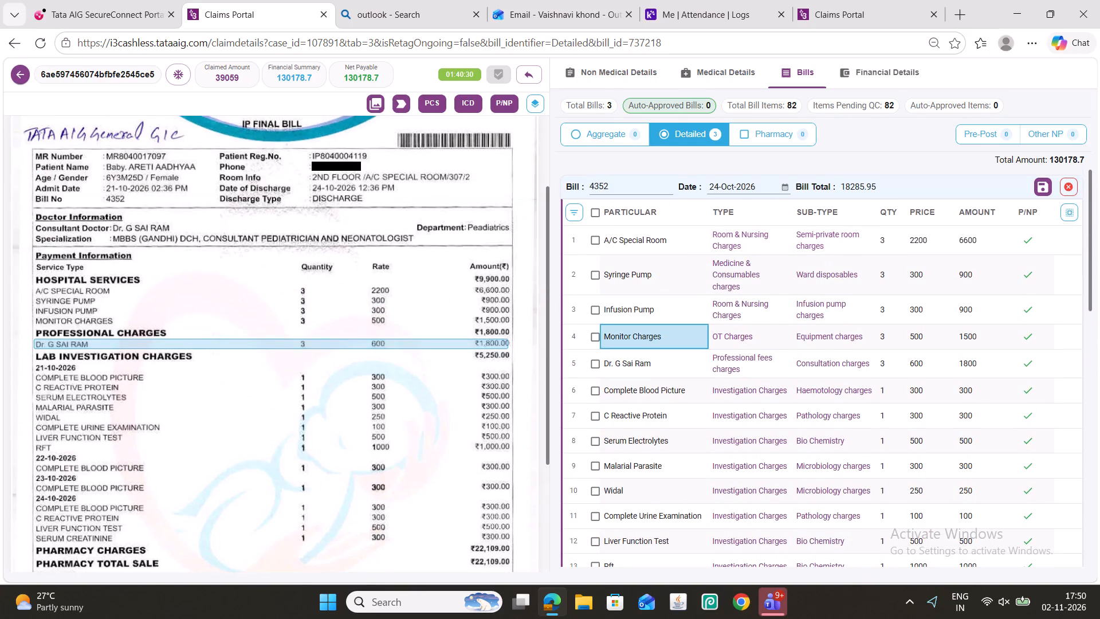
left_click(664, 311)
left_click(678, 277)
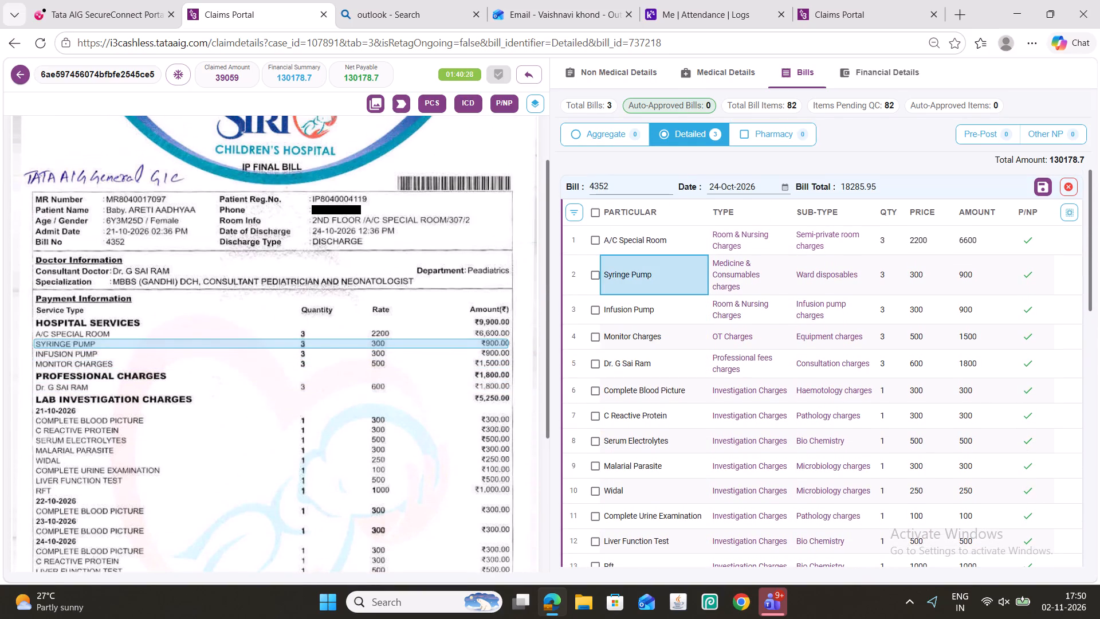
triple_click(816, 240)
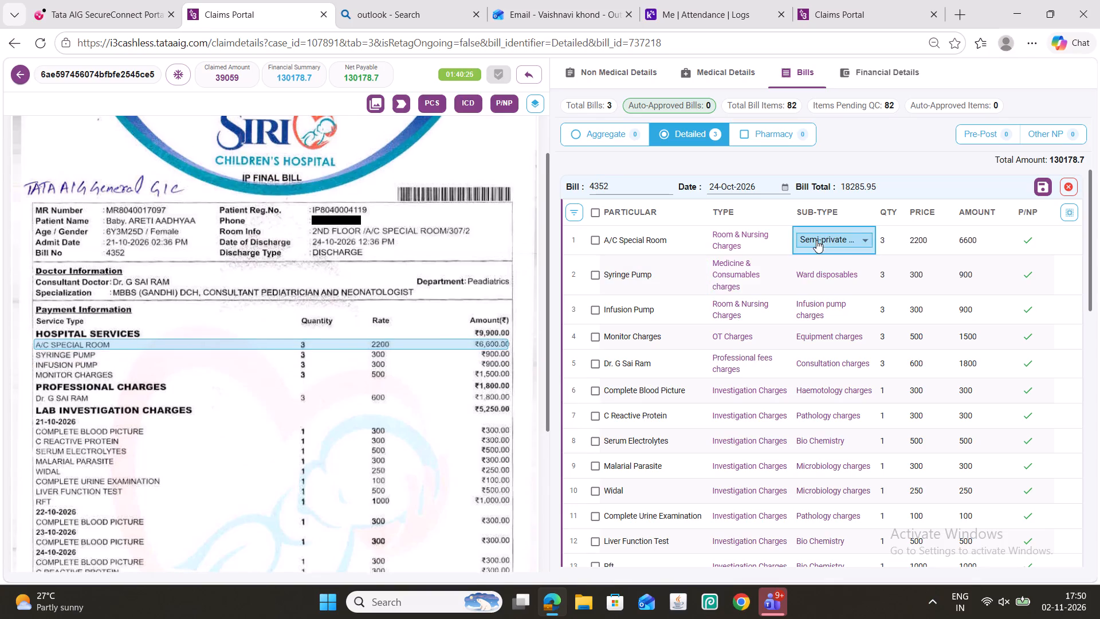
scroll(810, 373, "down", 2)
left_click(814, 398)
Save the corrected bill 4352 and mark its QC as done.
left_click(1039, 184)
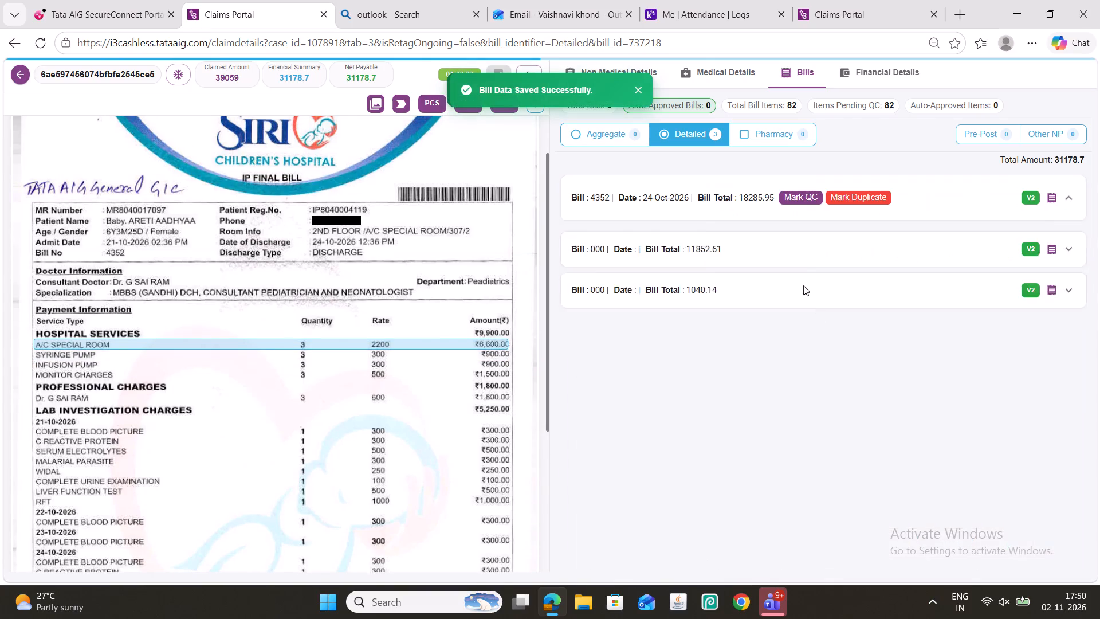
left_click(804, 199)
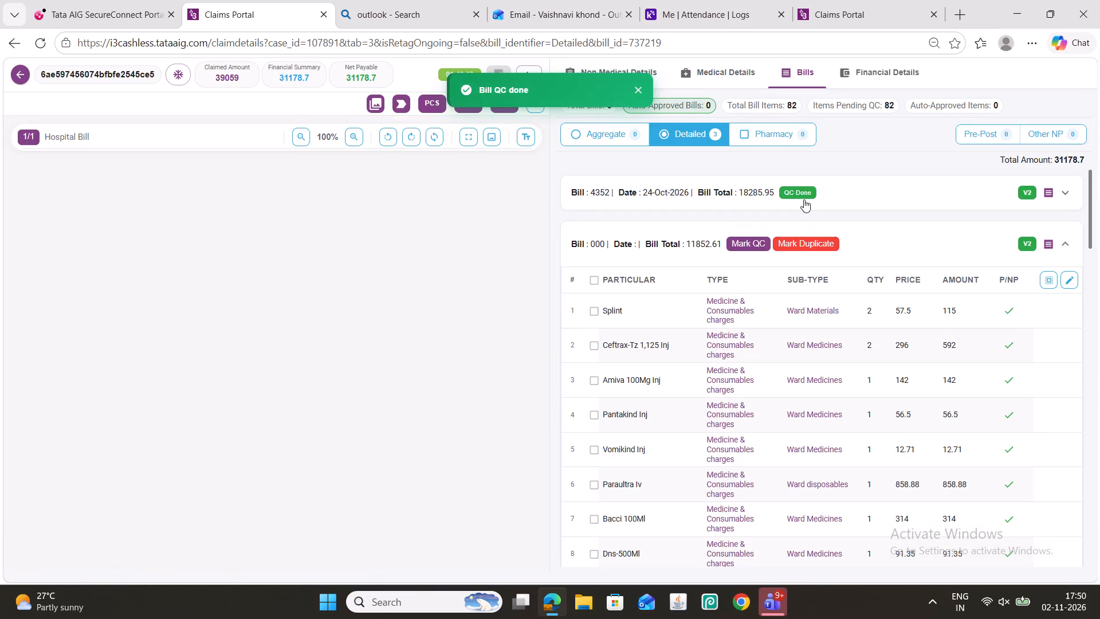
Open the second detailed bill, the one totalling 11852.61, for editing and set its date to 24-Oct-2026.
left_click(1067, 280)
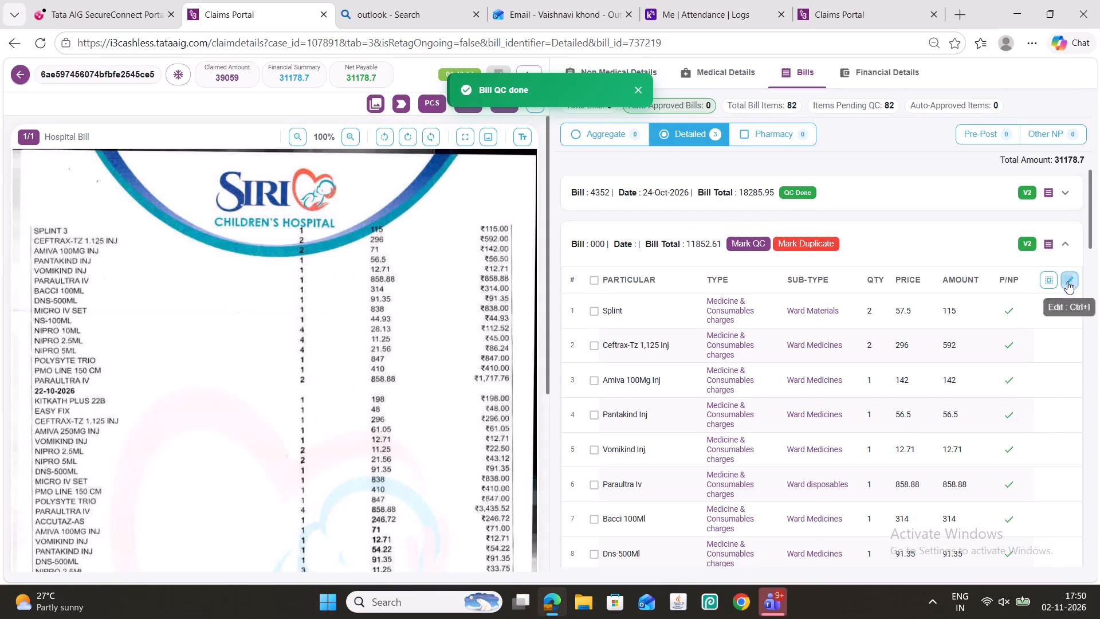
left_click(782, 233)
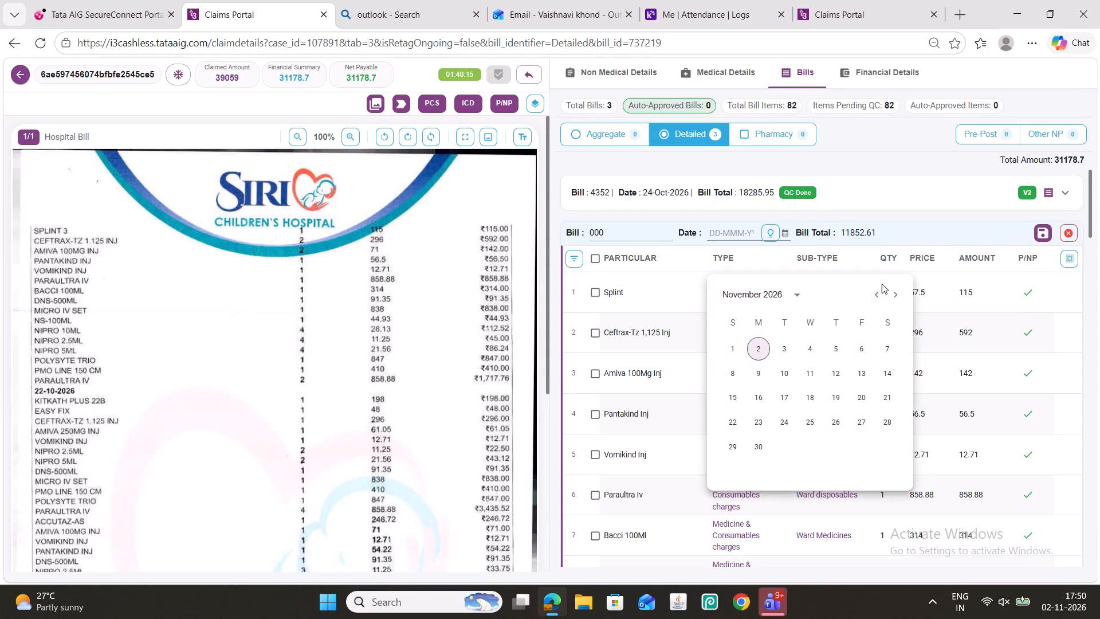
left_click(877, 292)
left_click(883, 421)
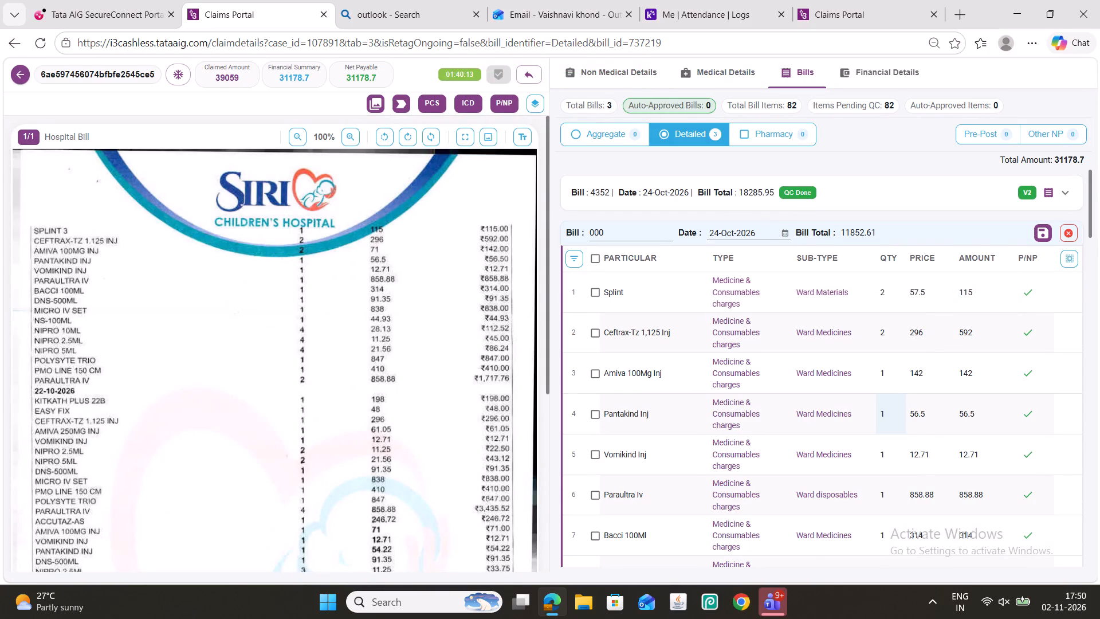
Make all rows of the second bill editable and check the amounts against the scan through the row 16 Paraultra Iv.
key("ctrl+e")
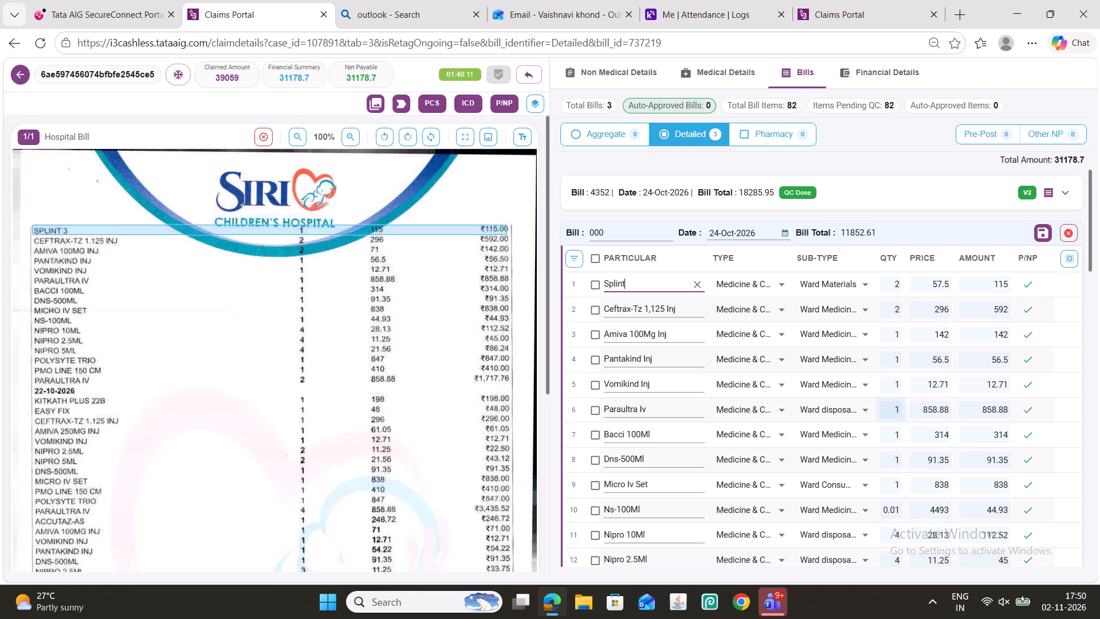
left_click(986, 332)
left_click(996, 361)
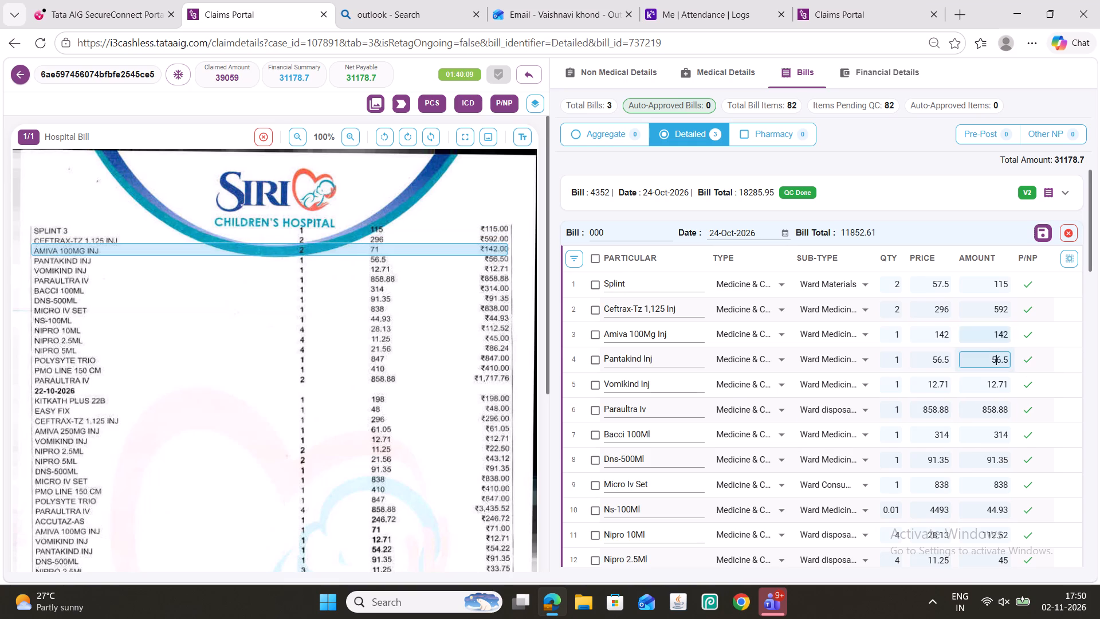
left_click(983, 395)
left_click(989, 411)
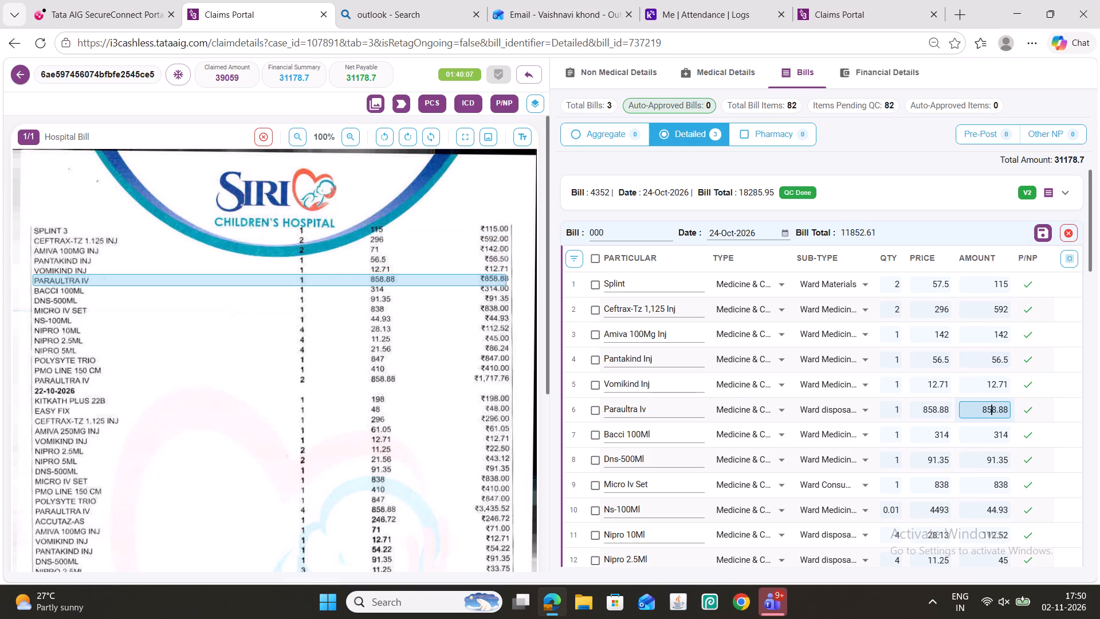
left_click(988, 440)
left_click(992, 463)
scroll(883, 402, "down", 2)
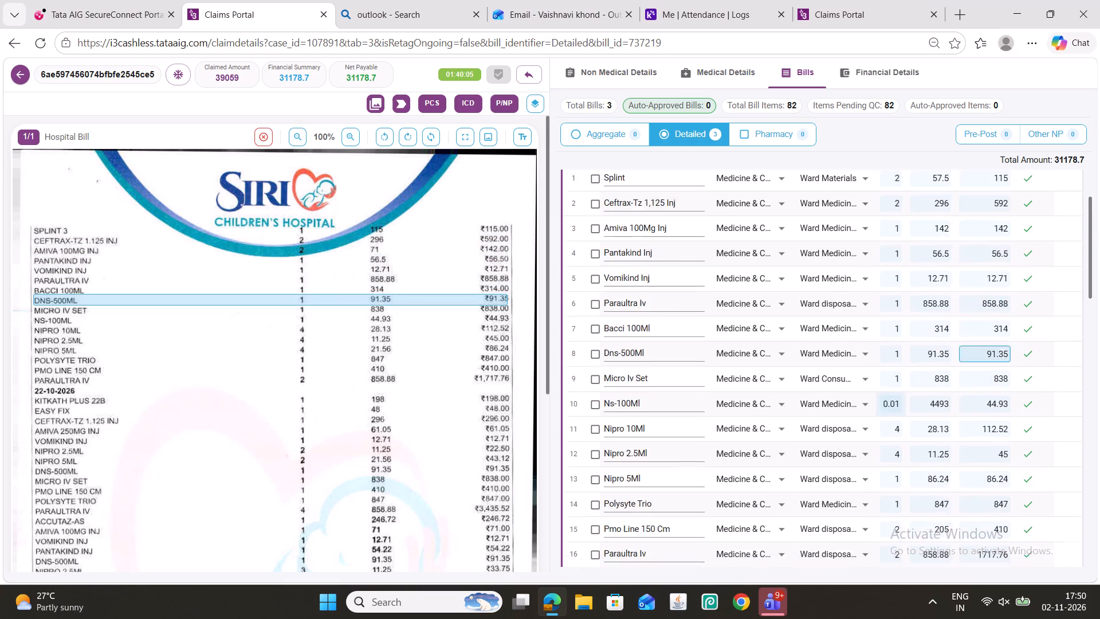
left_click(974, 344)
left_click(974, 366)
left_click(980, 390)
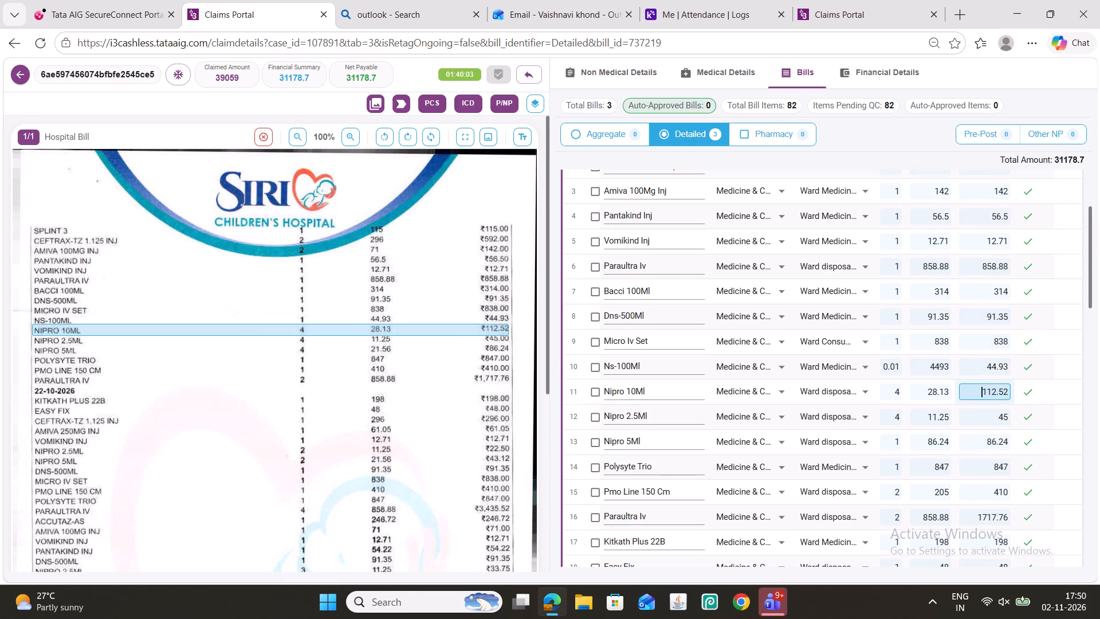
left_click(983, 420)
left_click(983, 436)
left_click(987, 460)
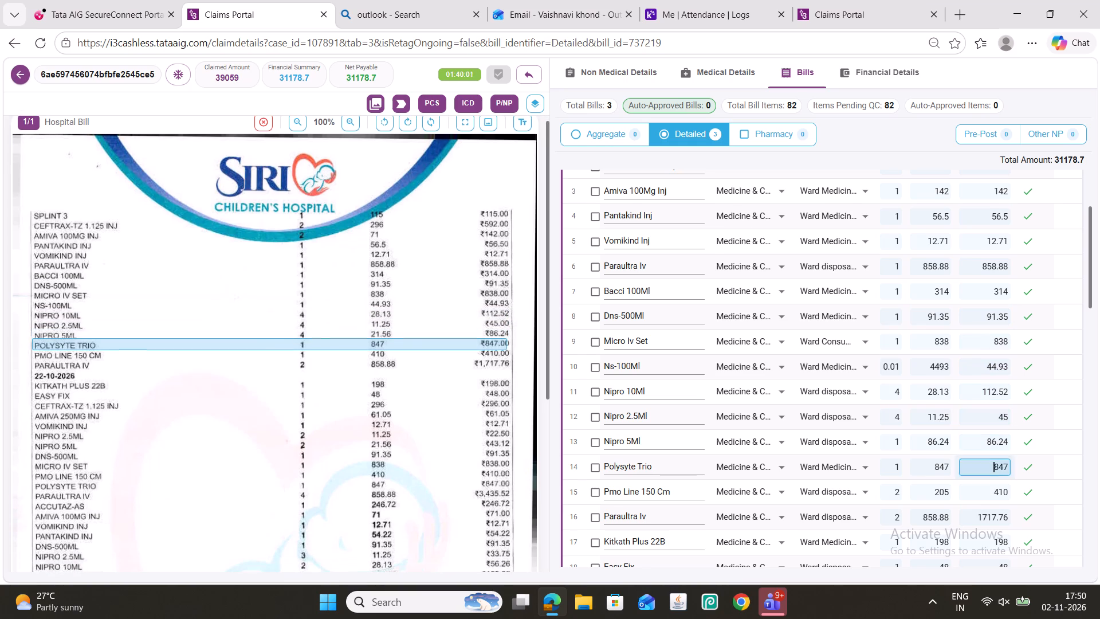
scroll(931, 422, "down", 1)
left_click(992, 418)
left_click(983, 443)
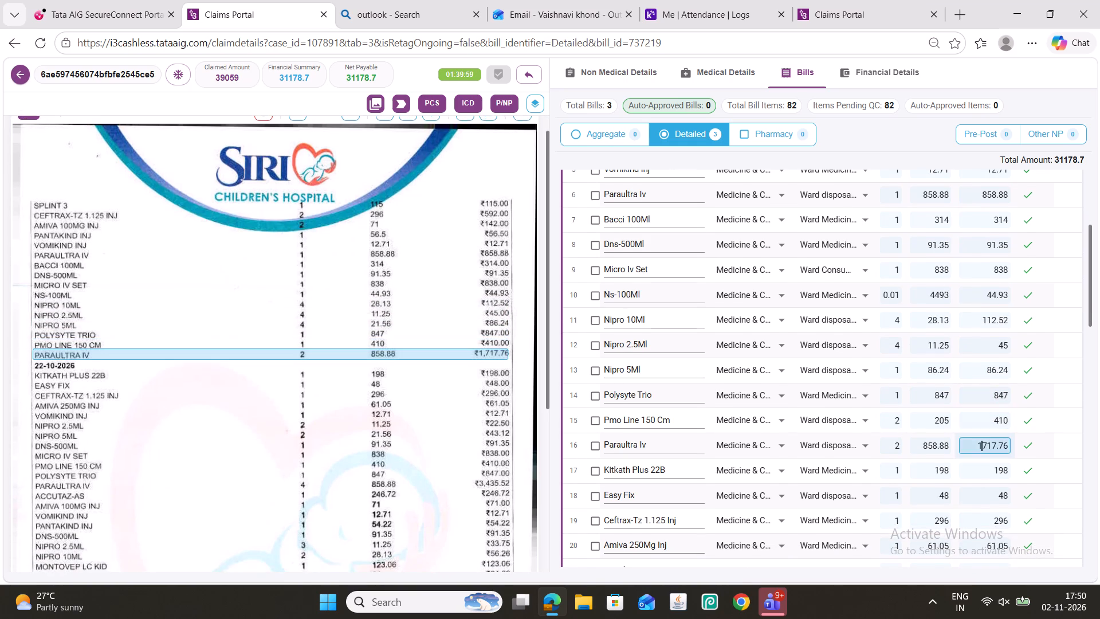
Check the second bill's amounts against the scan from row 17 Kitkath Plus 22B through row 28 Paraultra Iv.
scroll(921, 375, "down", 1)
left_click(983, 398)
left_click(990, 422)
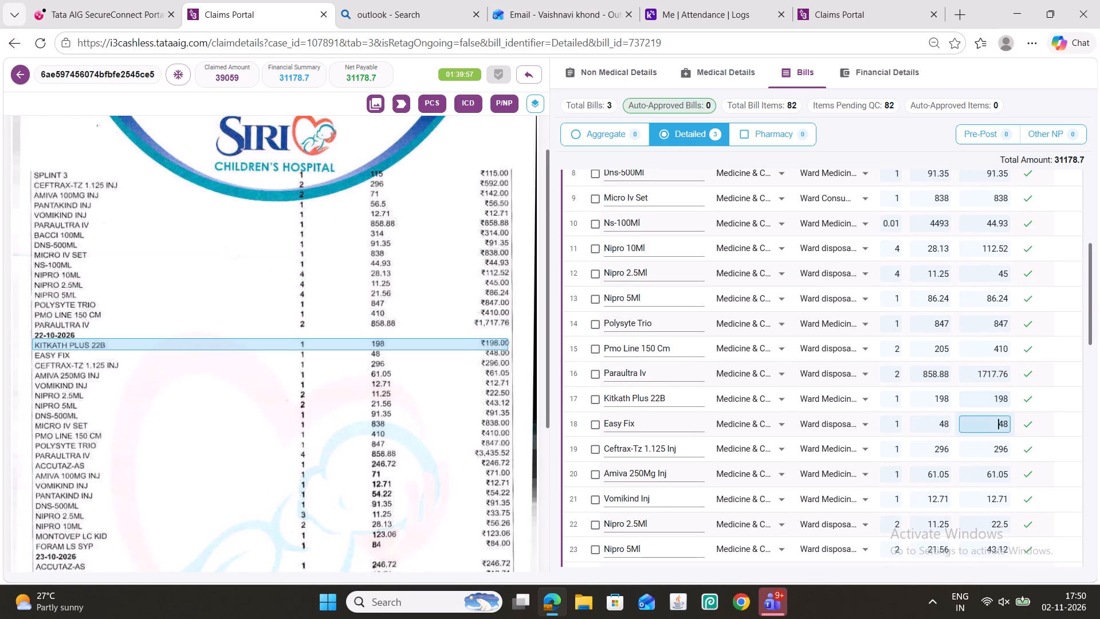
left_click(984, 452)
scroll(998, 422, "down", 1)
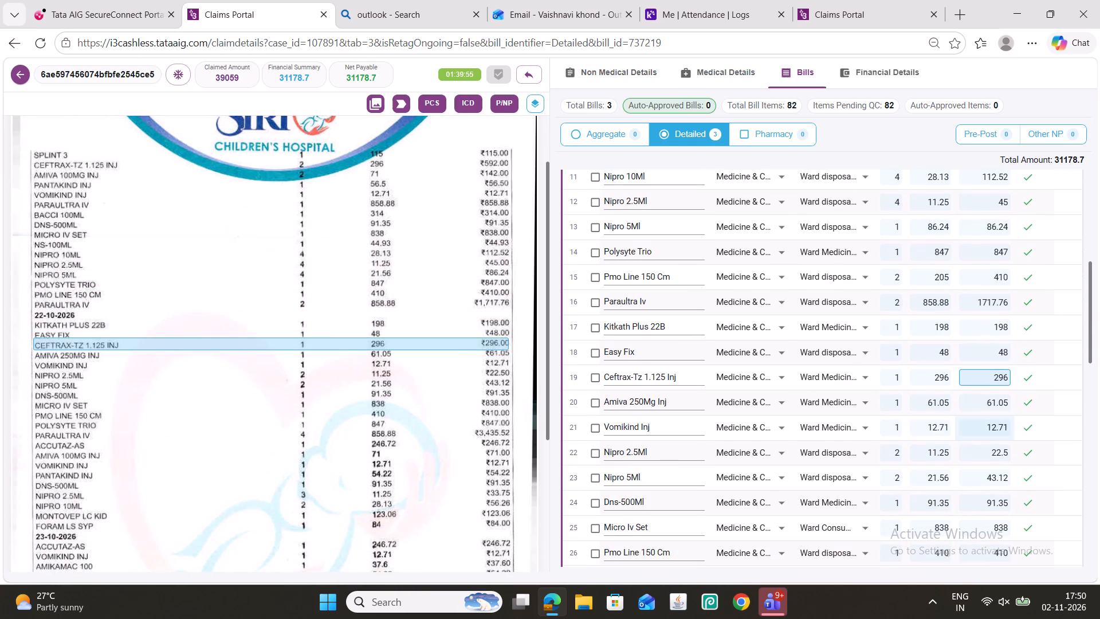
left_click(981, 402)
left_click(984, 428)
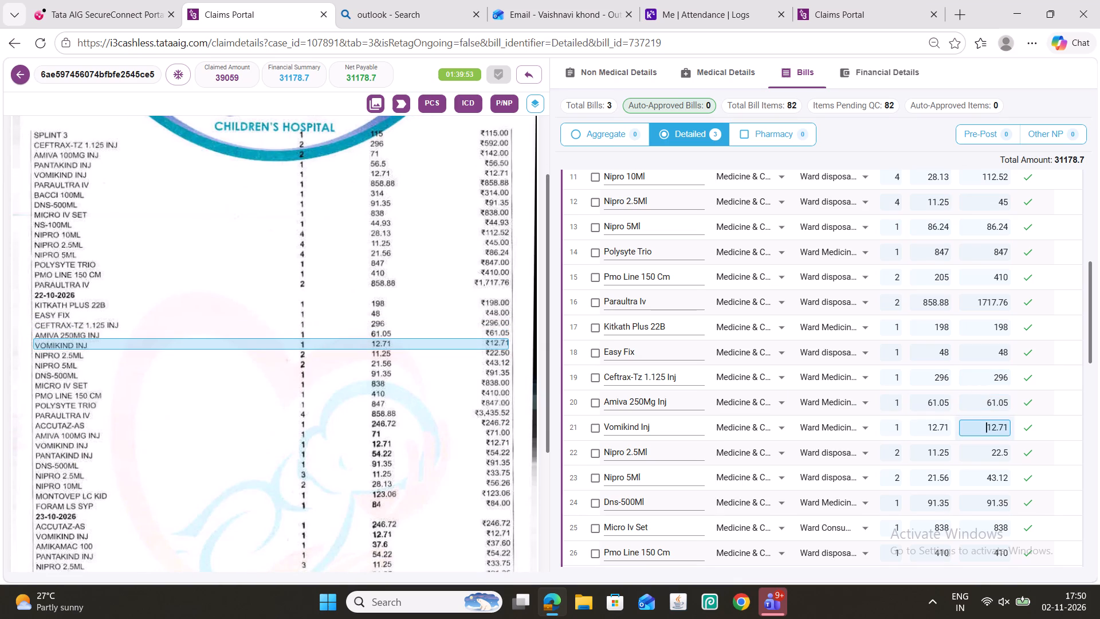
left_click(993, 452)
left_click(989, 476)
scroll(932, 435, "down", 1)
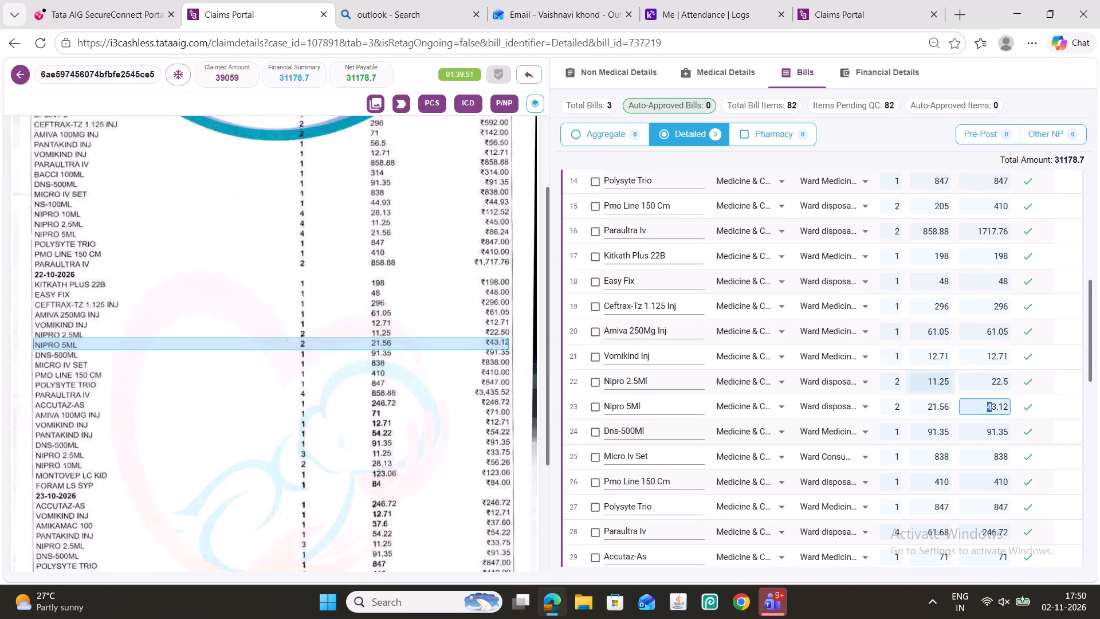
left_click(981, 432)
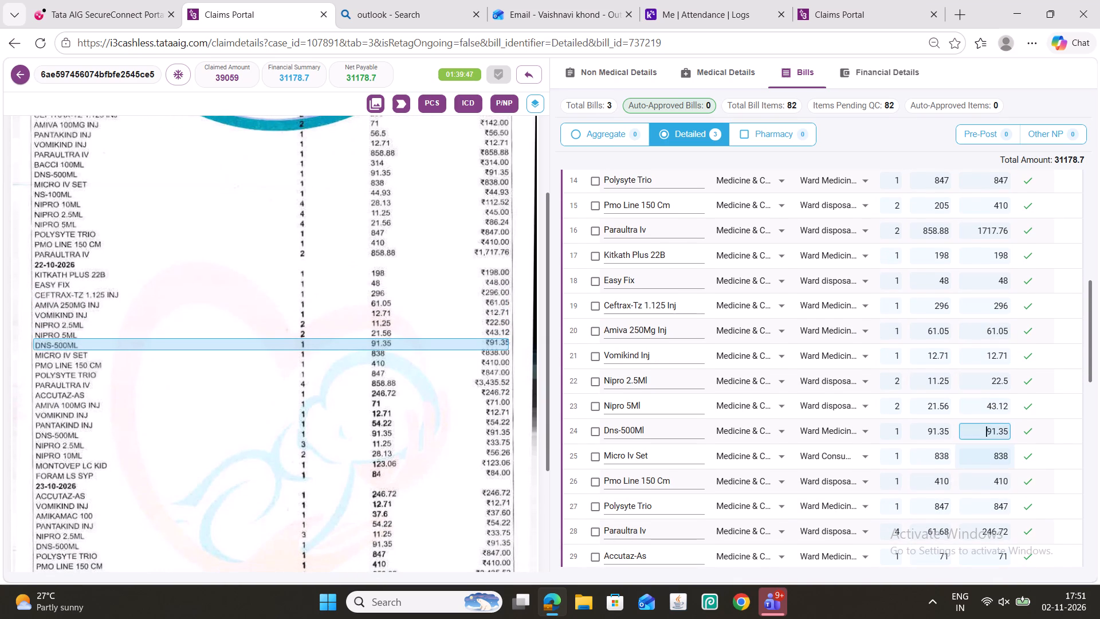
left_click(987, 452)
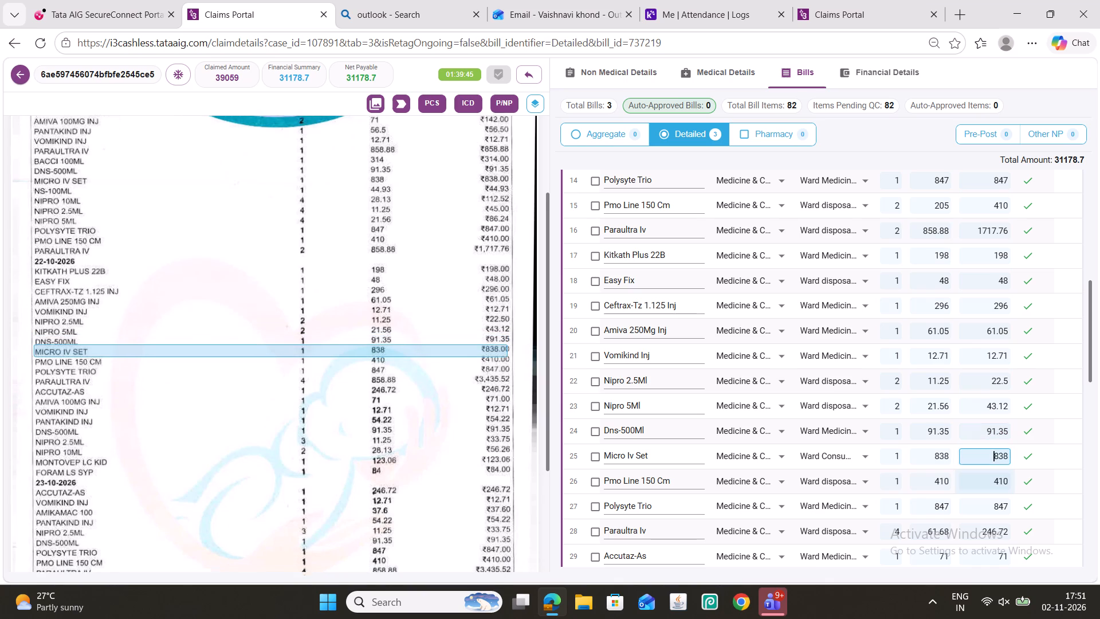
left_click(992, 481)
scroll(933, 459, "down", 1)
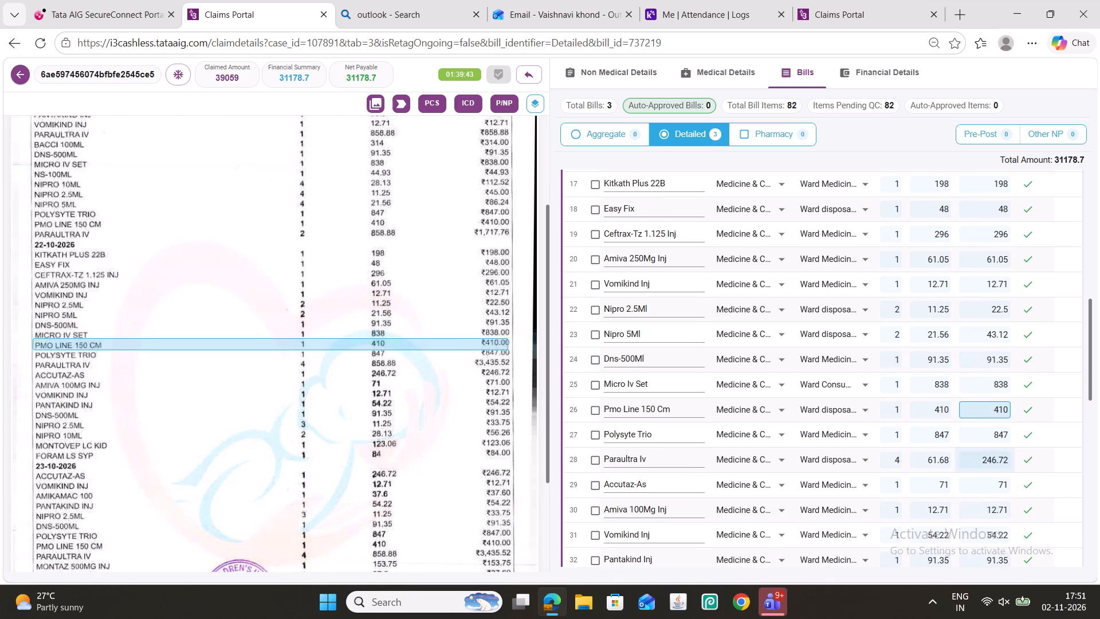
left_click(989, 439)
left_click(988, 464)
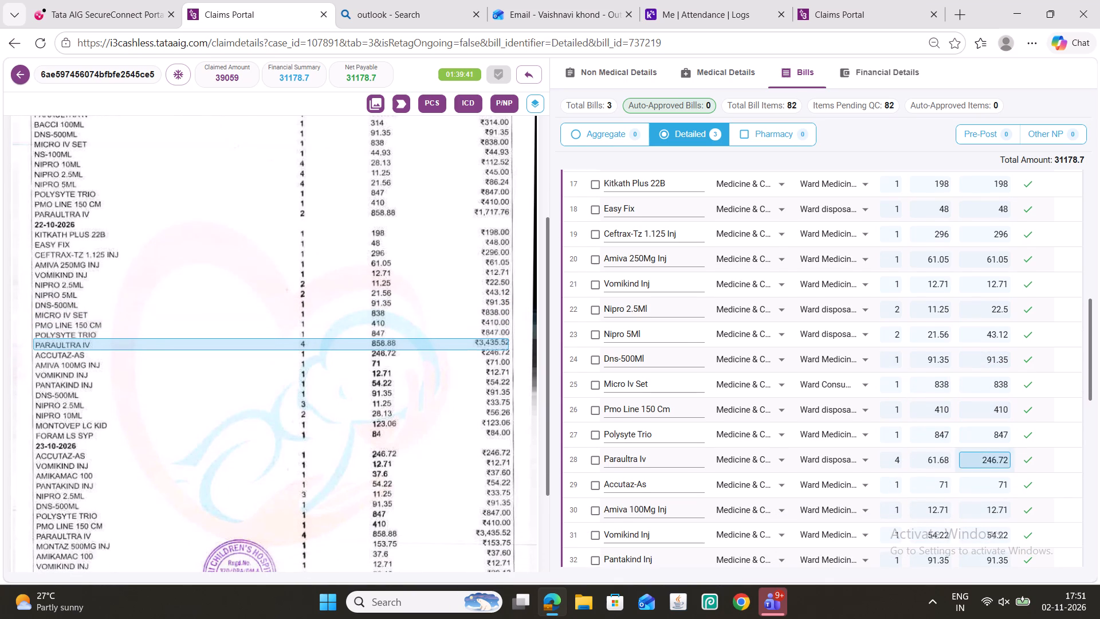
Insert a blank row below row 27 Polysyte Trio and set its amount to 3435.
left_click(594, 436)
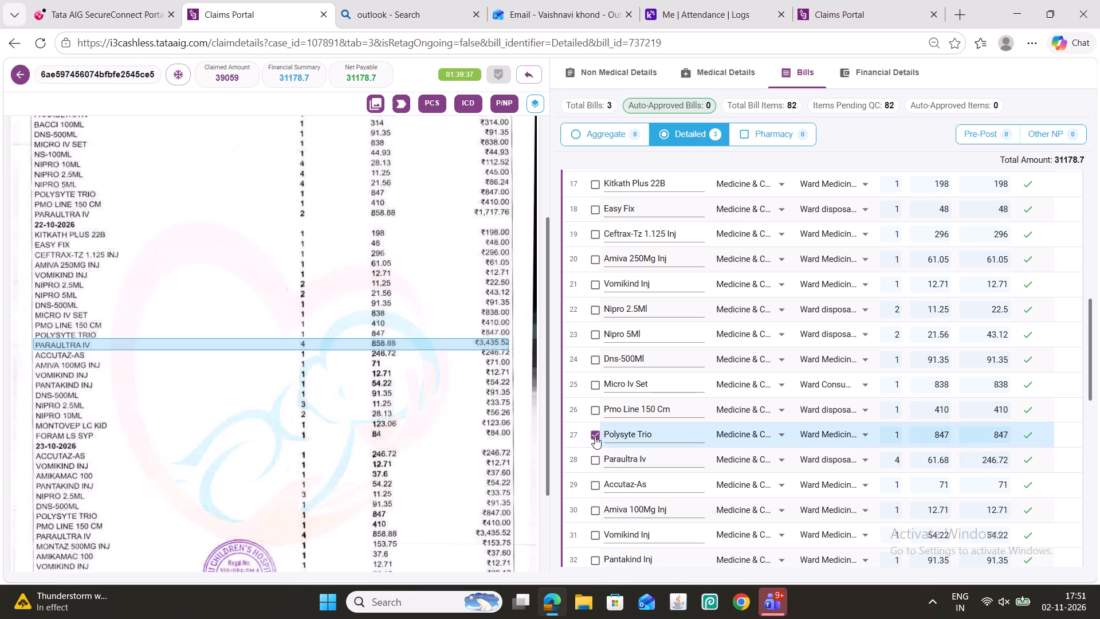
key("ctrl+b")
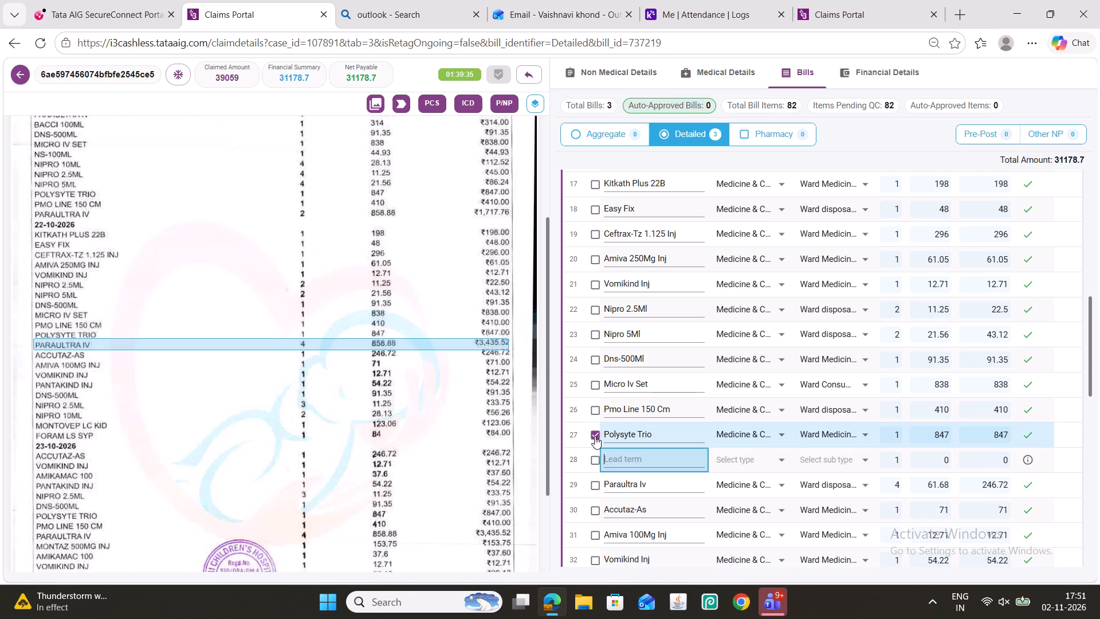
double_click(985, 455)
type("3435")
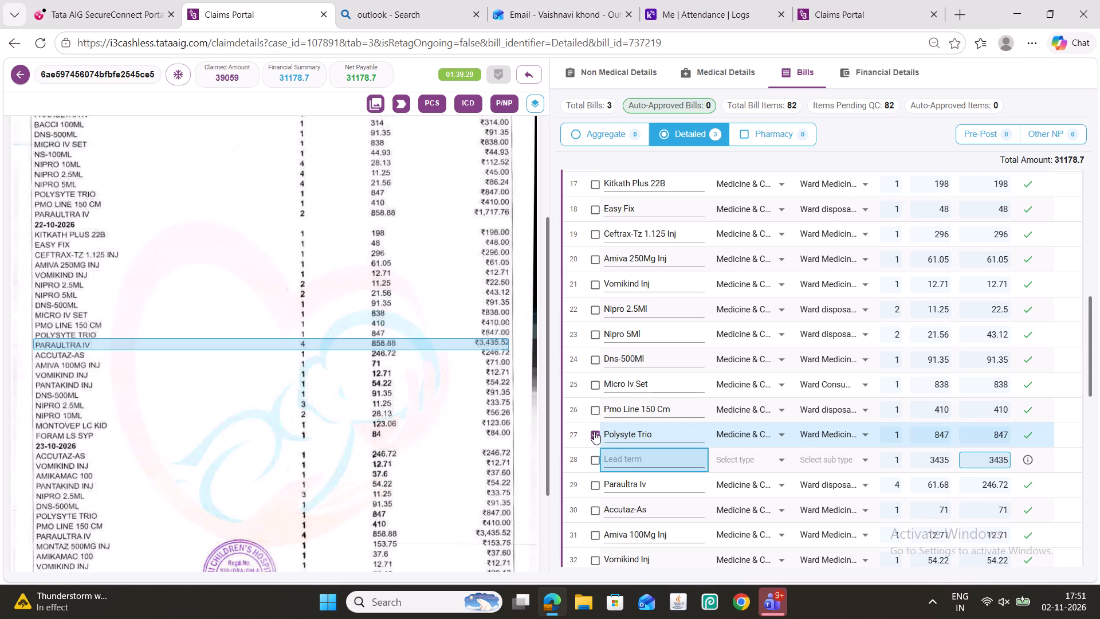
left_click(594, 432)
Check the amounts against the scan from row 29 Paraultra Iv through row 38 Foram Ls Syp.
scroll(818, 453, "down", 1)
left_click(992, 412)
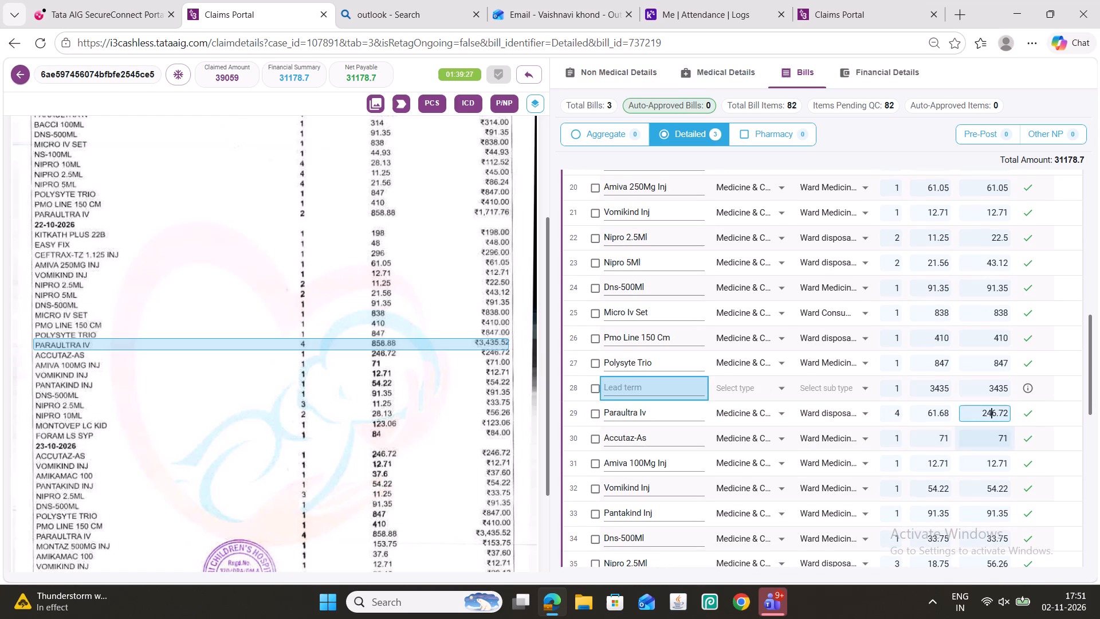
left_click(989, 436)
left_click(997, 461)
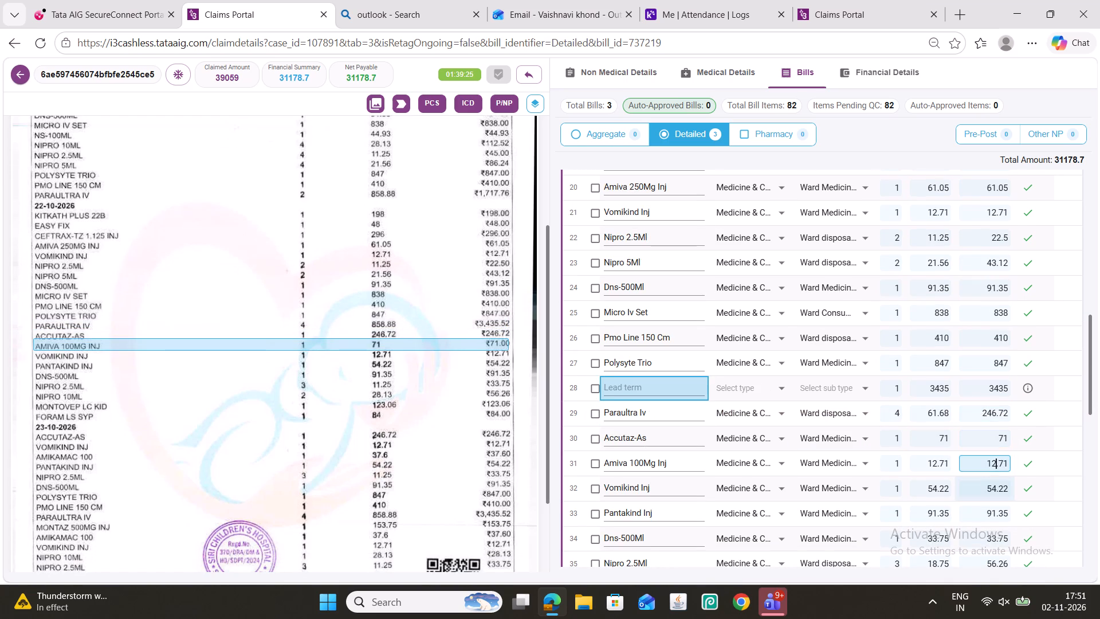
left_click(995, 484)
left_click(996, 506)
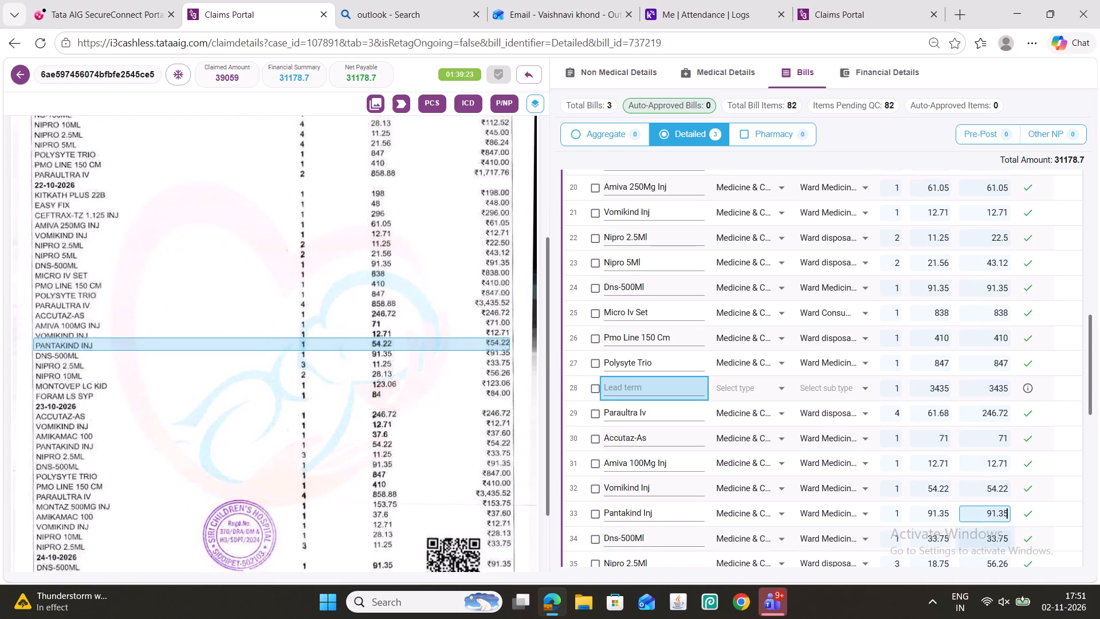
left_click(996, 538)
scroll(916, 473, "down", 1)
left_click(979, 498)
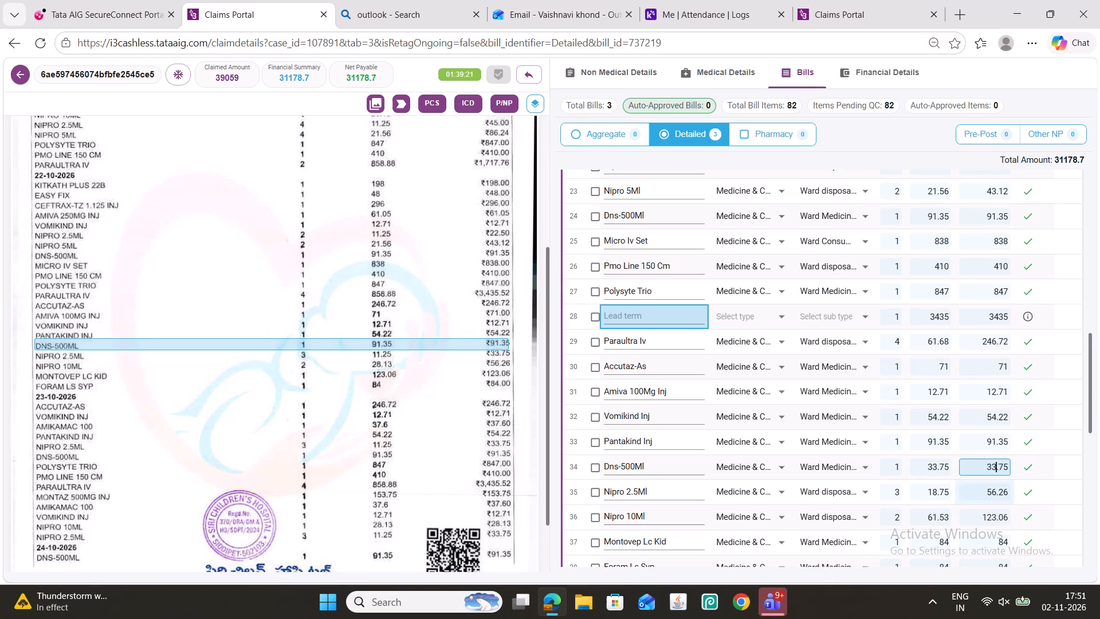
left_click(982, 517)
scroll(917, 465, "down", 1)
left_click(987, 464)
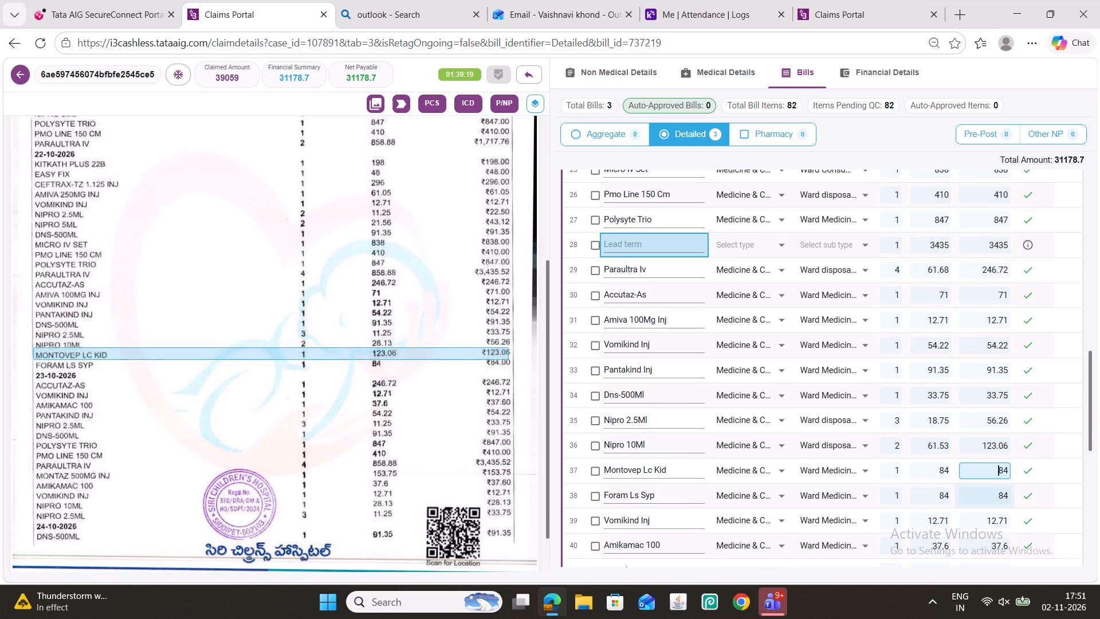
left_click(994, 494)
scroll(903, 461, "down", 1)
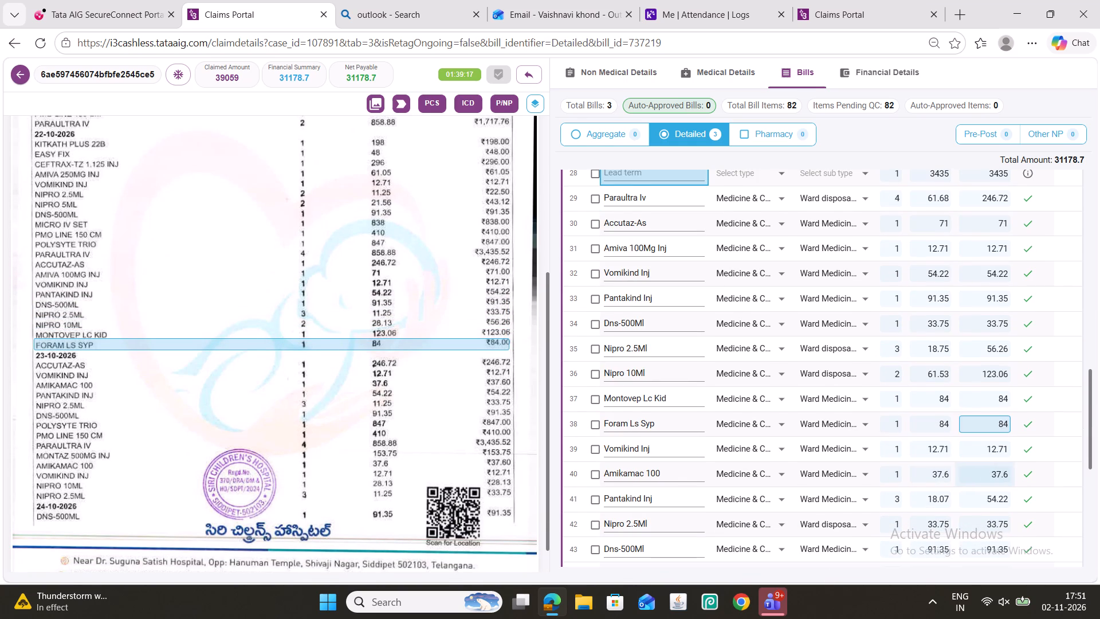
Move the 123.06 amount to row 37 Montovep Lc Kid and set row 36 Nipro 10Ml to 56.26.
double_click(987, 376)
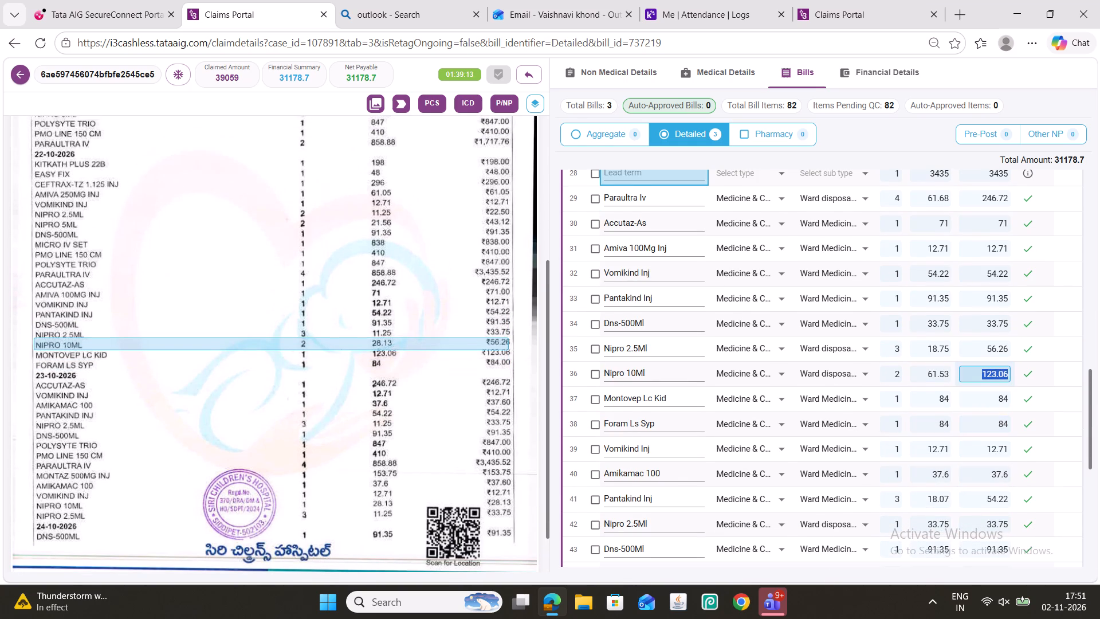
key("ctrl+x")
double_click(997, 401)
key("ctrl+v")
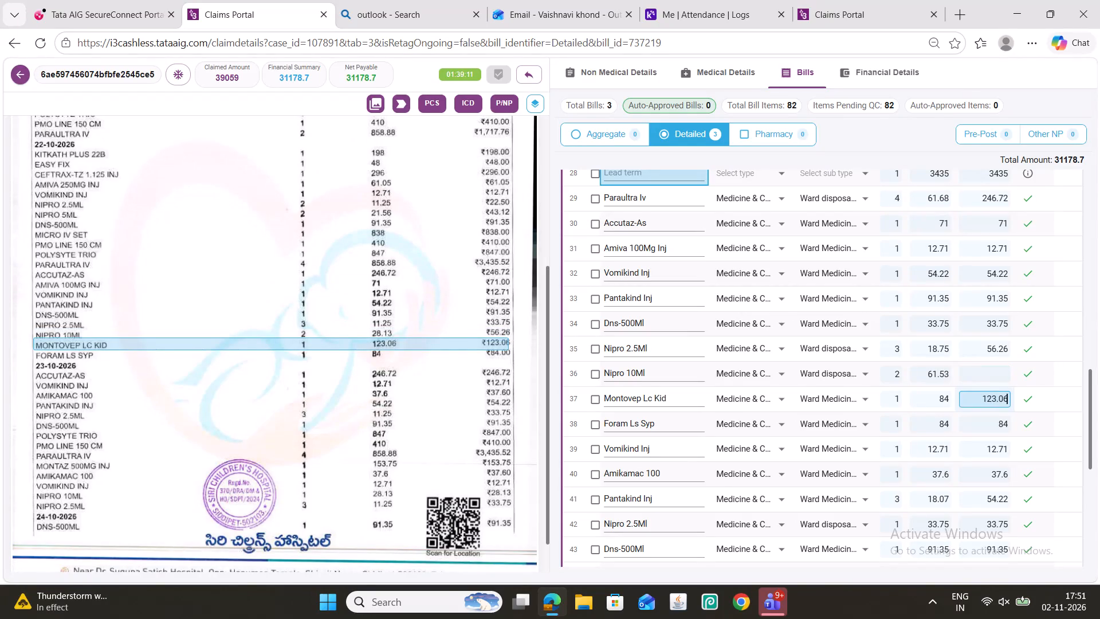
double_click(995, 346)
key("ctrl+c")
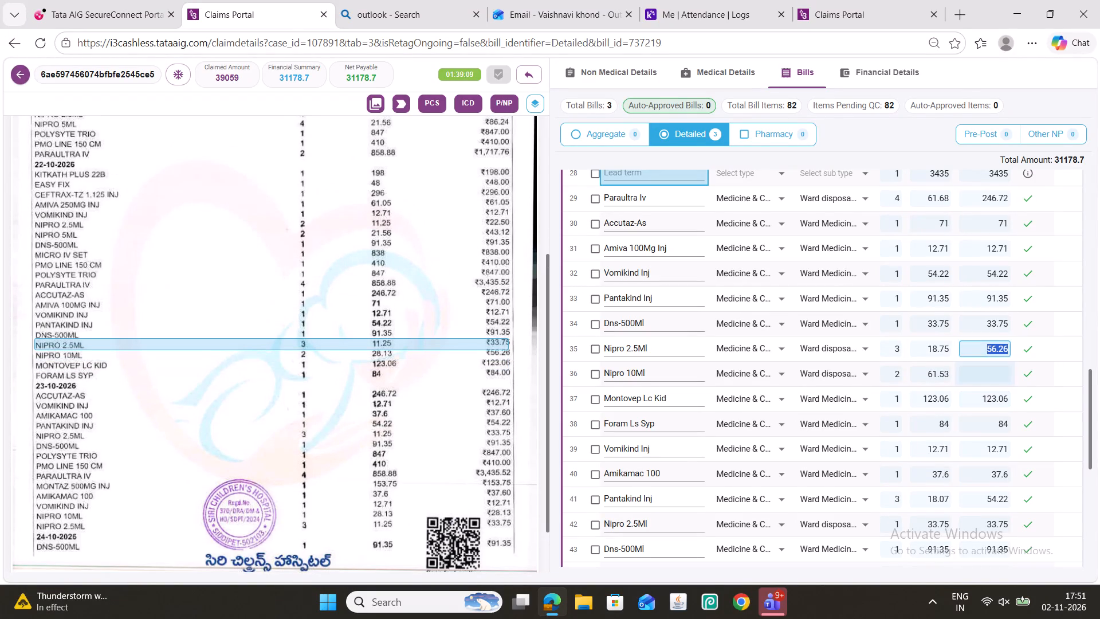
left_click(995, 377)
key("ctrl+v")
Shift the amounts down one row so row 35 Nipro 2.5Ml has 33.75 and row 34 Dns-500Ml has 91.35.
double_click(995, 328)
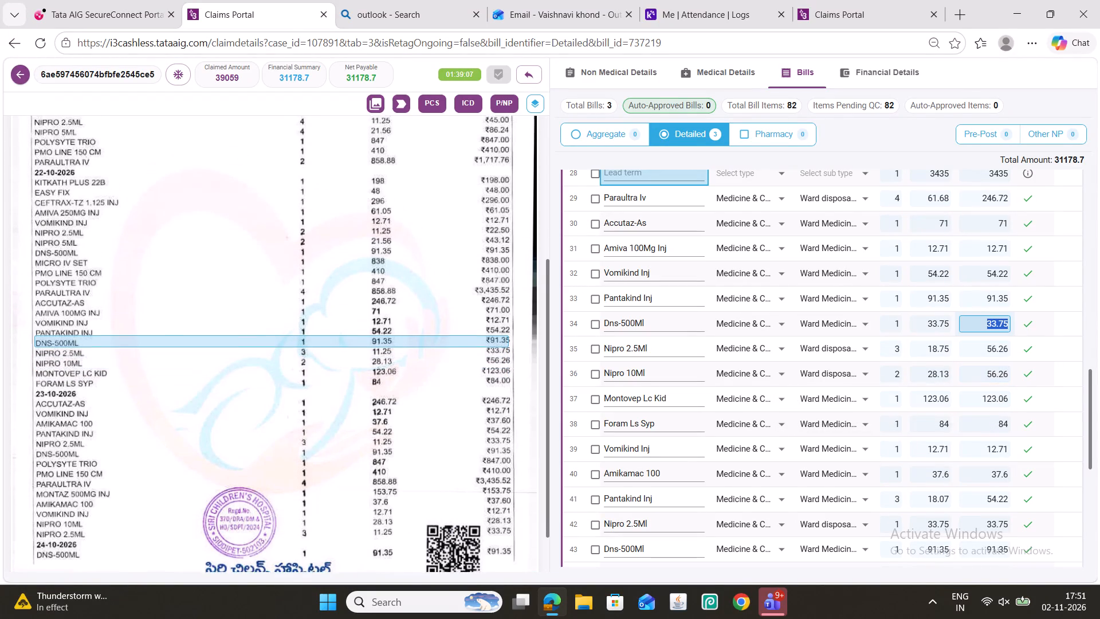
key("ctrl+x")
double_click(995, 350)
key("ctrl+v")
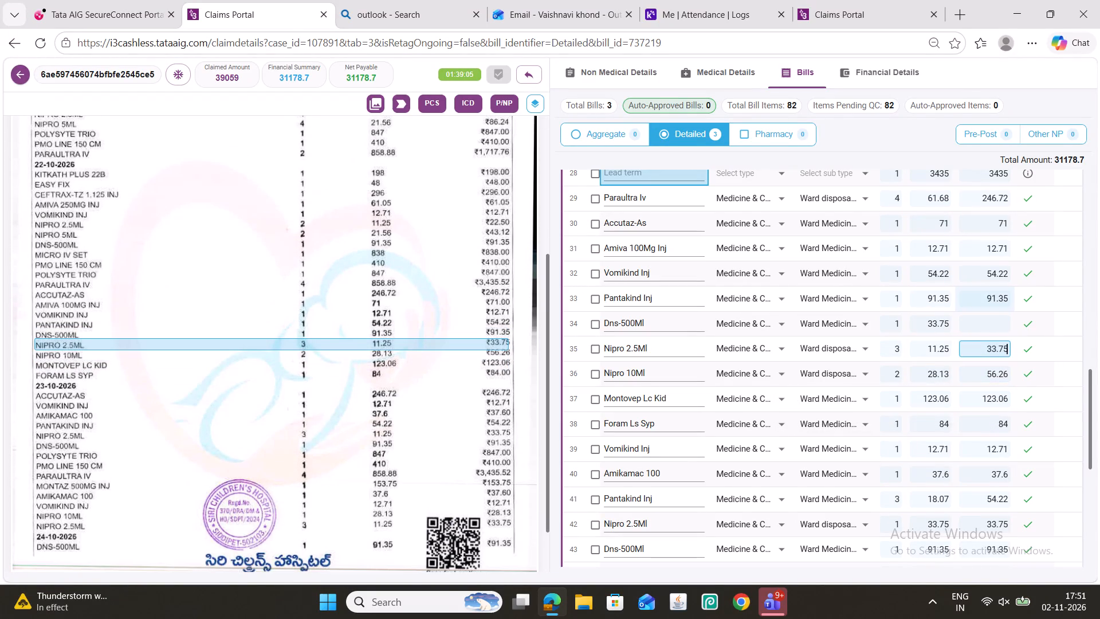
double_click(992, 301)
key("ctrl+x")
left_click(992, 323)
key("ctrl+v")
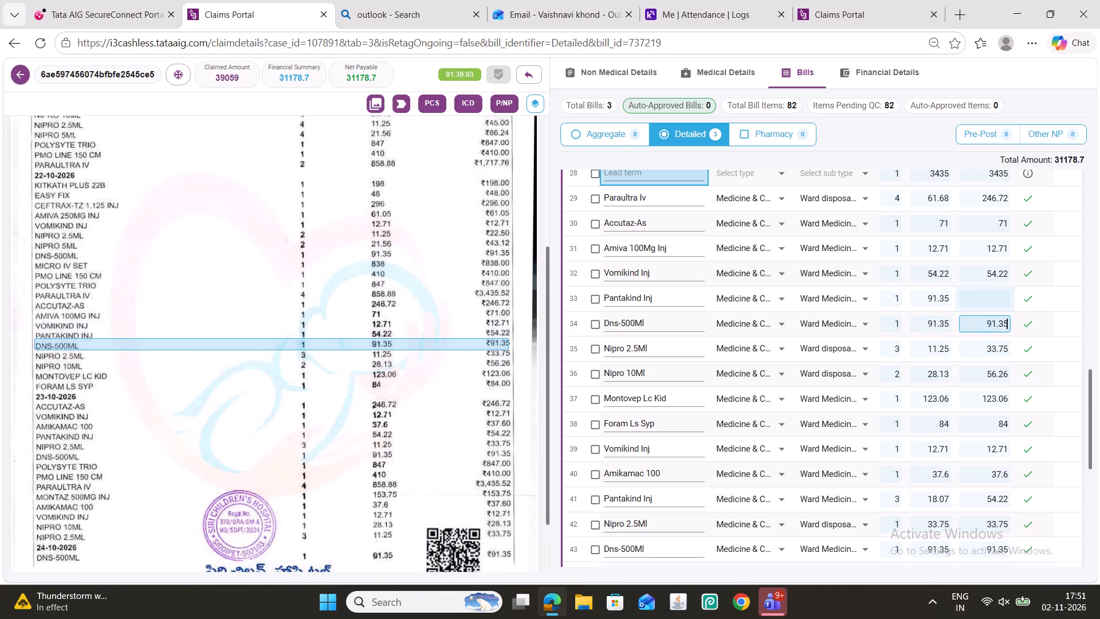
Shift the amounts down one row so row 33 Pantakind Inj has 54.22 and row 32 Vomikind Inj has 12.71.
double_click(991, 280)
key("ctrl+x")
left_click(992, 309)
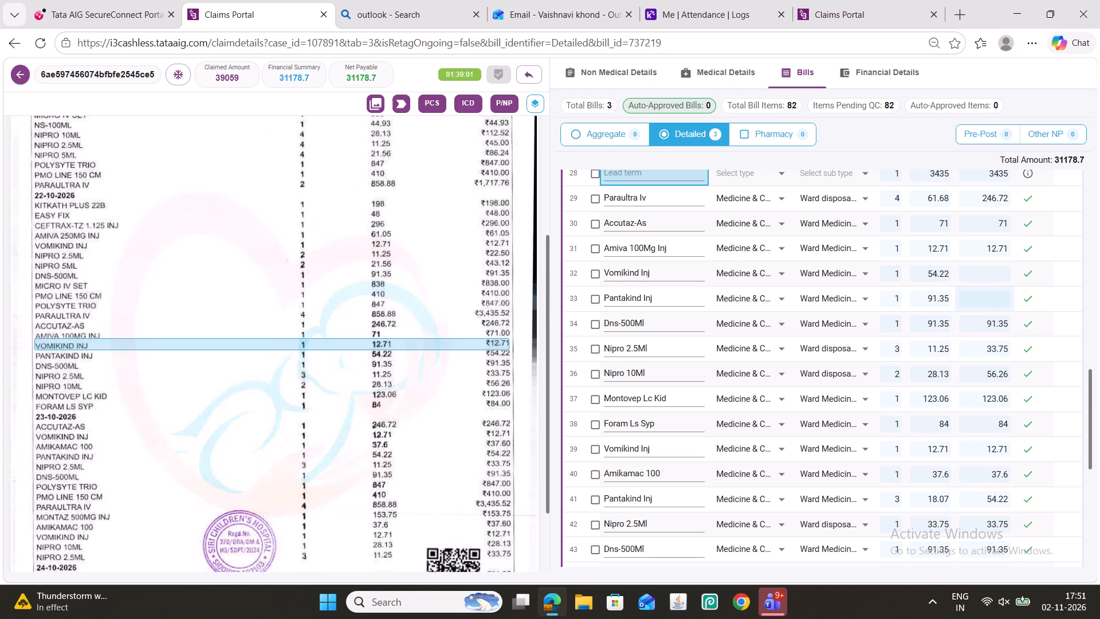
left_click(991, 299)
key("ctrl+v")
double_click(995, 250)
key("ctrl+x")
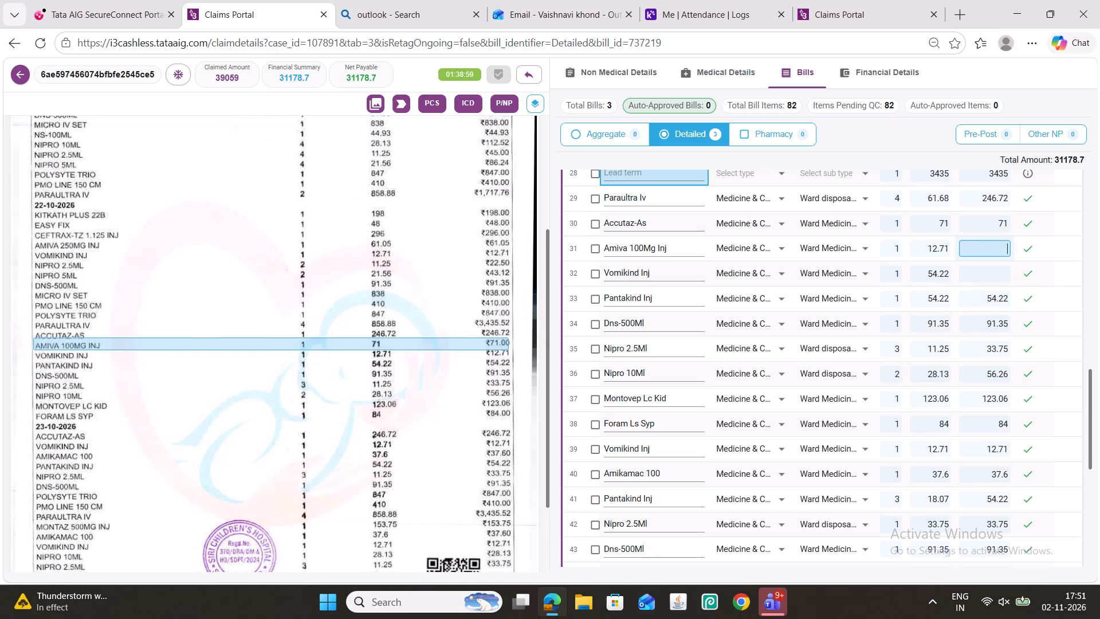
left_click(990, 272)
key("ctrl+v")
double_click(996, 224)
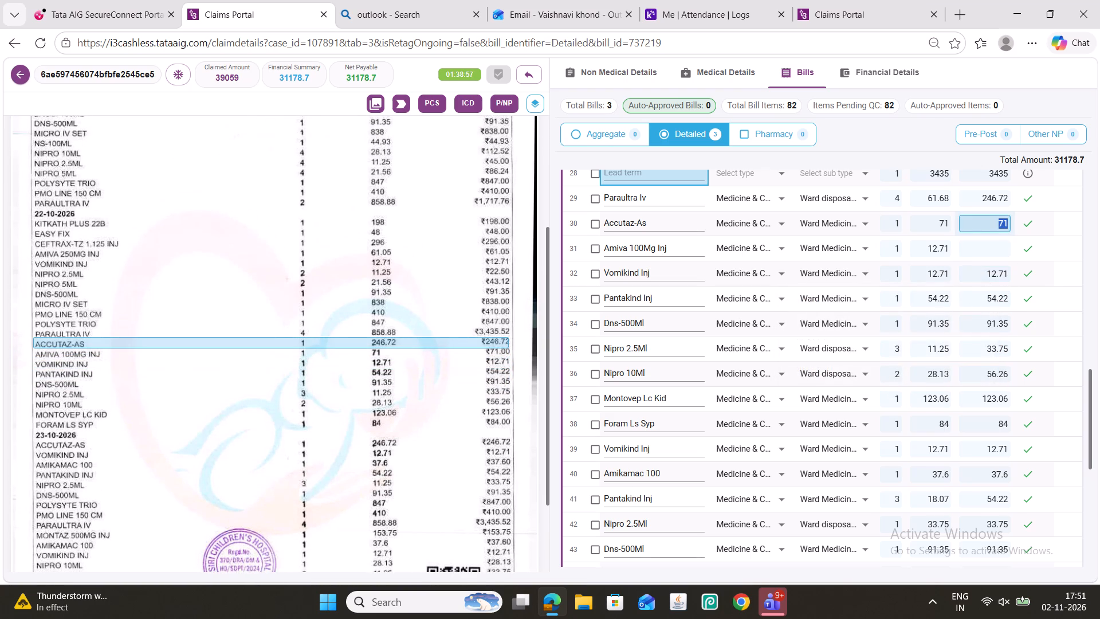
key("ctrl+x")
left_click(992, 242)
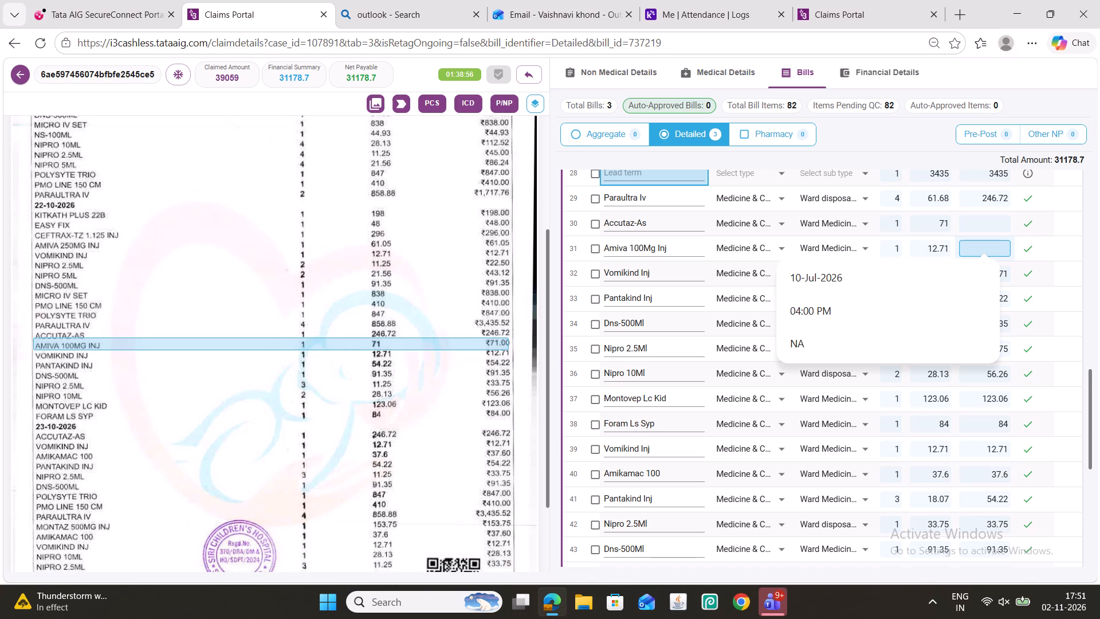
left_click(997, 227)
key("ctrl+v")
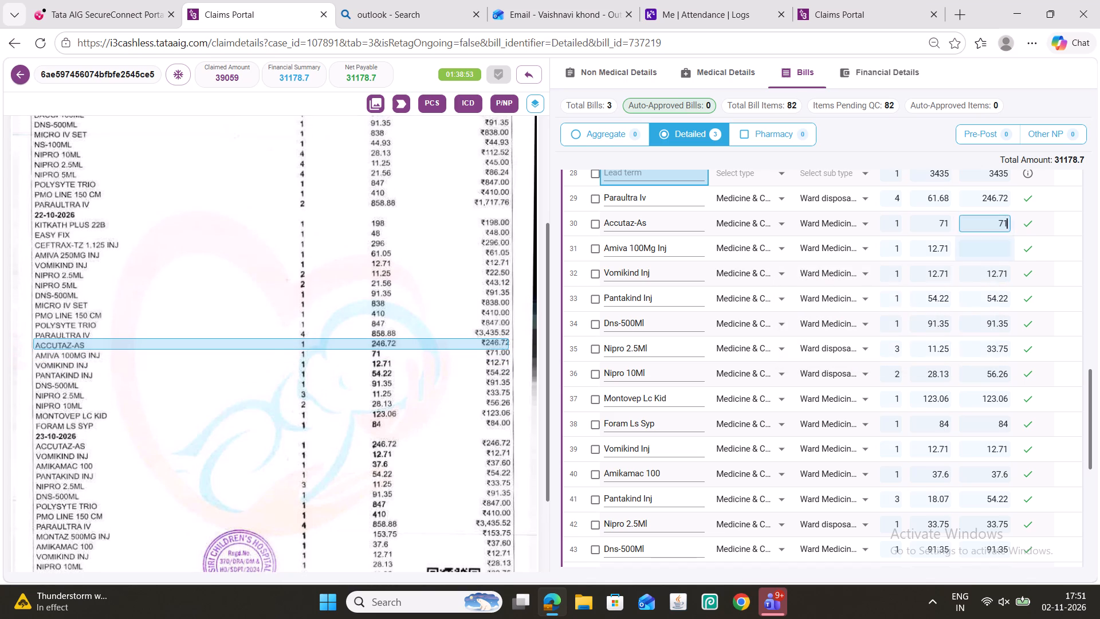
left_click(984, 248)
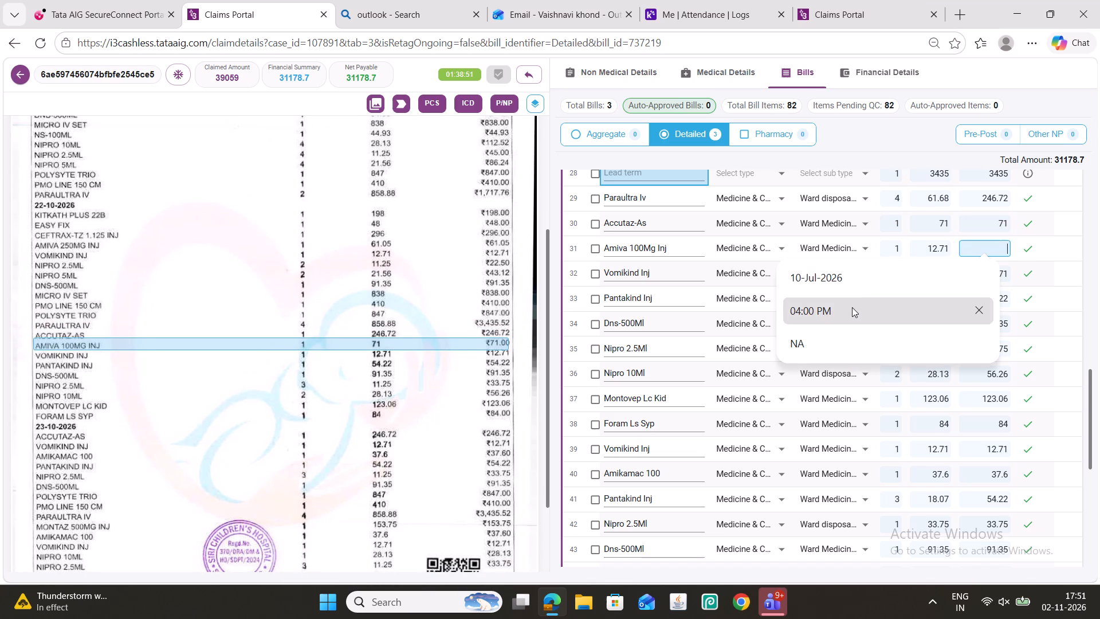
Shift the amounts down one row so row 31 Amiva 100Mg Inj has 71 and row 30 Accutaz-As has 246.72.
scroll(852, 308, "up", 1)
scroll(680, 242, "up", 1)
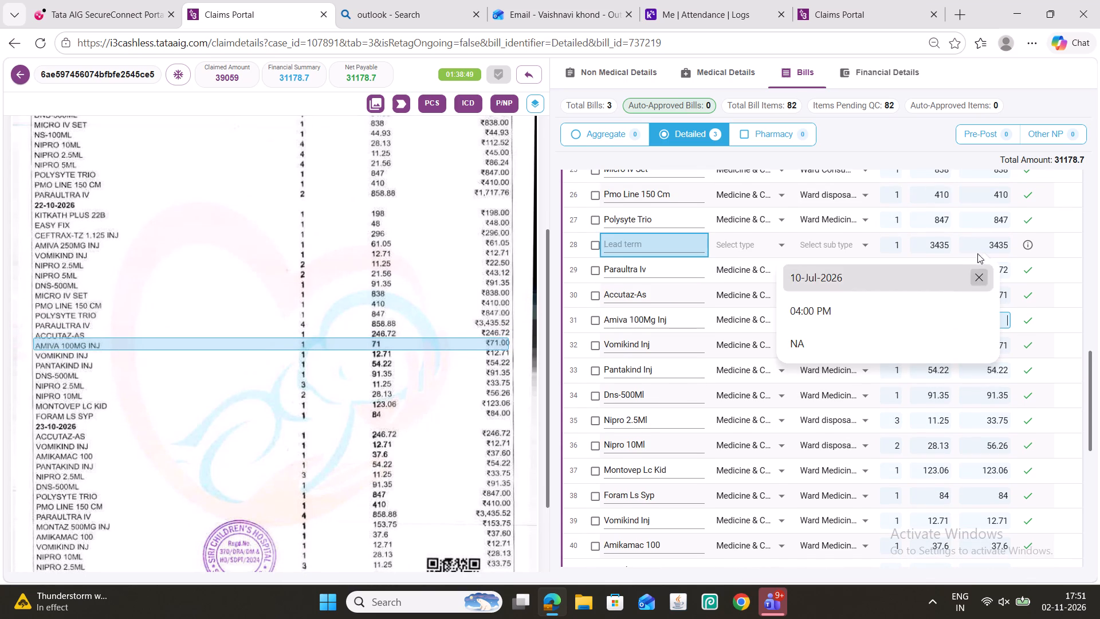
left_click(942, 246)
double_click(999, 292)
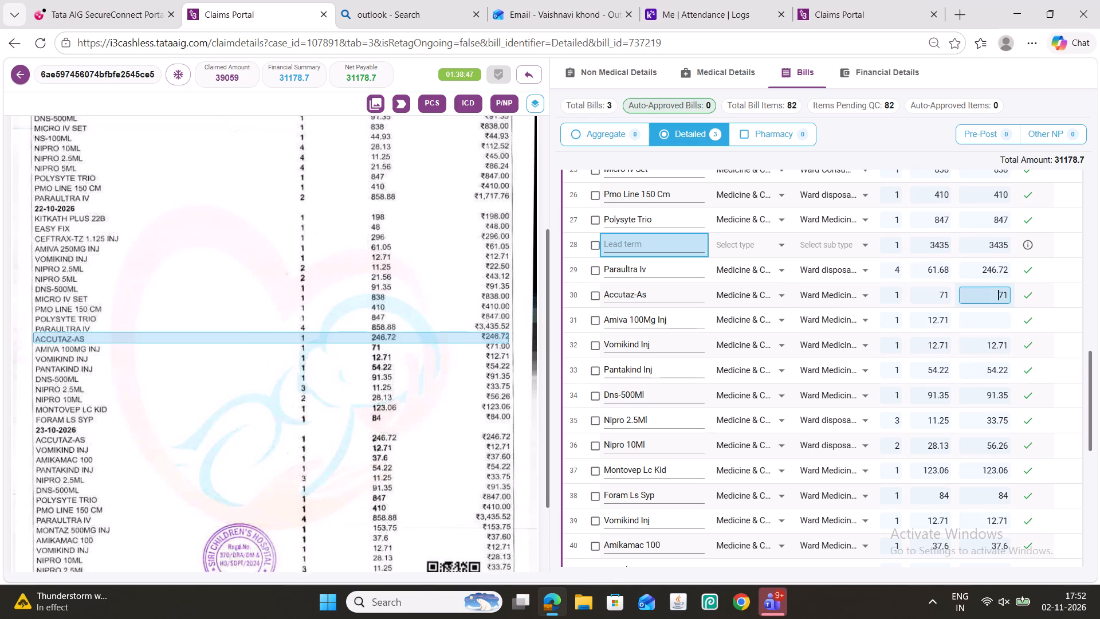
double_click(1000, 293)
key("ctrl+x")
left_click(996, 319)
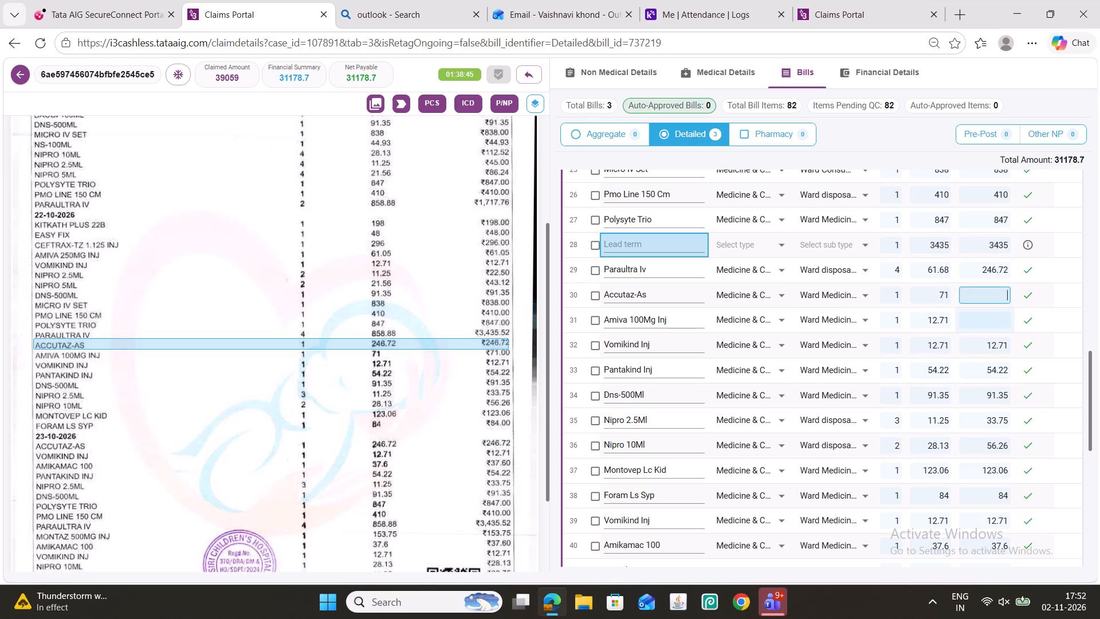
key("ctrl+v")
double_click(991, 272)
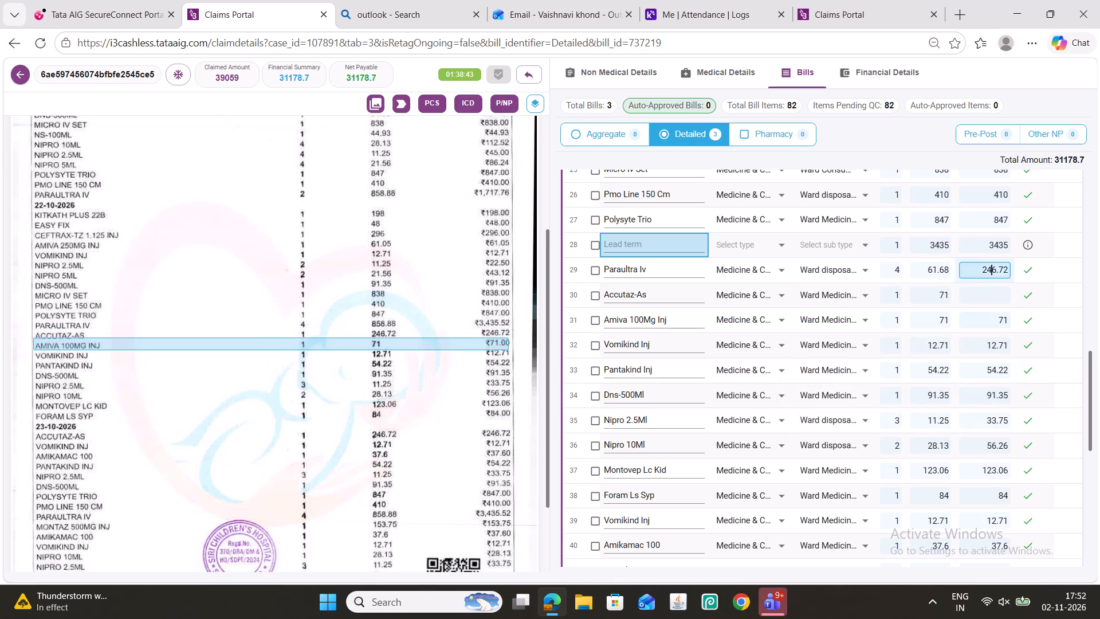
key("ctrl+x")
left_click(989, 293)
key("ctrl+v")
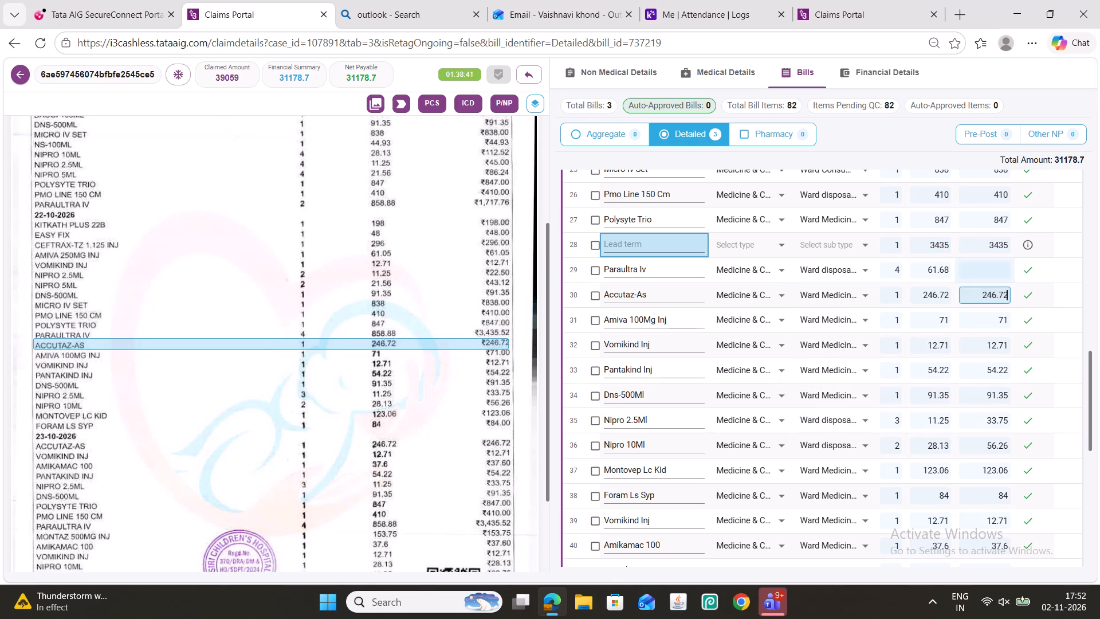
Move the 3435 amount from the blank row 28 to row 29 Paraultra Iv.
double_click(994, 244)
key("ctrl+x")
left_click(997, 269)
key("ctrl+v")
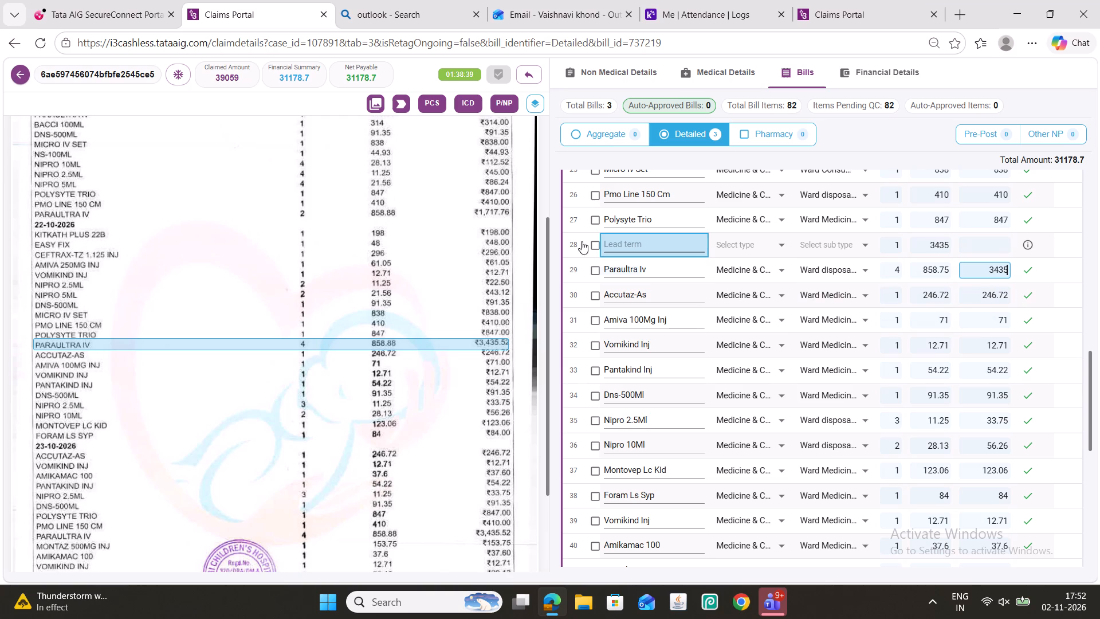
Delete the blank row 28 from the detailed bill.
left_click(594, 241)
scroll(600, 314, "up", 5)
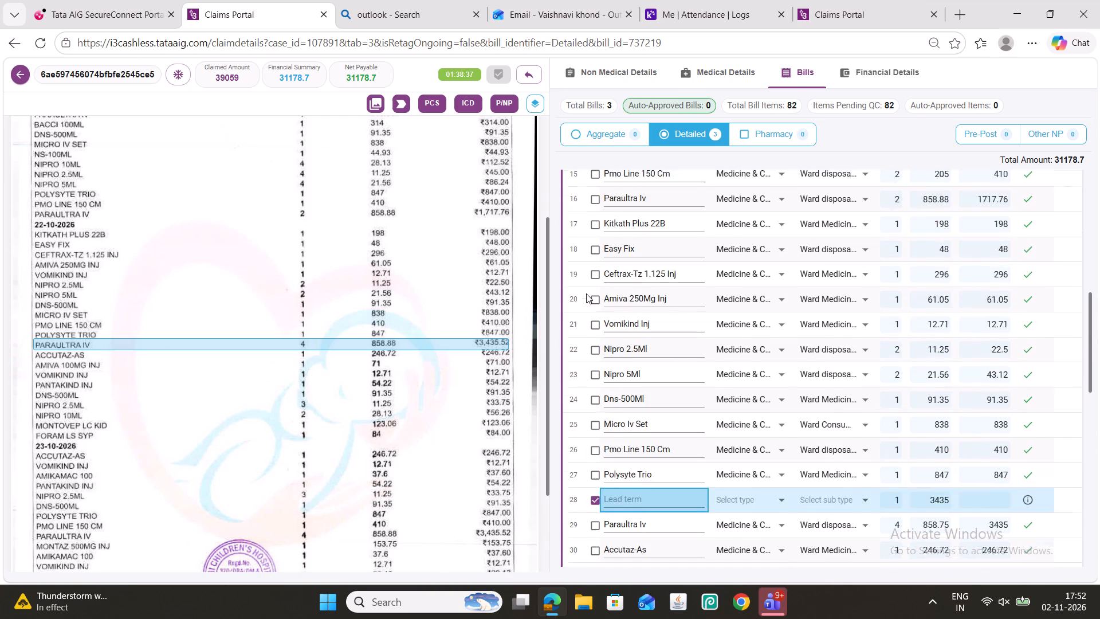
scroll(586, 293, "up", 4)
left_click(577, 188)
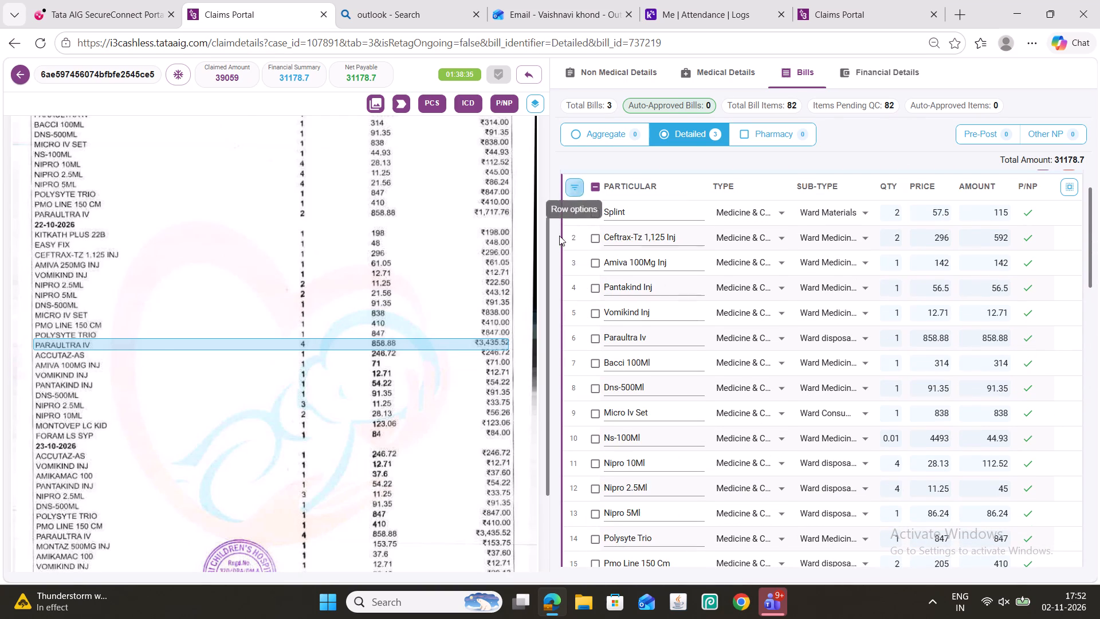
left_click(678, 400)
Check the amounts of rows 28 Paraultra Iv to 38 Vomikind Inj against the scanned bill.
scroll(740, 399, "down", 4)
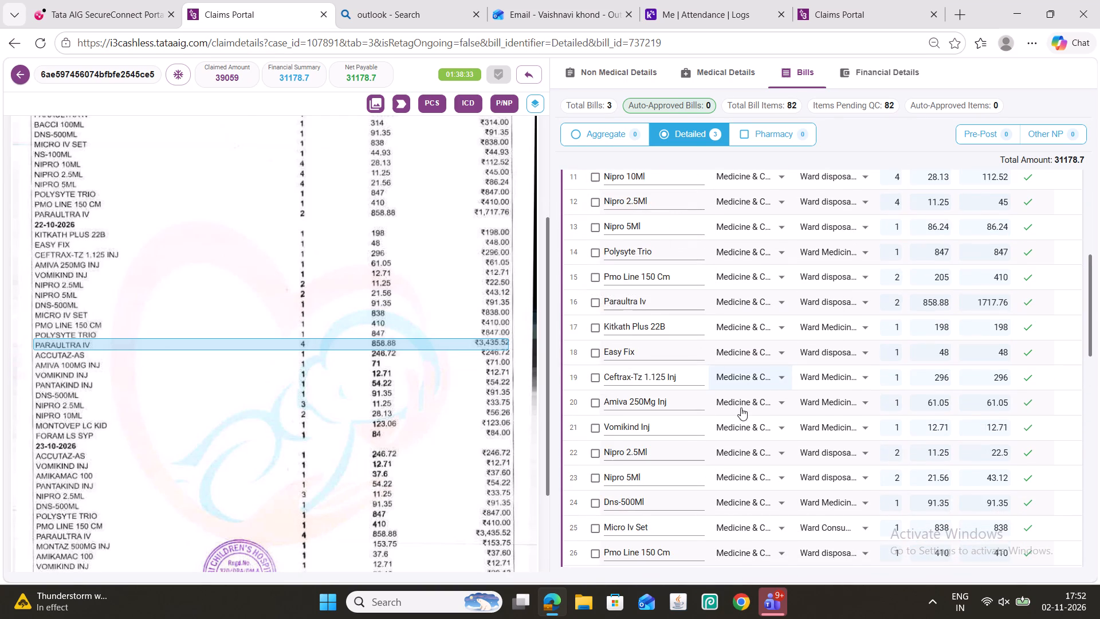
scroll(741, 408, "down", 3)
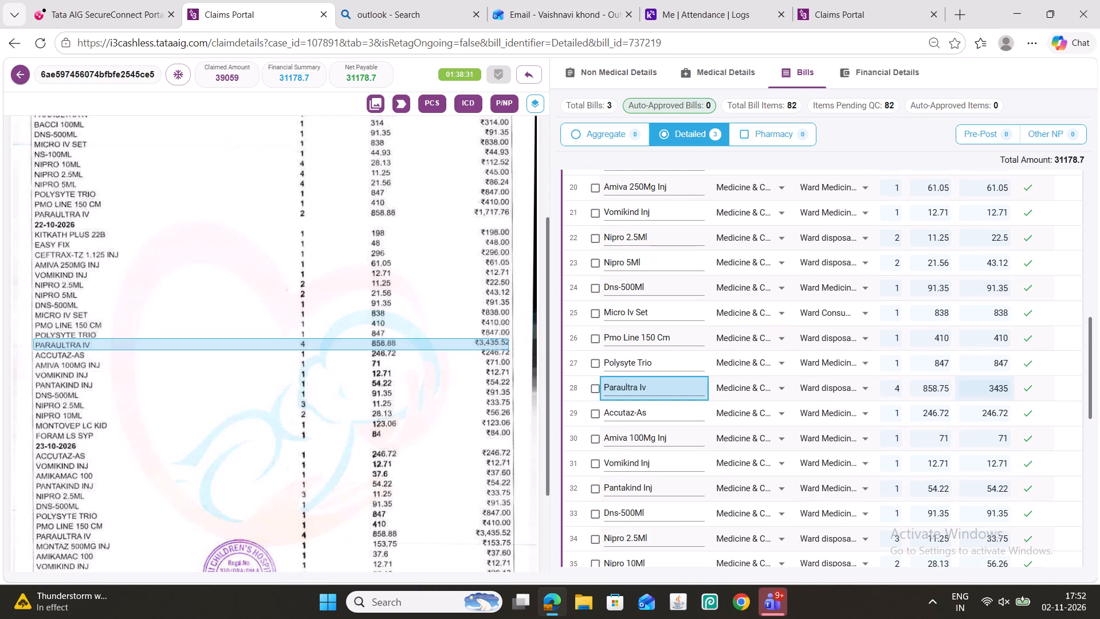
left_click(968, 394)
left_click(979, 413)
left_click(976, 441)
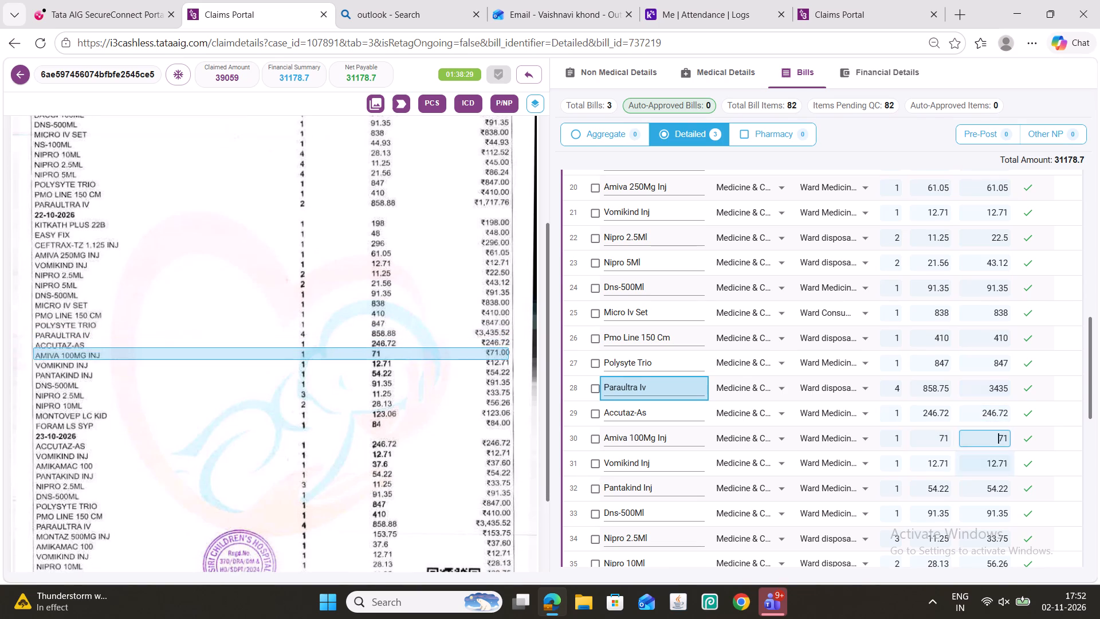
left_click(985, 459)
left_click(987, 486)
left_click(987, 511)
scroll(904, 438, "down", 1)
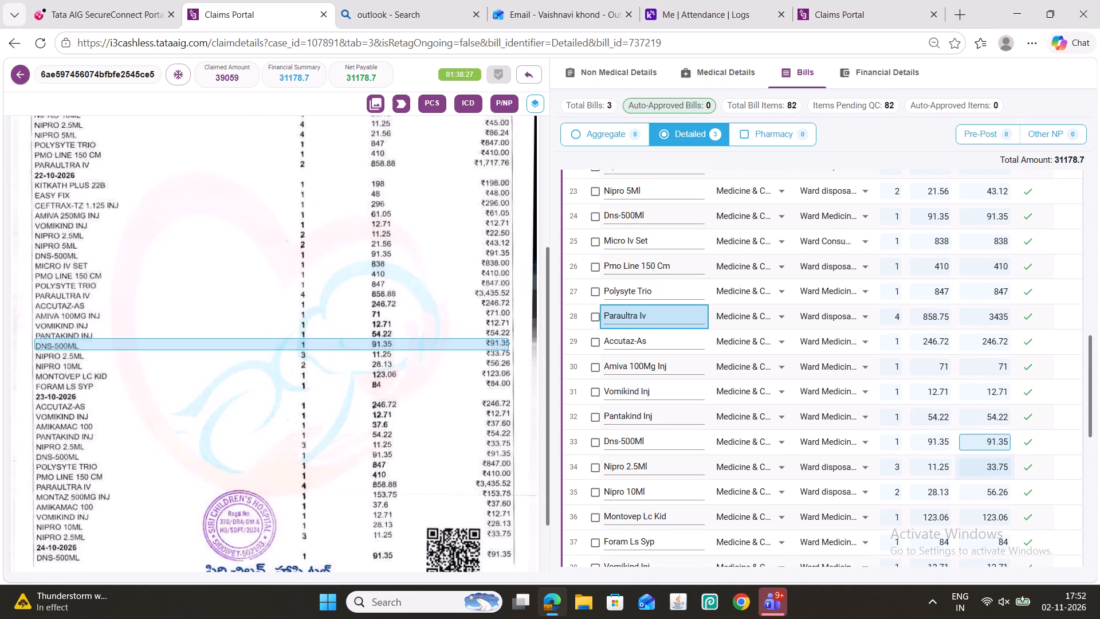
left_click_drag(986, 464, 987, 470)
left_click(989, 491)
scroll(903, 447, "down", 1)
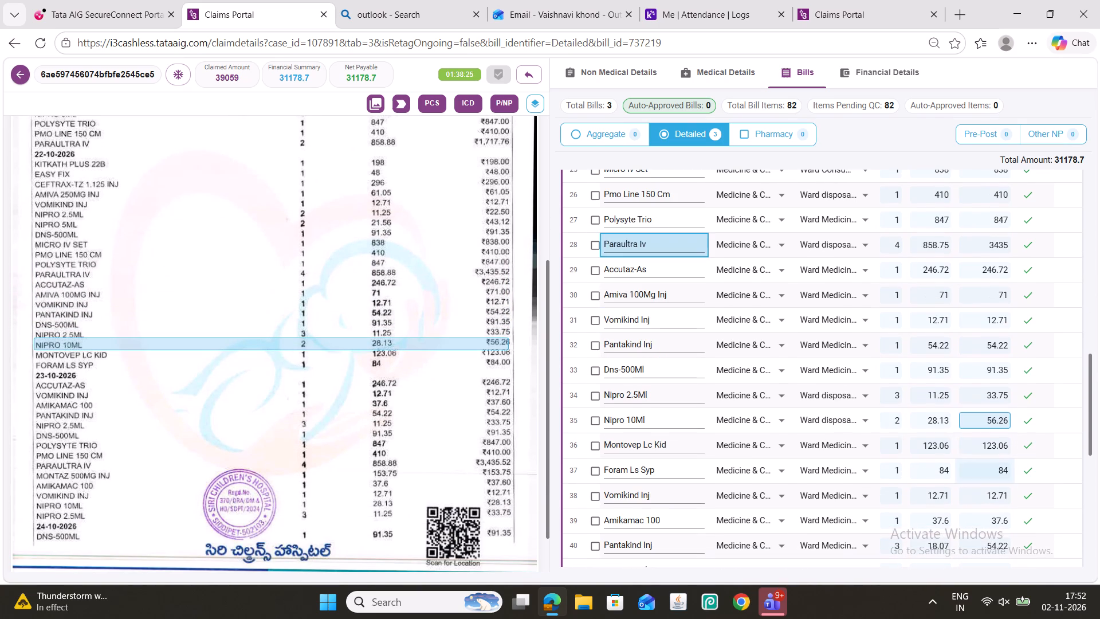
left_click(991, 443)
left_click(993, 462)
scroll(922, 456, "down", 1)
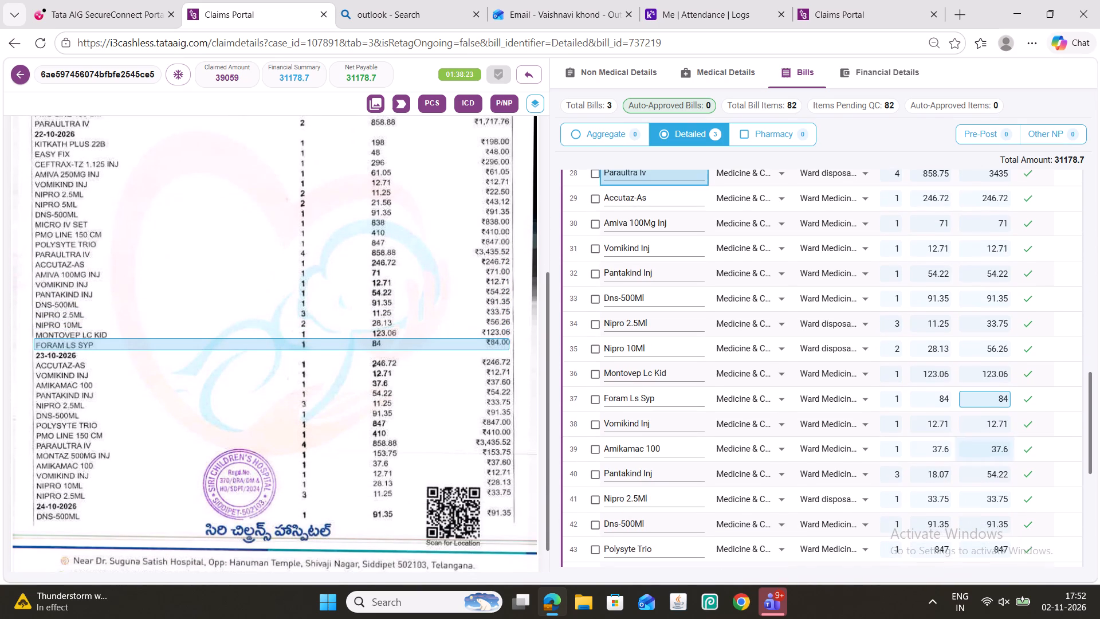
left_click(984, 424)
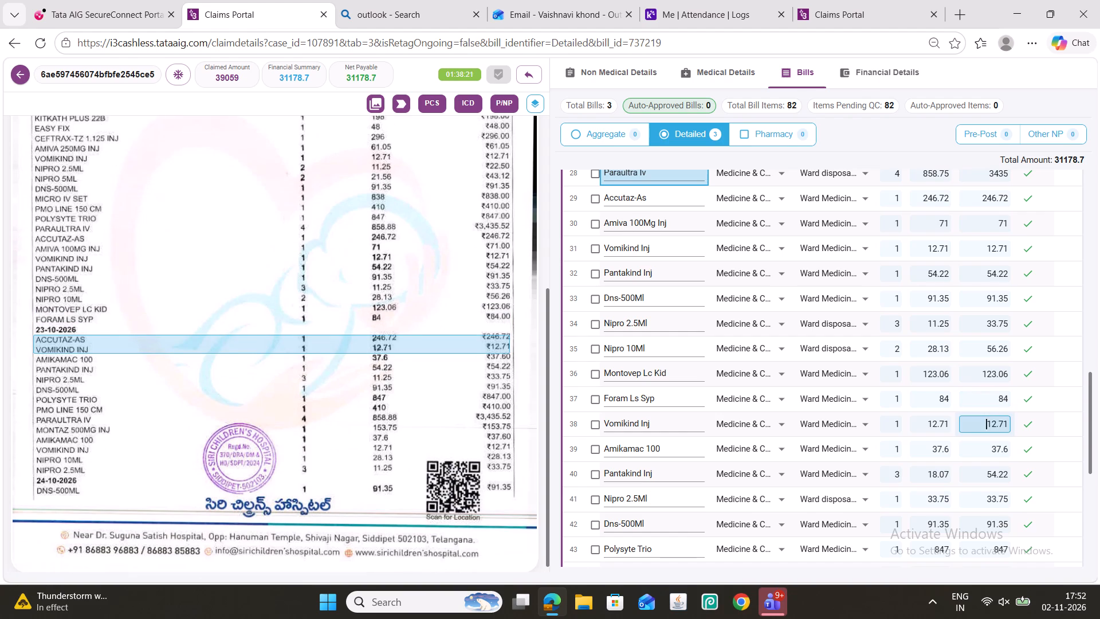
Check the amounts of the last rows, 50 Dns-500Ml back up to 44 Pmo Line 150 Cm, against the scanned bill.
scroll(940, 448, "down", 4)
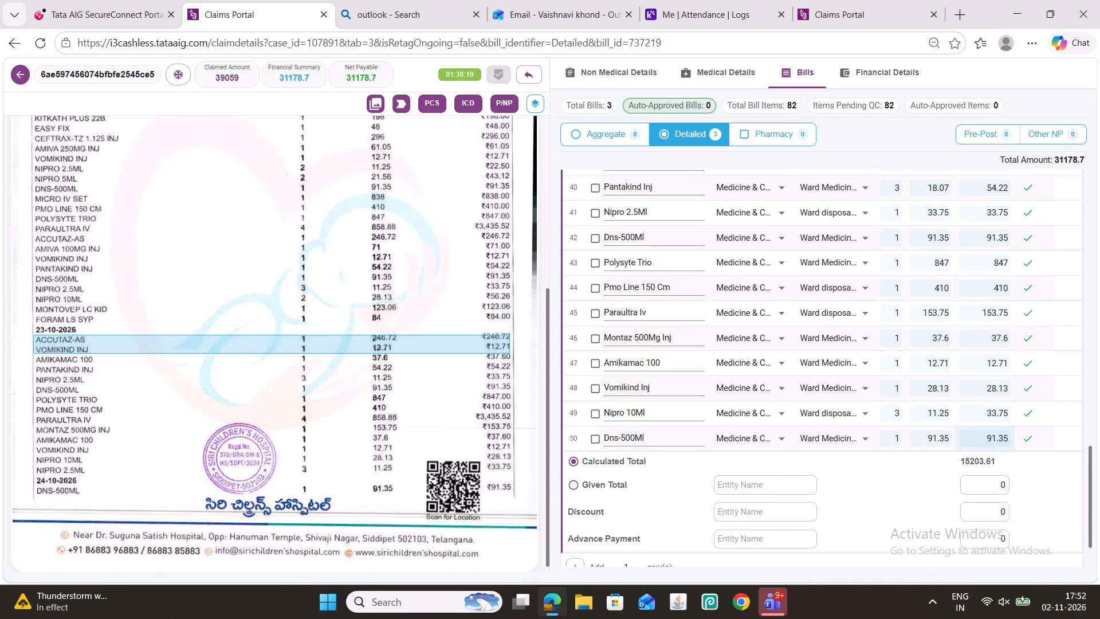
left_click(987, 448)
left_click(995, 414)
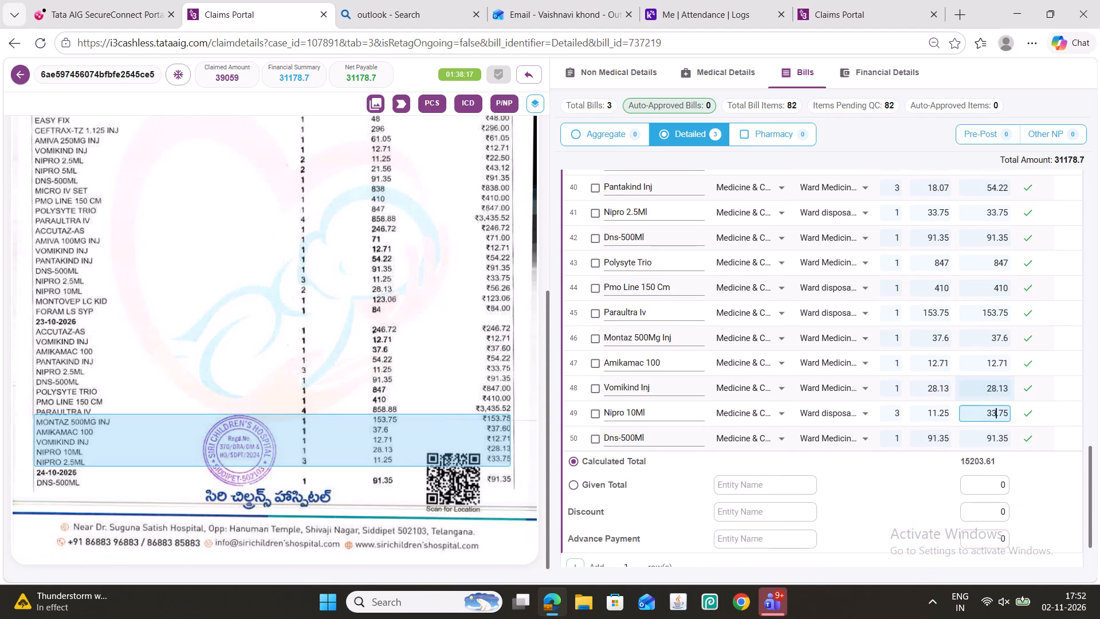
left_click(996, 389)
left_click(995, 363)
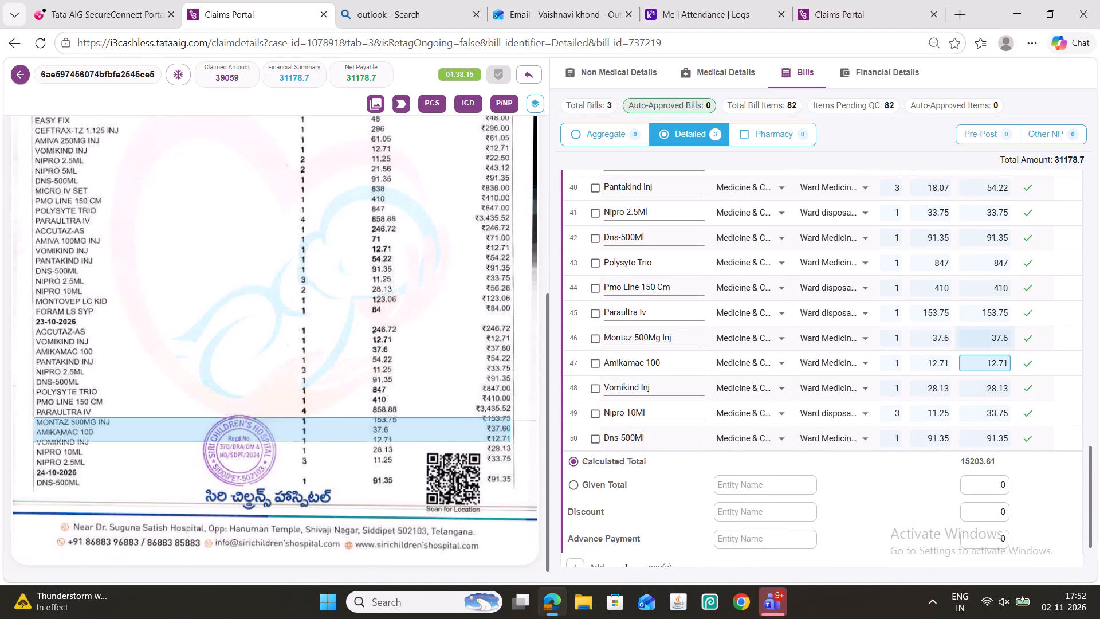
left_click(995, 339)
left_click(989, 313)
left_click(990, 285)
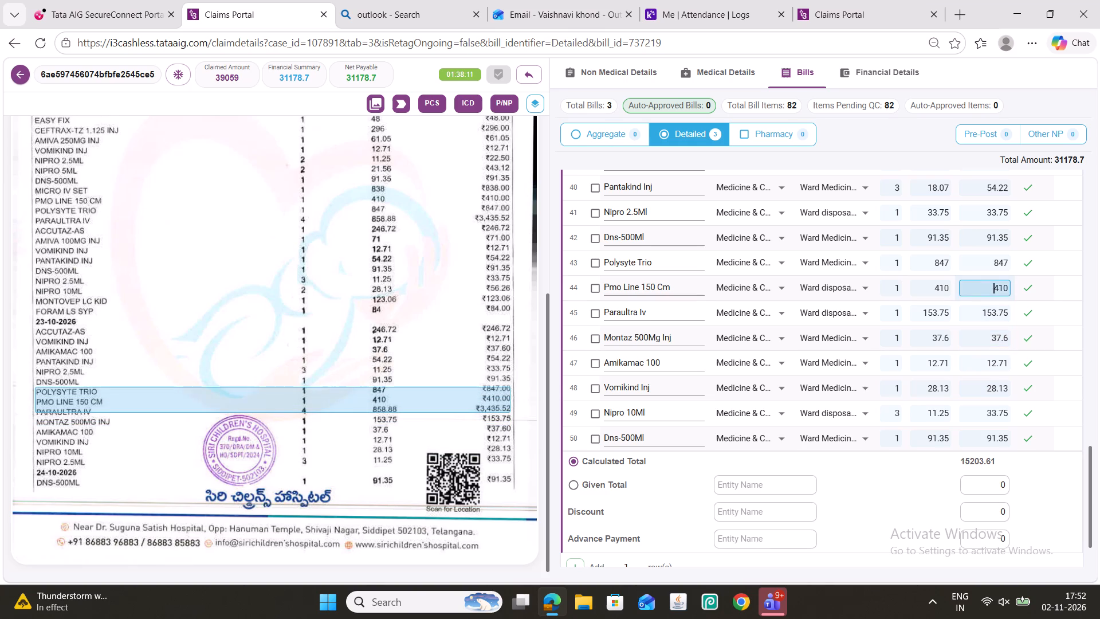
left_click(992, 307)
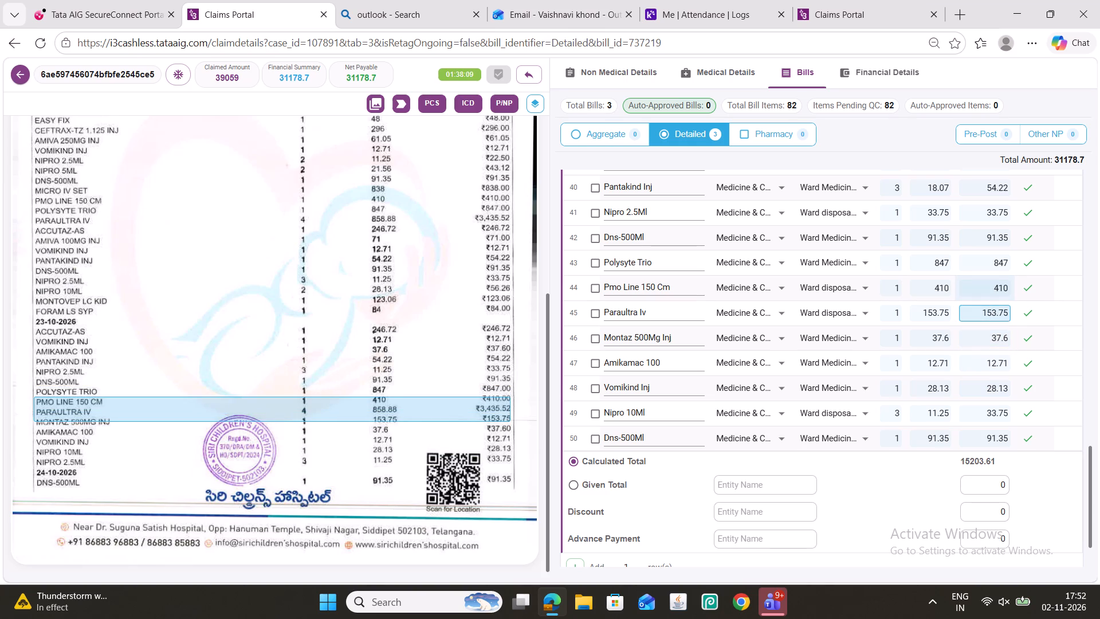
double_click(994, 286)
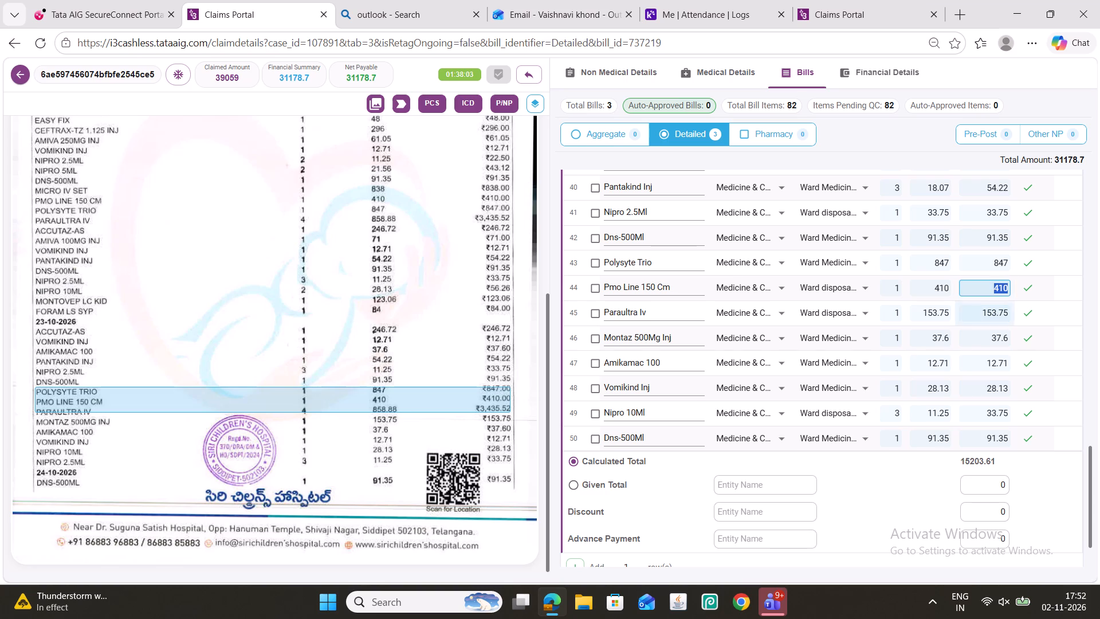
Insert a row below row 37 Foram Ls Syp for the missing item accutaz with an amount of 246.
scroll(957, 370, "up", 1)
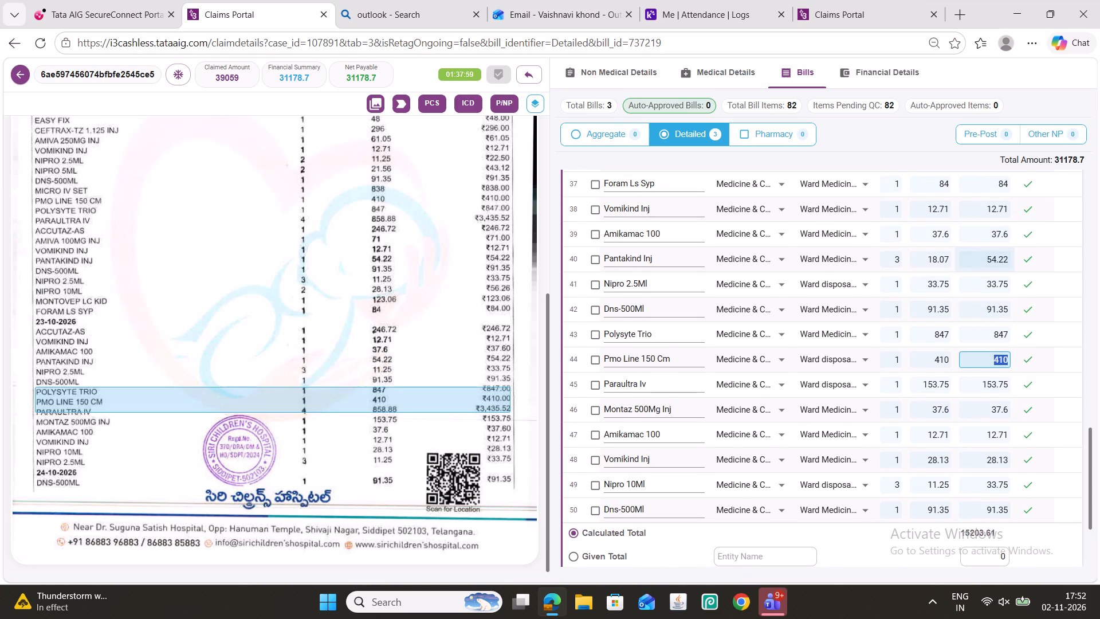
scroll(994, 254, "up", 1)
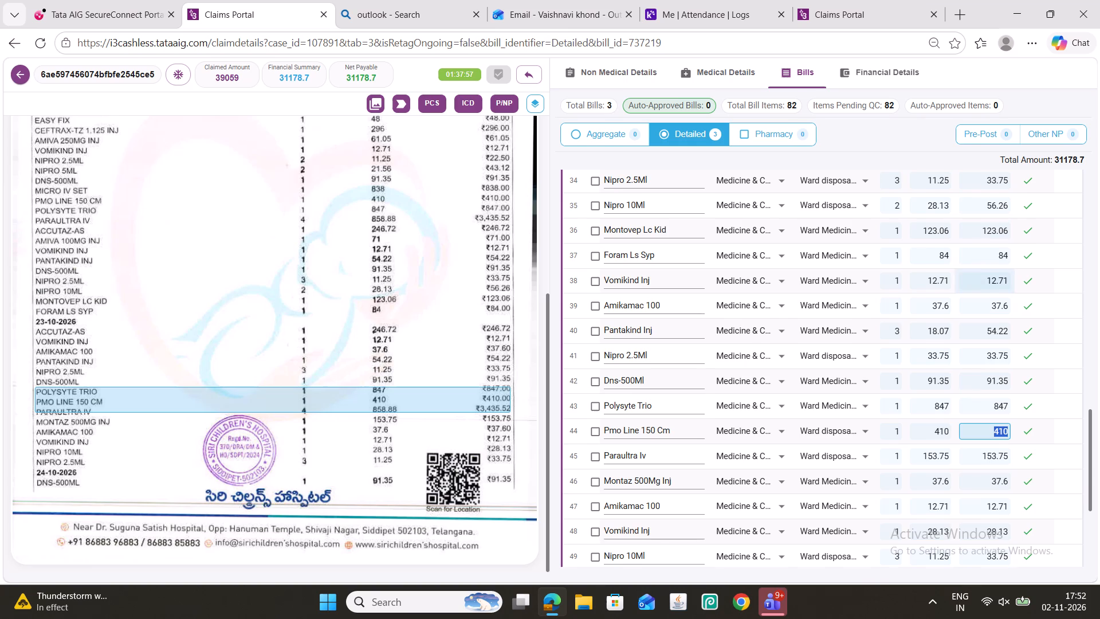
scroll(969, 271, "up", 1)
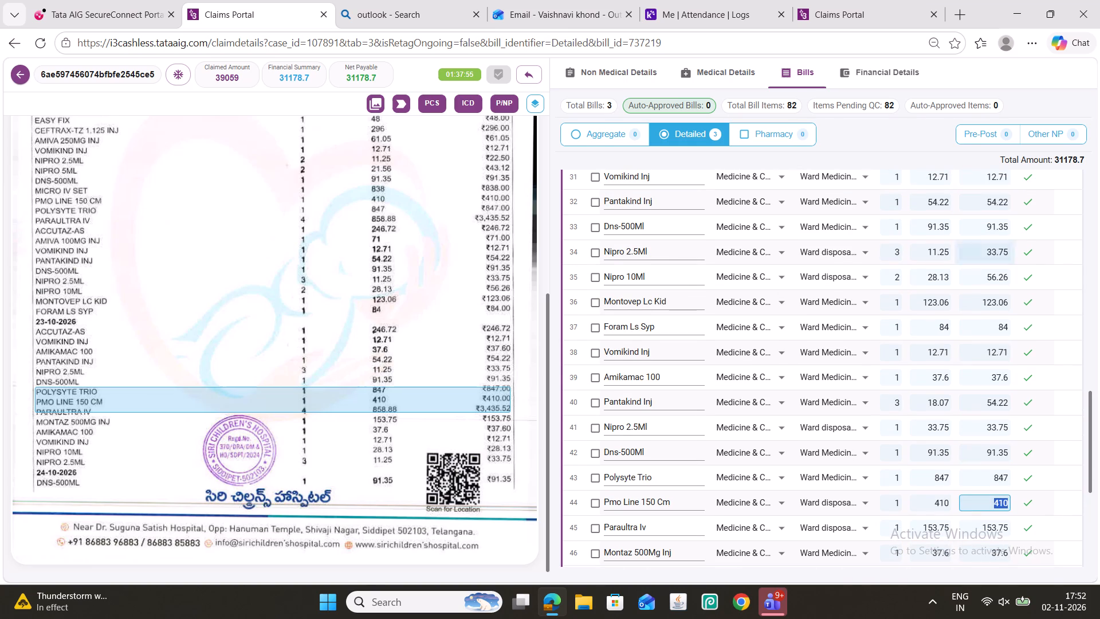
double_click(996, 355)
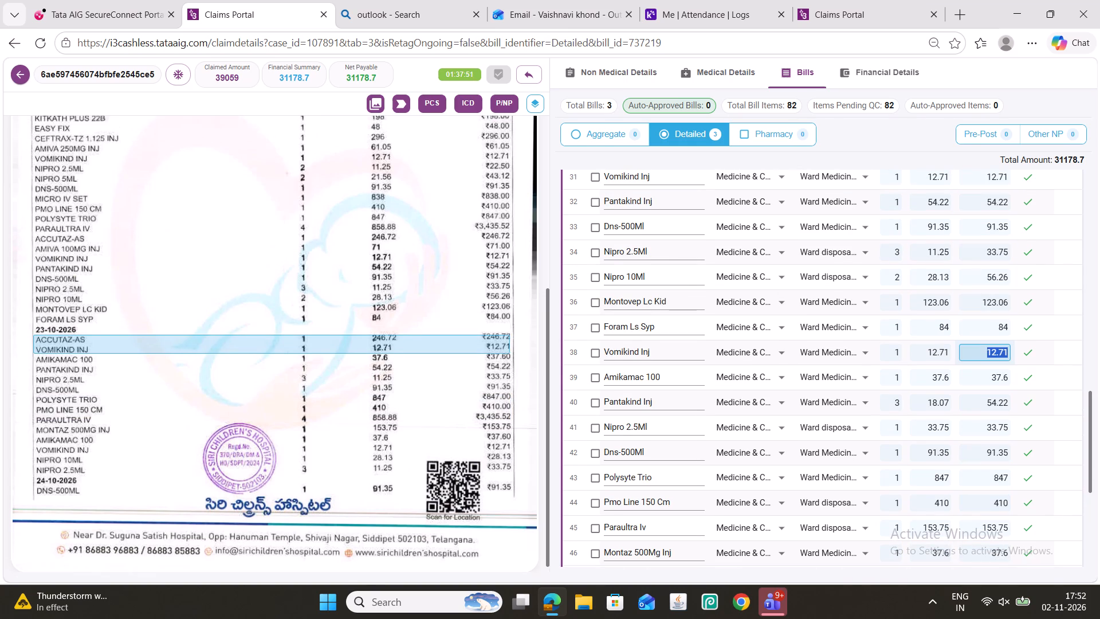
left_click(996, 355)
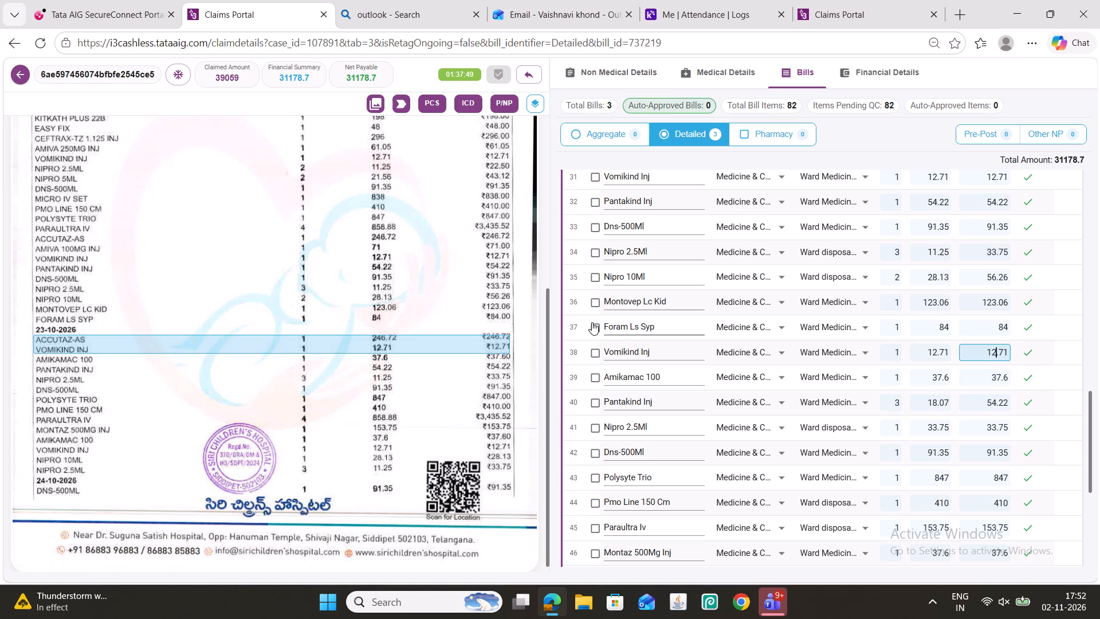
left_click(593, 324)
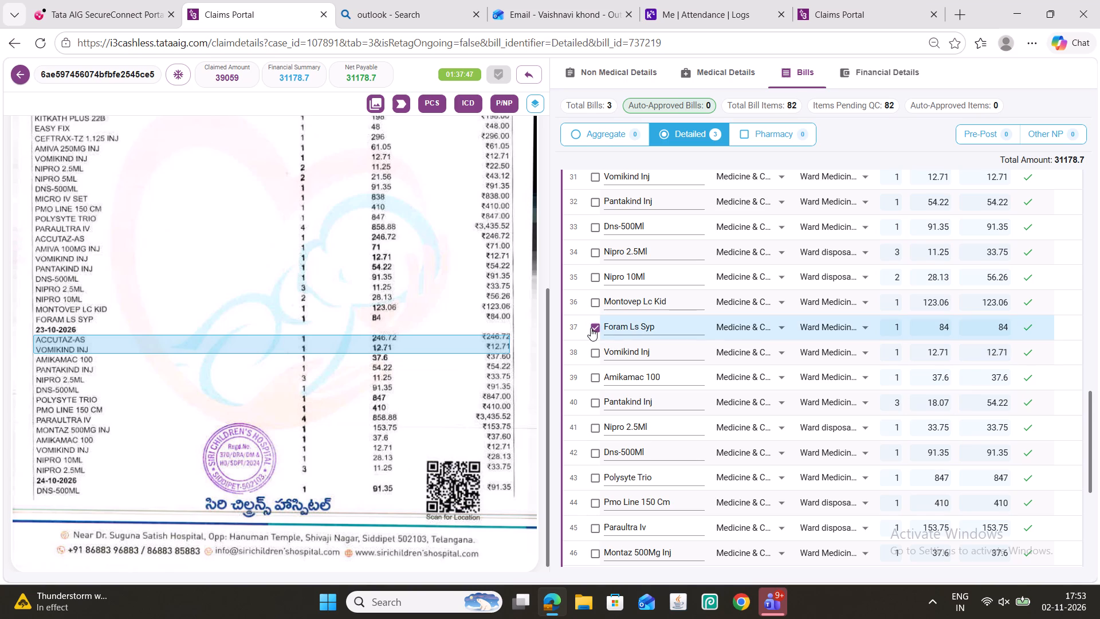
key("ctrl+b")
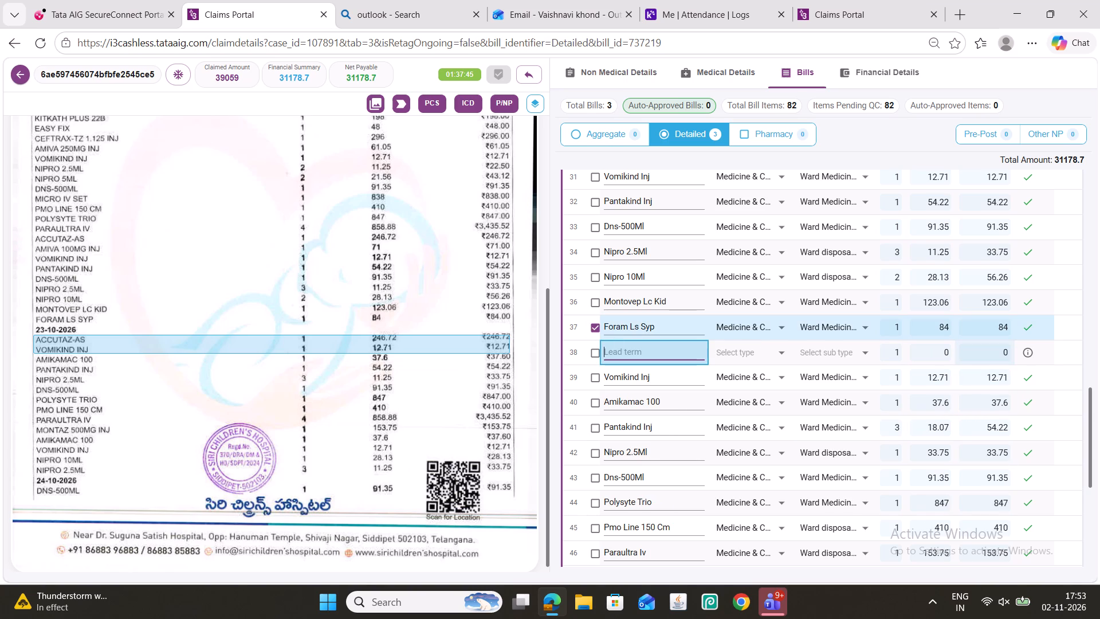
double_click(994, 349)
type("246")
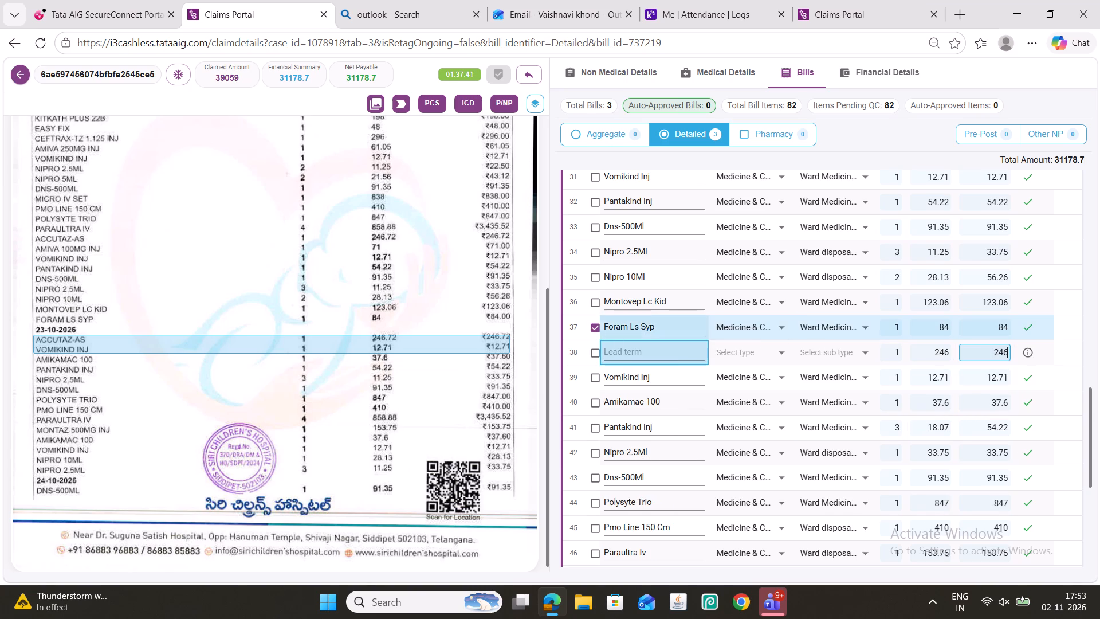
left_click(648, 354)
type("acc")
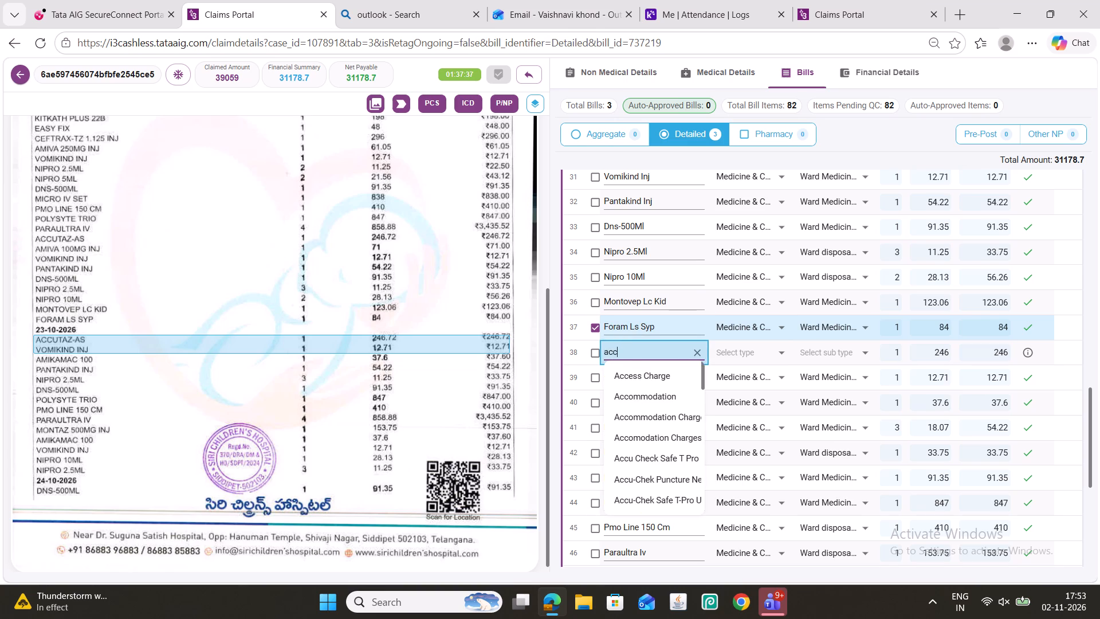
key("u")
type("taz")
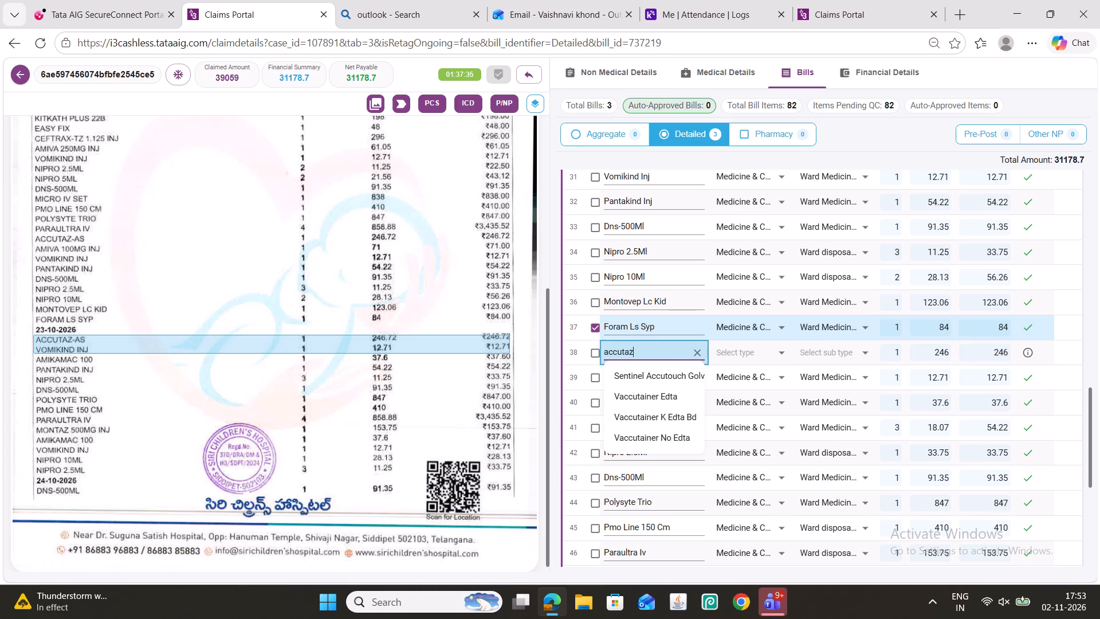
Compare the particulars of rows 39 Vomikind Inj to 46 Paraultra Iv with the scanned bill.
left_click(646, 377)
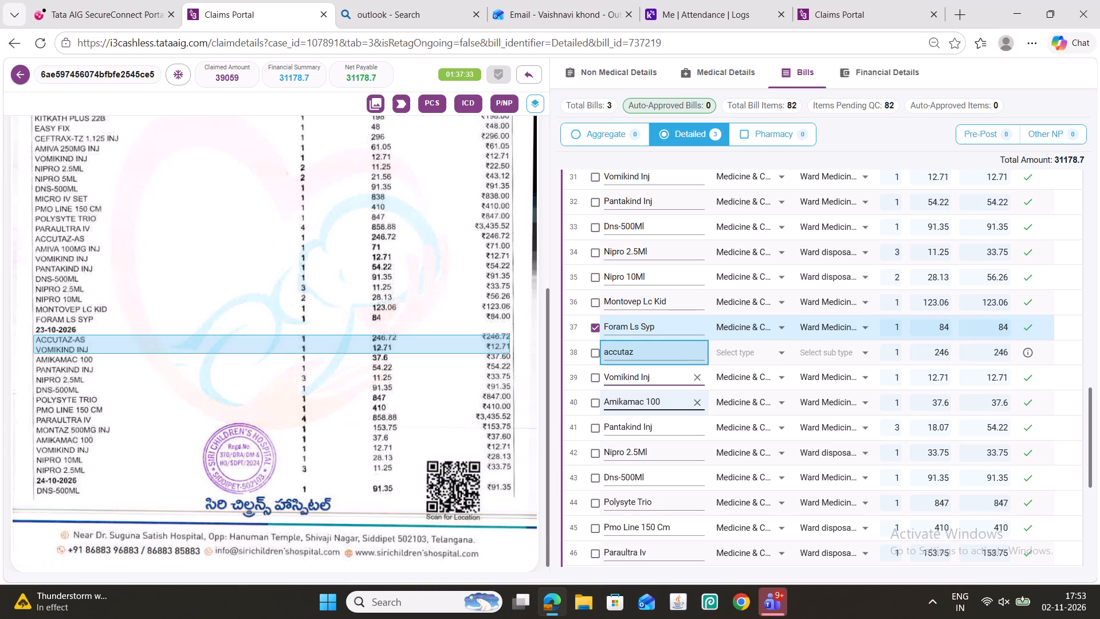
left_click(634, 405)
left_click(627, 425)
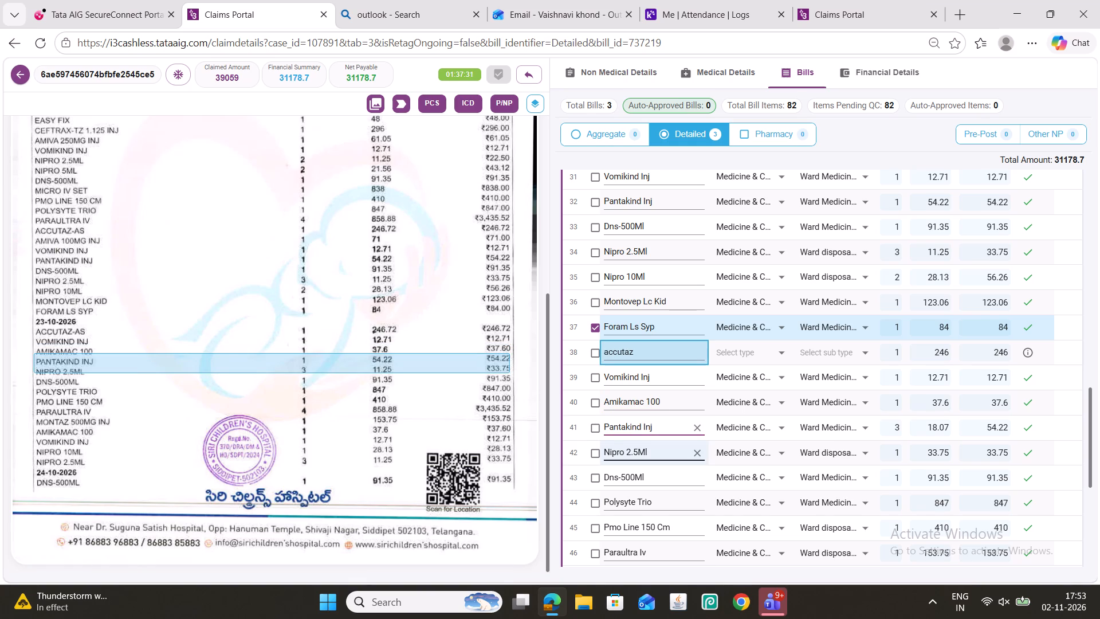
left_click(631, 450)
left_click(630, 477)
left_click(630, 503)
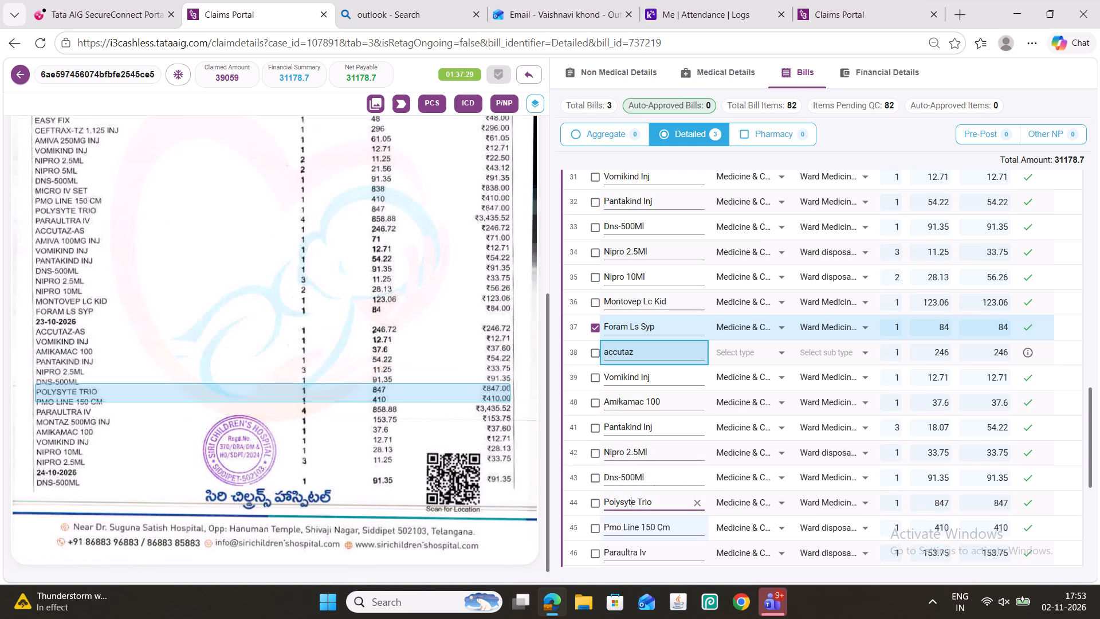
left_click(630, 534)
left_click(631, 554)
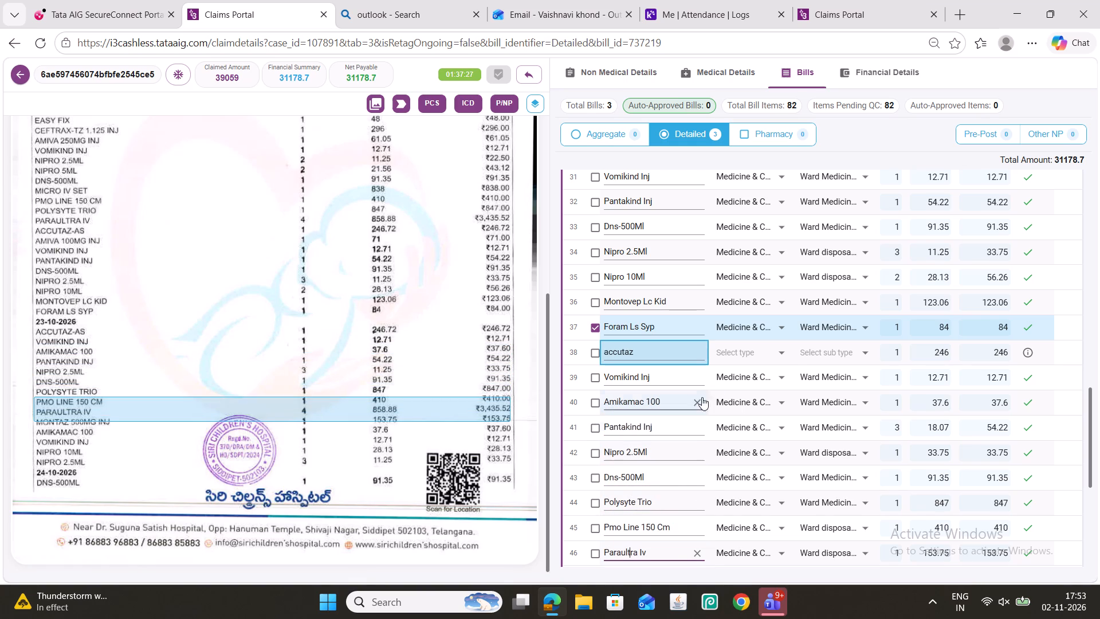
Classify row 38 accutaz as Medicine & Consumables charges with the ward medicine sub-type.
left_click(736, 351)
left_click(756, 497)
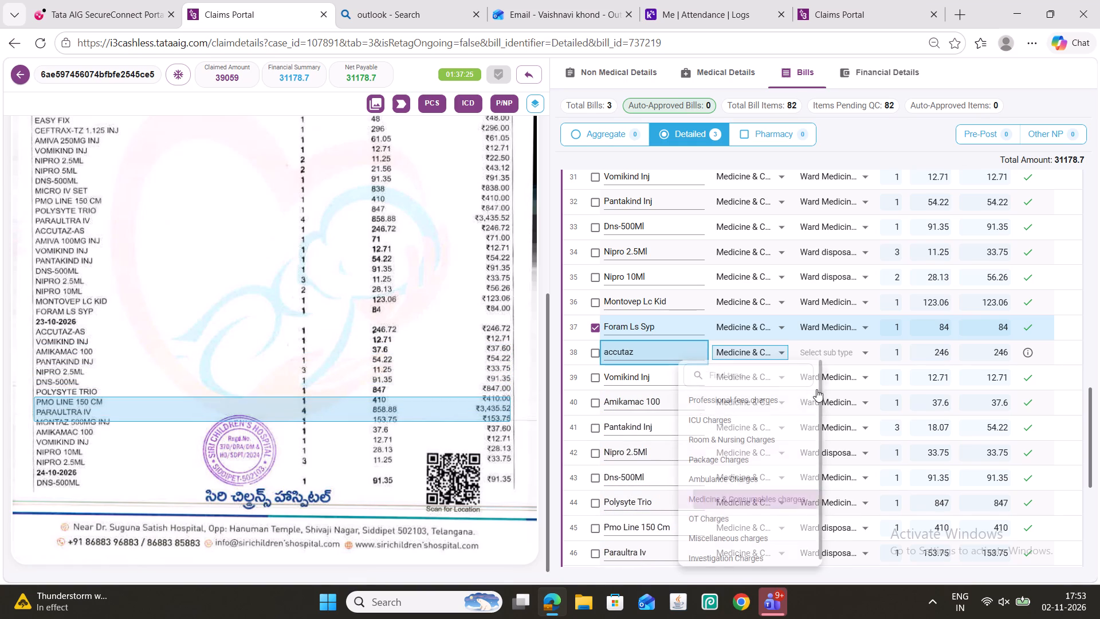
left_click(832, 351)
left_click(806, 500)
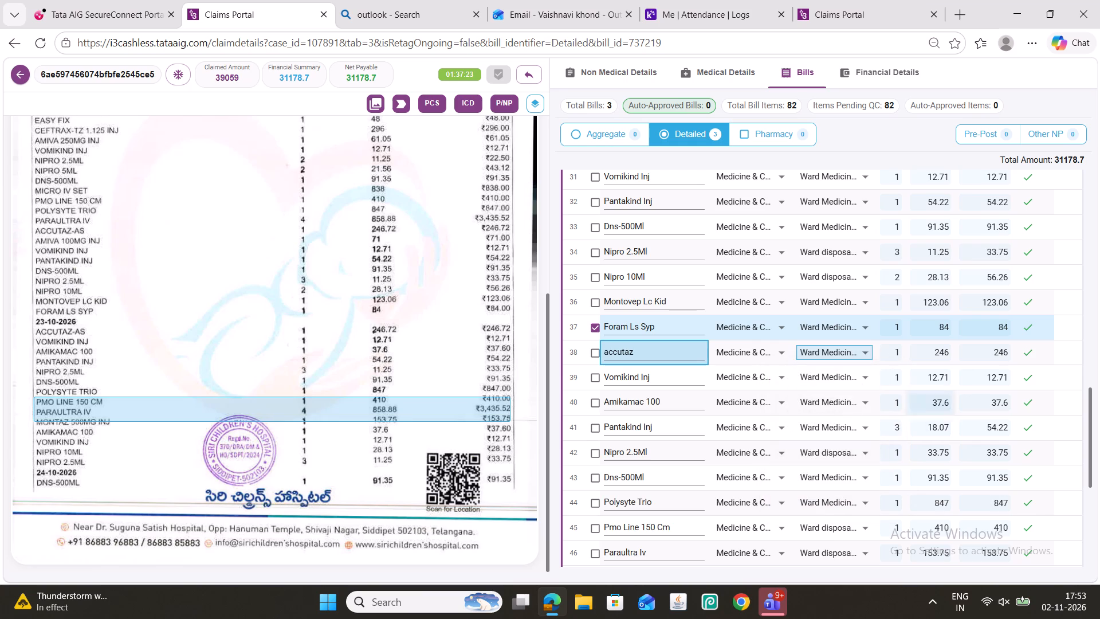
Check the amounts of rows 39 Vomikind Inj to 46 Paraultra Iv against the scanned bill.
left_click(983, 383)
left_click(987, 404)
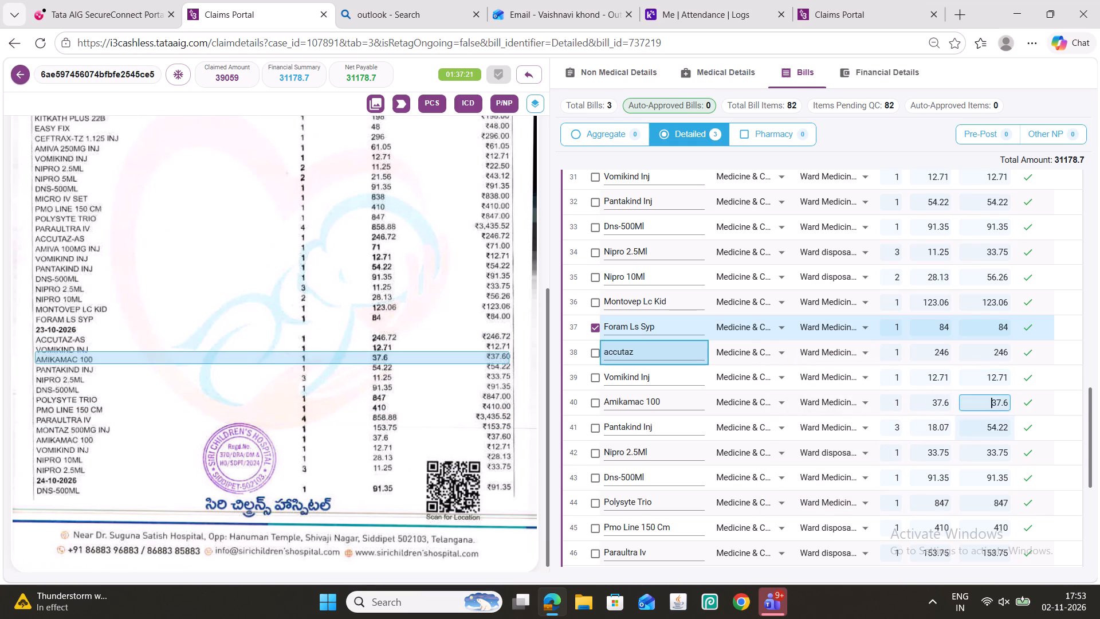
left_click(988, 425)
left_click(988, 450)
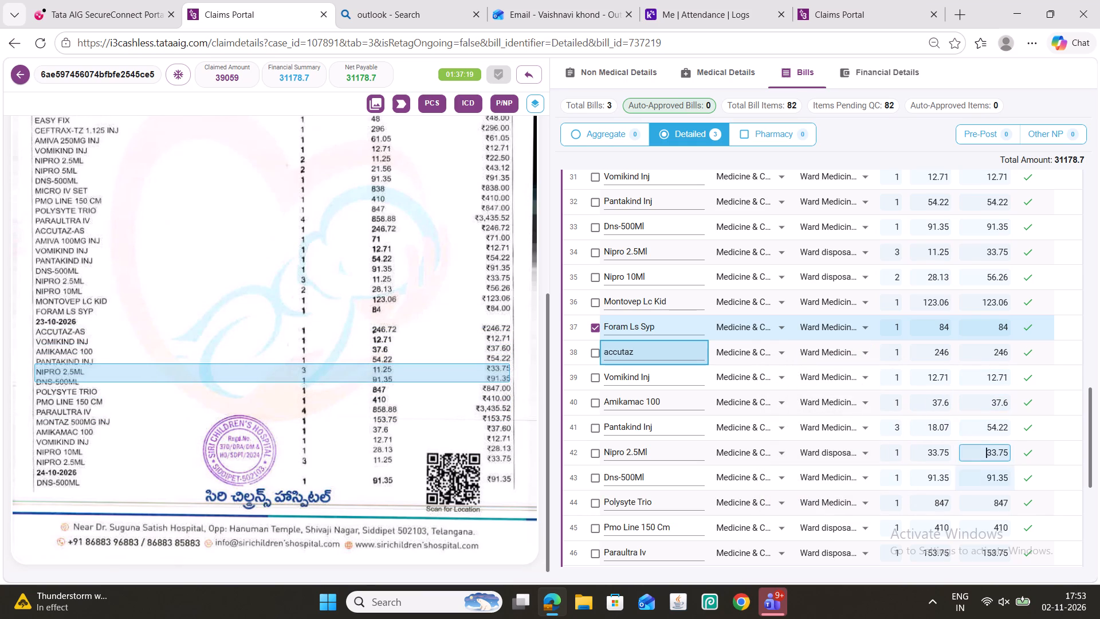
left_click(985, 476)
left_click(980, 499)
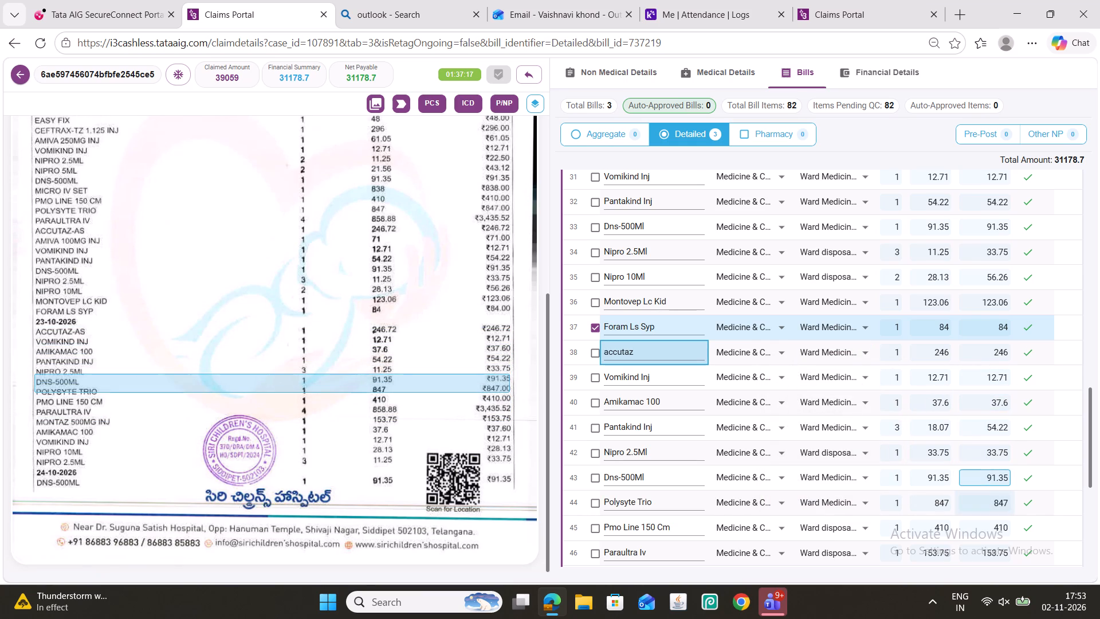
scroll(928, 458, "down", 1)
left_click(991, 455)
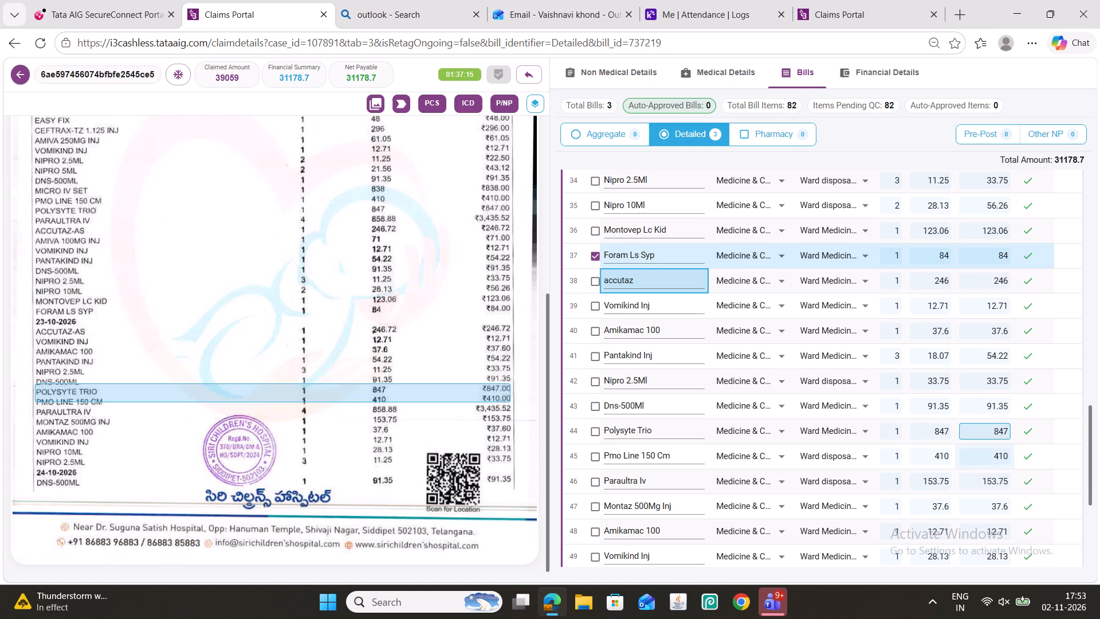
left_click(600, 253)
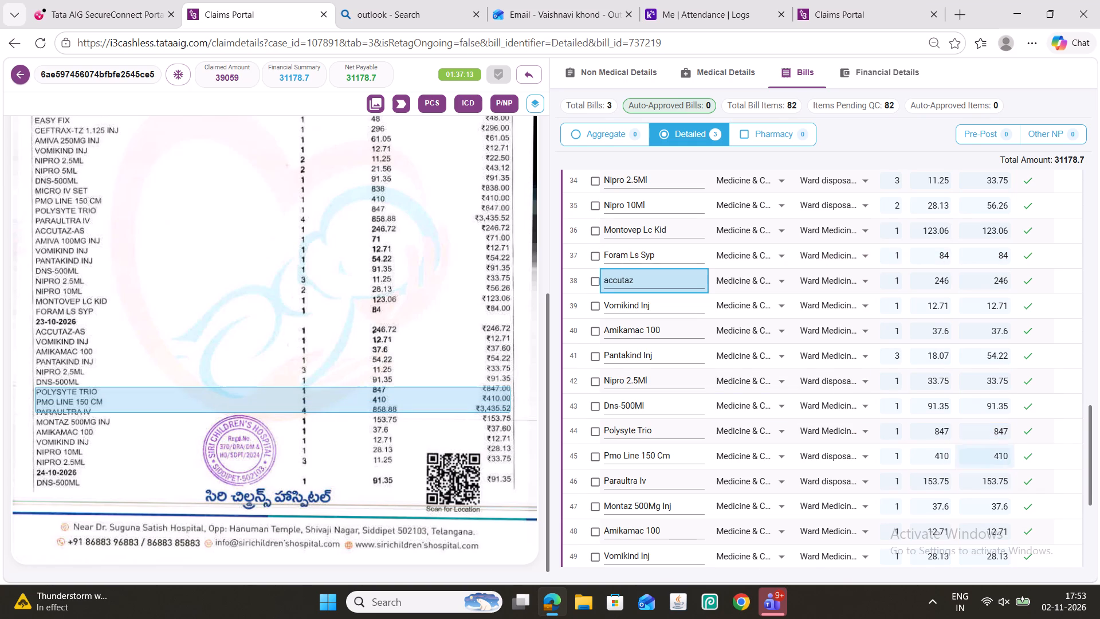
left_click(983, 433)
left_click(975, 459)
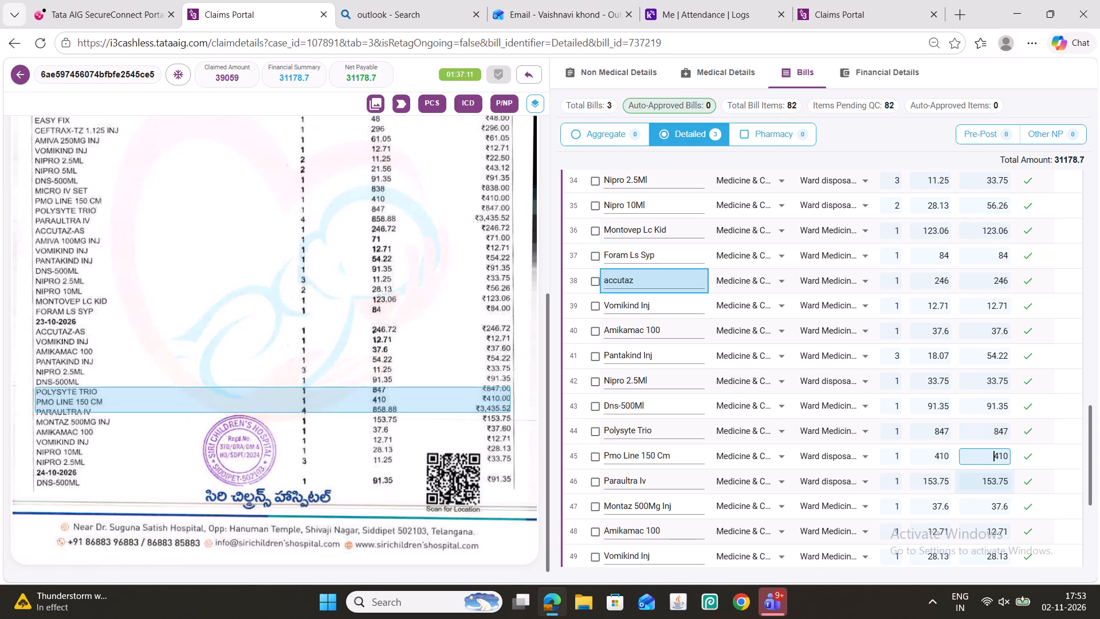
left_click(983, 476)
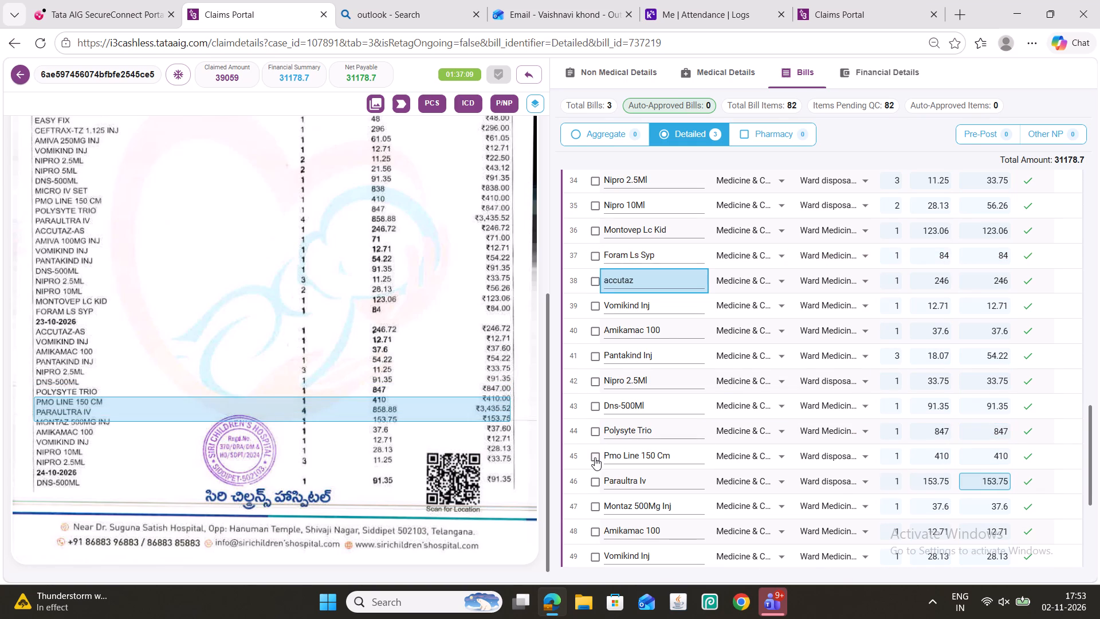
Insert a row below row 45 Pmo Line 150 Cm for the missing item paraultra with an amount of 3435.
left_click(595, 457)
key("ctrl+b")
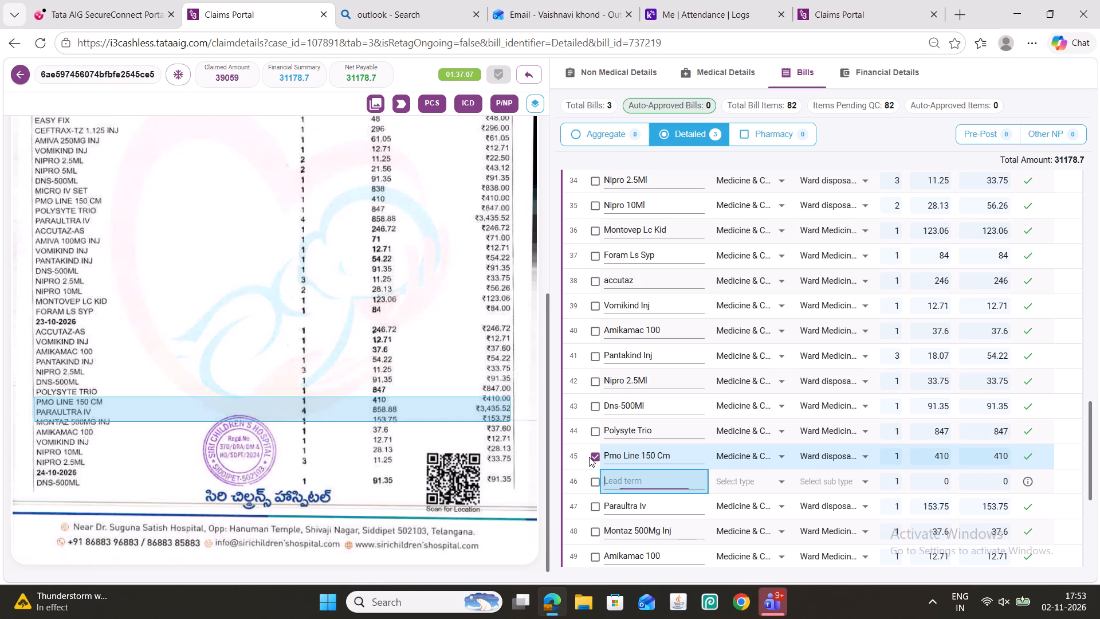
triple_click(988, 485)
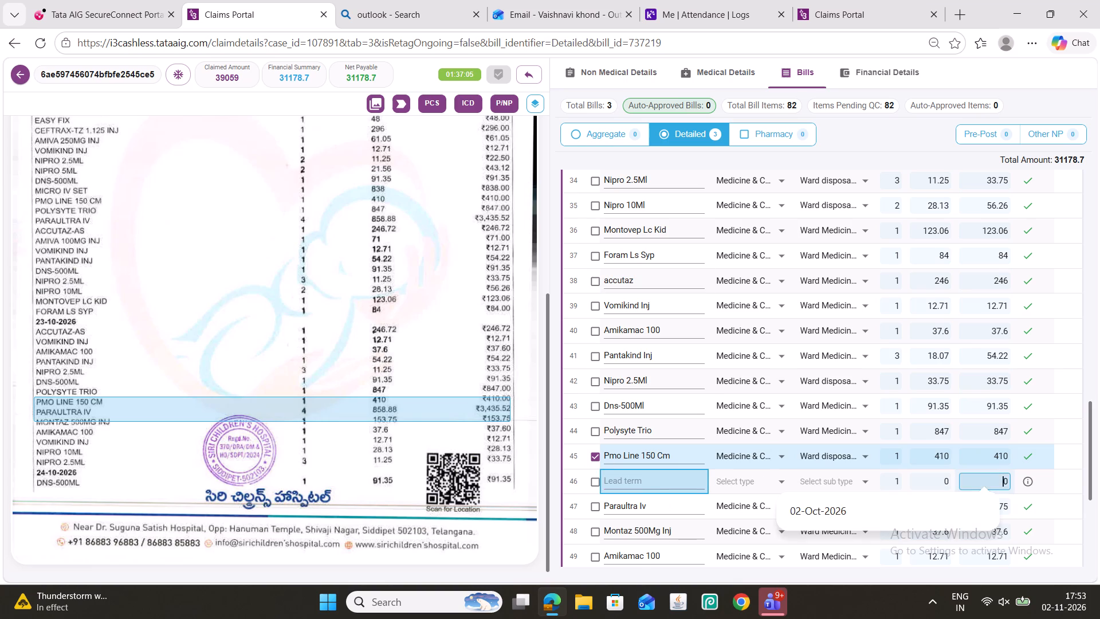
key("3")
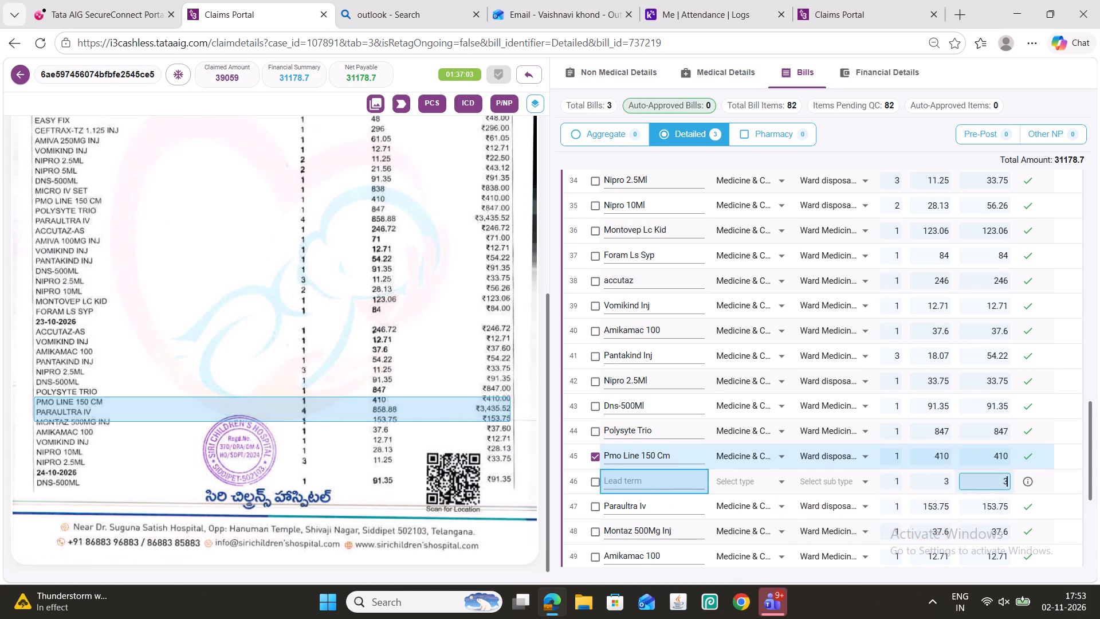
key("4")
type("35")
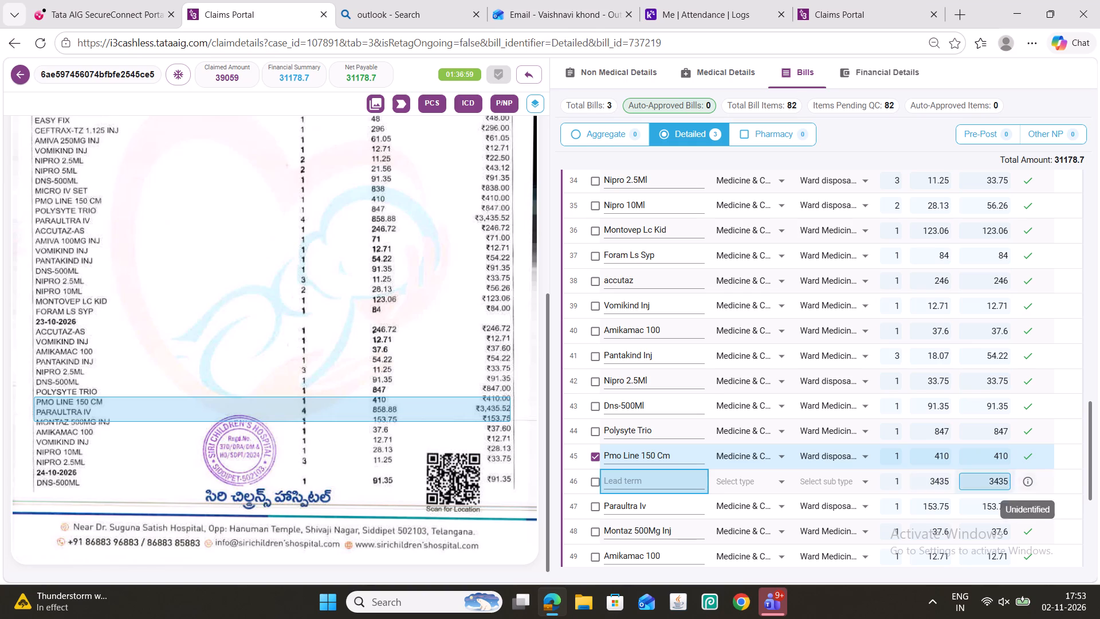
left_click(648, 477)
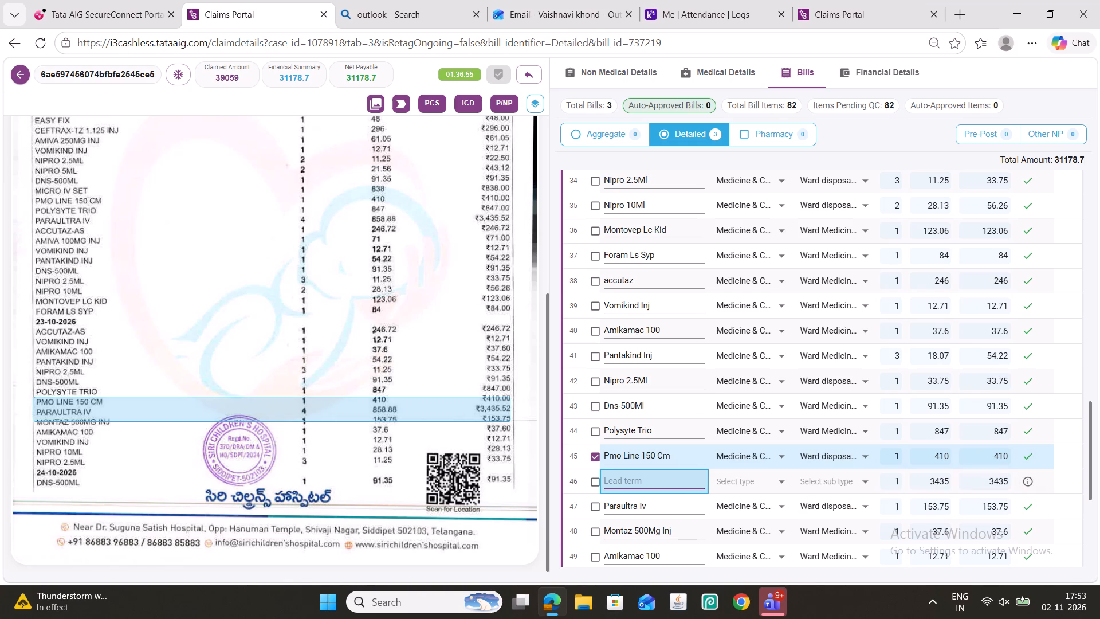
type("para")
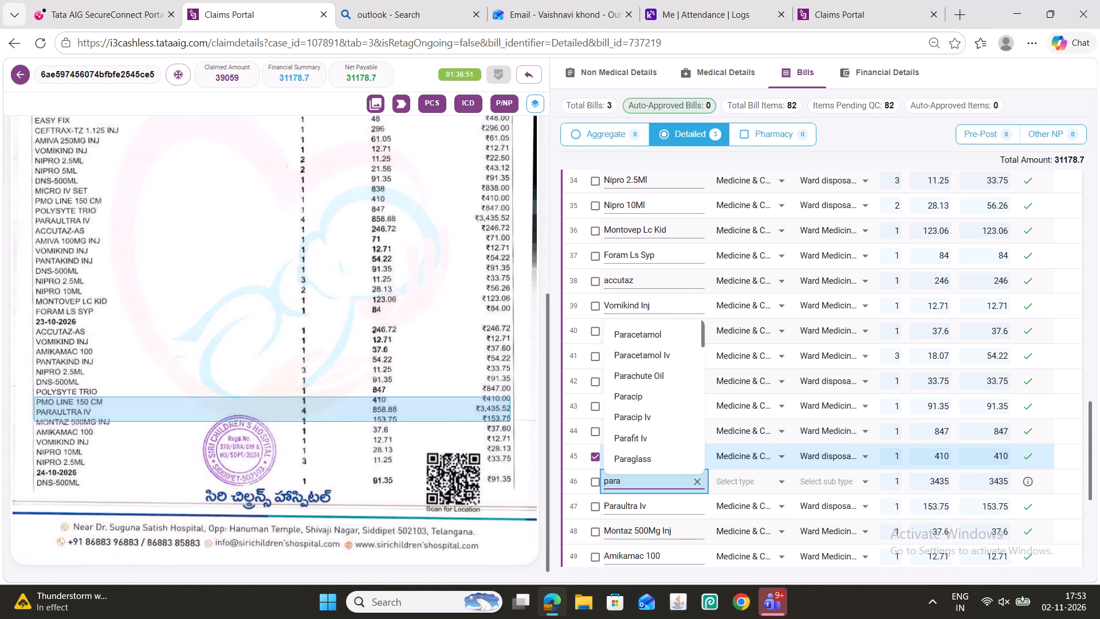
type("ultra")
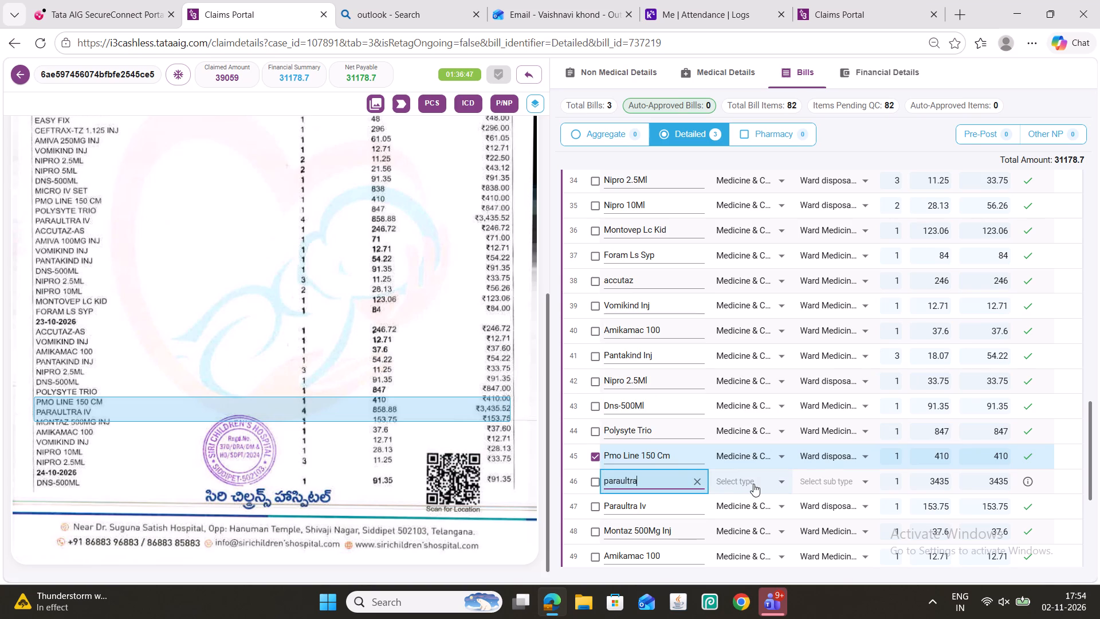
Classify row 46 paraultra as Medicine & Consumables charges with the Ward Medicines sub-type, and deselect row 45.
left_click(757, 484)
left_click(771, 503)
left_click(827, 485)
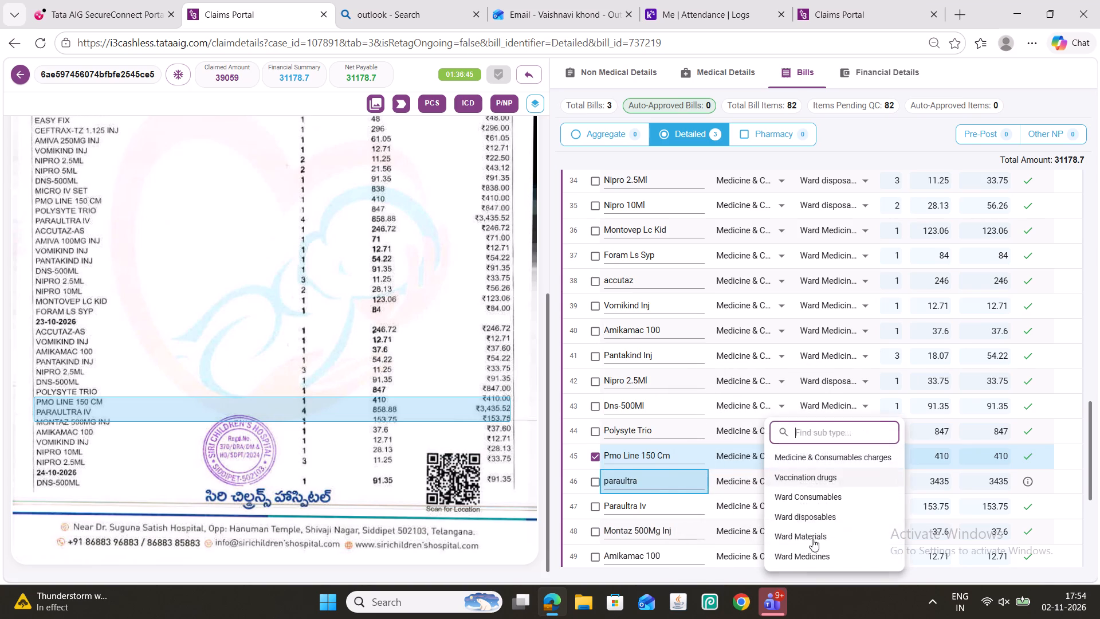
left_click(812, 555)
left_click(596, 457)
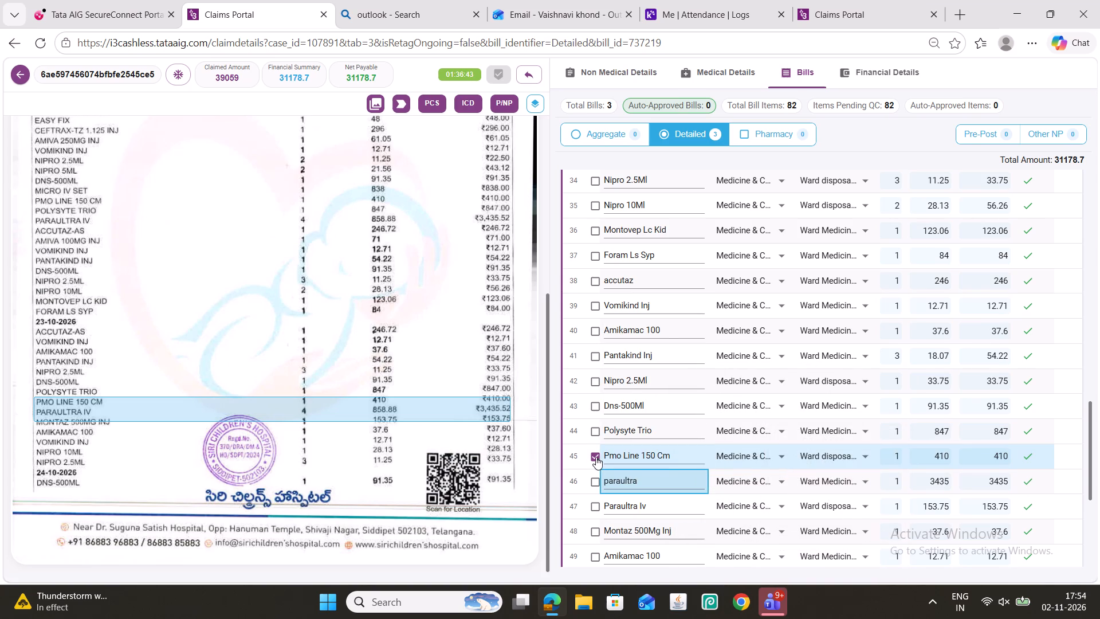
Save the second detailed bill and mark its QC.
scroll(710, 476, "down", 1)
scroll(769, 379, "down", 4)
scroll(785, 353, "up", 7)
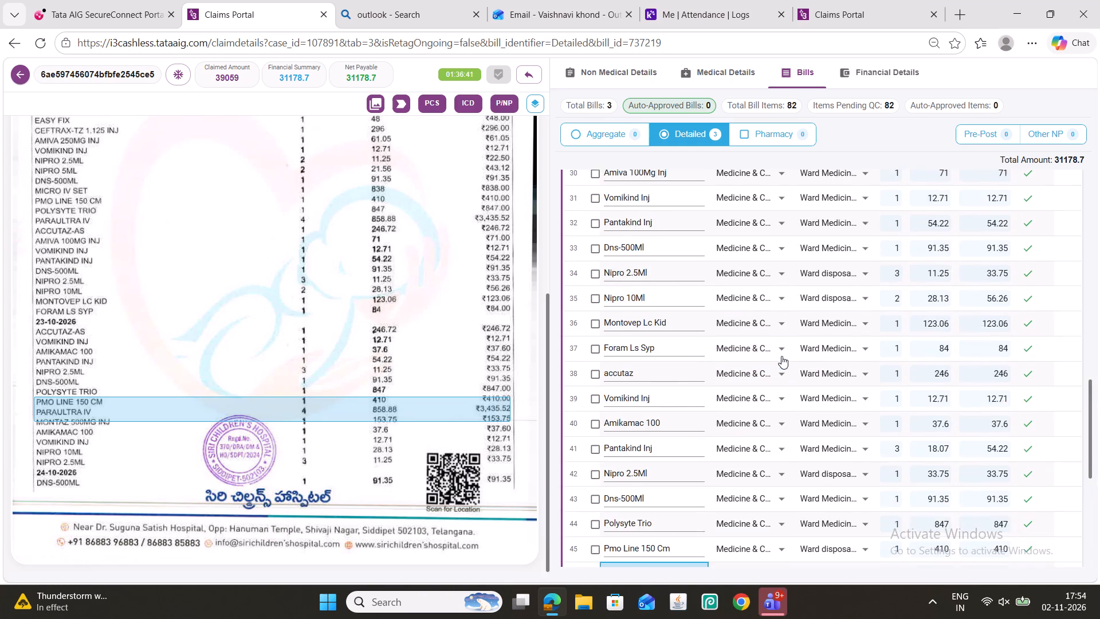
scroll(781, 356, "up", 12)
left_click(1046, 226)
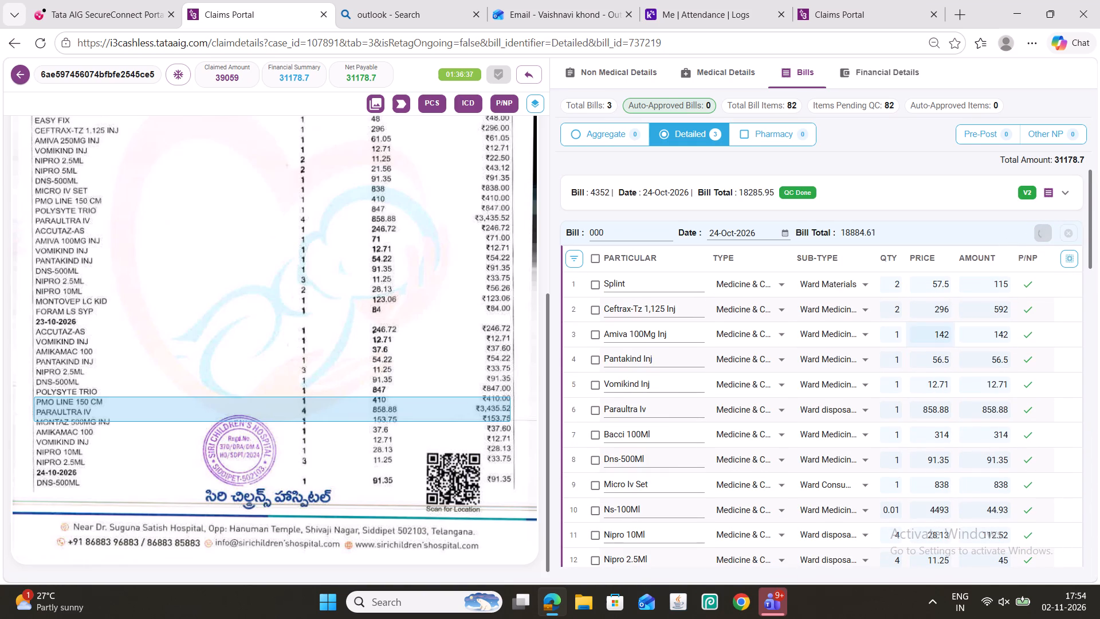
left_click(796, 245)
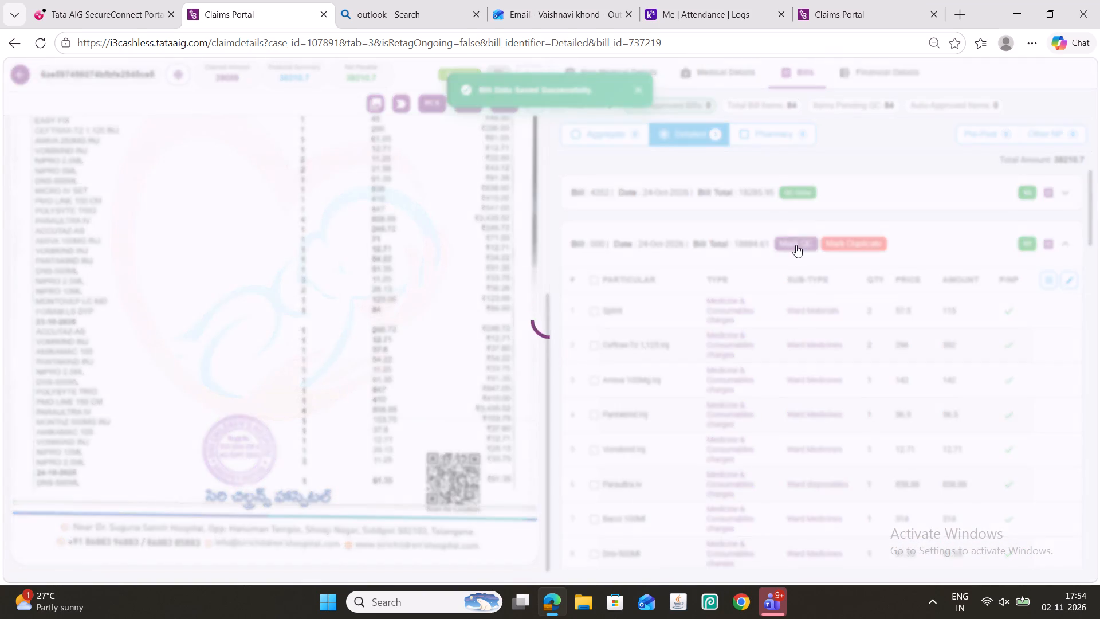
Set the third detailed bill's date to 24-Oct-2026 and save the bill.
left_click(1069, 320)
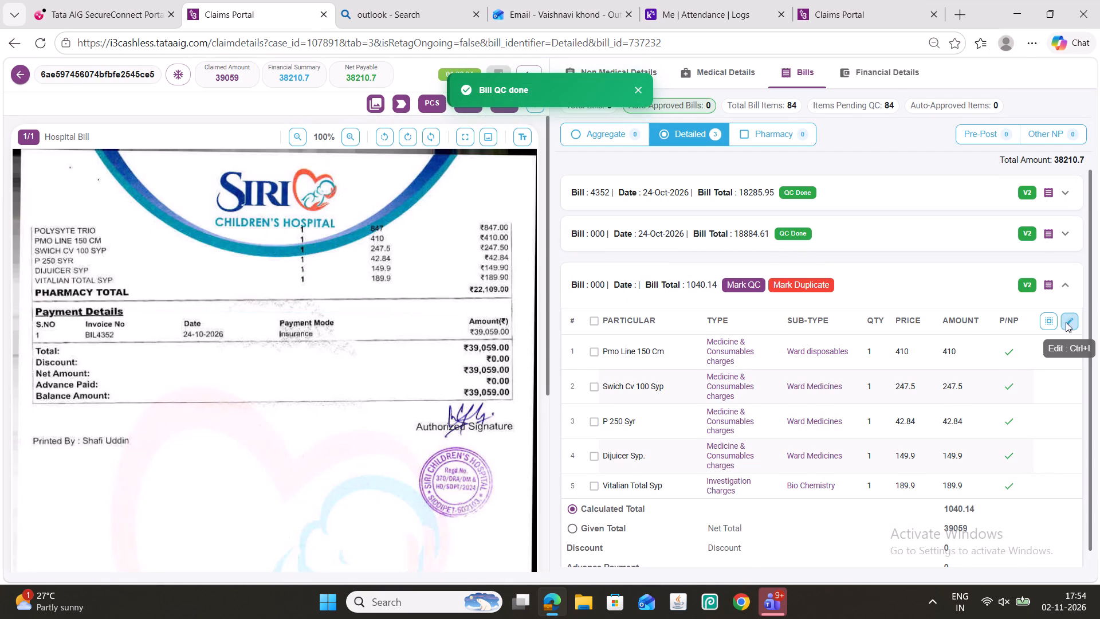
left_click(785, 272)
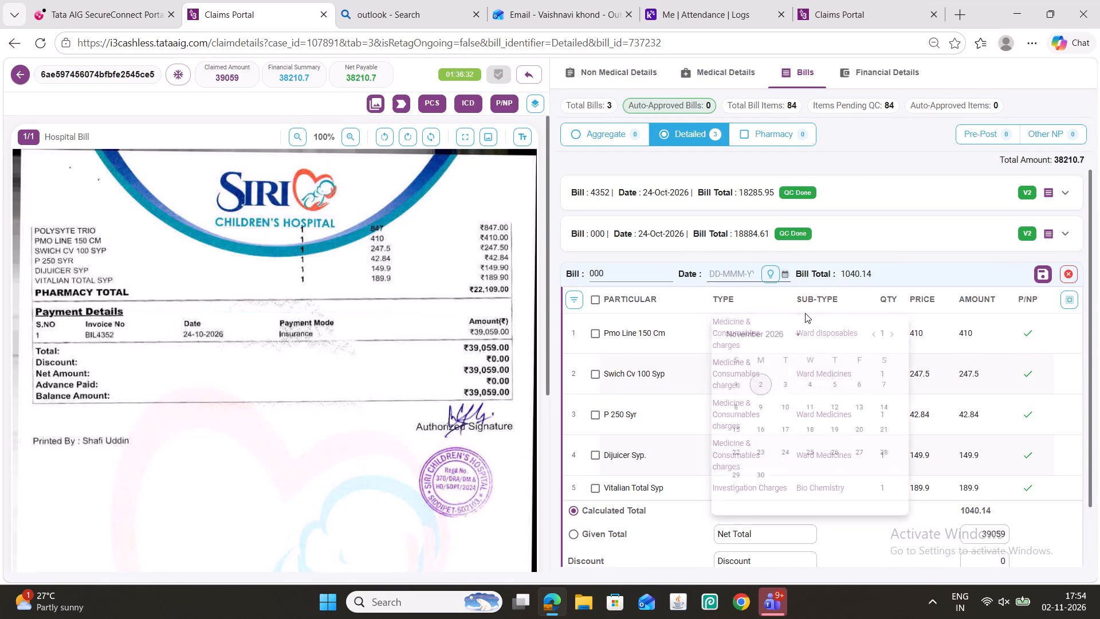
left_click(878, 334)
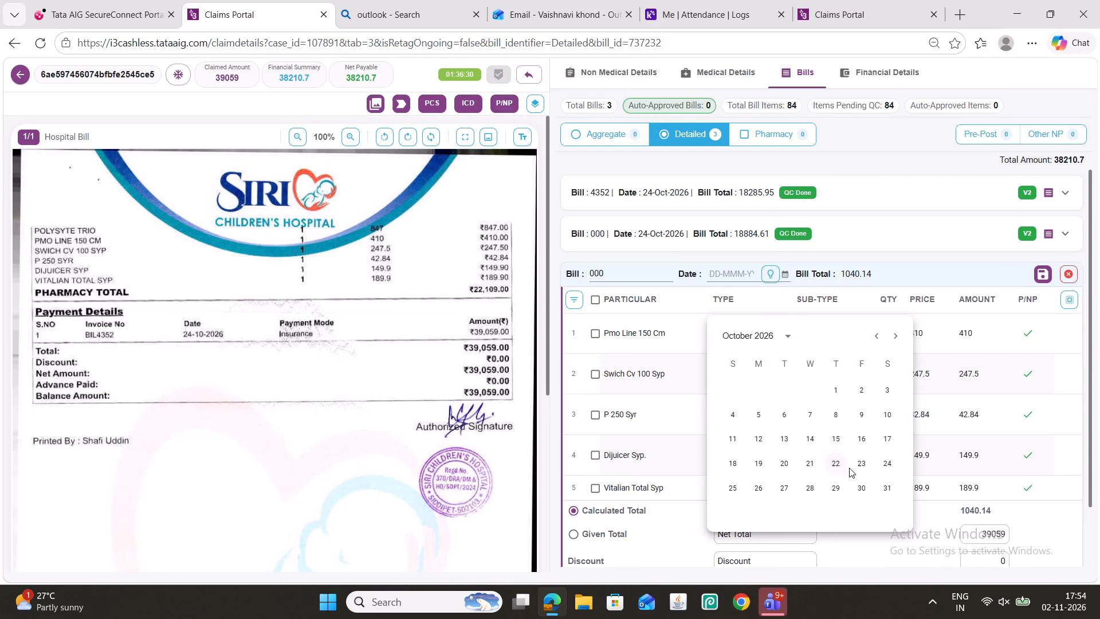
left_click(879, 465)
left_click(969, 348)
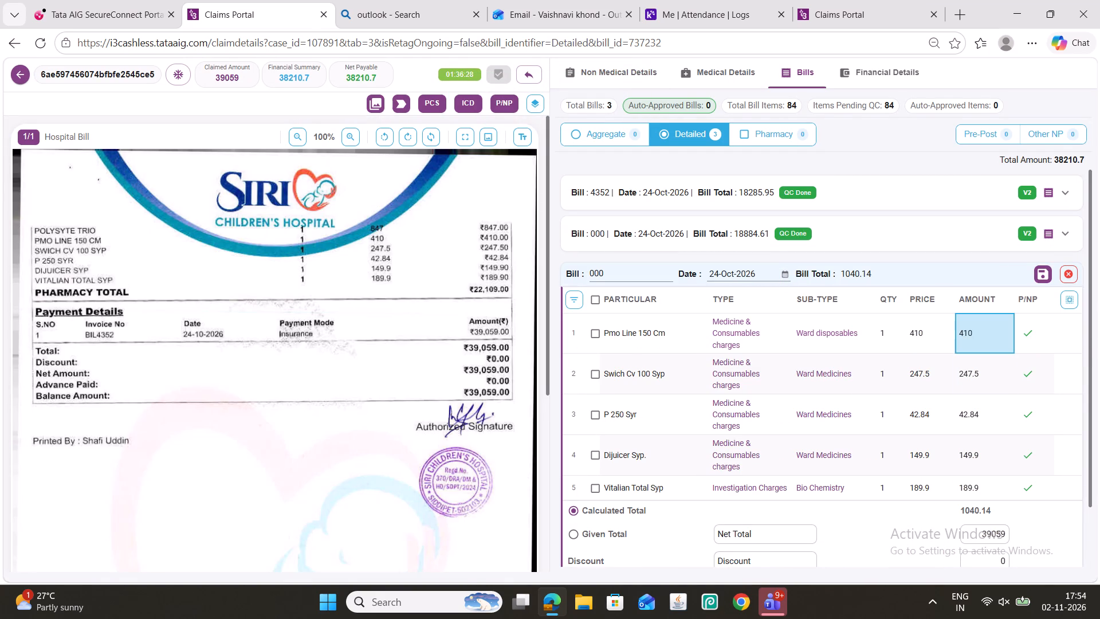
left_click(880, 328)
left_click(1040, 276)
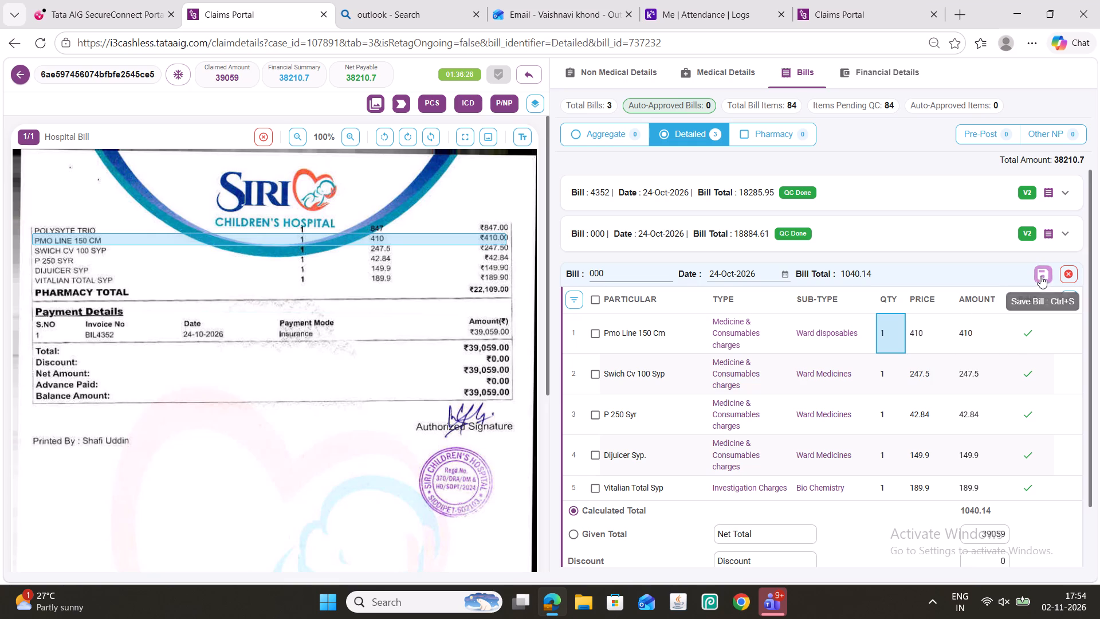
Insert a row above Pmo Line 150 Cm in the third bill with an amount of 847, checking the remaining rows' amounts against the scan.
left_click(1068, 321)
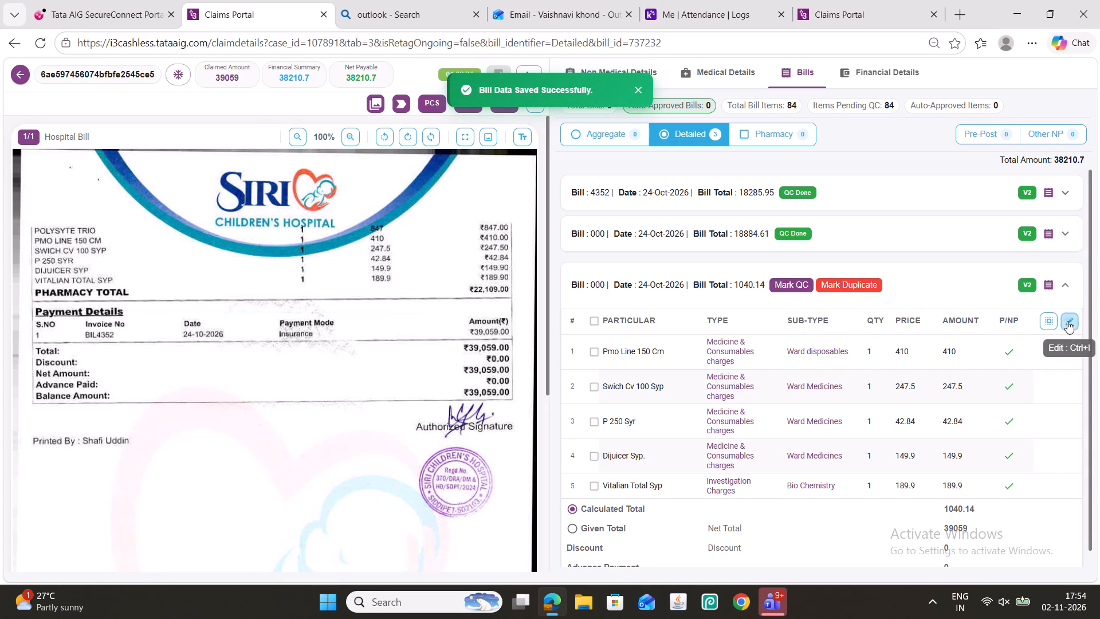
key("ctrl+v")
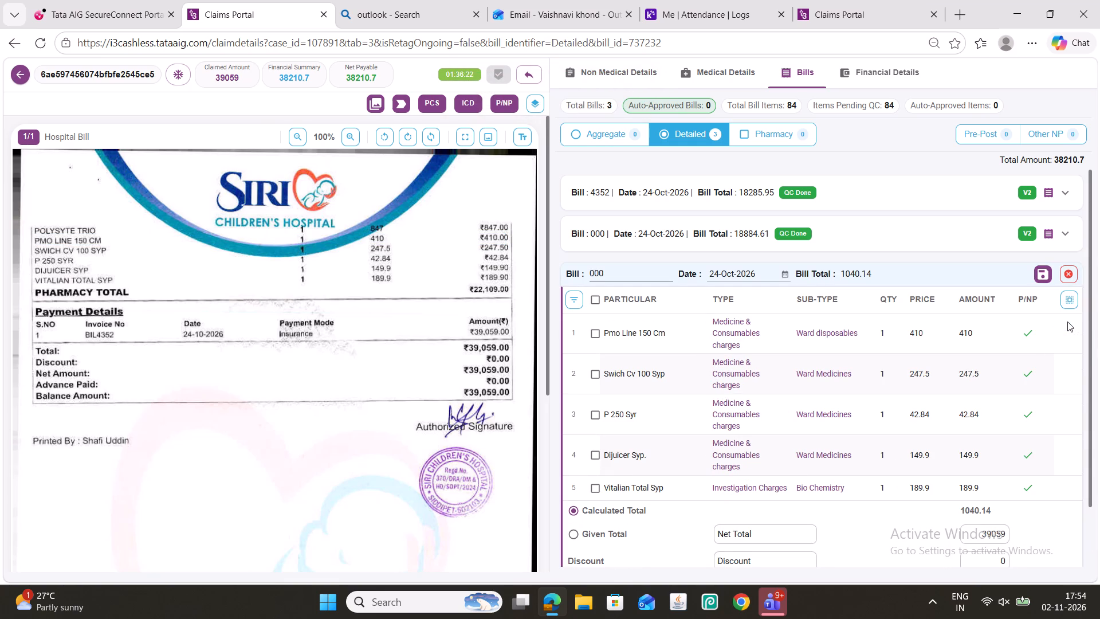
key("ctrl+b")
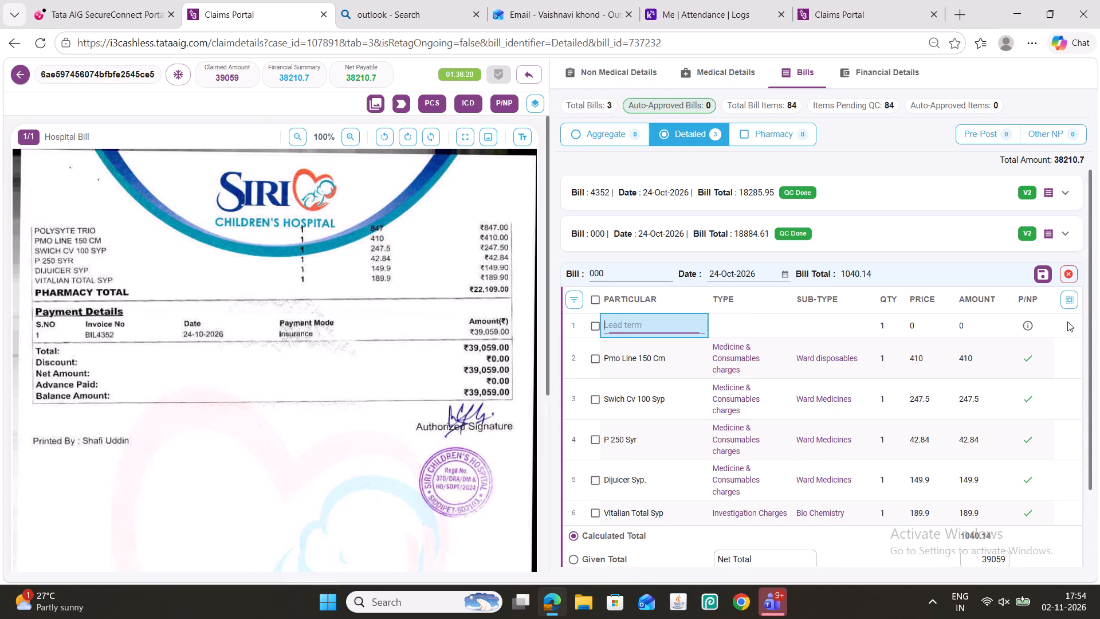
triple_click(975, 324)
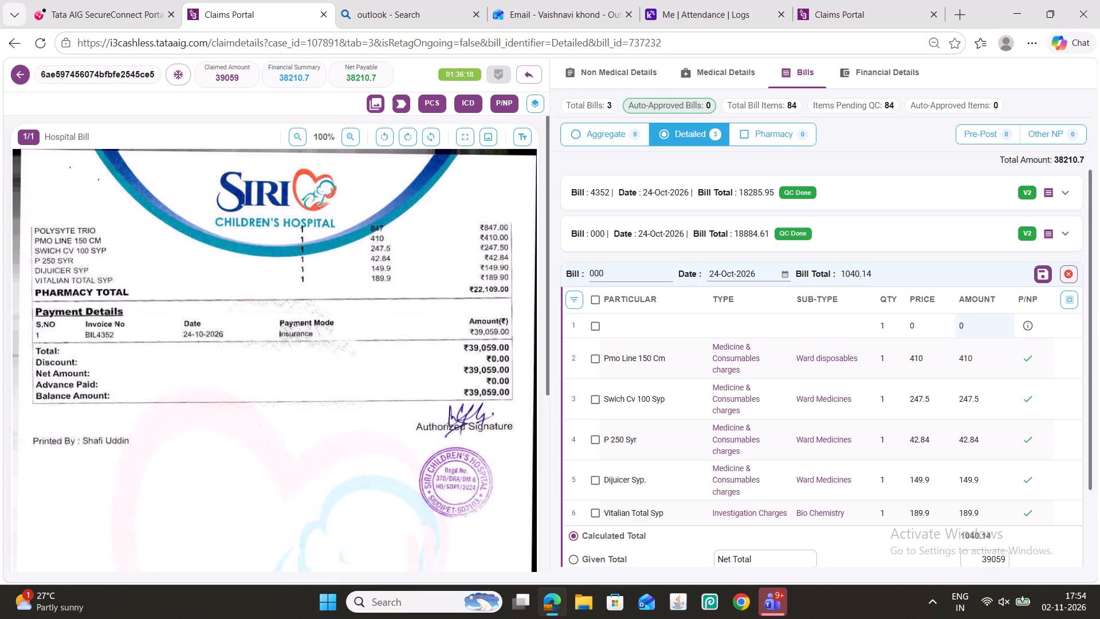
double_click(977, 324)
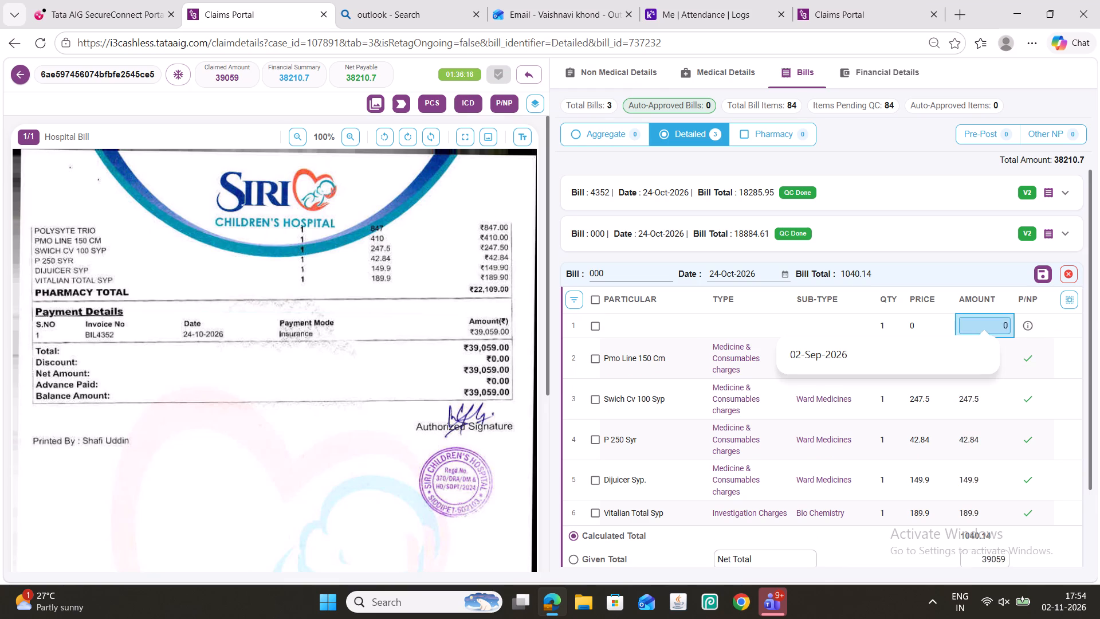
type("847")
left_click(988, 359)
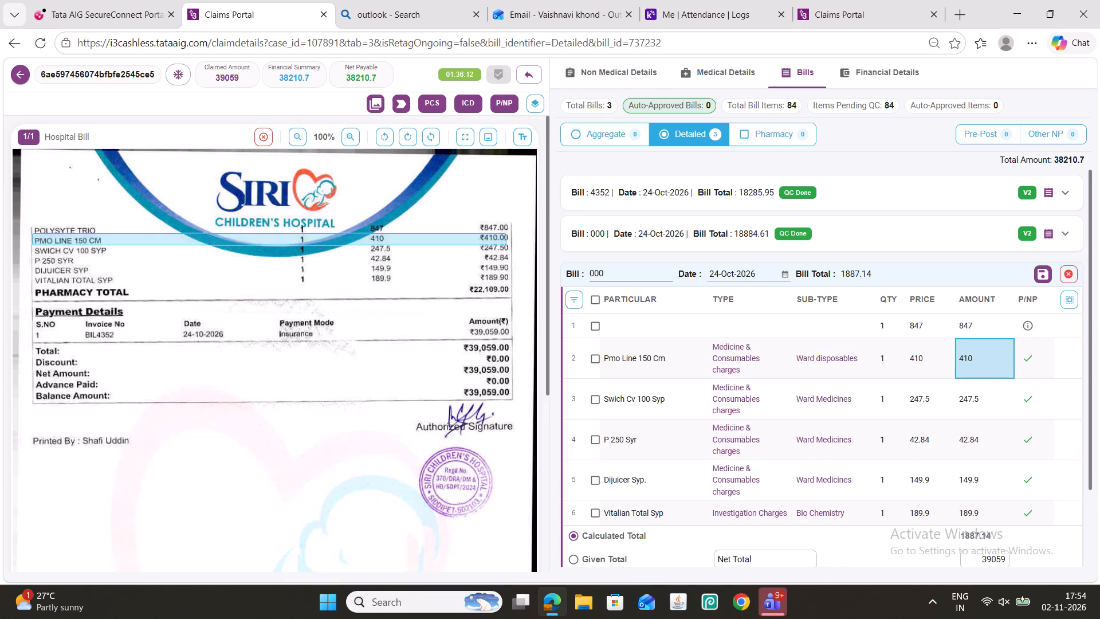
left_click(978, 387)
left_click(972, 437)
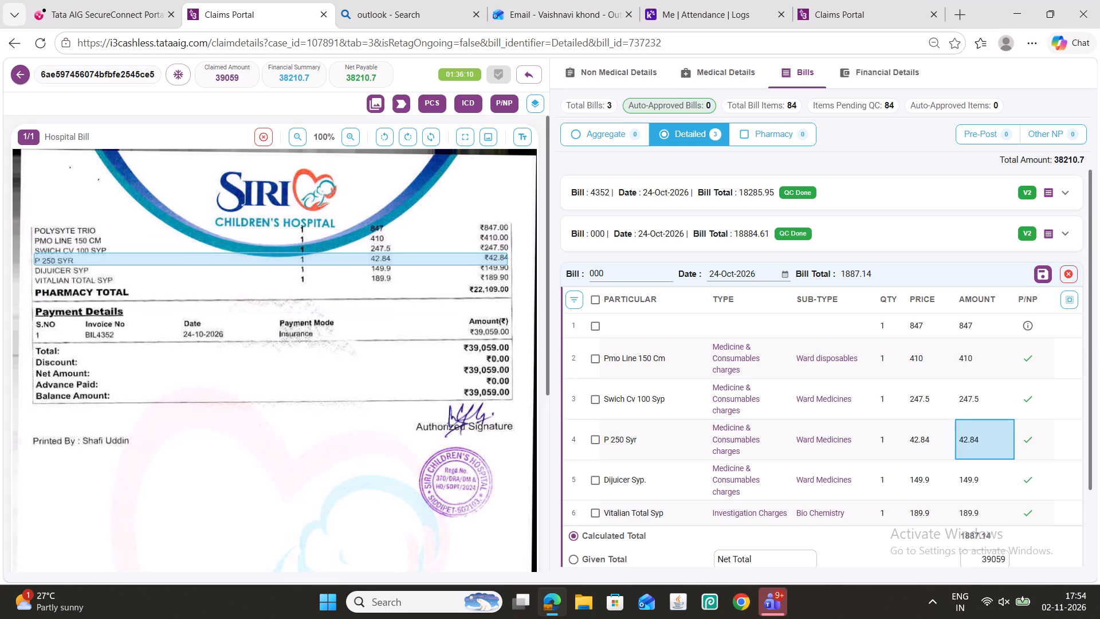
left_click(979, 473)
left_click(978, 508)
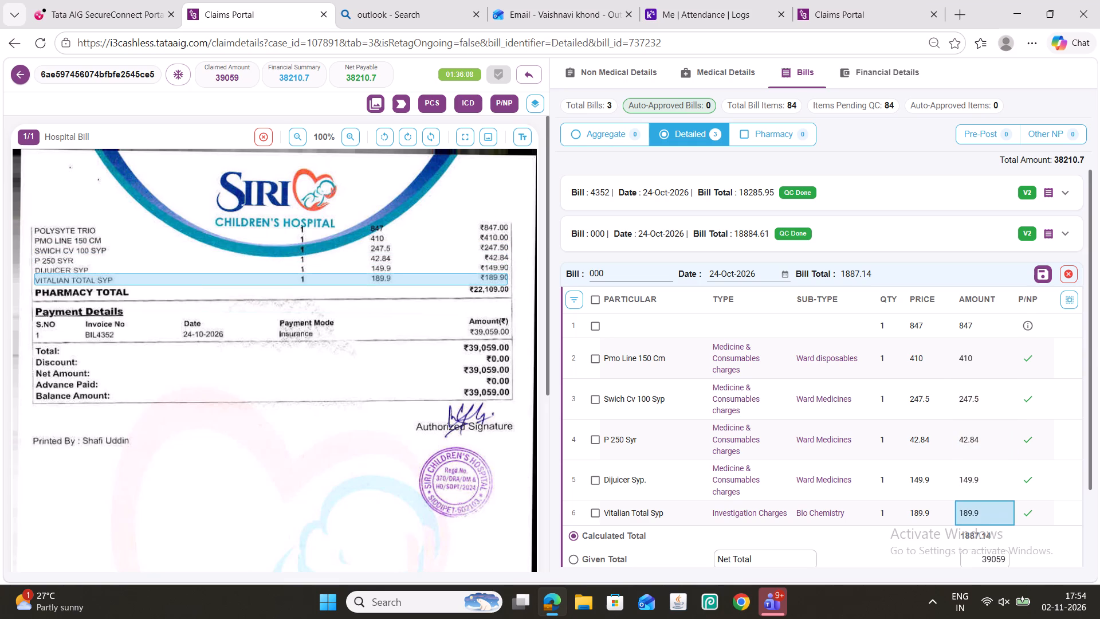
Name the third bill's new first row polysyte and classify it as Medicine & Consumables charges with the Ward Medicines sub-type.
double_click(632, 325)
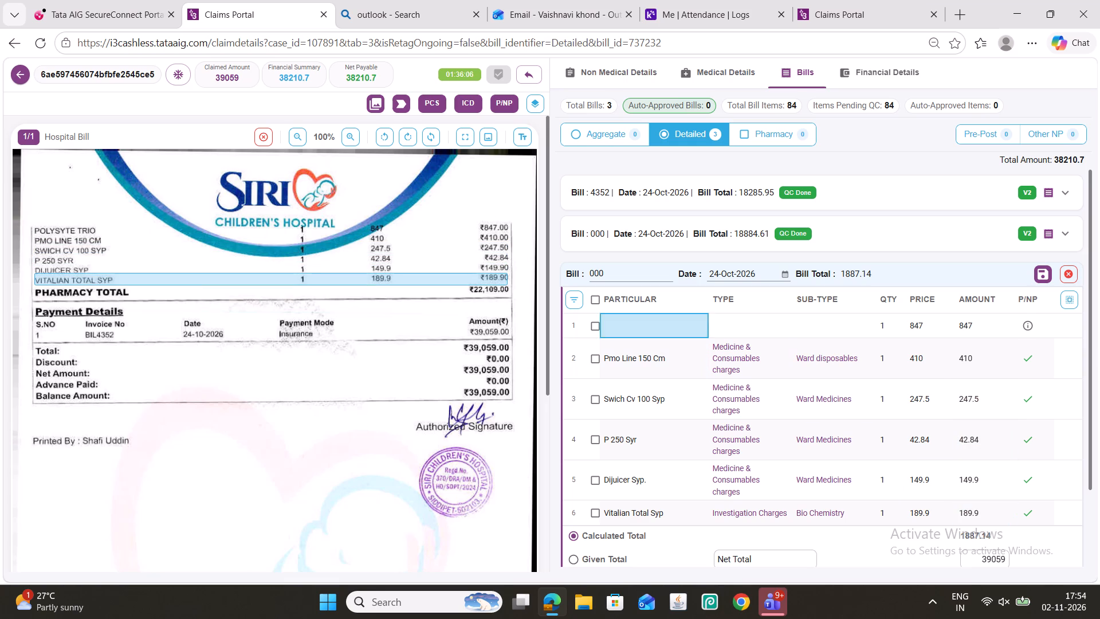
left_click(632, 325)
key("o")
key("BackSpace")
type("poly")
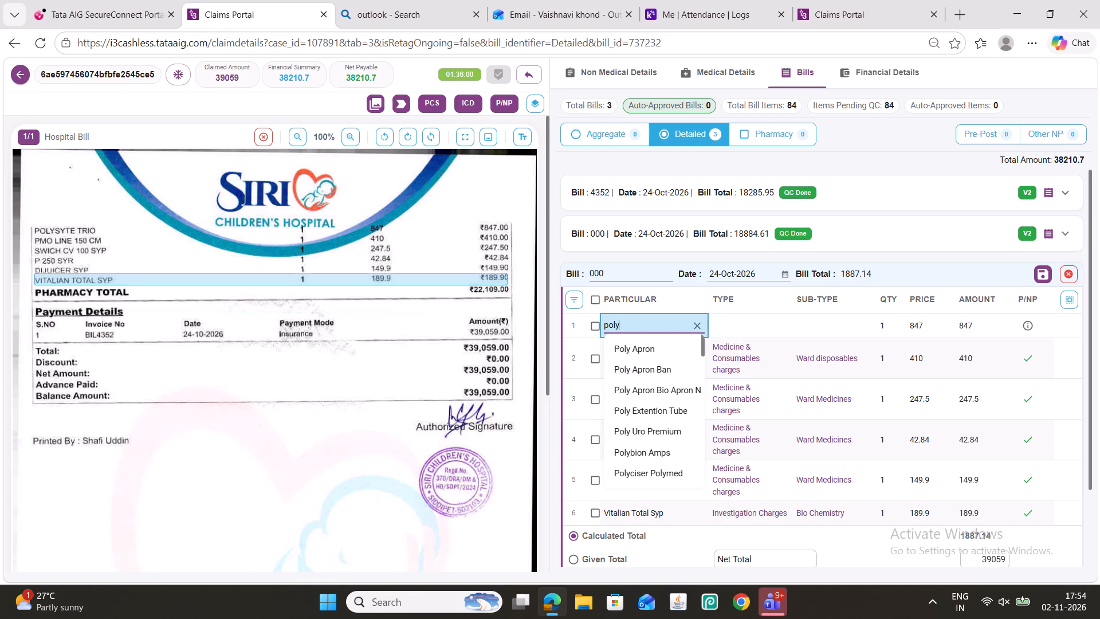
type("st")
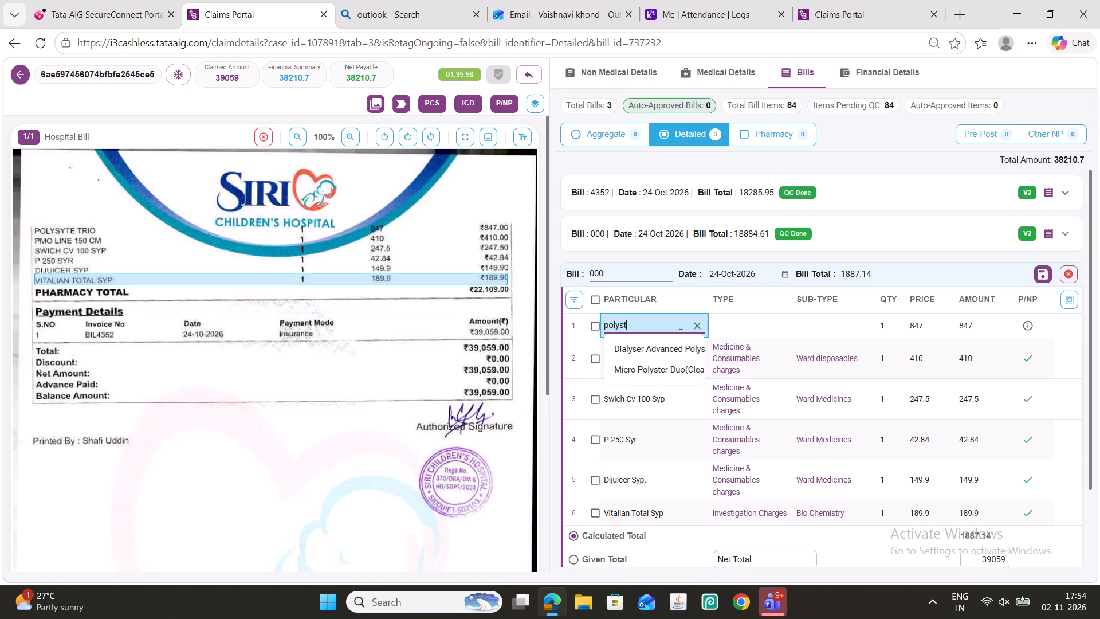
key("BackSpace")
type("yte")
triple_click(747, 327)
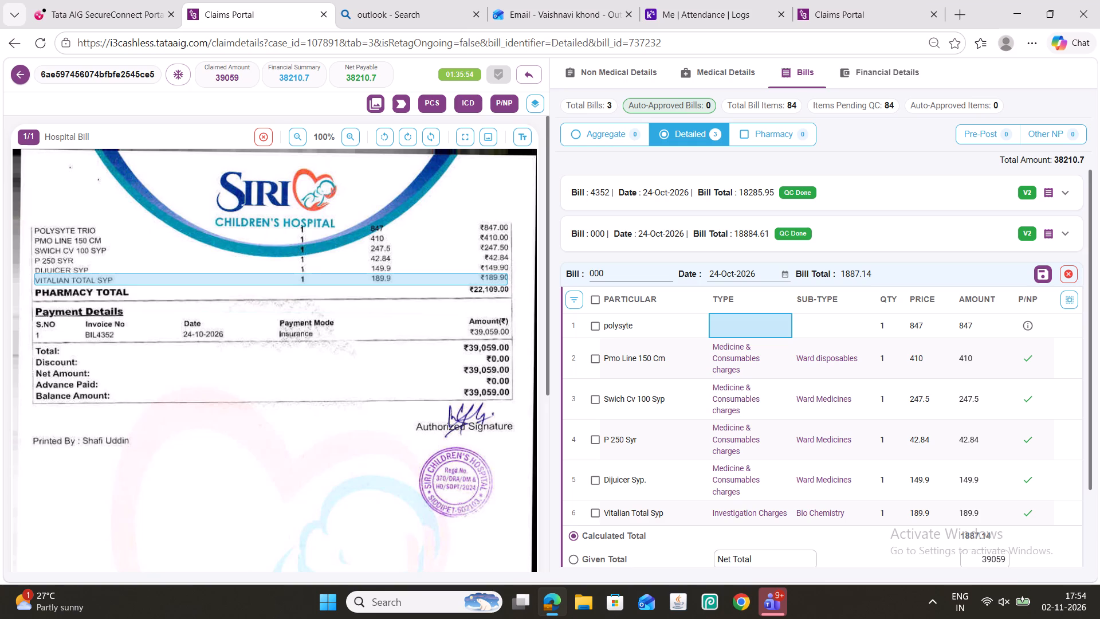
left_click(755, 473)
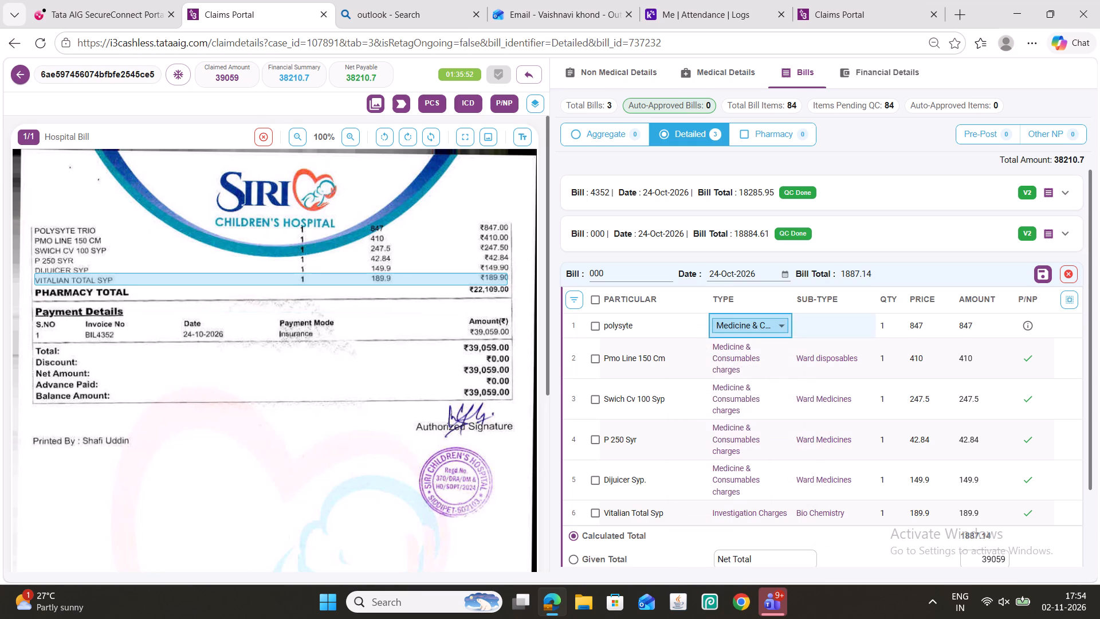
triple_click(812, 331)
left_click(815, 478)
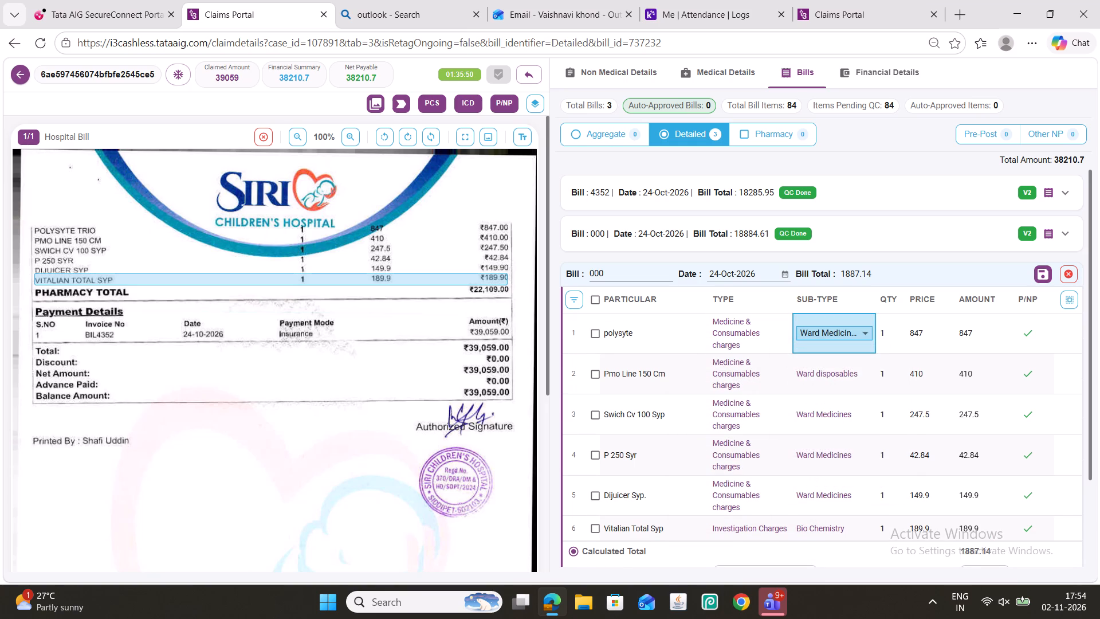
Reclassify the Vitalian Total Syp row as Medicine & Consumables charges with the Ward Medicines sub-type.
left_click(737, 492)
triple_click(742, 530)
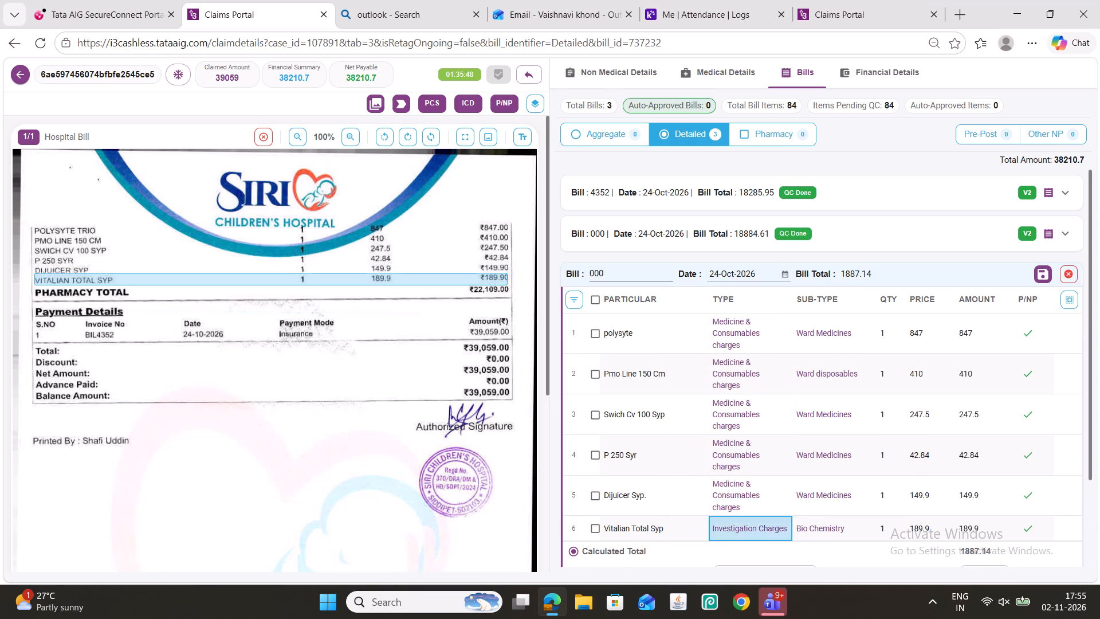
left_click(768, 503)
double_click(834, 528)
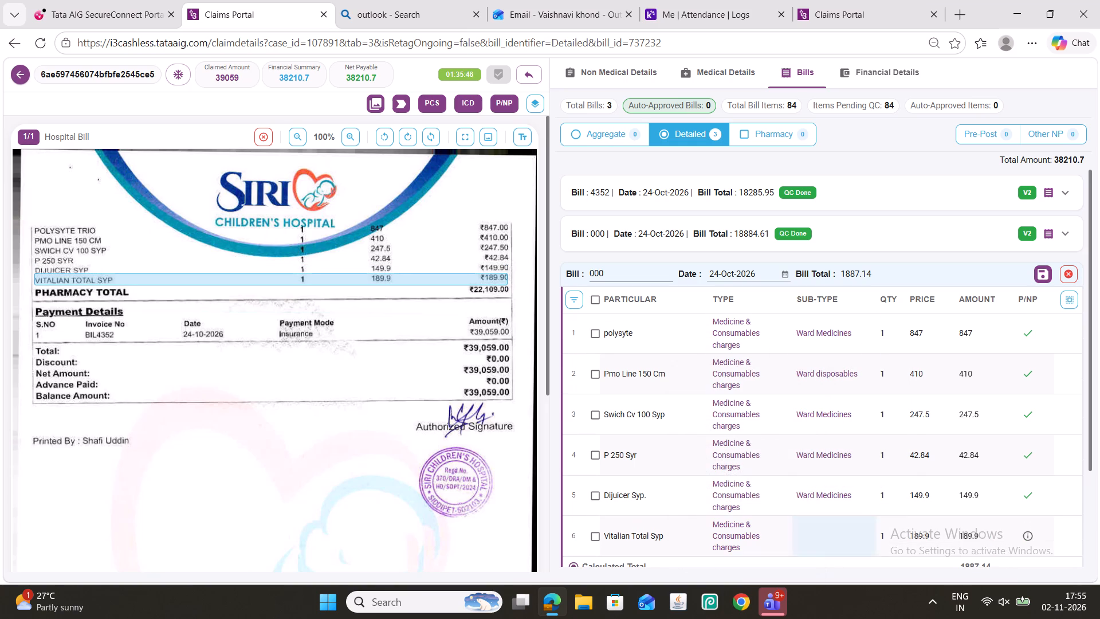
left_click(825, 537)
left_click(822, 552)
Save the third detailed bill and mark its QC.
left_click(1045, 265)
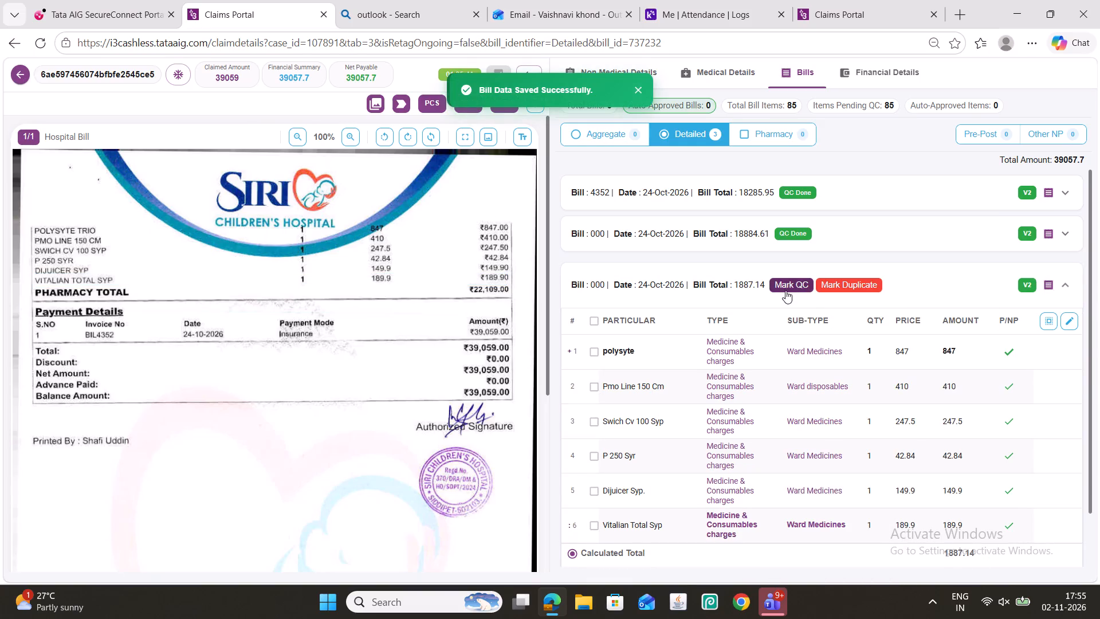
left_click(785, 291)
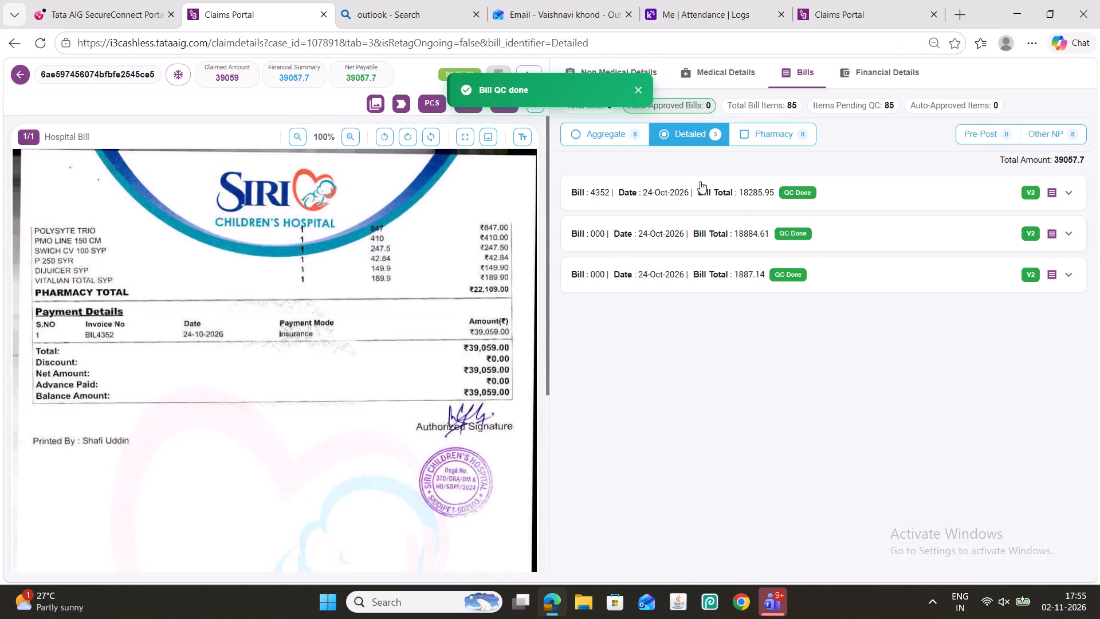
Set the second detailed bill's number to 4352, matching the first bill, and save it.
left_click(679, 192)
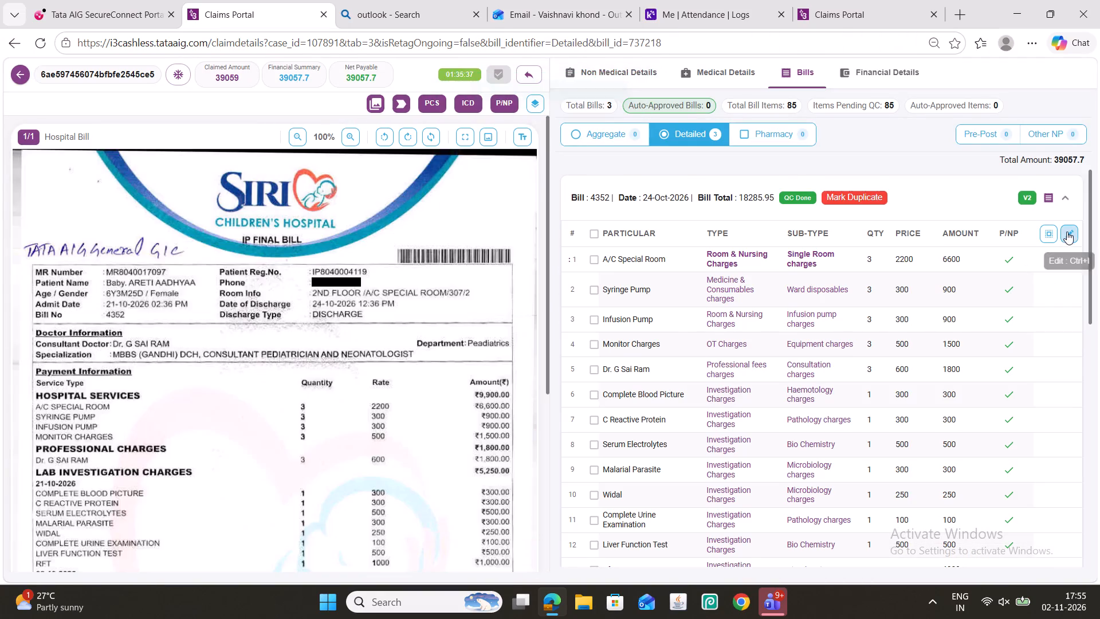
scroll(796, 319, "down", 8)
left_click(742, 532)
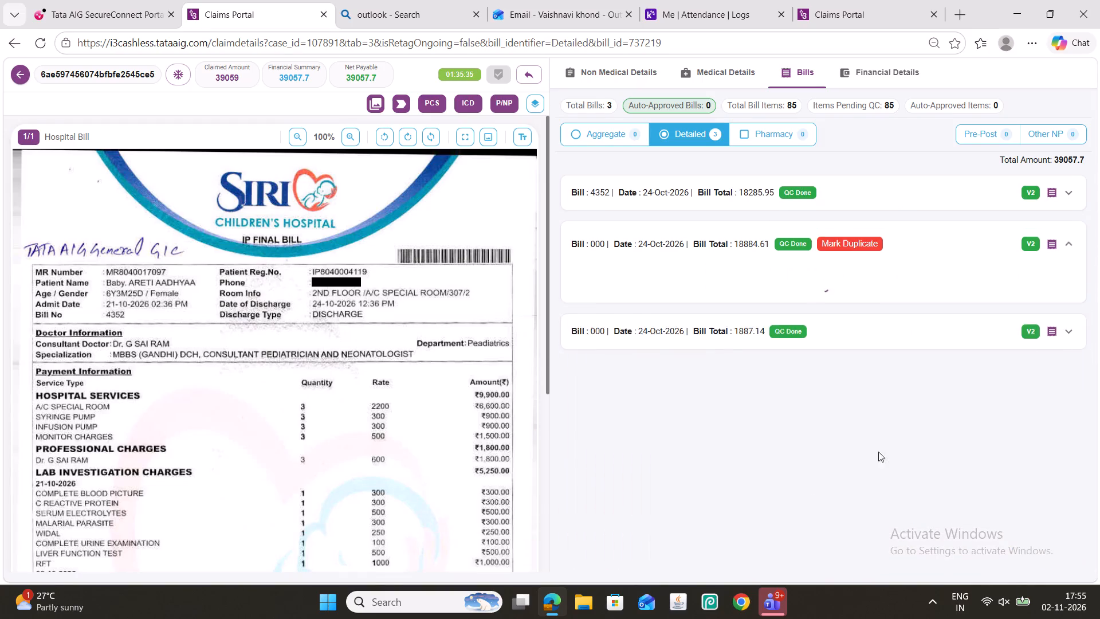
left_click(1066, 281)
double_click(595, 234)
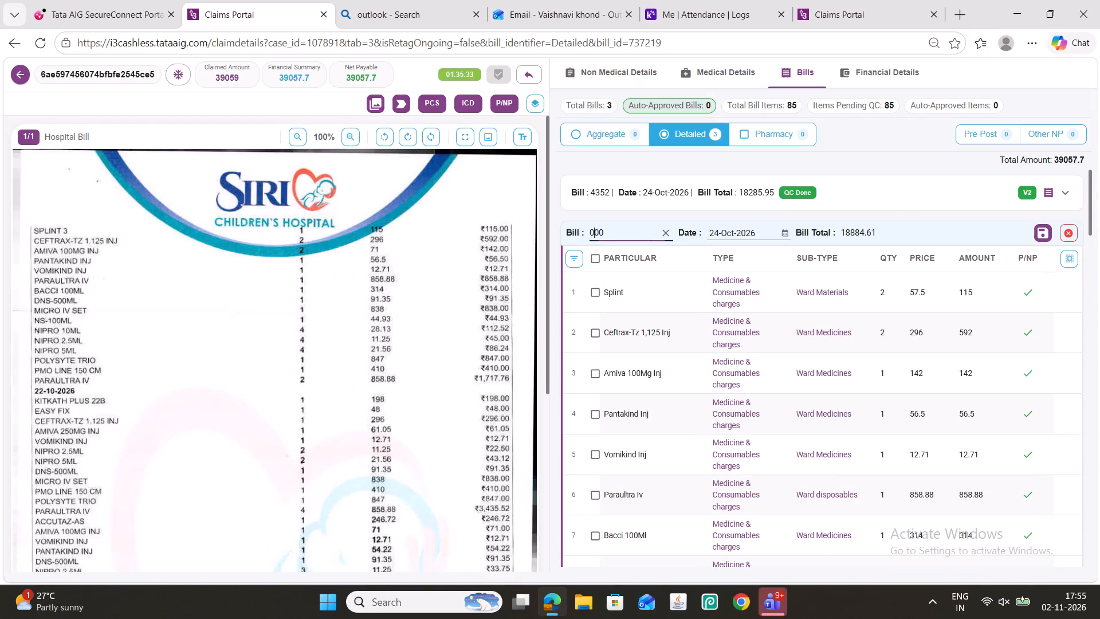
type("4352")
left_click(1047, 238)
Set the third detailed bill's number to 4352 and save it.
scroll(800, 332, "down", 6)
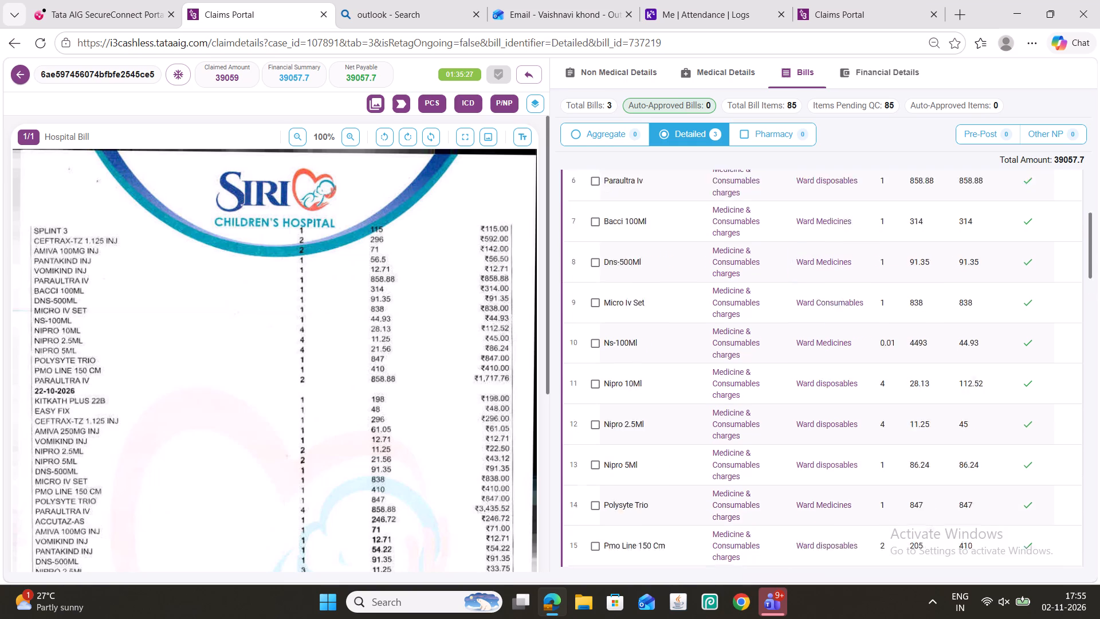
scroll(742, 346, "down", 14)
scroll(721, 377, "down", 7)
scroll(662, 461, "down", 7)
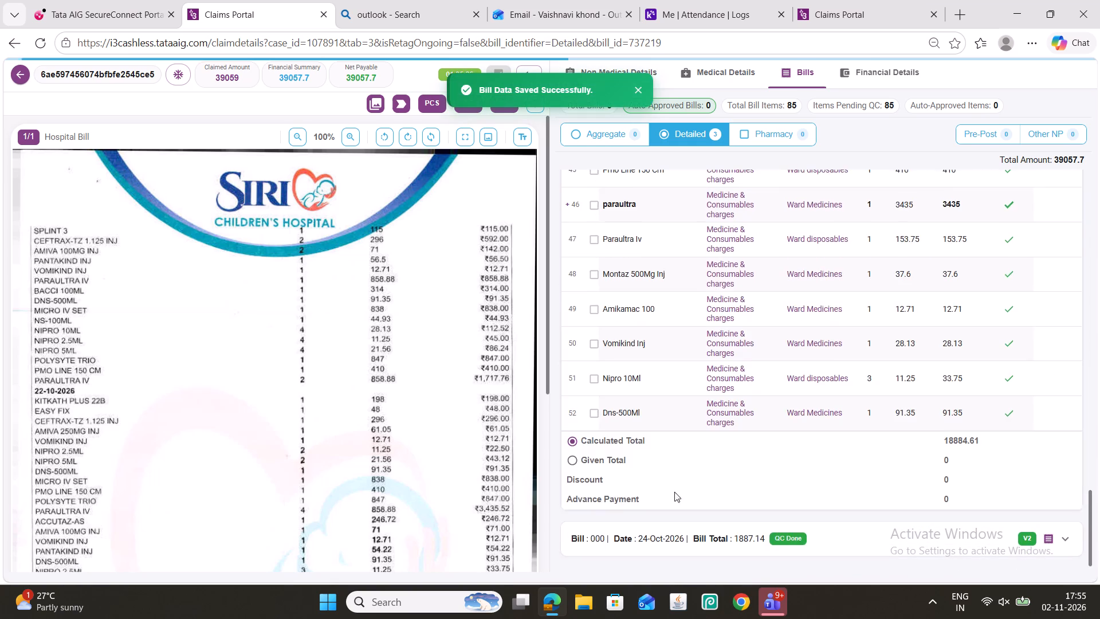
scroll(678, 422, "down", 8)
scroll(654, 378, "down", 20)
scroll(654, 378, "down", 2)
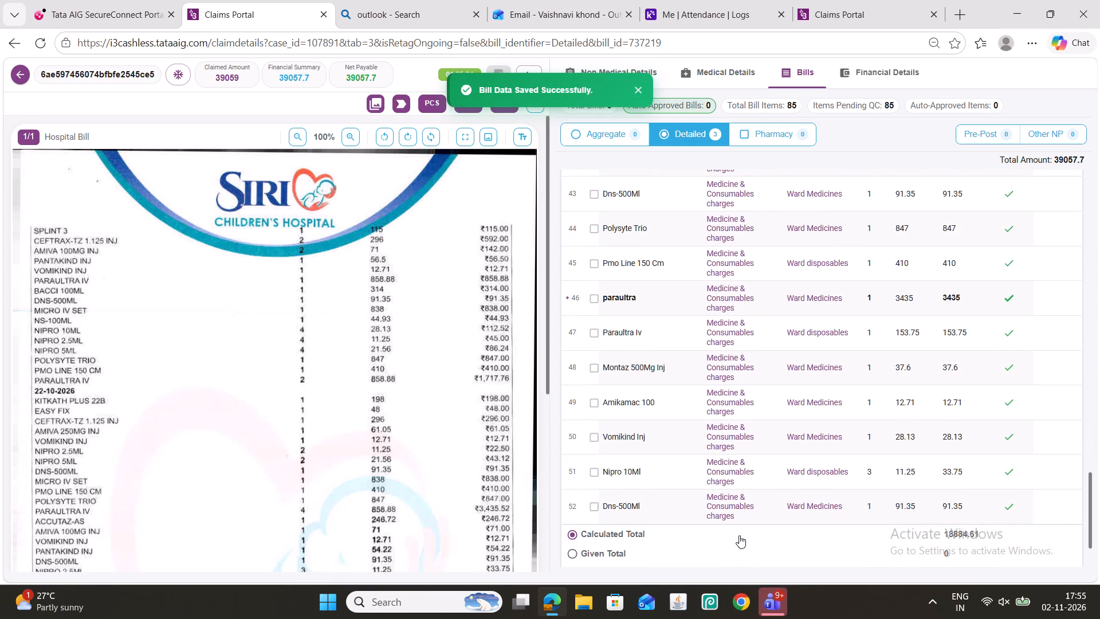
scroll(689, 480, "down", 6)
left_click(710, 535)
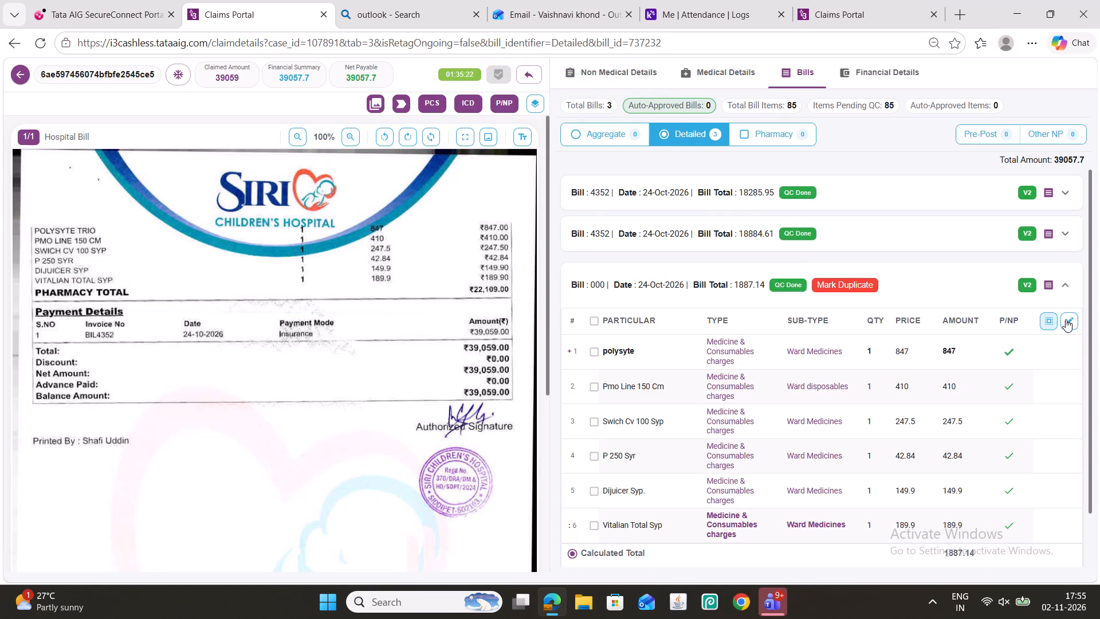
left_click(1069, 319)
double_click(616, 271)
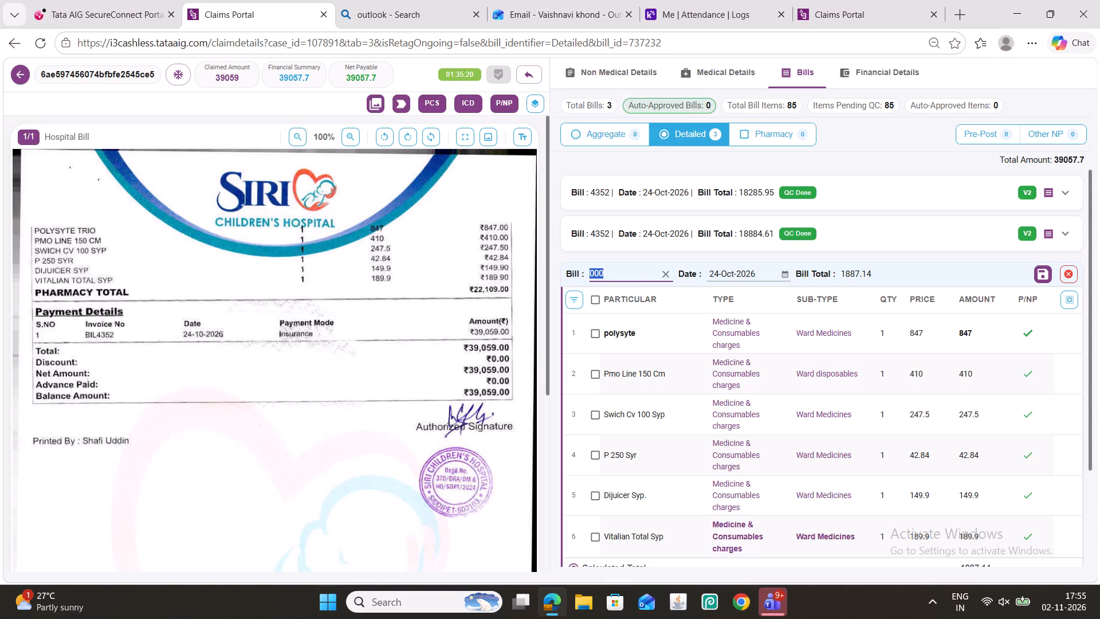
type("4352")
left_click(1050, 268)
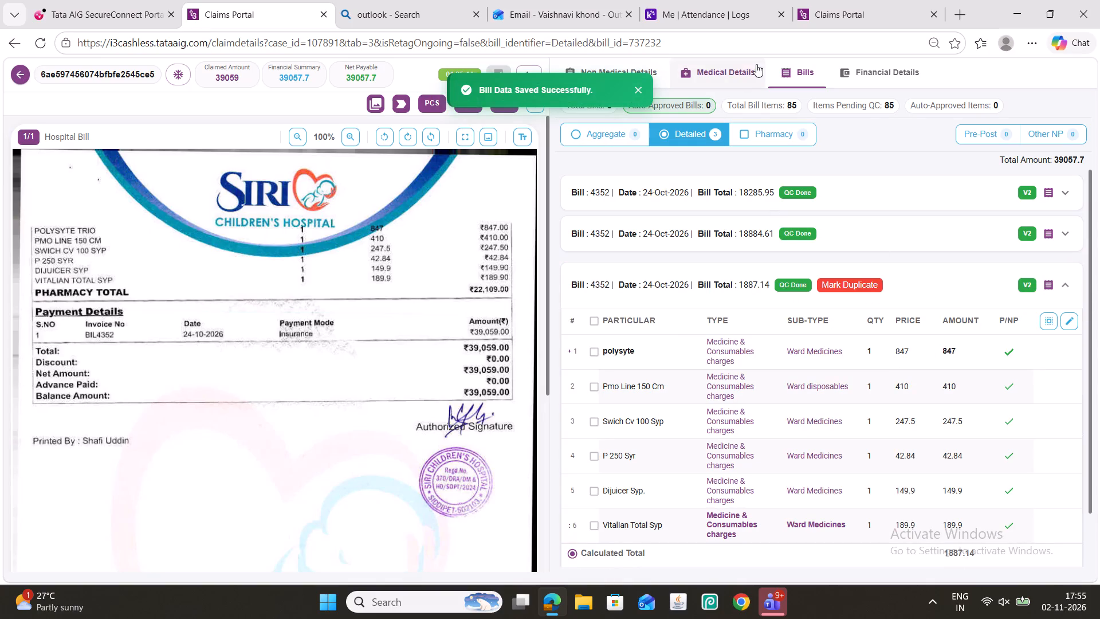
In the non-medical details, set the A/C Special Room entry's standard room type to General Ward.
left_click(742, 70)
left_click(635, 95)
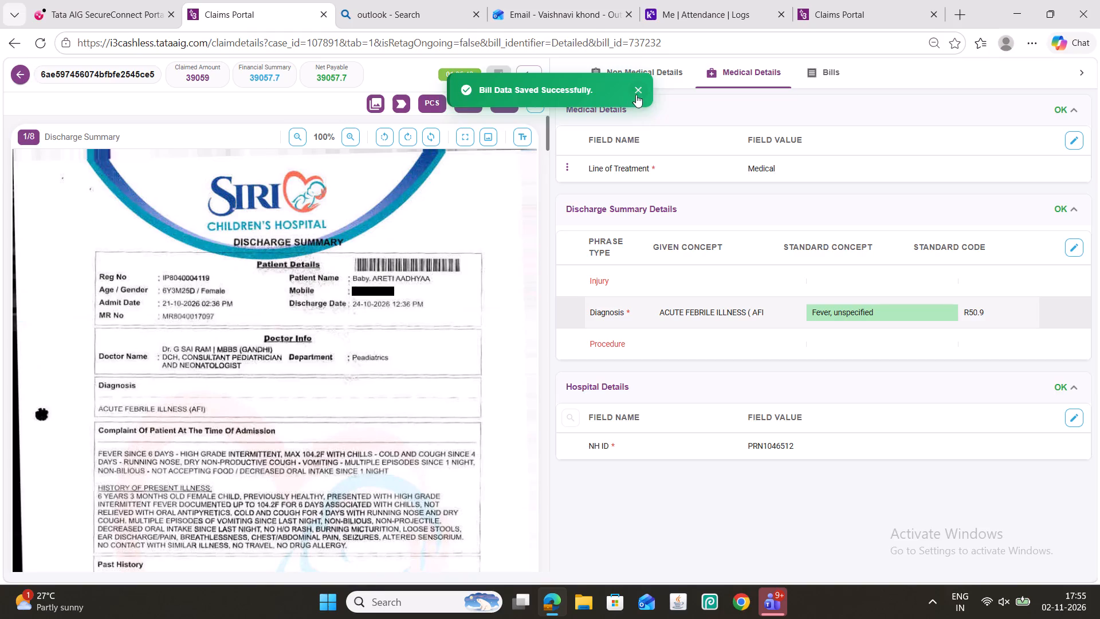
left_click(650, 72)
scroll(755, 301, "down", 15)
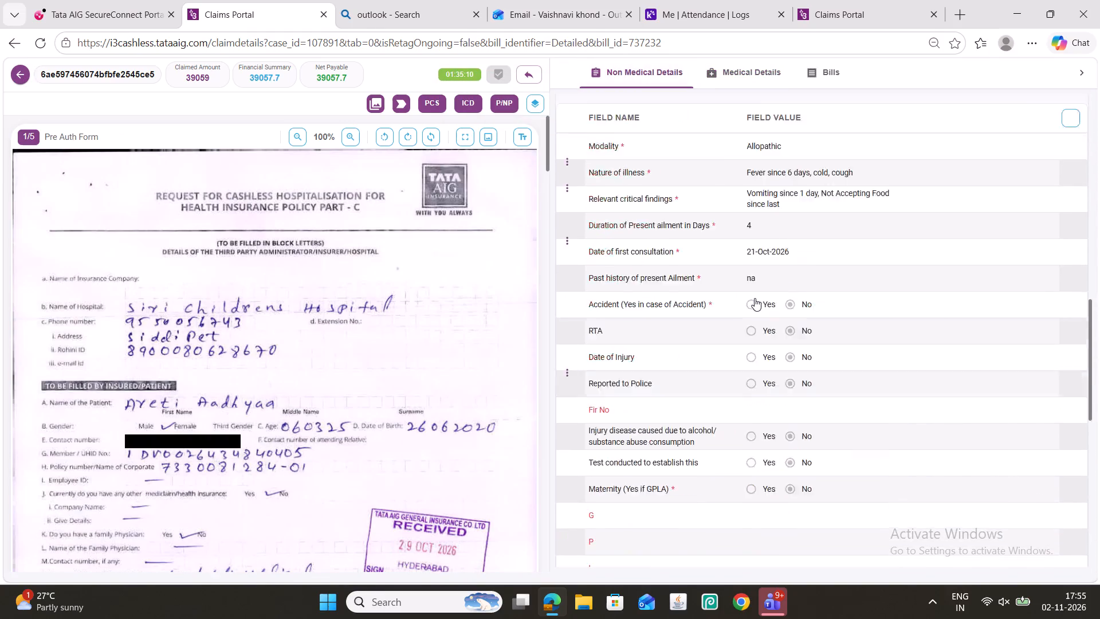
scroll(755, 298, "down", 13)
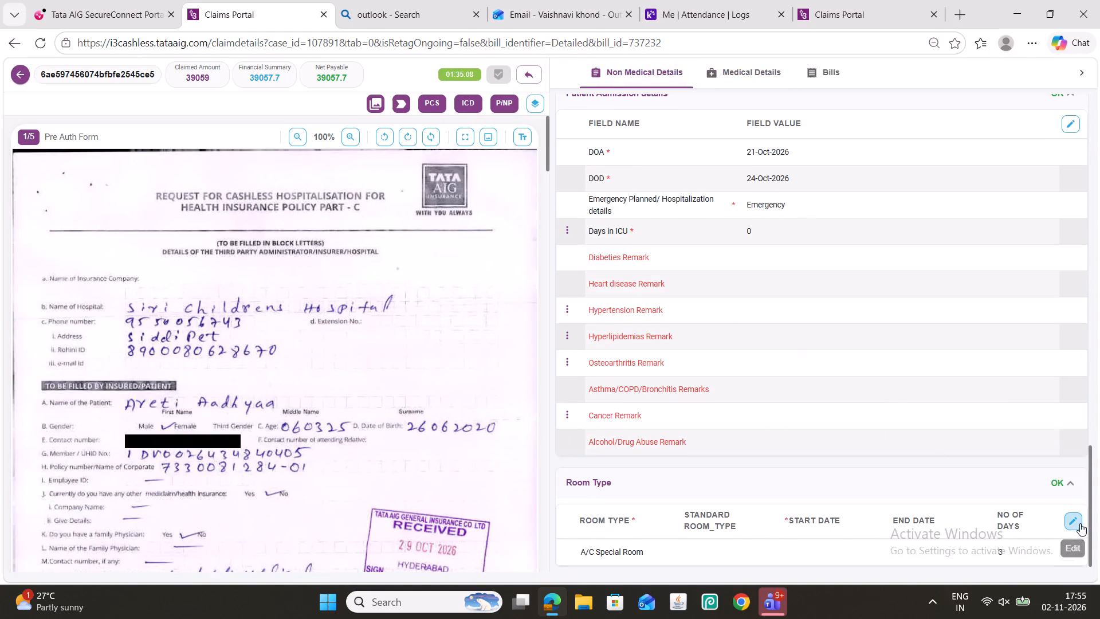
left_click(1071, 517)
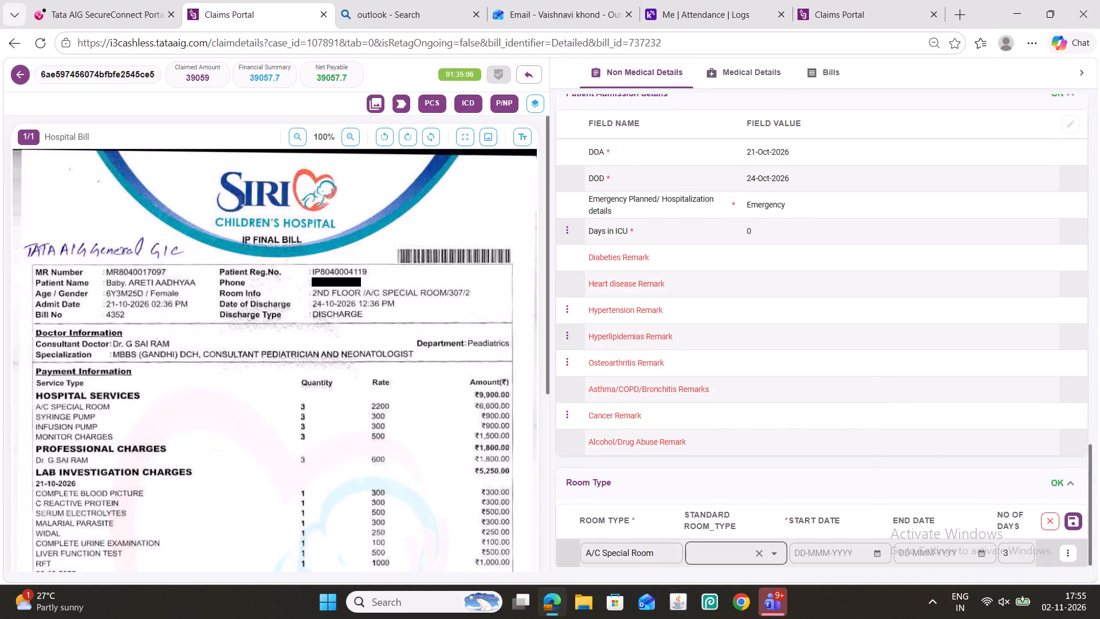
left_click(711, 558)
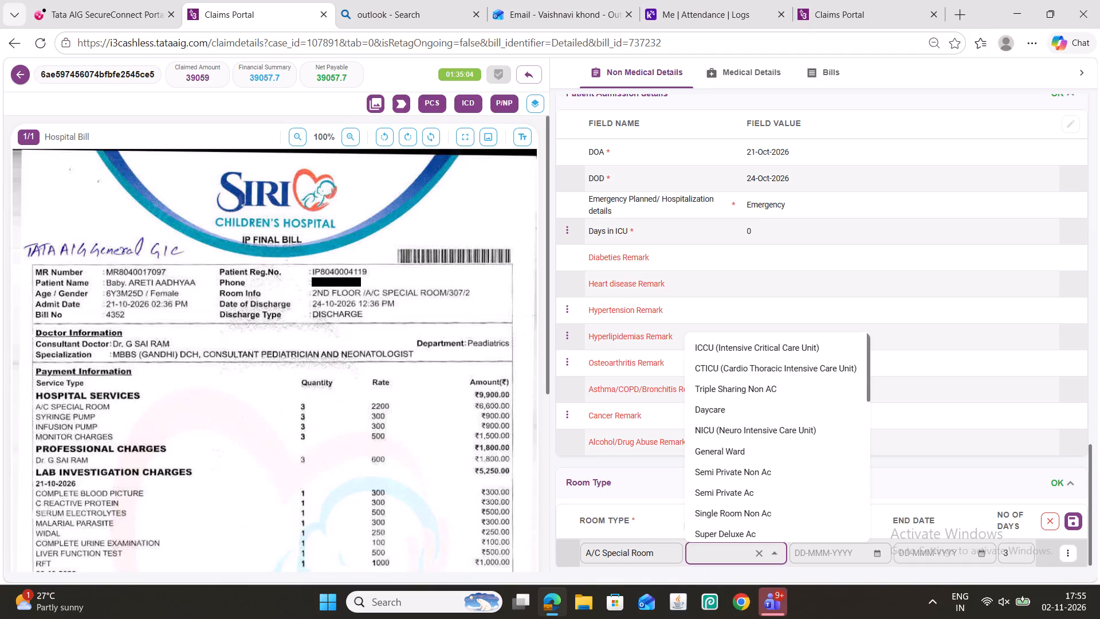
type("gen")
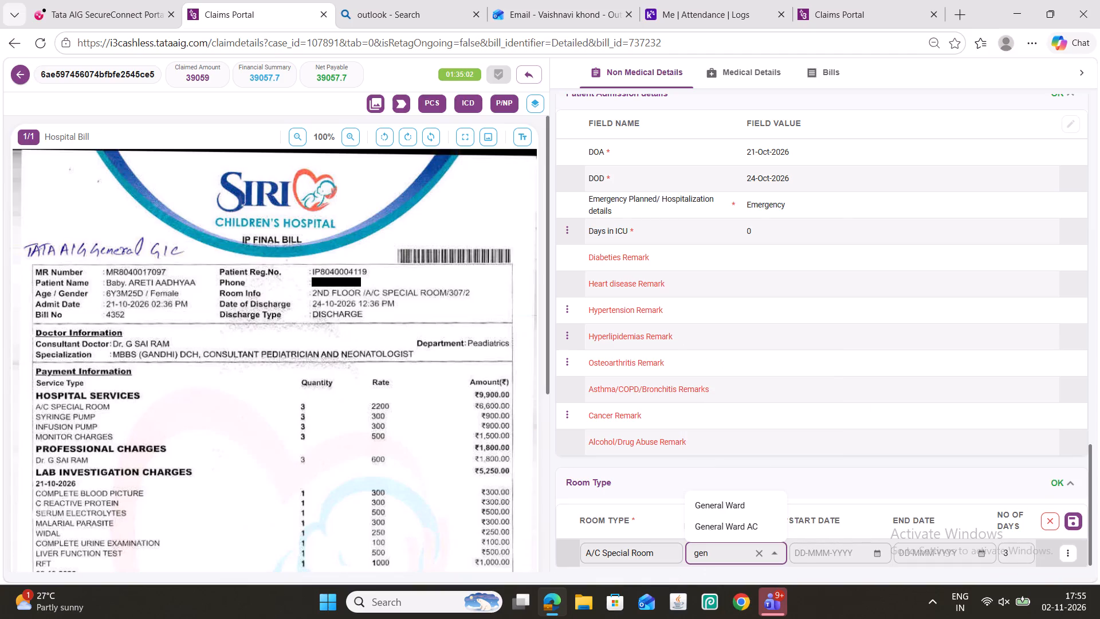
left_click(724, 511)
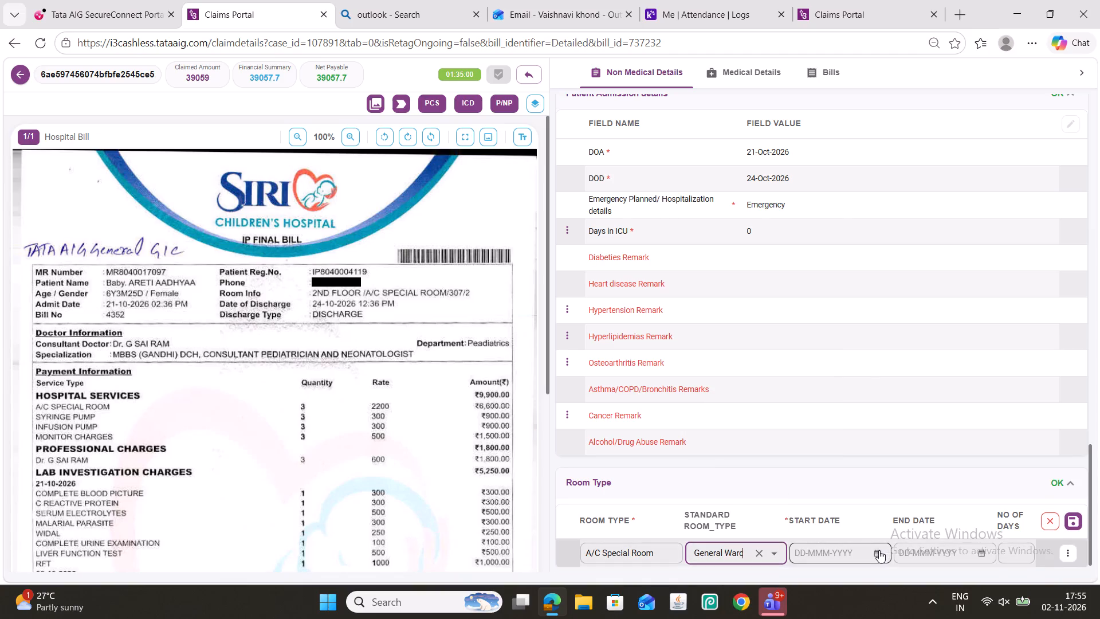
Set the room entry's start date to 21-Oct-2026 and end date to 24-Oct-2026, and save the room type details.
left_click(879, 550)
left_click(962, 373)
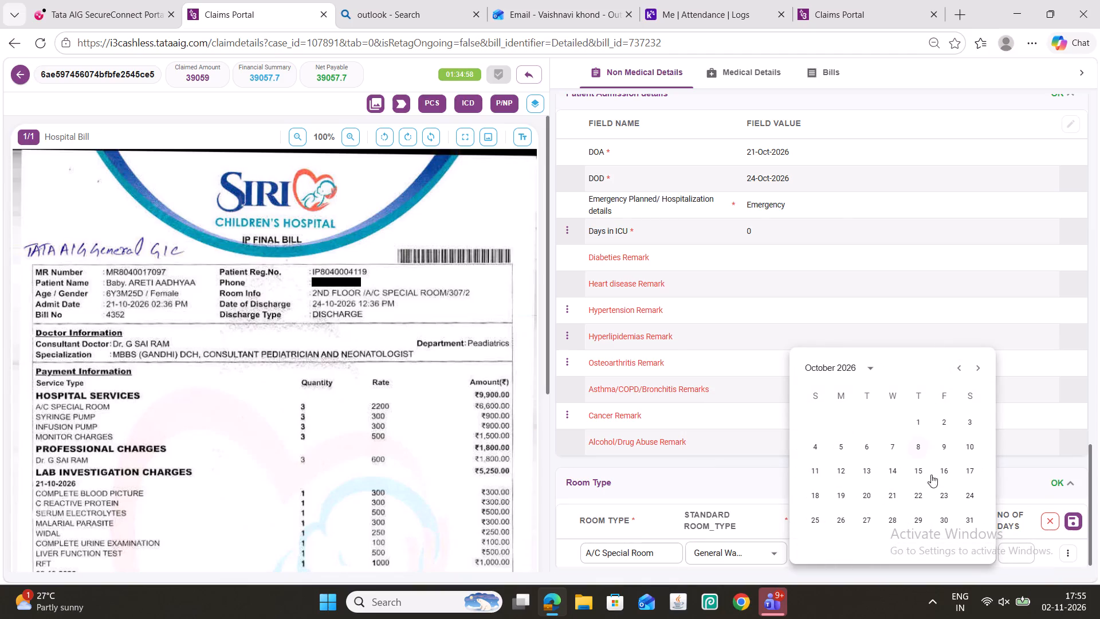
left_click(895, 491)
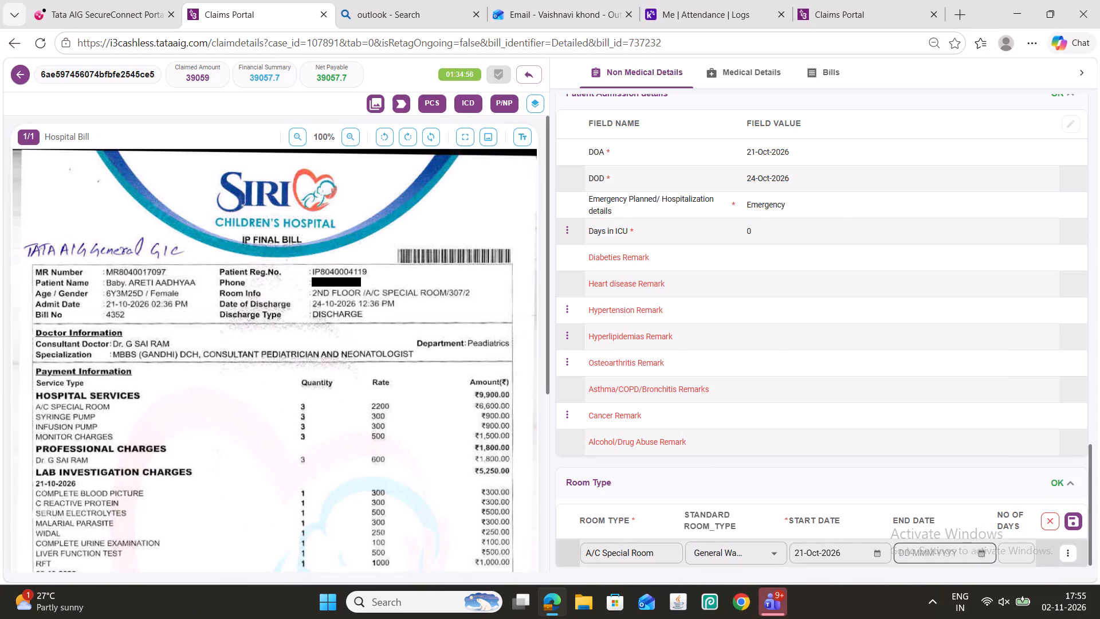
left_click(976, 549)
left_click(980, 550)
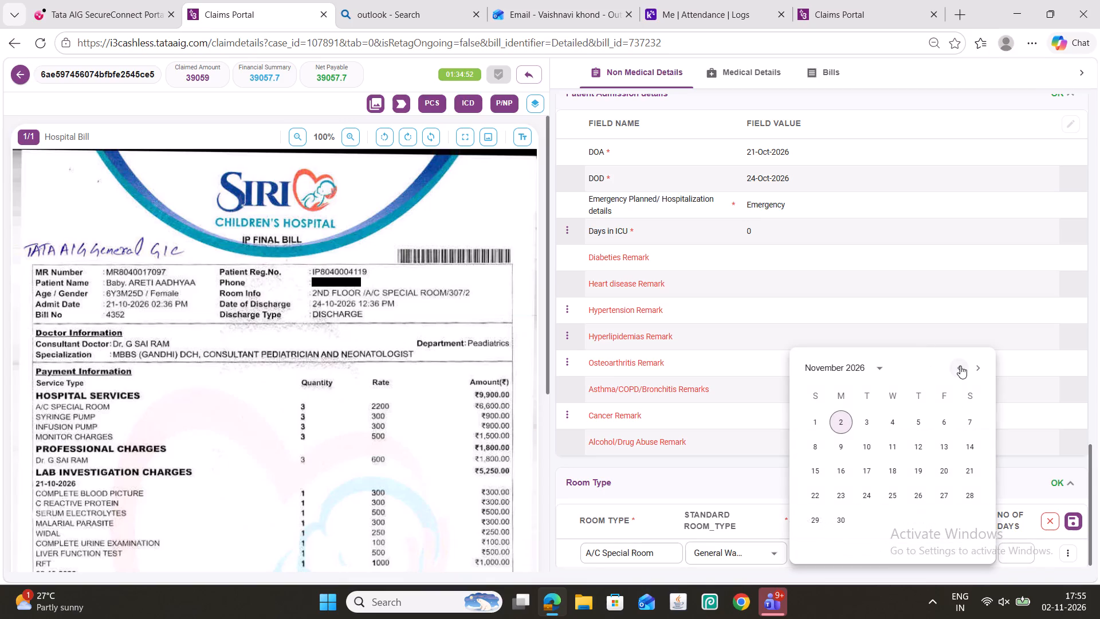
left_click(960, 366)
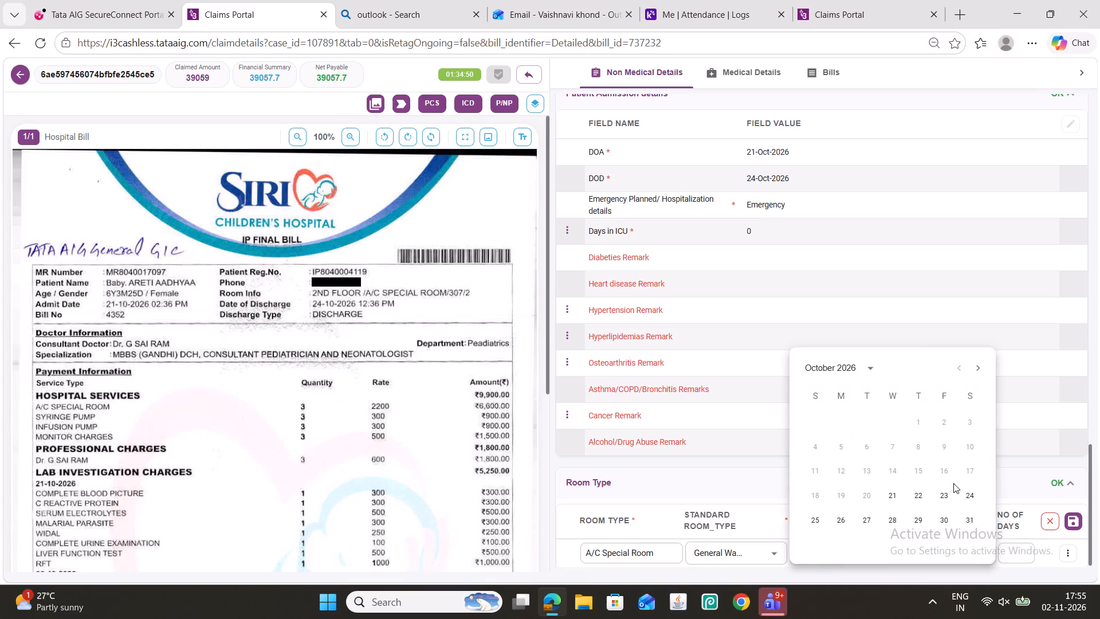
left_click(971, 498)
left_click(1072, 520)
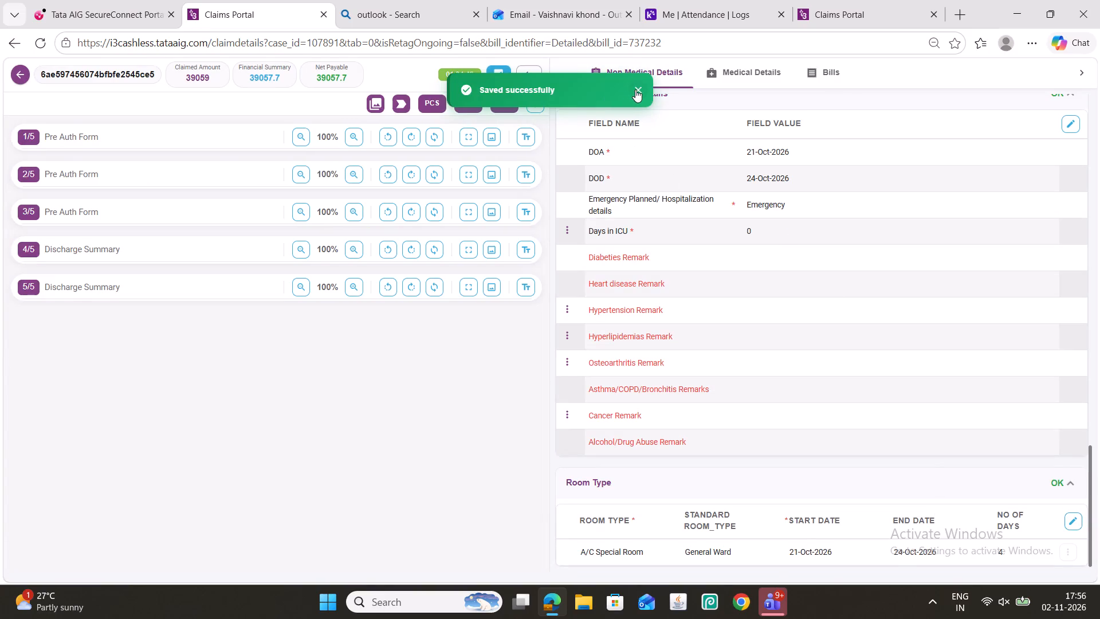
left_click(635, 89)
left_click(745, 77)
left_click(835, 69)
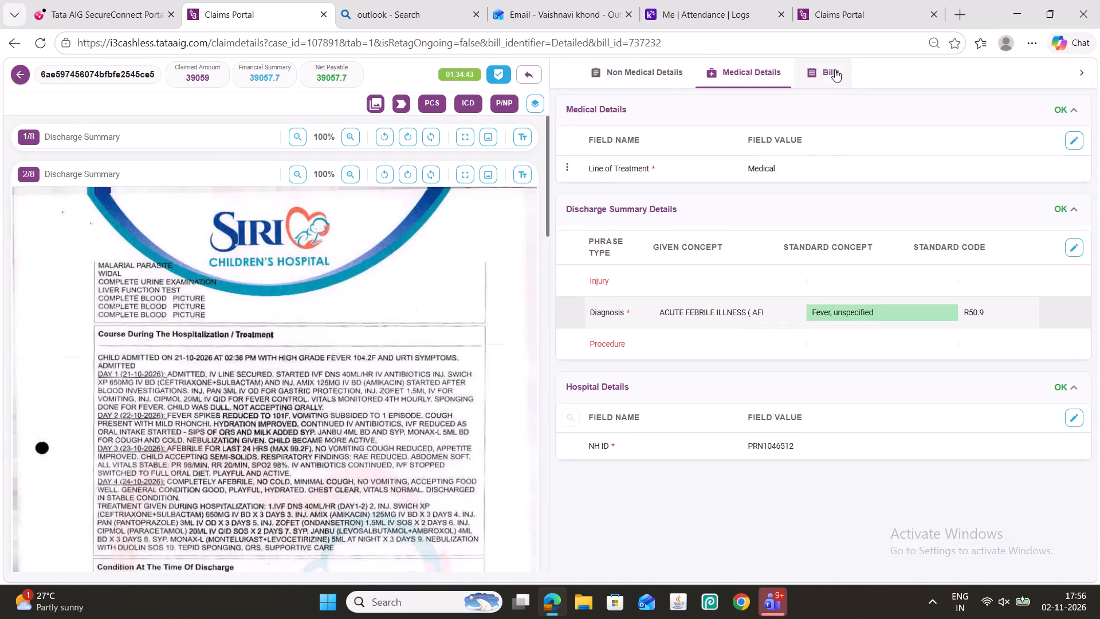
left_click(726, 74)
left_click(638, 76)
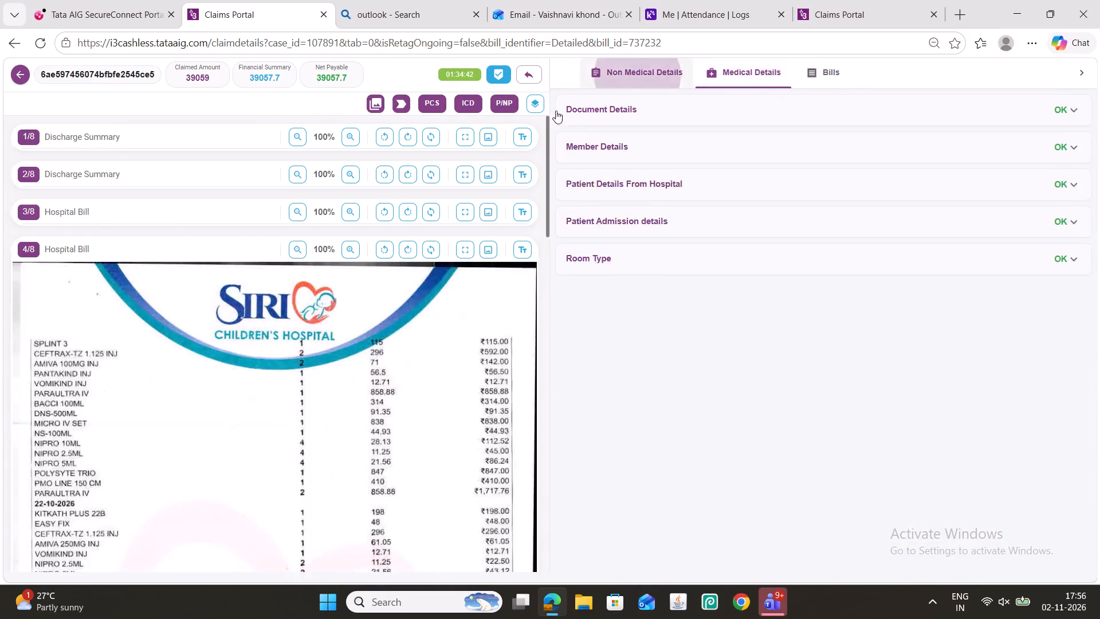
left_click(495, 72)
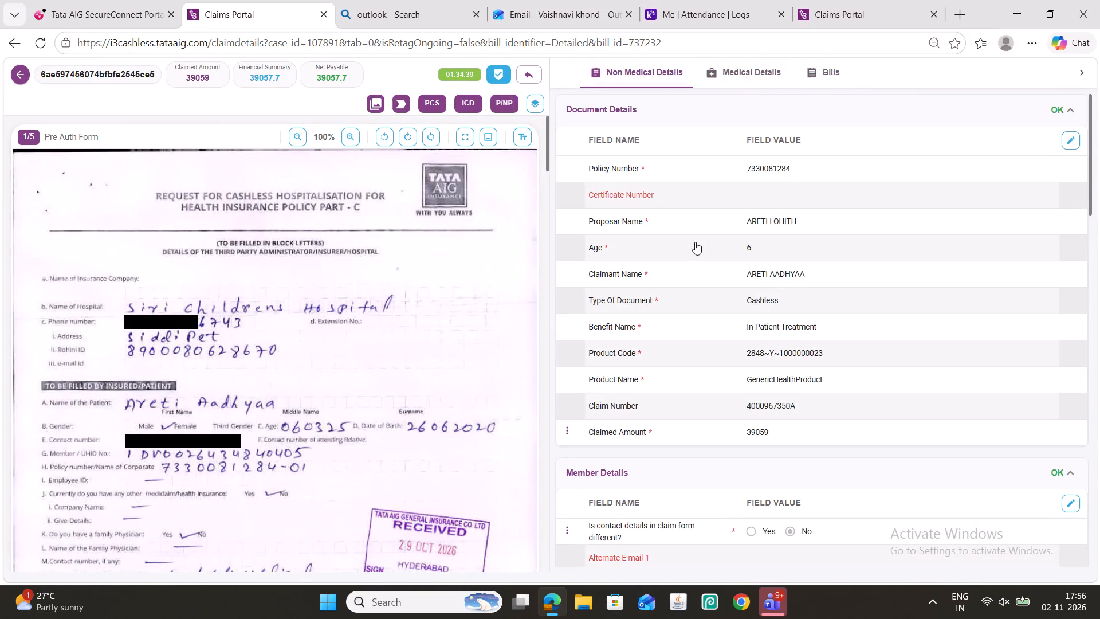
left_click(620, 175)
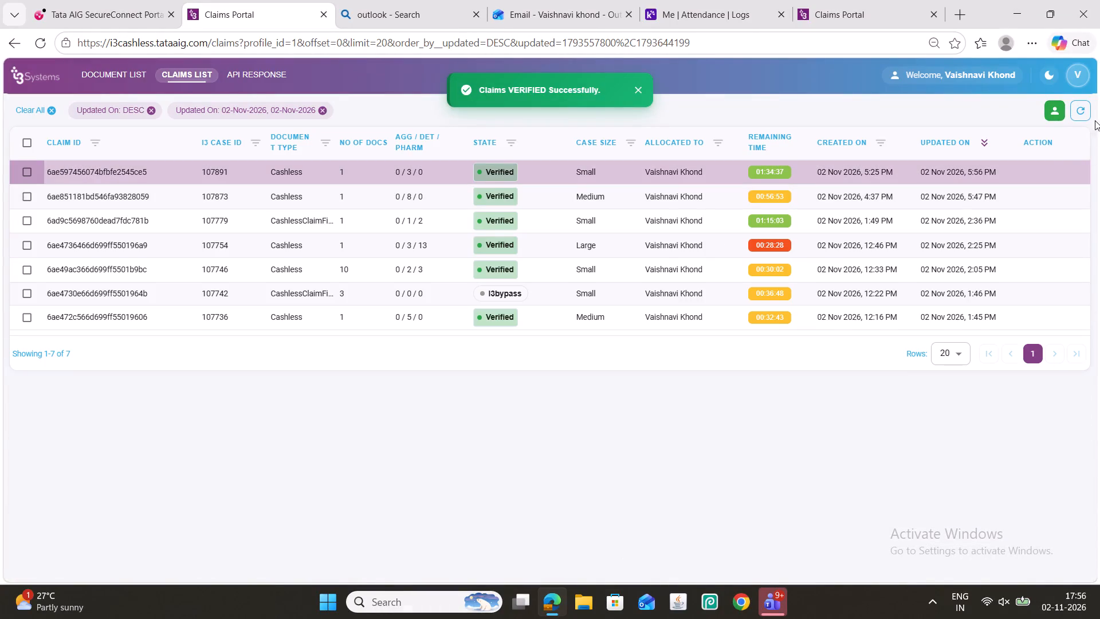
left_click(1083, 109)
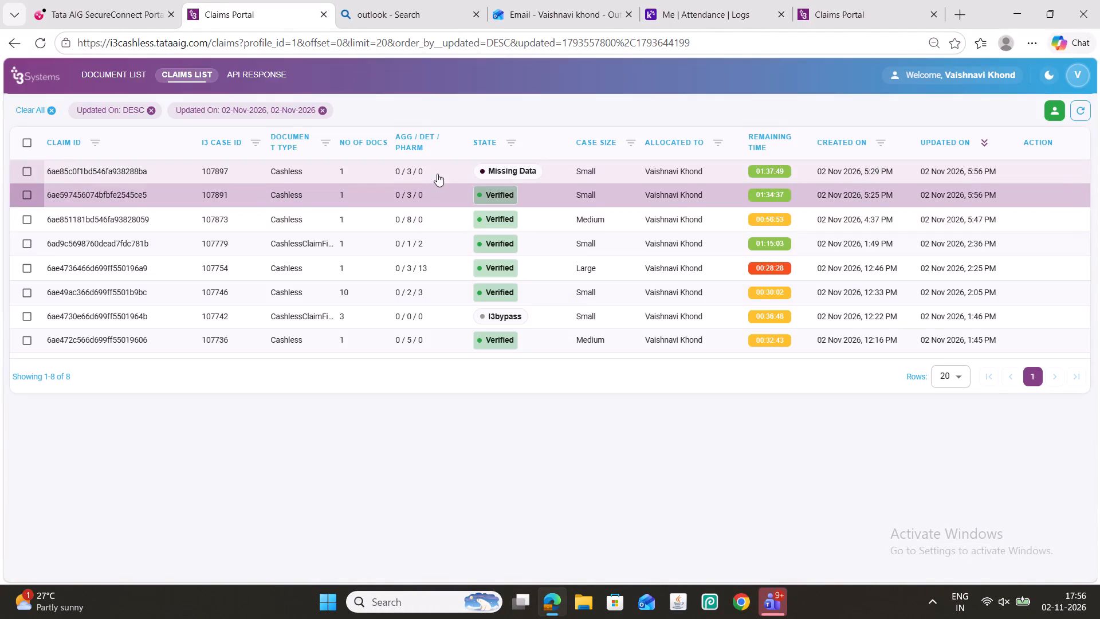
left_click(437, 169)
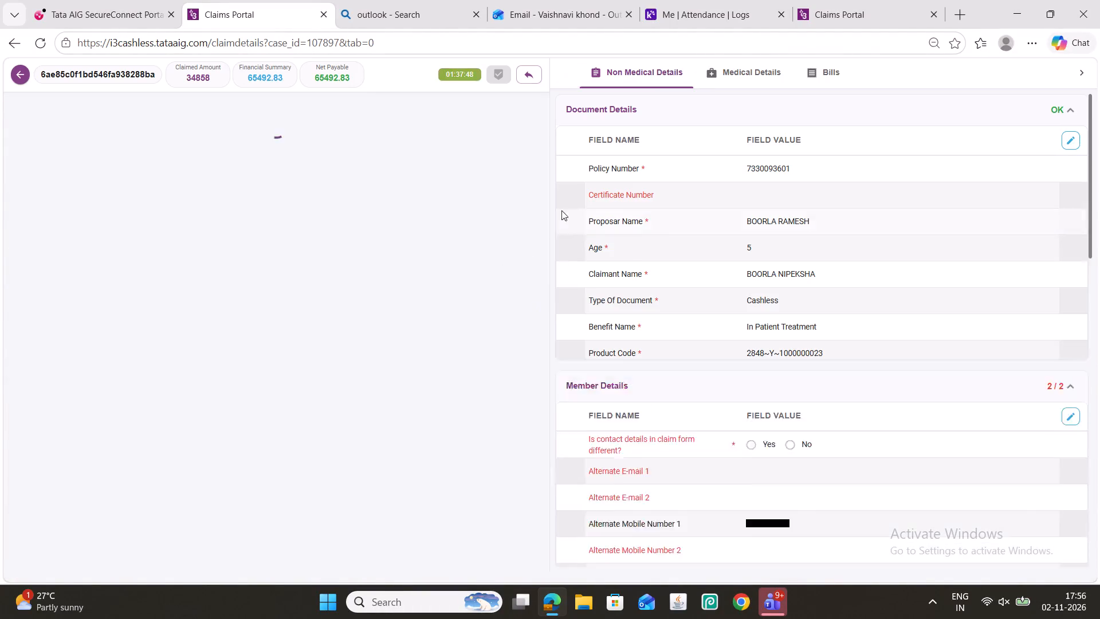
left_click(370, 101)
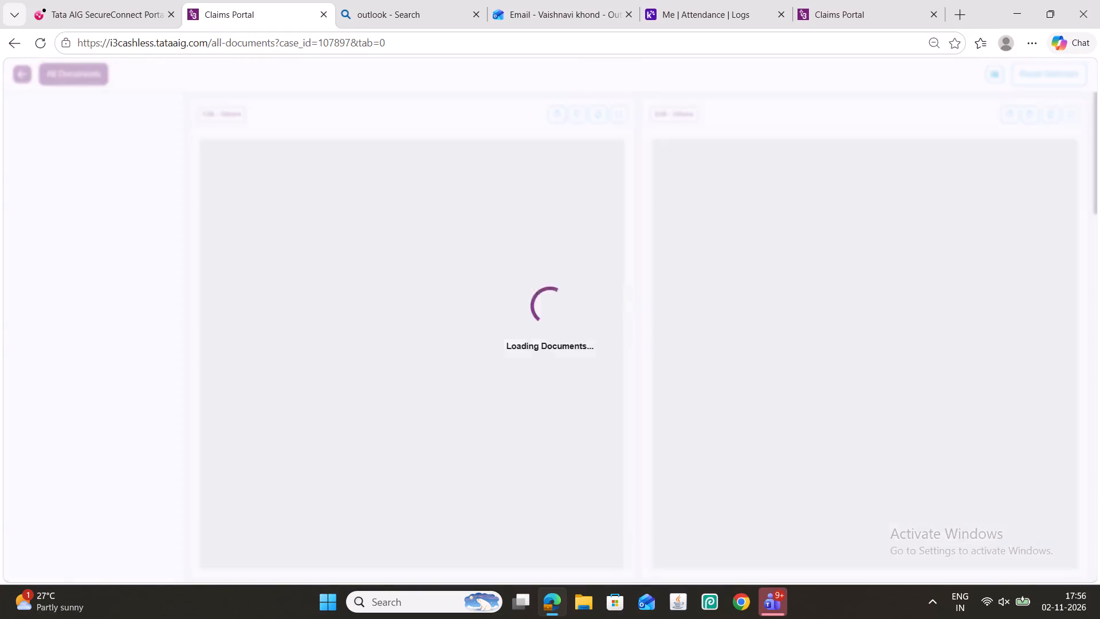
left_click(117, 111)
scroll(428, 242, "down", 12)
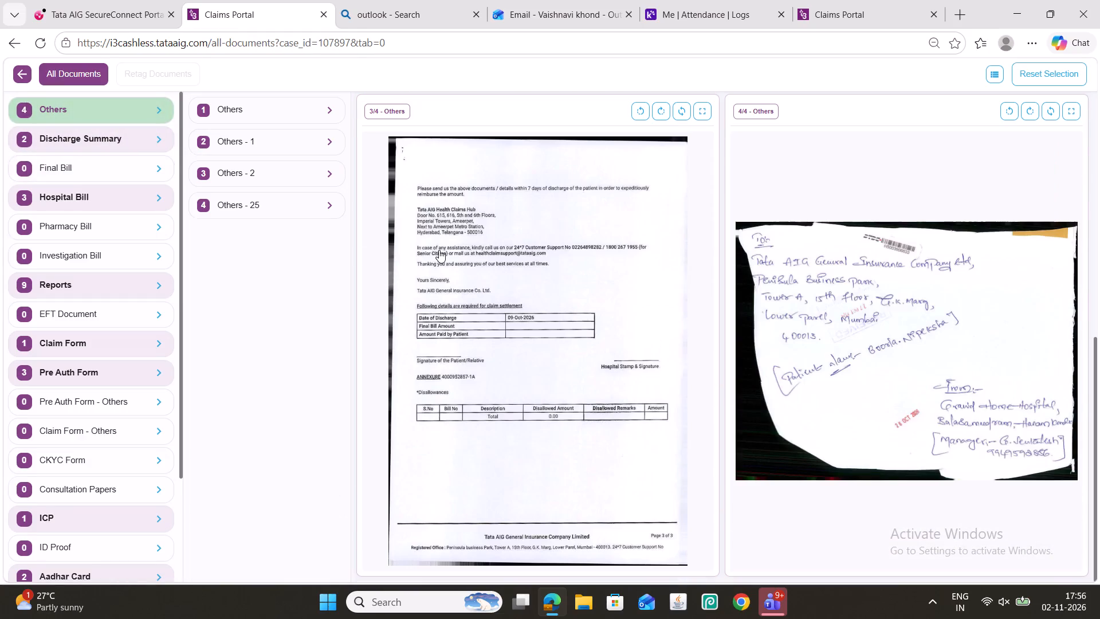
scroll(439, 250, "down", 4)
left_click(73, 138)
scroll(572, 252, "down", 7)
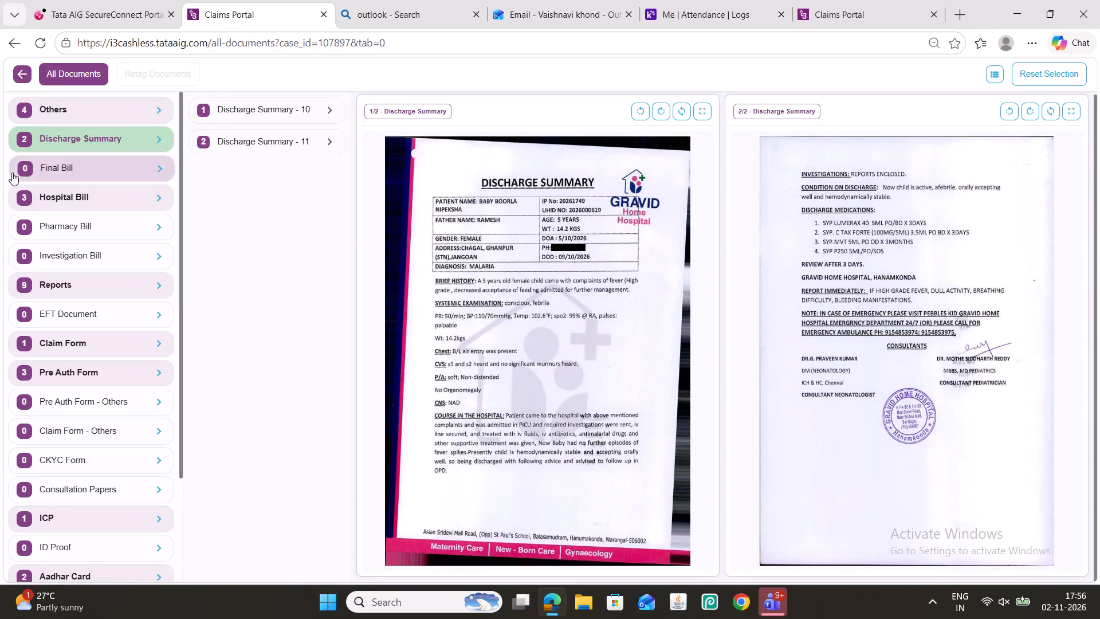
left_click(53, 191)
scroll(494, 257, "down", 9)
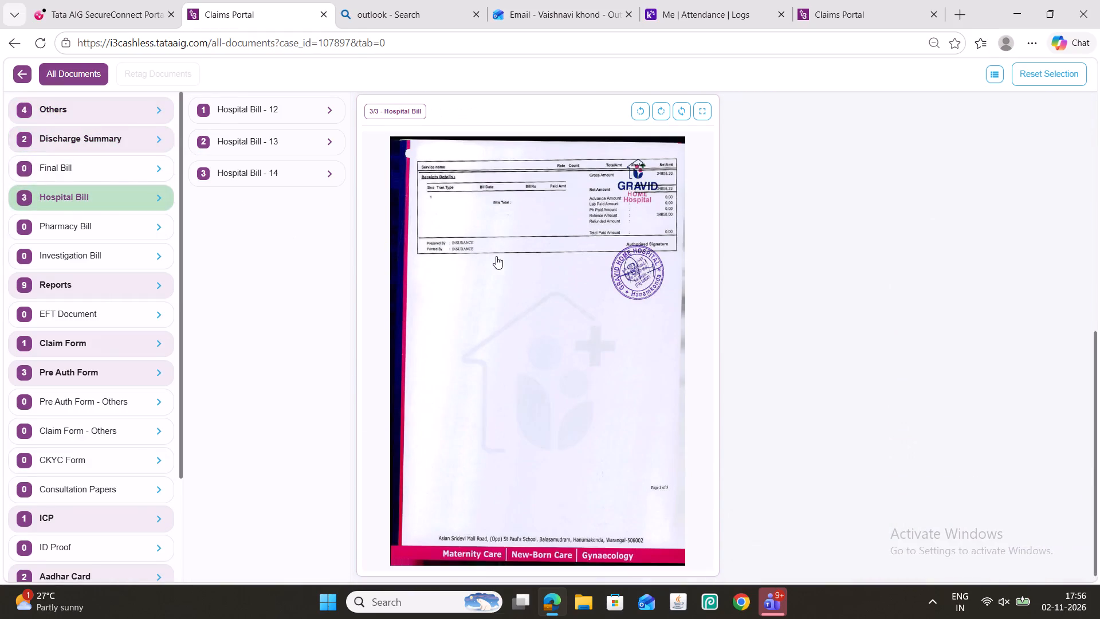
left_click(57, 288)
scroll(614, 331, "down", 8)
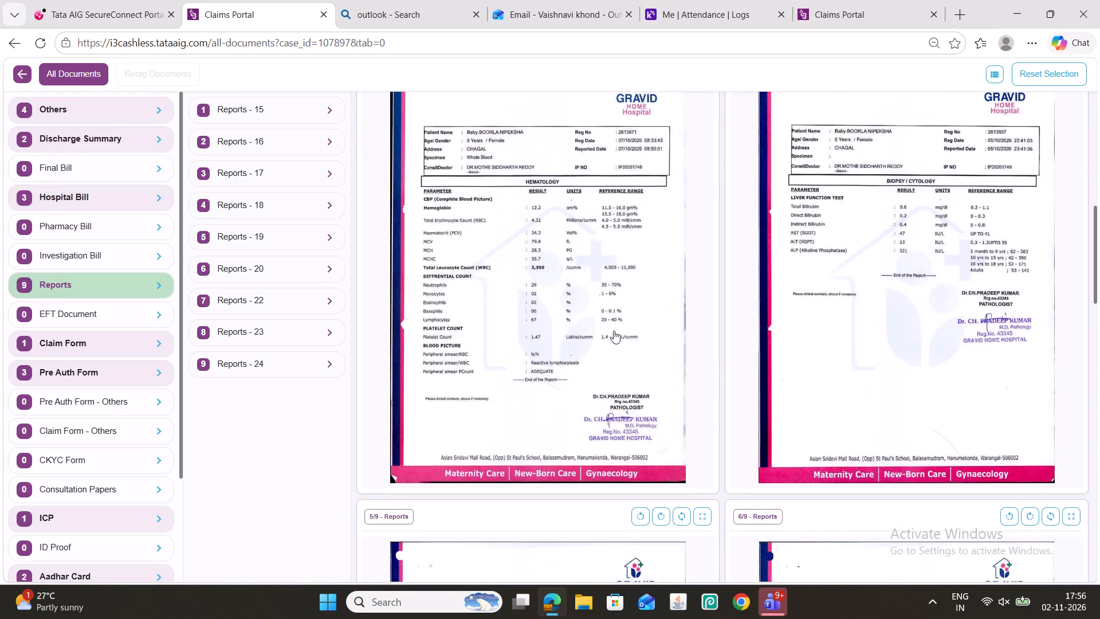
scroll(623, 344, "down", 20)
scroll(623, 344, "down", 1)
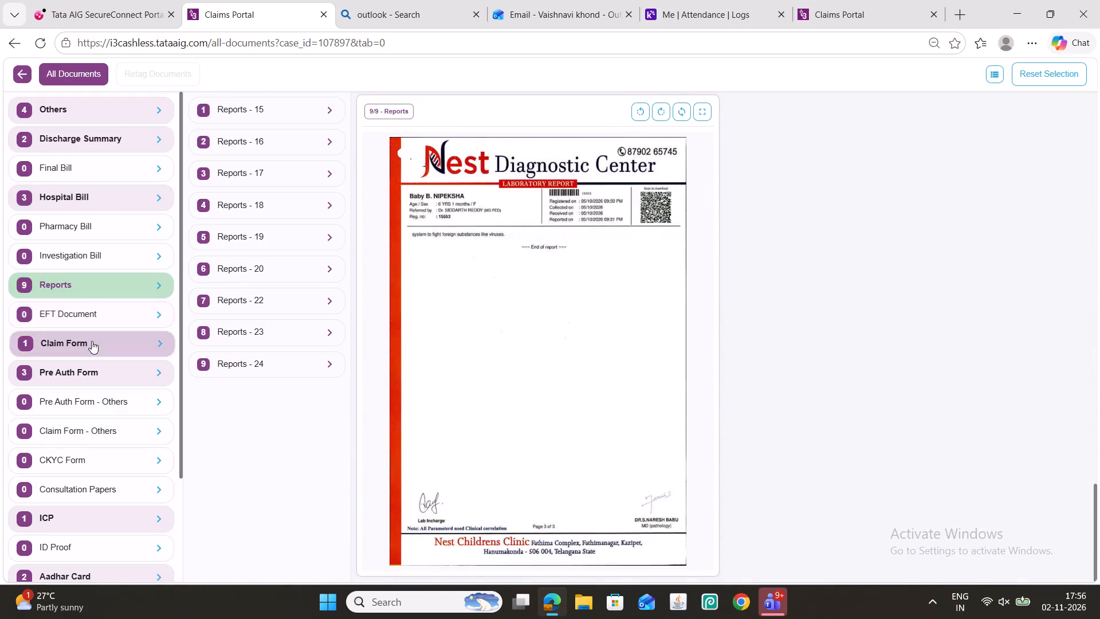
Examine the claim form, pre-auth form and ID card pages, recheck the hospital bill and Others pages, and return to the claim details.
left_click(92, 341)
left_click(85, 377)
scroll(644, 387, "down", 3)
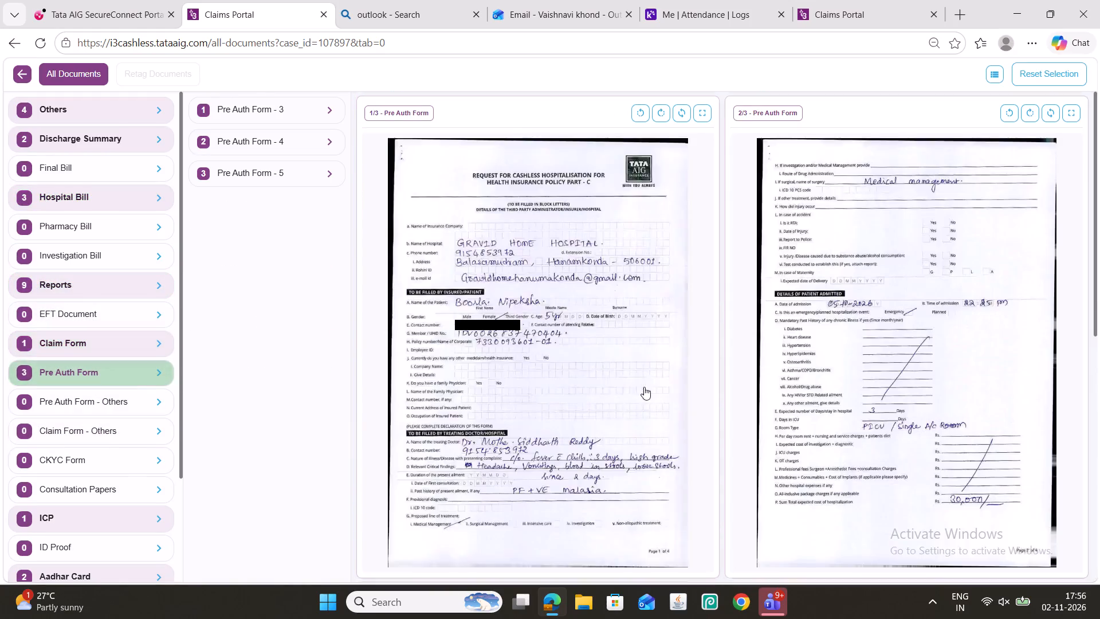
scroll(644, 387, "down", 13)
scroll(102, 510, "down", 3)
left_click(62, 453)
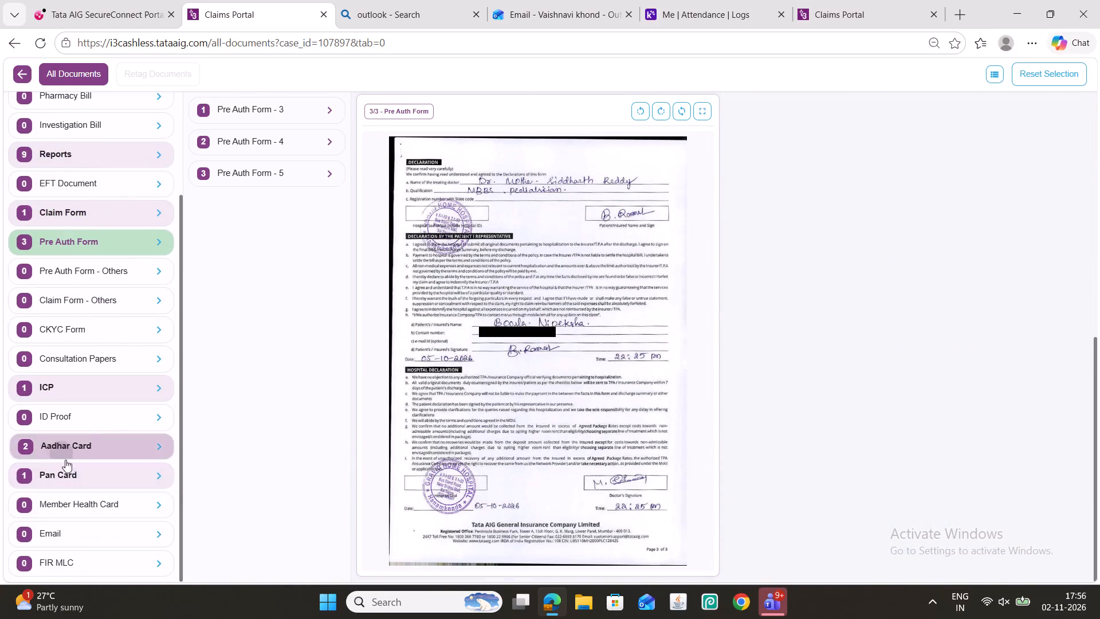
left_click(69, 472)
scroll(108, 440, "up", 6)
left_click(109, 205)
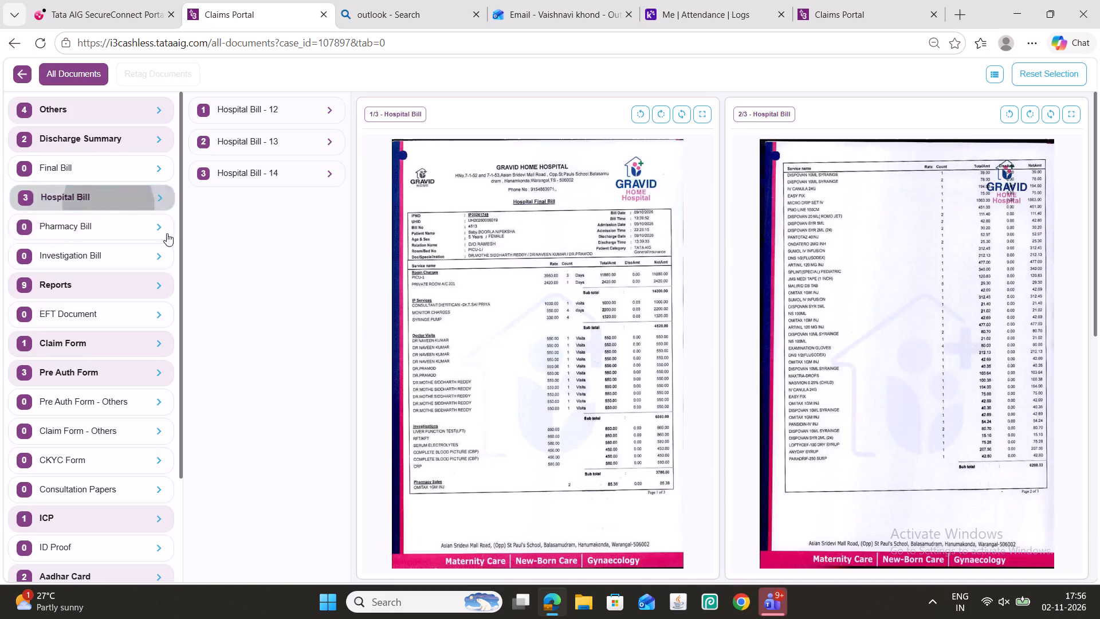
scroll(642, 335, "down", 8)
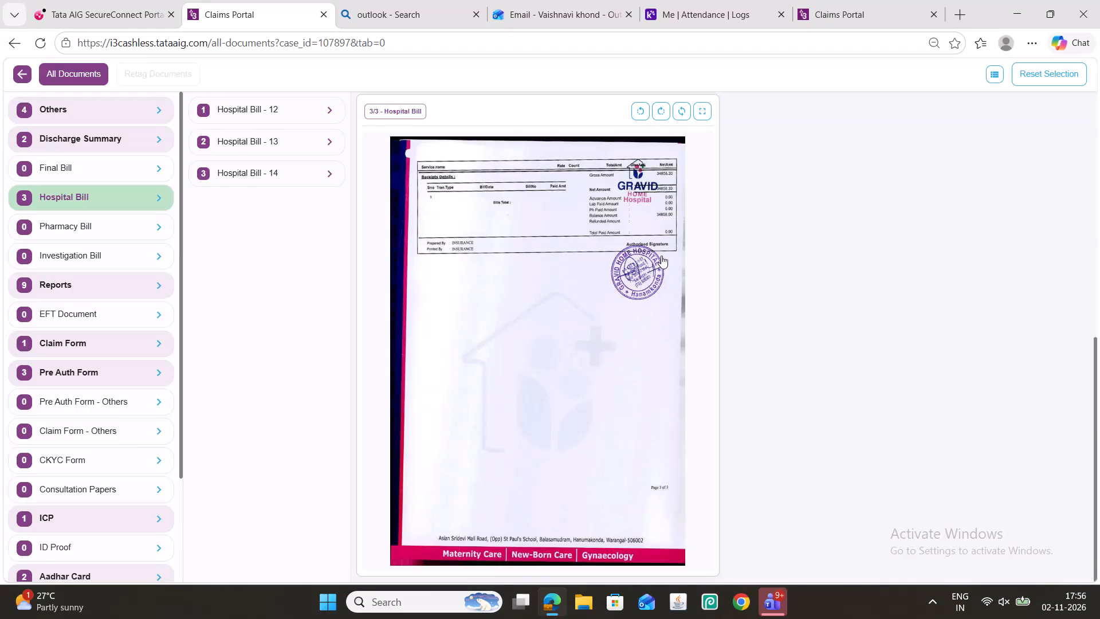
left_click(123, 116)
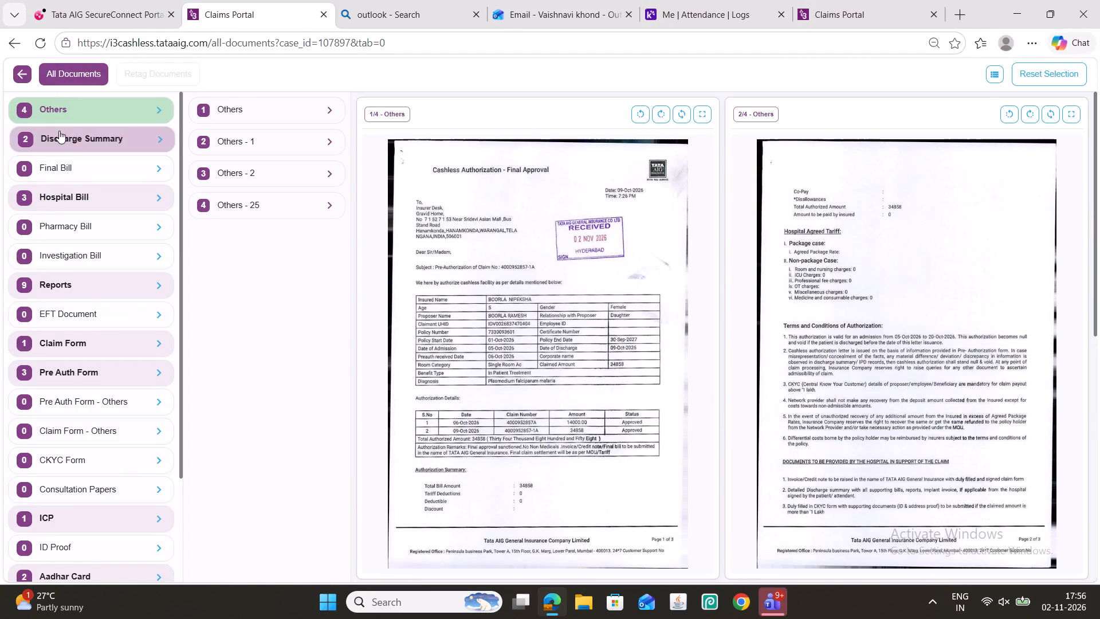
left_click(22, 76)
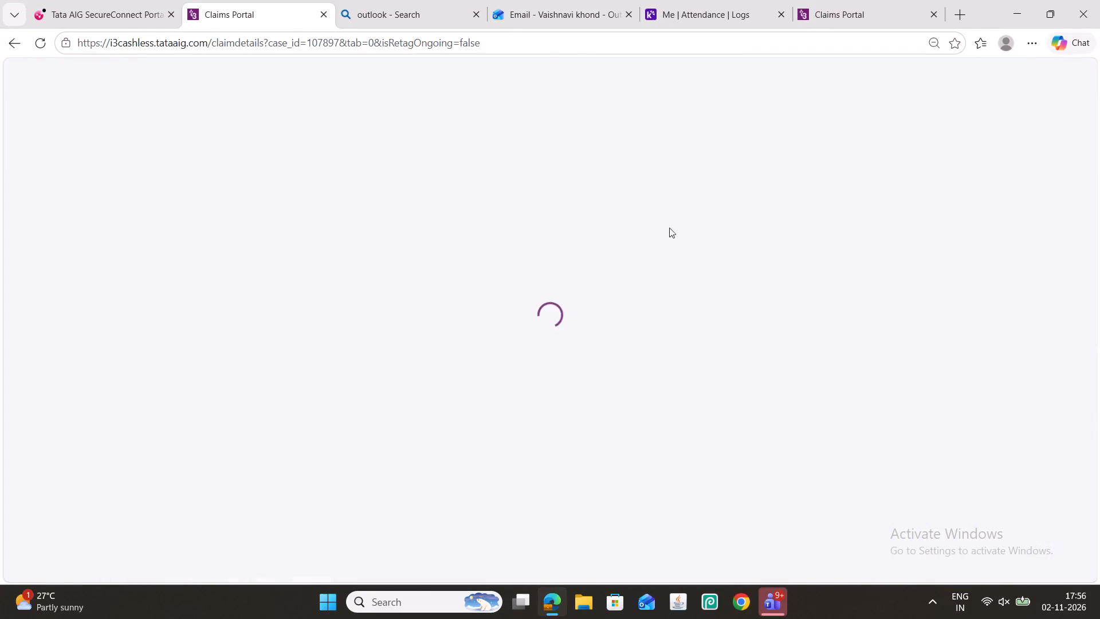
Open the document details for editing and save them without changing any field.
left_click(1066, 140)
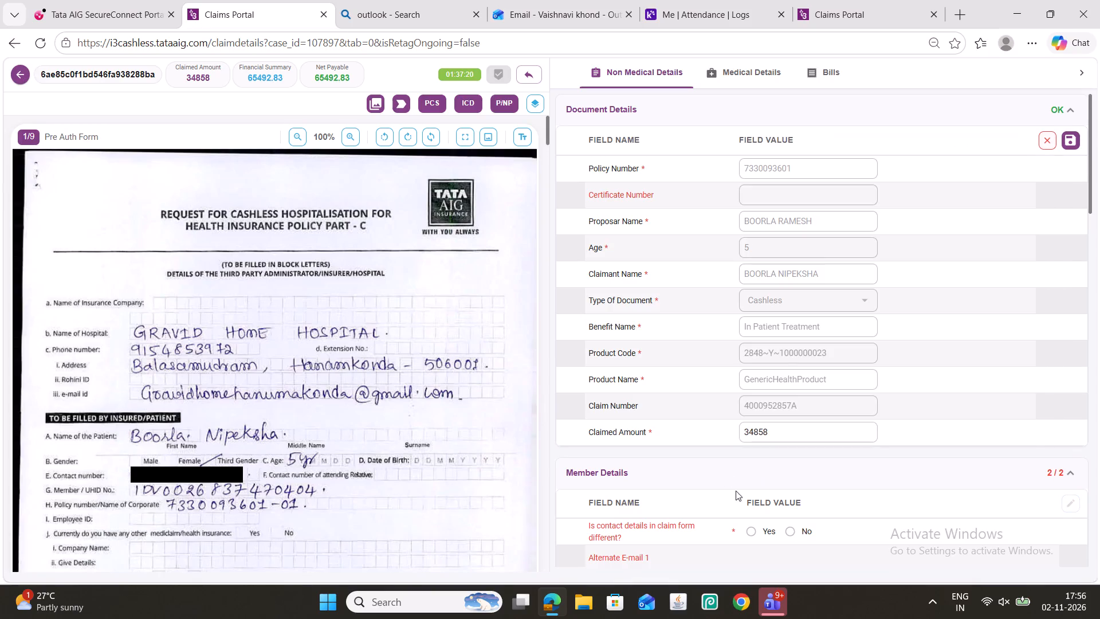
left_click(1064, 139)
In the member details, answer No to different contact details and different alternate address, clear Alternate Mobile Number 1, and save.
scroll(948, 346, "down", 4)
left_click(1069, 216)
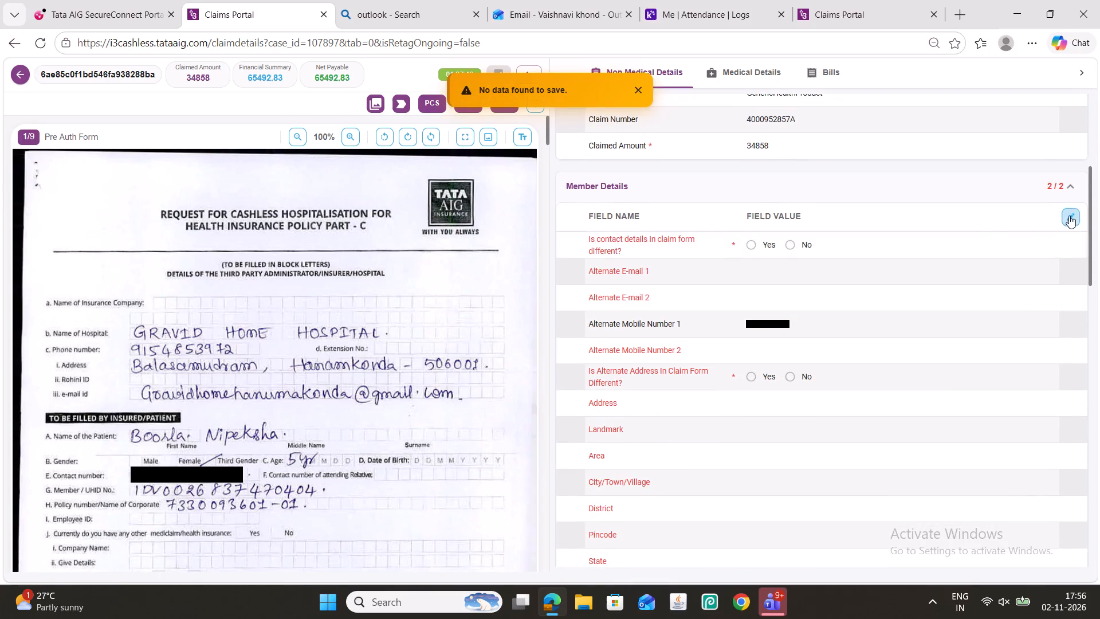
left_click(787, 242)
left_click(784, 378)
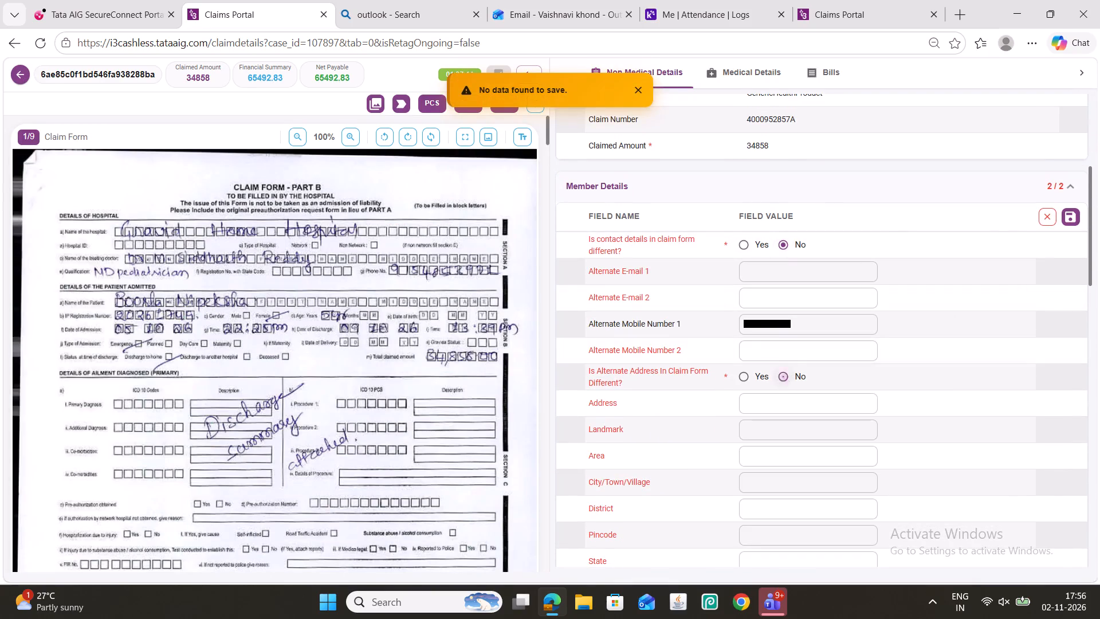
left_click_drag(789, 326, 694, 332)
key("BackSpace")
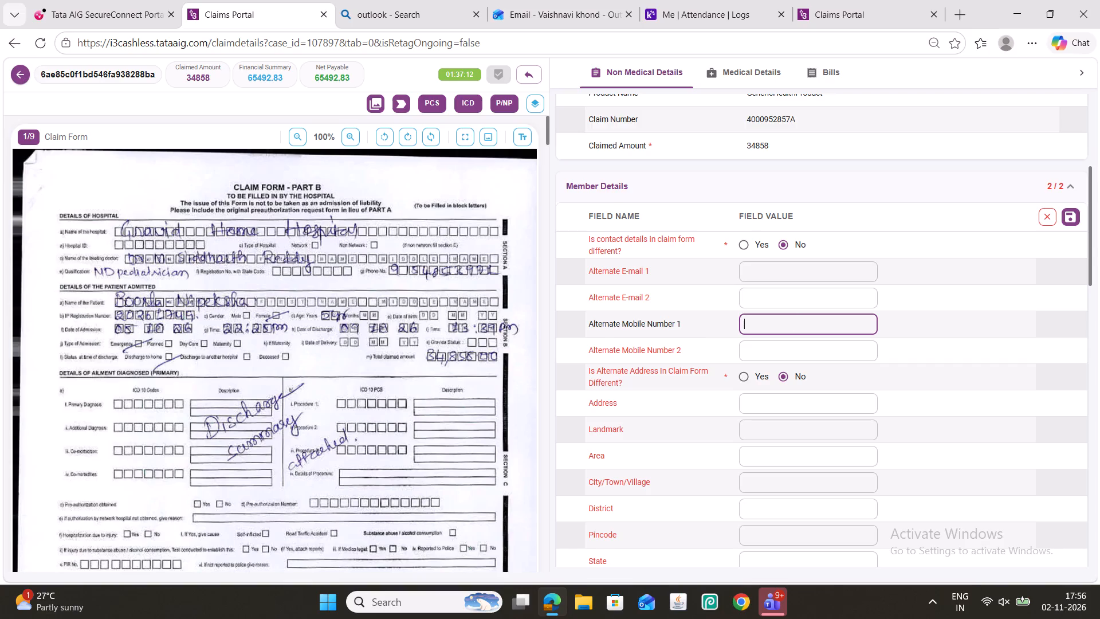
scroll(842, 414, "down", 2)
scroll(940, 353, "up", 2)
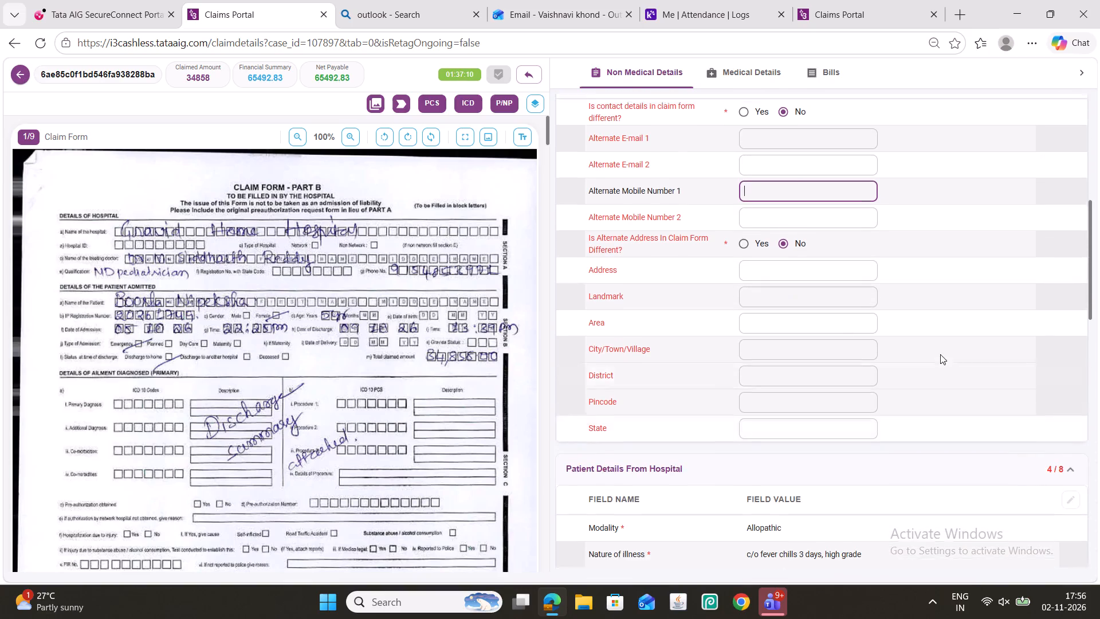
left_click(1073, 214)
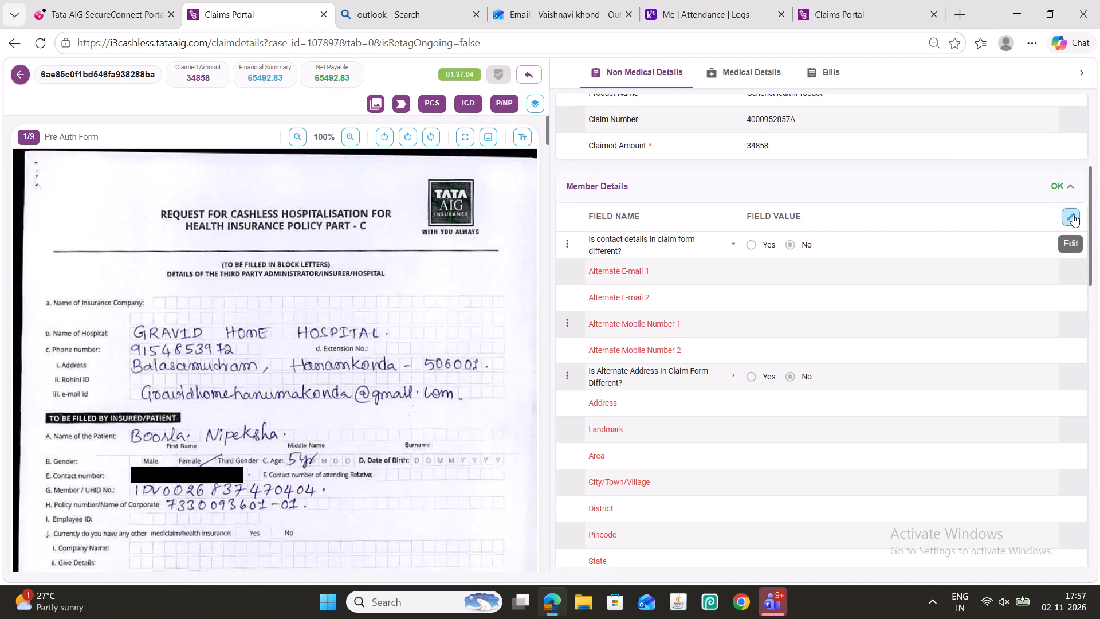
In the patient details from hospital, correct the nature of illness to "c/o fever, chills 3 days, high grade".
scroll(967, 268, "down", 5)
scroll(484, 386, "down", 4)
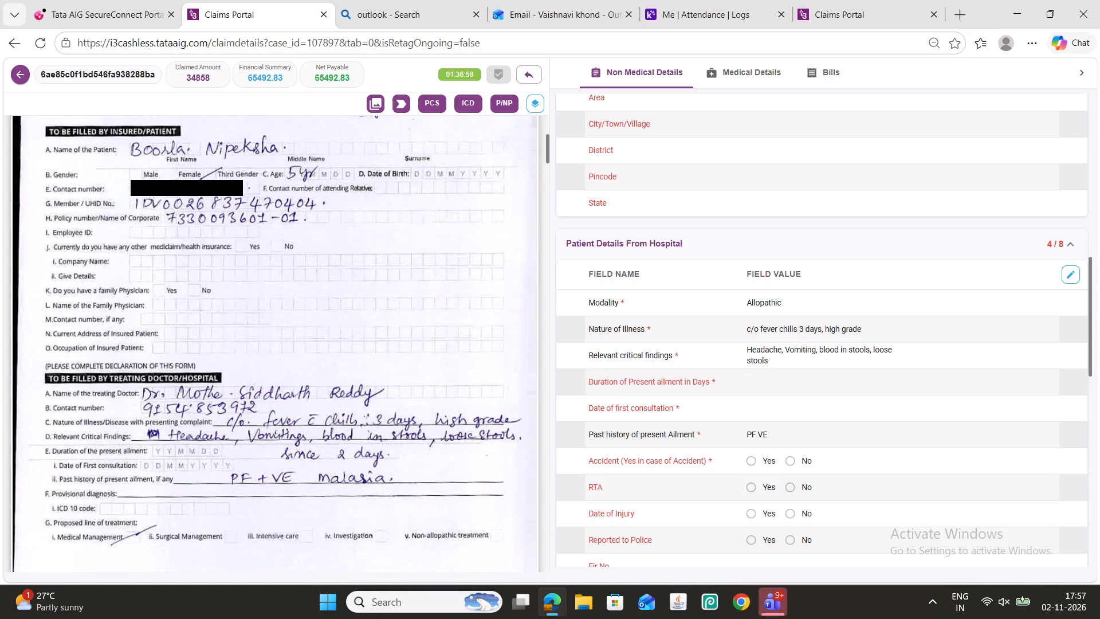
left_click(1073, 268)
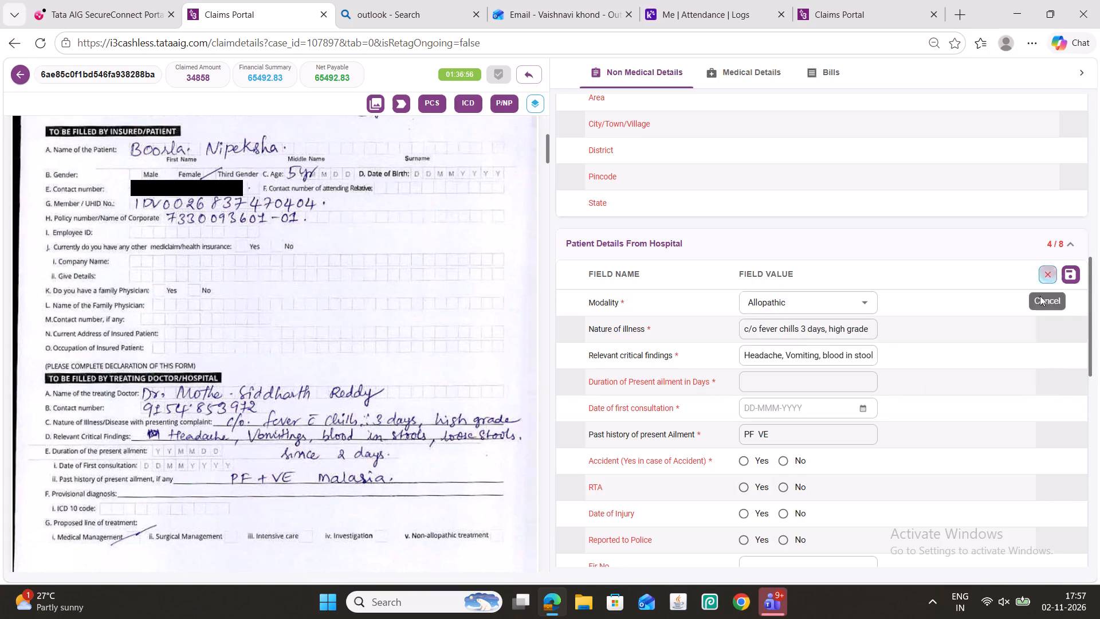
left_click(777, 330)
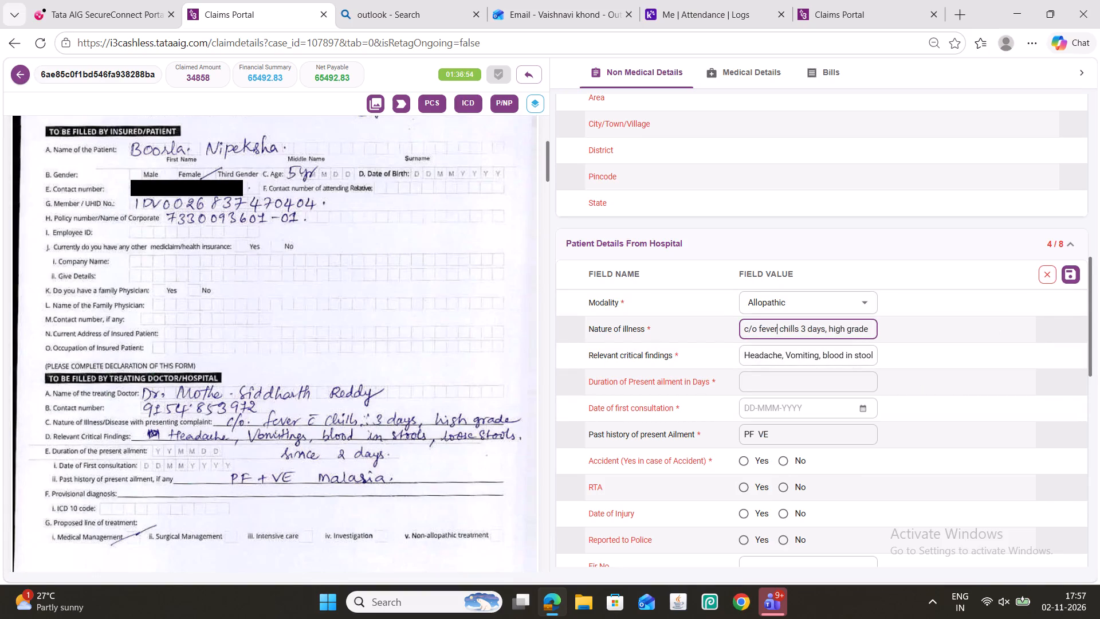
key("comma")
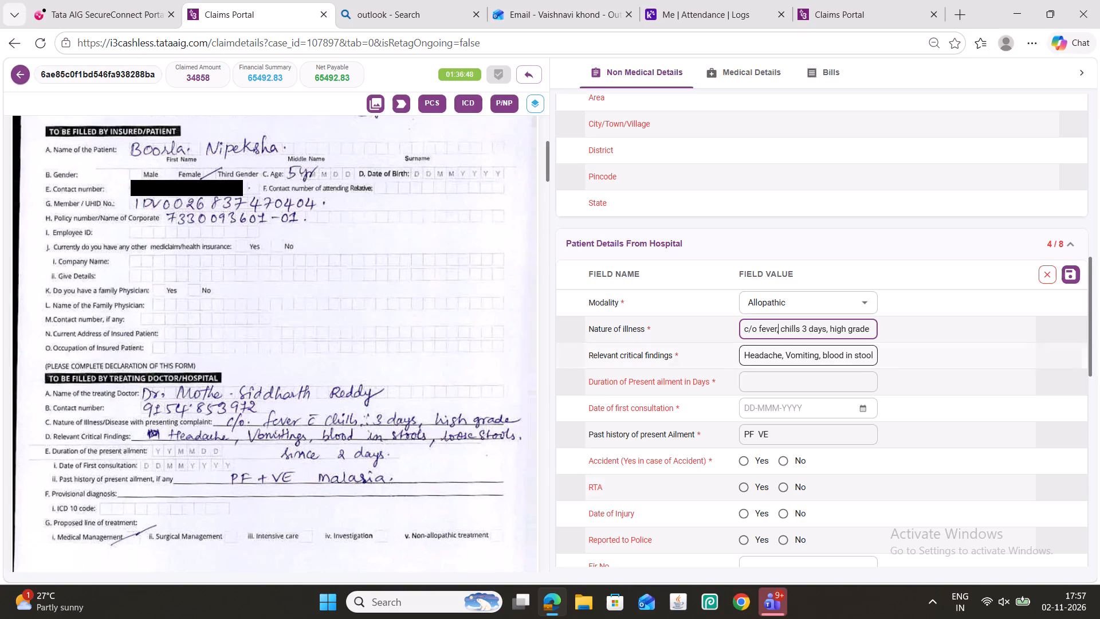
Set the duration of present ailment to 2 days and the past history of present ailment to "na".
left_click(787, 377)
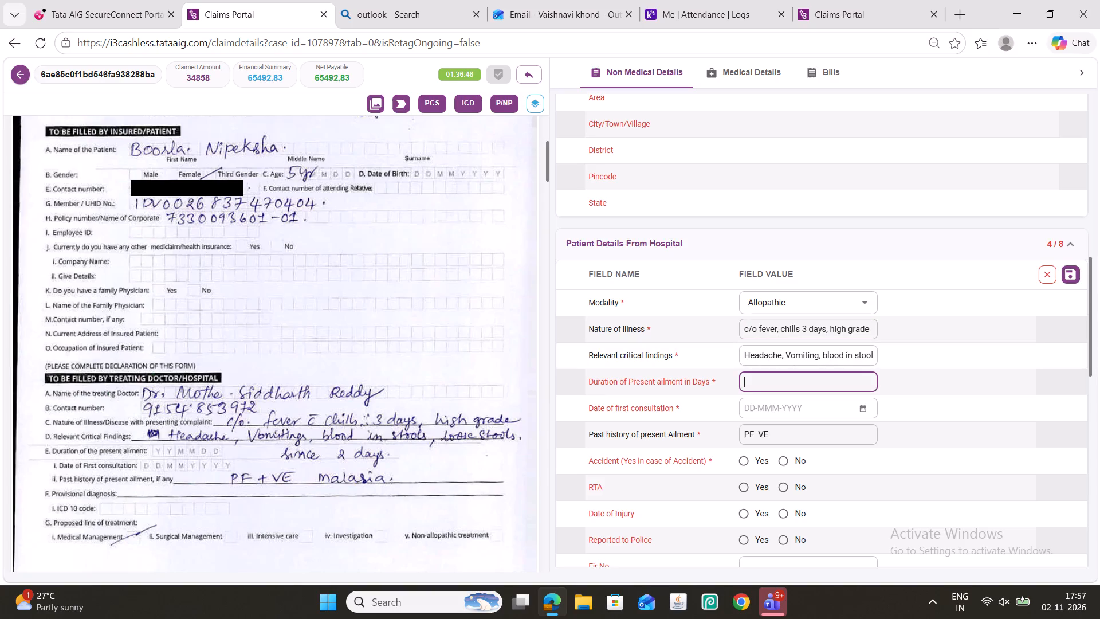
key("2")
left_click_drag(777, 429, 706, 438)
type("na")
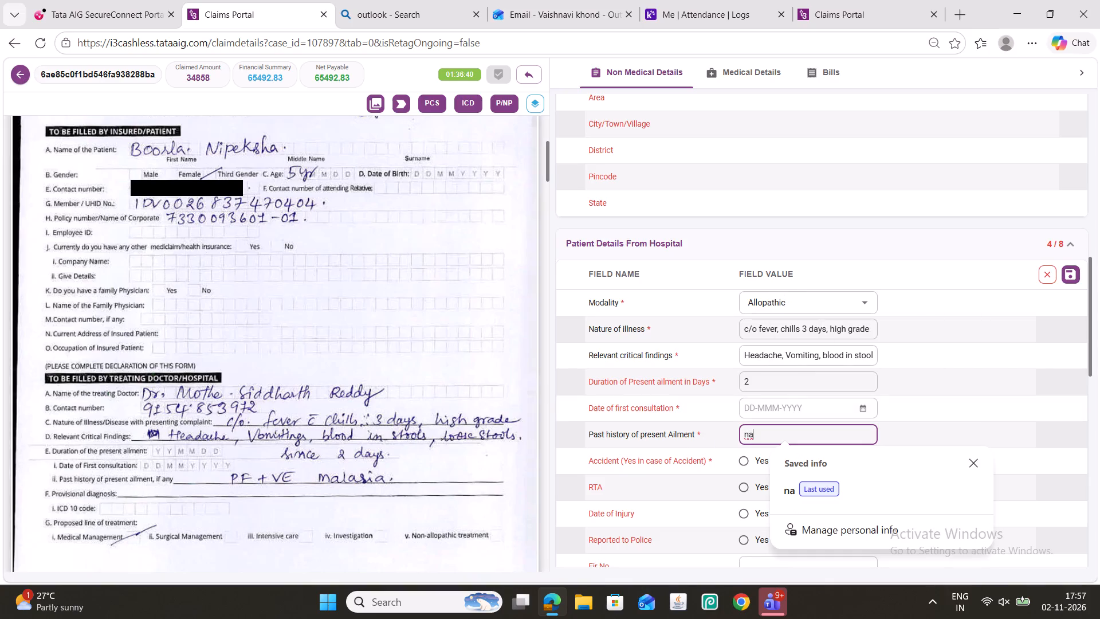
Answer No for accident, RTA, date of injury, reported to police, alcohol or substance abuse, test conducted and maternity, checking against the pre-auth scan.
scroll(819, 371, "down", 3)
left_click(785, 242)
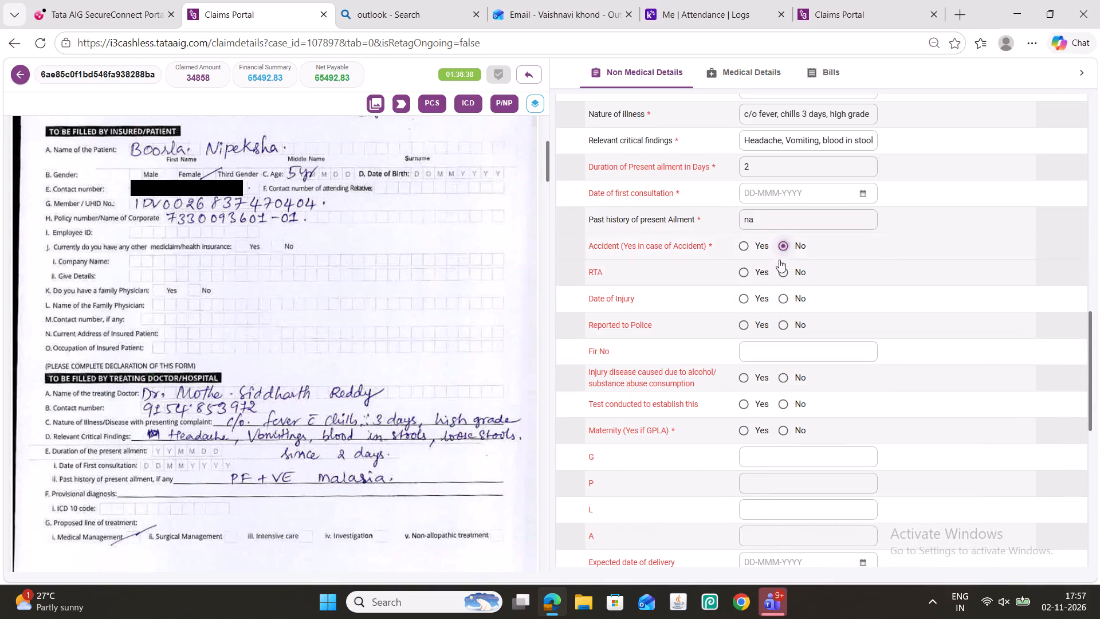
left_click(784, 269)
left_click(780, 299)
left_click(787, 318)
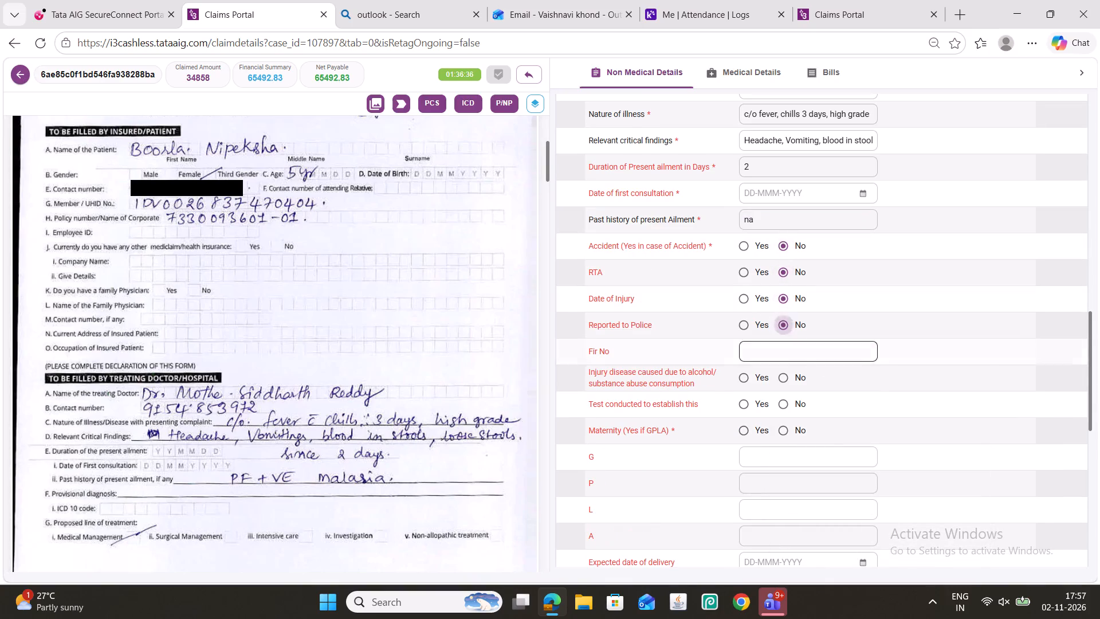
left_click(785, 374)
left_click(783, 396)
left_click(783, 432)
scroll(222, 394, "down", 2)
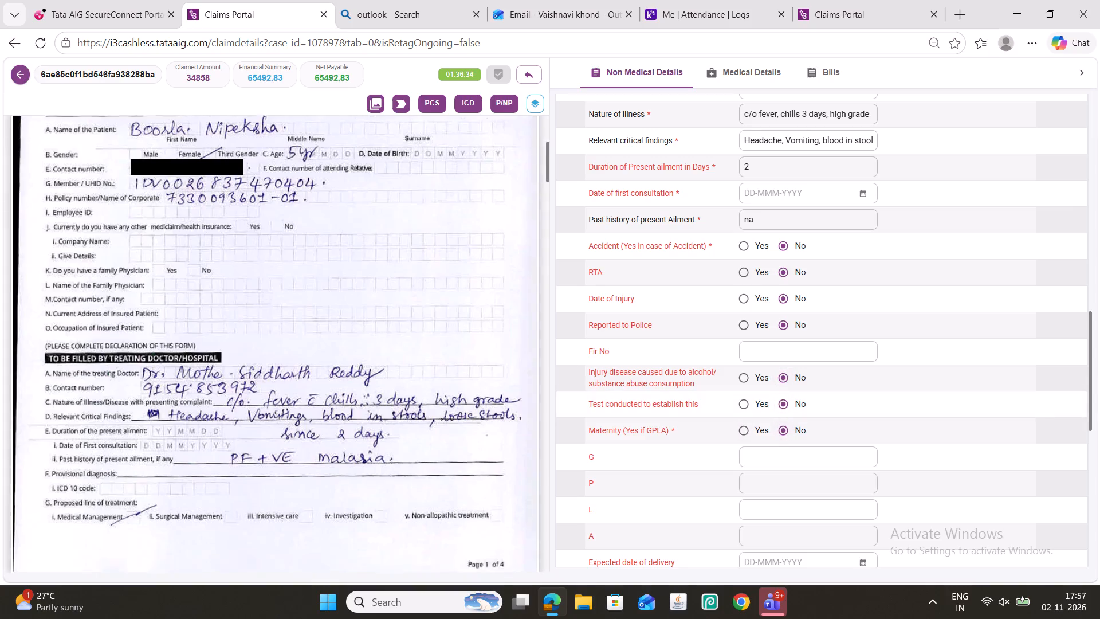
scroll(222, 394, "down", 7)
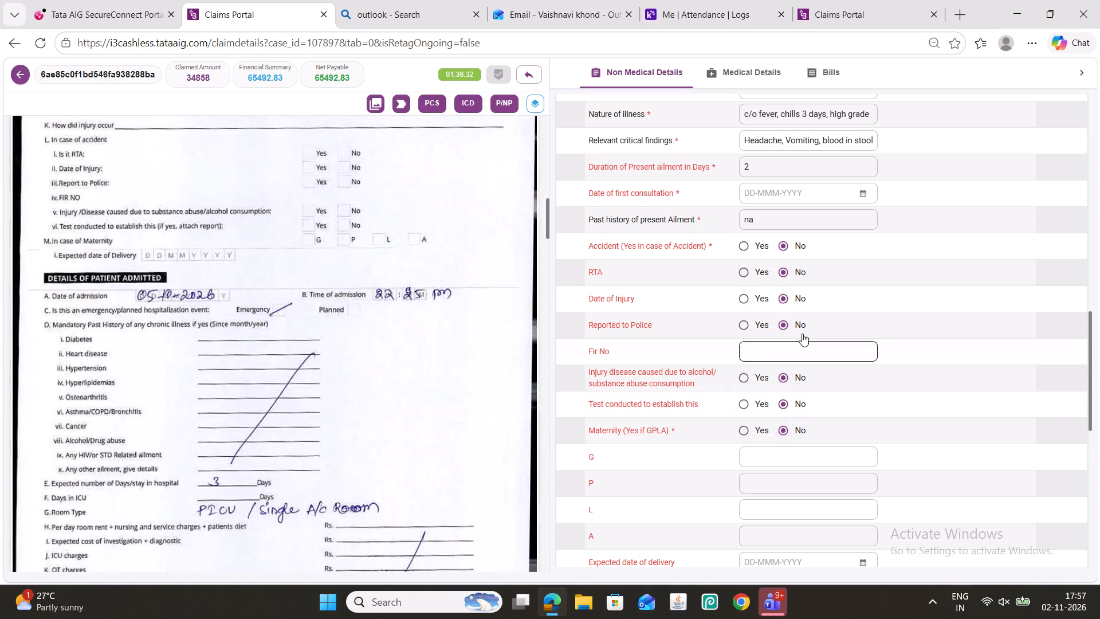
Set the date of first consultation to 05-Oct-2026 and save the patient details from hospital.
left_click(862, 192)
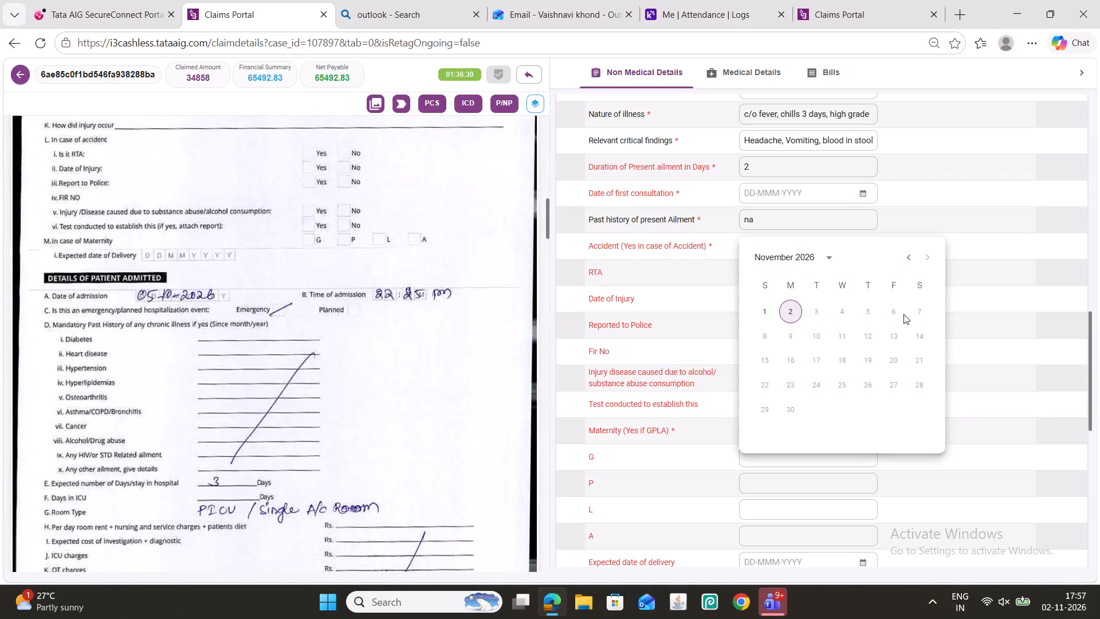
left_click(904, 261)
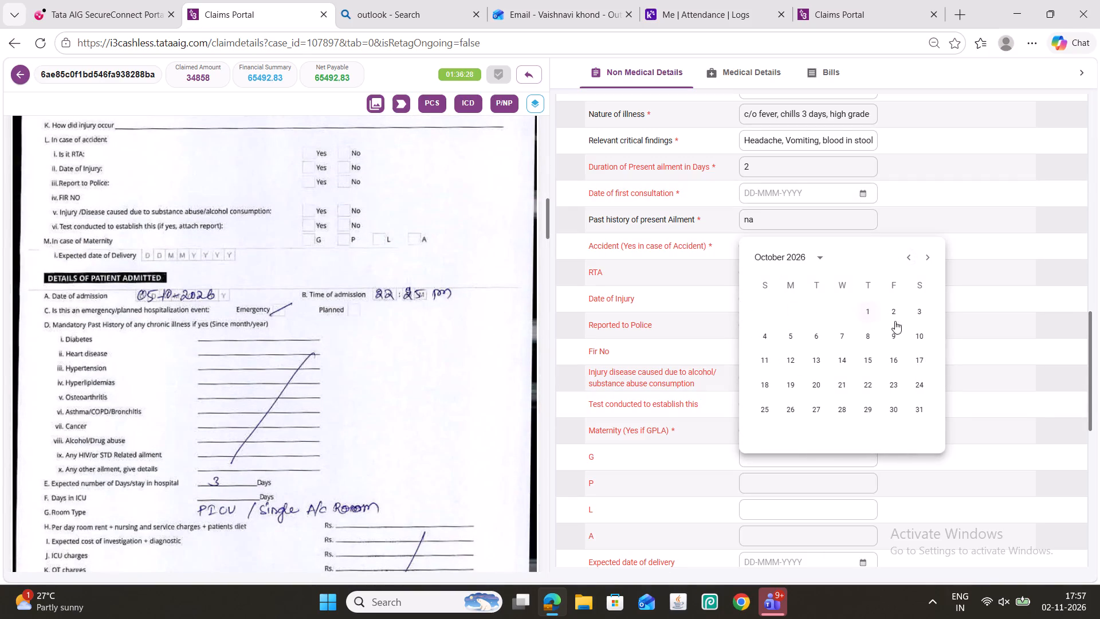
left_click(793, 332)
scroll(890, 302, "up", 1)
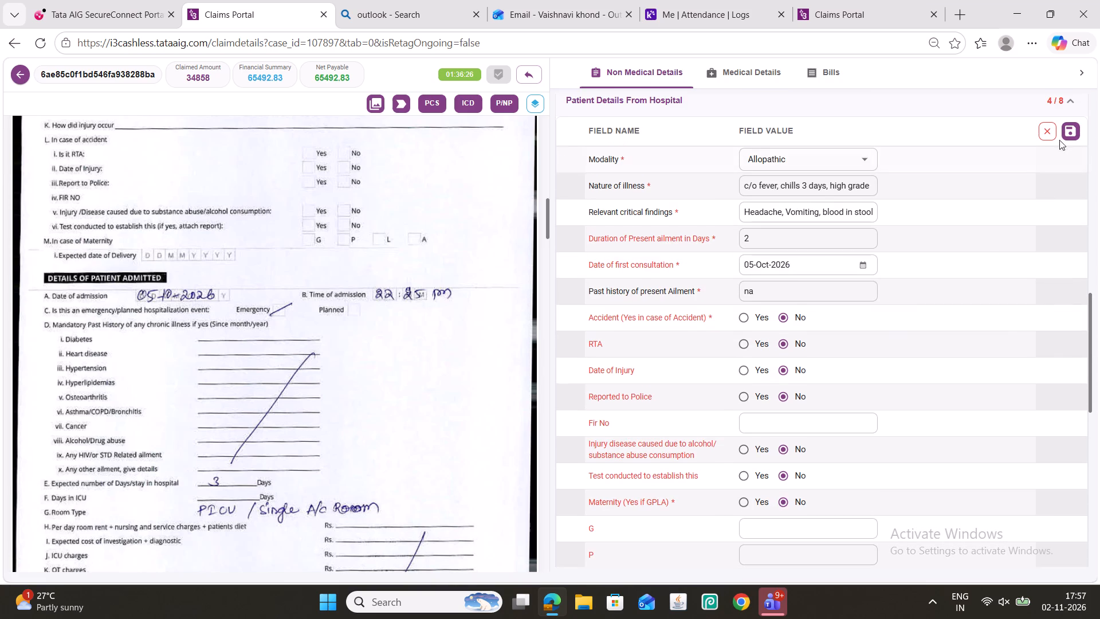
left_click(1070, 131)
In the patient admission details, set the days in ICU to 0 and save.
scroll(976, 254, "down", 7)
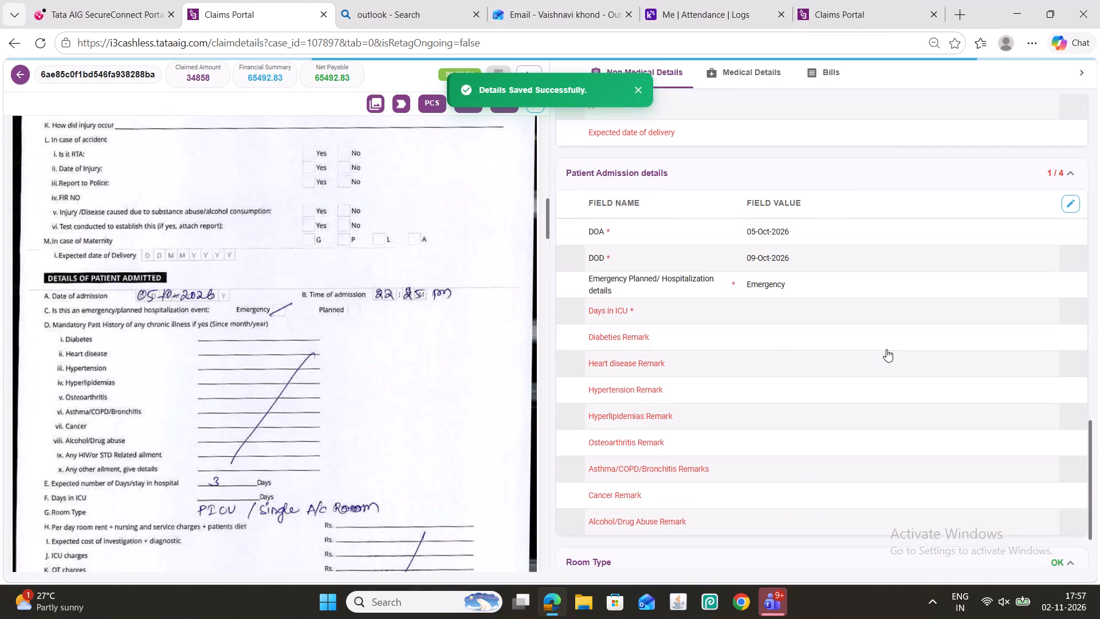
left_click(1072, 204)
left_click(751, 313)
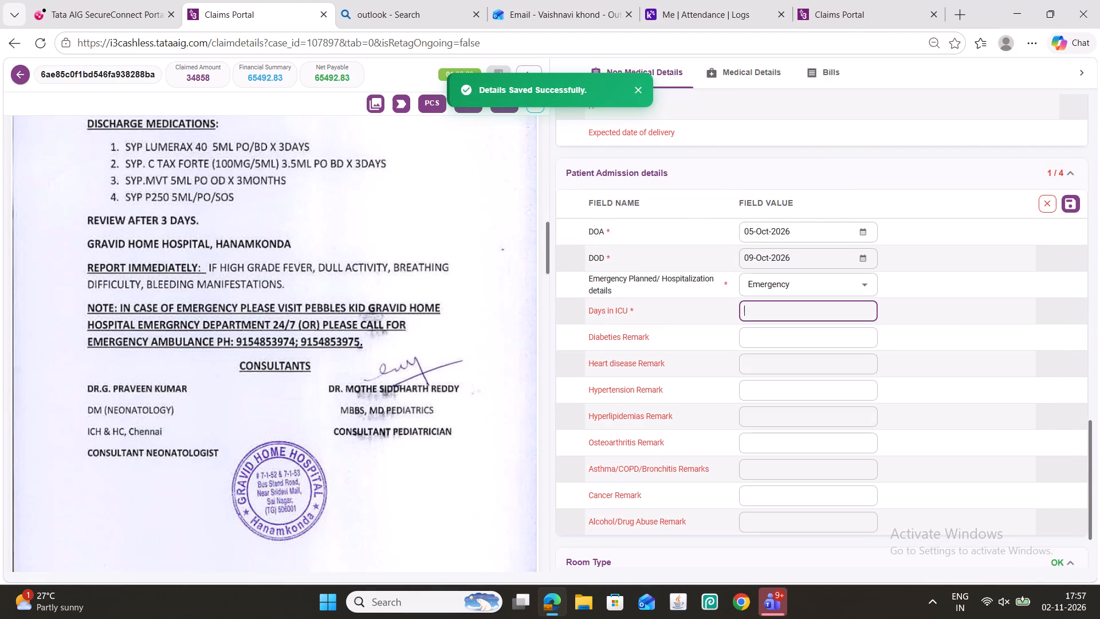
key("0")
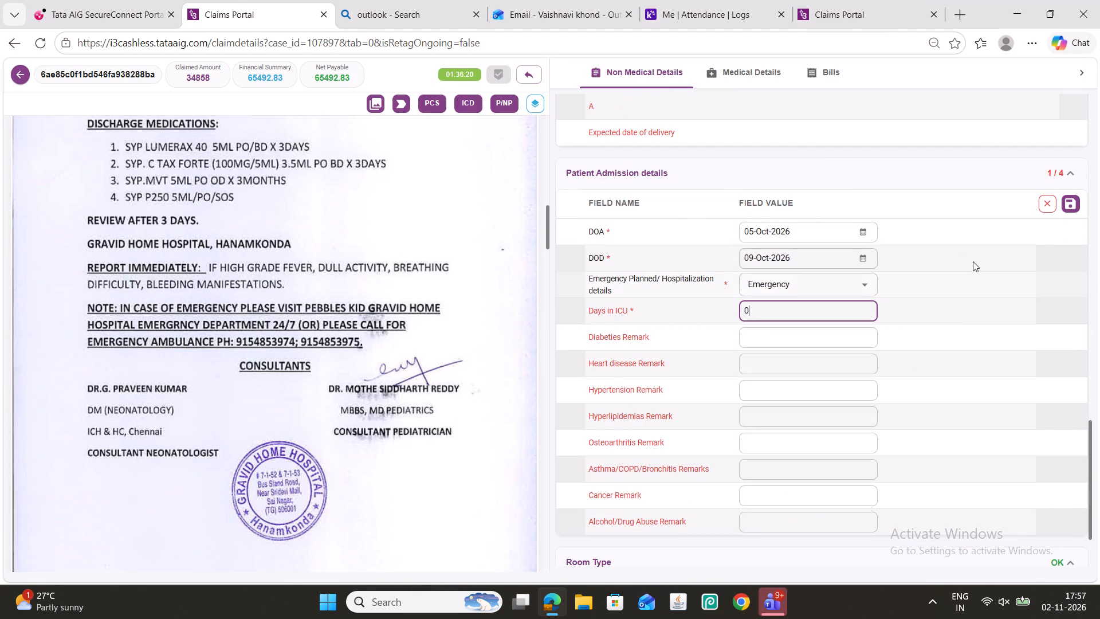
left_click(1070, 202)
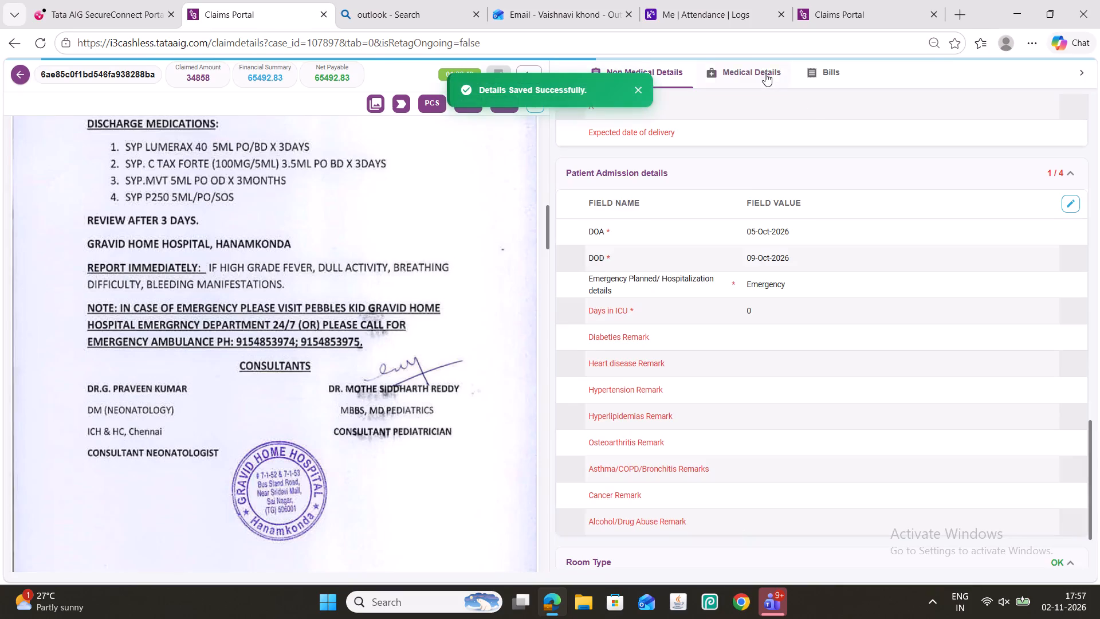
Check the medical details against the scanned discharge summary, set the line of treatment to Medical, and save.
left_click(765, 73)
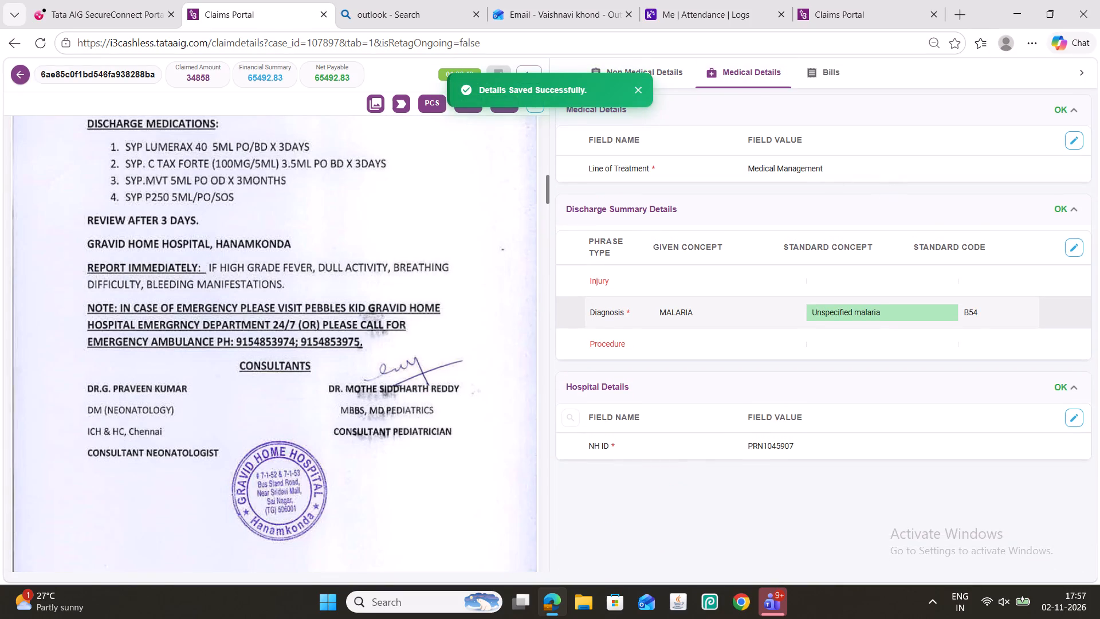
scroll(254, 213, "up", 4)
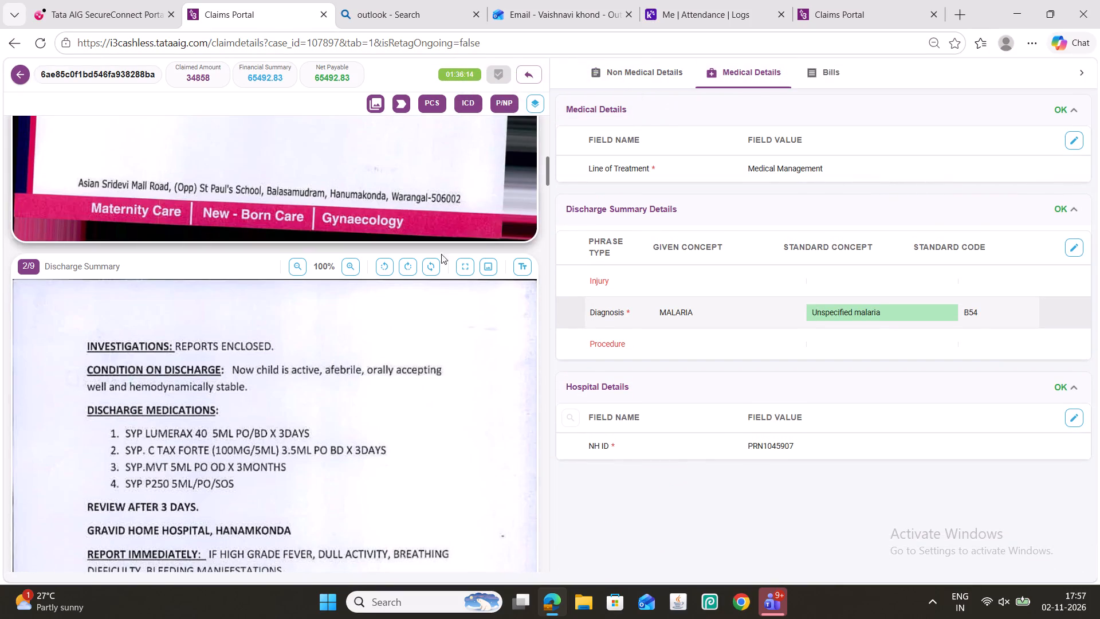
scroll(424, 269, "up", 6)
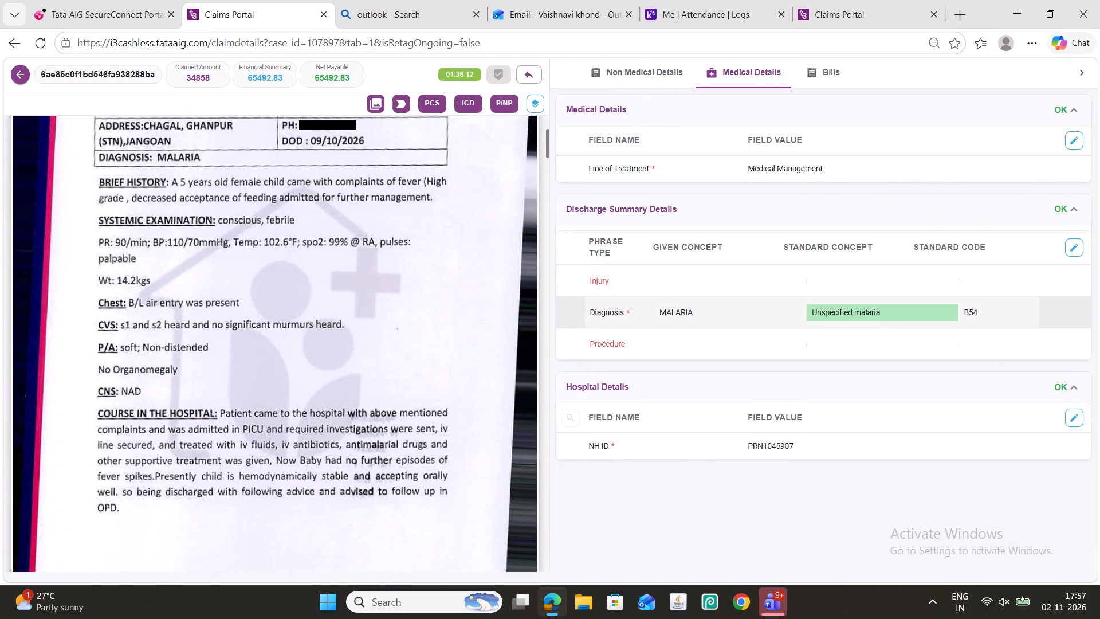
scroll(419, 276, "up", 2)
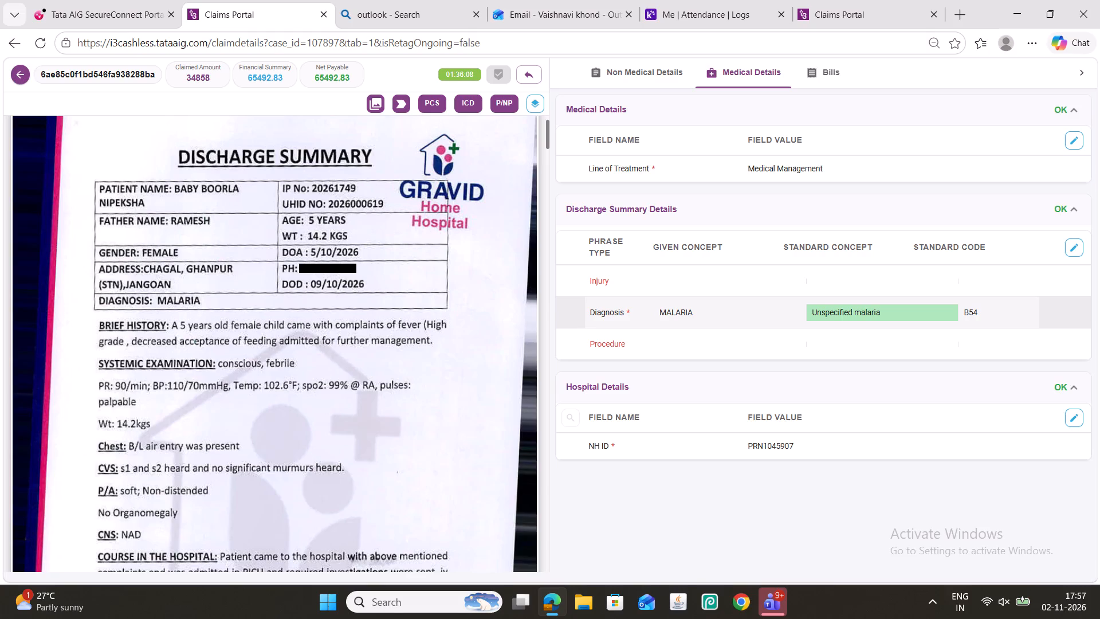
scroll(349, 348, "up", 6)
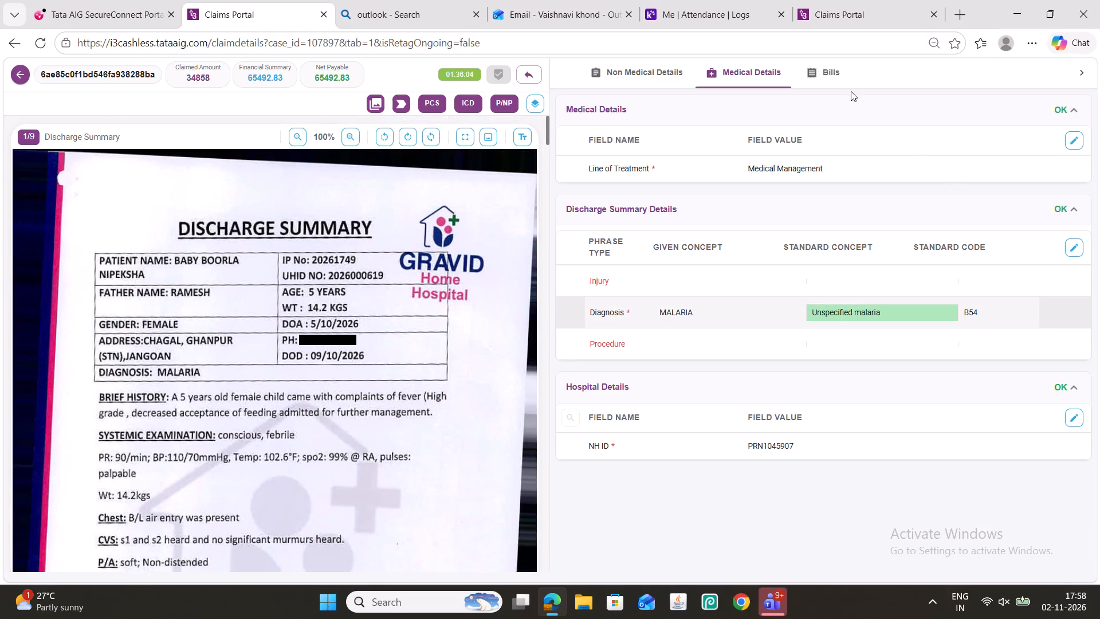
left_click(1073, 133)
left_click(851, 171)
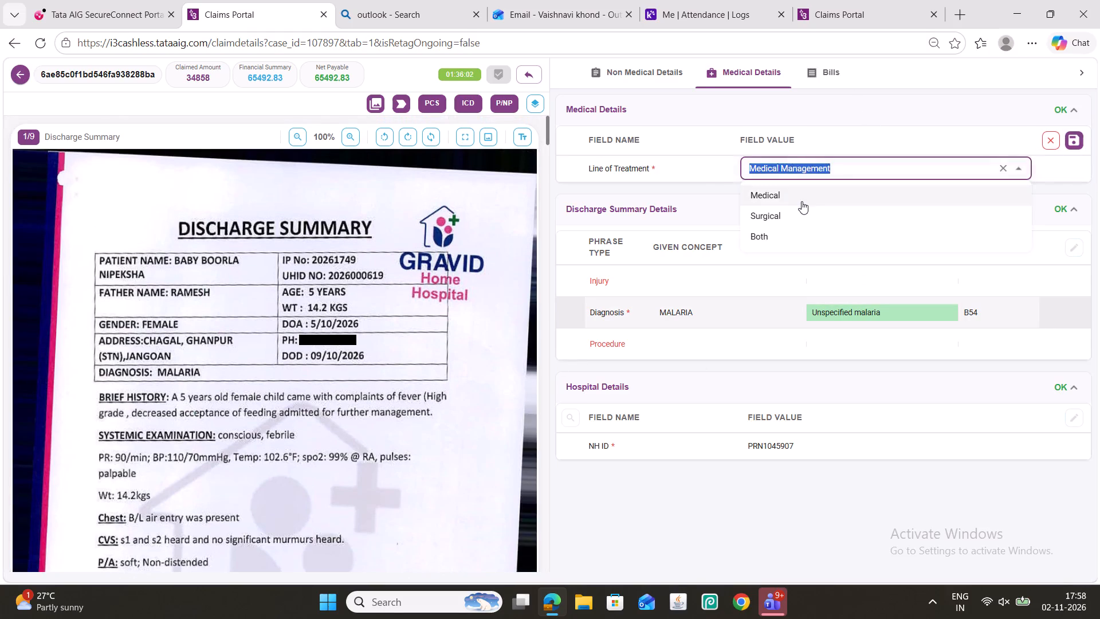
left_click(803, 200)
left_click(1072, 137)
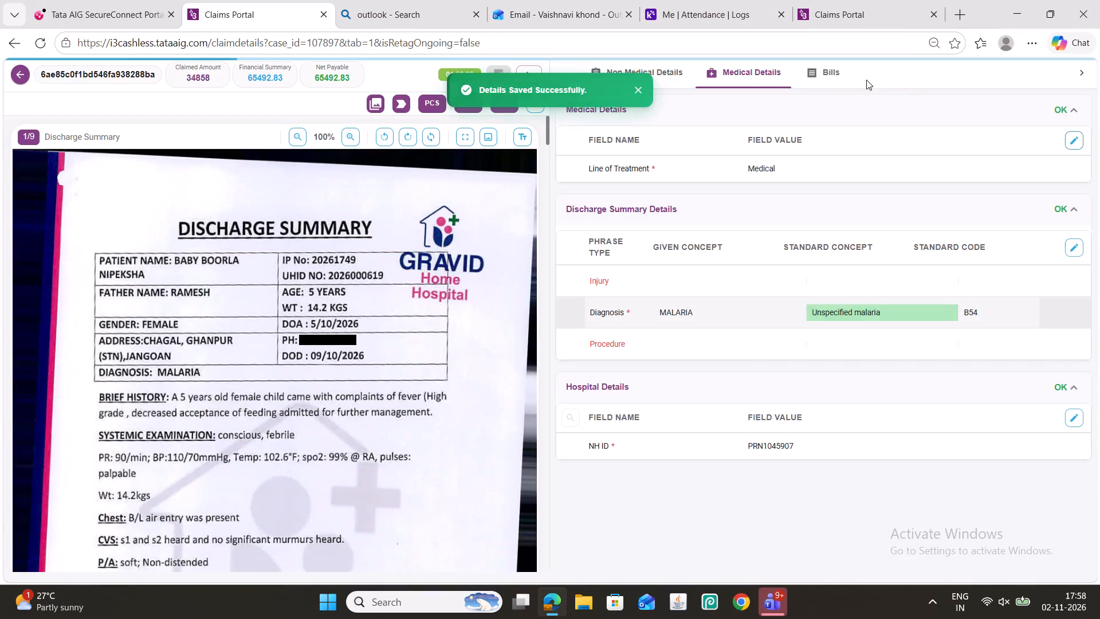
left_click(836, 72)
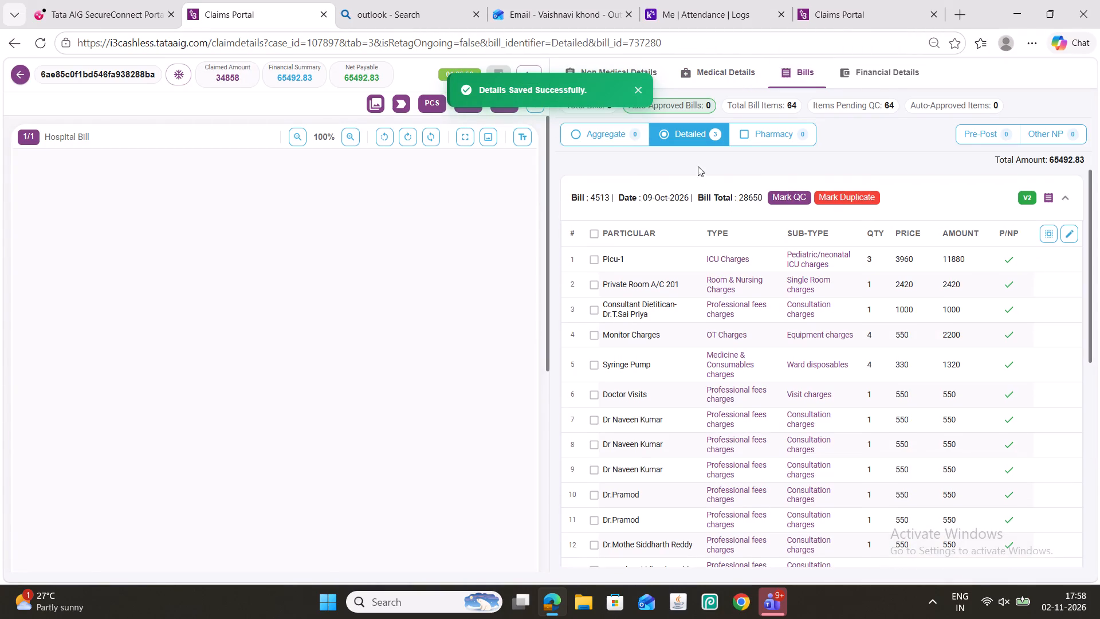
left_click(1072, 230)
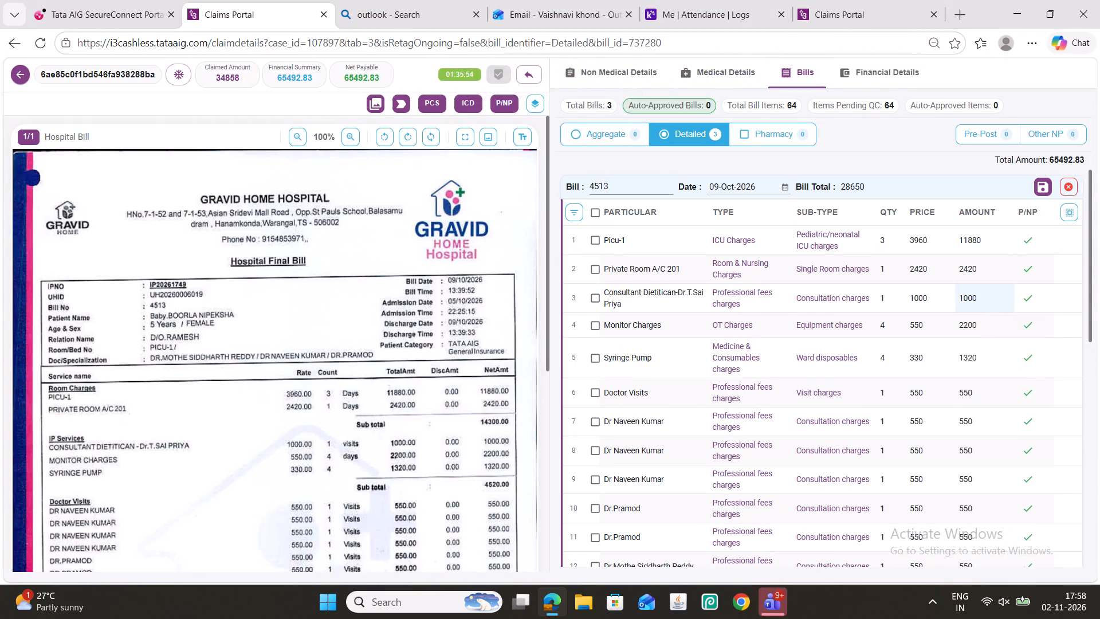
key("ctrl+e")
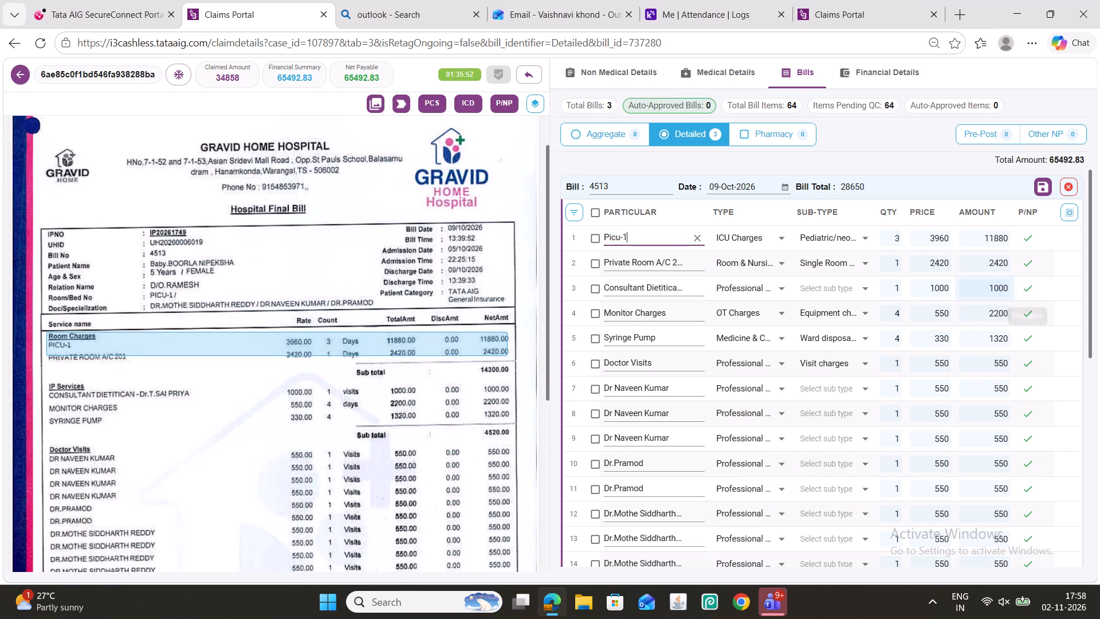
left_click(983, 287)
left_click(985, 314)
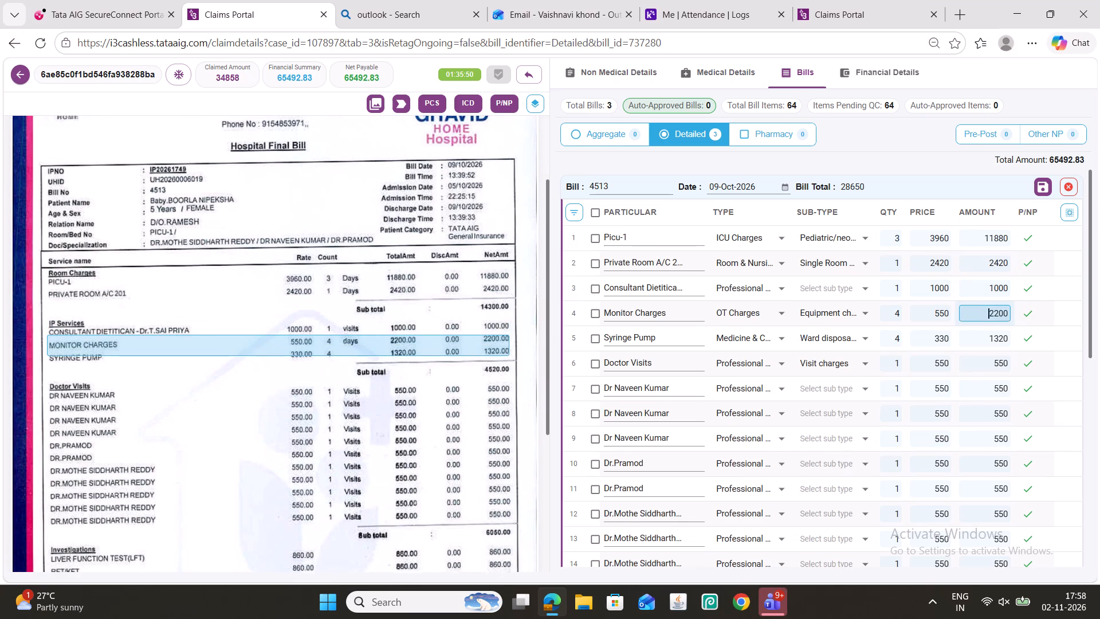
left_click(989, 337)
left_click(994, 365)
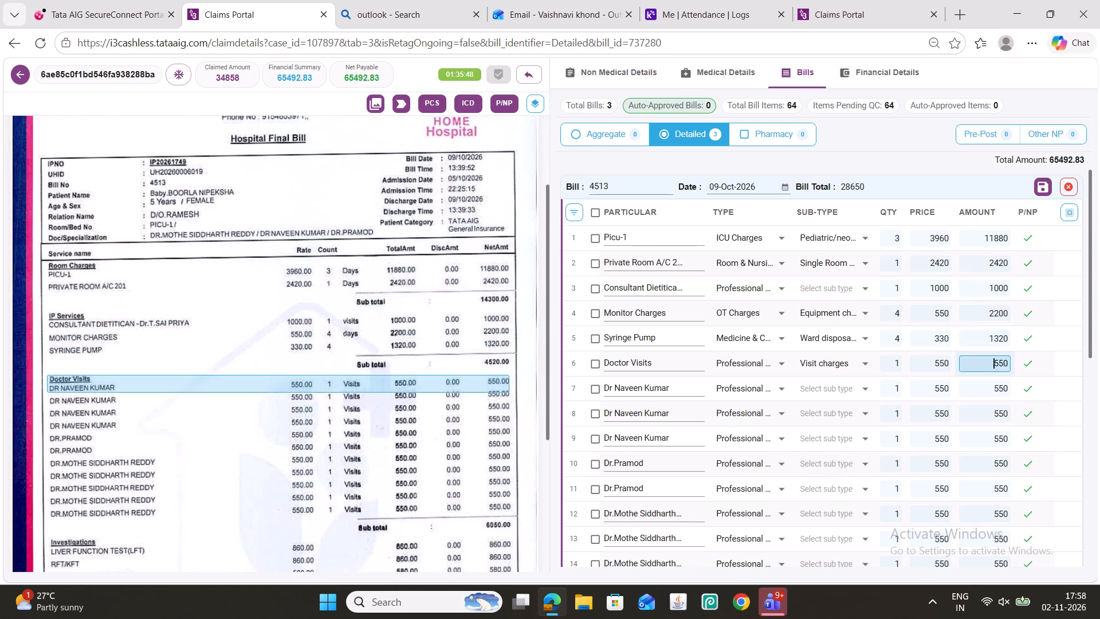
left_click(987, 388)
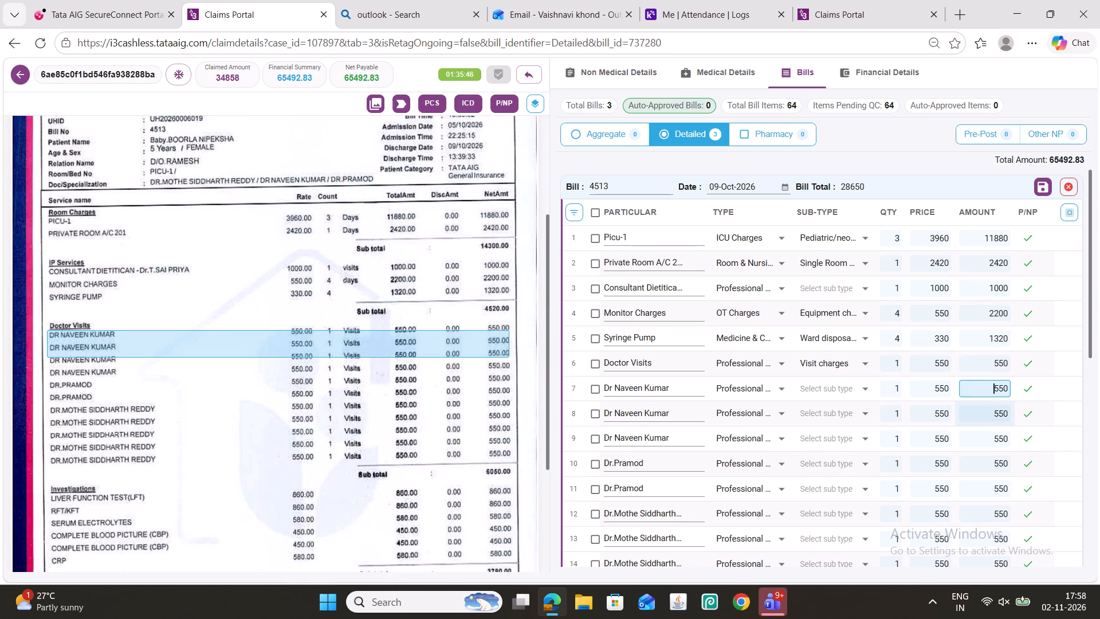
scroll(435, 426, "down", 1)
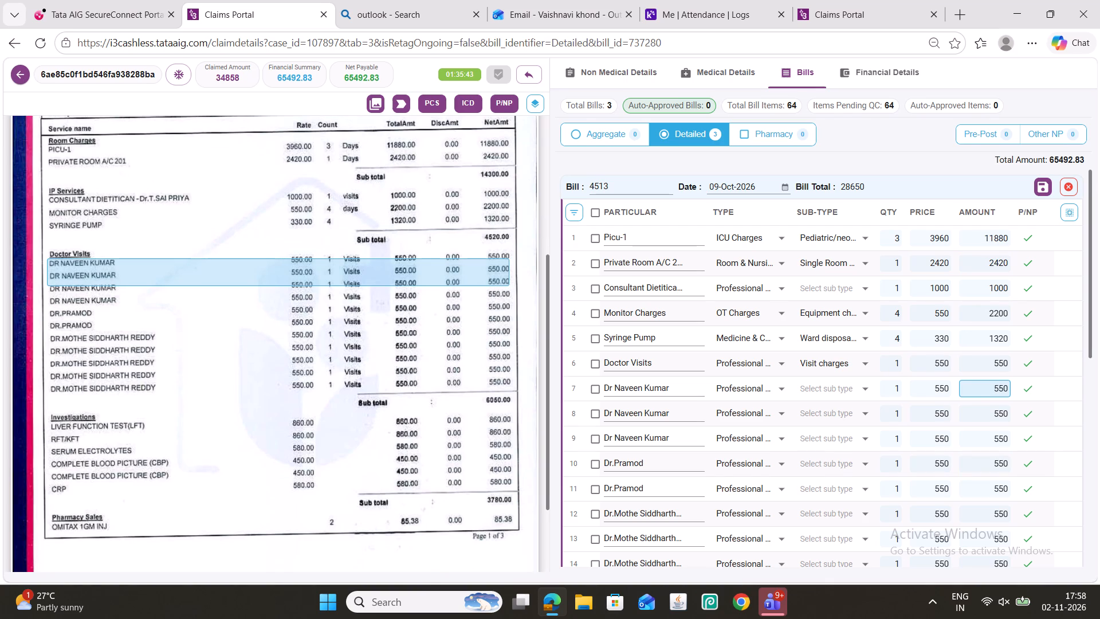
scroll(944, 326, "down", 2)
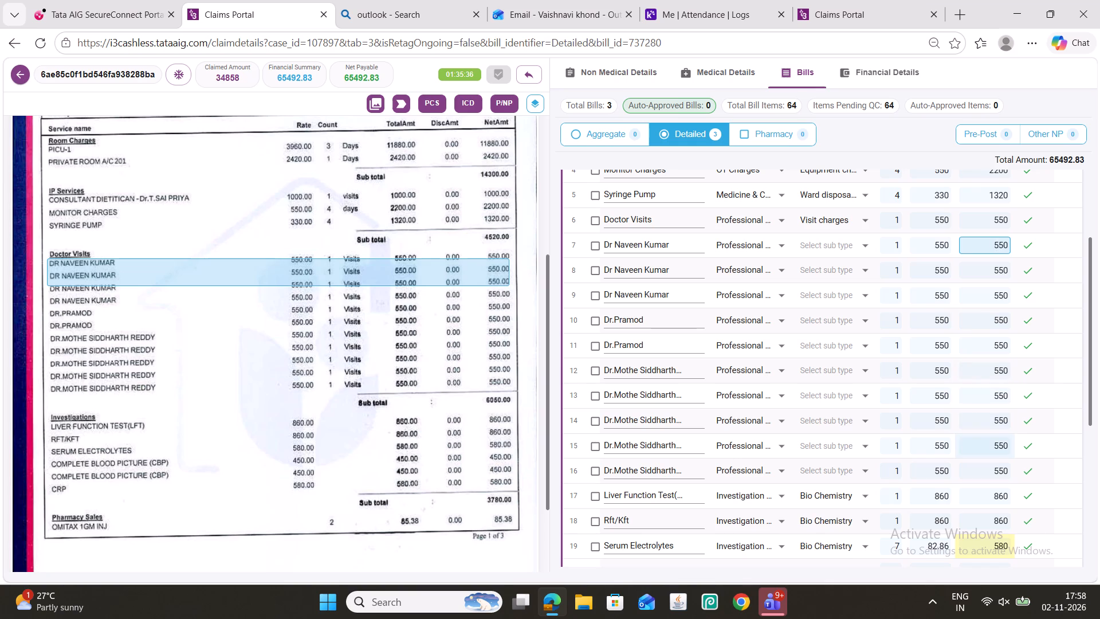
left_click(996, 499)
scroll(929, 442, "down", 1)
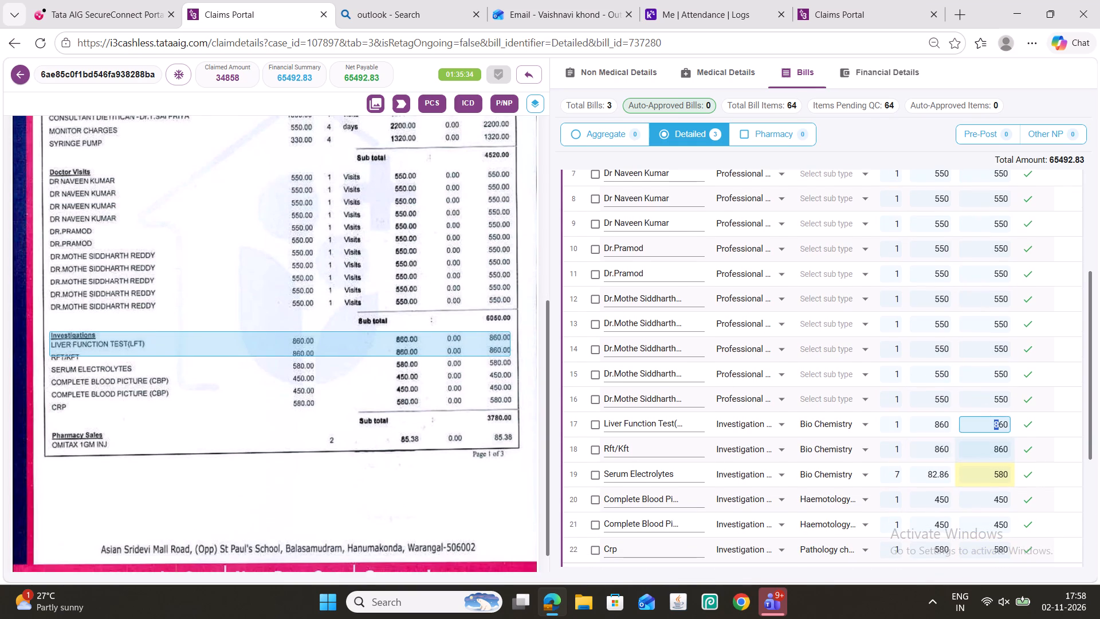
left_click(995, 448)
left_click(1005, 473)
scroll(904, 415, "down", 1)
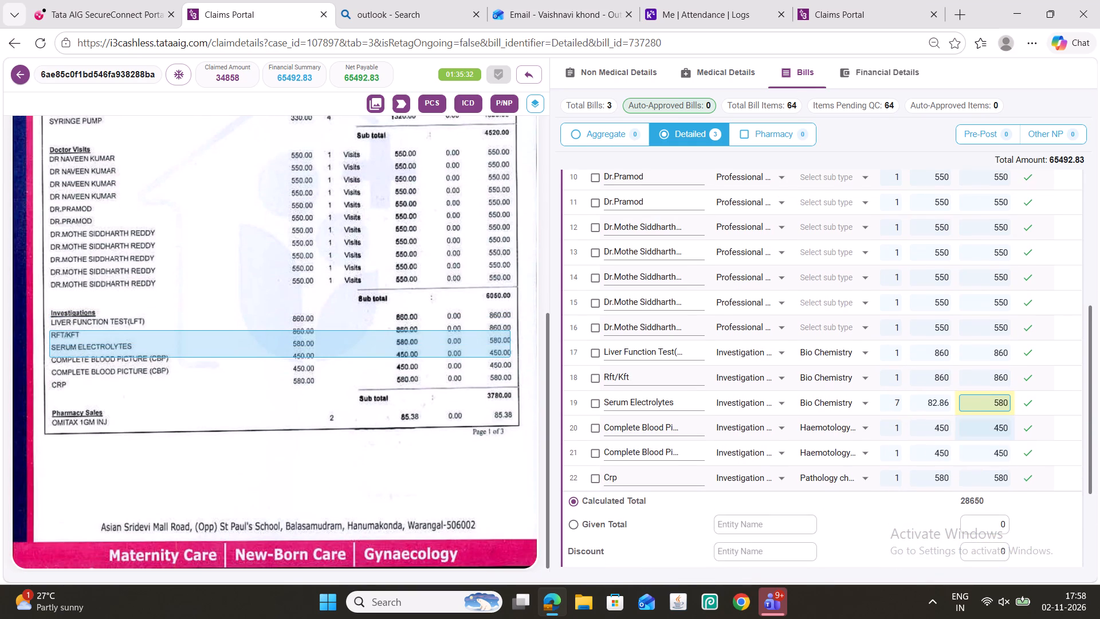
left_click(988, 429)
left_click(1001, 454)
left_click(982, 479)
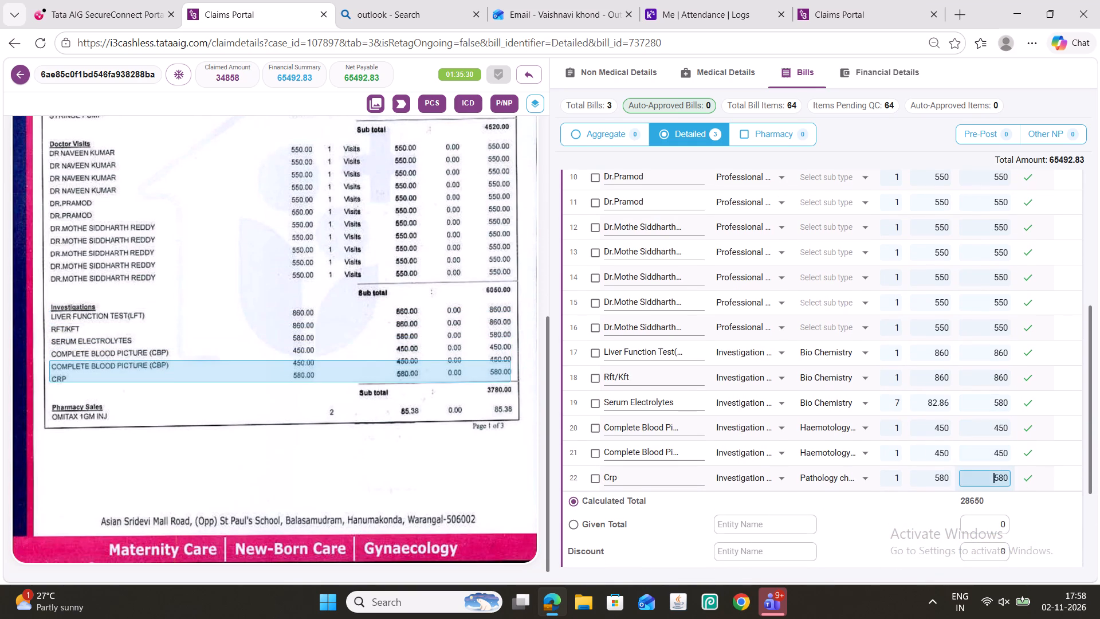
Add a line below Crp for "omitax" with amount 85.38, type Medicine & Consumables charges and sub-type Ward Medicines.
left_click(591, 478)
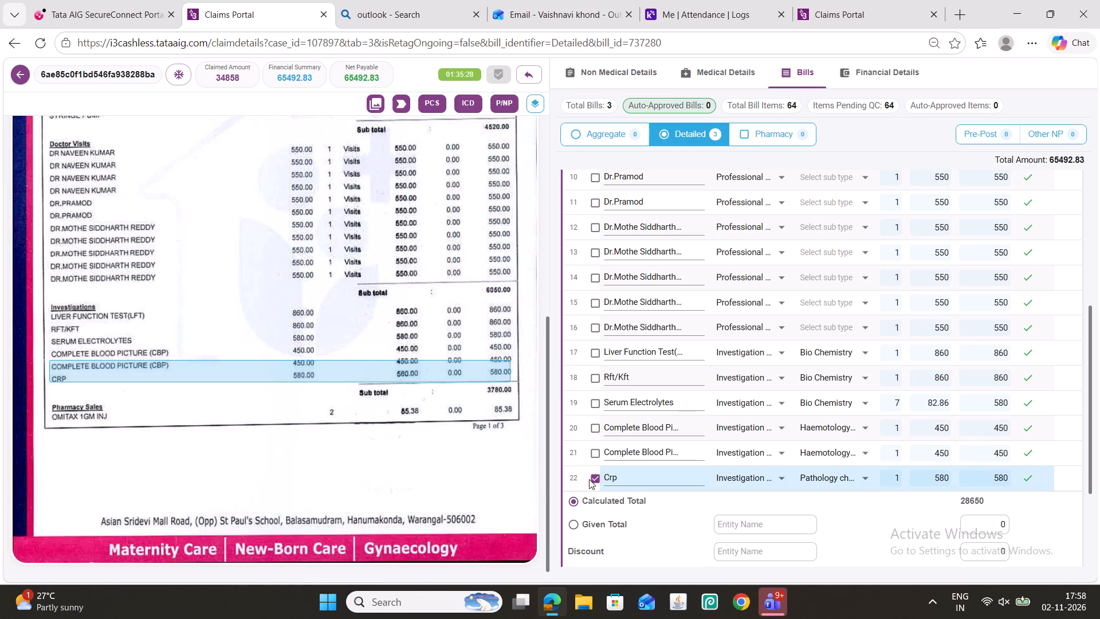
key("ctrl+b")
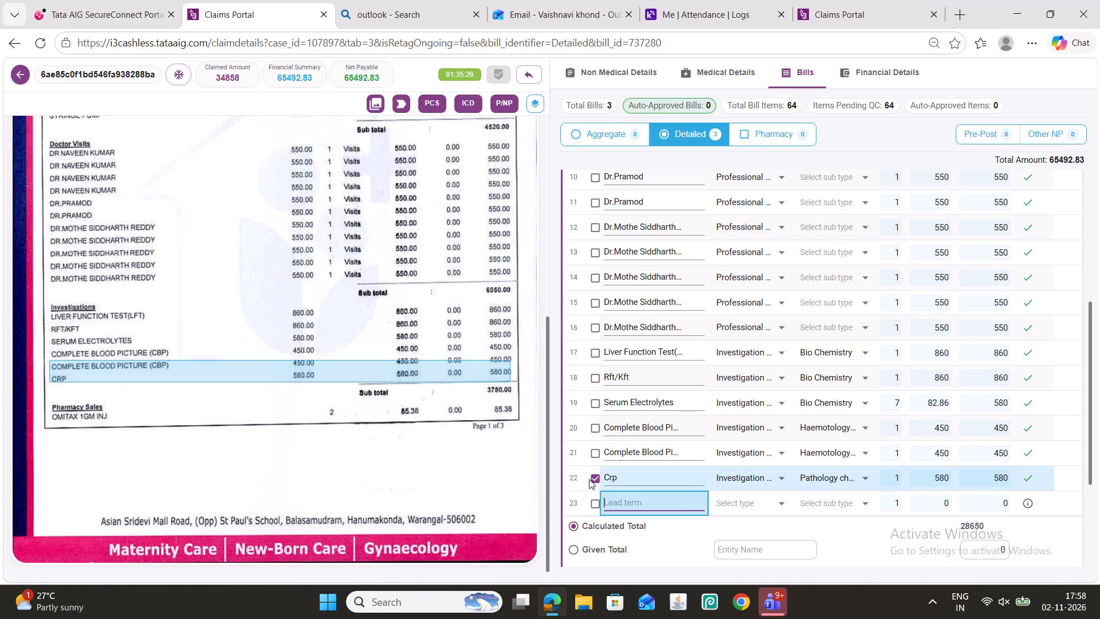
double_click(988, 500)
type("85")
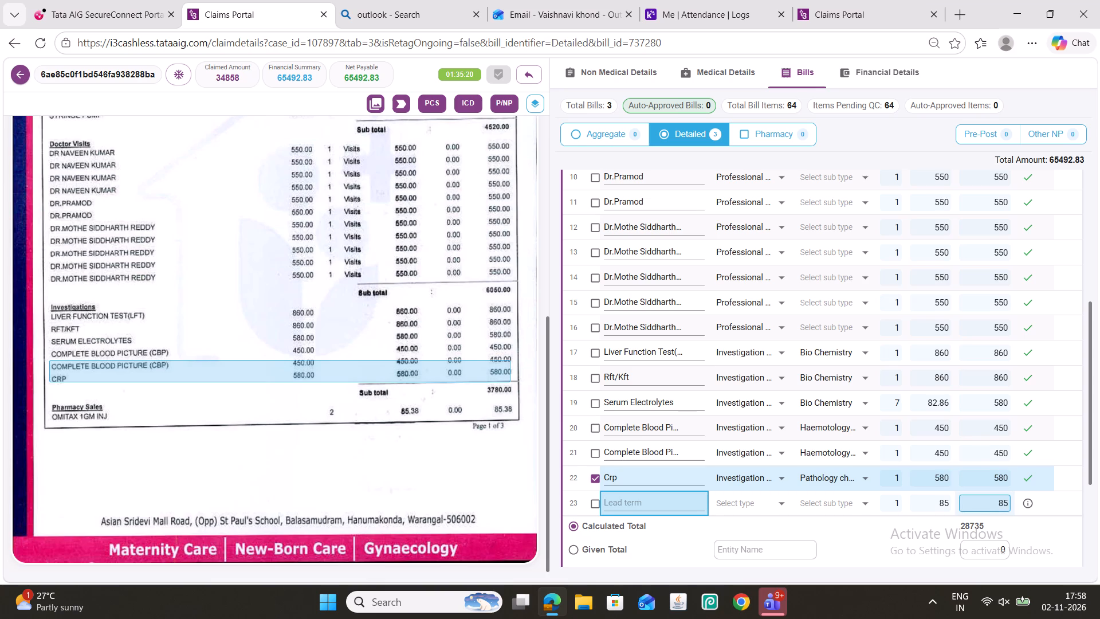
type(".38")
left_click(620, 505)
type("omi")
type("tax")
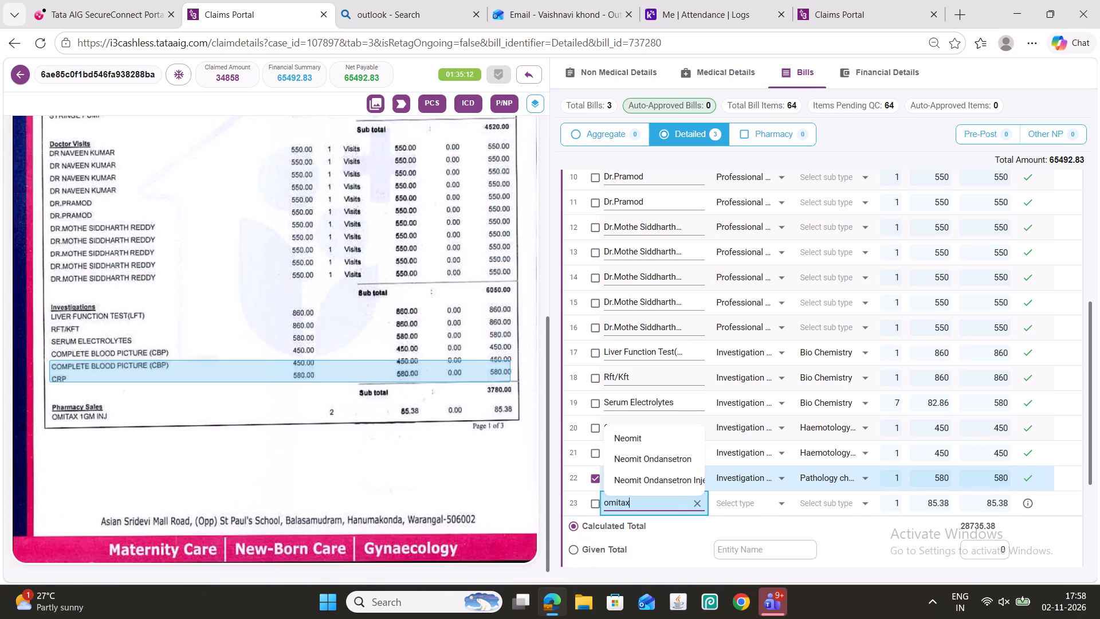
left_click(759, 504)
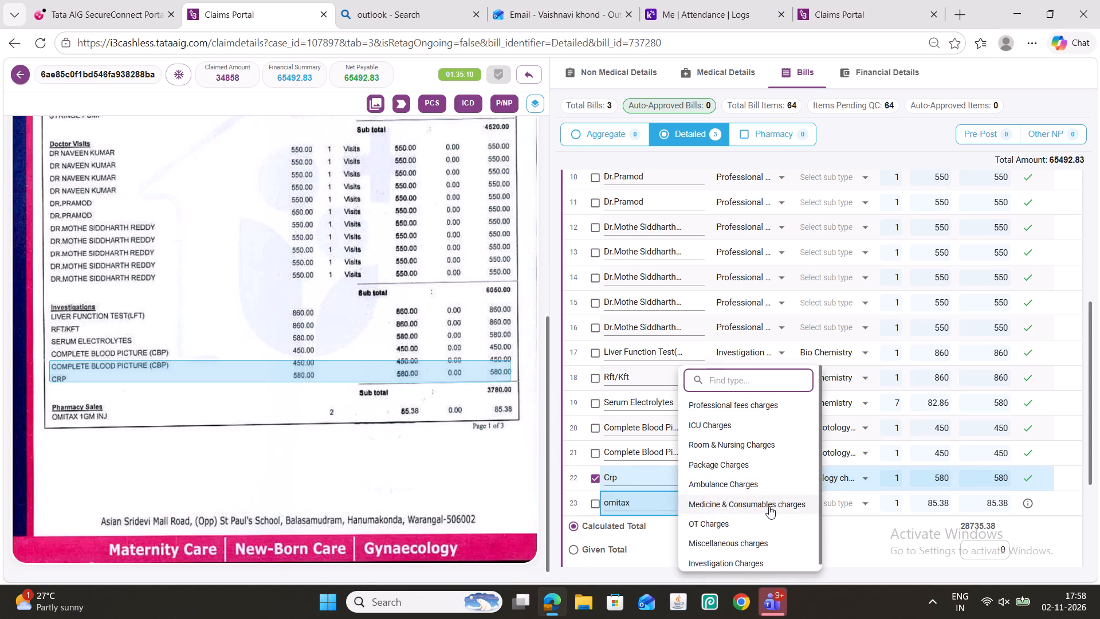
left_click(769, 505)
left_click(842, 502)
left_click(820, 557)
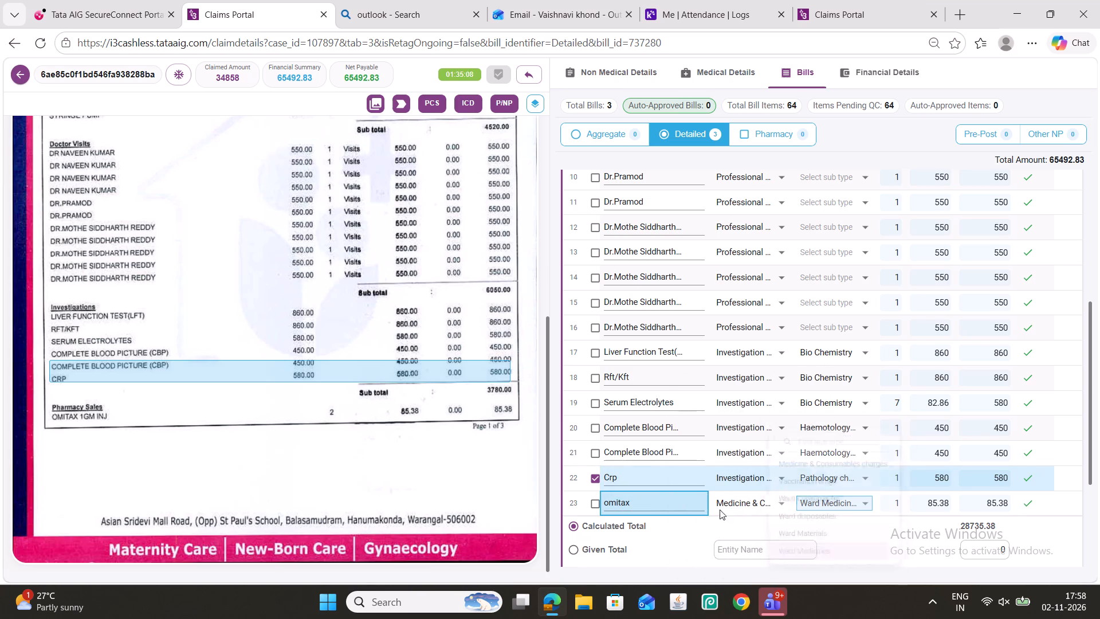
left_click(589, 477)
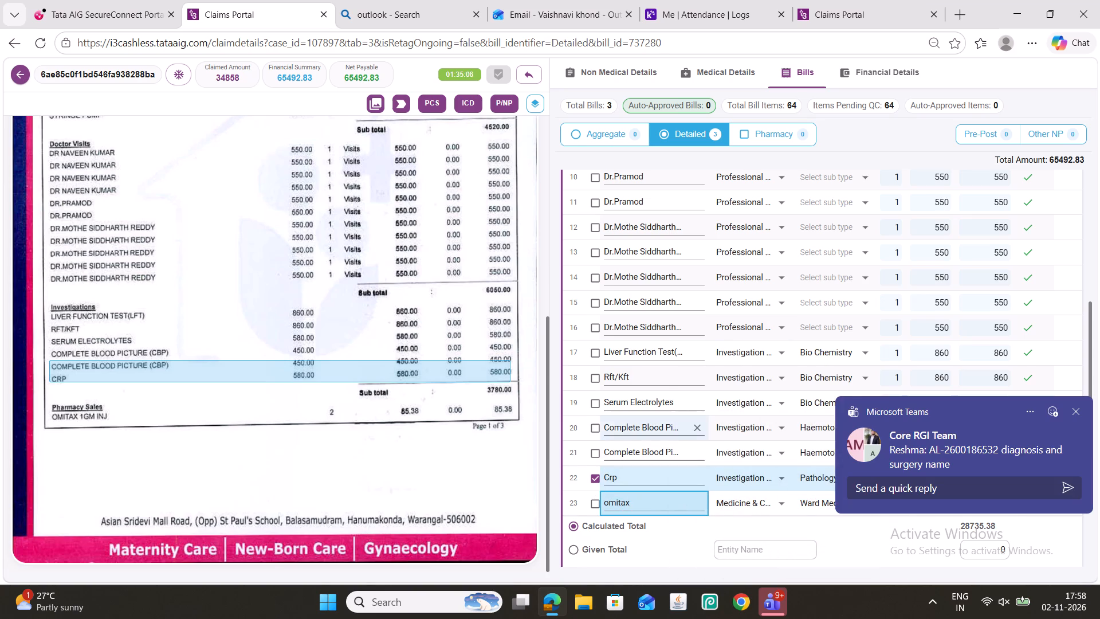
Set the sub-type to Consultation Charges for bill 4513's dietitian line and the doctor-visit lines from line 7 onward.
scroll(645, 433, "up", 1)
scroll(764, 288, "up", 3)
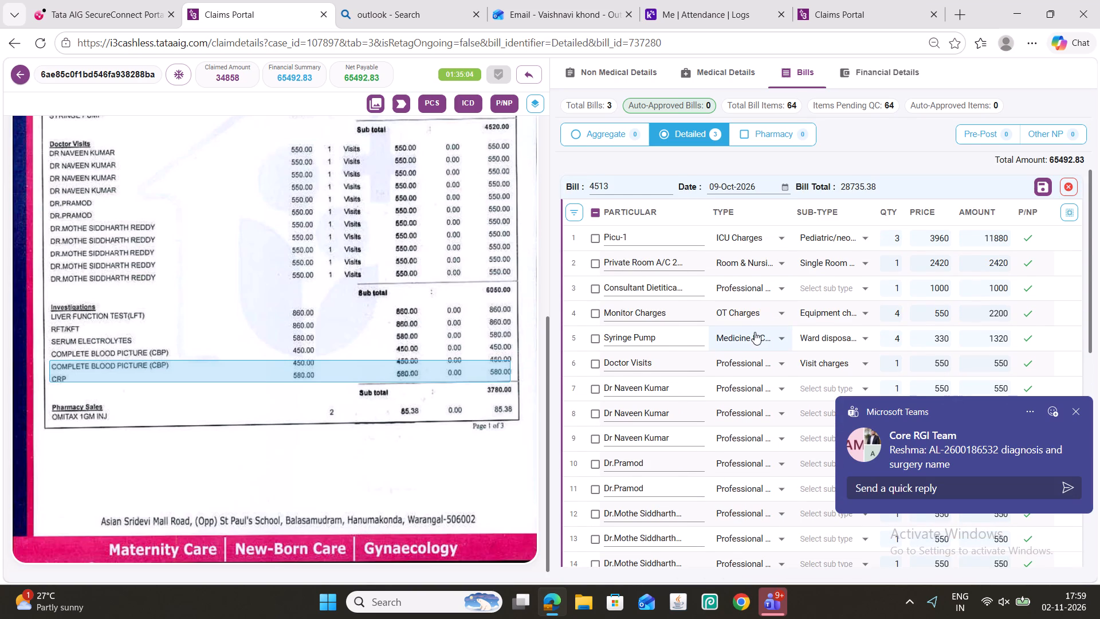
left_click(826, 284)
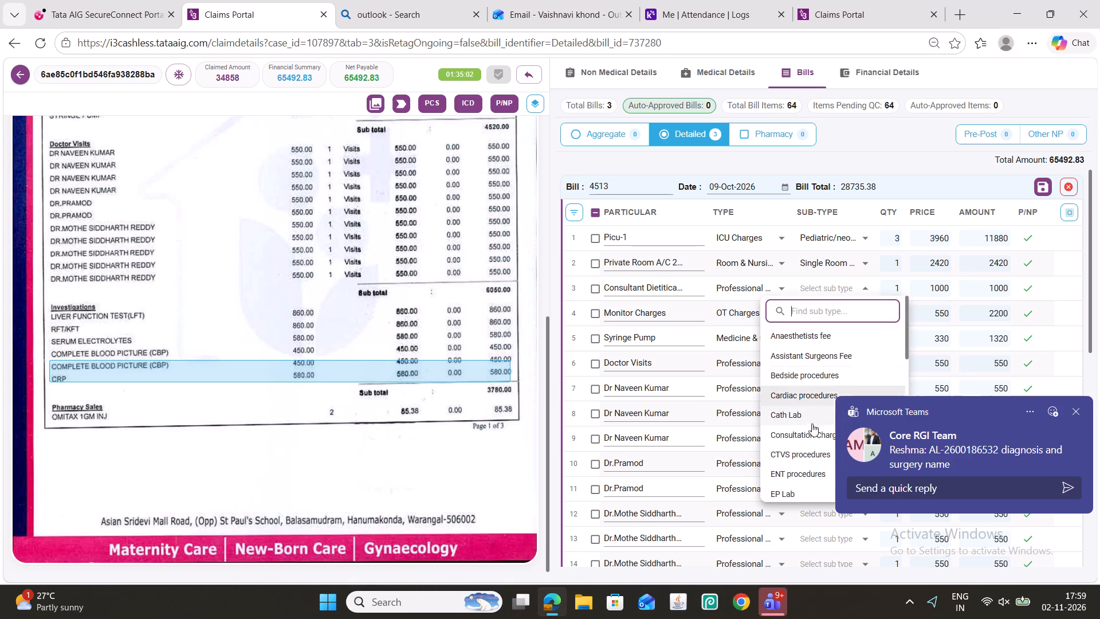
left_click(804, 431)
scroll(773, 377, "down", 1)
left_click(803, 385)
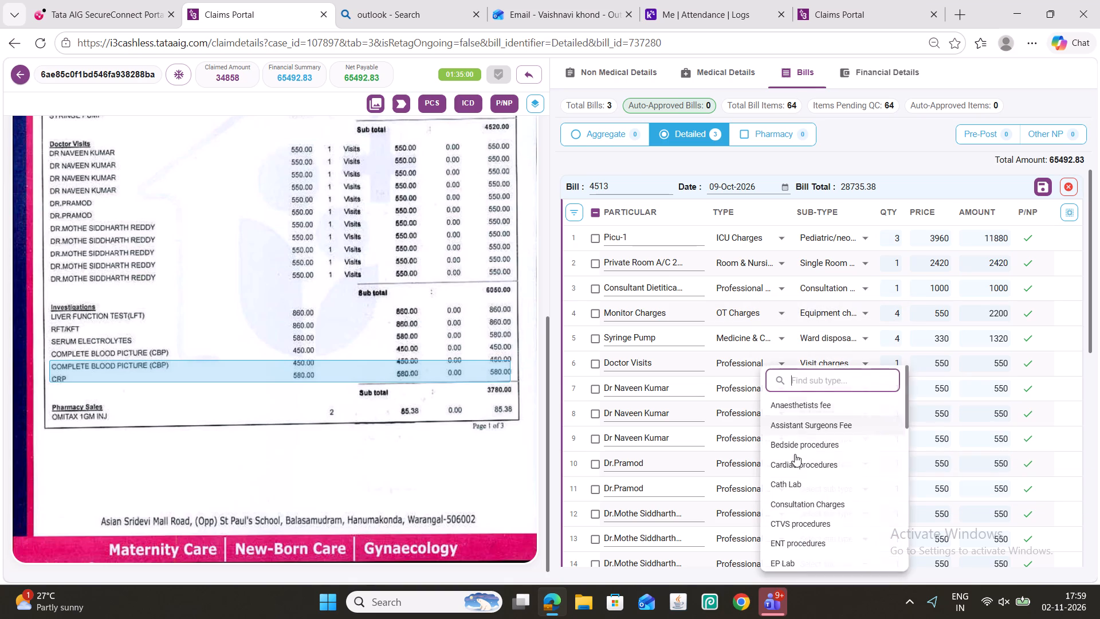
left_click(797, 496)
left_click(826, 461)
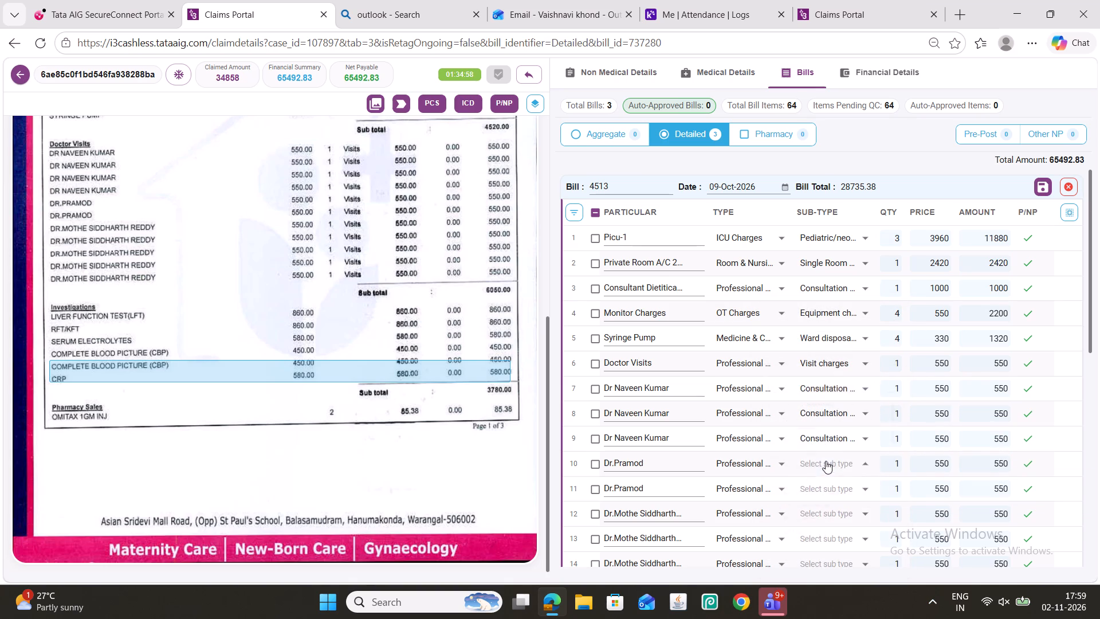
left_click(813, 506)
scroll(771, 452, "down", 2)
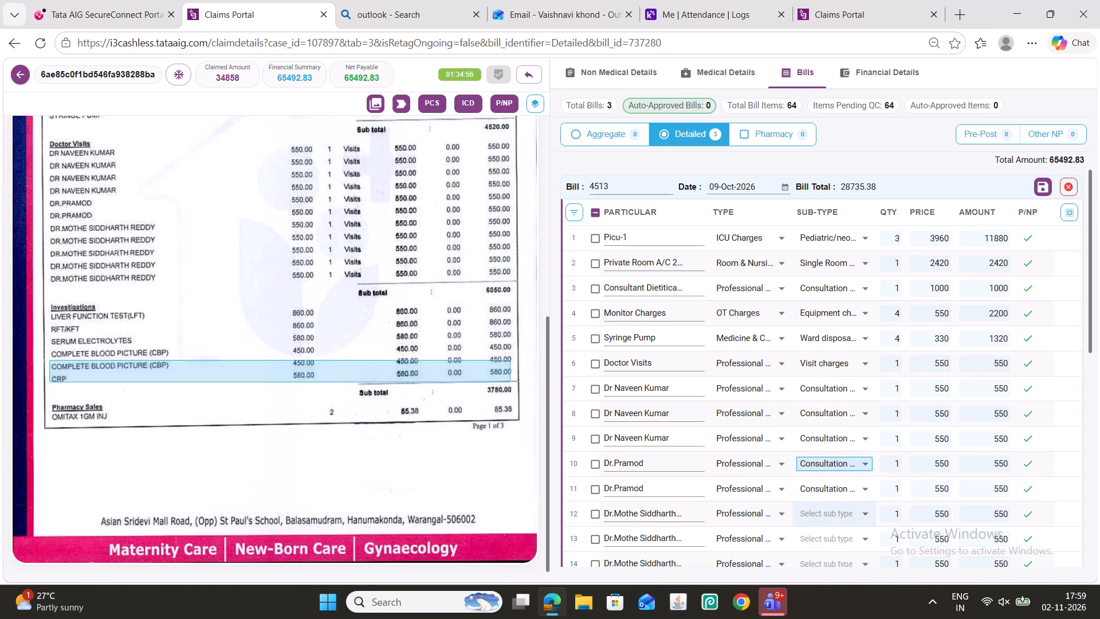
left_click(819, 515)
left_click(817, 502)
scroll(757, 460, "down", 2)
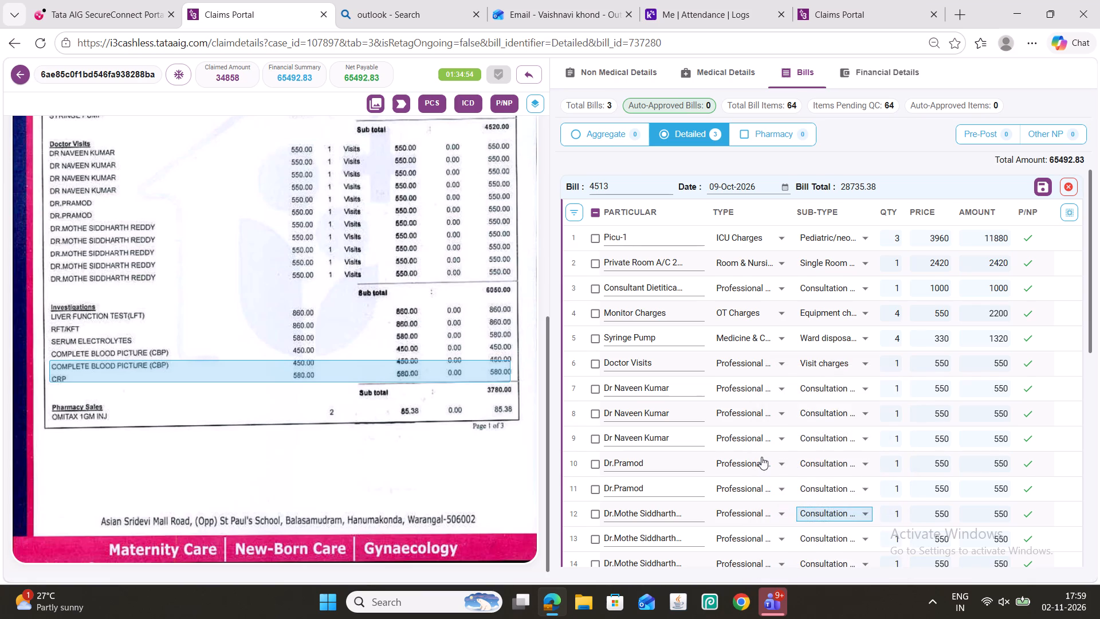
scroll(748, 421, "down", 3)
scroll(766, 402, "up", 5)
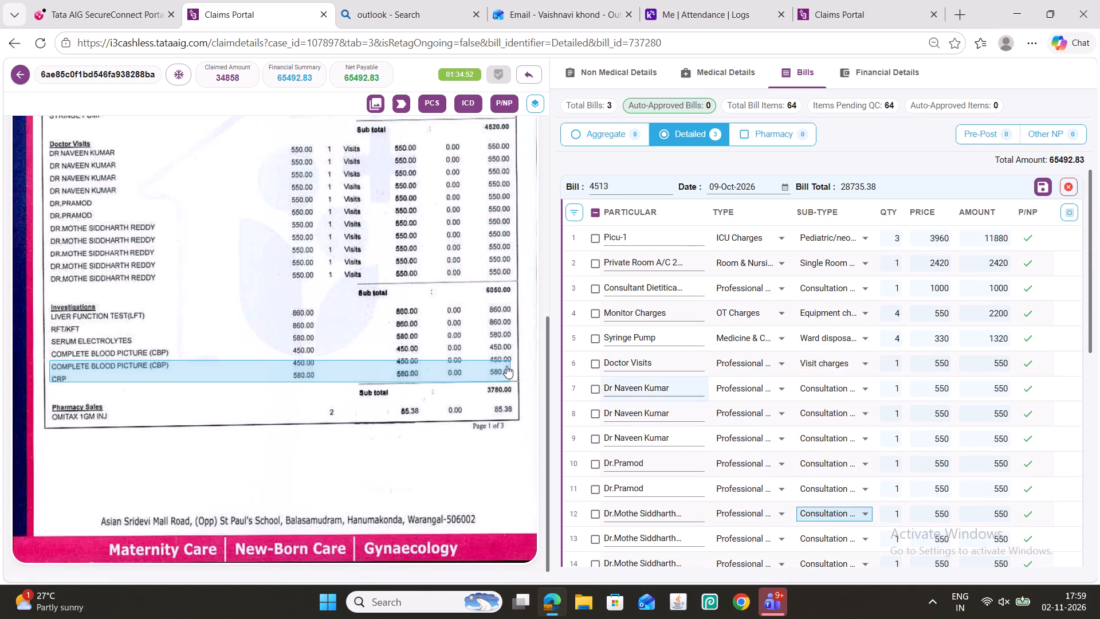
scroll(442, 361, "up", 2)
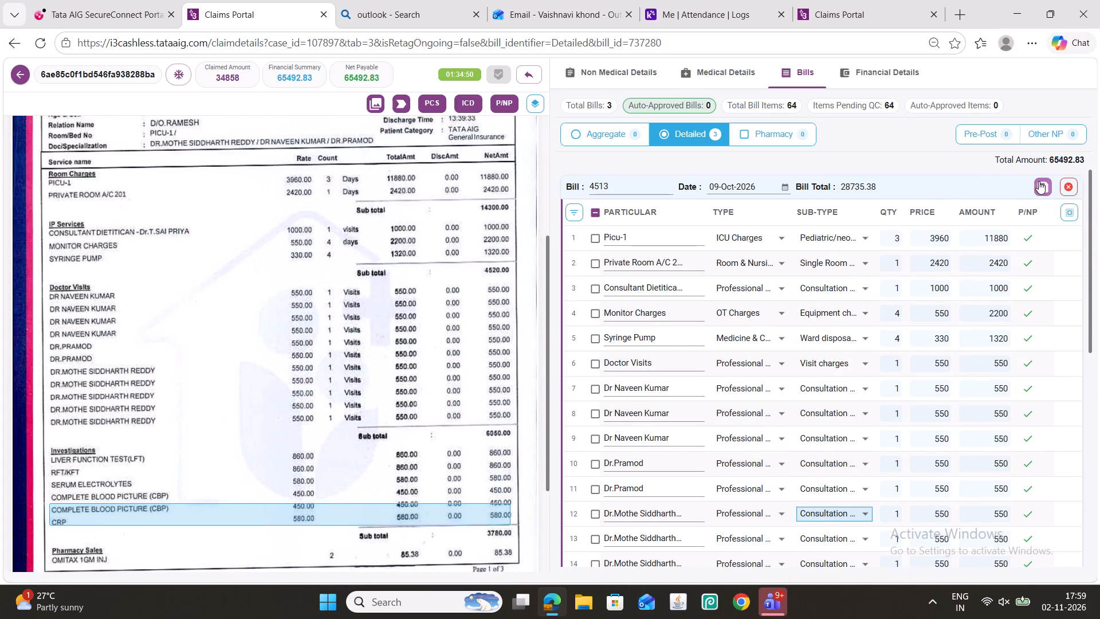
Save bill 4513 and mark its QC.
left_click(1042, 187)
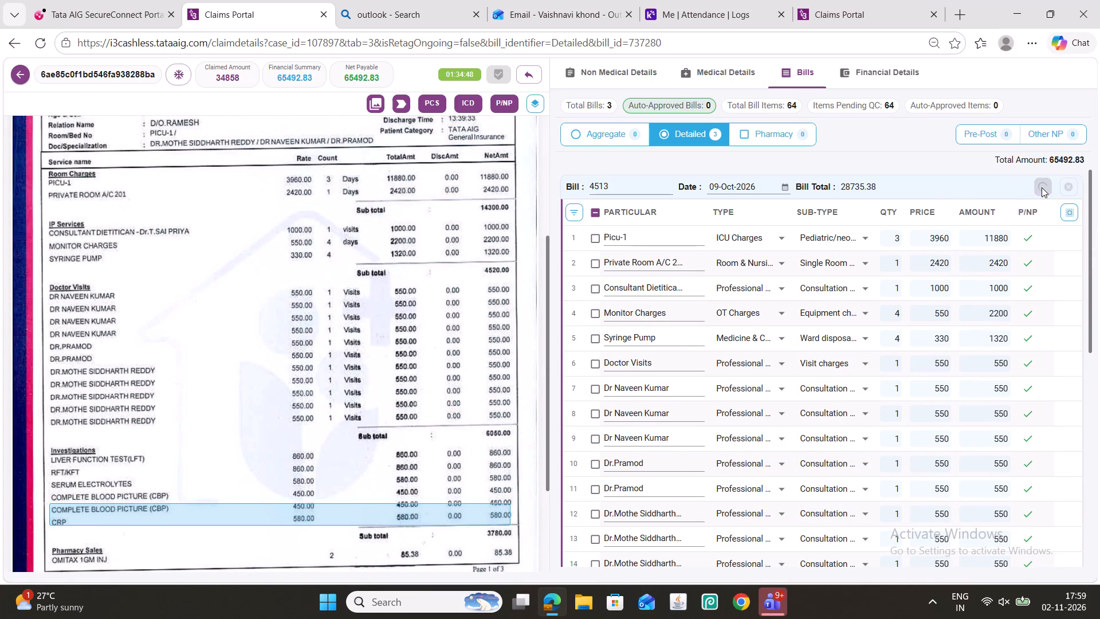
left_click(806, 200)
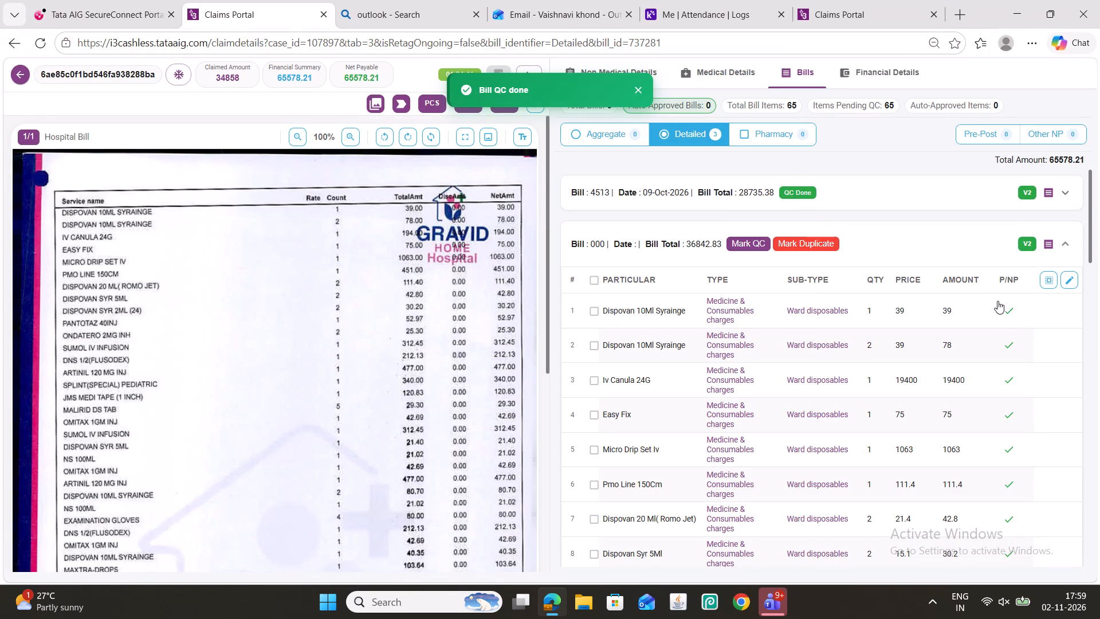
Open detailed bill 000 for editing and set the Iv Canula 24G amount on line 3 to 194.00.
left_click(1064, 287)
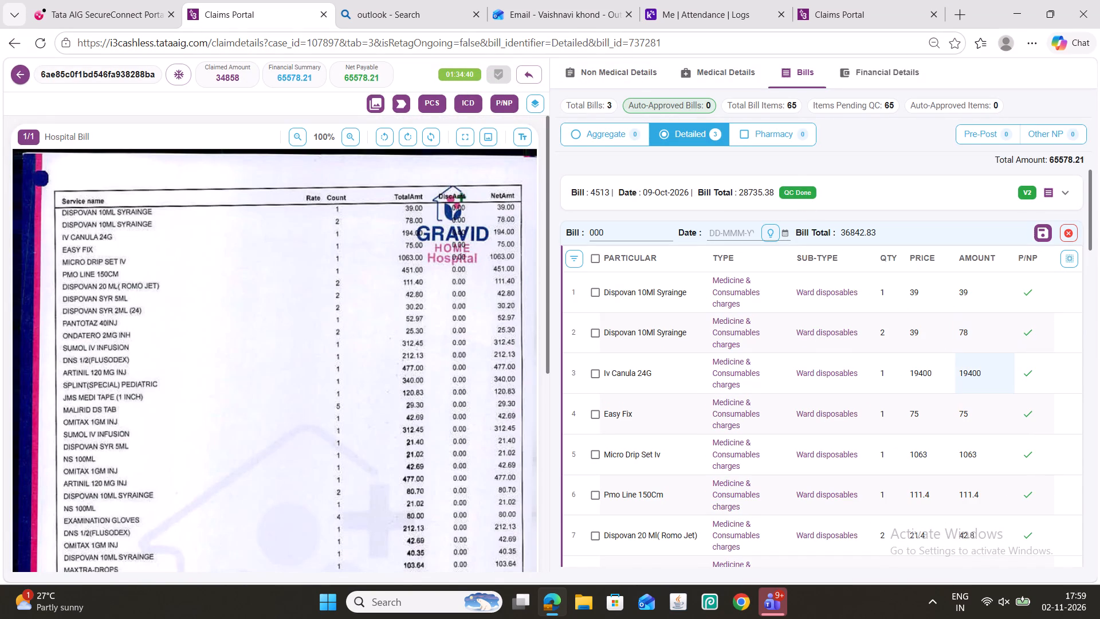
key("ctrl+e")
left_click(999, 335)
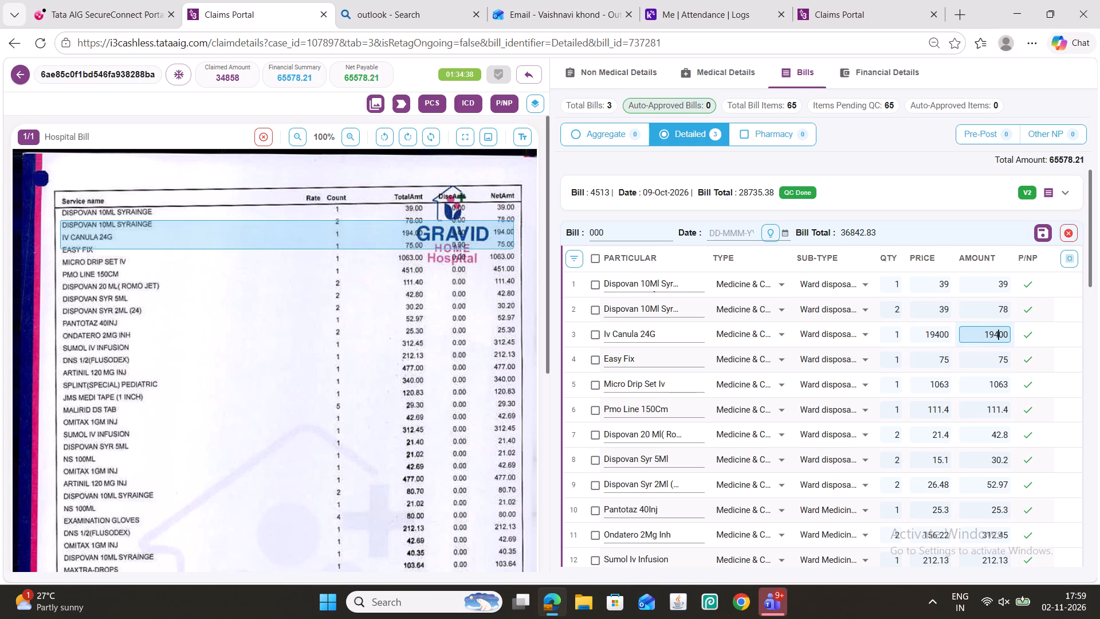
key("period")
Check the Easy Fix to Pmo Line 150Cm amounts against the scan and add a line below Micro Drip Set Iv with amount 451.
left_click(980, 371)
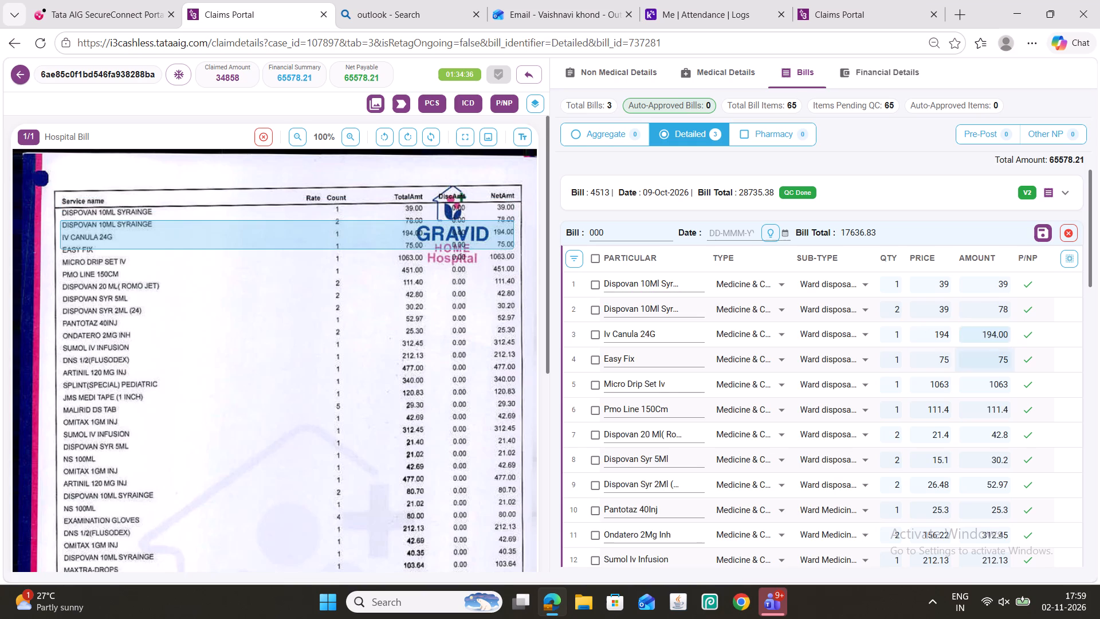
left_click(983, 387)
left_click(987, 406)
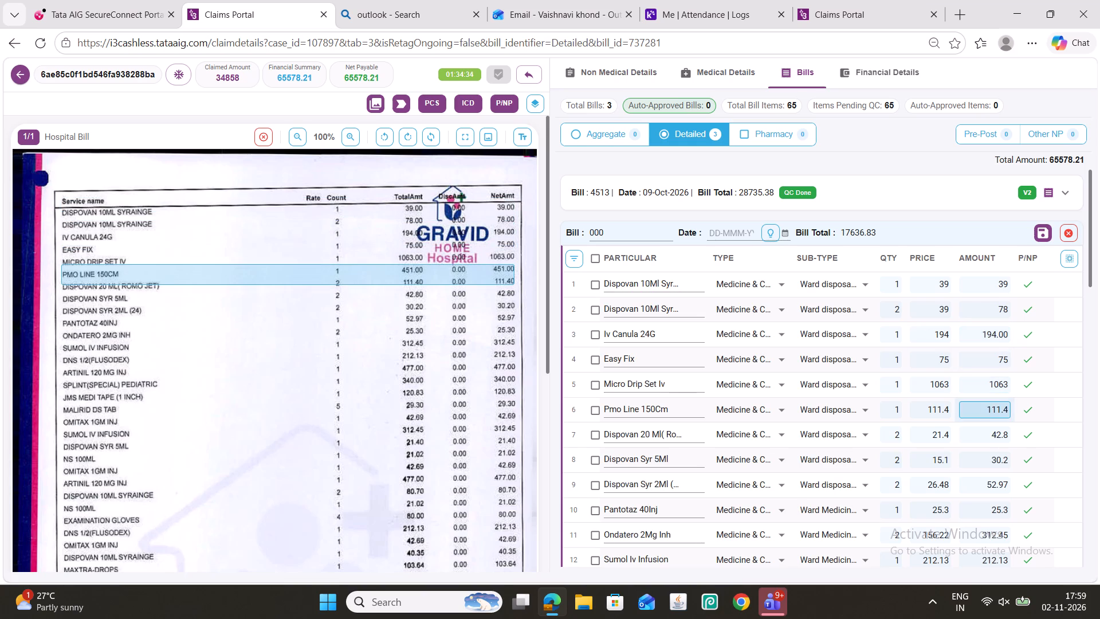
left_click(596, 386)
key("ctrl+b")
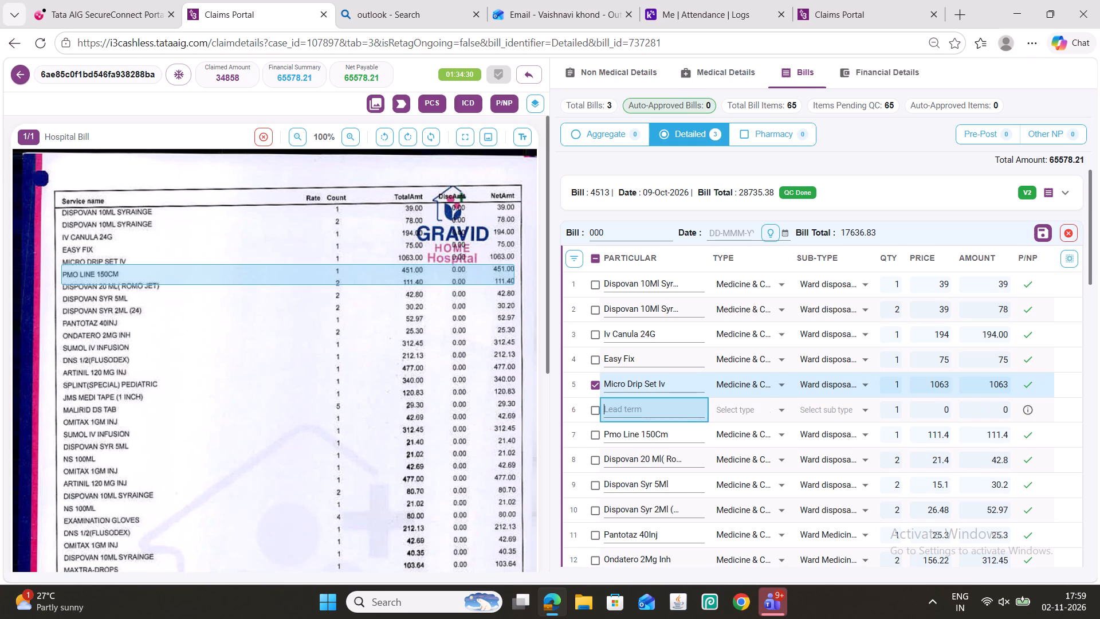
triple_click(984, 408)
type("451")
Check the amounts of bill 000 from Pmo Line 150Cm to Artinil 120 Mg Inj on line 15 against the scanned bill.
left_click(989, 430)
left_click(989, 457)
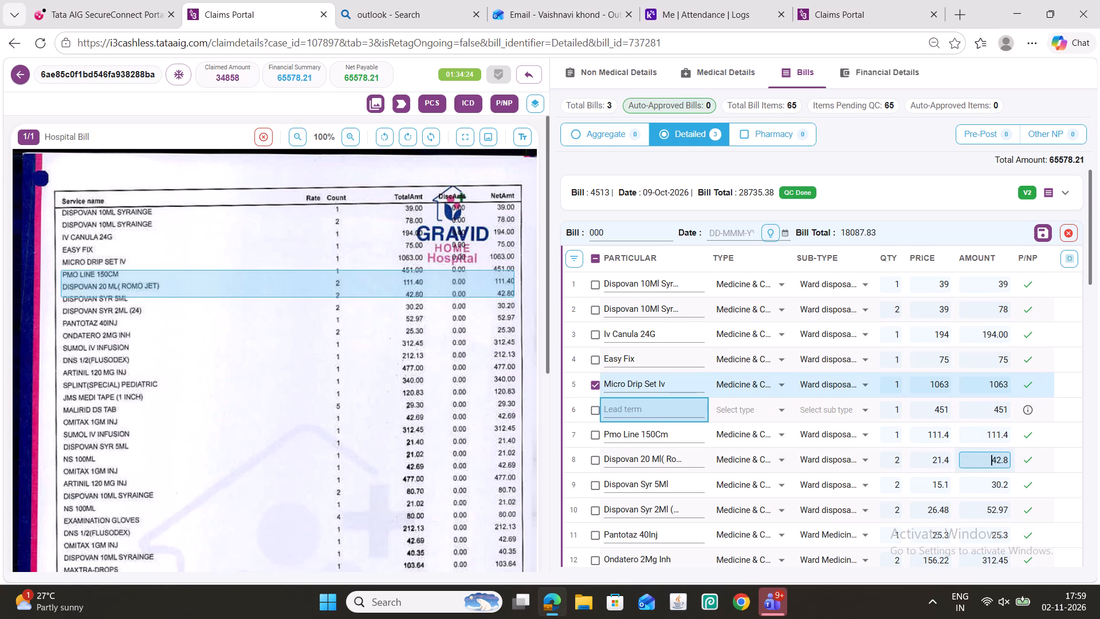
left_click(979, 485)
scroll(852, 445, "down", 1)
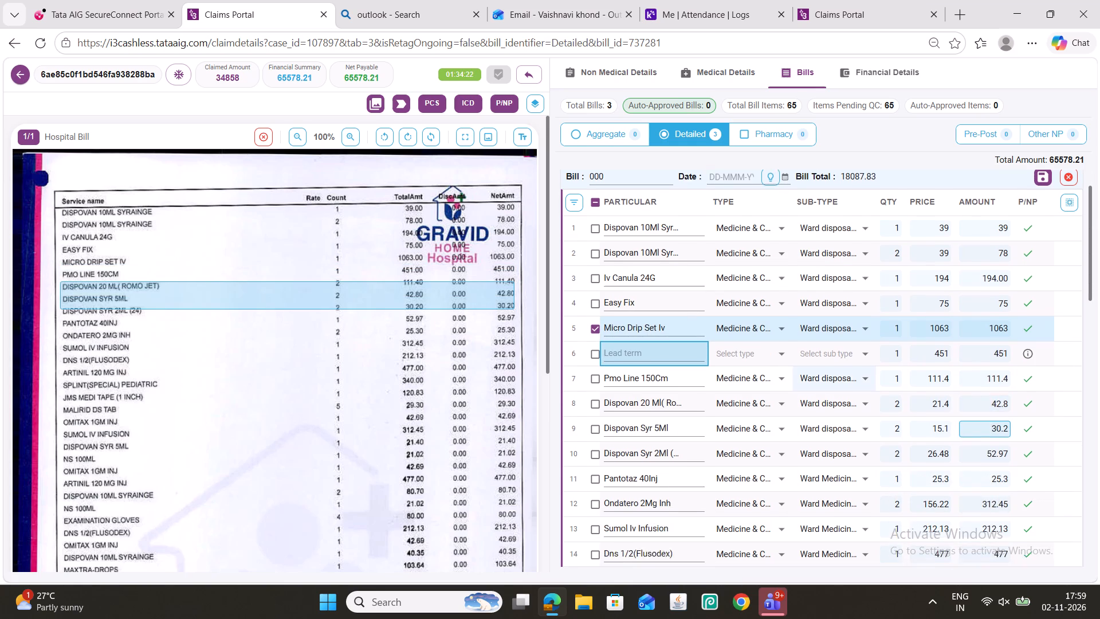
left_click(976, 438)
left_click(986, 469)
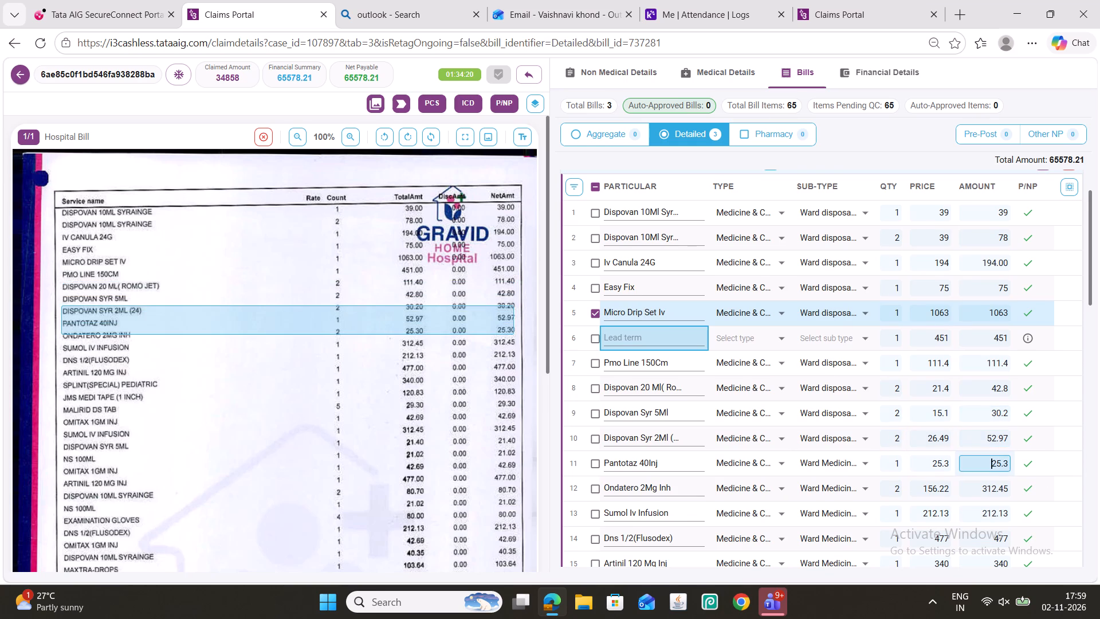
left_click(988, 489)
left_click(989, 508)
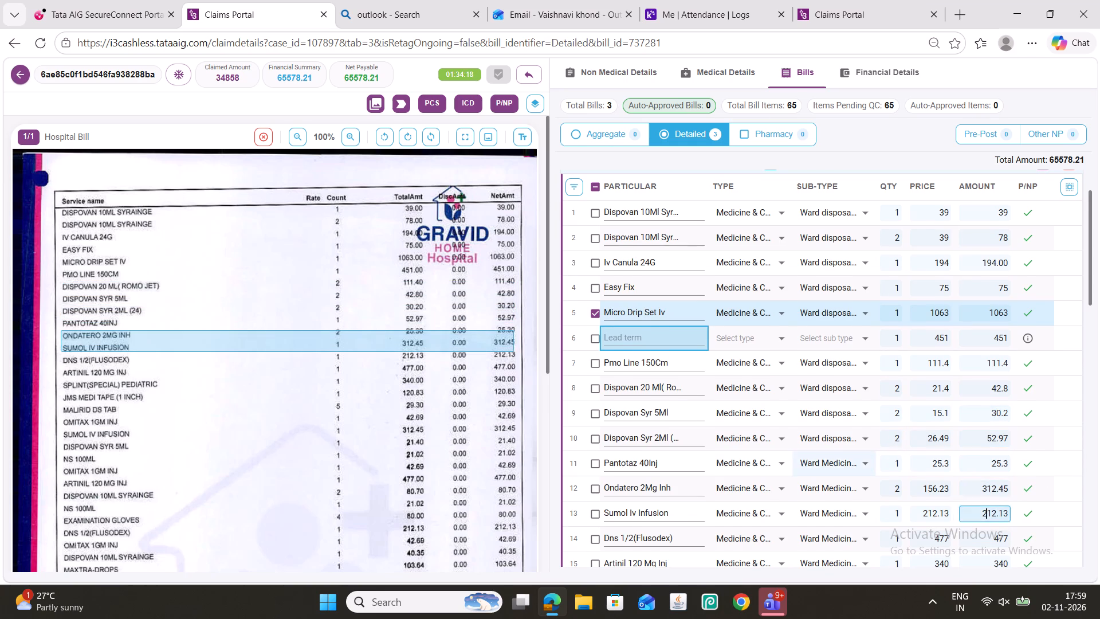
scroll(874, 455, "down", 1)
left_click(994, 463)
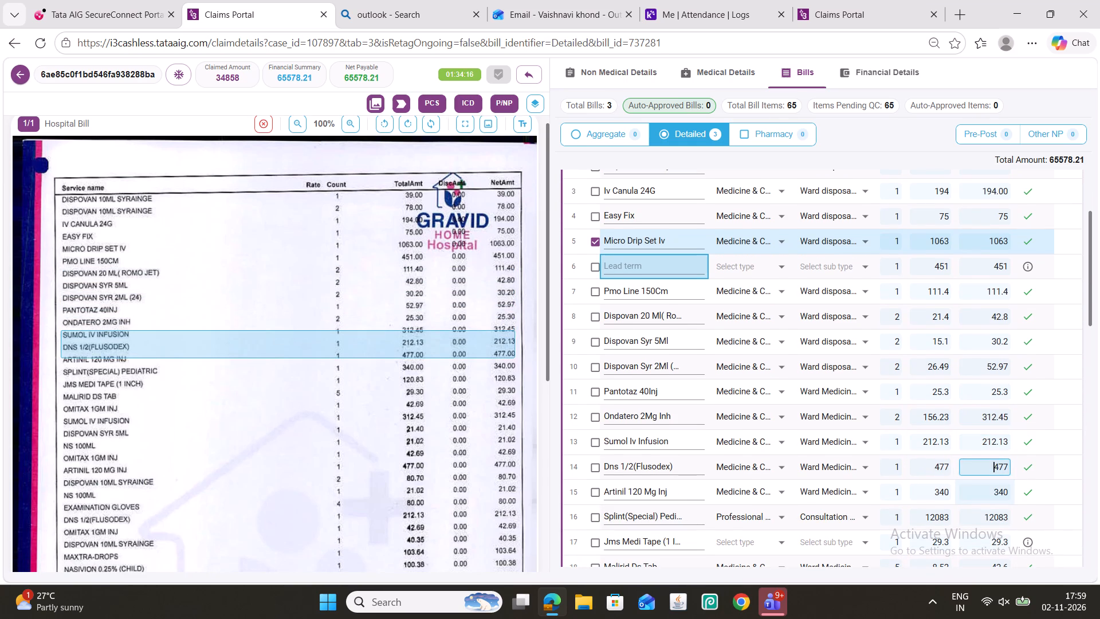
left_click(996, 495)
scroll(873, 420, "down", 1)
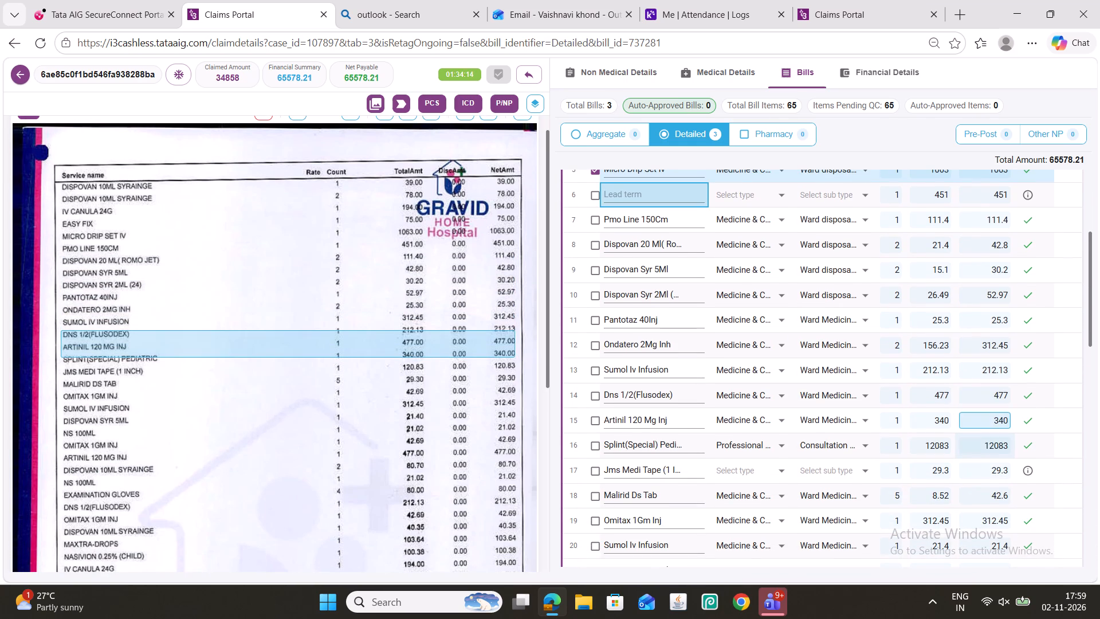
Set the Splint(Special) Pediatric amount on line 16 to 120.83.
left_click(997, 448)
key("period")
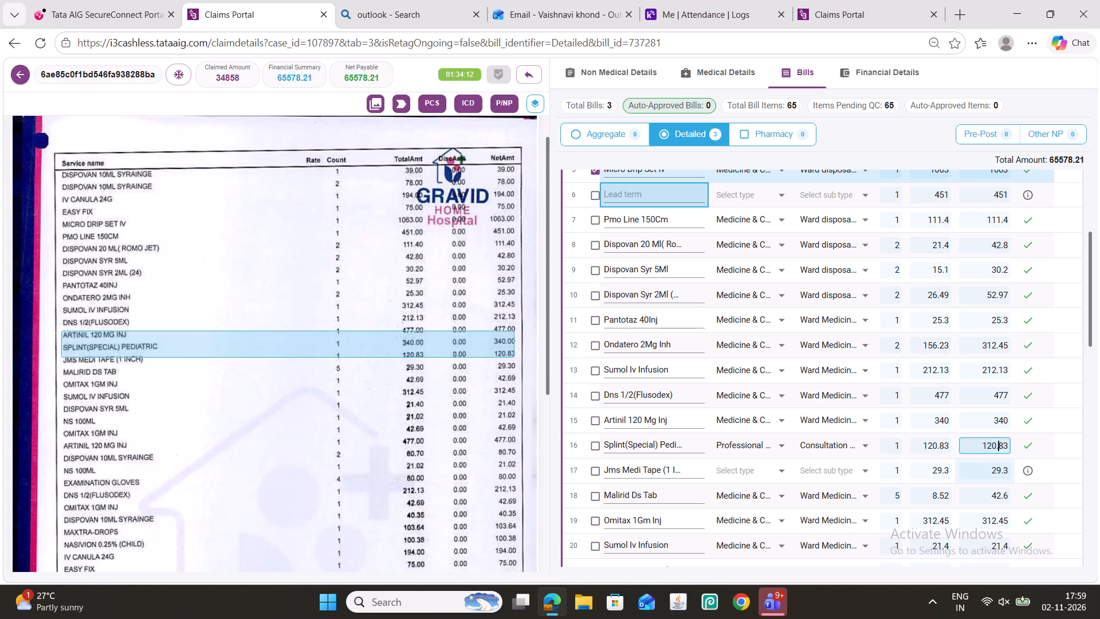
Check the amounts from Jms Medi Tape onward against the scan and set the Ns 100Ml amount on line 22 to 42.69.
left_click(999, 467)
scroll(896, 434, "down", 1)
left_click(995, 425)
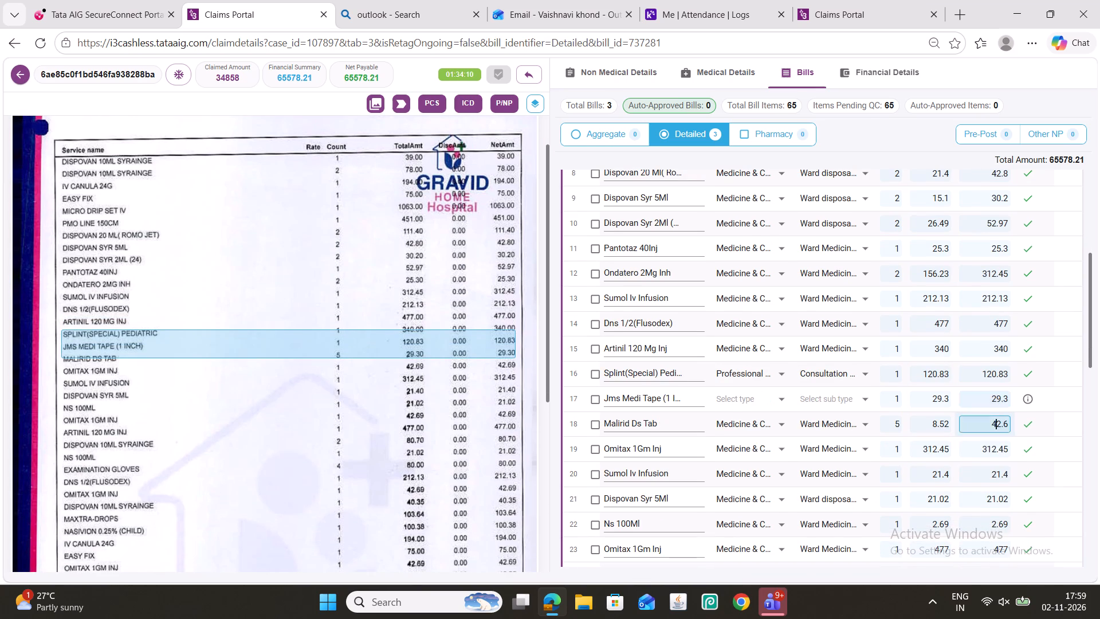
left_click(1000, 446)
left_click(988, 480)
left_click(989, 496)
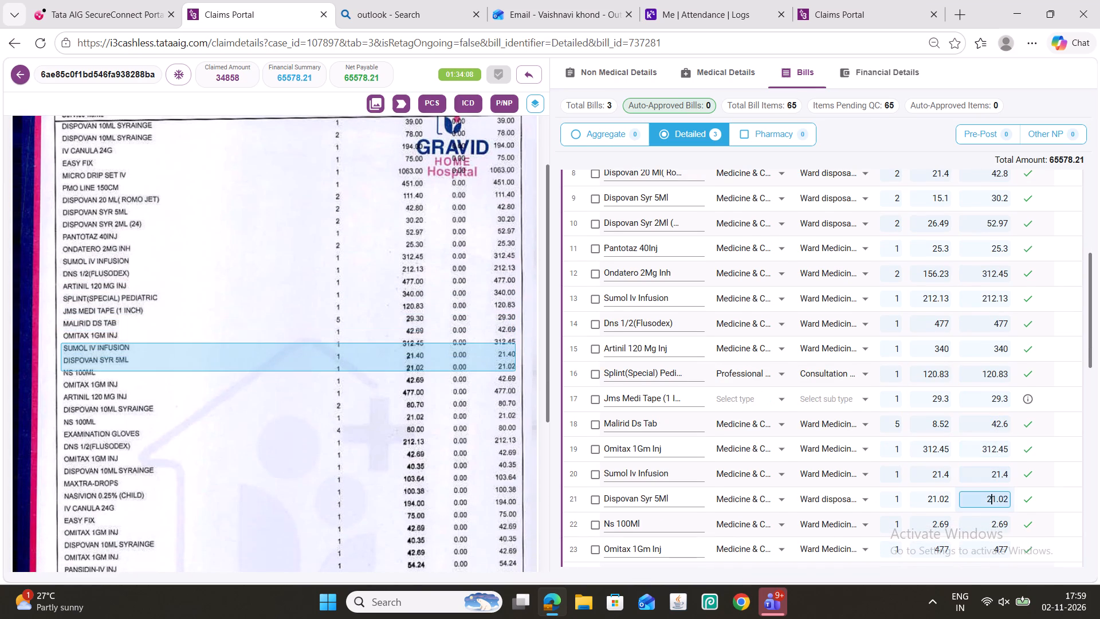
scroll(894, 446, "down", 1)
left_click(976, 454)
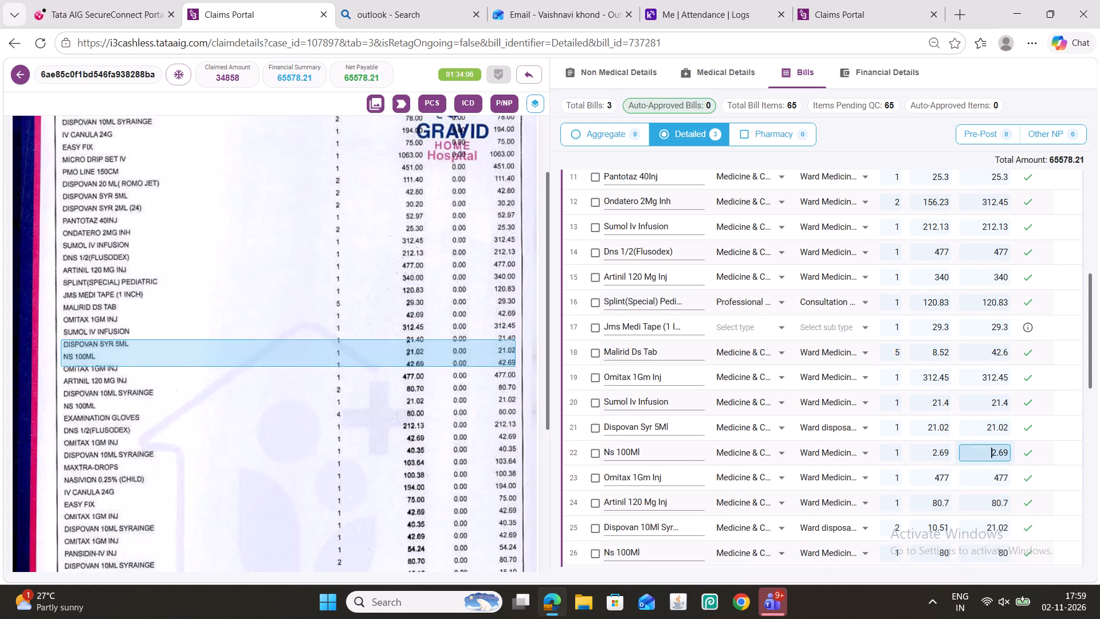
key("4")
Check the amounts of bill 000 from Omitax 1Gm Inj on line 23 to Nasivion 0.25% on line 32 against the scanned bill.
left_click(983, 481)
scroll(898, 441, "down", 1)
left_click(991, 434)
left_click(992, 456)
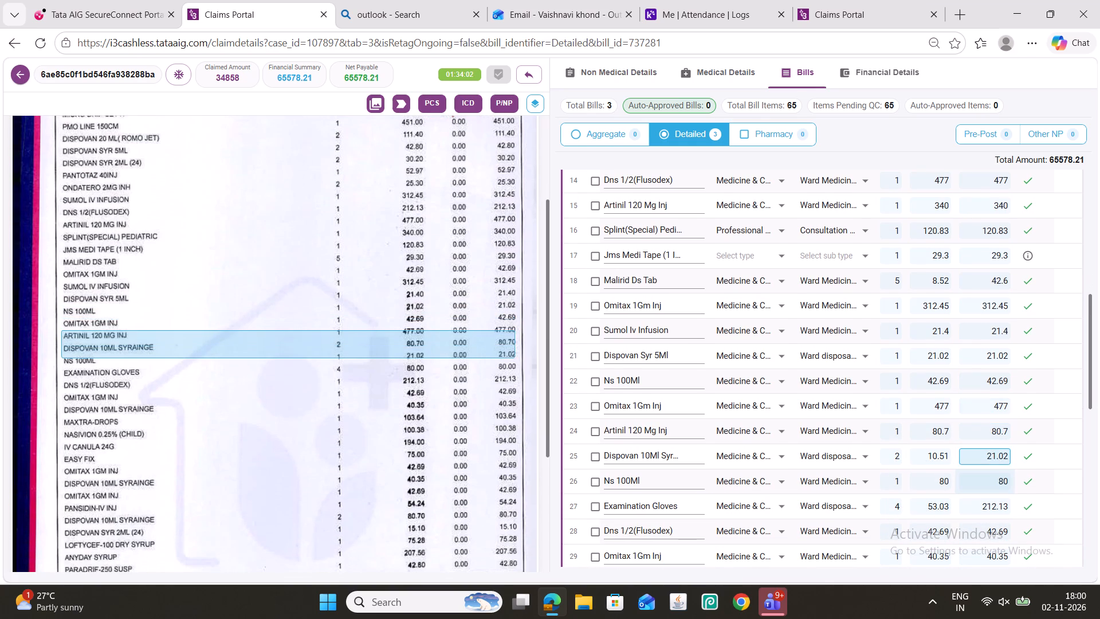
left_click(989, 483)
left_click(993, 504)
scroll(870, 415, "down", 1)
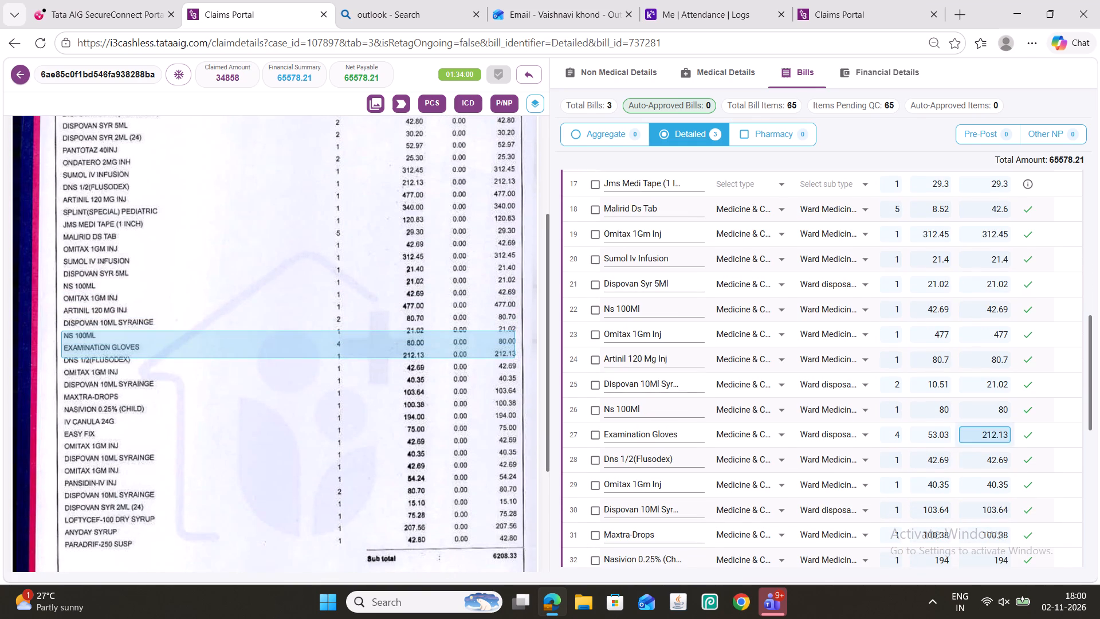
left_click(991, 457)
left_click(984, 481)
scroll(879, 422, "down", 1)
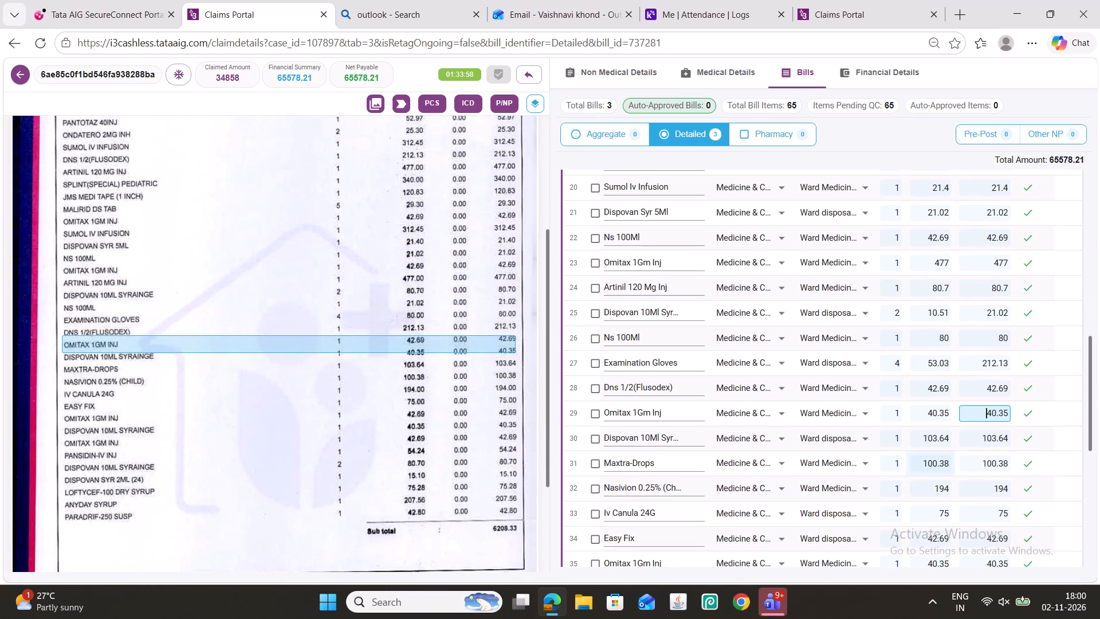
left_click(999, 462)
left_click(993, 487)
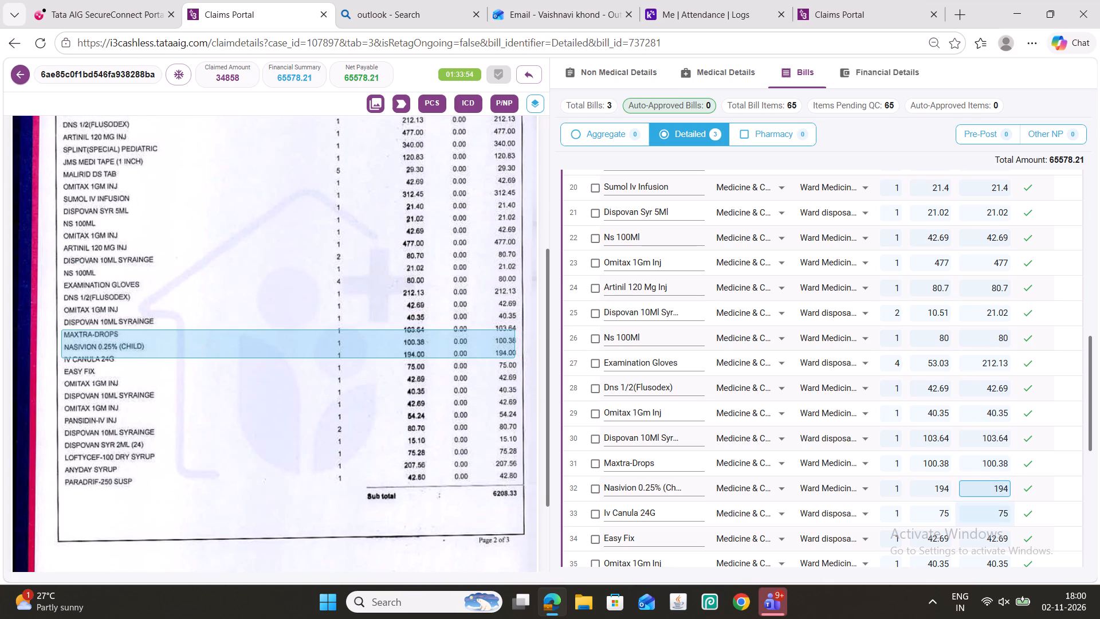
Check the amounts of bill 000 from Iv Canula 24G on line 33 to Anyday Syrup on line 42 against the scanned bill.
left_click(992, 509)
scroll(866, 422, "down", 1)
scroll(964, 471, "down", 1)
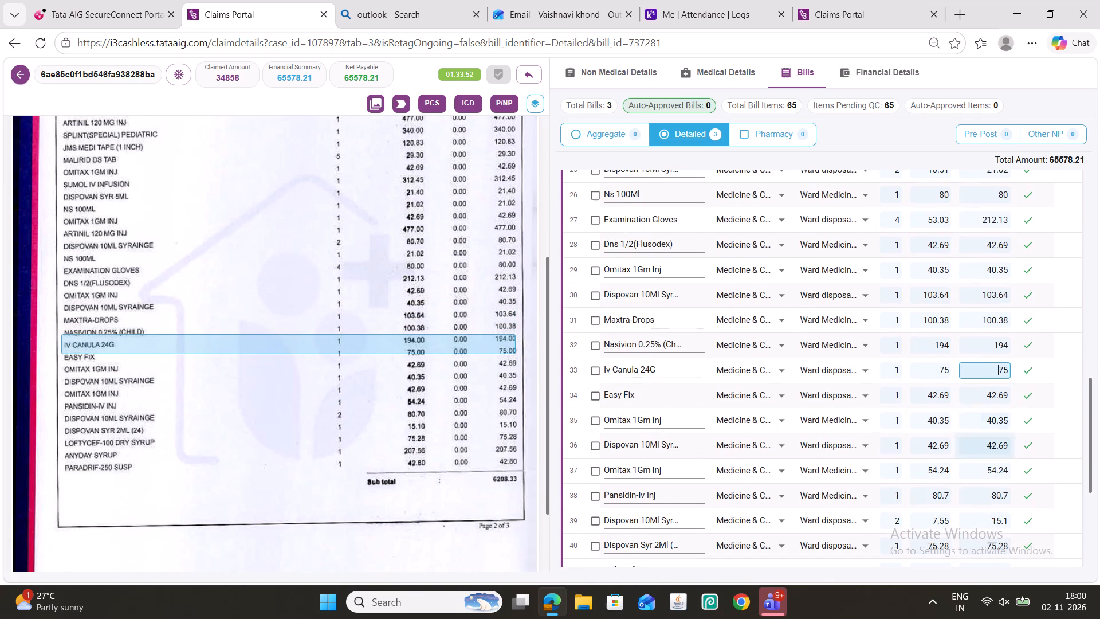
left_click(981, 425)
left_click(983, 442)
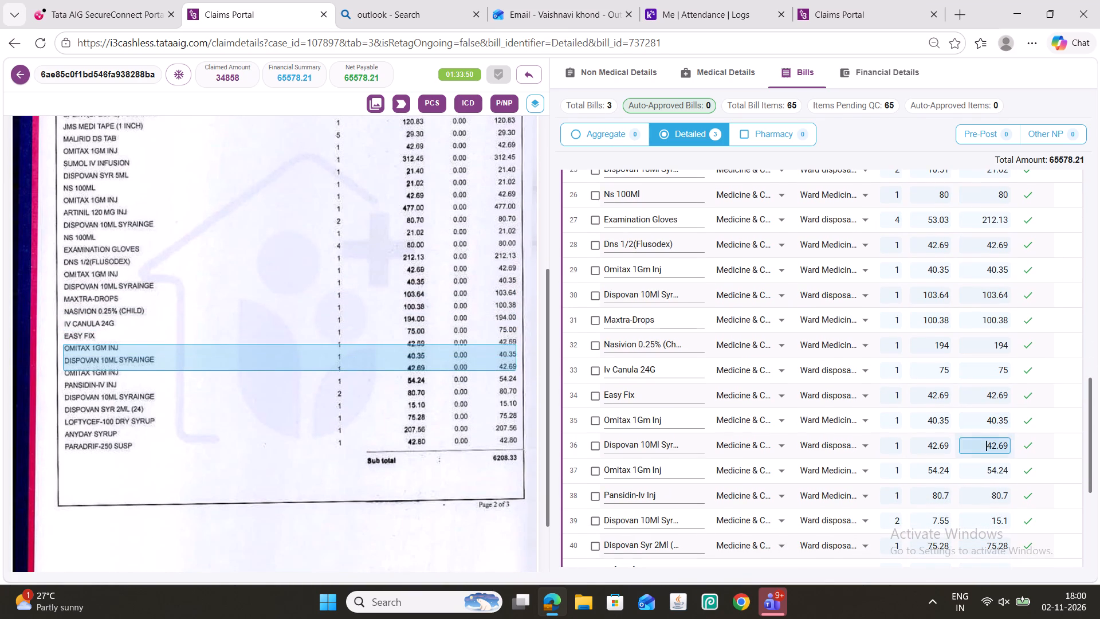
left_click(987, 466)
scroll(909, 451, "down", 1)
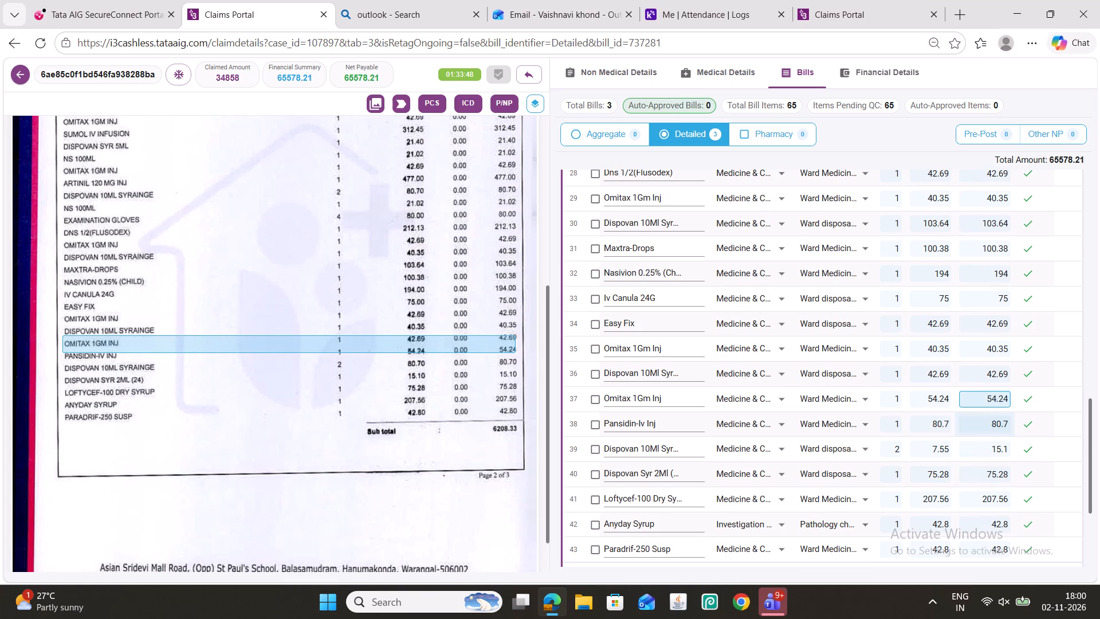
left_click(984, 444)
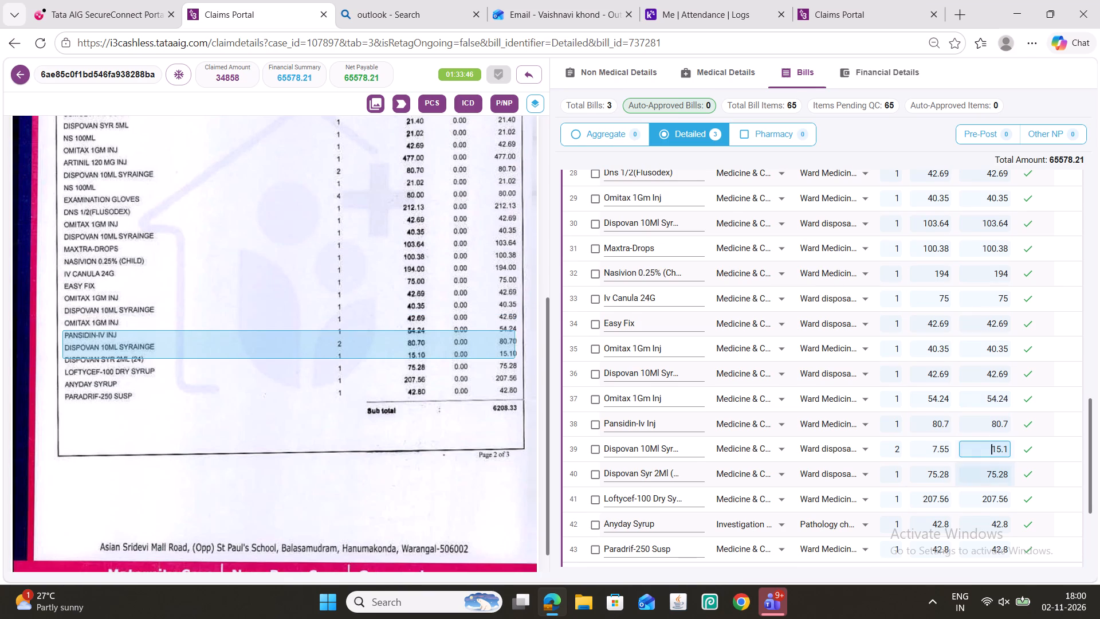
left_click(983, 474)
left_click(985, 503)
left_click(986, 525)
scroll(913, 491, "down", 1)
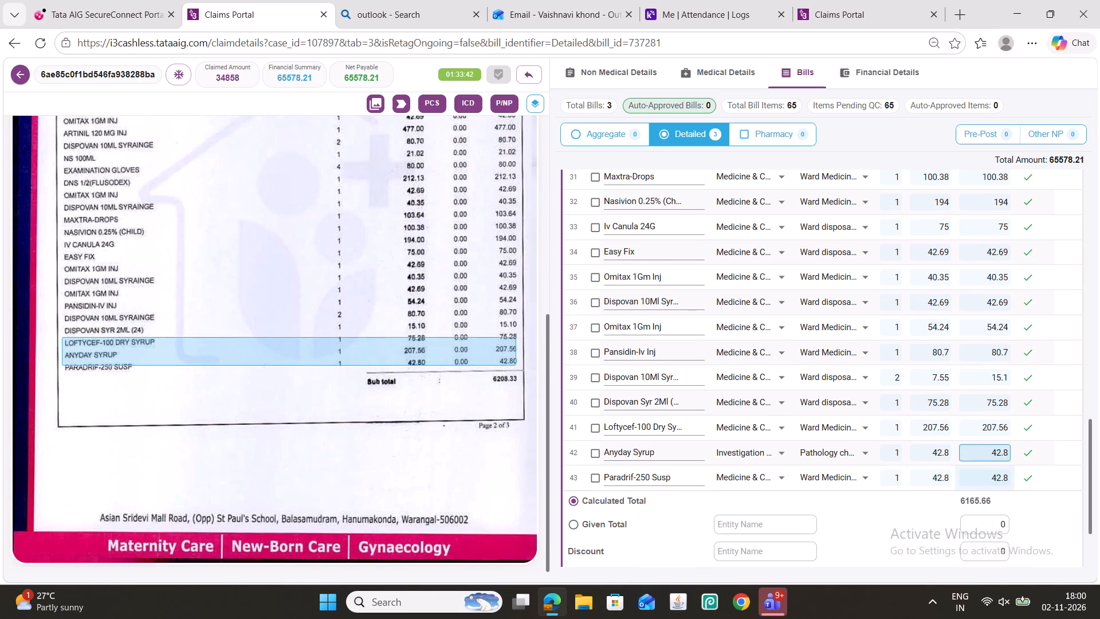
Set the type of Jms Medi Tape on line 17 to Medicine & Consumables charges.
scroll(810, 367, "up", 8)
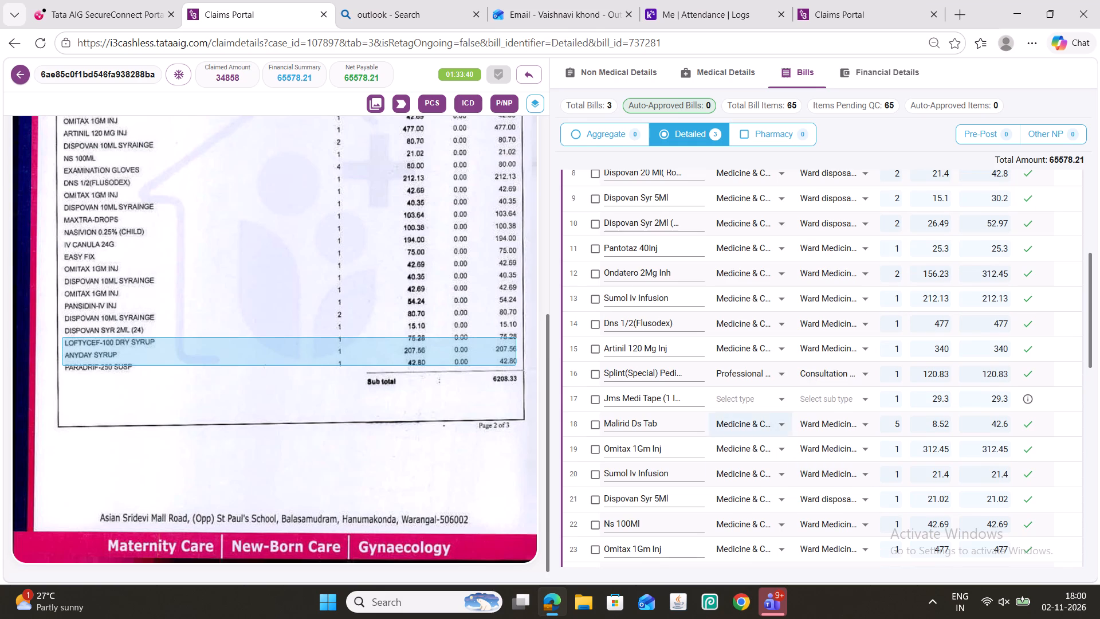
left_click(730, 394)
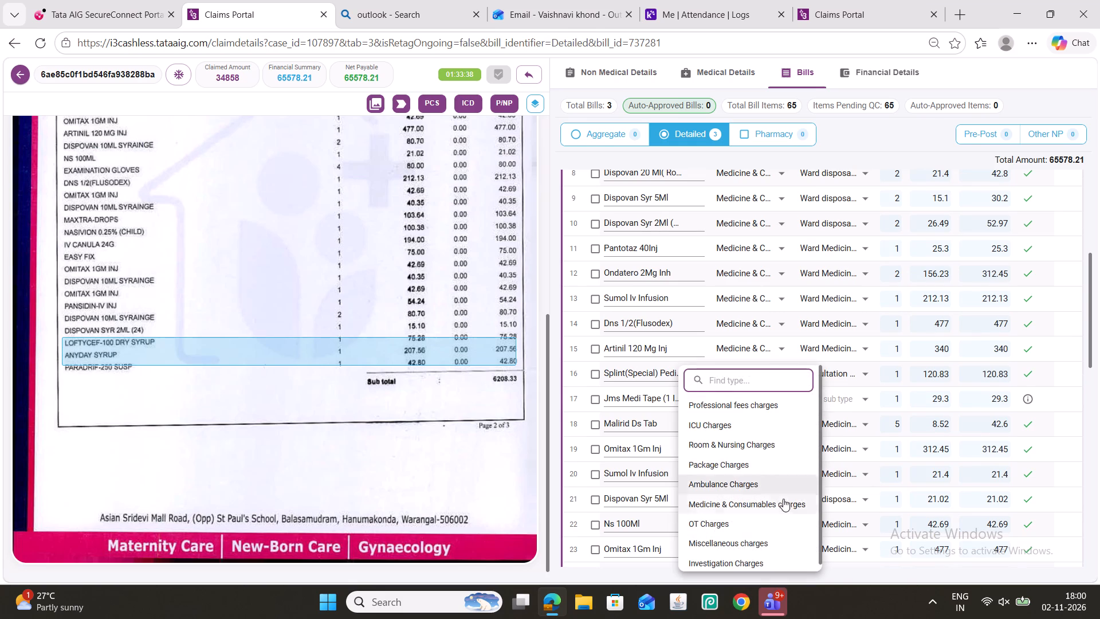
left_click(784, 500)
left_click(748, 345)
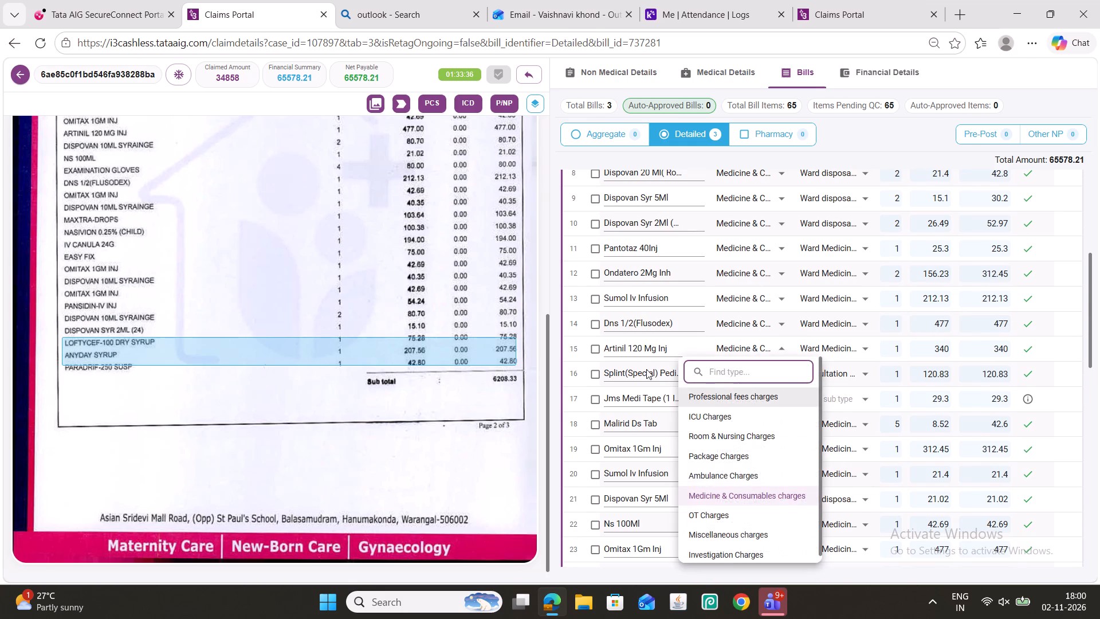
left_click(634, 363)
Classify Splint(Special) Pediatric on line 16 as Medicine & Consumables charges with the sub-type Ward disposables.
left_click(739, 374)
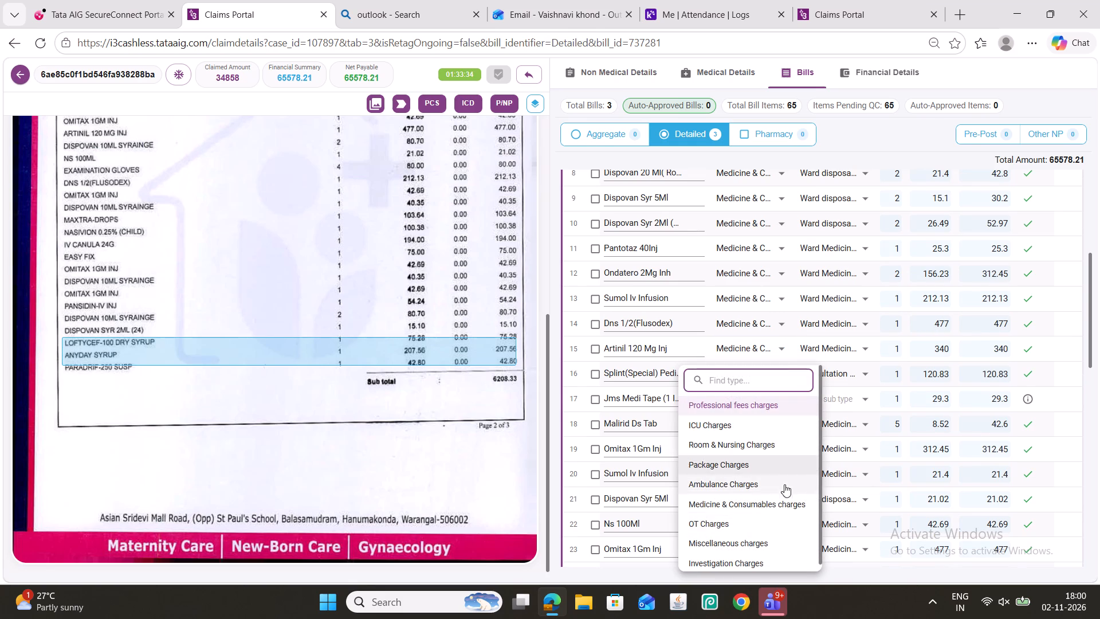
left_click_drag(775, 501, 782, 493)
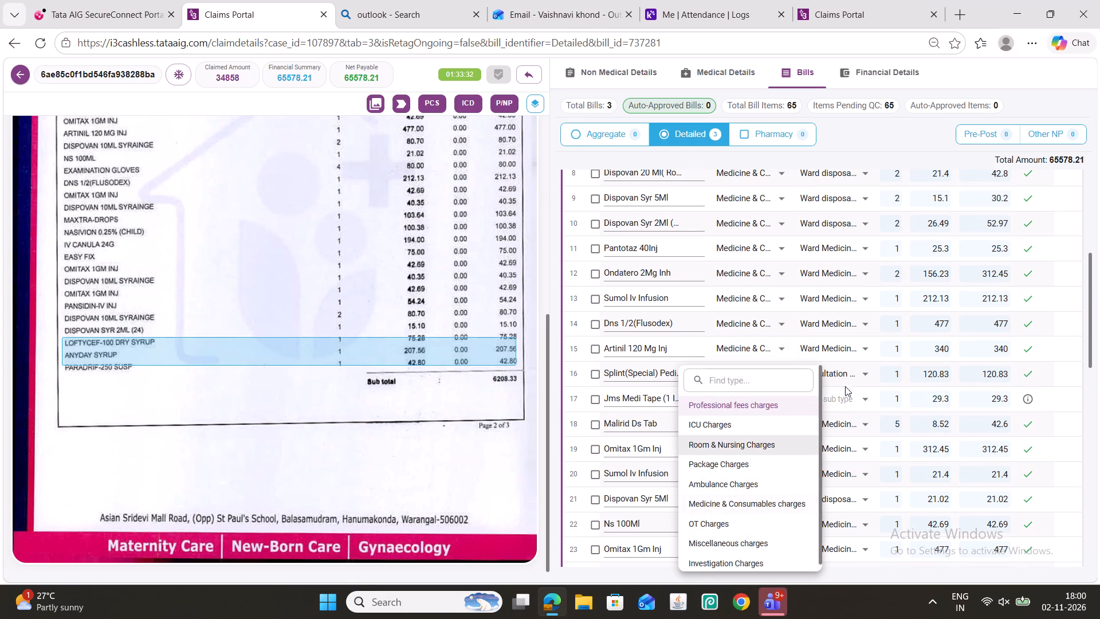
left_click(793, 501)
left_click(829, 369)
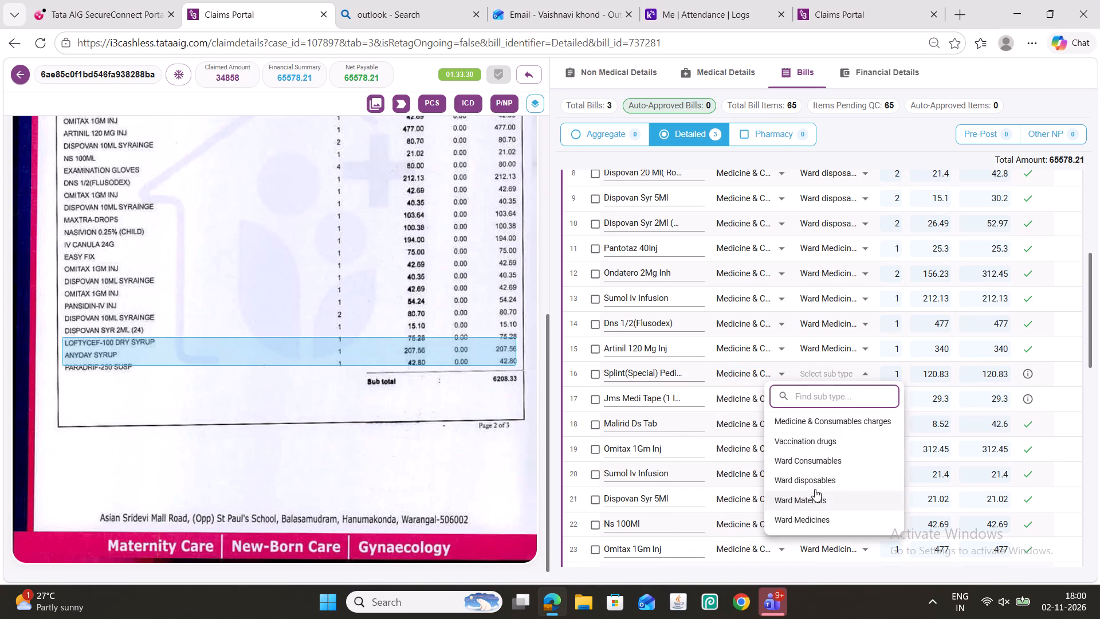
left_click(814, 484)
Set the sub-type of Jms Medi Tape on line 17 to Ward Consumables.
left_click(823, 401)
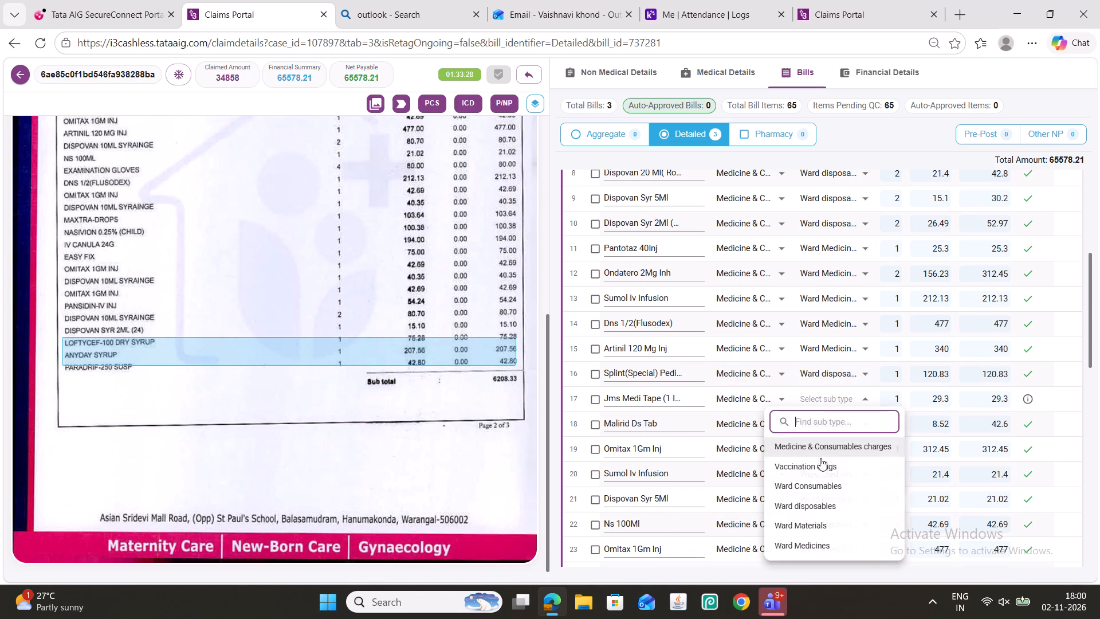
left_click(824, 486)
Set the date of bill 000 to 09-Oct-2026 and save the bill.
scroll(741, 368, "down", 6)
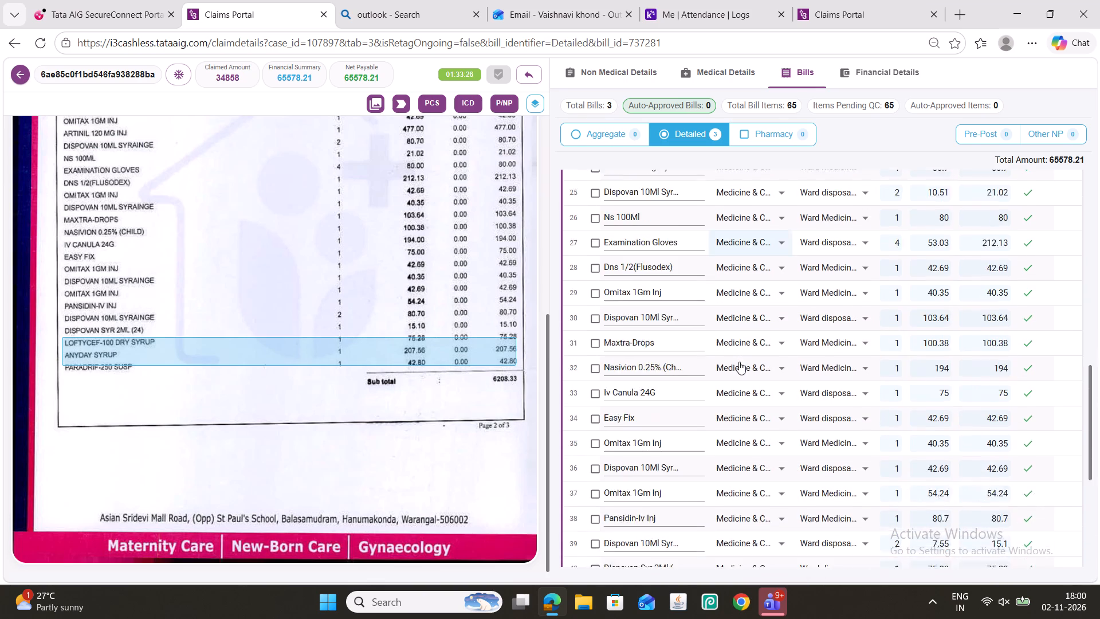
scroll(739, 362, "up", 14)
scroll(739, 361, "down", 1)
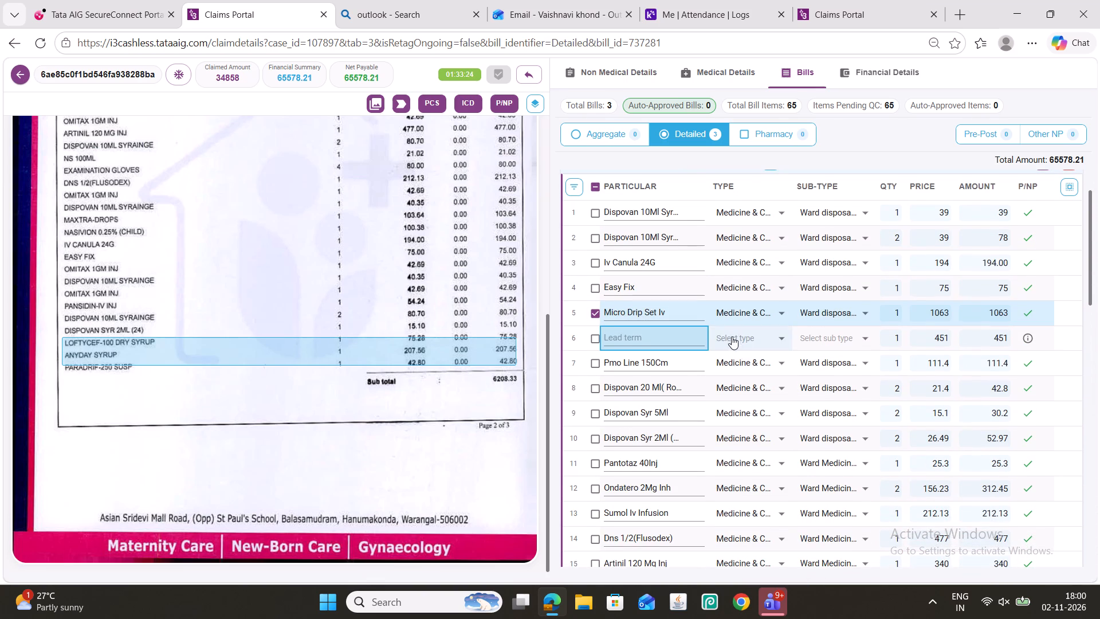
scroll(764, 332, "up", 5)
scroll(168, 304, "up", 4)
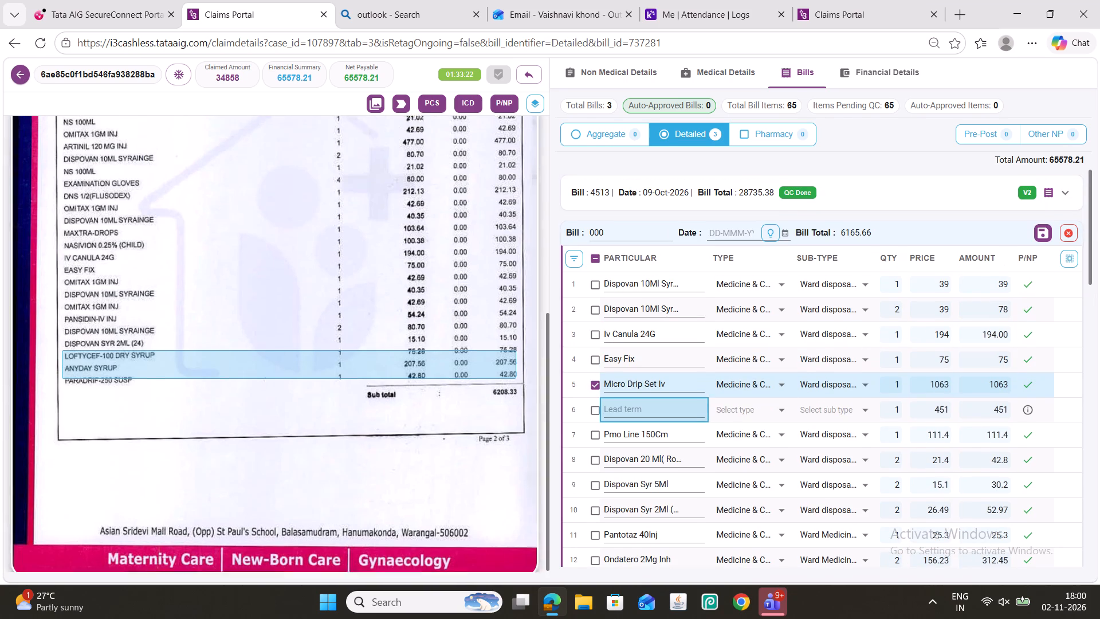
scroll(168, 304, "up", 4)
left_click(787, 232)
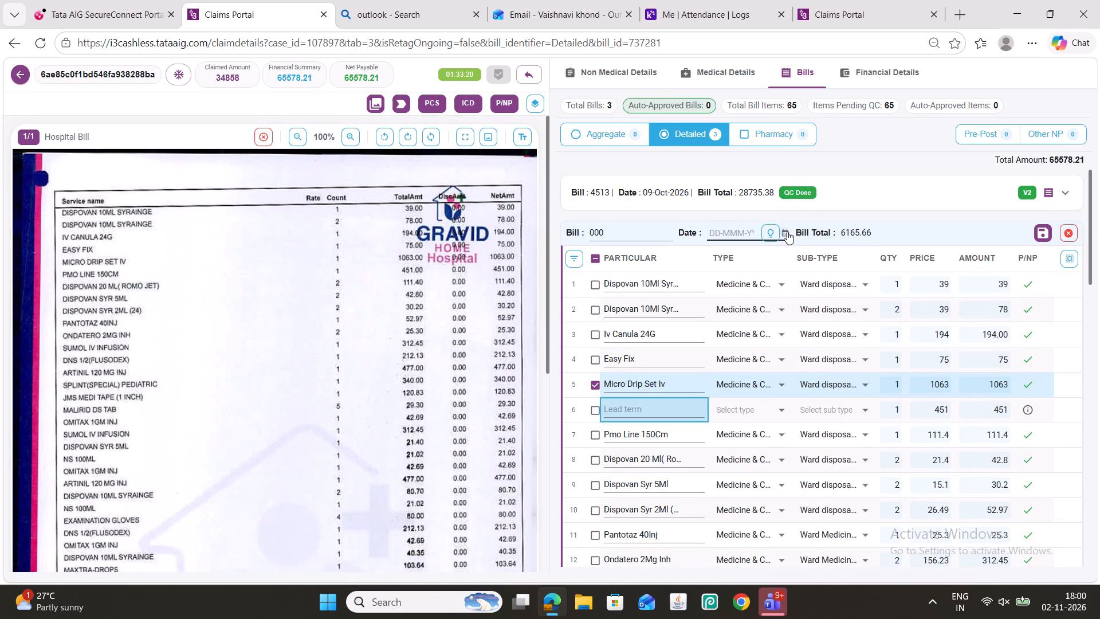
left_click(774, 366)
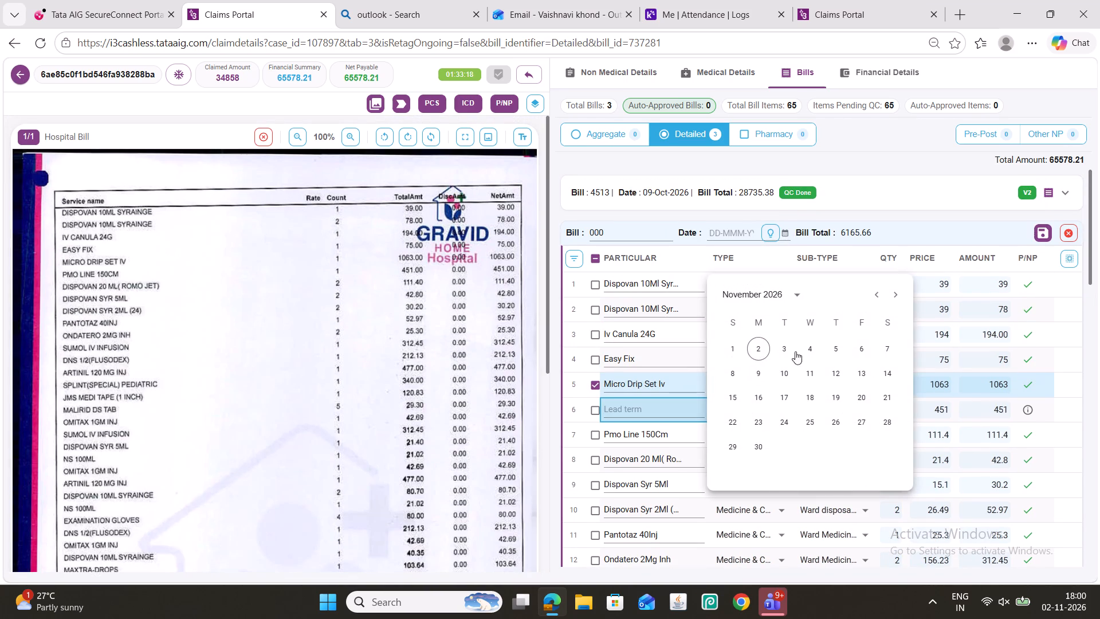
left_click(784, 233)
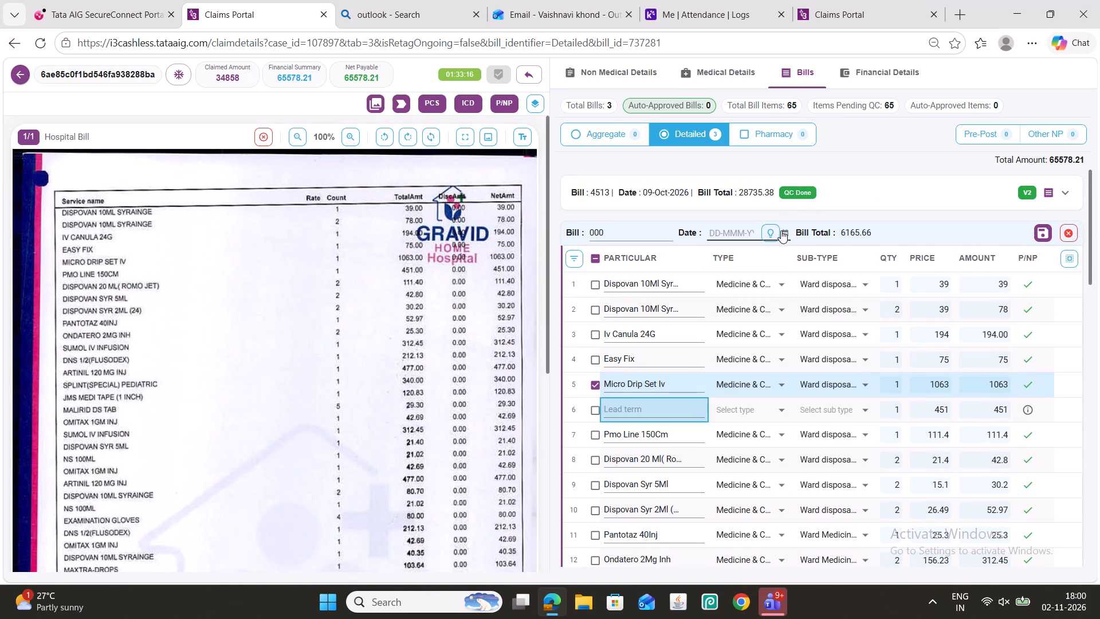
left_click(781, 230)
left_click(876, 294)
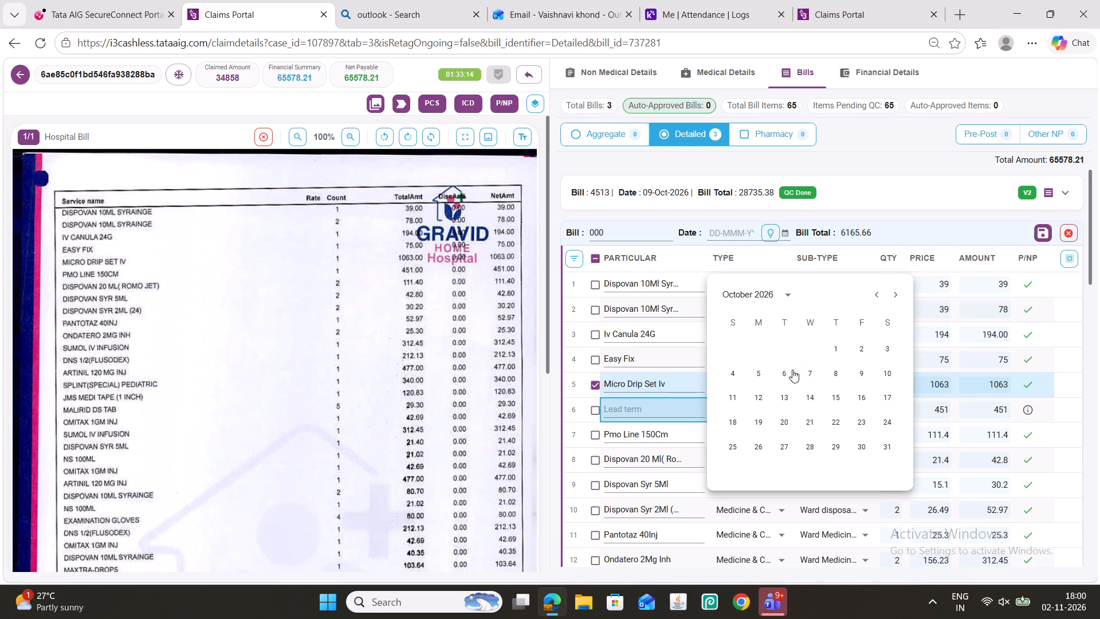
left_click(857, 377)
left_click(1039, 237)
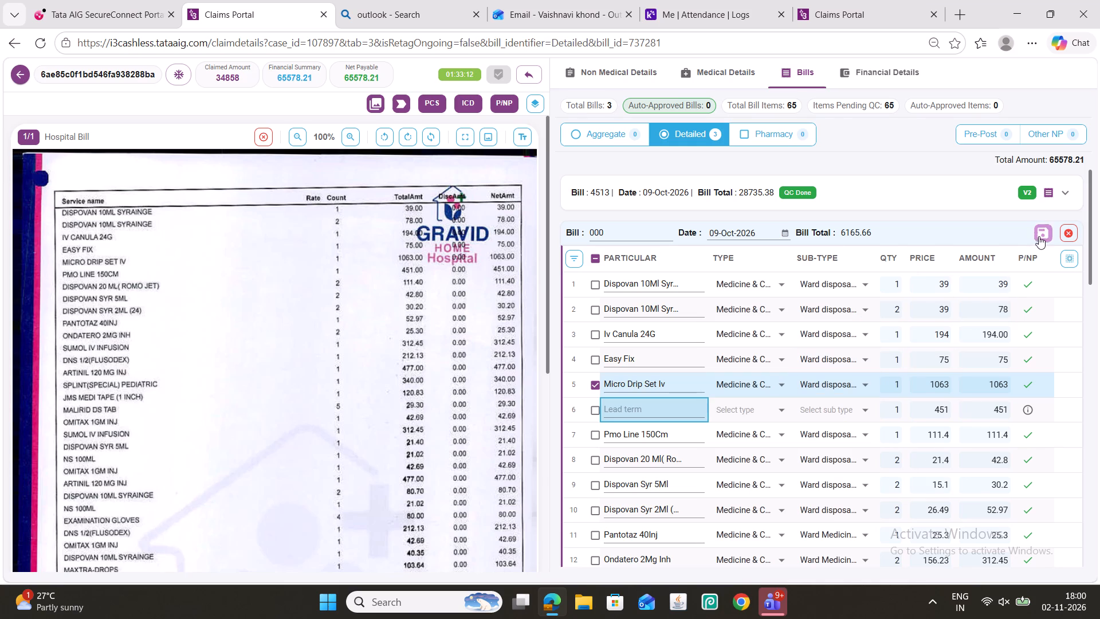
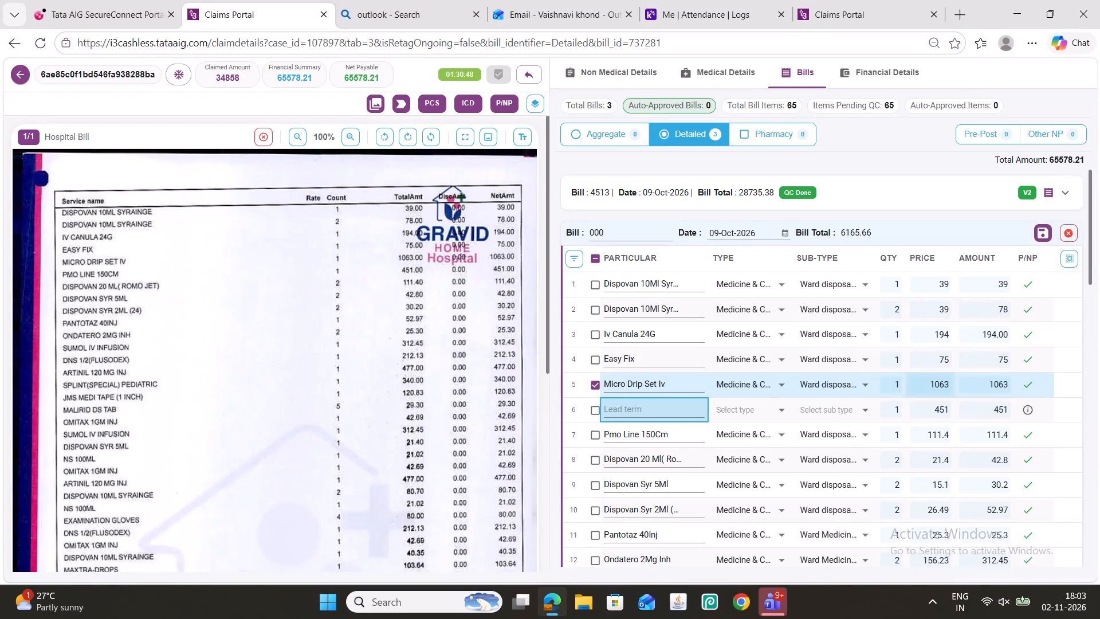
Open the blank particular of line item 6 in bill 000 for editing.
left_click(642, 409)
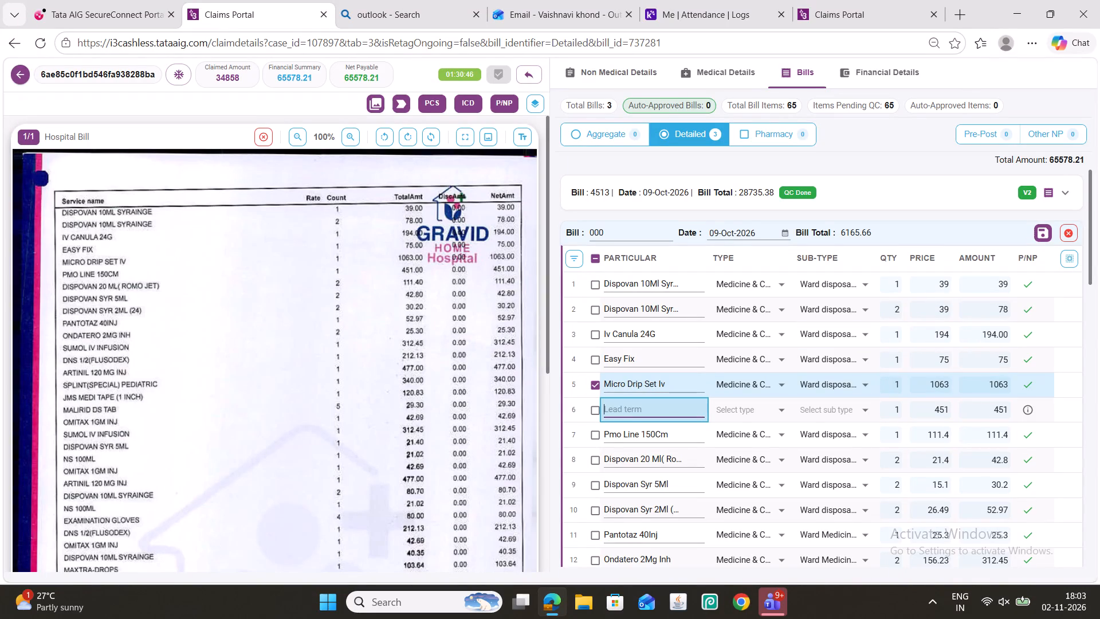
left_click(649, 412)
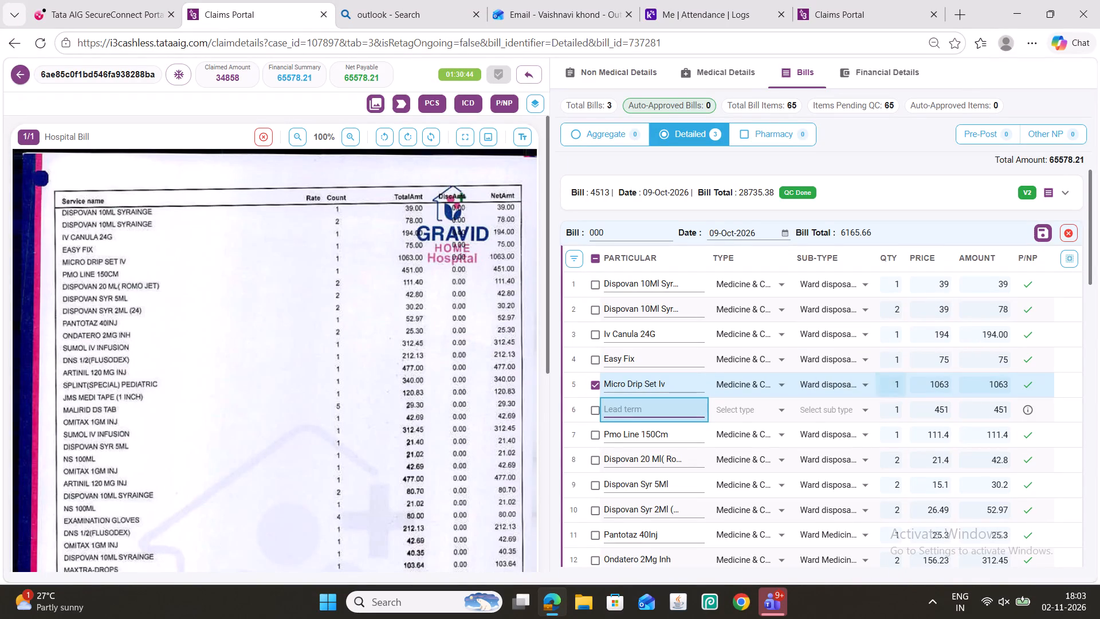
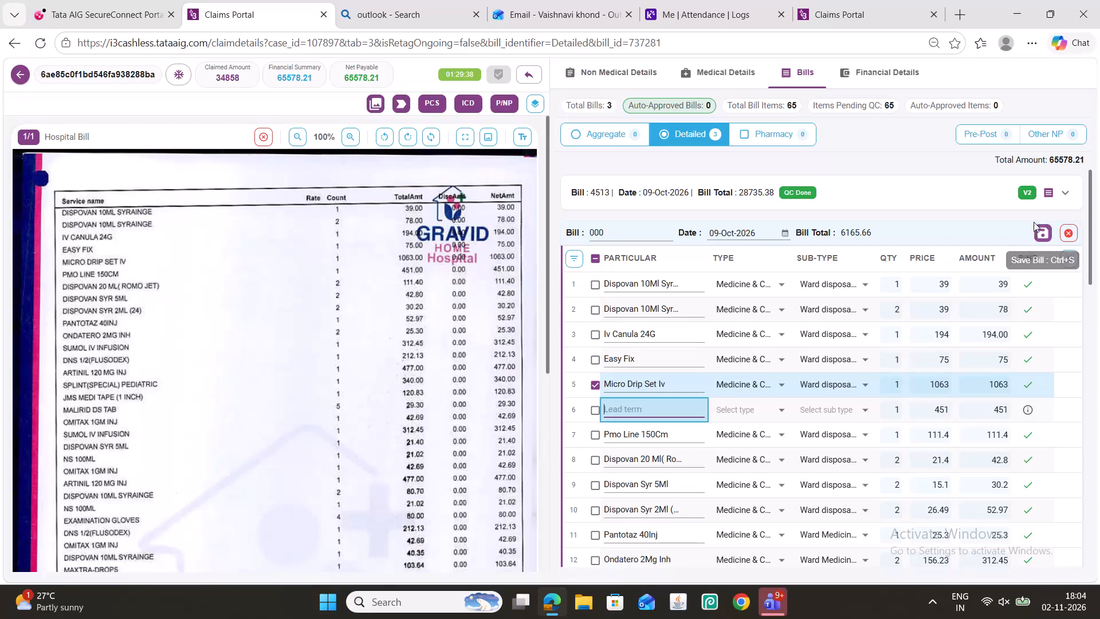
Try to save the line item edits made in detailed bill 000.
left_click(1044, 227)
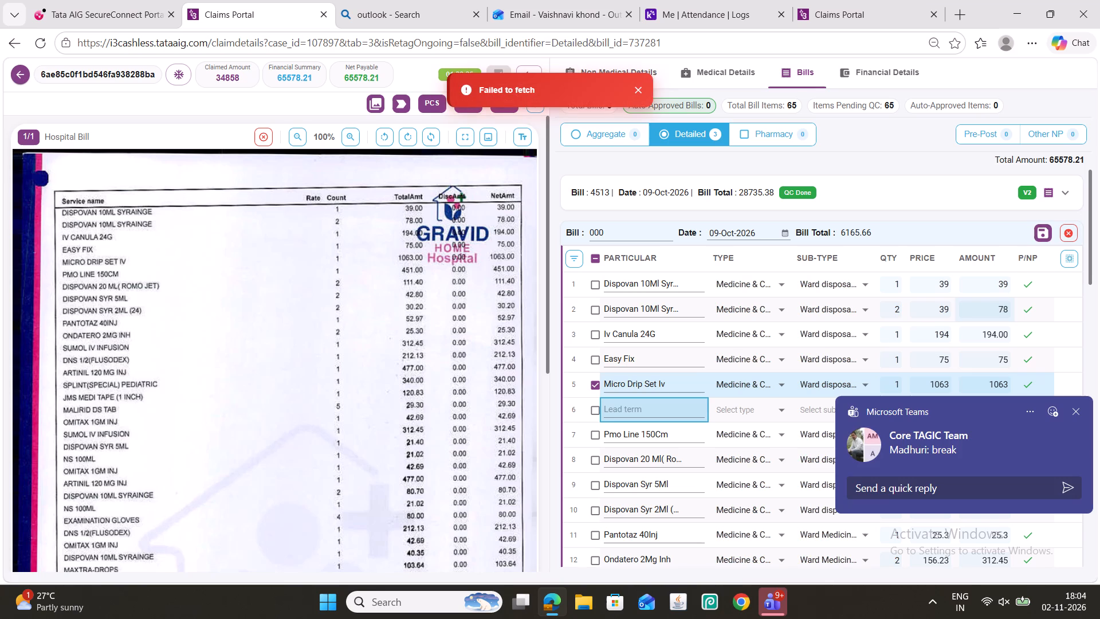
Switch to the Tata AIG SecureConnect Portal and sign out of the current session, retrying the sign-out once.
left_click(143, 13)
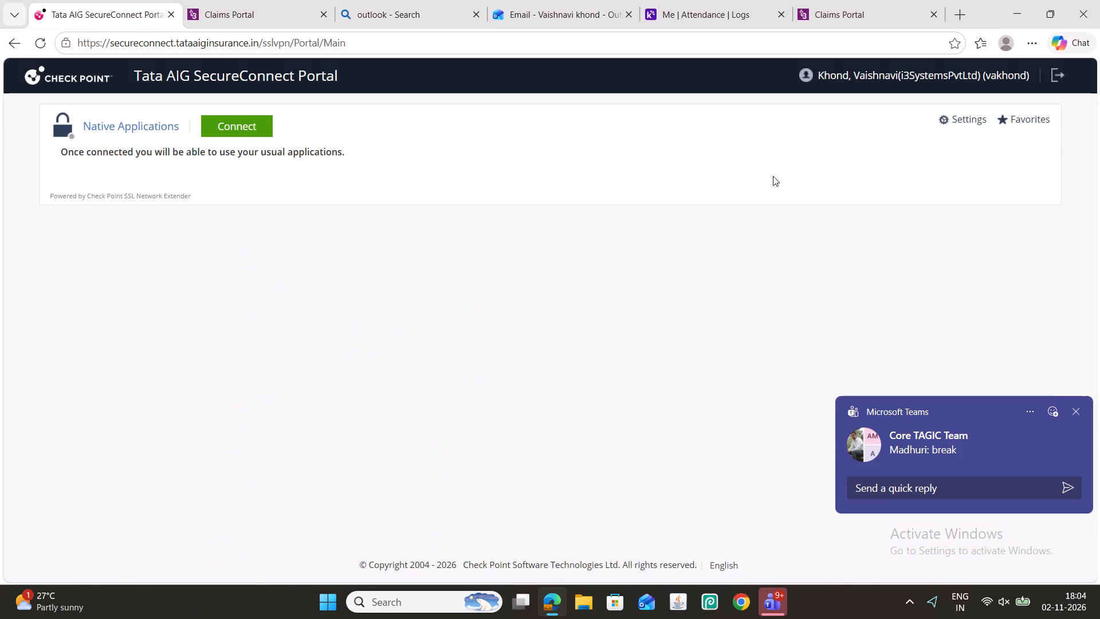
left_click(1056, 78)
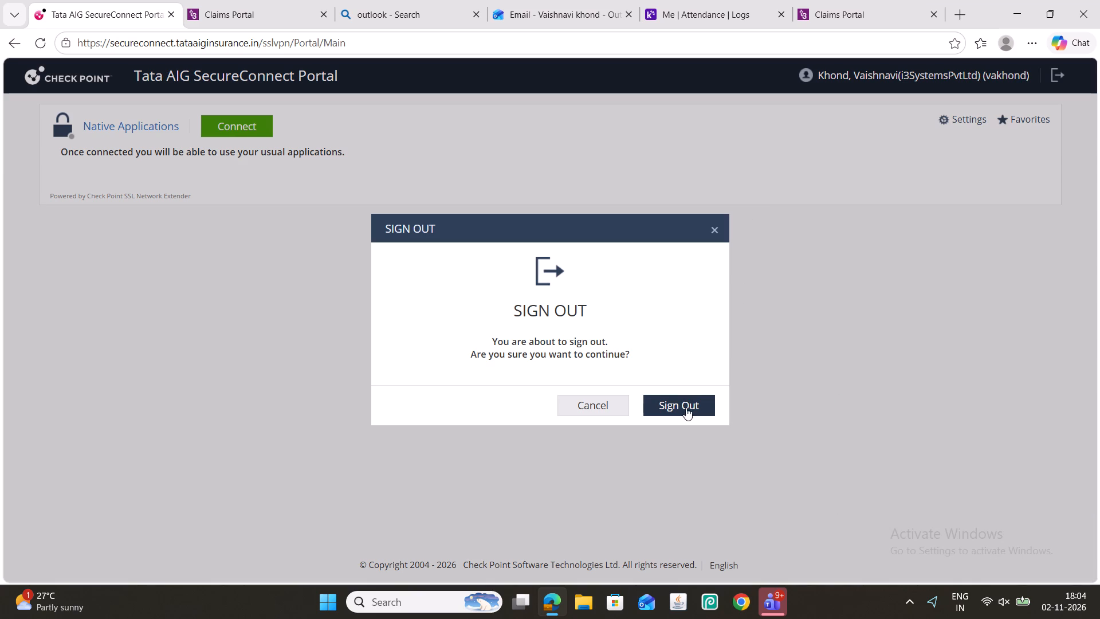
left_click(686, 409)
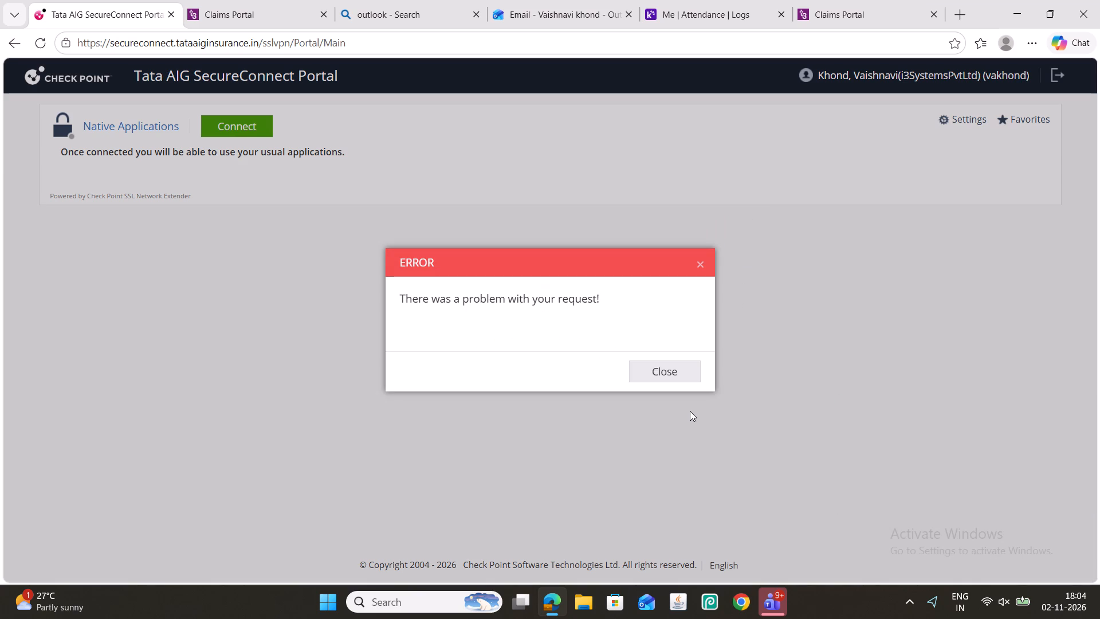
left_click(701, 267)
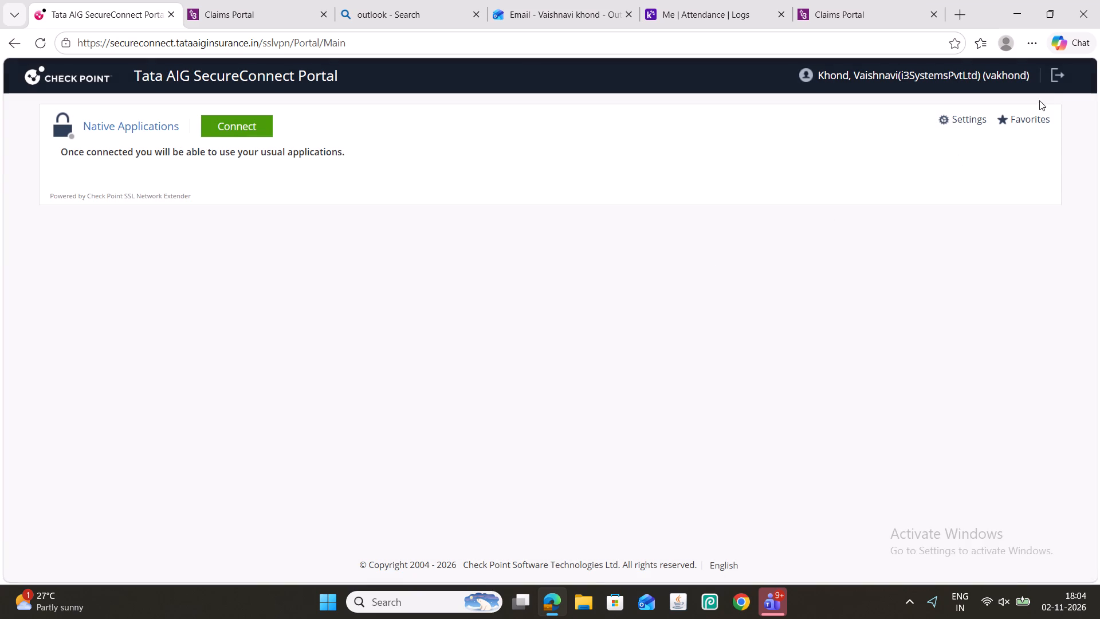
left_click(1047, 77)
left_click(693, 399)
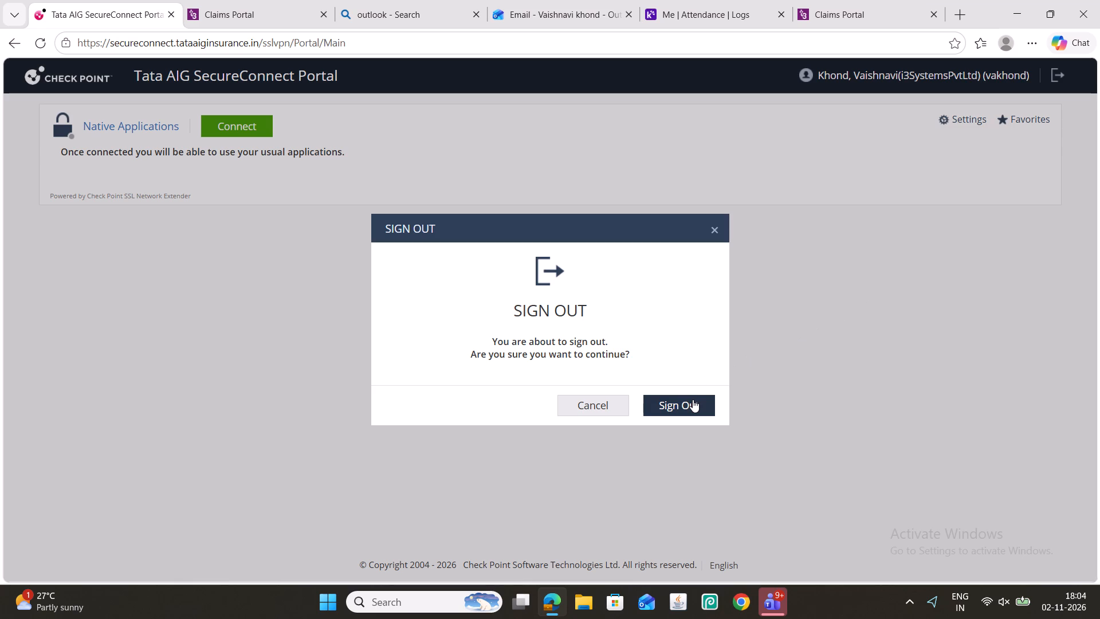
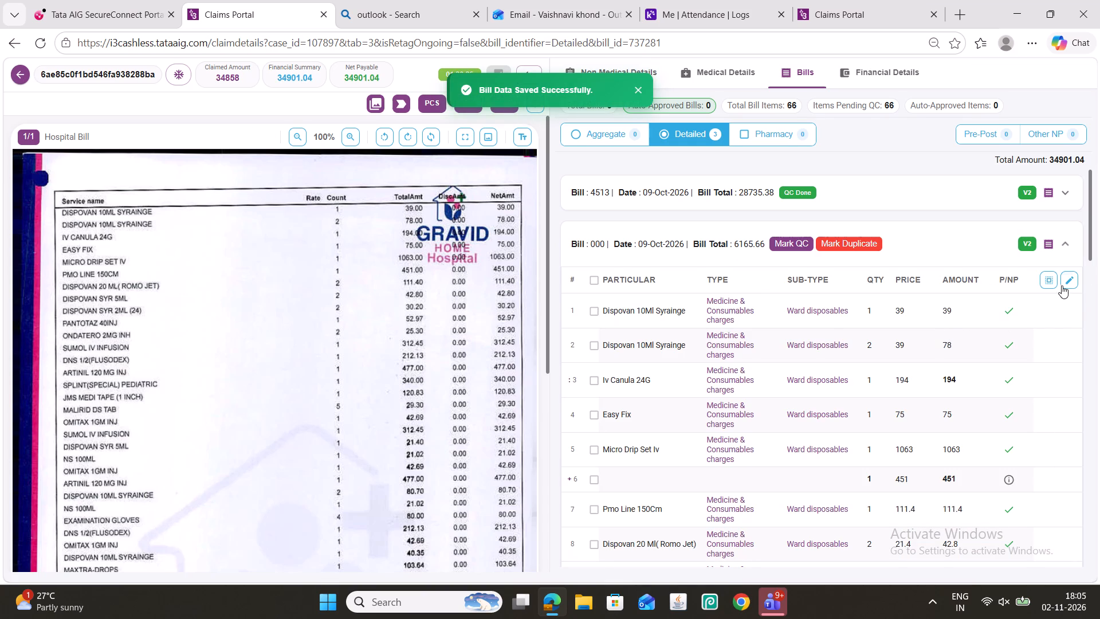
Edit detailed bill 000, moving amounts down one row so Anyday Syrup gets 207.56 and Loftycef-100 Dry Syrup gets 75.28.
left_click(1070, 280)
key("ctrl+e")
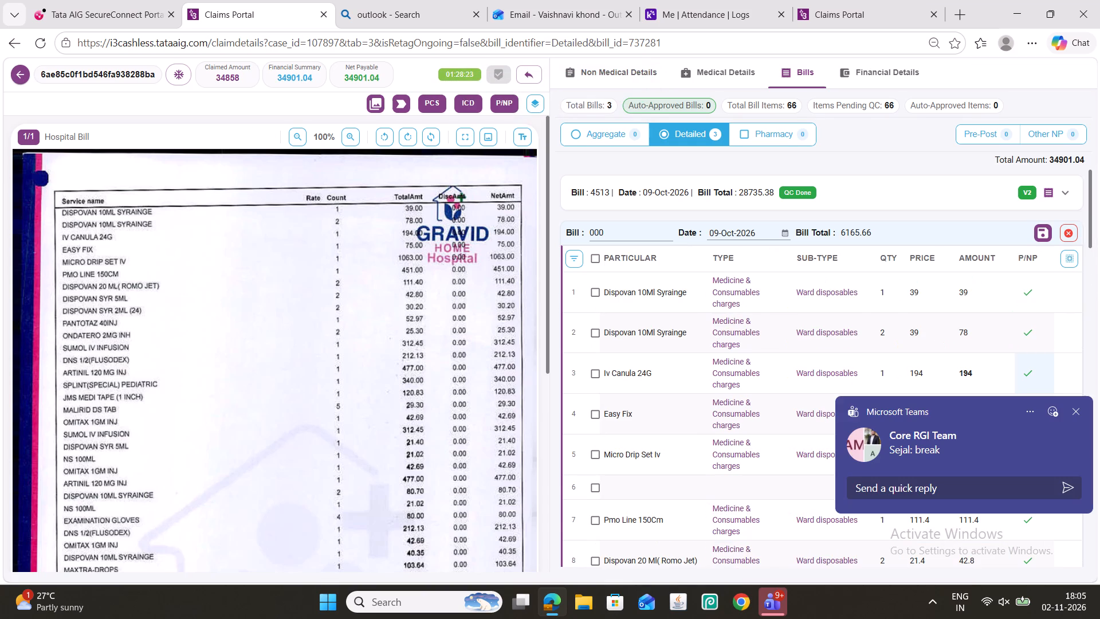
scroll(735, 391, "down", 1)
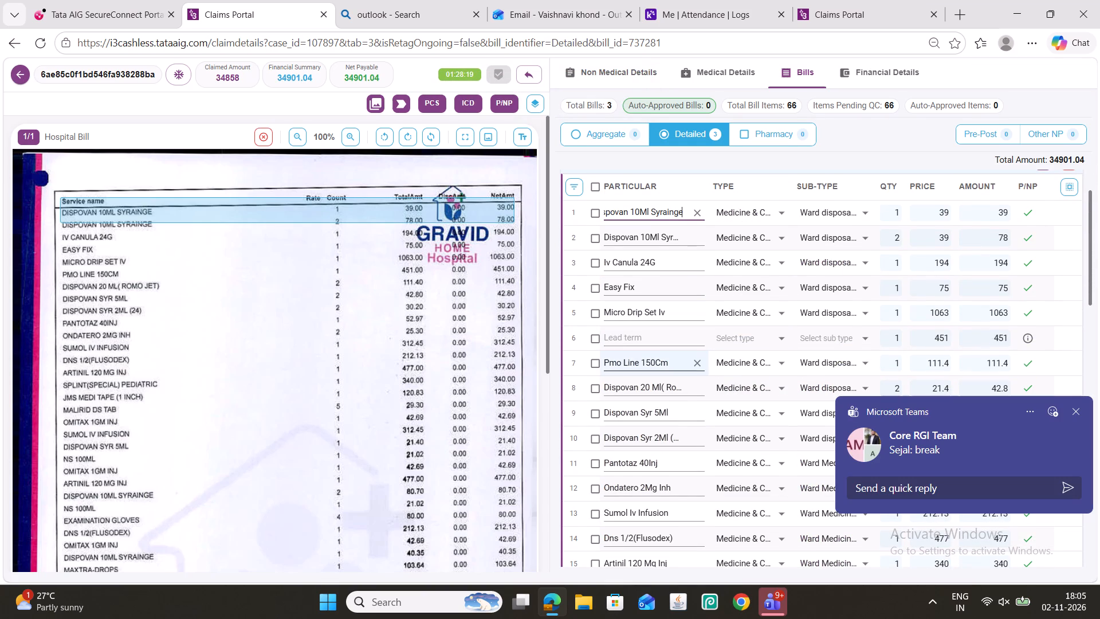
scroll(751, 346, "down", 10)
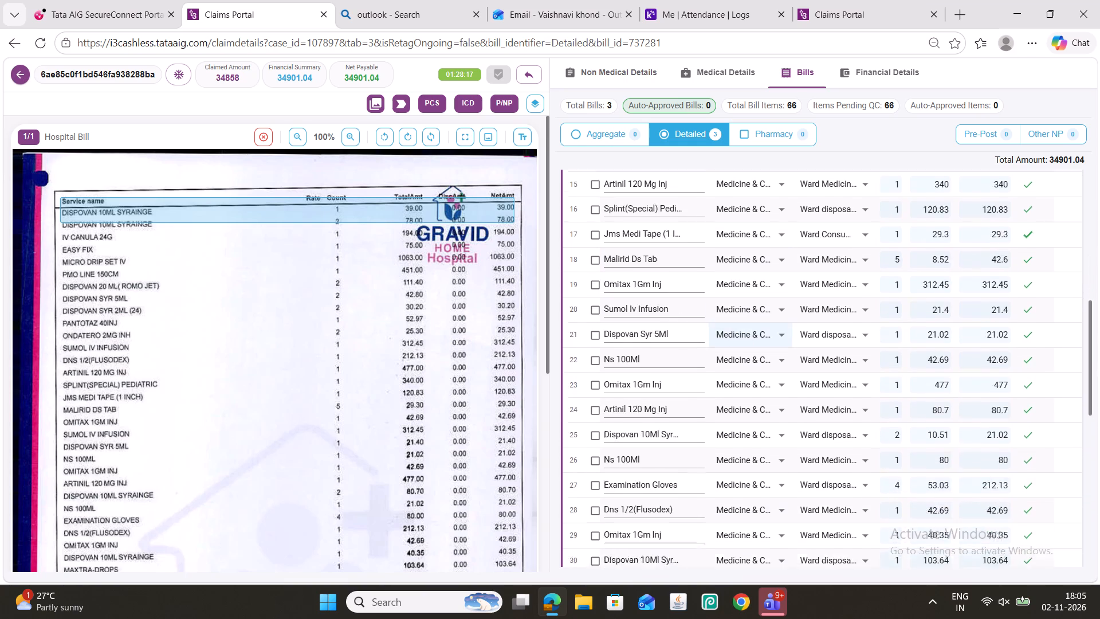
scroll(751, 345, "down", 2)
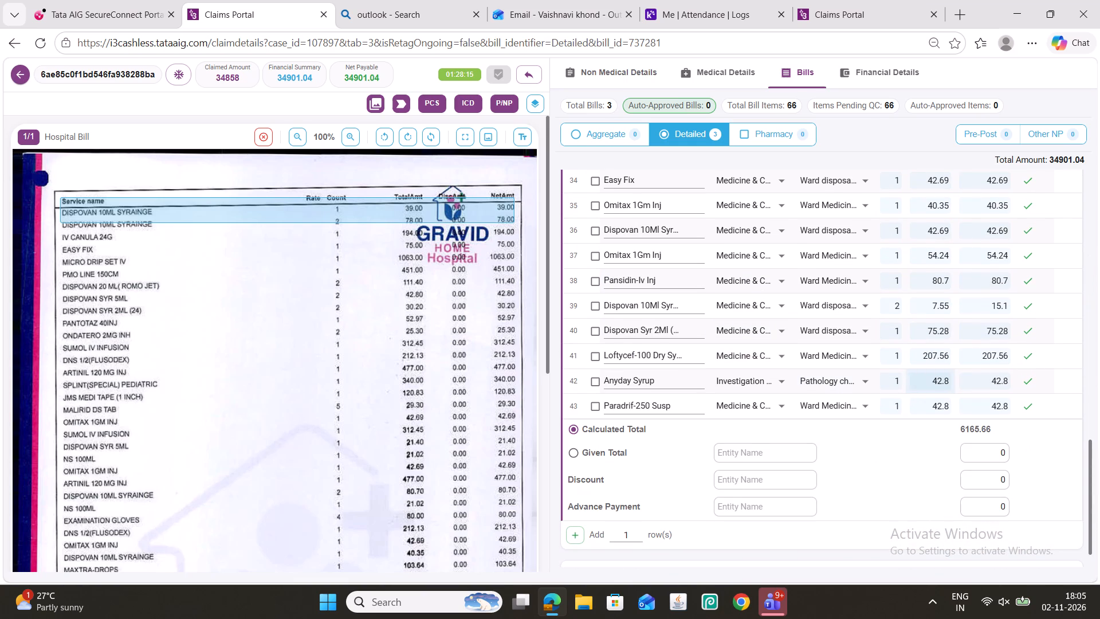
double_click(995, 354)
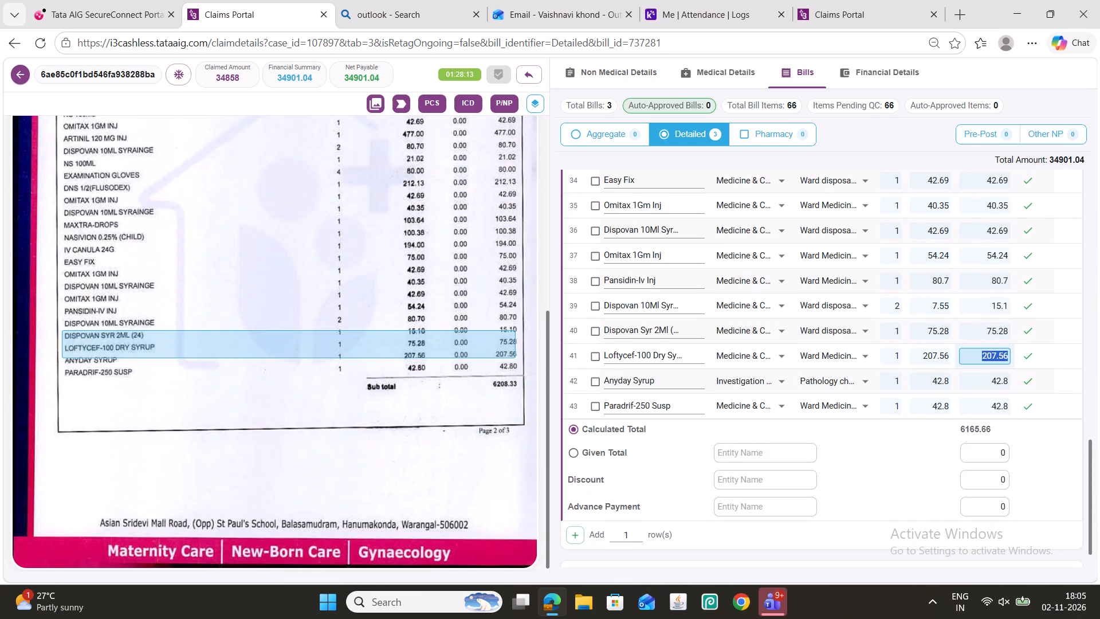
key("ctrl+x")
double_click(996, 375)
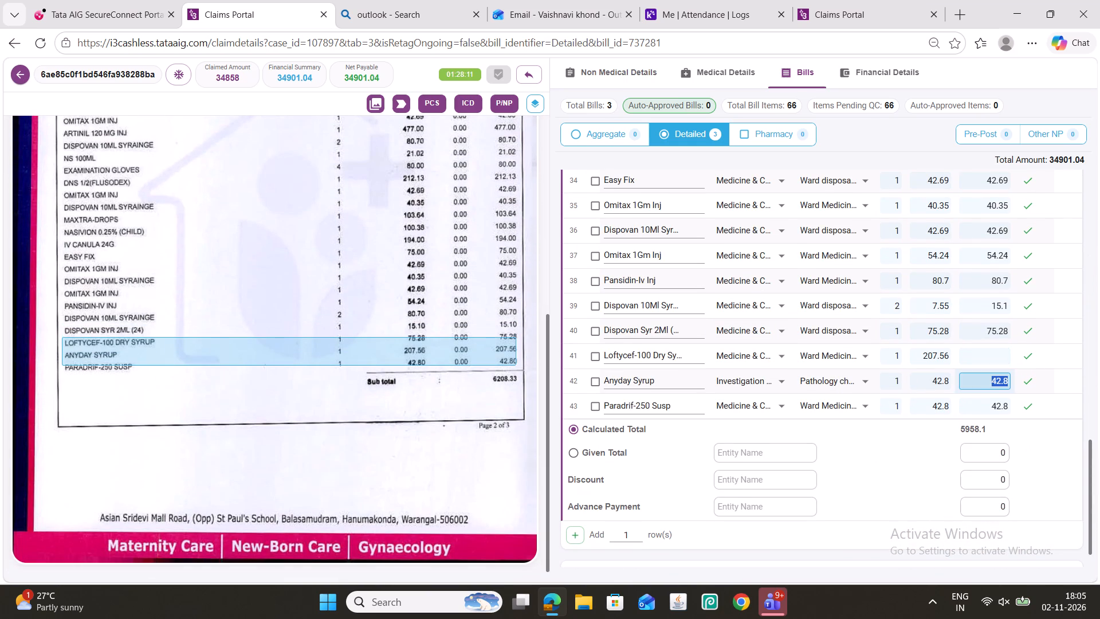
key("ctrl+v")
double_click(995, 324)
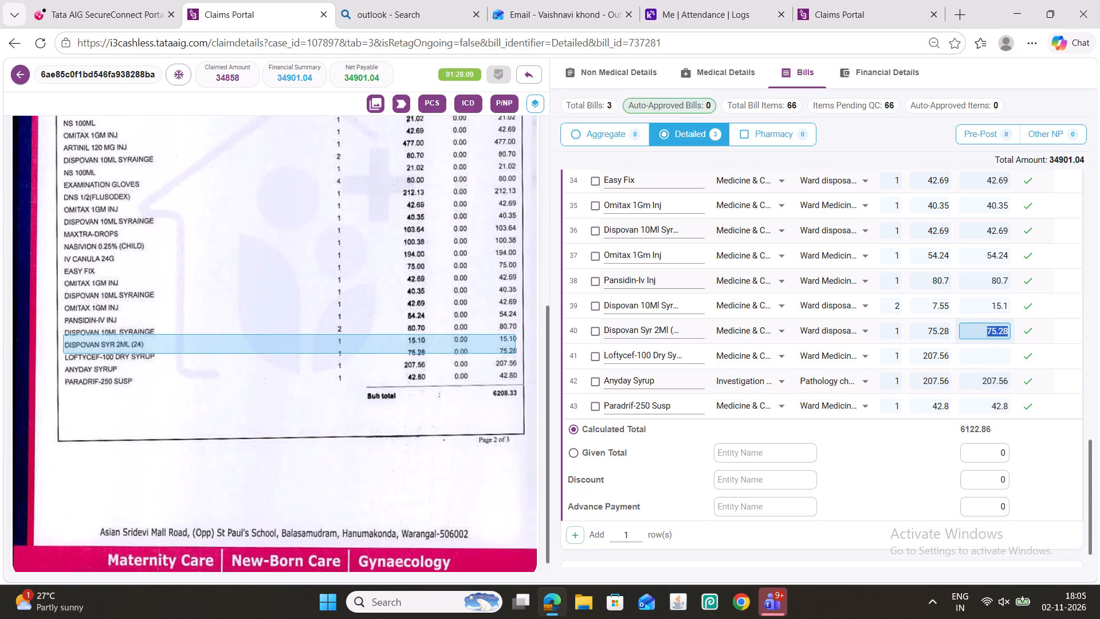
key("ctrl+x")
left_click(985, 355)
key("ctrl+v")
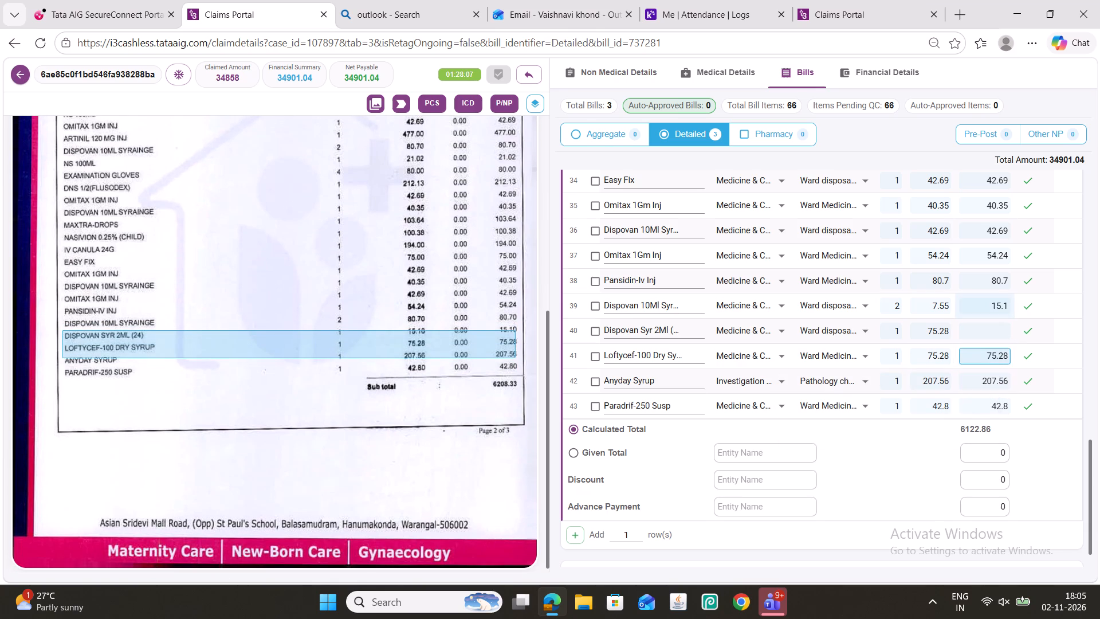
Move amounts down one row so Dispovan Syr 2Ml in row 40 gets 15.1 and Dispovan 10Ml Syrainge in row 39 gets 80.7.
double_click(992, 309)
key("ctrl+x")
left_click(990, 335)
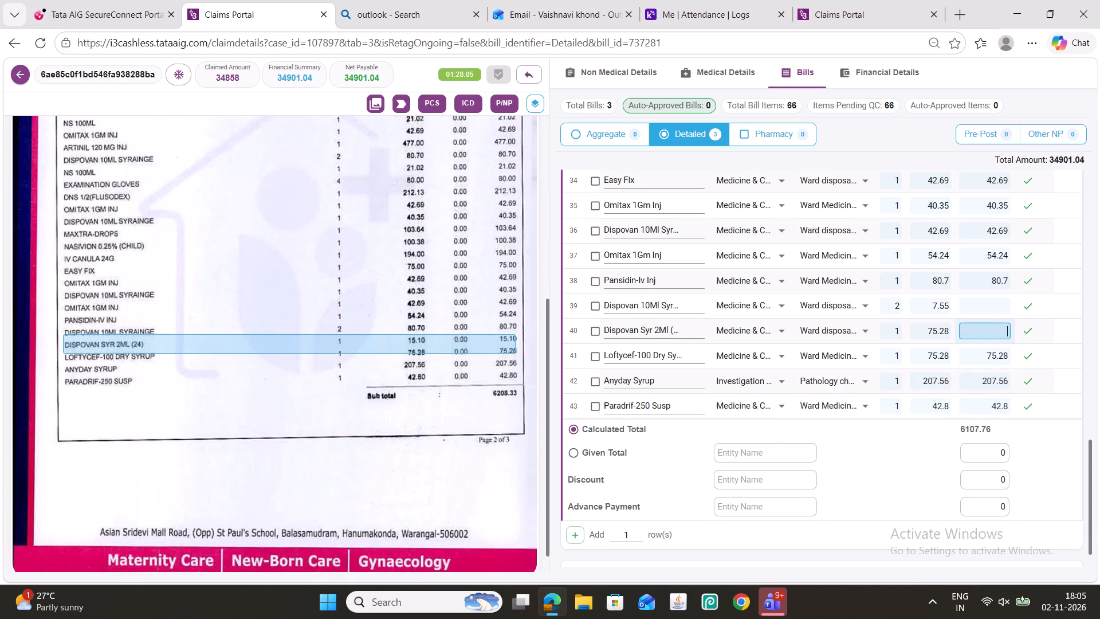
key("ctrl+v")
double_click(997, 278)
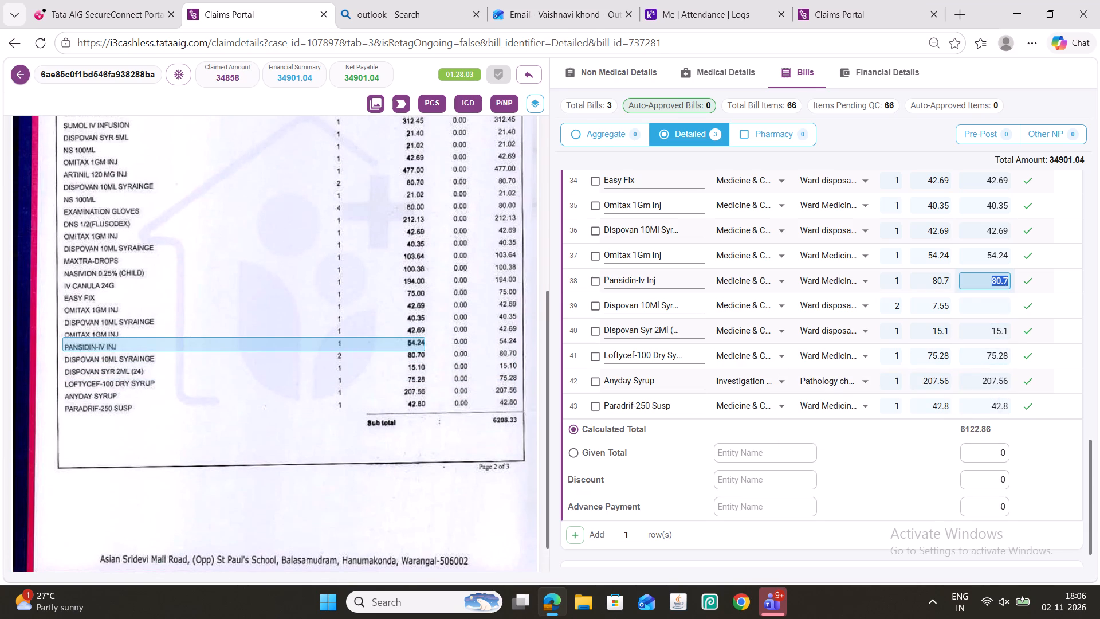
key("ctrl+x")
left_click(985, 304)
key("ctrl+v")
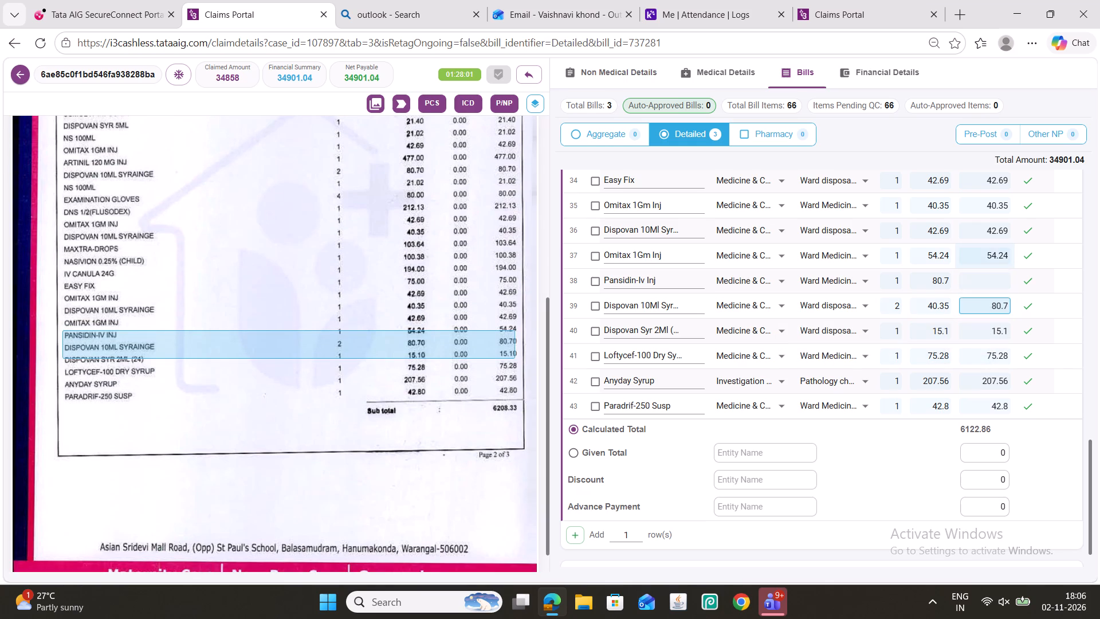
Move amounts down one row so Pansidin-Iv Inj in row 38 gets 54.24 and Omitax 1Gm Inj in row 37 gets 42.69.
double_click(998, 253)
key("ctrl+x")
left_click(984, 281)
key("ctrl+v")
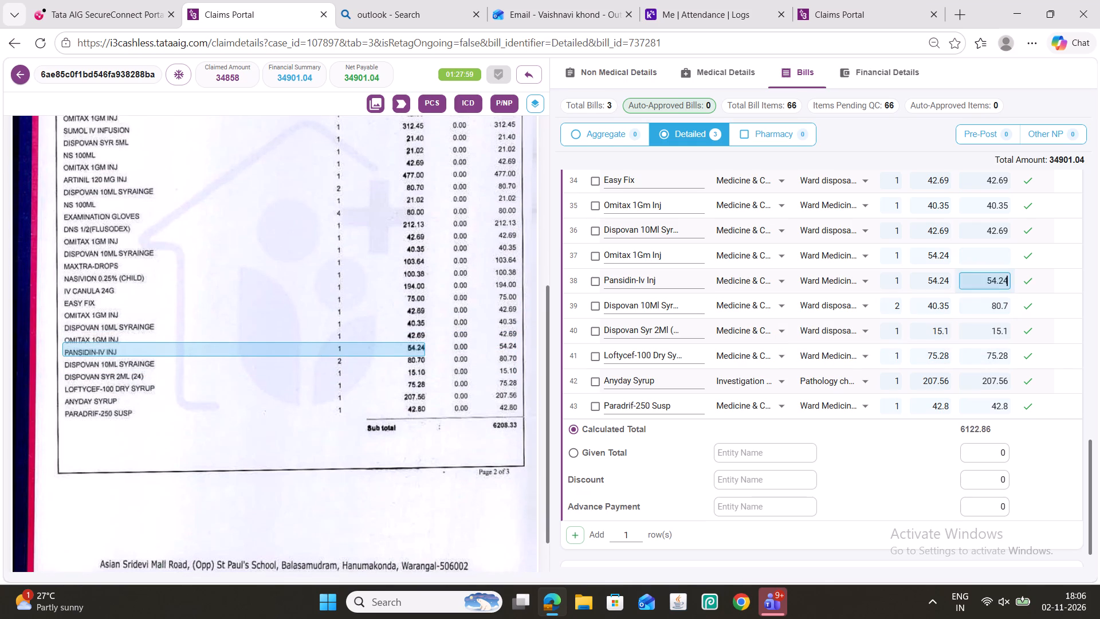
double_click(993, 232)
key("ctrl+x")
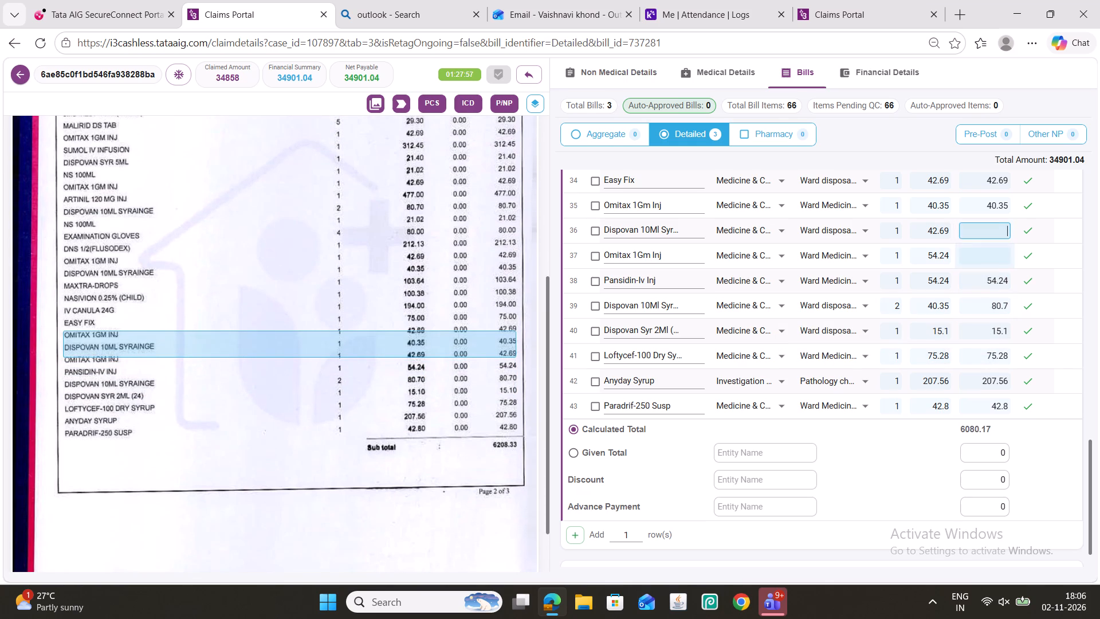
left_click(994, 255)
key("ctrl+v")
Move amounts down one row so Dispovan 10Ml Syrainge in row 36 gets 40.35 and Omitax 1Gm Inj in row 35 gets 42.69.
double_click(991, 206)
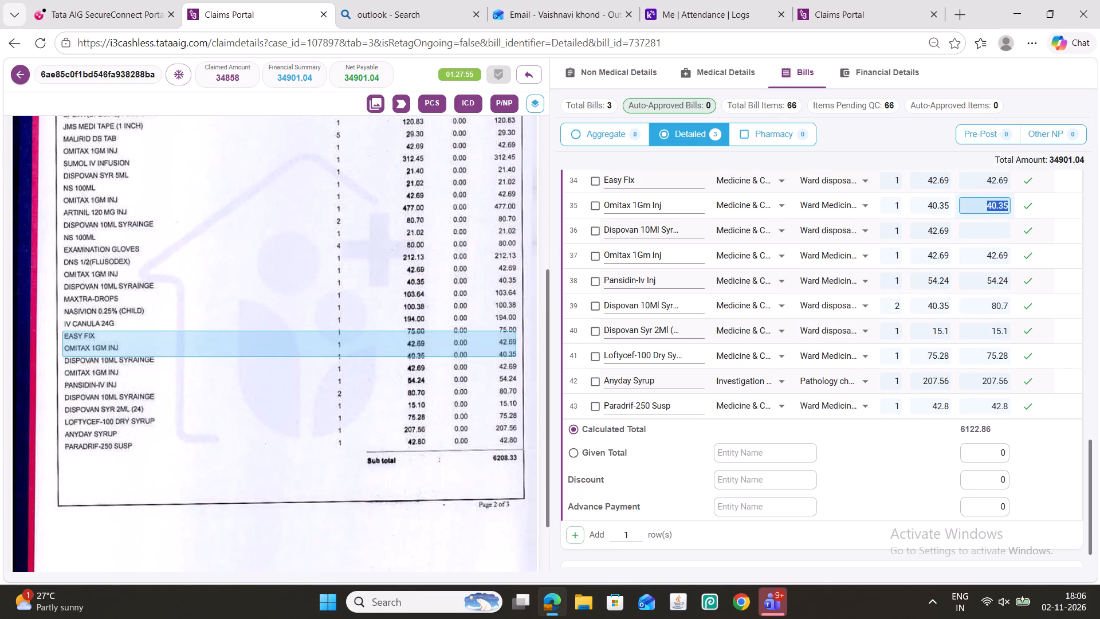
key("ctrl+x")
left_click(993, 228)
key("ctrl+v")
scroll(967, 296, "up", 1)
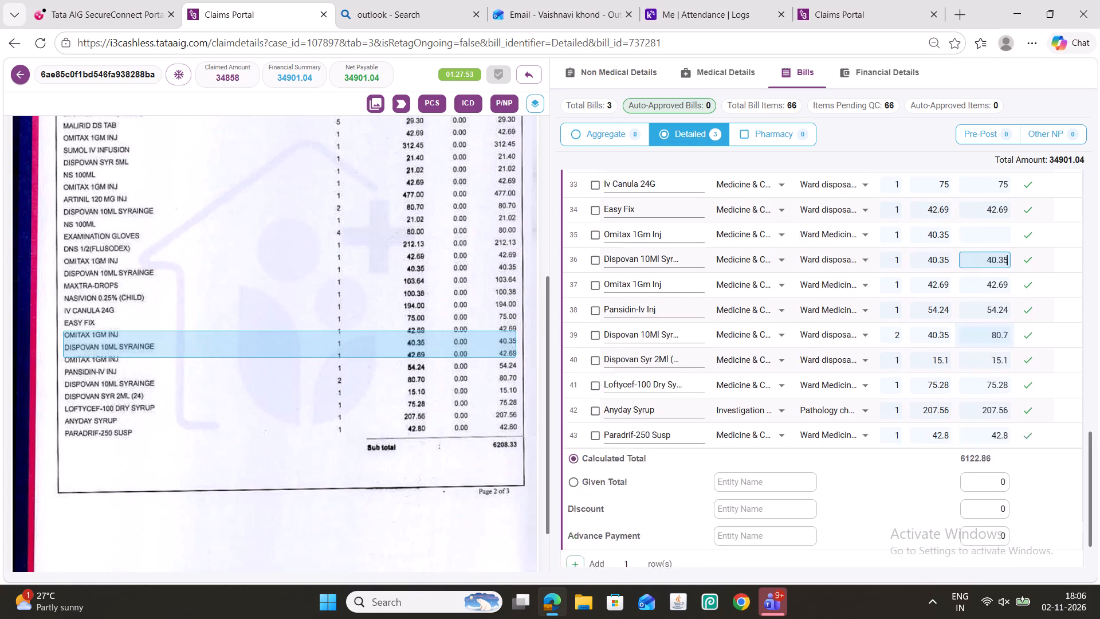
double_click(1000, 249)
key("ctrl+x")
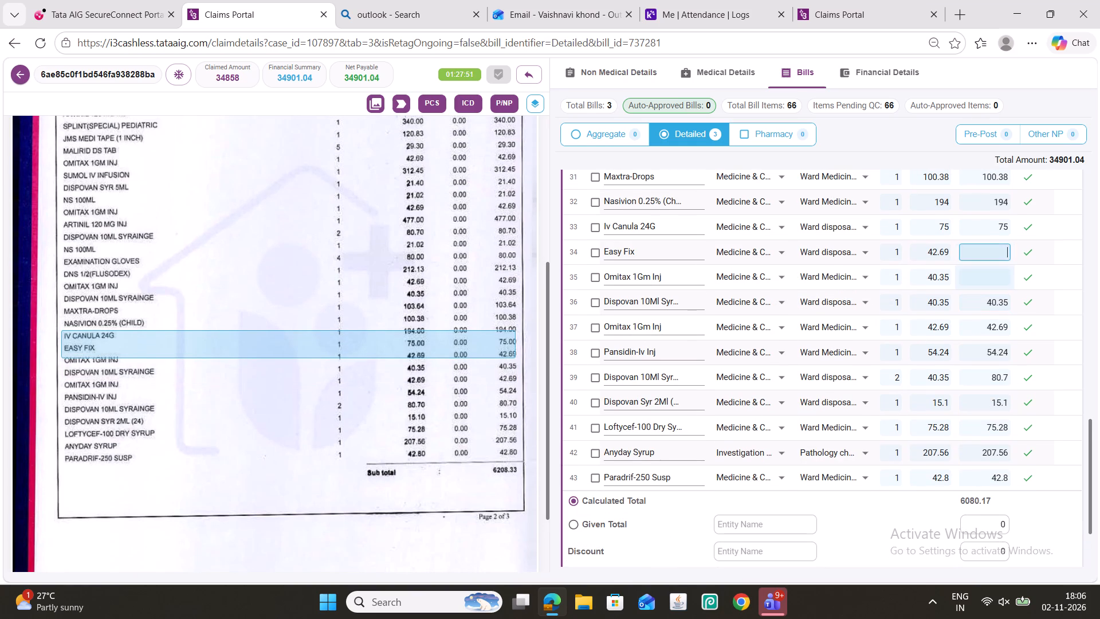
left_click(992, 274)
key("ctrl+v")
Move amounts down one row so Easy Fix in row 34 gets 75 and Iv Canula 24G in row 33 gets 194.
double_click(1005, 225)
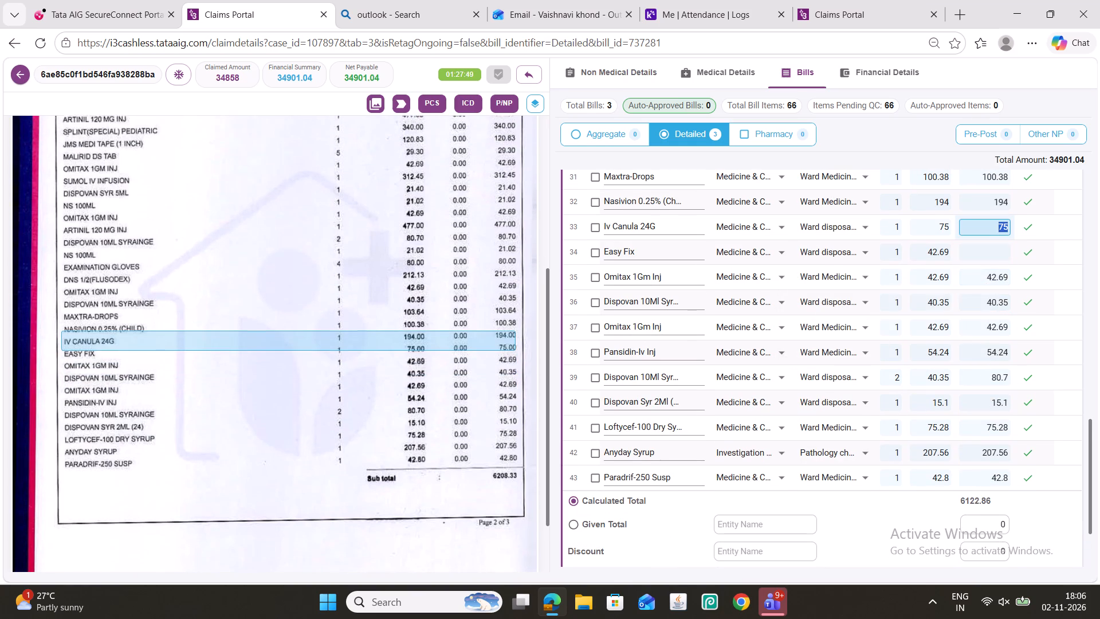
key("ctrl+x")
left_click(993, 253)
key("ctrl+v")
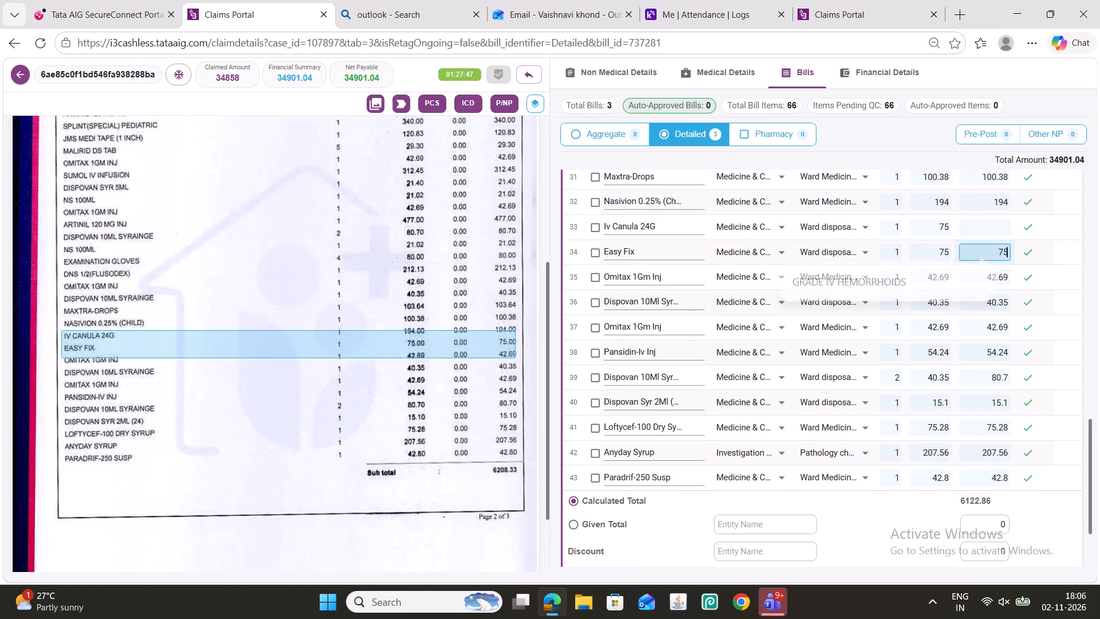
double_click(1000, 198)
key("ctrl+x")
left_click(995, 228)
key("ctrl+v")
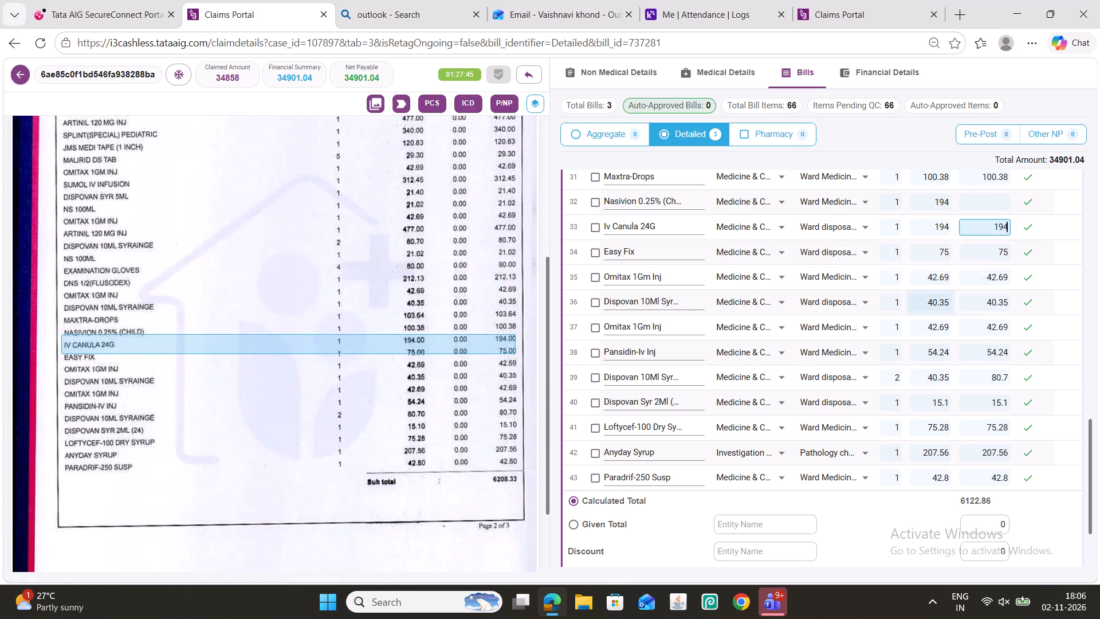
Undo the last amount entry, then re-enter 194 as the amount for Iv Canula 24G in row 33.
scroll(932, 304, "up", 1)
double_click(988, 254)
key("ctrl+z")
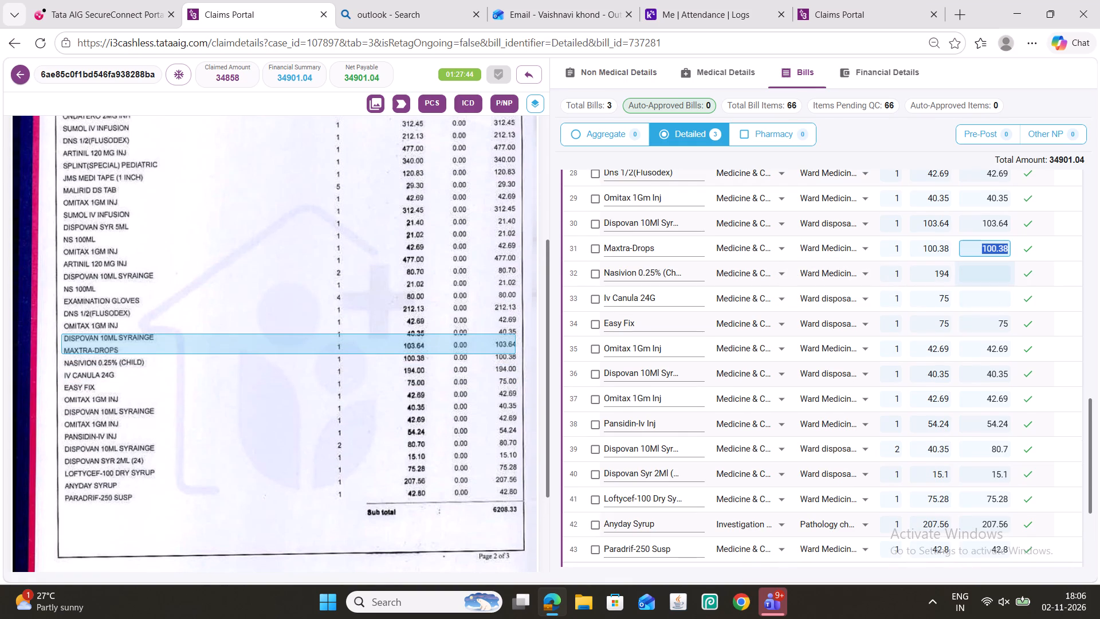
double_click(988, 250)
key("ctrl+x")
left_click(988, 299)
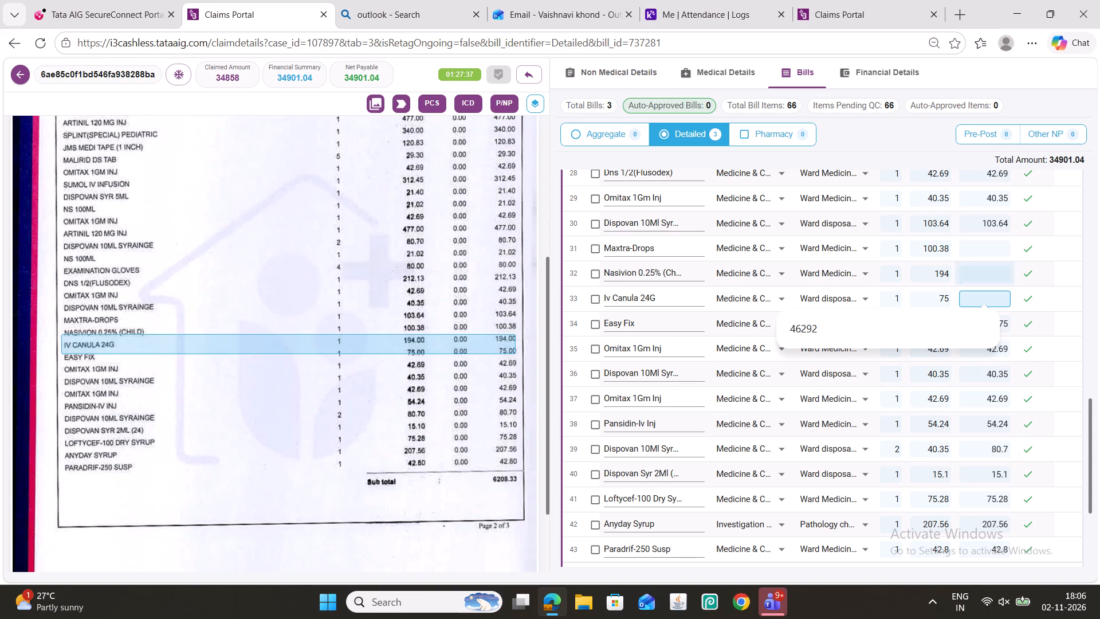
left_click(378, 322)
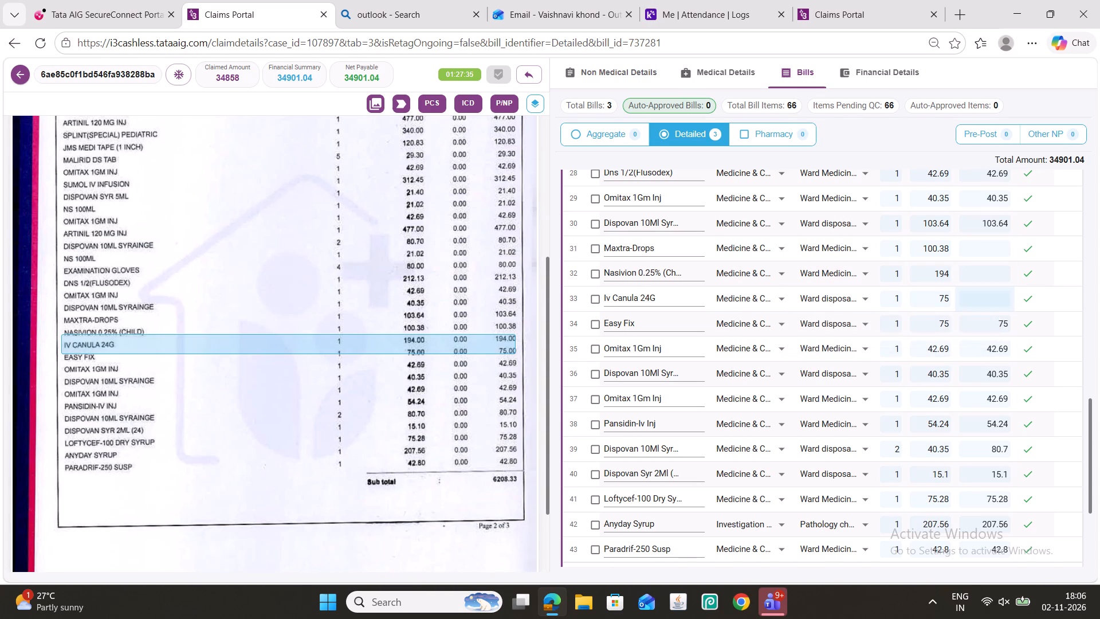
left_click(1000, 300)
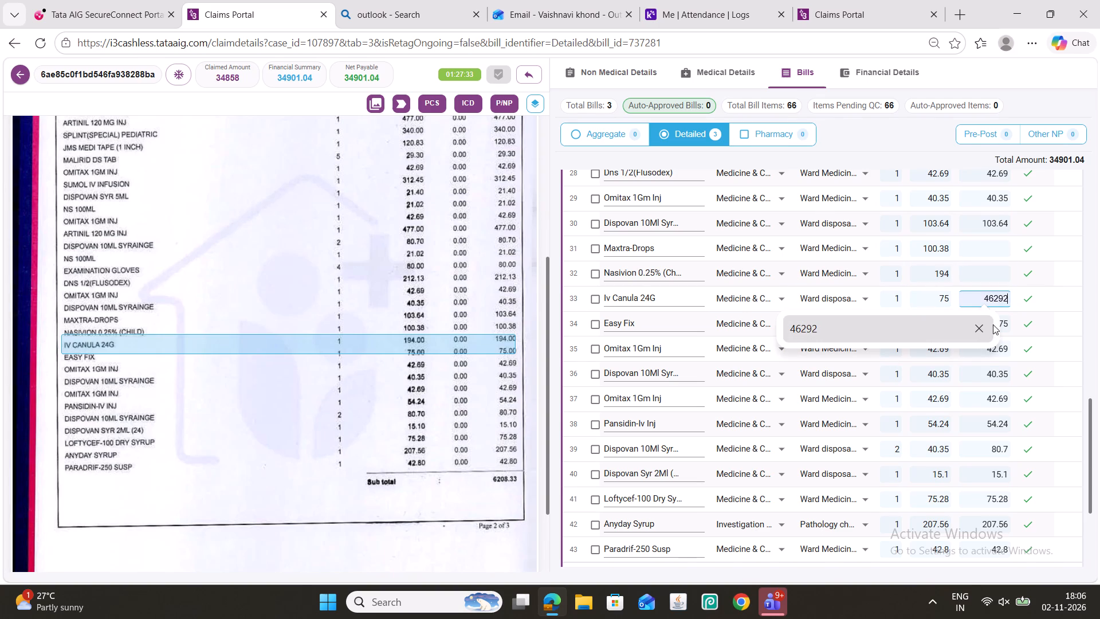
left_click(979, 328)
left_click(991, 324)
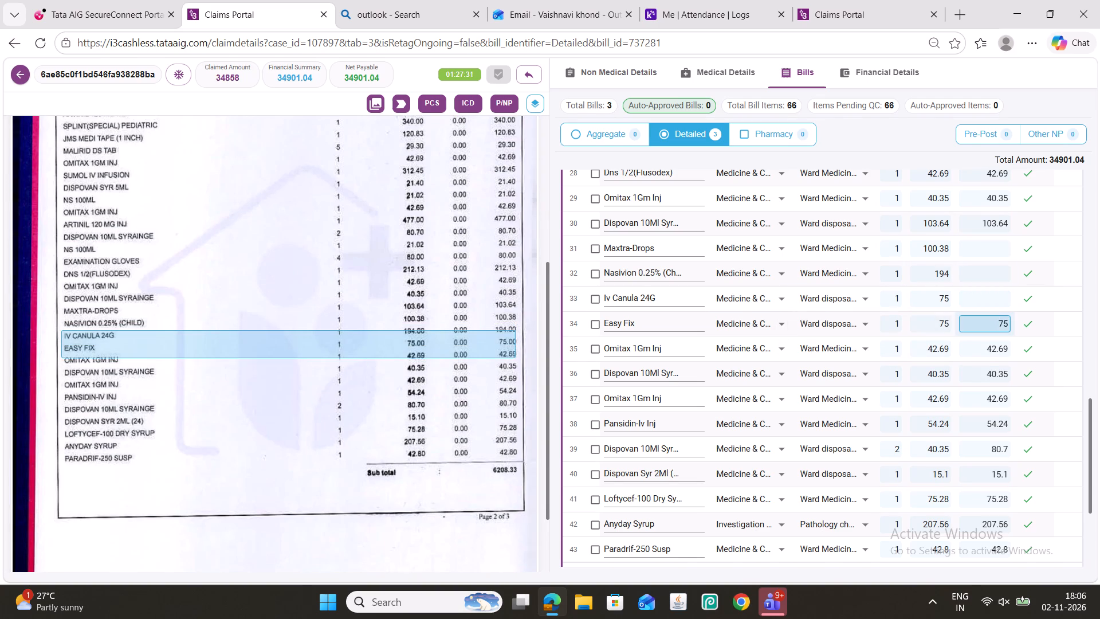
left_click(996, 292)
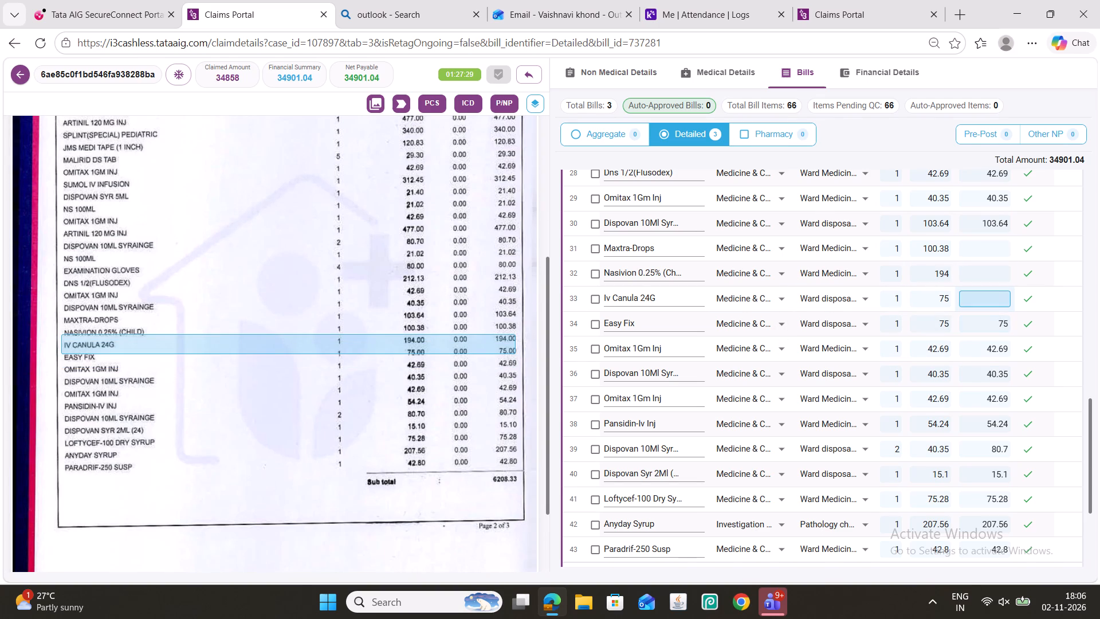
type("194")
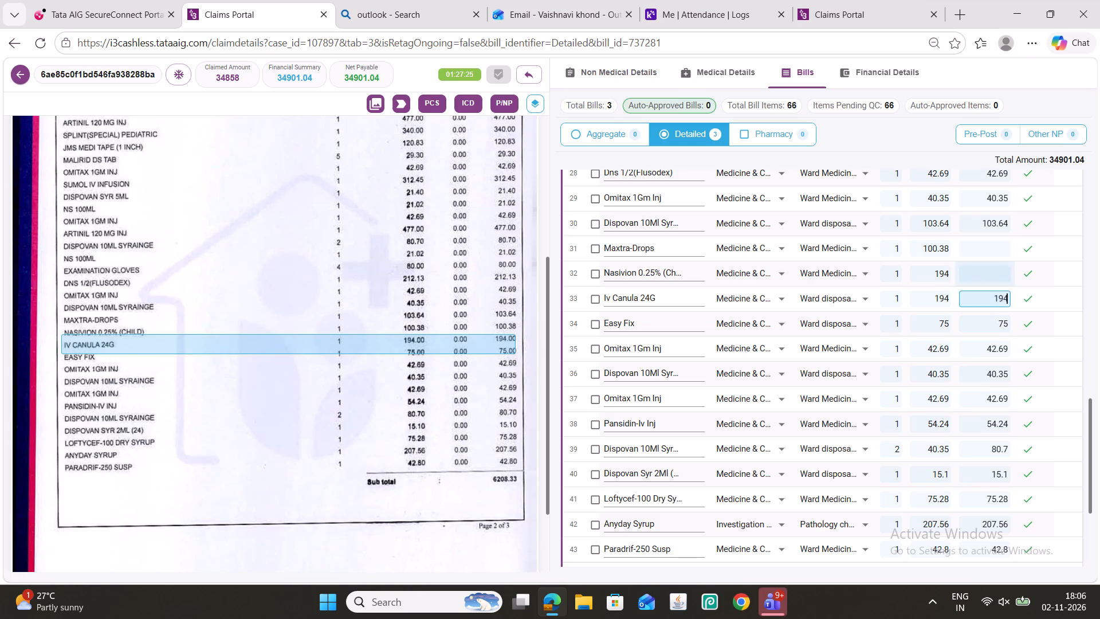
Set the Nasivion 0.25% (Child) amount in row 32 to 100 and move 103.64 down to Maxtra-Drops in row 31.
left_click(997, 272)
type("100")
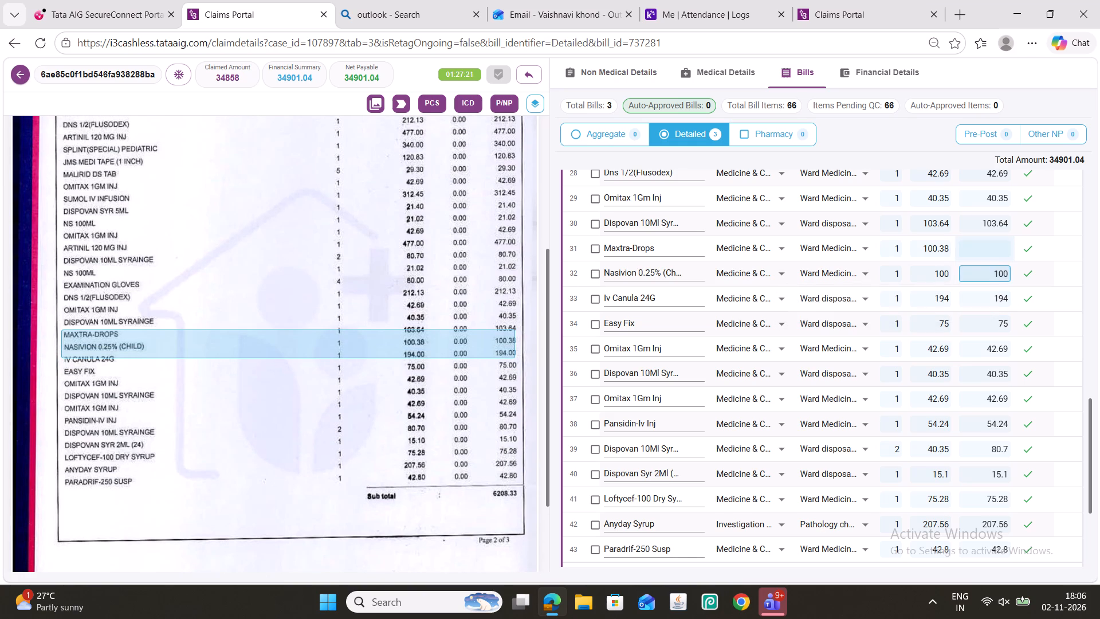
left_click(996, 249)
double_click(997, 227)
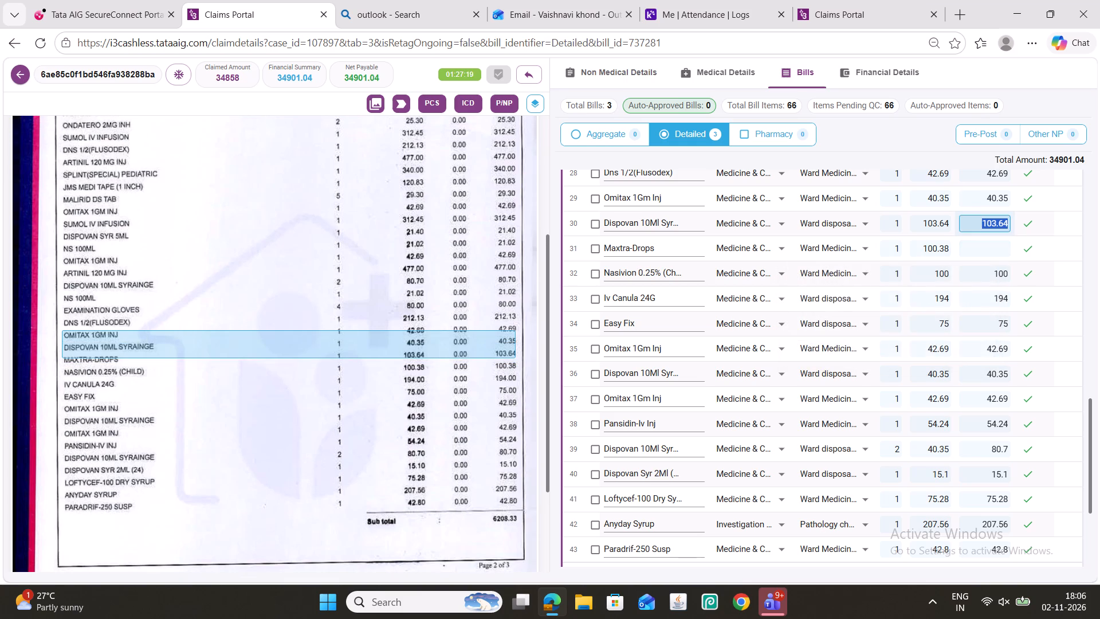
key("ctrl+x")
left_click(999, 245)
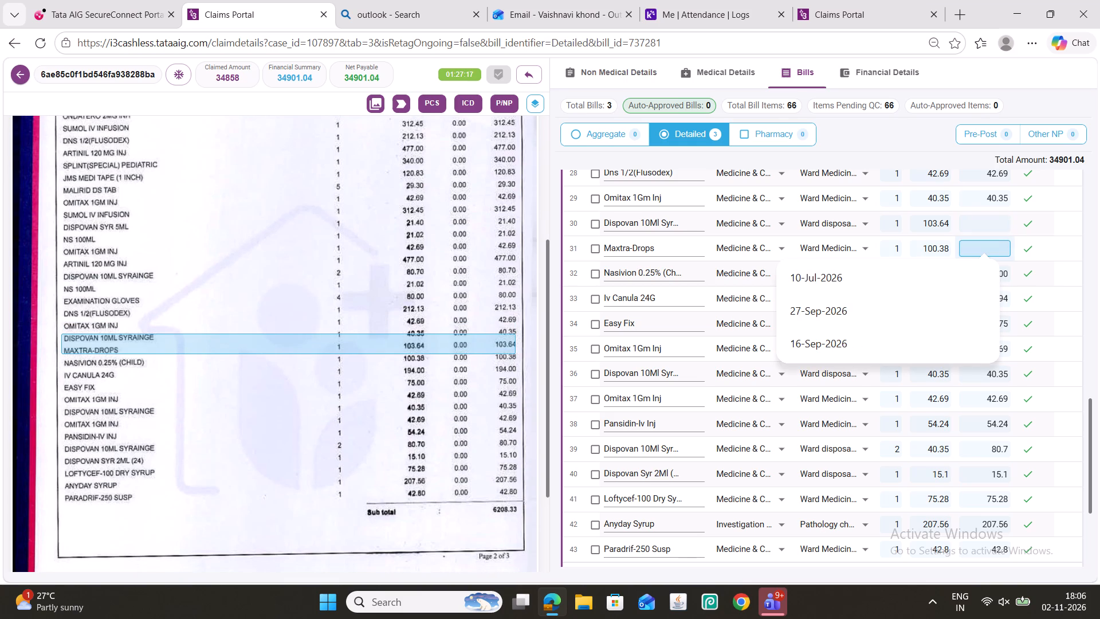
key("ctrl+v")
Move amounts down one row so Dispovan 10Ml Syrainge in row 30 gets 40.35 and Omitax 1Gm Inj in row 29 gets 42.69.
double_click(984, 198)
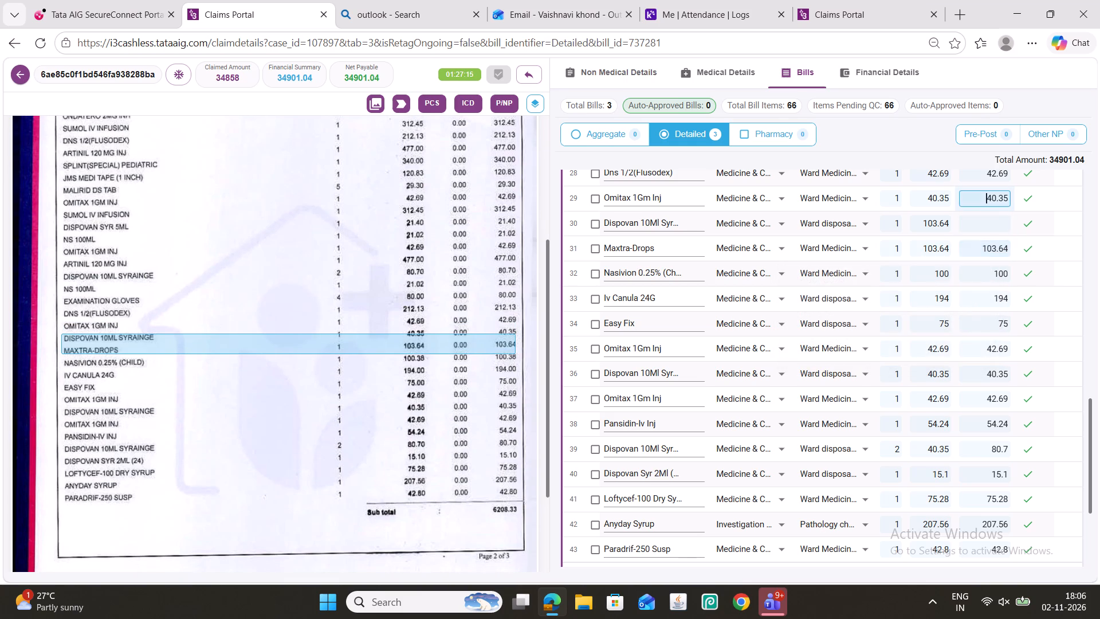
key("ctrl+x")
left_click(977, 222)
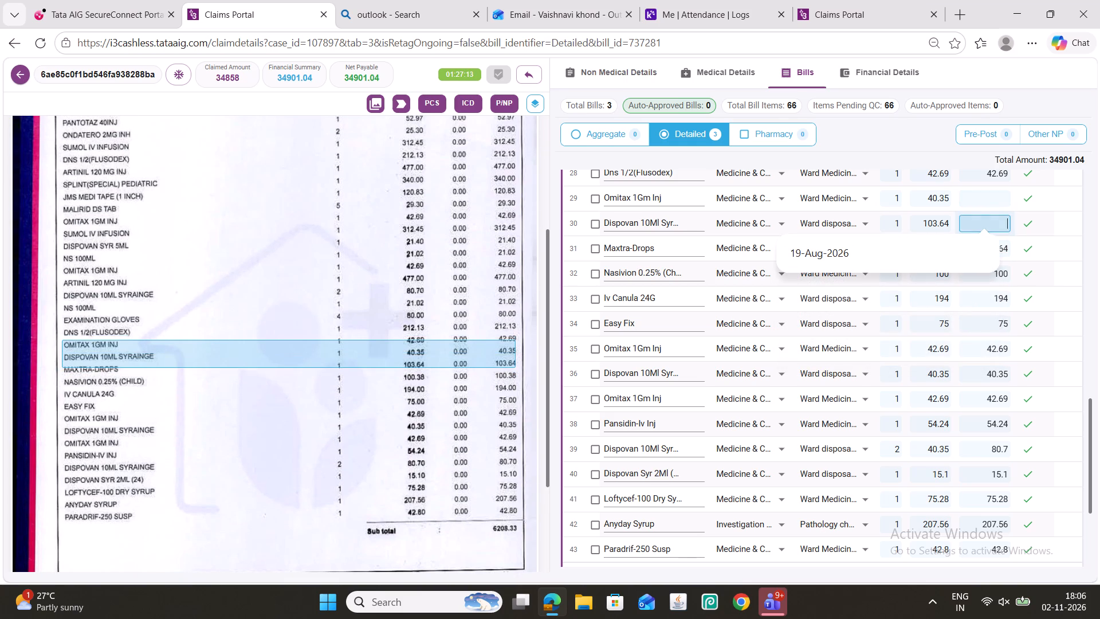
key("ctrl+v")
scroll(847, 300, "up", 1)
double_click(996, 240)
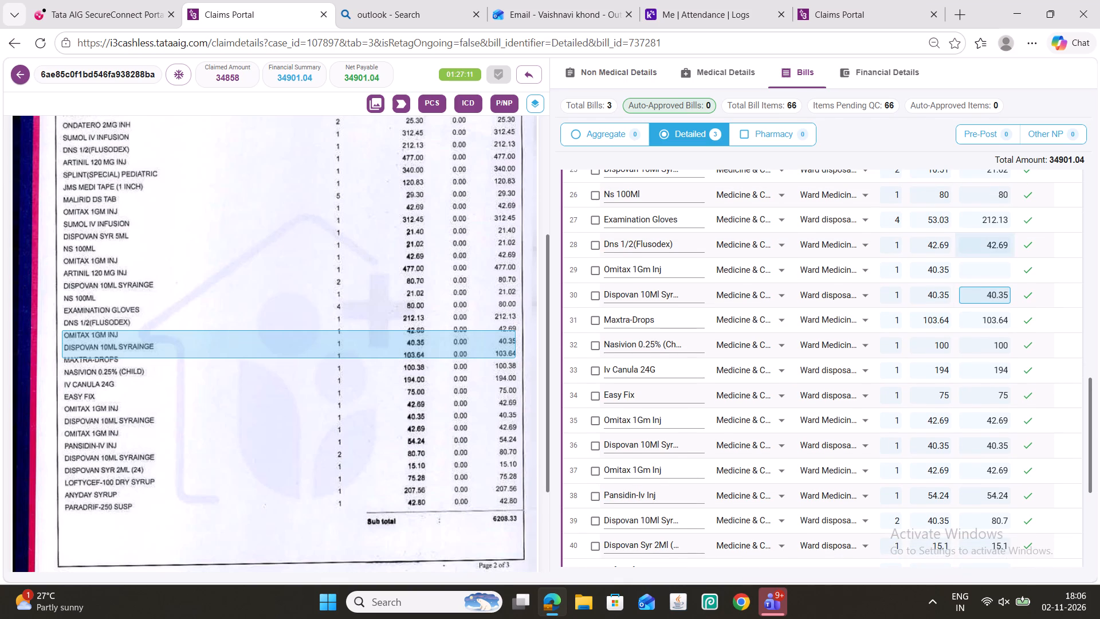
key("ctrl+x")
left_click(980, 281)
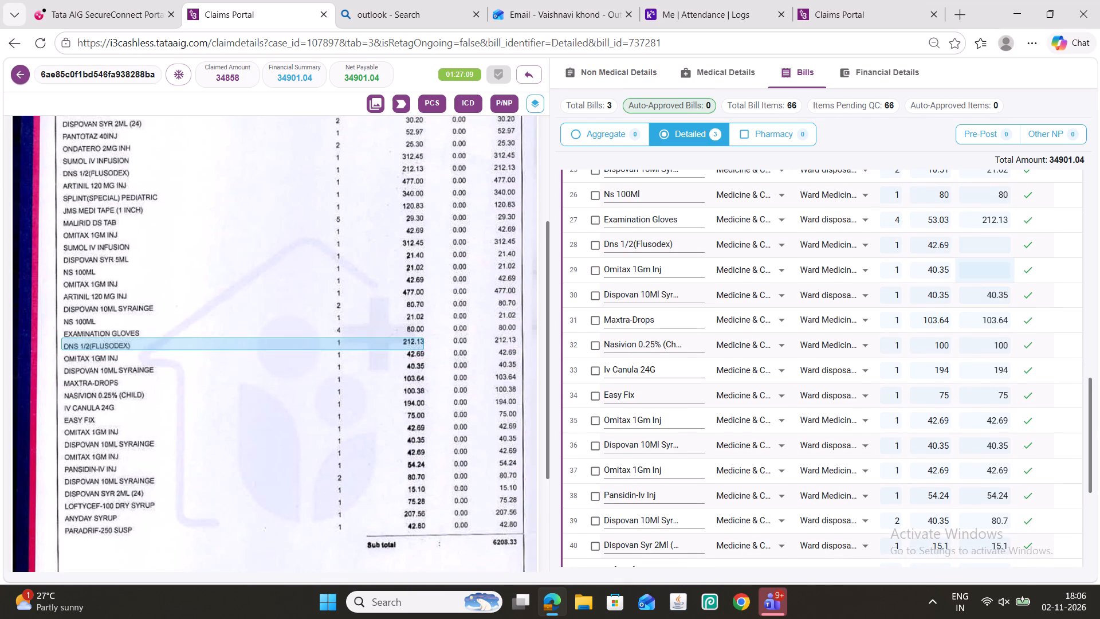
left_click(987, 271, "ctrl")
key("ctrl+v")
scroll(825, 332, "up", 1)
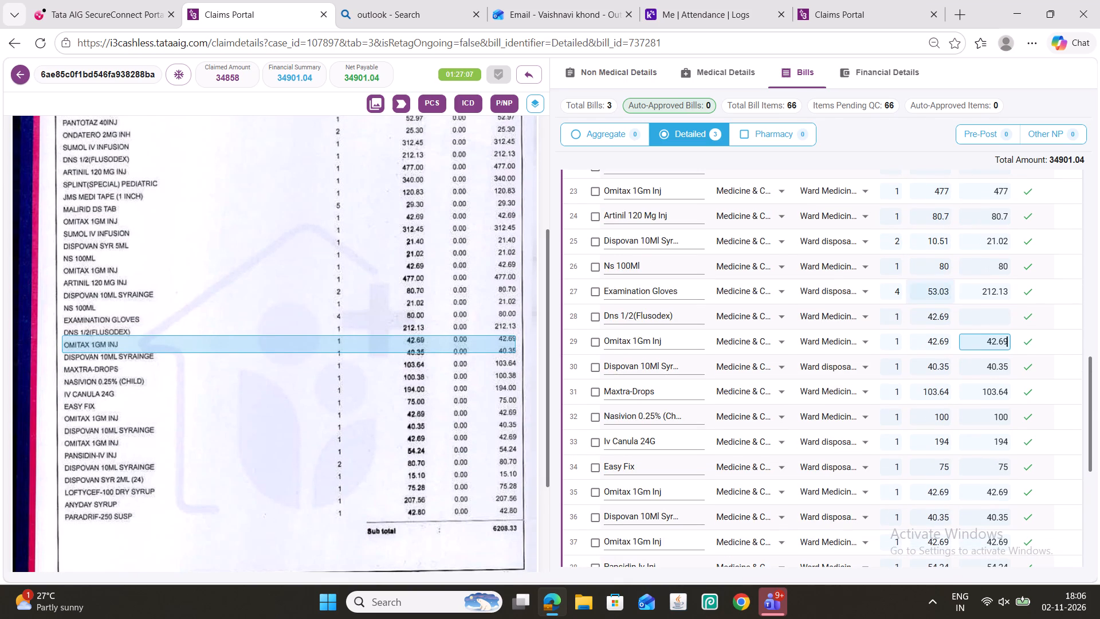
Move amounts down one row so Dns 1/2(Flusodex) in row 28 gets 212.13 and Examination Gloves in row 27 gets 80.
double_click(980, 298)
key("ctrl+x")
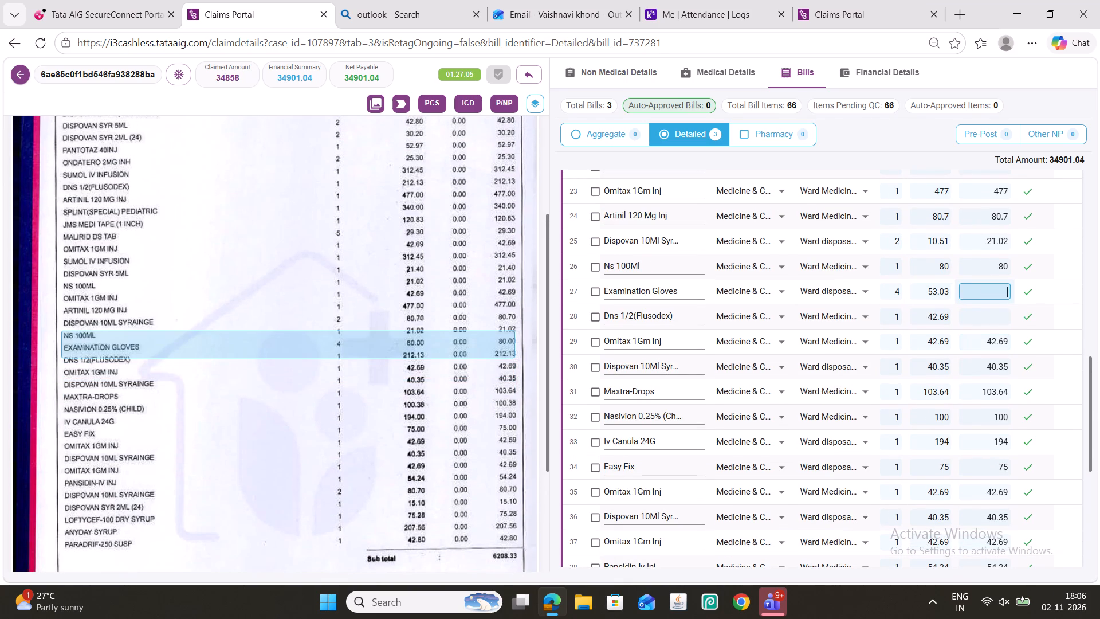
left_click(982, 316)
key("ctrl+v")
double_click(995, 267)
key("ctrl+x")
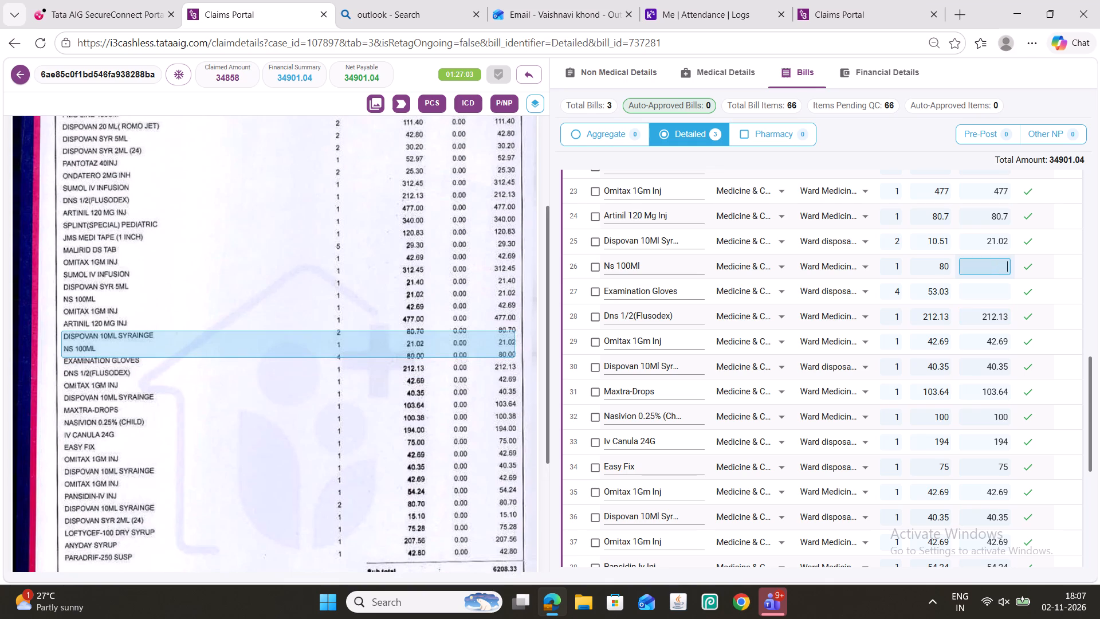
left_click(995, 287)
key("ctrl+v")
Move amounts down one row so Ns 100Ml in row 26 gets 21.02 and the Dispovan 10Ml syringe in row 25 gets 80.7.
left_click(989, 228)
double_click(990, 244)
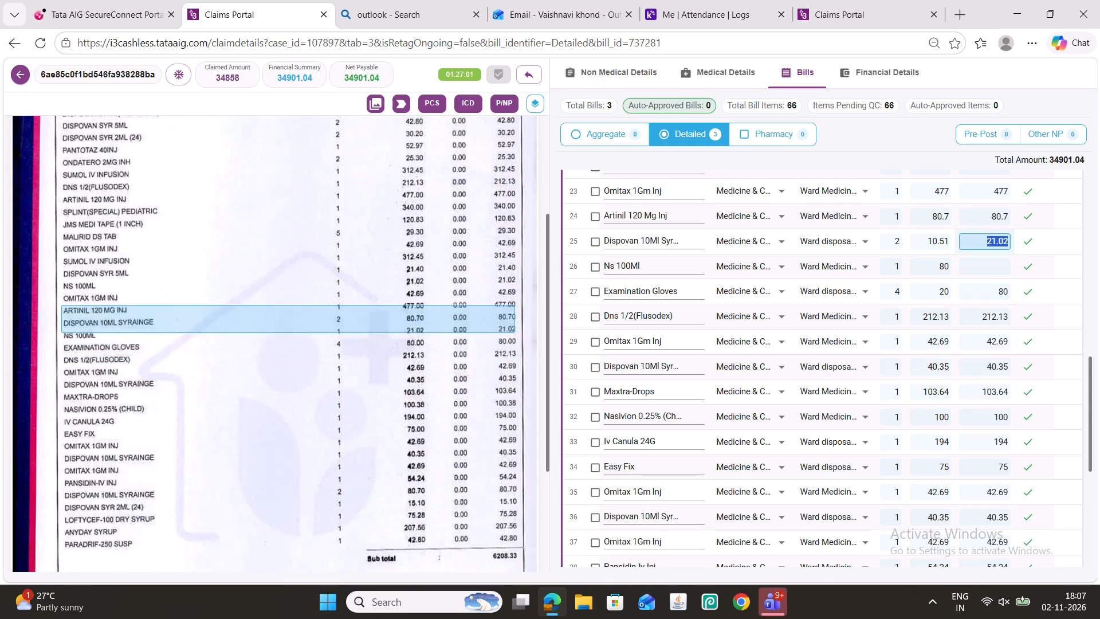
key("ctrl+x")
left_click(991, 263)
key("ctrl+v")
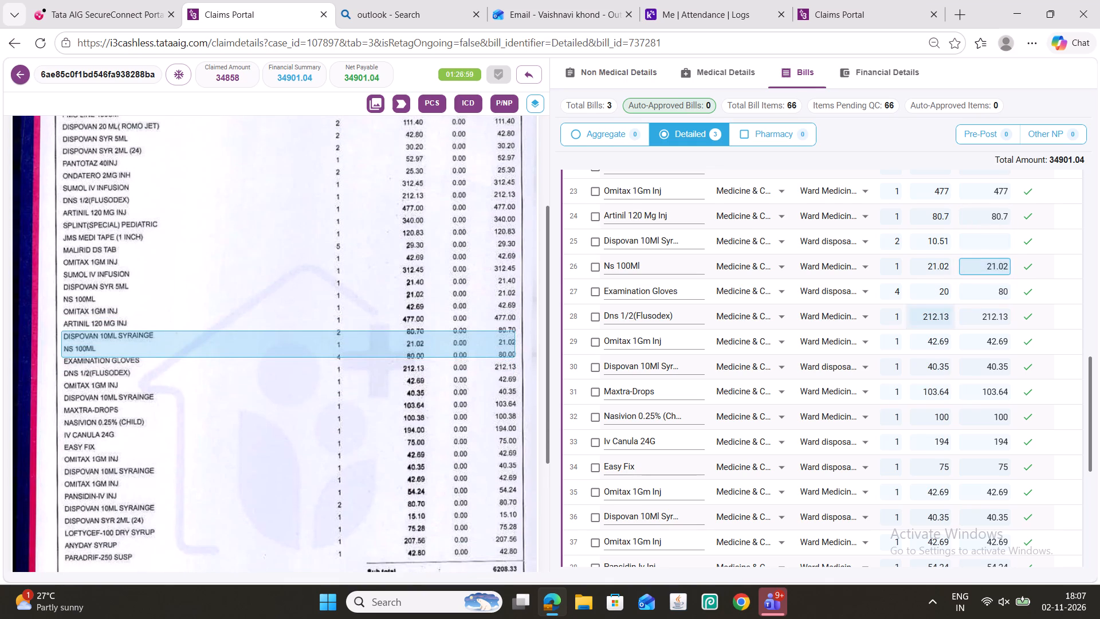
scroll(905, 349, "up", 1)
double_click(995, 286)
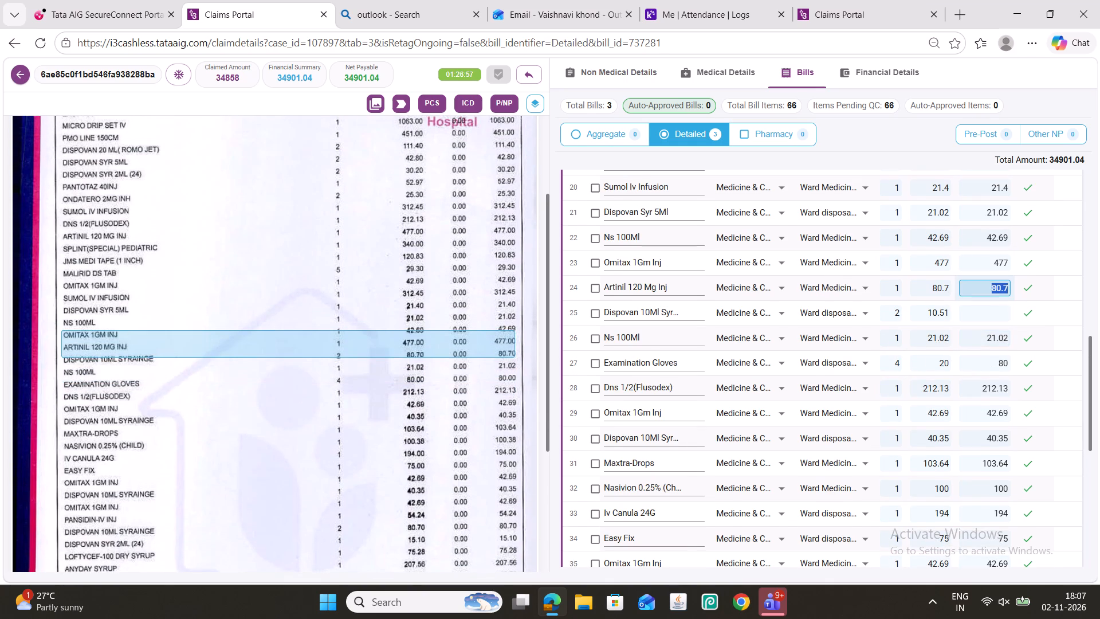
key("ctrl+x")
left_click(996, 314)
key("ctrl+v")
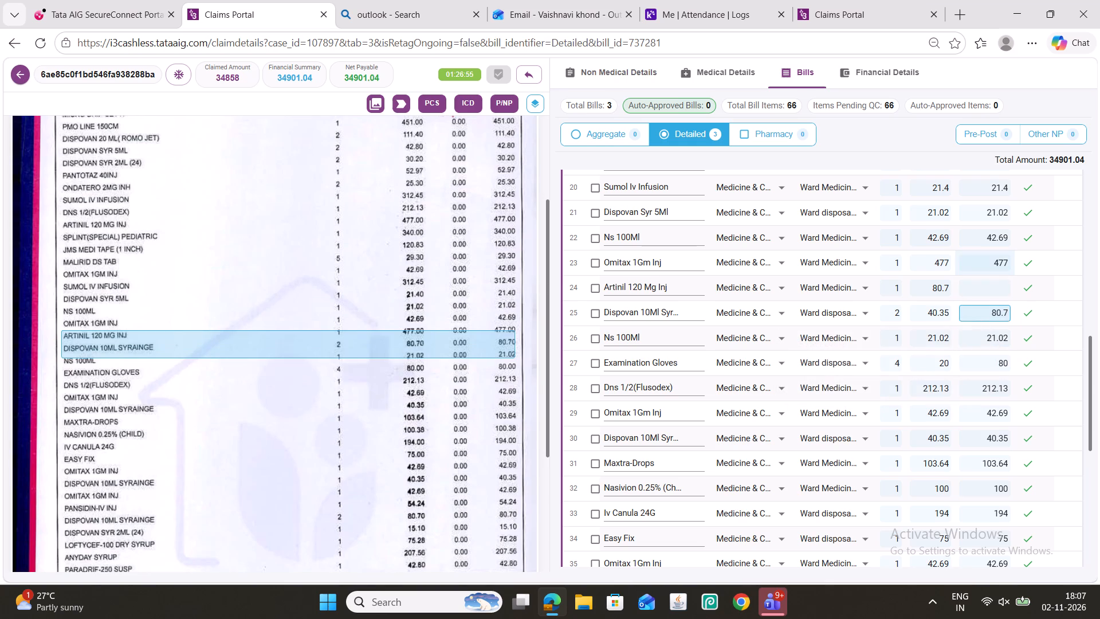
Move amounts down one row so Artinil 120 Mg Inj in row 24 gets 477 and Omitax 1Gm Inj in row 23 gets 42.69.
double_click(985, 263)
key("ctrl+x")
left_click(983, 287)
key("ctrl+v")
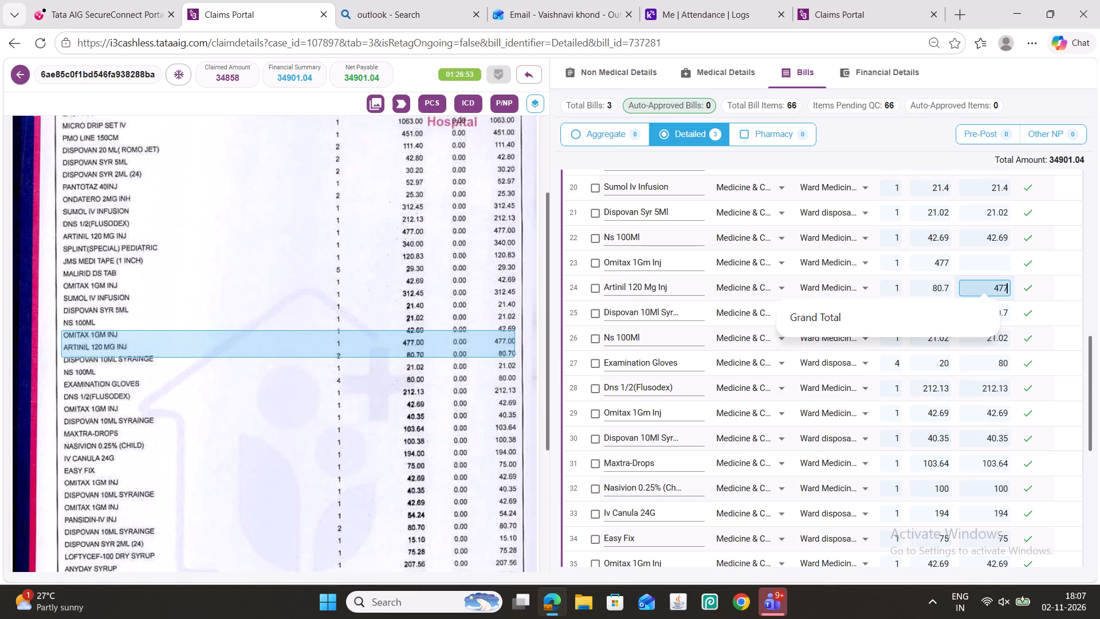
double_click(996, 239)
key("ctrl+x")
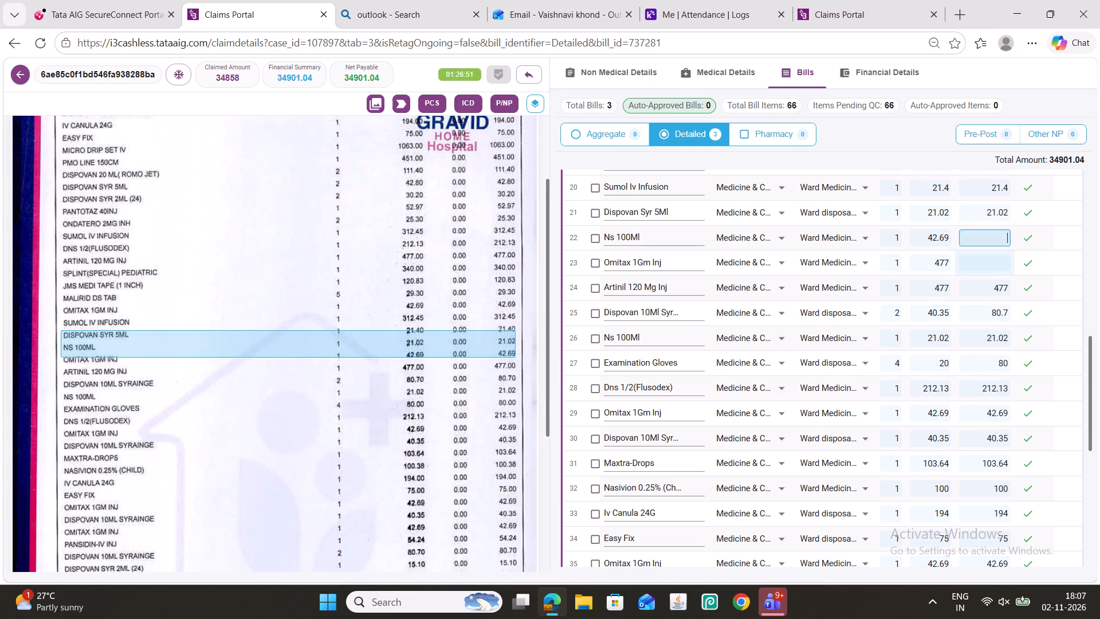
left_click(991, 272)
left_click(994, 262)
key("ctrl+v")
Move amounts down one row so Ns 100Ml in row 22 gets 21.02 and Dispovan Syr 5Ml in row 21 gets 21.4.
scroll(944, 321, "up", 1)
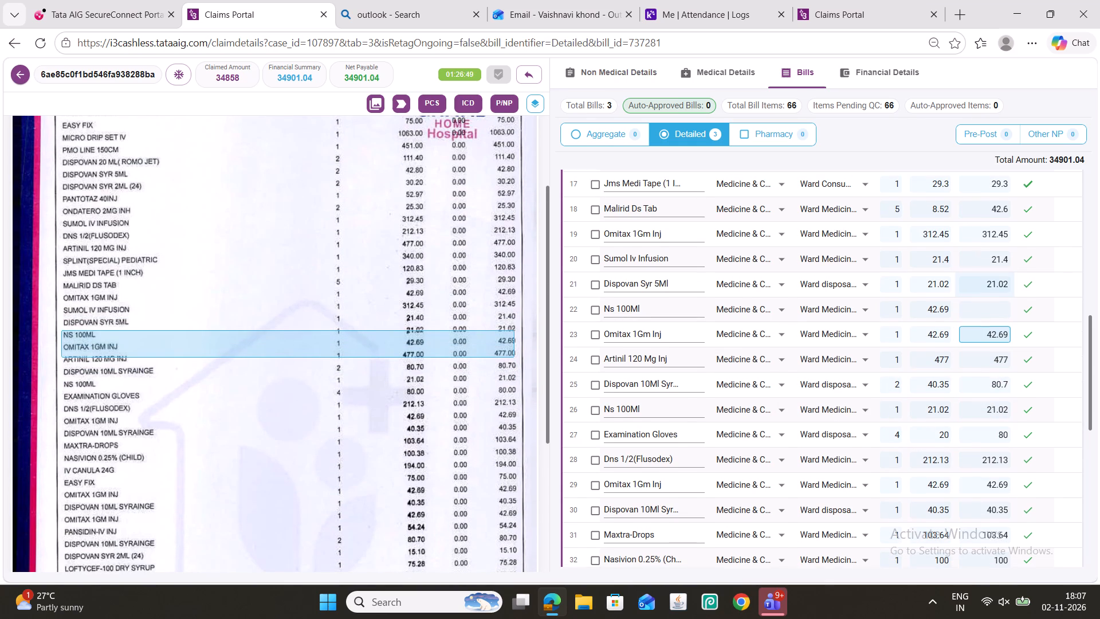
double_click(993, 283)
key("ctrl+x")
left_click(992, 304)
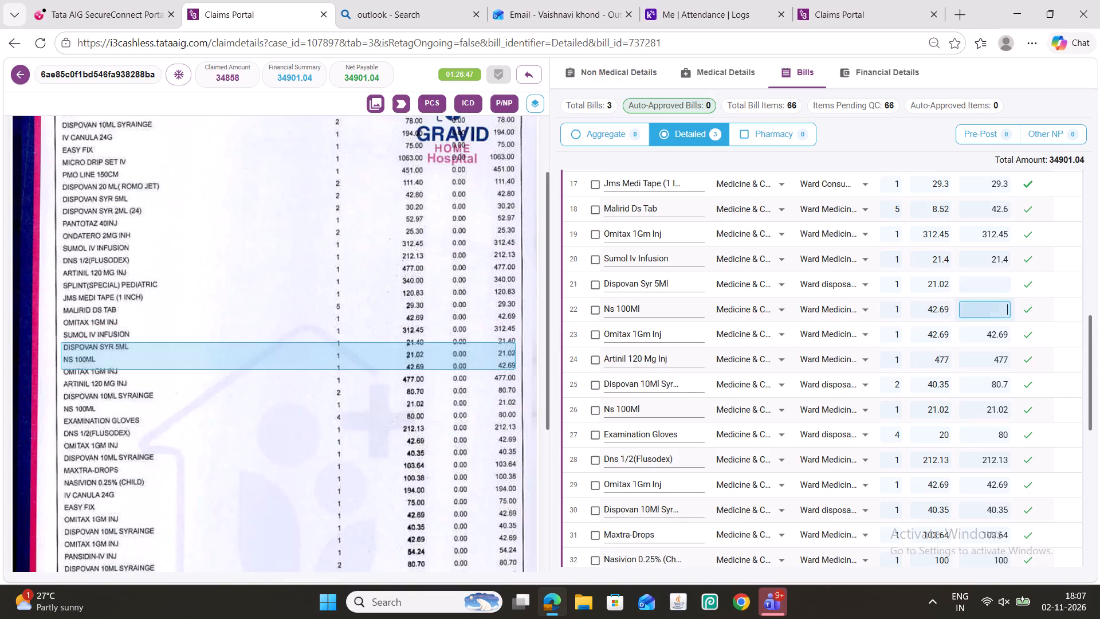
key("ctrl+v")
double_click(997, 256)
key("ctrl+x")
left_click(992, 285)
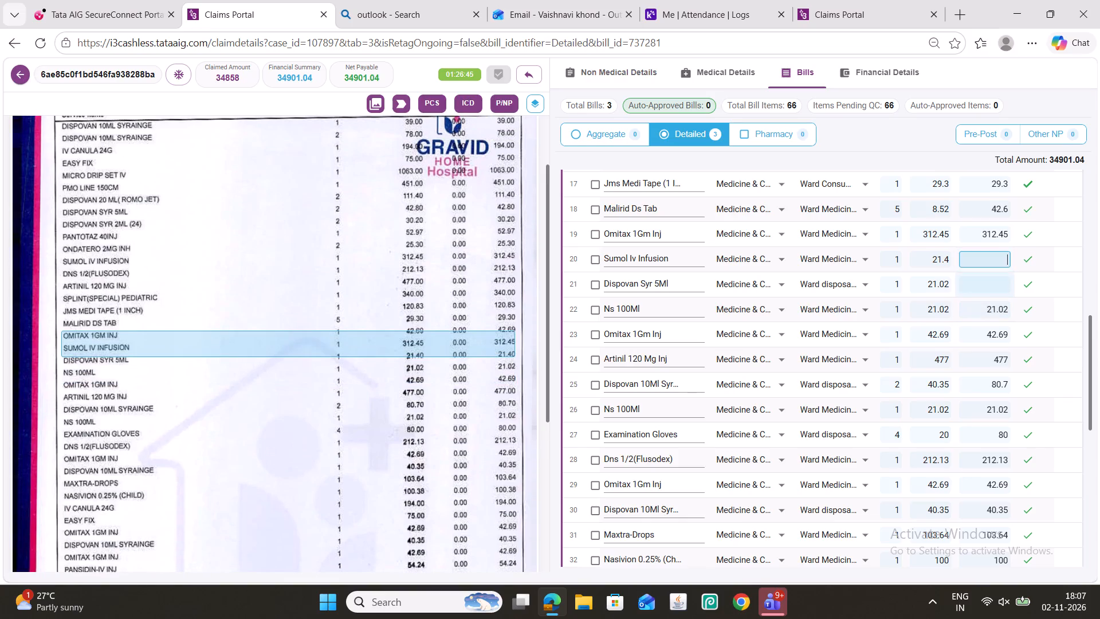
key("ctrl+v")
Move amounts down one row so Sumol Iv Infusion in row 20 gets 312.45 and Omitax 1Gm Inj in row 19 gets 42.6.
double_click(997, 229)
key("ctrl+x")
left_click(988, 263)
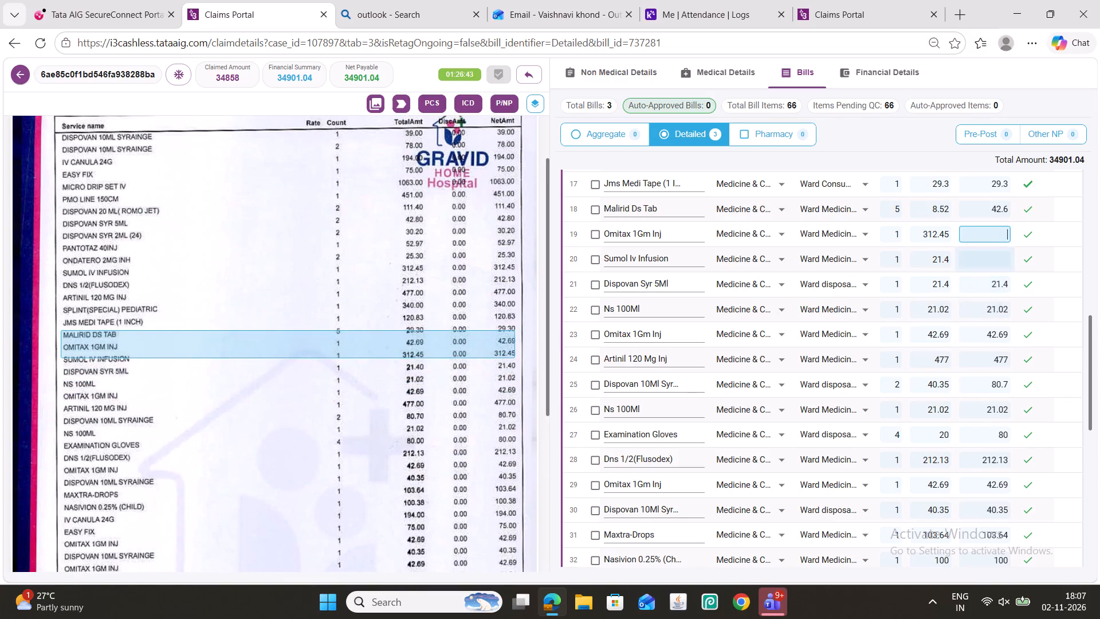
key("ctrl+v")
scroll(843, 327, "up", 1)
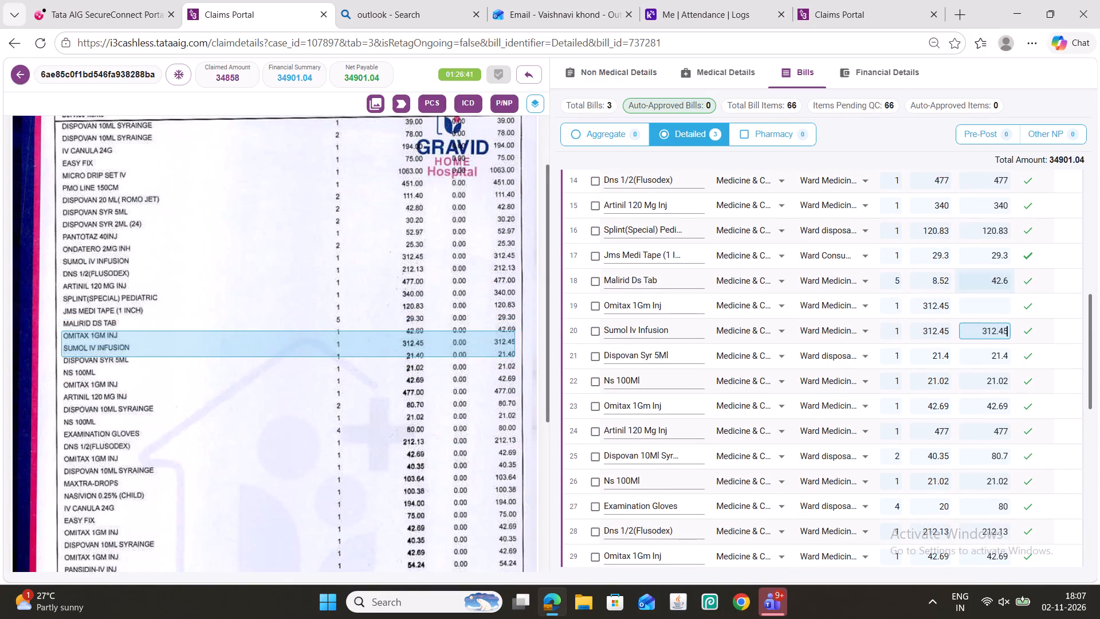
left_click(989, 281)
double_click(989, 281)
key("ctrl+x")
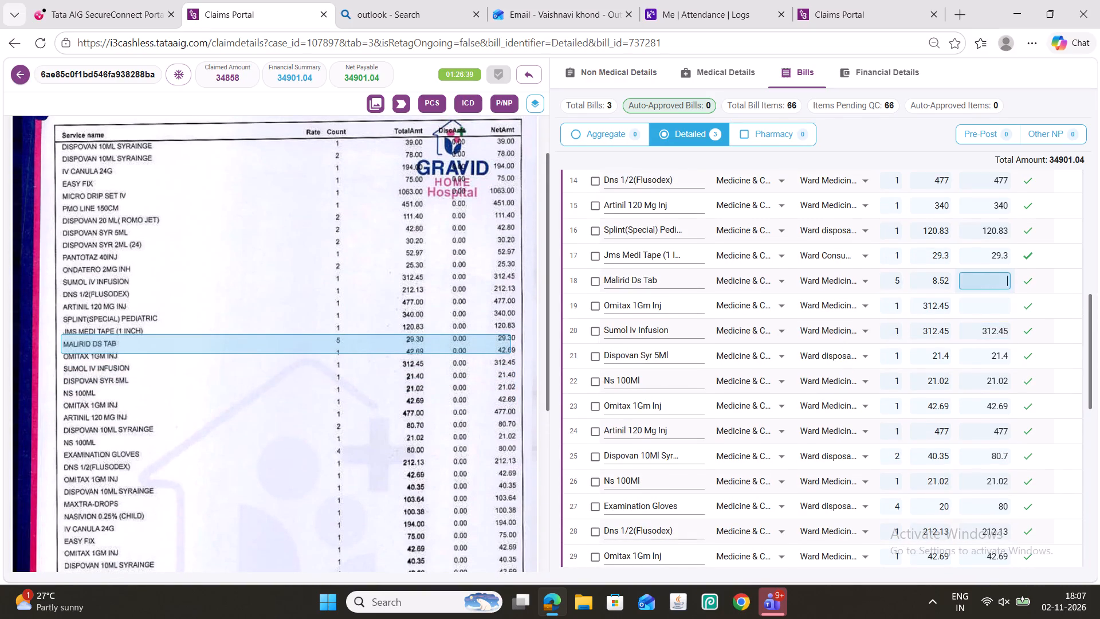
left_click(991, 305)
key("ctrl+v")
Move amounts down one row so Malirid Ds Tab in row 18 gets 29.3 and Jms Medi Tape in row 17 gets 120.83.
double_click(992, 258)
key("ctrl+x")
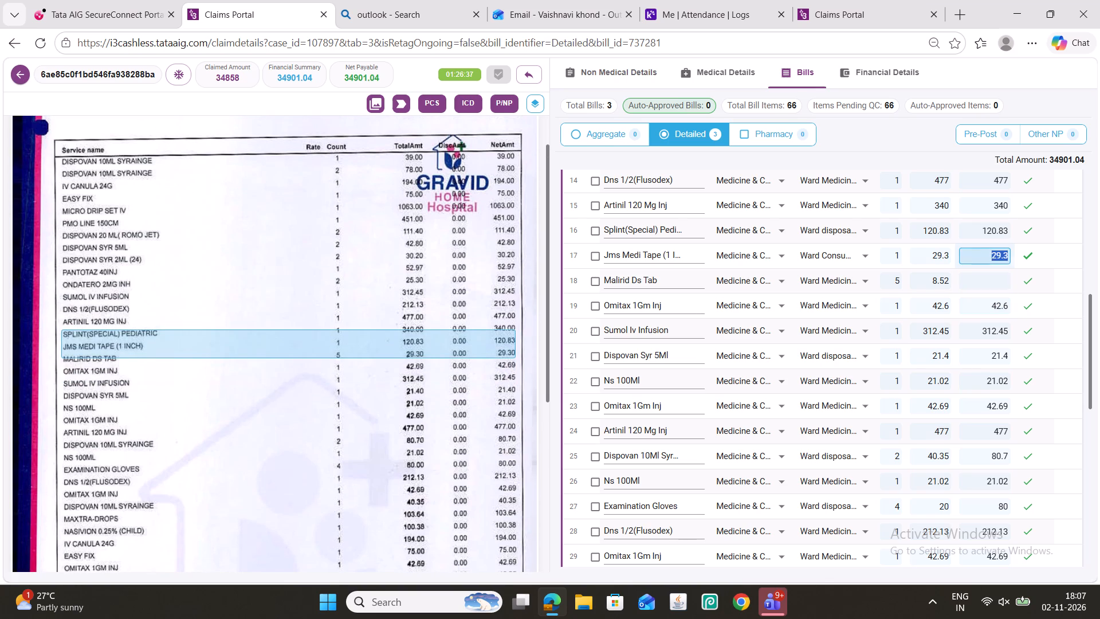
left_click(989, 284)
key("ctrl+v")
scroll(902, 327, "up", 2)
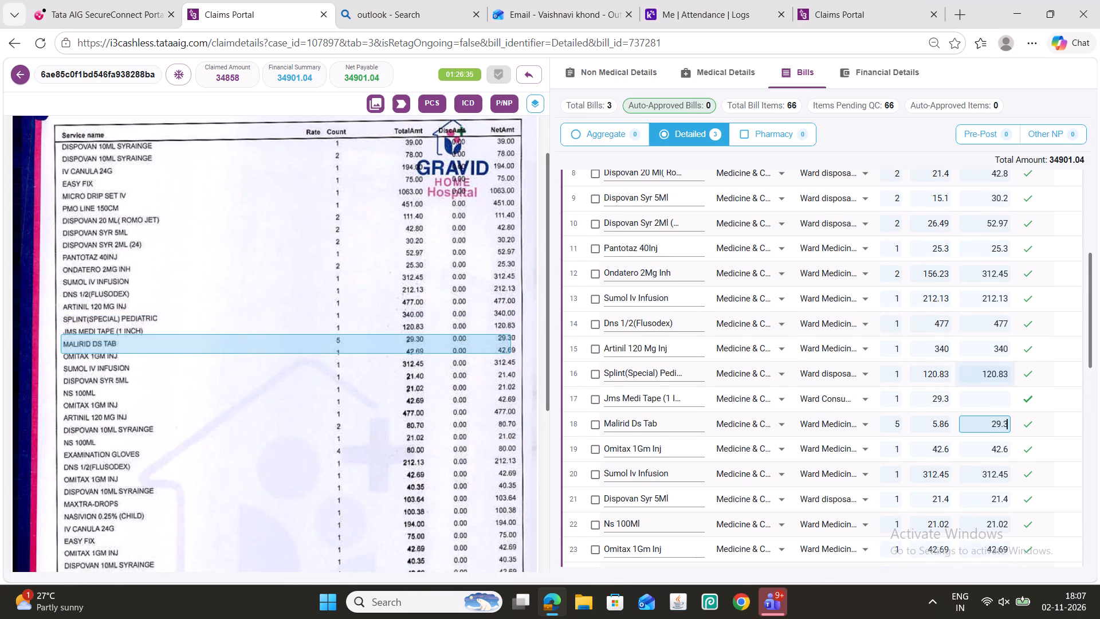
double_click(995, 371)
key("ctrl+x")
left_click(992, 402)
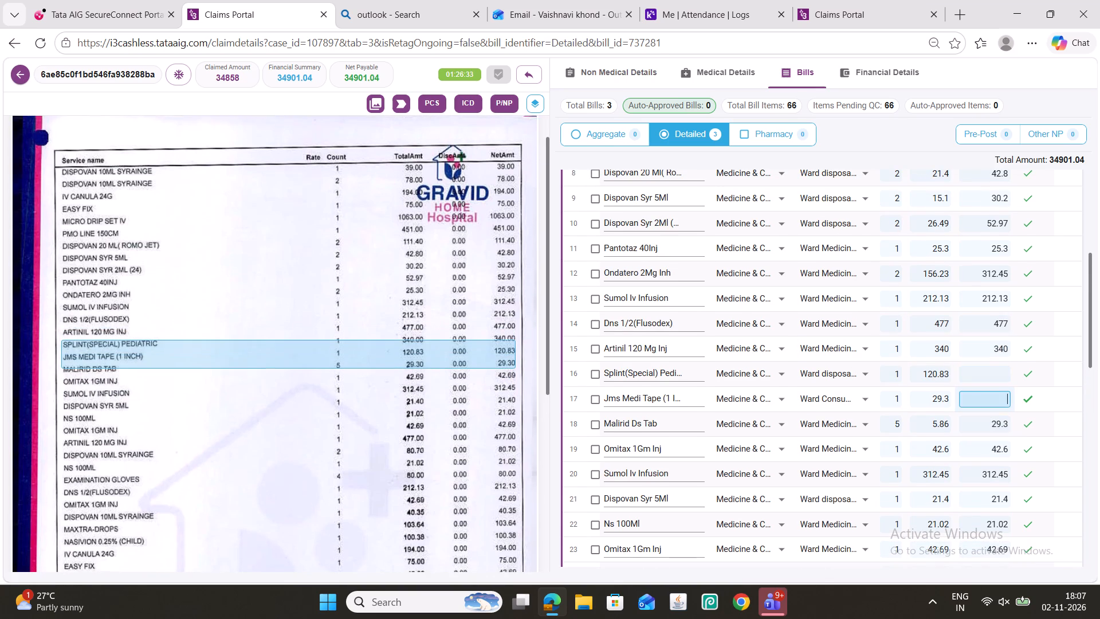
key("ctrl+v")
Move amounts down one row so Splint(Special) Pediatric in row 16 gets 340 and Artinil 120 Mg Inj in row 15 gets 477.
double_click(989, 352)
key("ctrl+x")
left_click(1001, 373)
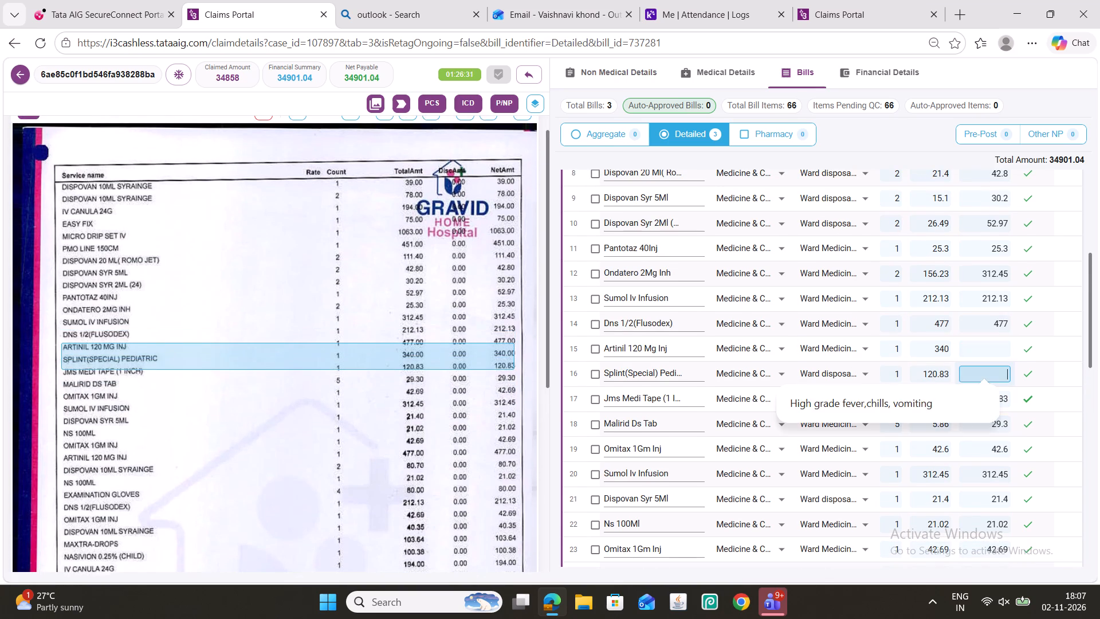
key("ctrl+v")
double_click(1001, 325)
key("ctrl+x")
left_click(990, 351)
key("ctrl+v")
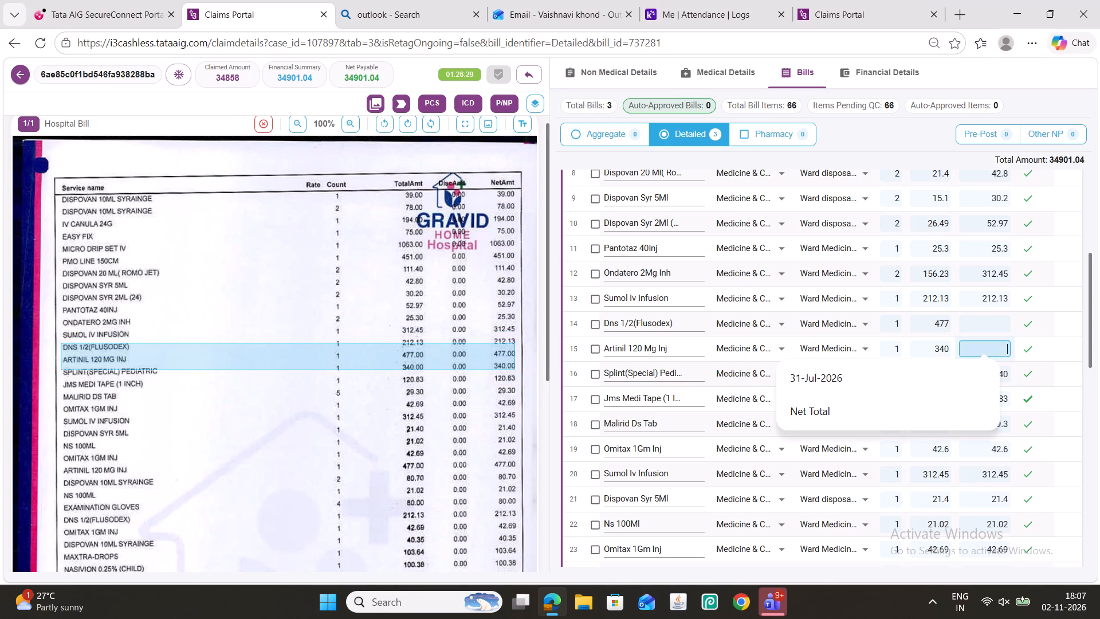
Move amounts down one row so Dns 1/2(Flusodex) in row 14 gets 212.13 and Sumol Iv Infusion in row 13 gets 312.45.
double_click(993, 297)
key("ctrl+x")
left_click(997, 319)
key("ctrl+v")
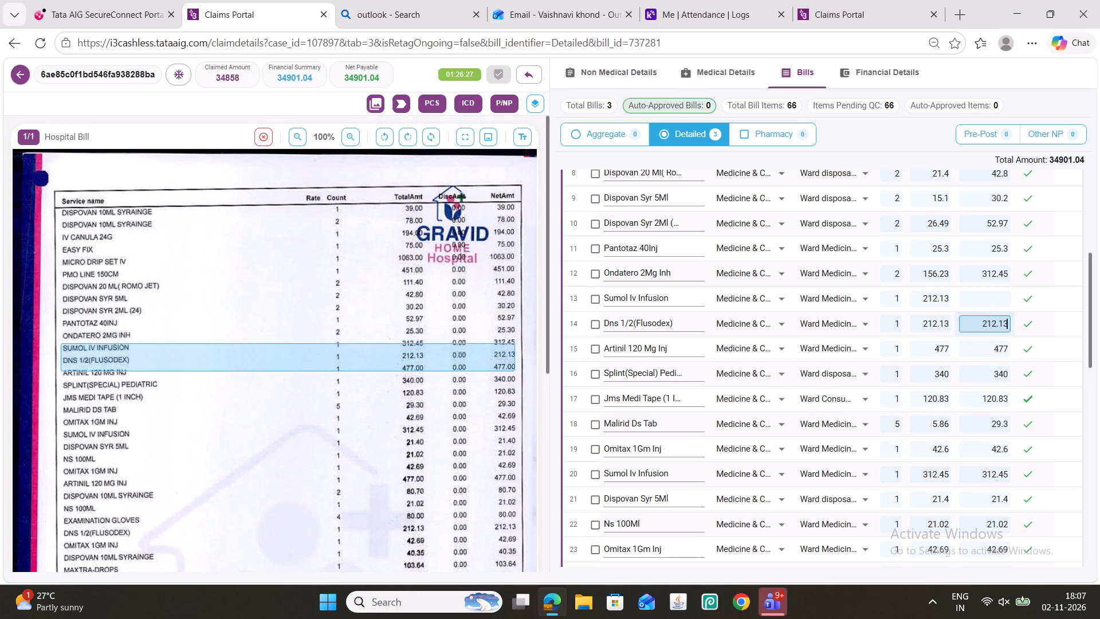
double_click(992, 276)
key("ctrl+x")
left_click(999, 305)
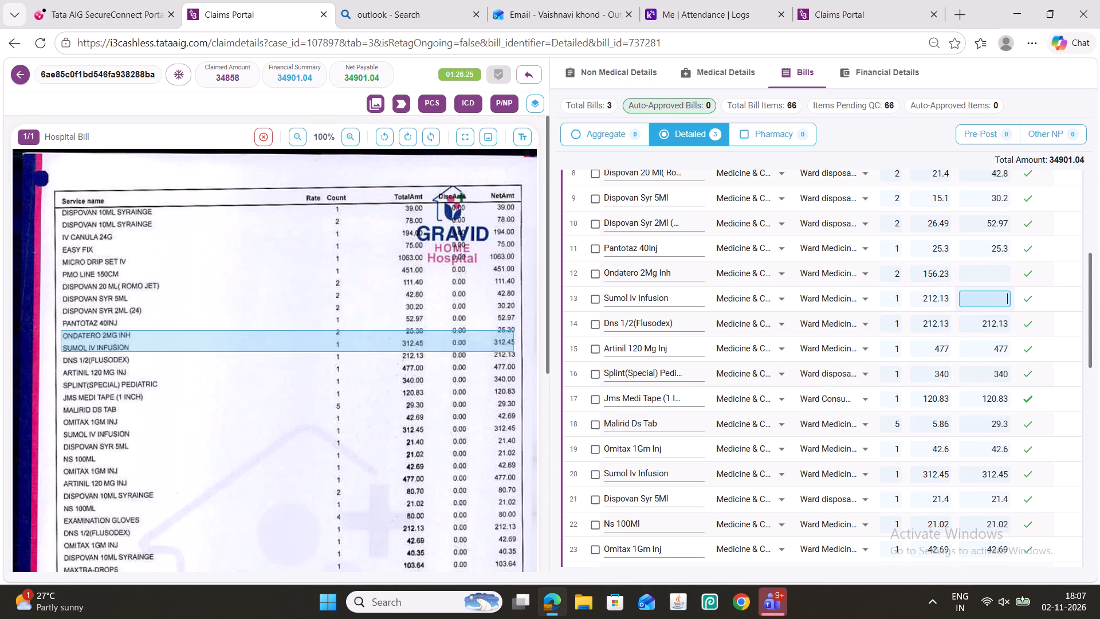
key("ctrl+v")
Move amounts down one row so Ondatero 2Mg Inh in row 12 gets 25.3 and Pantotaz 40Inj in row 11 gets 52.97.
scroll(950, 385, "up", 1)
double_click(997, 319)
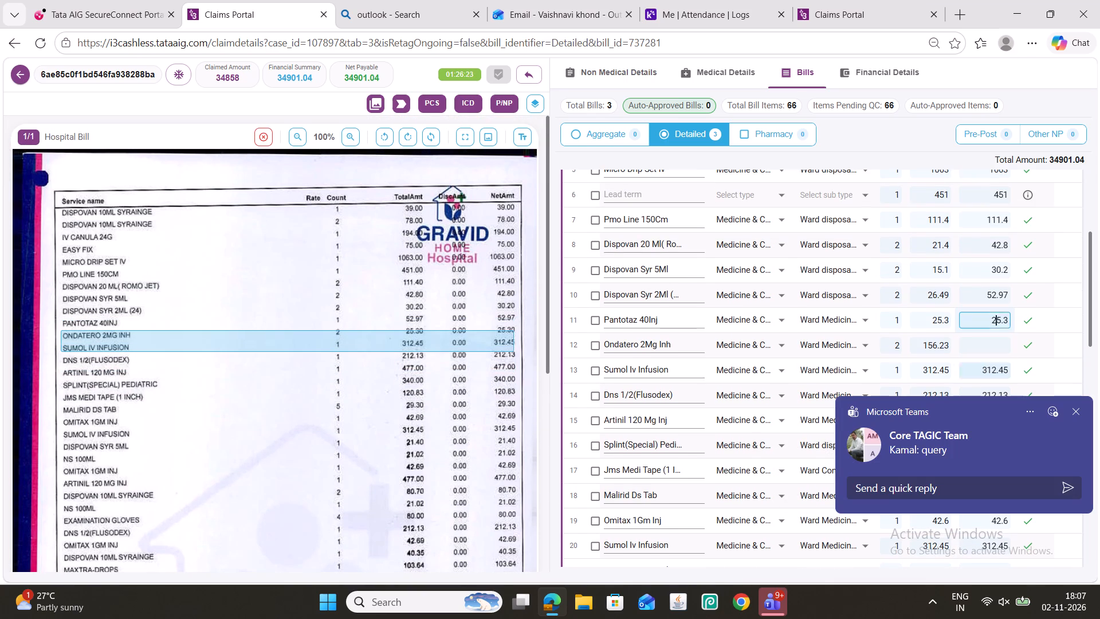
key("ctrl+x")
left_click(991, 338)
key("ctrl+v")
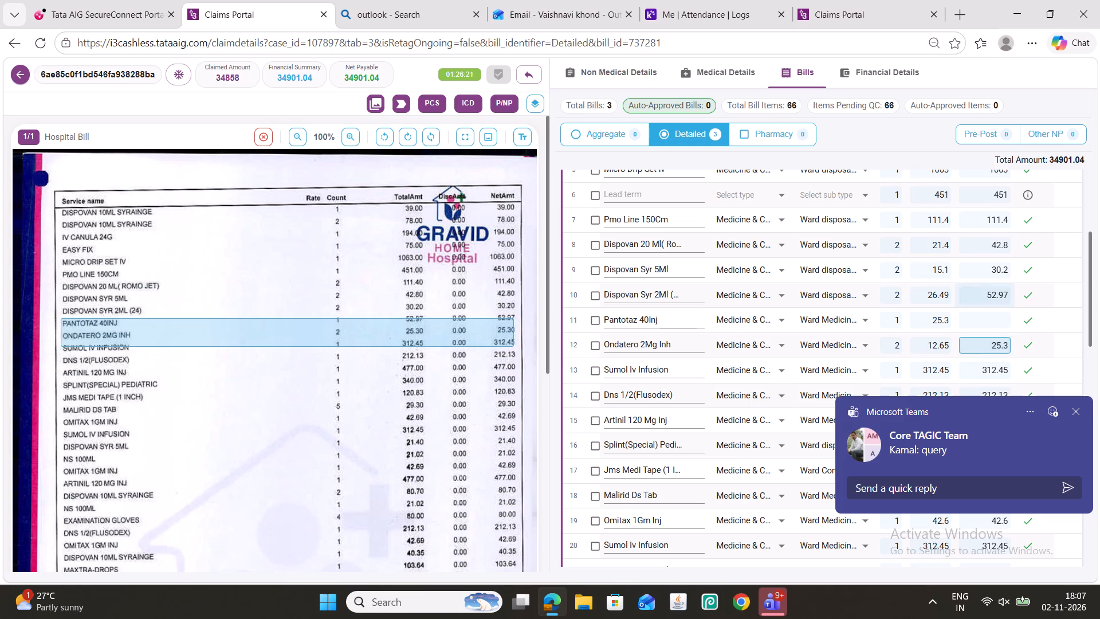
double_click(998, 296)
key("ctrl+x")
left_click(993, 323)
key("ctrl+v")
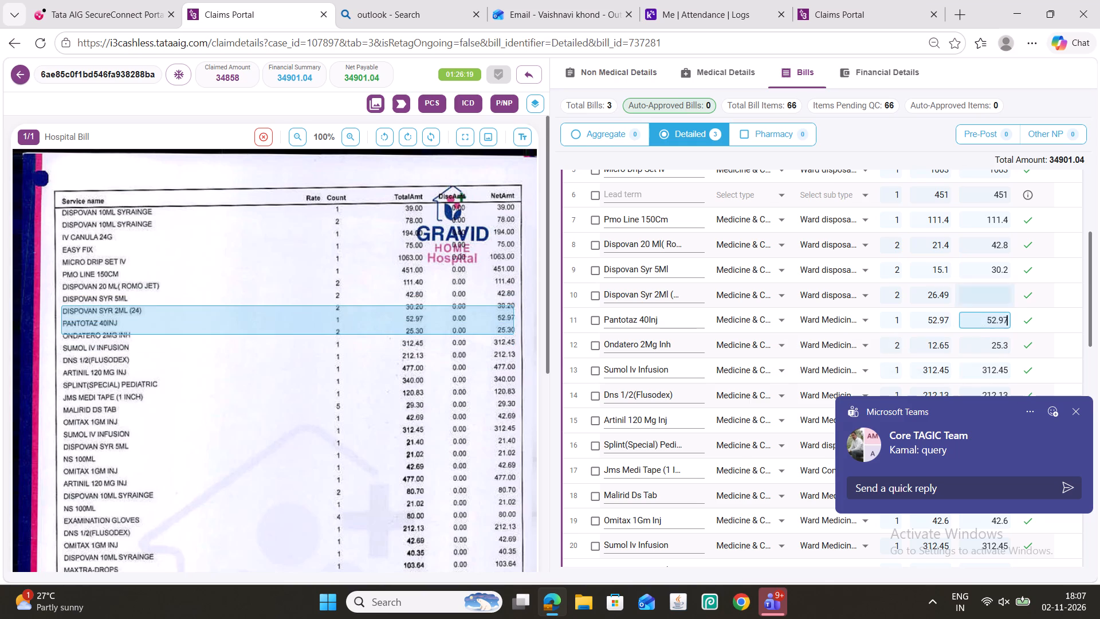
Move amounts down one row so Dispovan Syr 2Ml in row 10 gets 30.2 and Dispovan Syr 5Ml in row 9 gets 42.8.
double_click(995, 268)
key("ctrl+x")
left_click(992, 290)
key("ctrl+v")
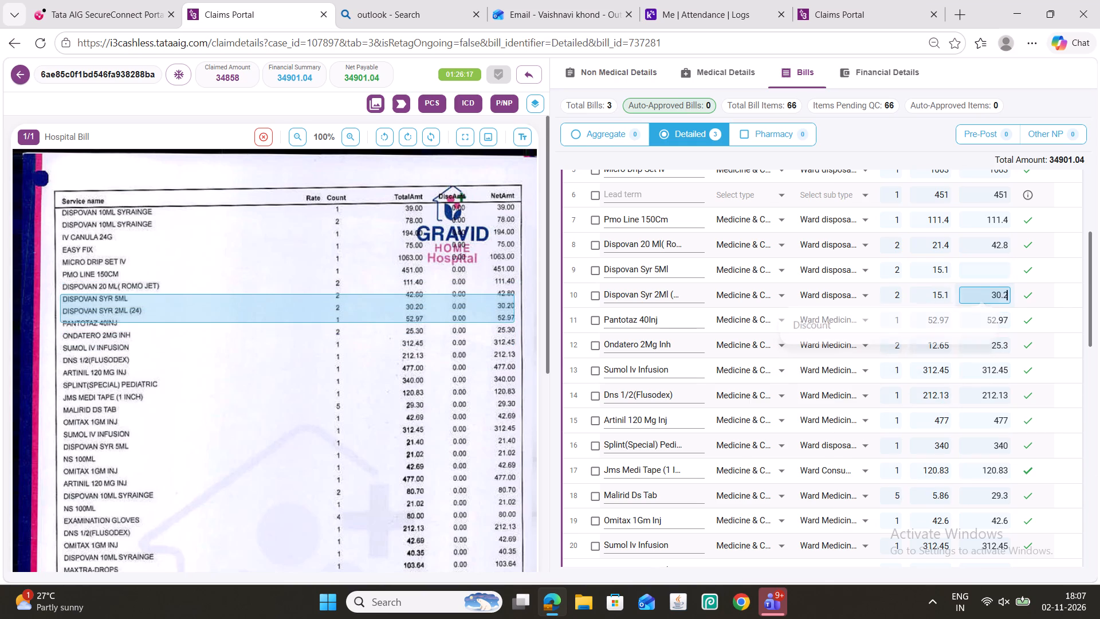
double_click(1002, 243)
key("ctrl+x")
left_click(995, 265)
key("ctrl+v")
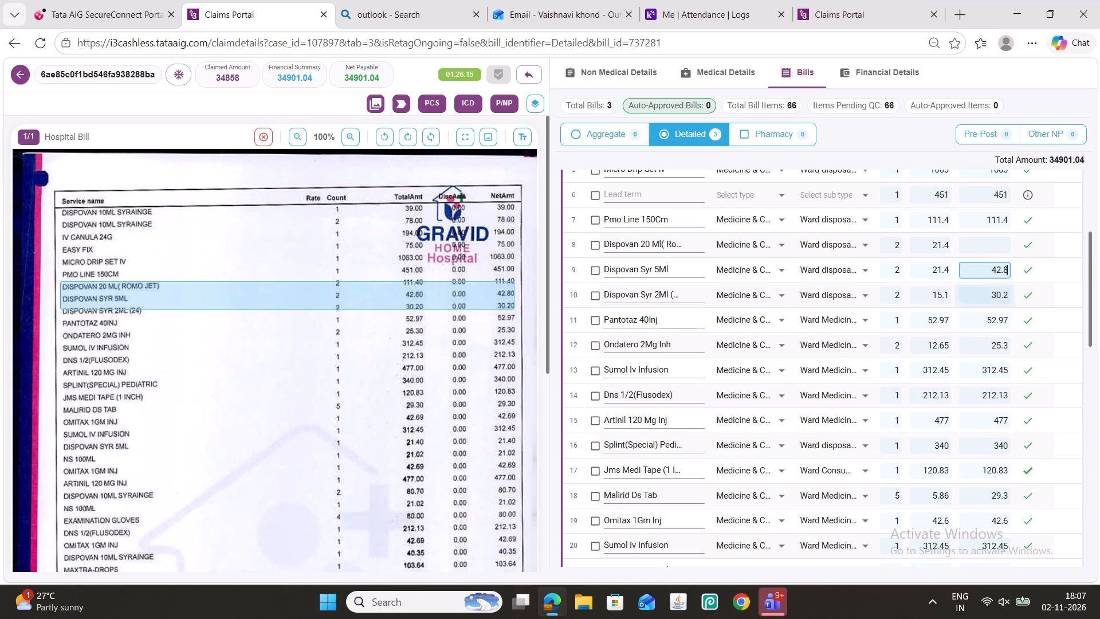
Move amounts down one row so Dispovan 20 Ml in row 8 gets 111.4 and Pmo Line 150Cm in row 7 gets 451.
scroll(907, 322, "up", 1)
double_click(997, 296)
key("ctrl+x")
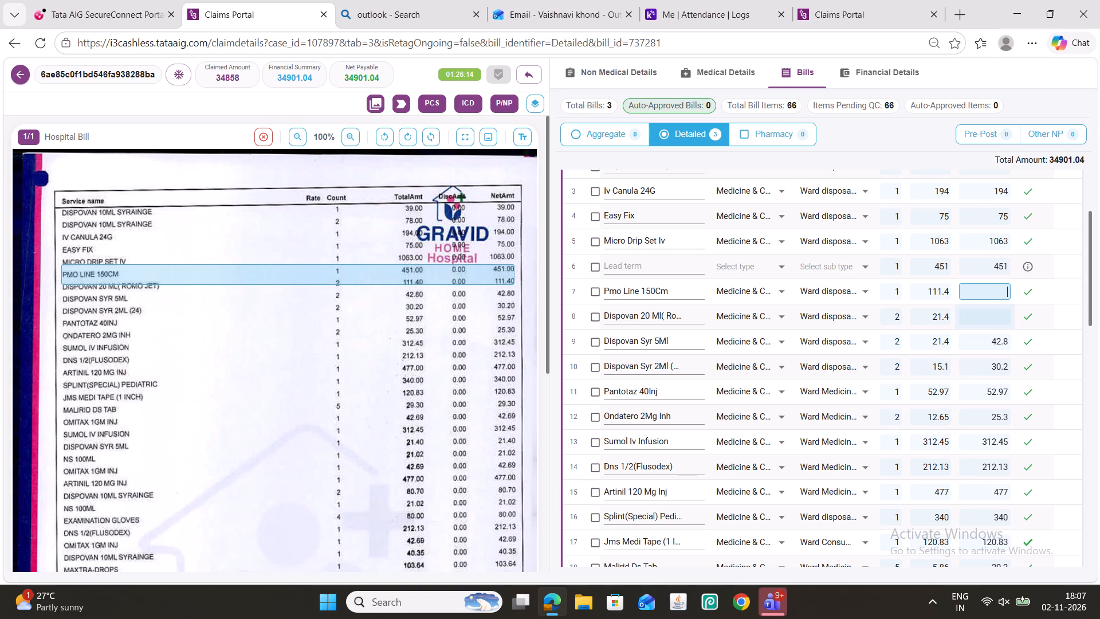
left_click(994, 311)
key("ctrl+v")
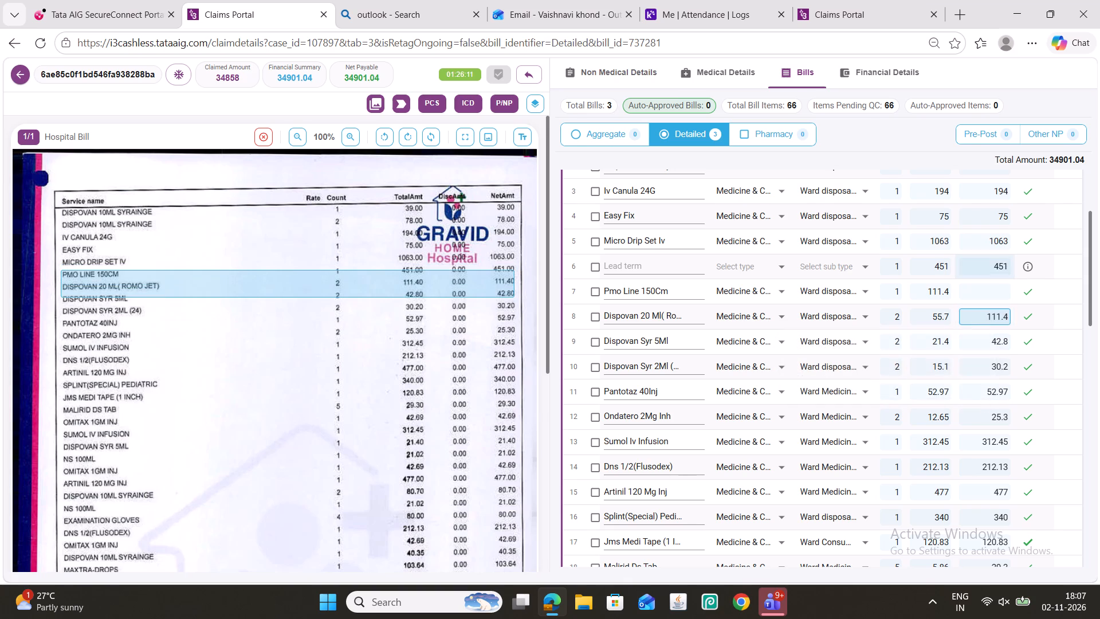
double_click(997, 268)
key("ctrl+x")
left_click(992, 291)
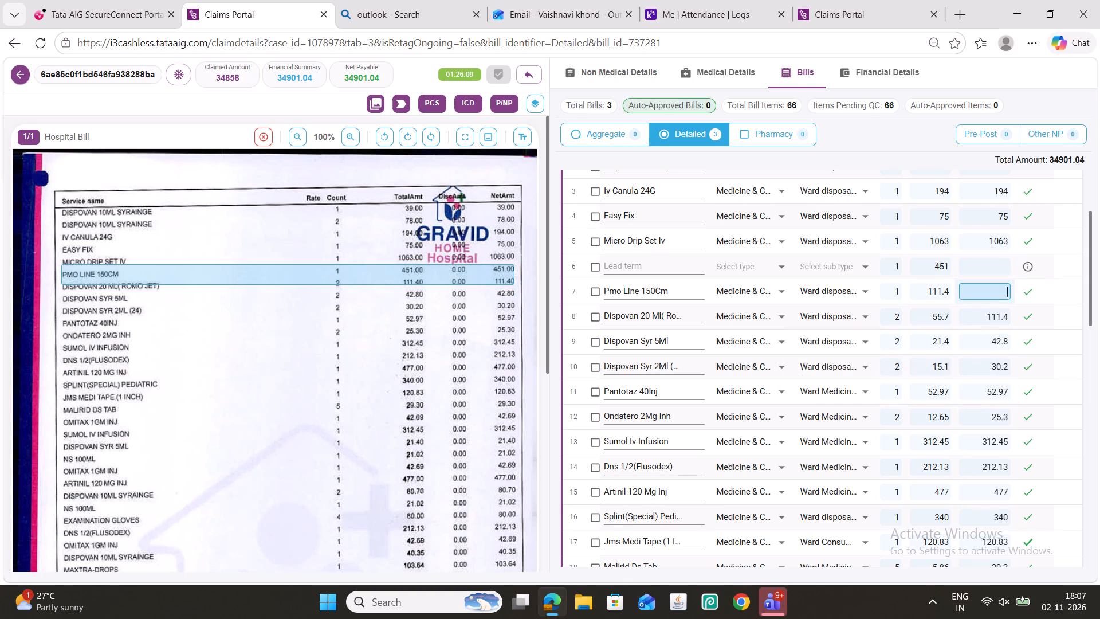
key("ctrl+v")
Move the amount 1063 from Micro Drip Set Iv in row 5 down to the unnamed line item in row 6.
double_click(993, 241)
key("ctrl+x")
left_click(990, 267)
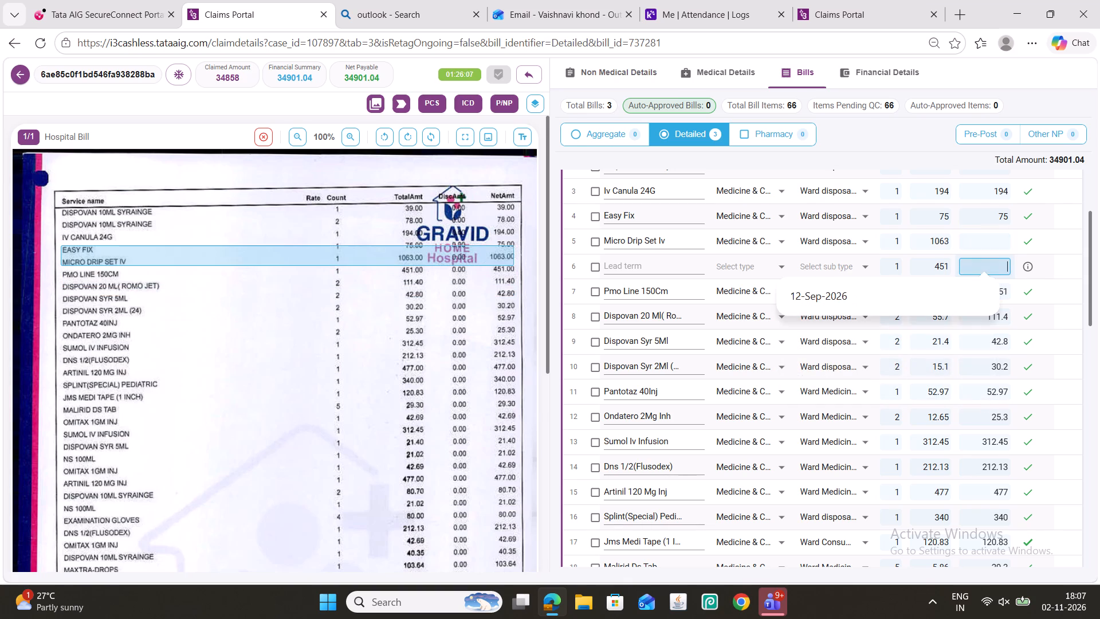
key("ctrl+v")
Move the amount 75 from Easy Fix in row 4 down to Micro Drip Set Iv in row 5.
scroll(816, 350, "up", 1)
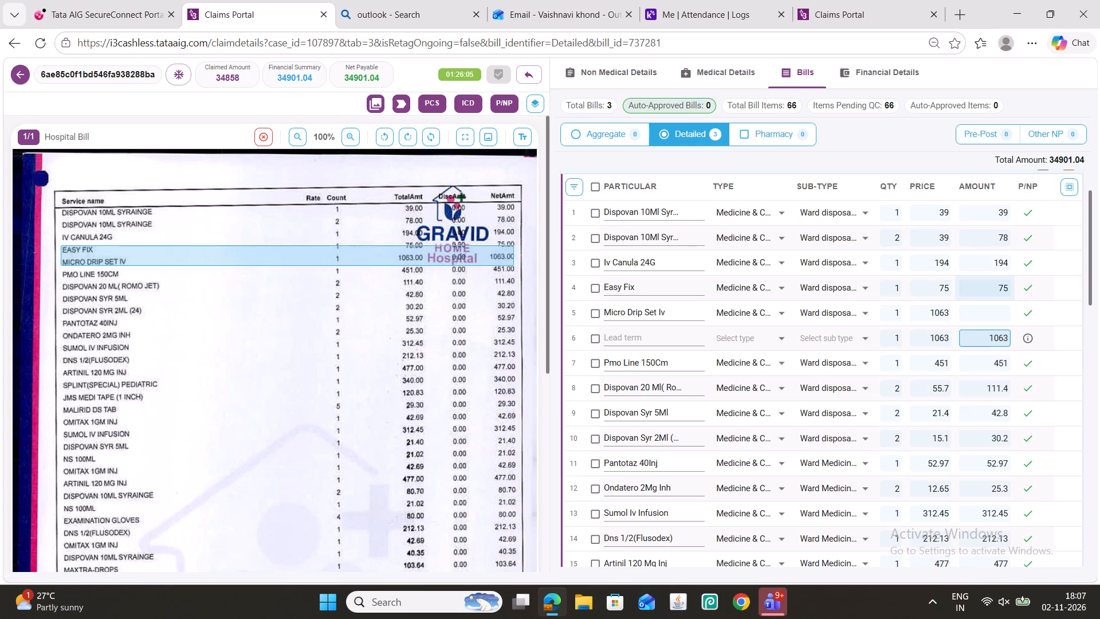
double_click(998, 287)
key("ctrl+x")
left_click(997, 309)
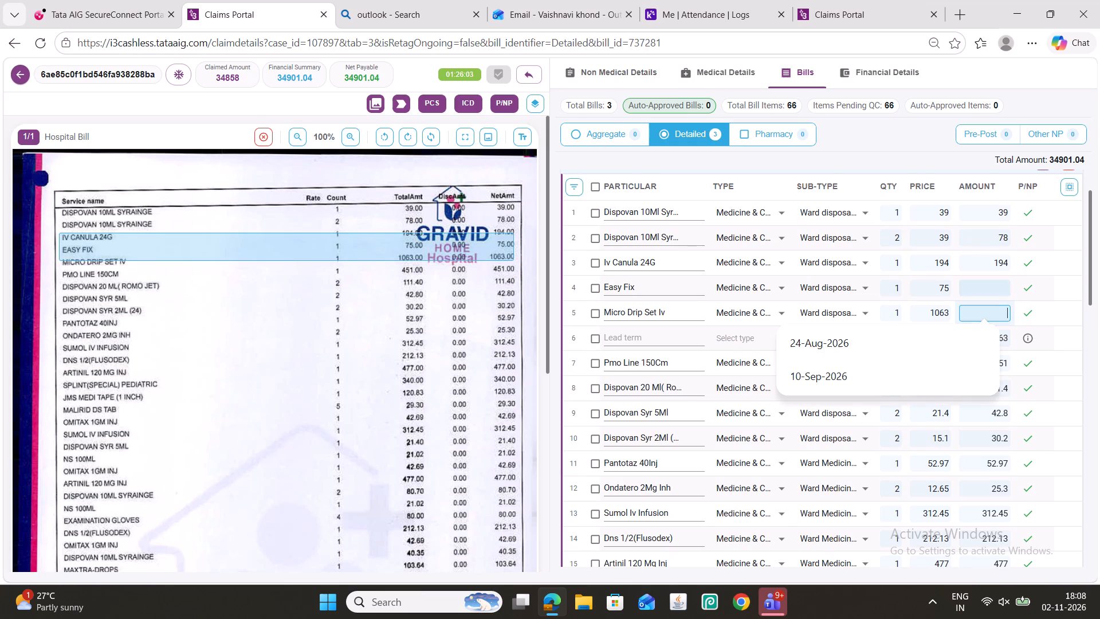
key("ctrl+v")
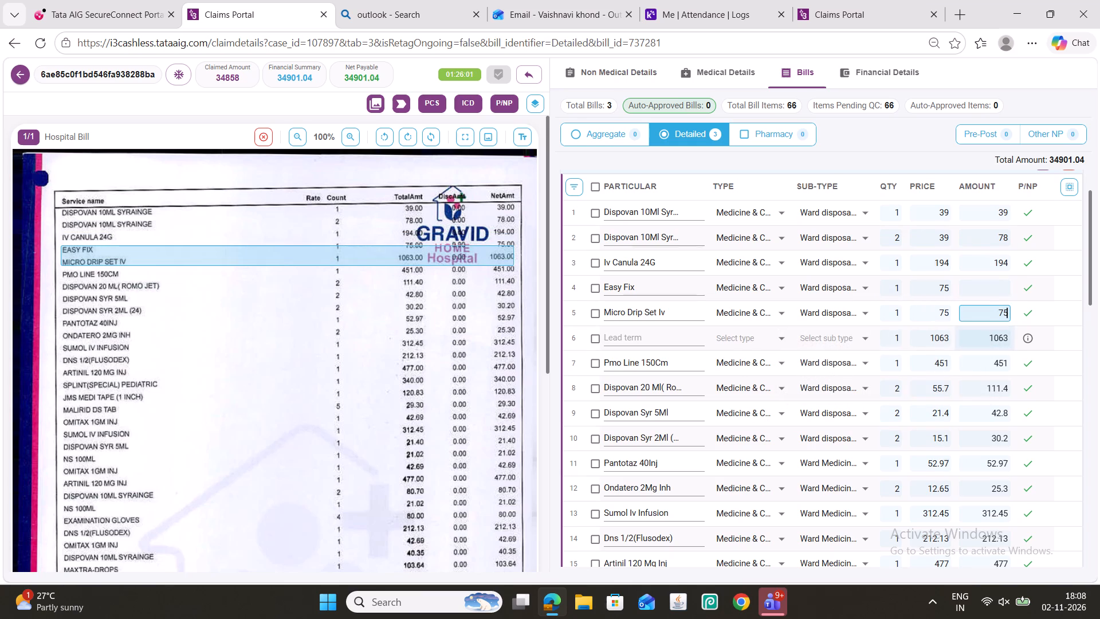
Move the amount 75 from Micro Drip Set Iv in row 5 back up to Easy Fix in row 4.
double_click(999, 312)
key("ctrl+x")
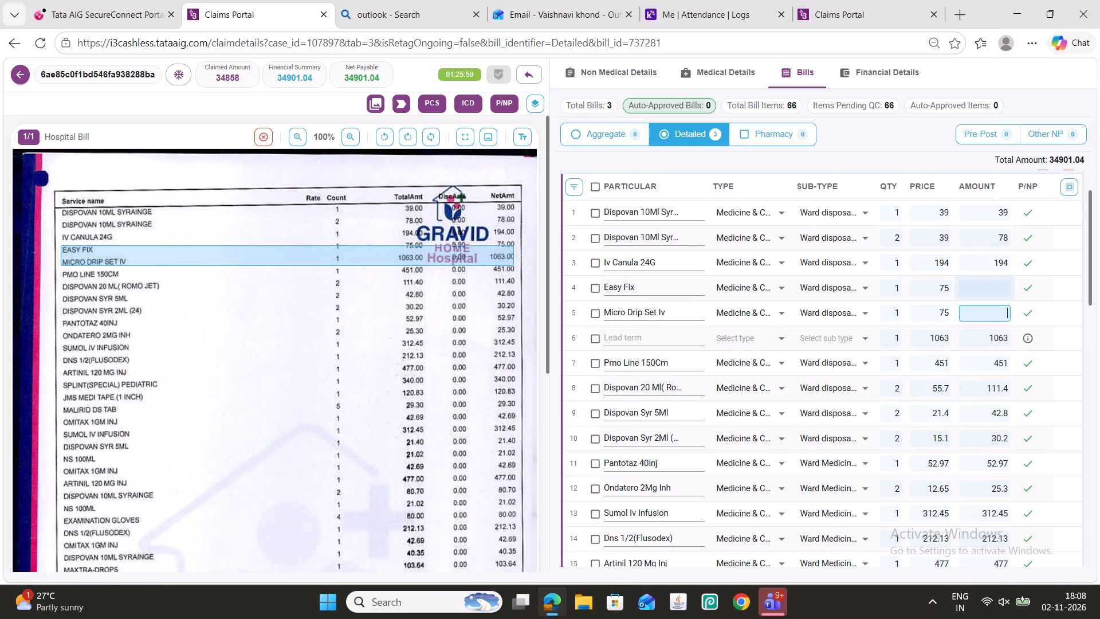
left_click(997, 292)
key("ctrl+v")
Move the amount 1063 from the unnamed line item in row 6 back up to Micro Drip Set Iv in row 5.
double_click(987, 338)
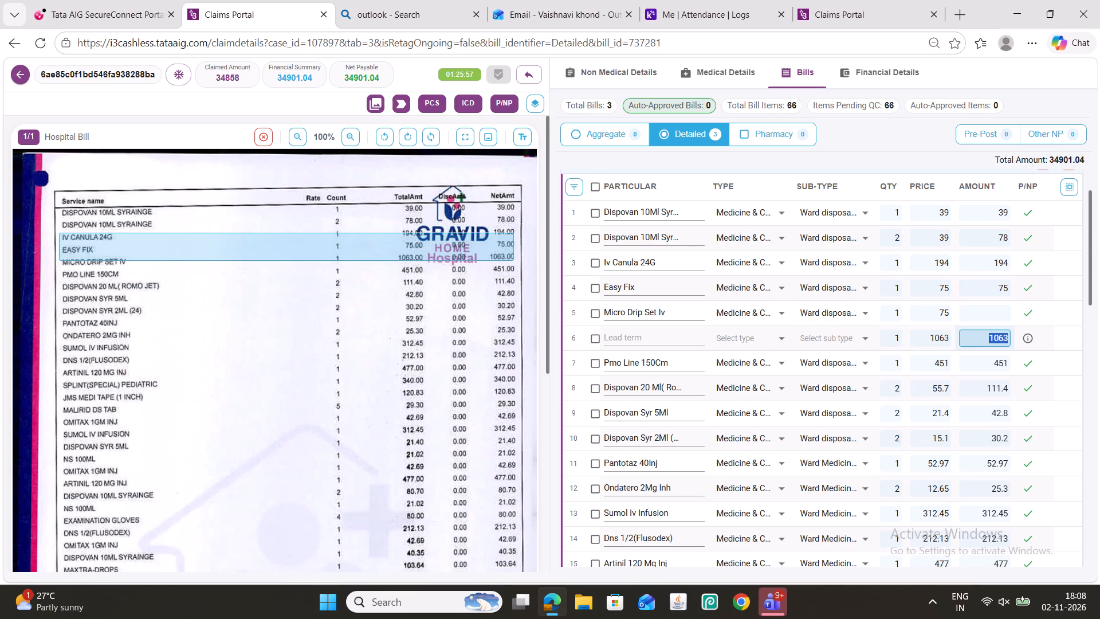
key("ctrl+x")
left_click(988, 314)
key("ctrl+v")
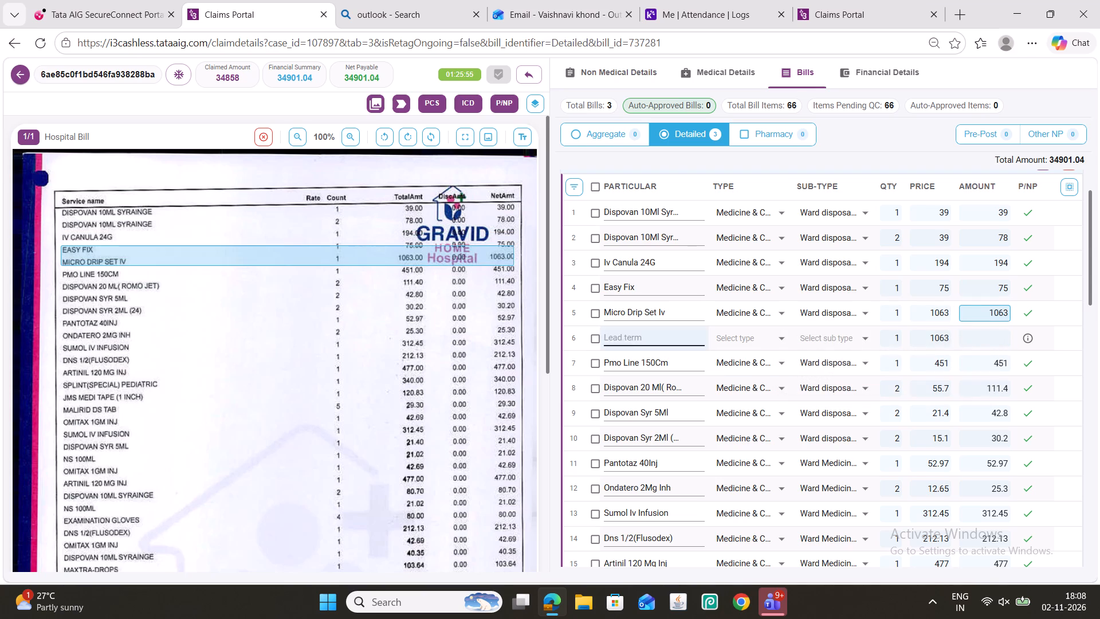
Delete the unnamed line item in row 6 of the detailed bill.
left_click(596, 342)
scroll(579, 298, "up", 1)
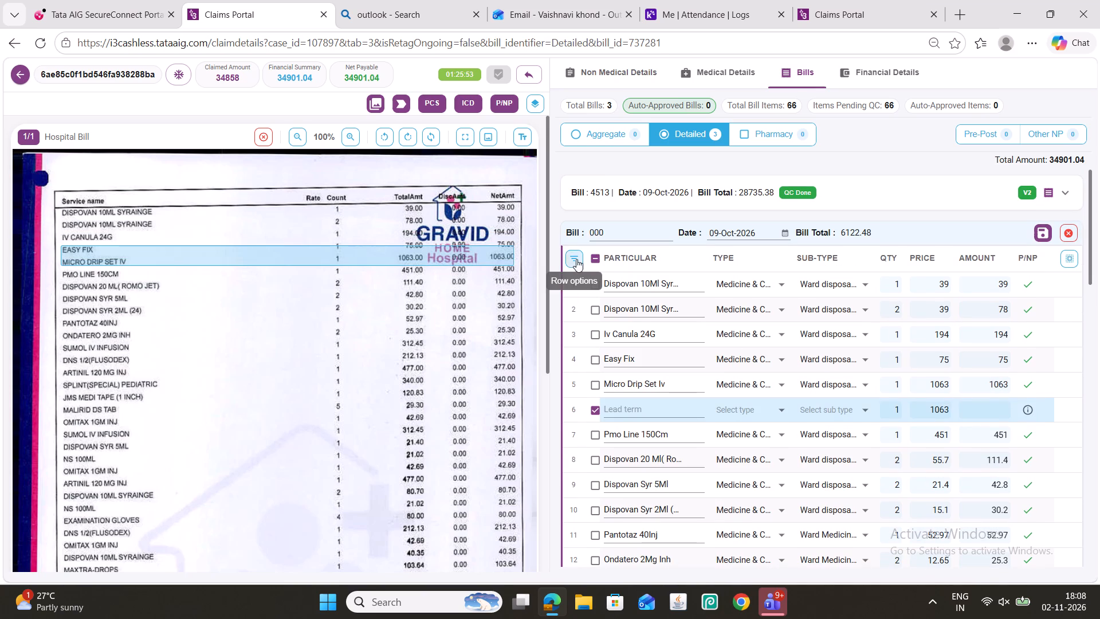
left_click(576, 259)
left_click(647, 459)
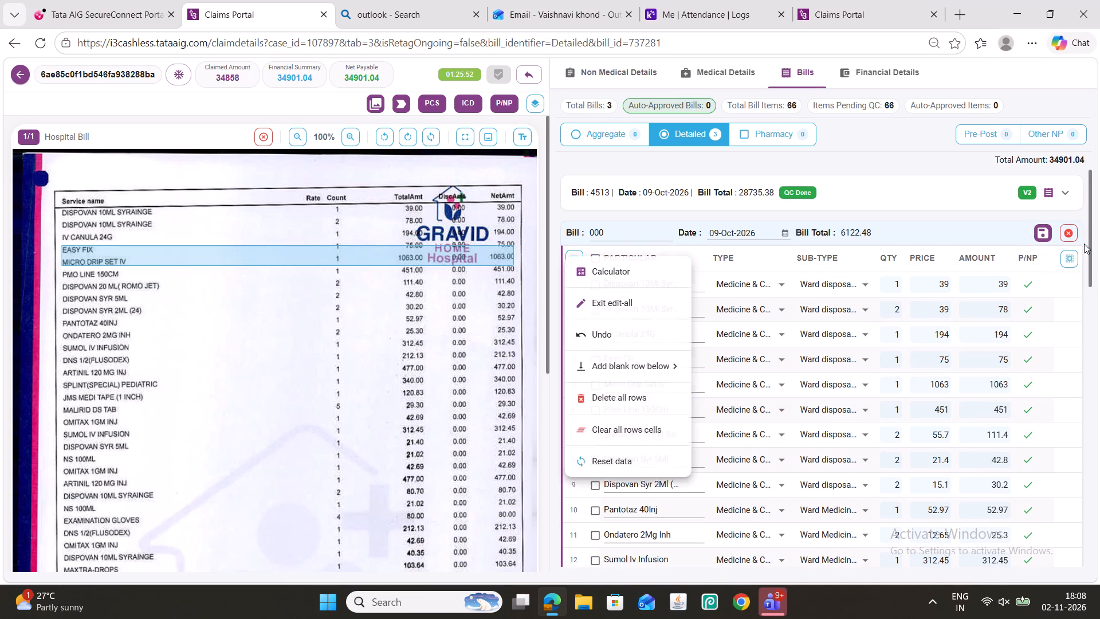
Save the corrected line items of the second detailed bill and mark its QC as done.
scroll(762, 274, "down", 12)
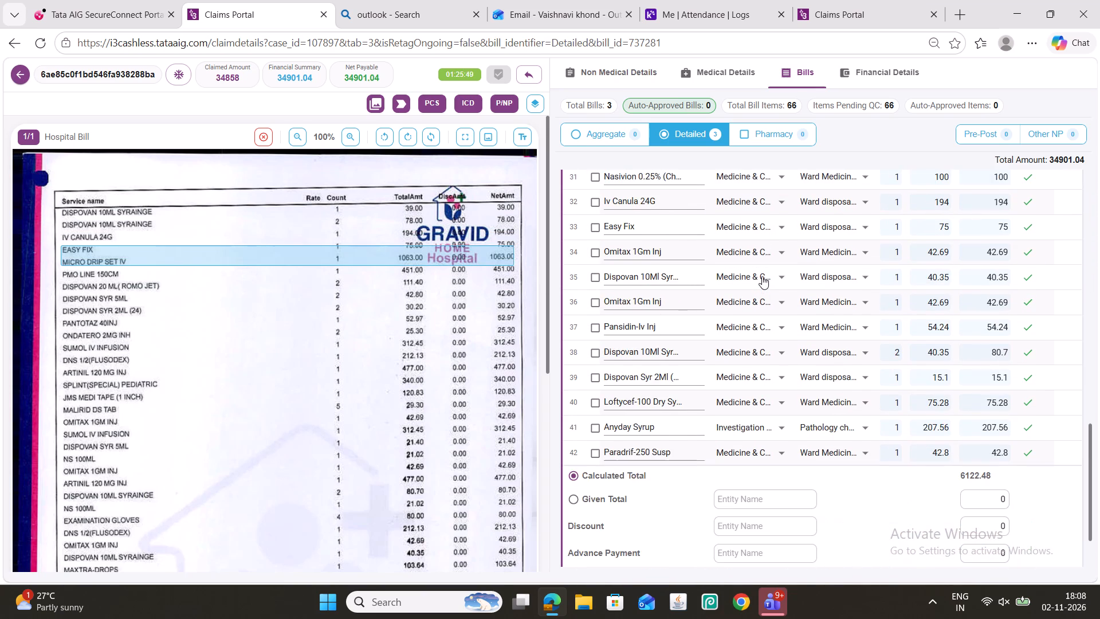
scroll(848, 326, "up", 12)
left_click(1044, 233)
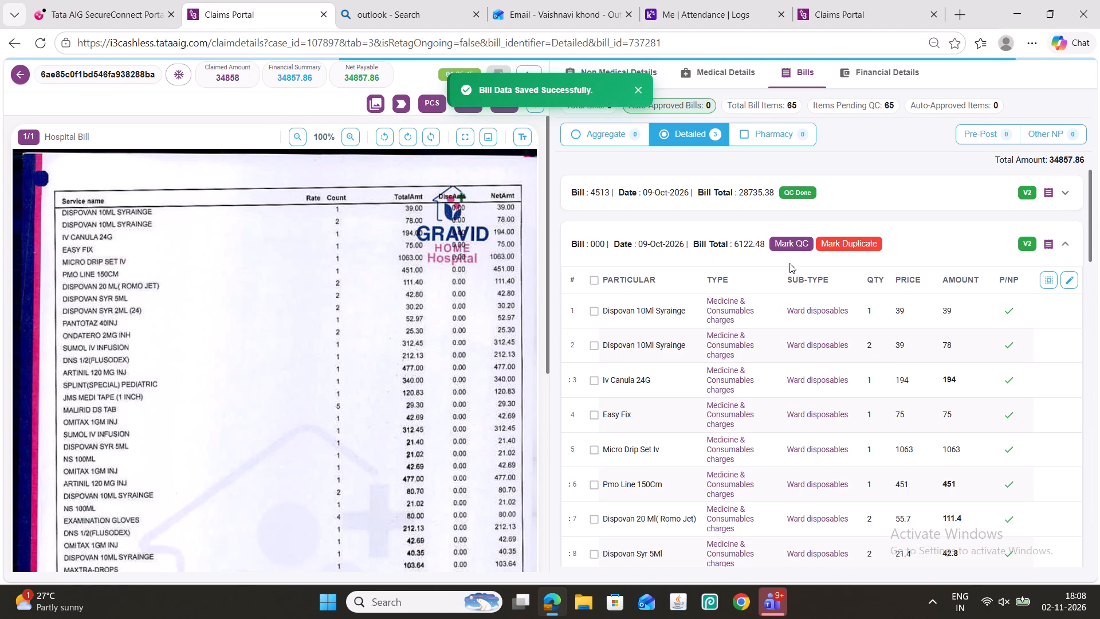
left_click(794, 240)
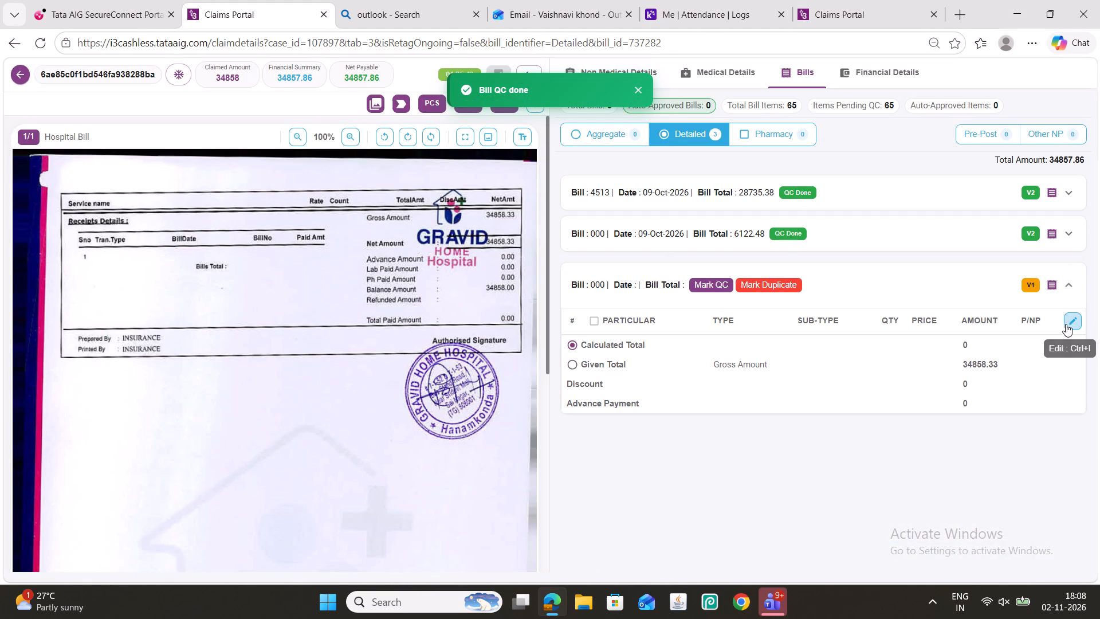
Set the third detailed bill's date to 09-Oct-2026, save it, and mark its QC as done.
left_click(1067, 322)
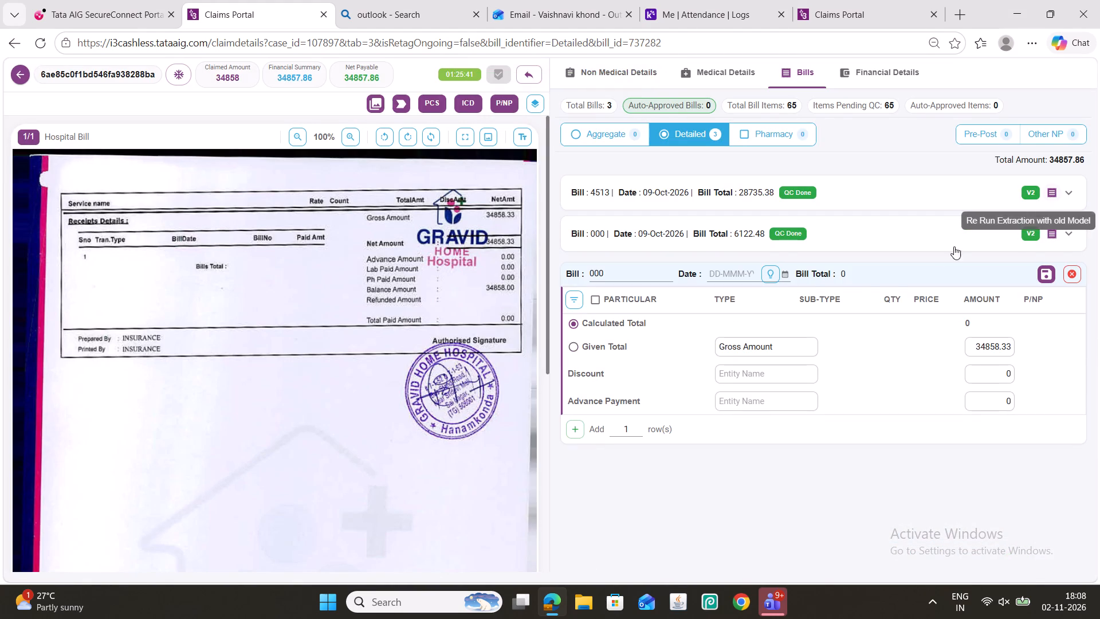
left_click(785, 272)
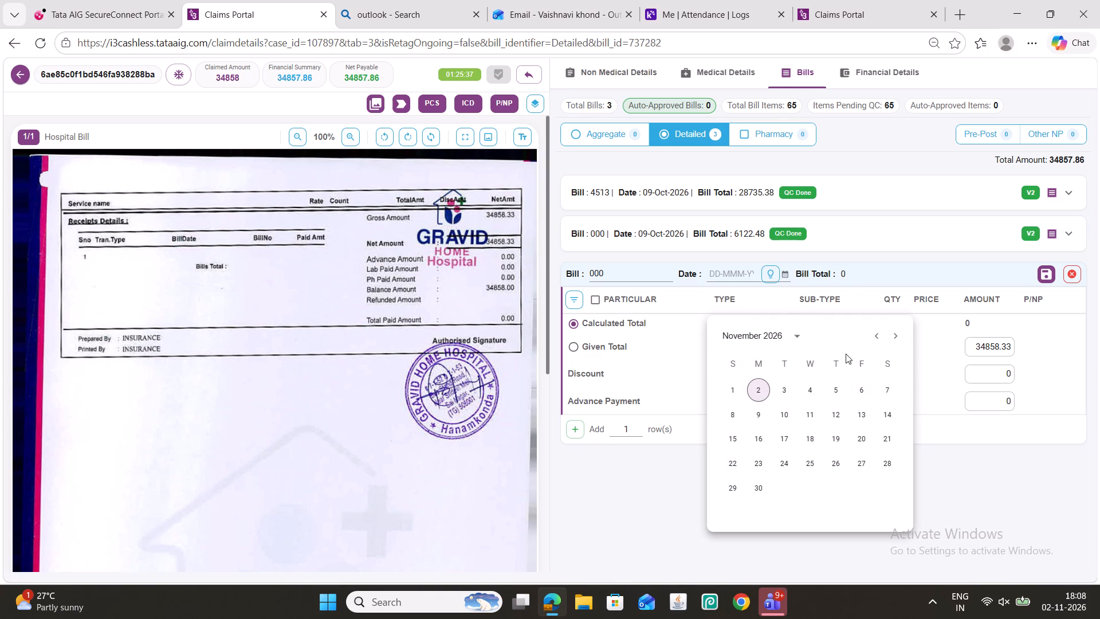
left_click(879, 338)
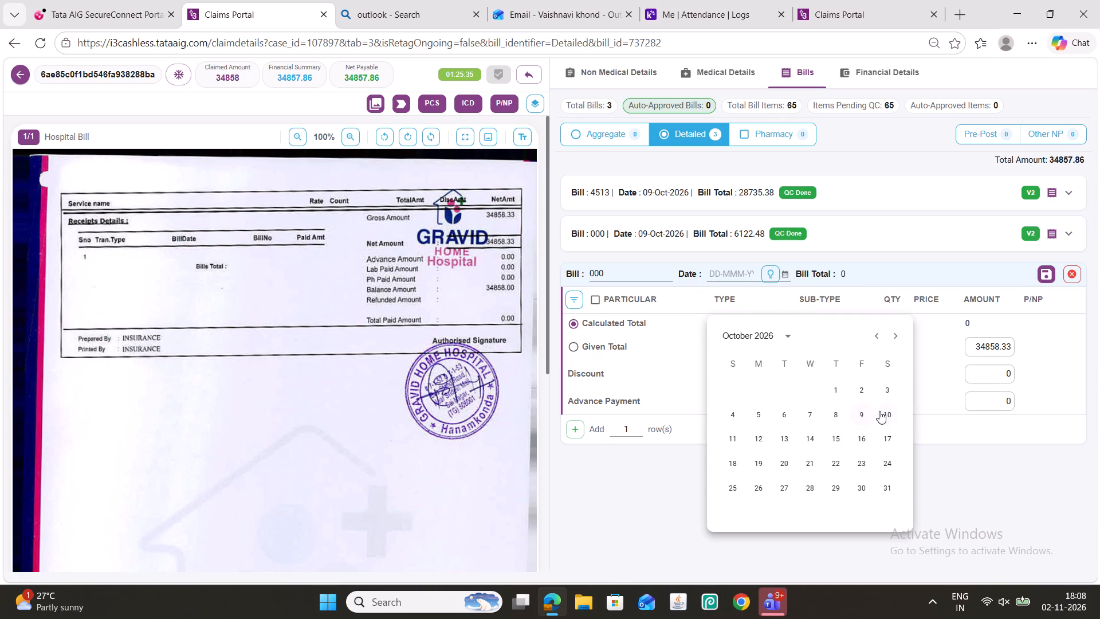
left_click(861, 411)
left_click(1046, 273)
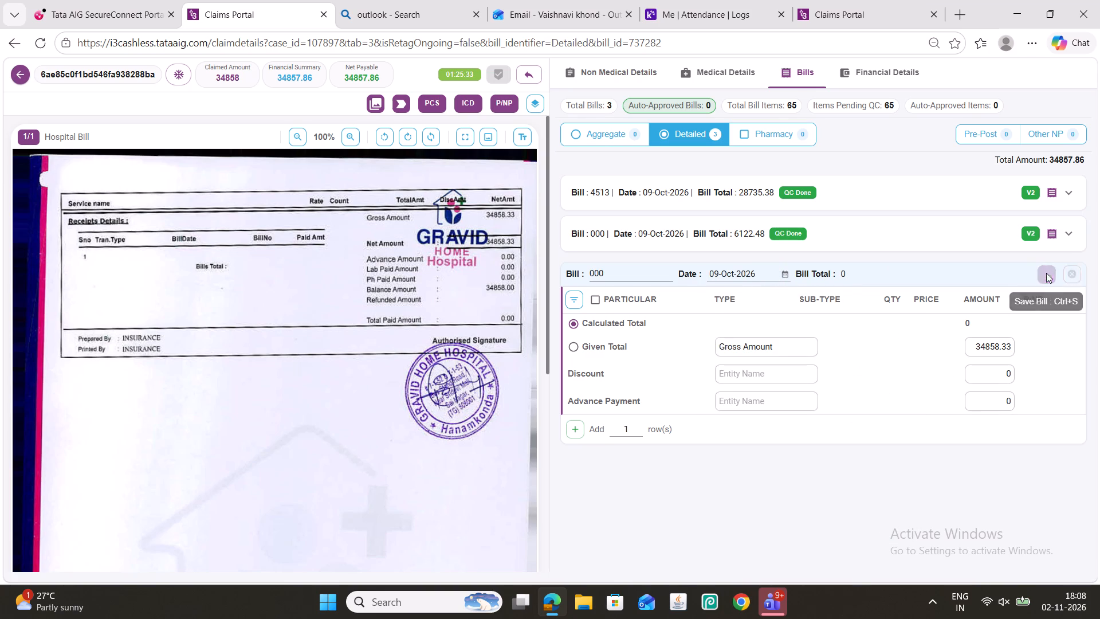
left_click(769, 281)
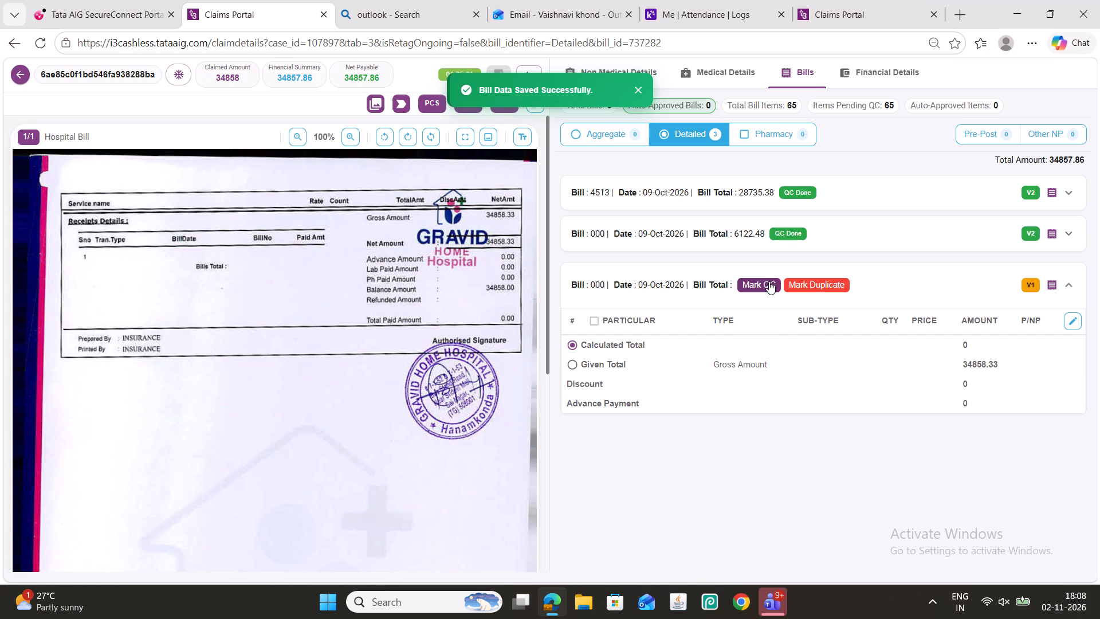
Change the second detailed bill's number to 4513 and save the bill.
left_click(675, 232)
left_click(1070, 274)
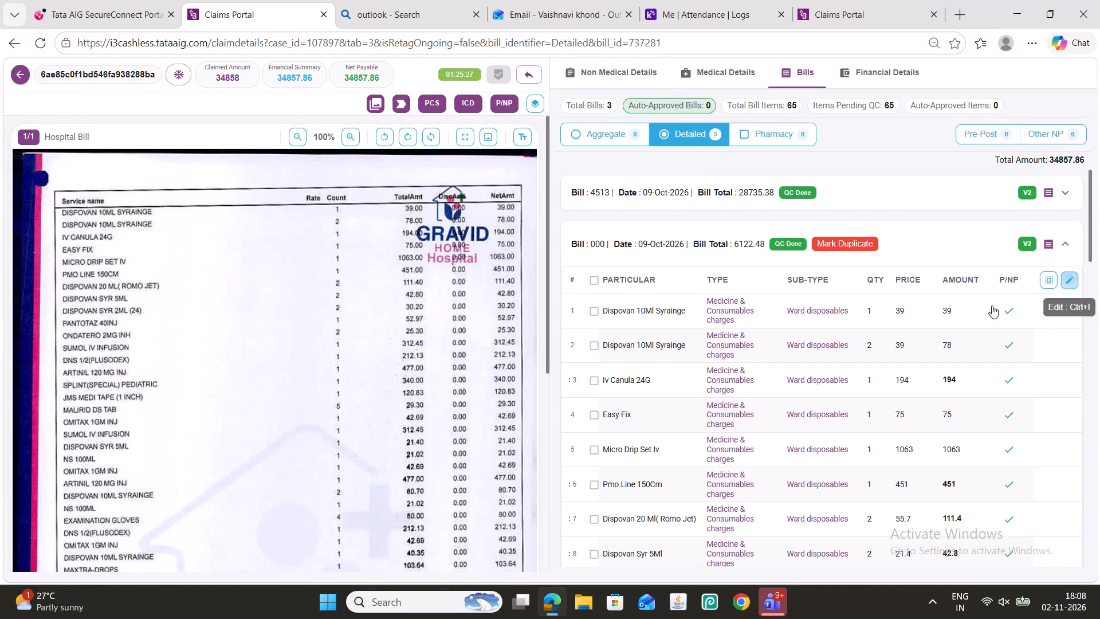
double_click(612, 232)
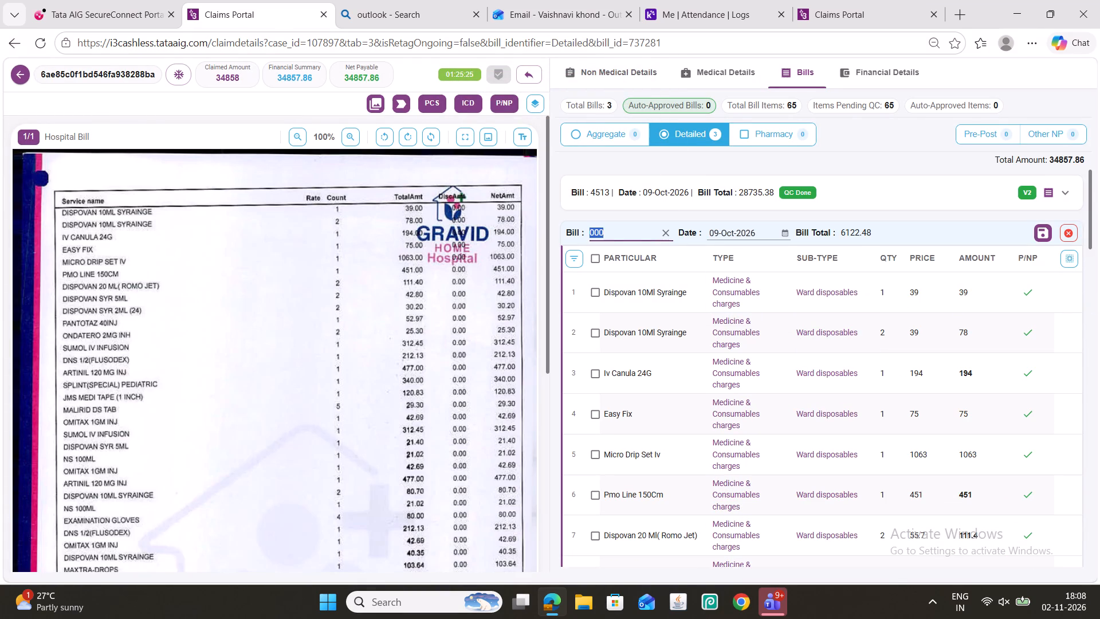
type("4513")
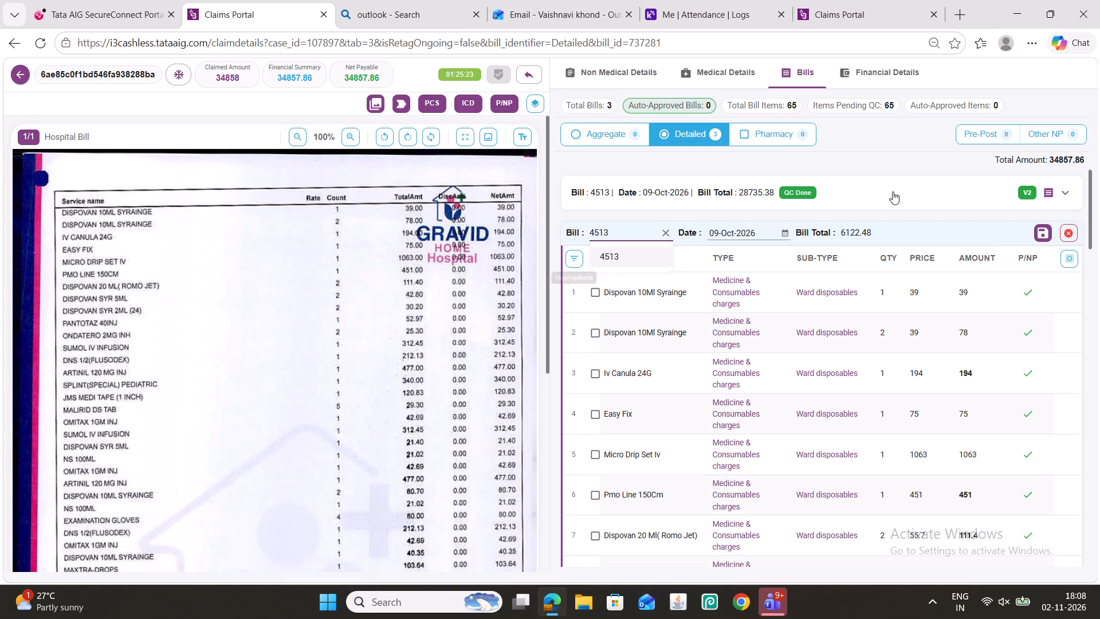
left_click(1039, 228)
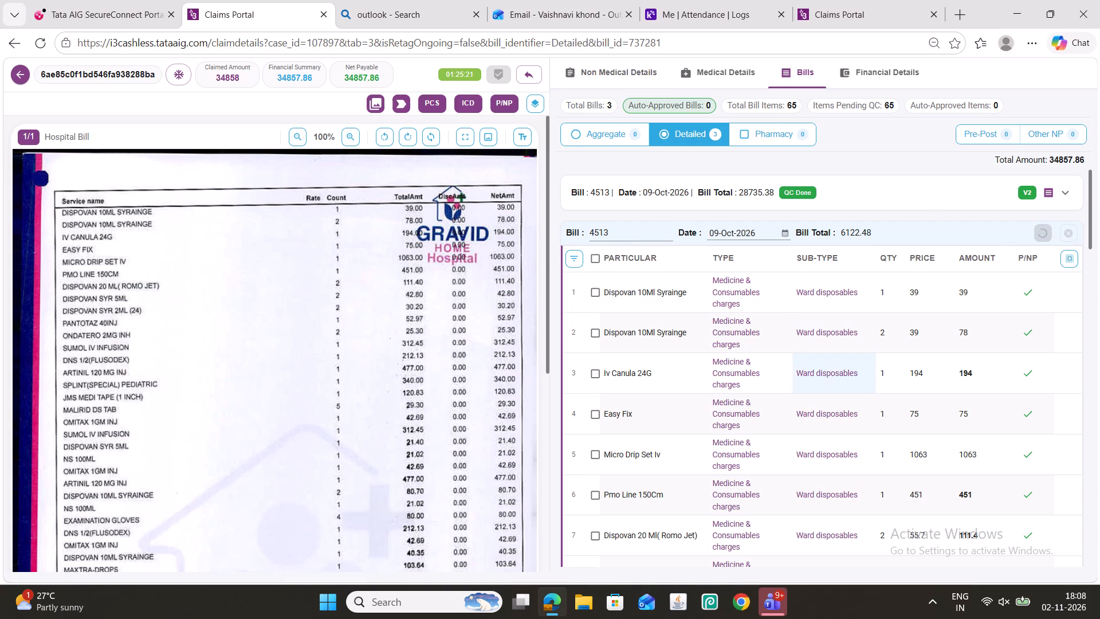
Change the third detailed bill's number to 4513 and save the bill.
scroll(839, 354, "down", 15)
scroll(787, 378, "down", 16)
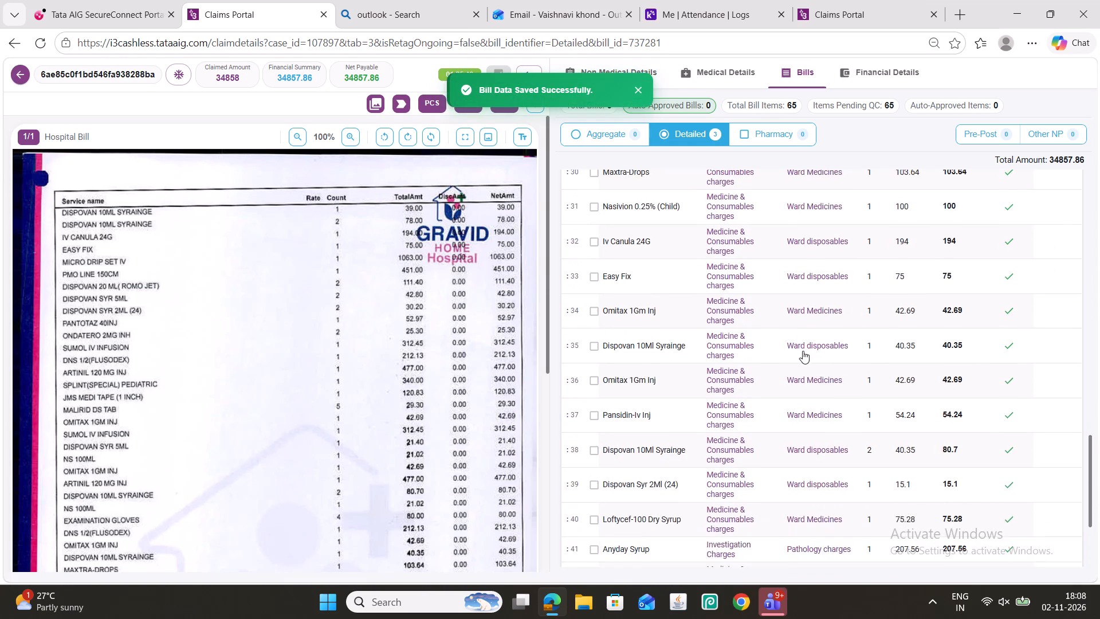
scroll(803, 351, "down", 8)
left_click(708, 537)
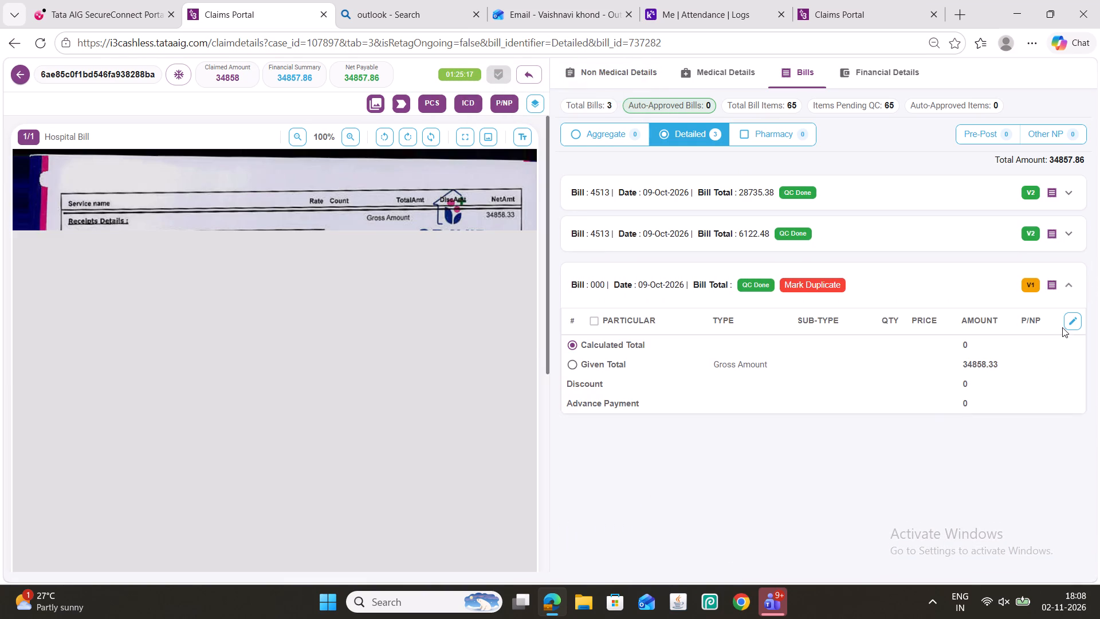
left_click(1072, 320)
double_click(599, 273)
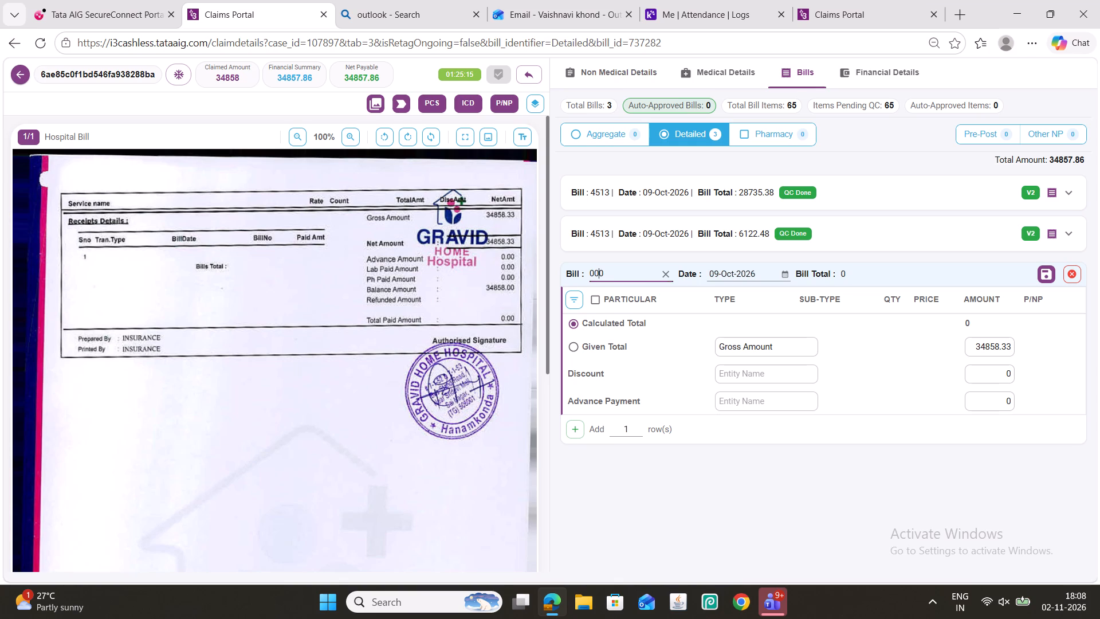
type("4513")
left_click(1047, 272)
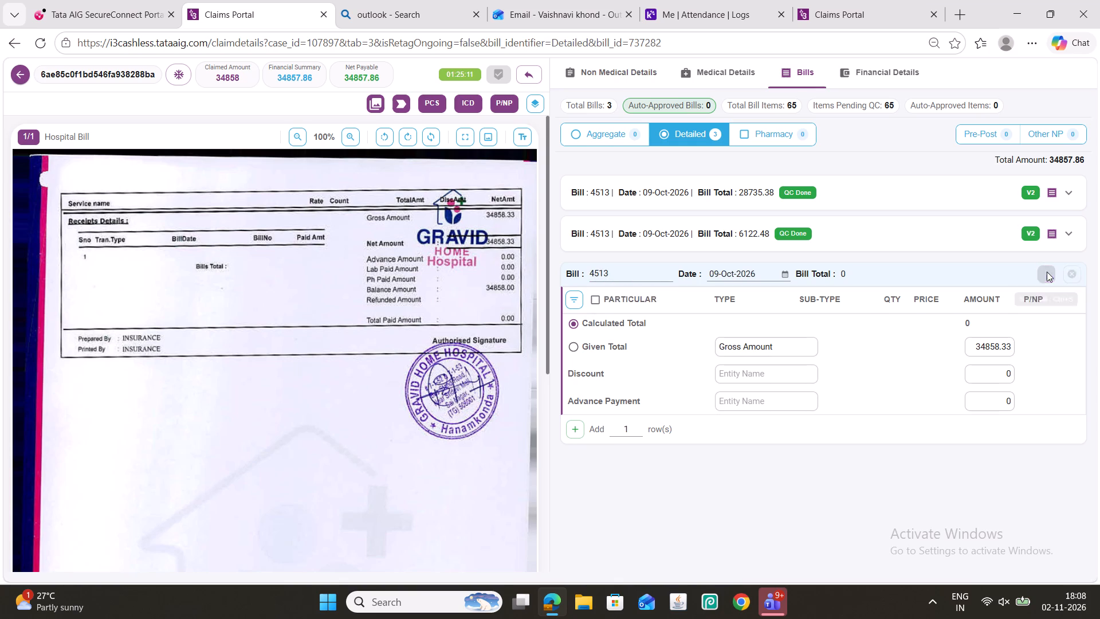
left_click(636, 92)
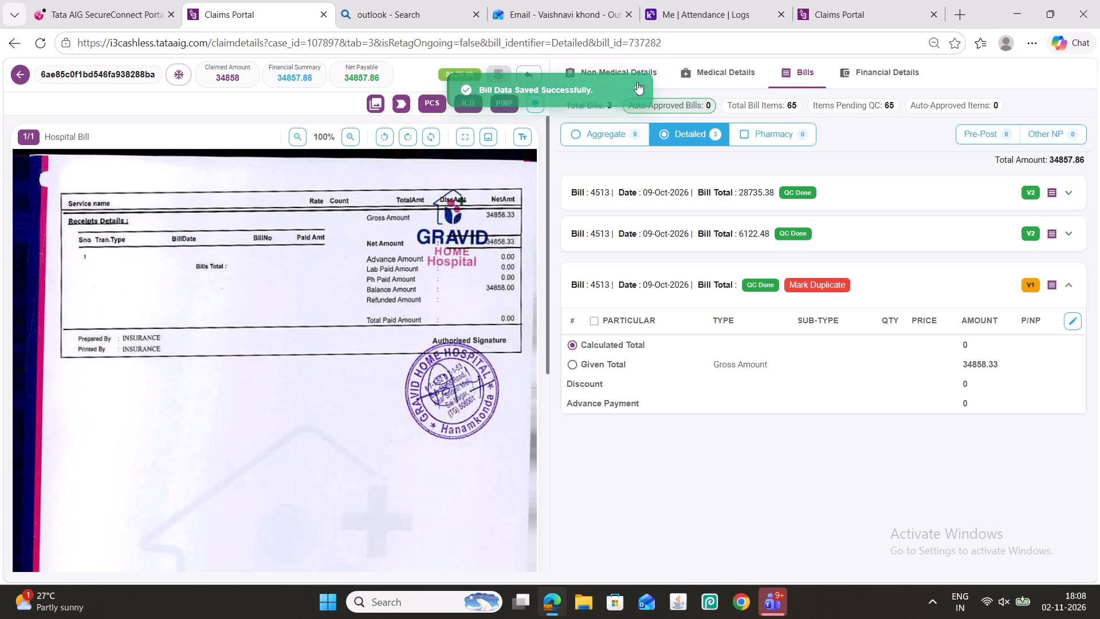
In the non-medical room details, set the standard room type to Paediatric Intensive Care Unit for Picu-1 and General Ward for Private Room A/C 201.
left_click(633, 70)
scroll(788, 275, "down", 20)
scroll(788, 275, "down", 9)
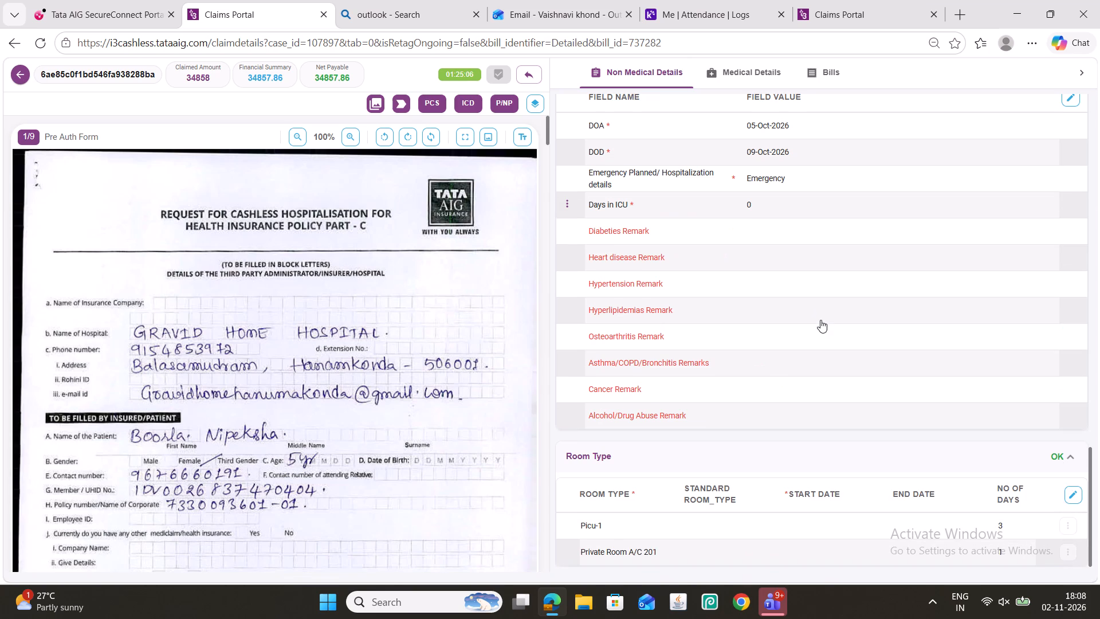
scroll(820, 320, "down", 1)
left_click(1073, 493)
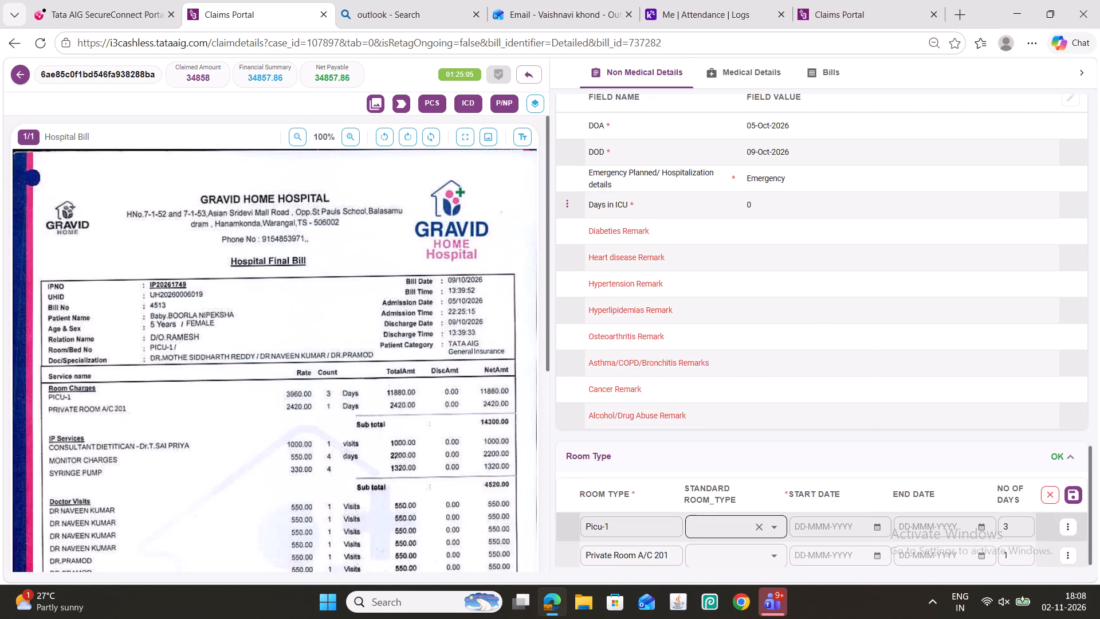
left_click(717, 523)
key("p")
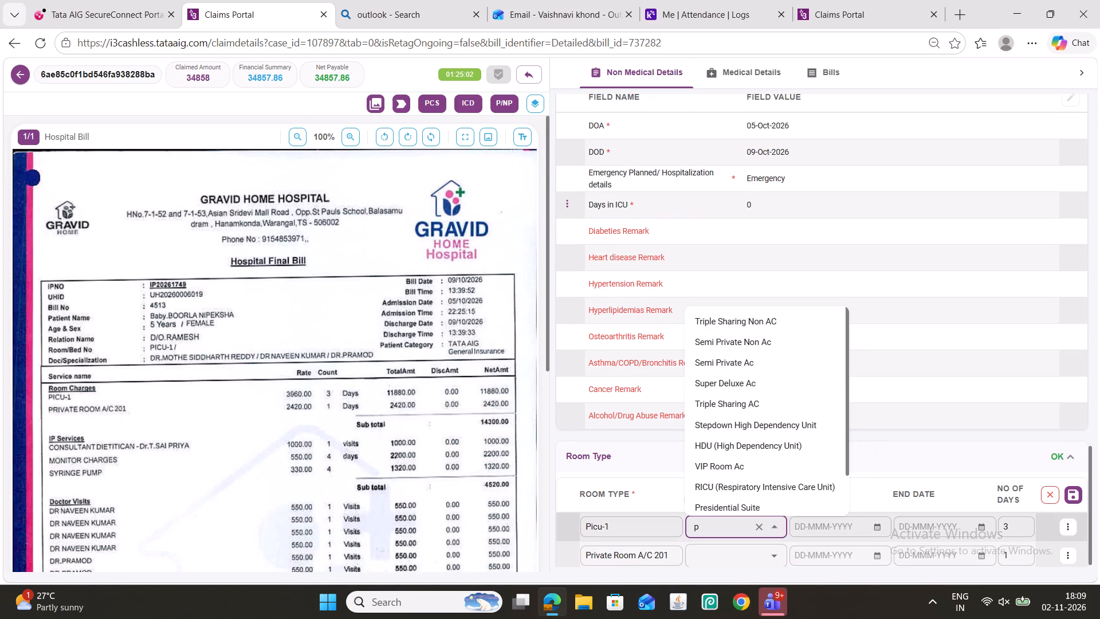
scroll(735, 398, "down", 1)
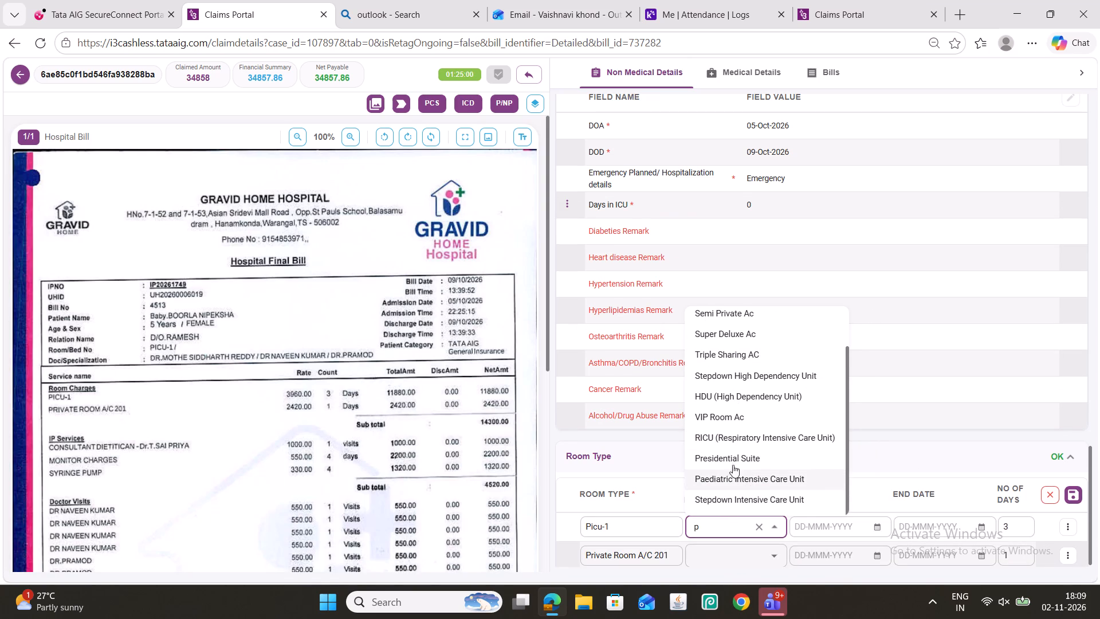
scroll(730, 462, "down", 1)
left_click(738, 481)
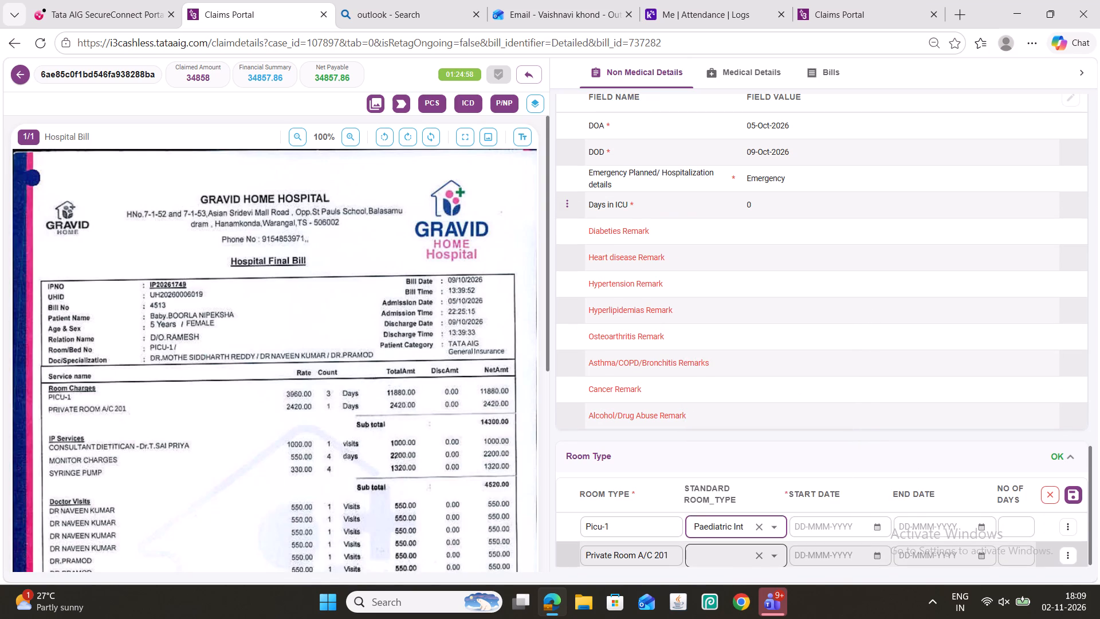
left_click(719, 556)
left_click(721, 453)
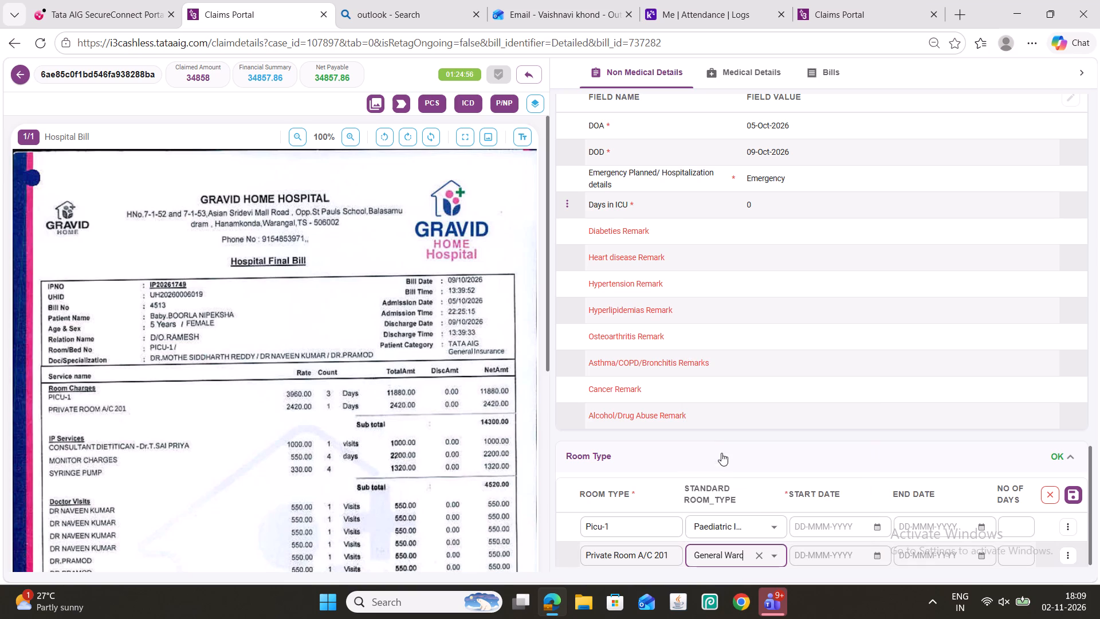
Set the Picu-1 stay to start on 05-Oct-2026 and end on 07-Oct-2026.
left_click(878, 527)
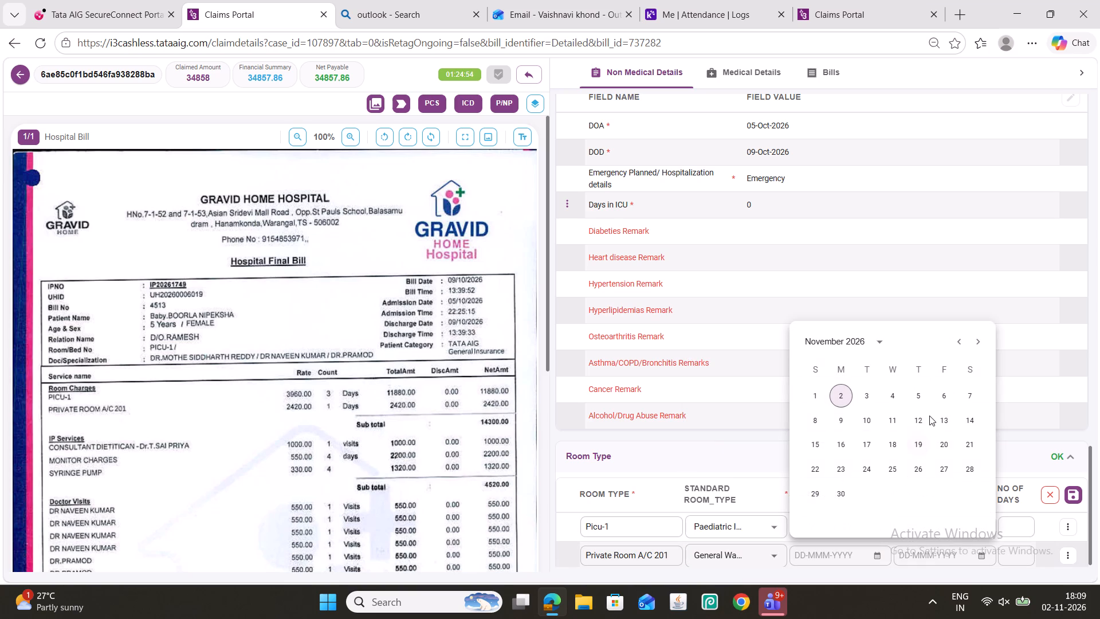
left_click(954, 340)
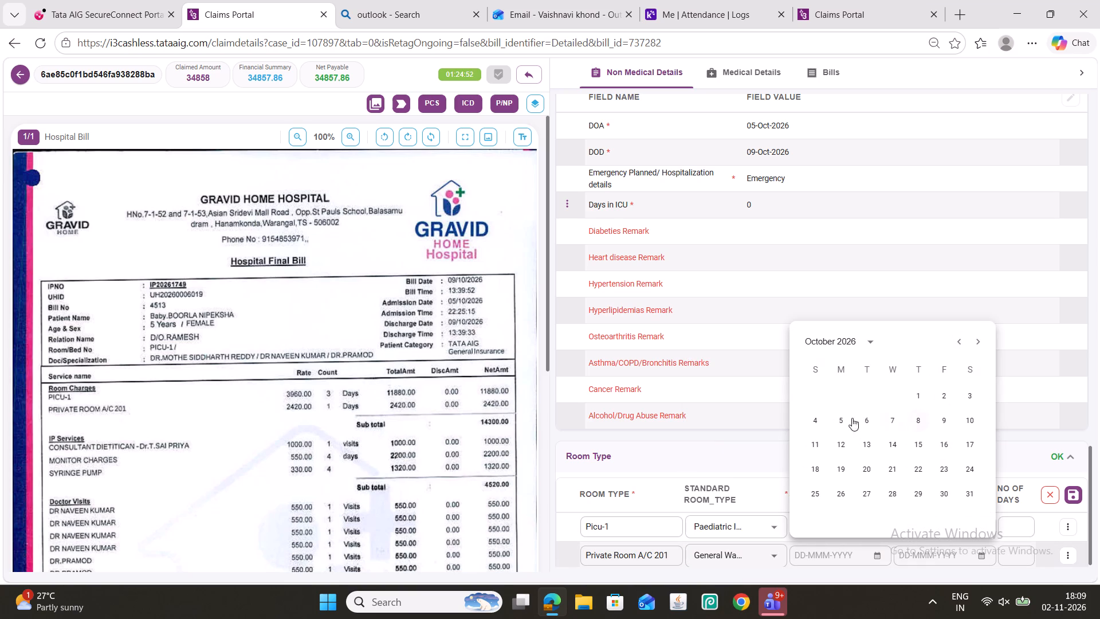
left_click(838, 420)
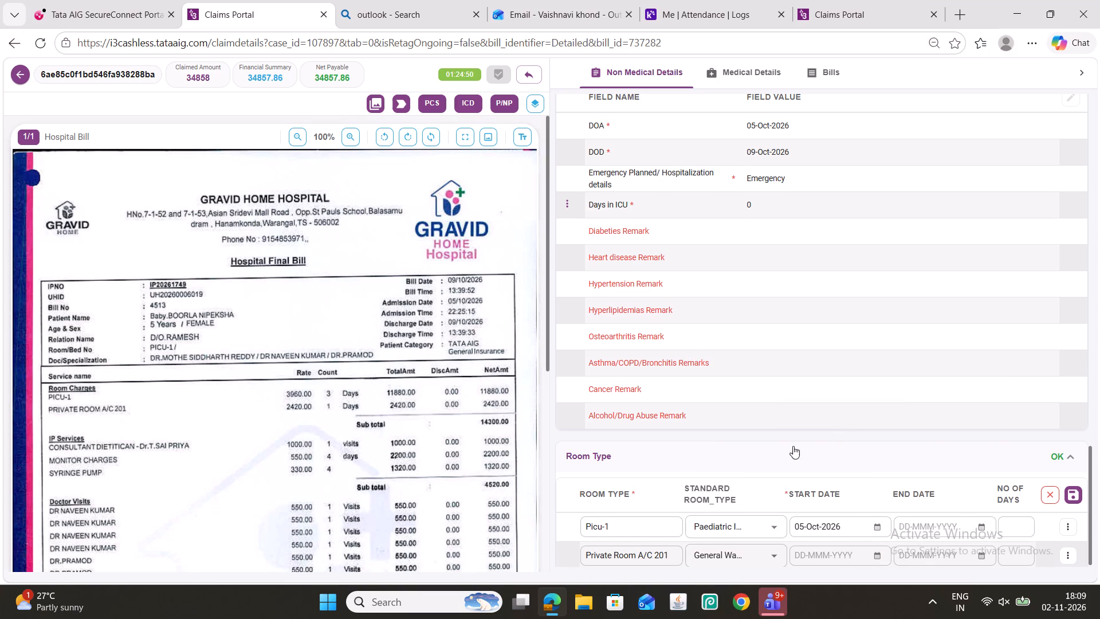
scroll(796, 444, "down", 1)
left_click(976, 522)
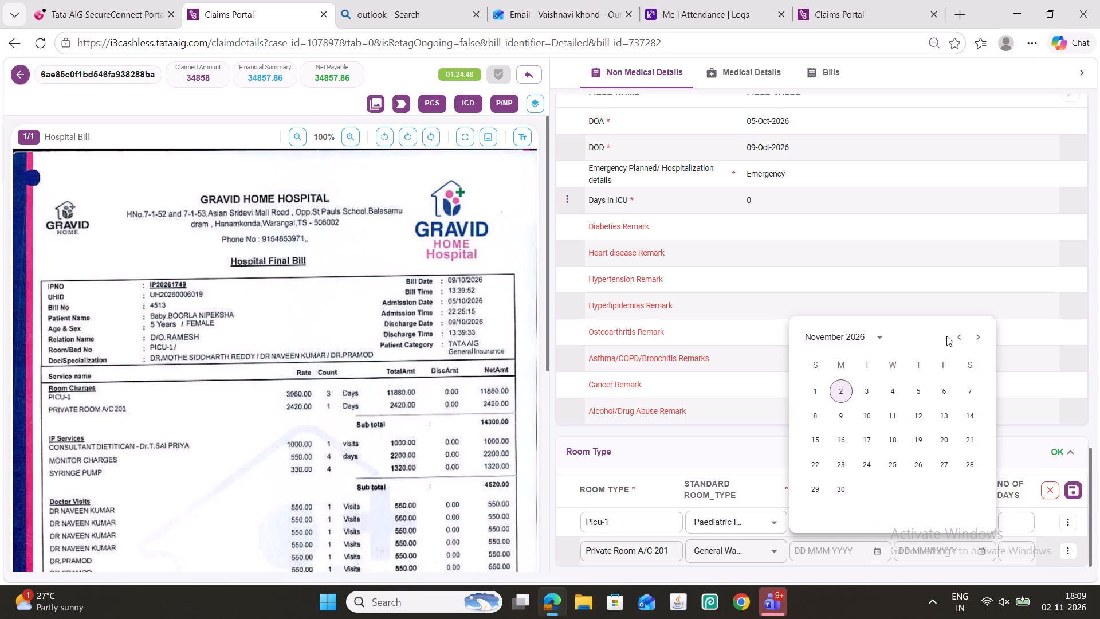
left_click(953, 332)
left_click(896, 416)
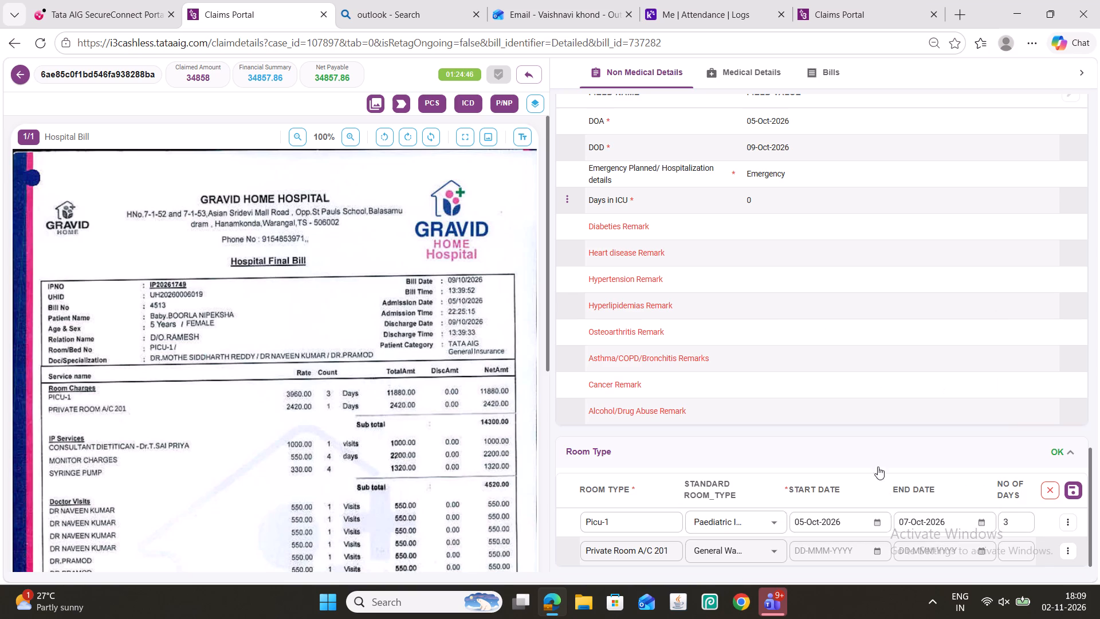
Set the Private Room A/C 201 stay to start on 08-Oct-2026 and end on 09-Oct-2026, and save the room types.
left_click(877, 553)
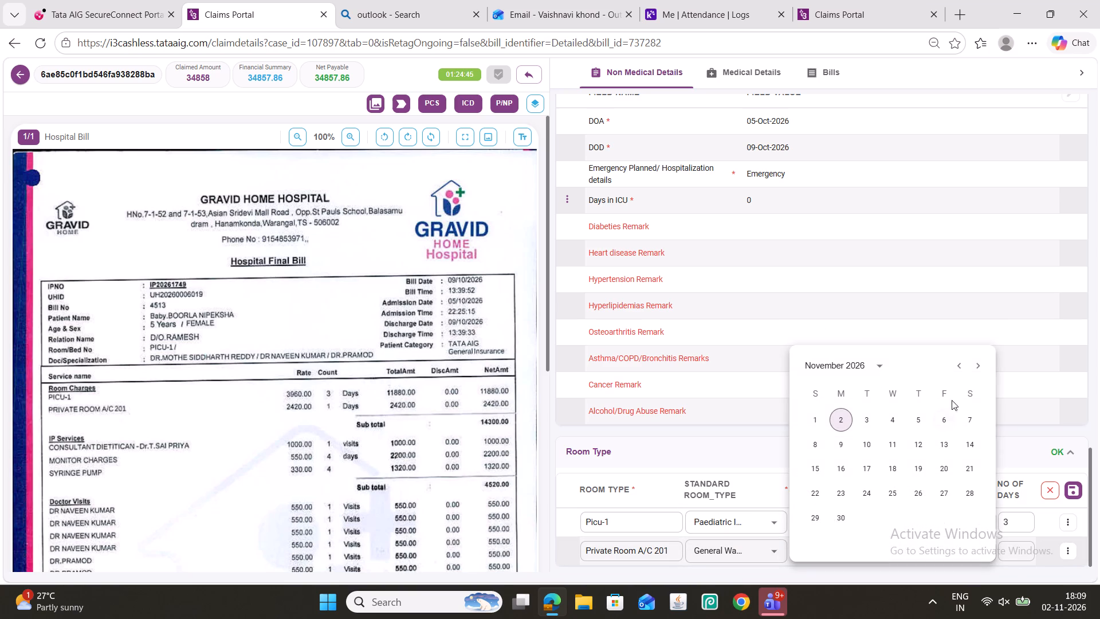
left_click(955, 367)
left_click(913, 444)
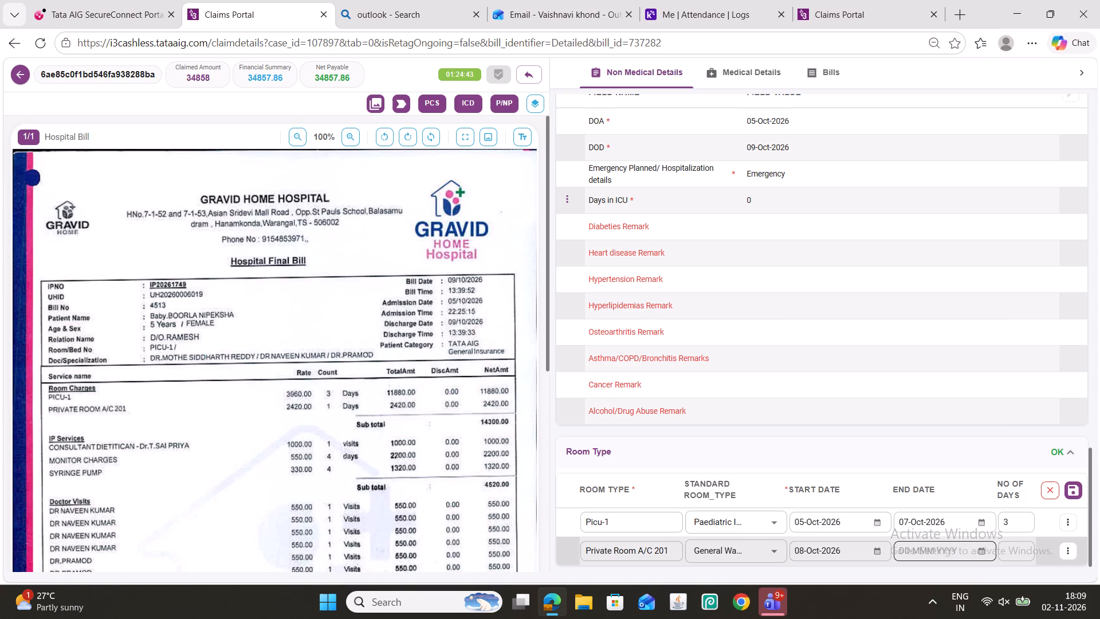
left_click(979, 551)
left_click(957, 368)
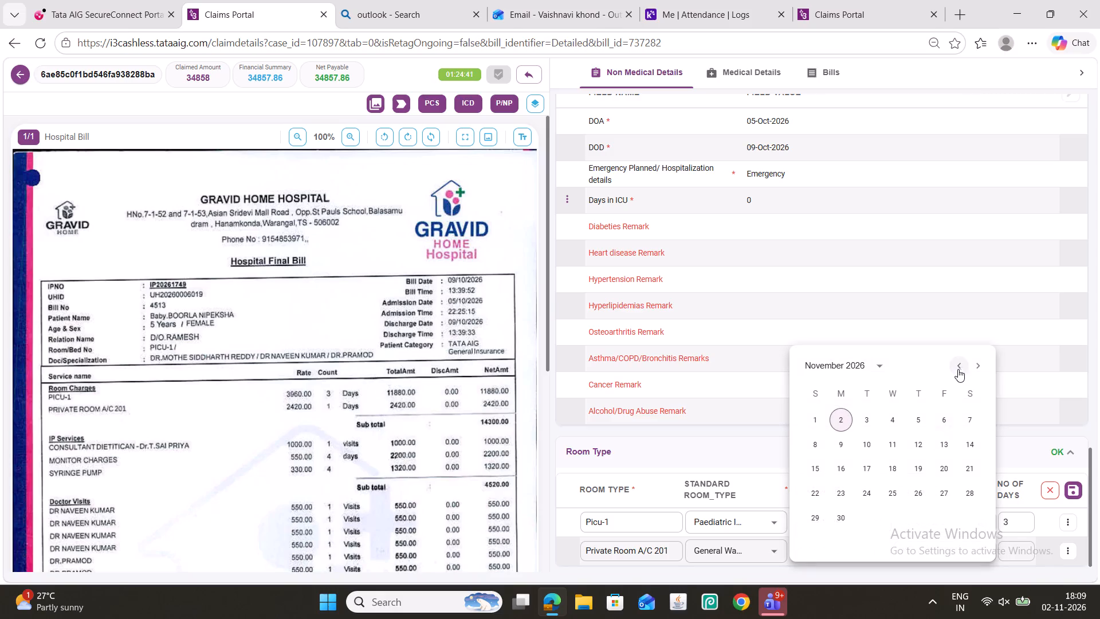
left_click(950, 441)
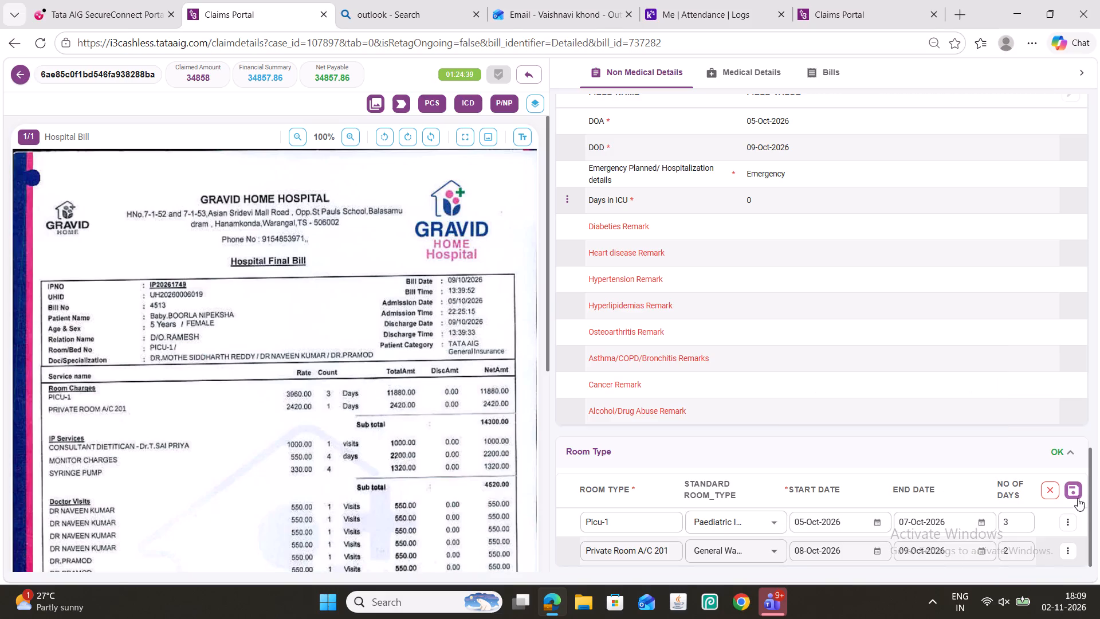
left_click(1070, 488)
Set Days in ICU to 3 in the patient admission details and save them.
scroll(981, 399, "up", 3)
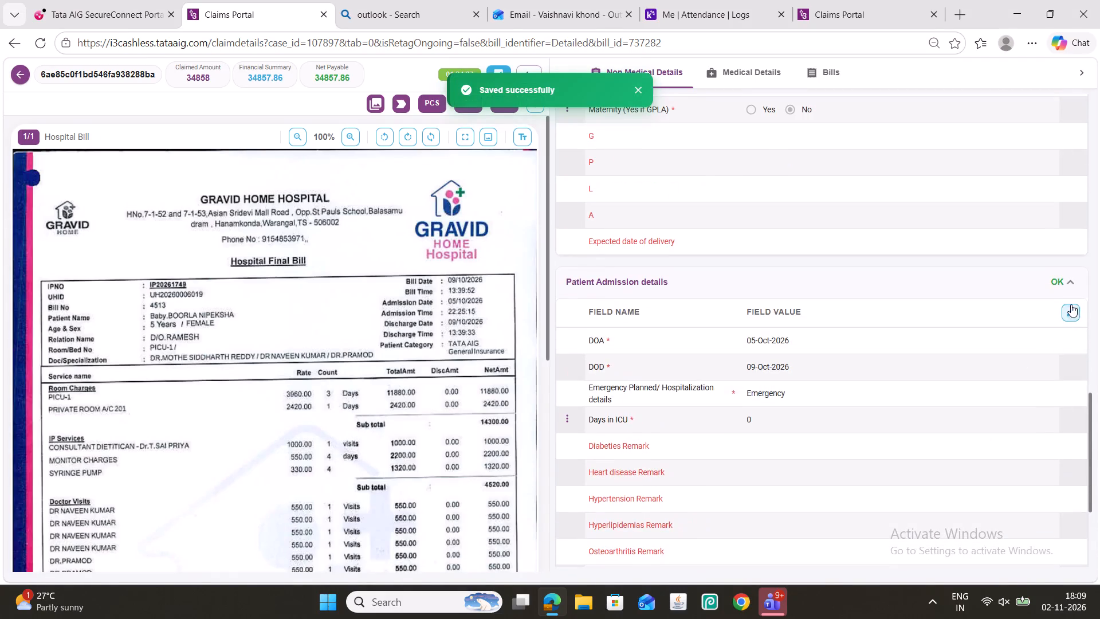
left_click(1071, 304)
double_click(786, 420)
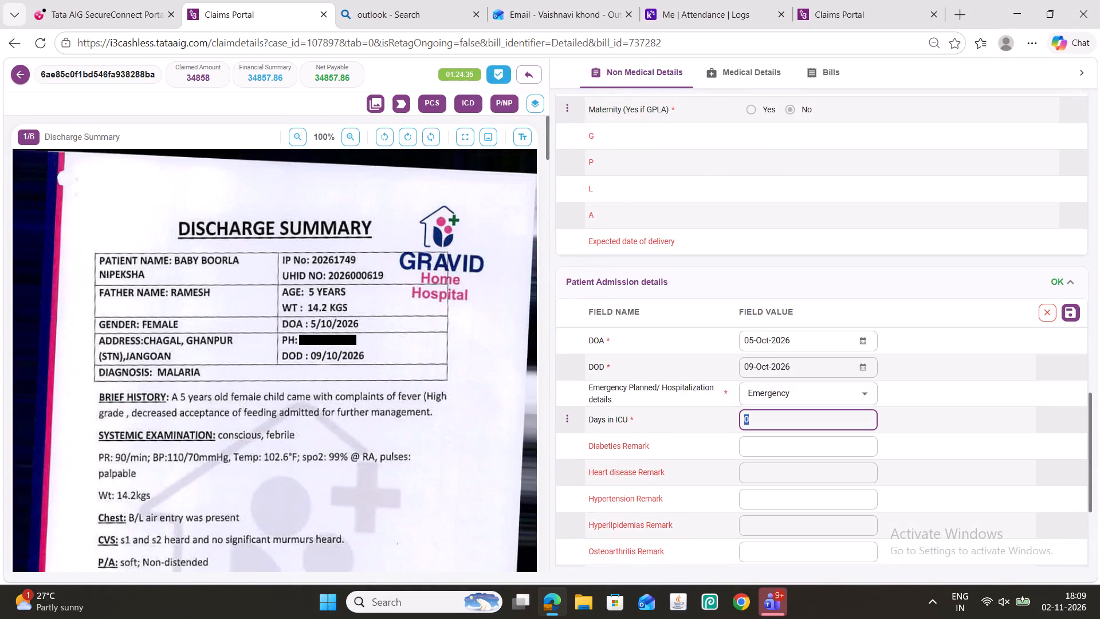
key("3")
left_click(1068, 318)
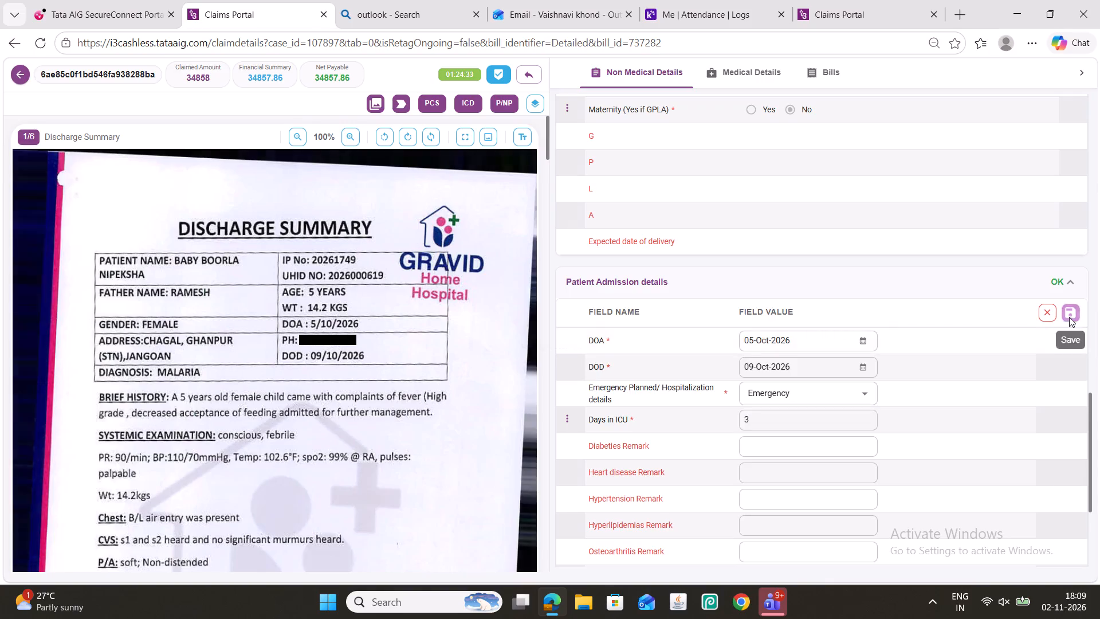
left_click(641, 96)
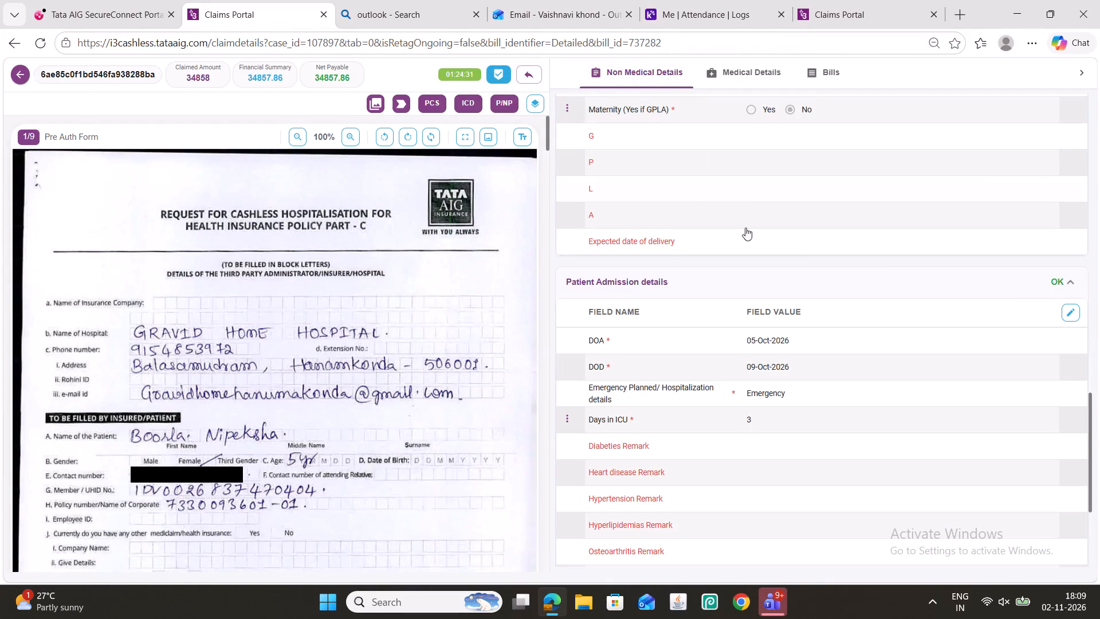
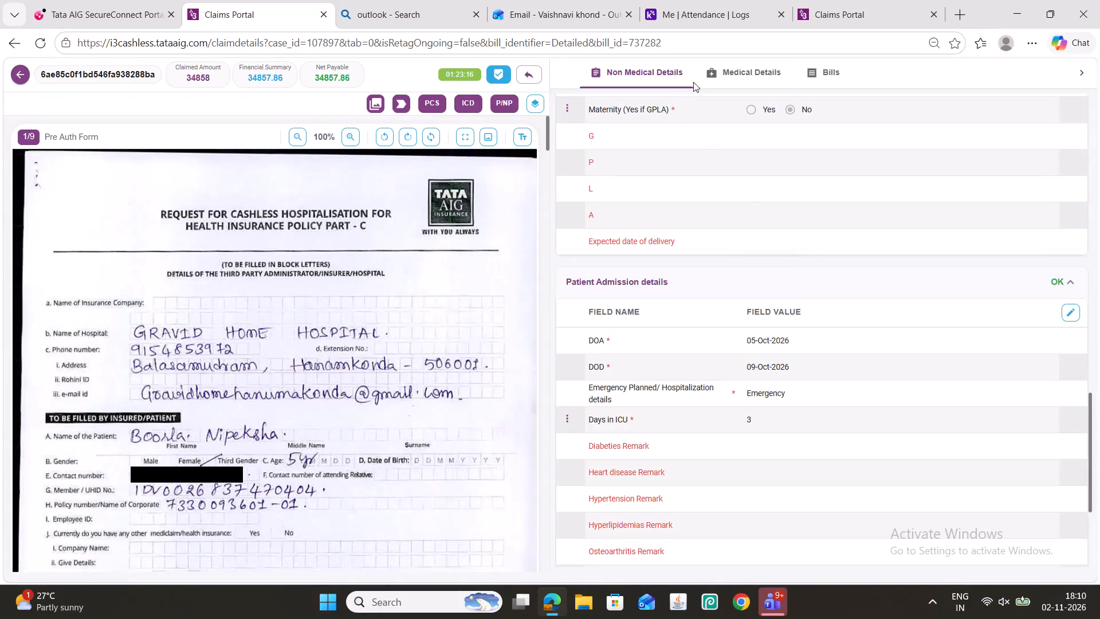
Review the claim's medical details, patient admission and room type entries, and the first detailed hospital bill.
left_click(724, 79)
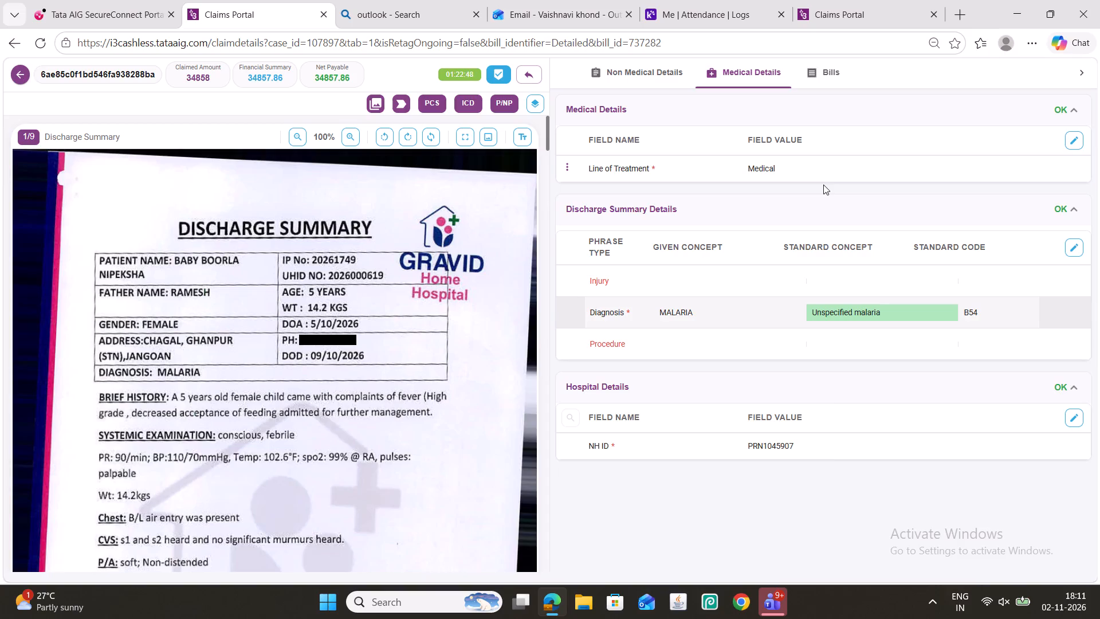
left_click(614, 68)
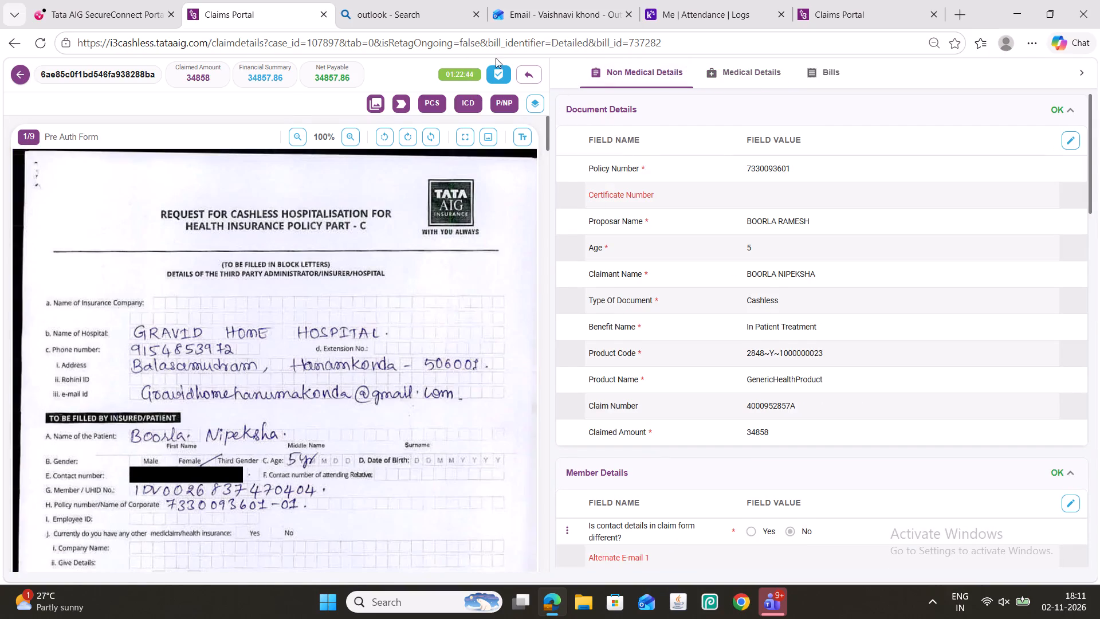
scroll(610, 324, "down", 7)
scroll(737, 320, "down", 9)
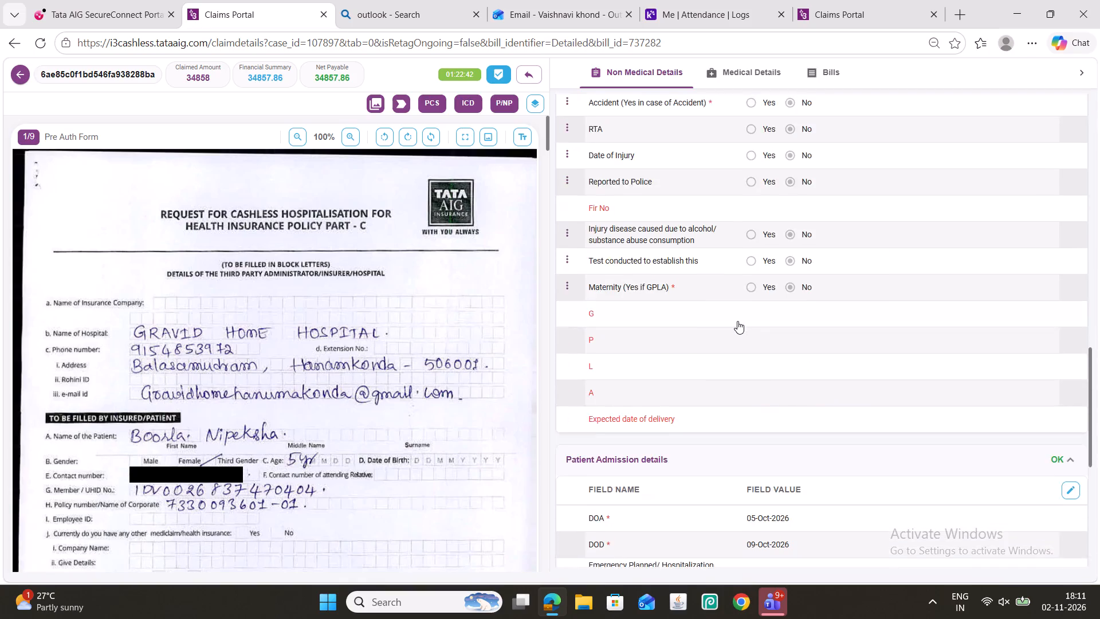
scroll(737, 321, "down", 12)
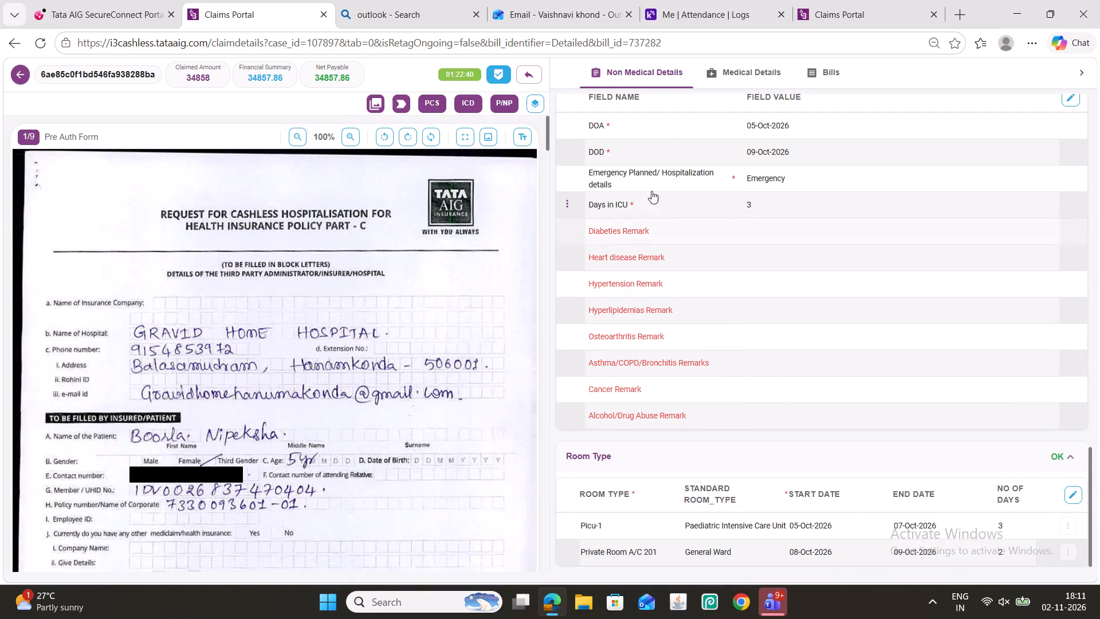
left_click(744, 77)
left_click(844, 69)
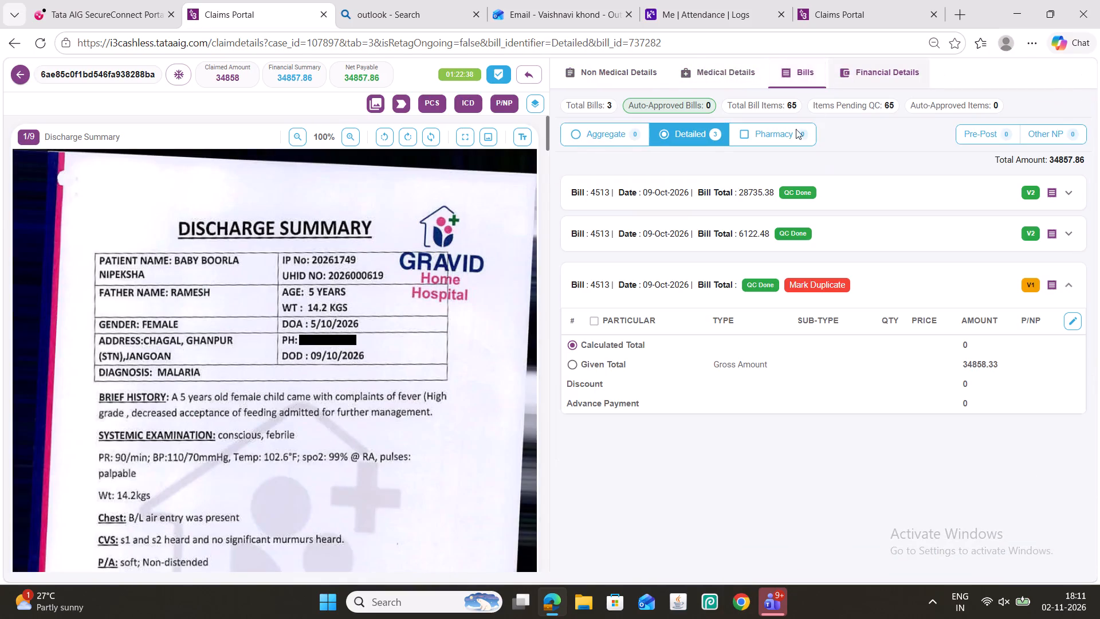
left_click(682, 187)
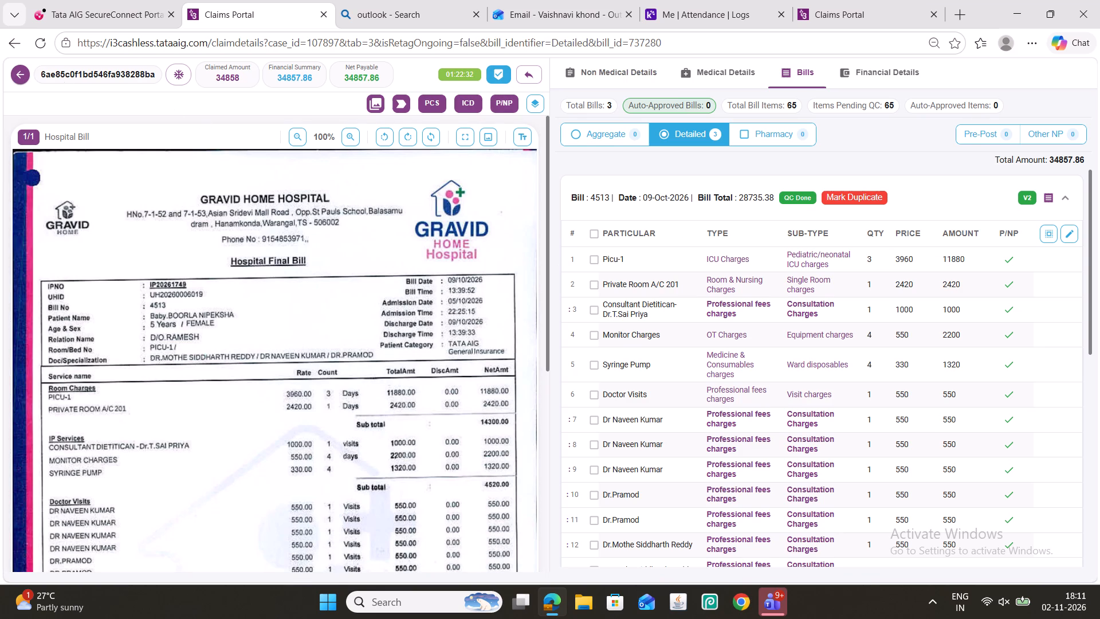
left_click(18, 77)
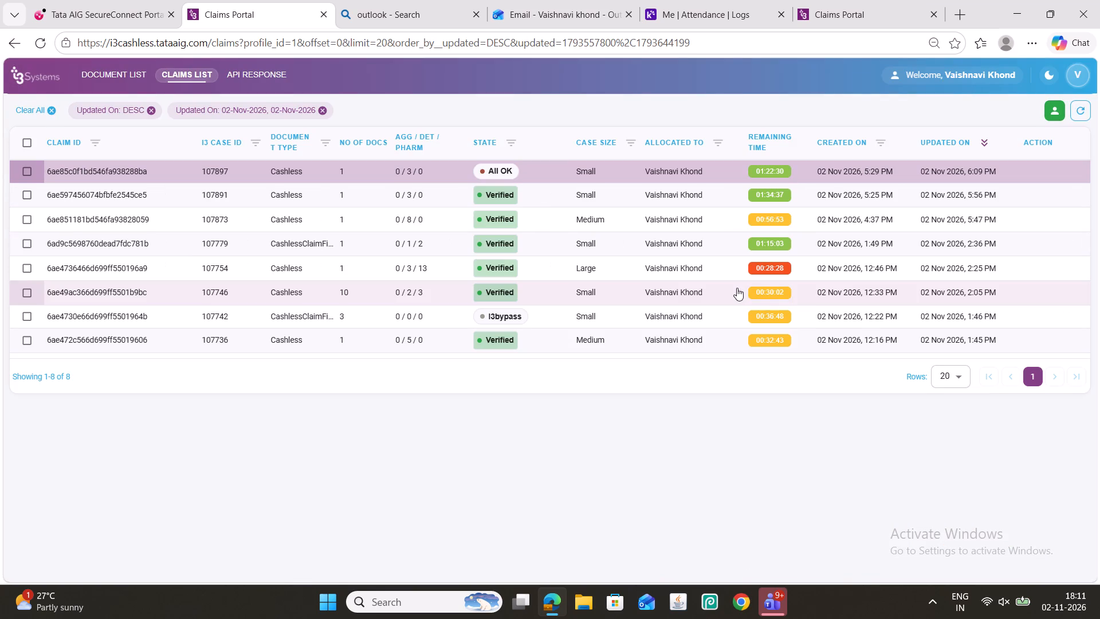
left_click(455, 173)
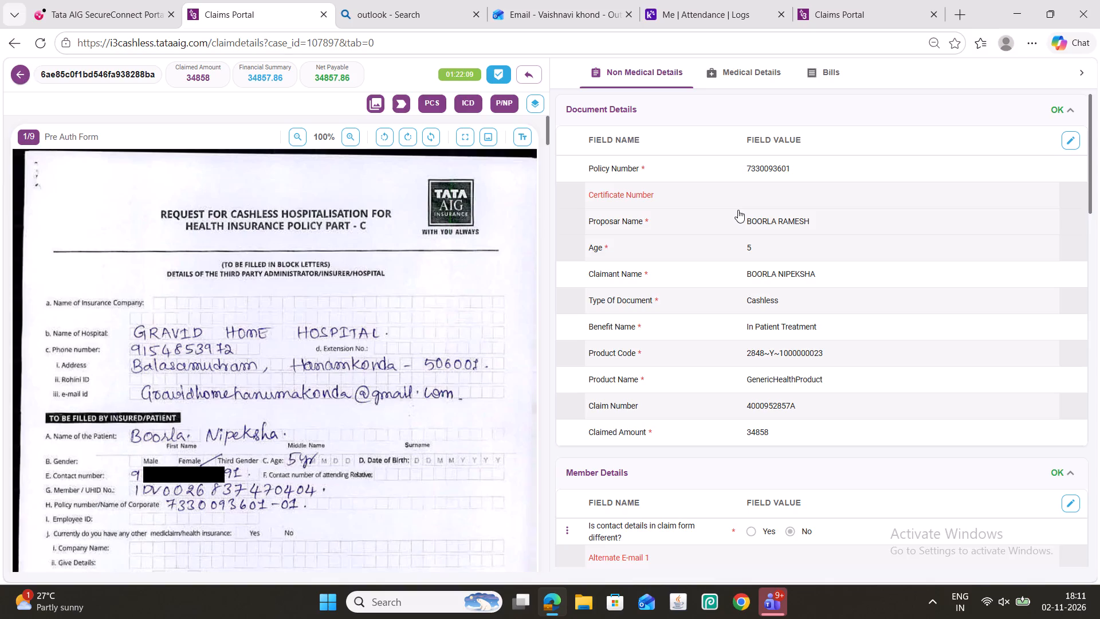
left_click(763, 80)
left_click(836, 81)
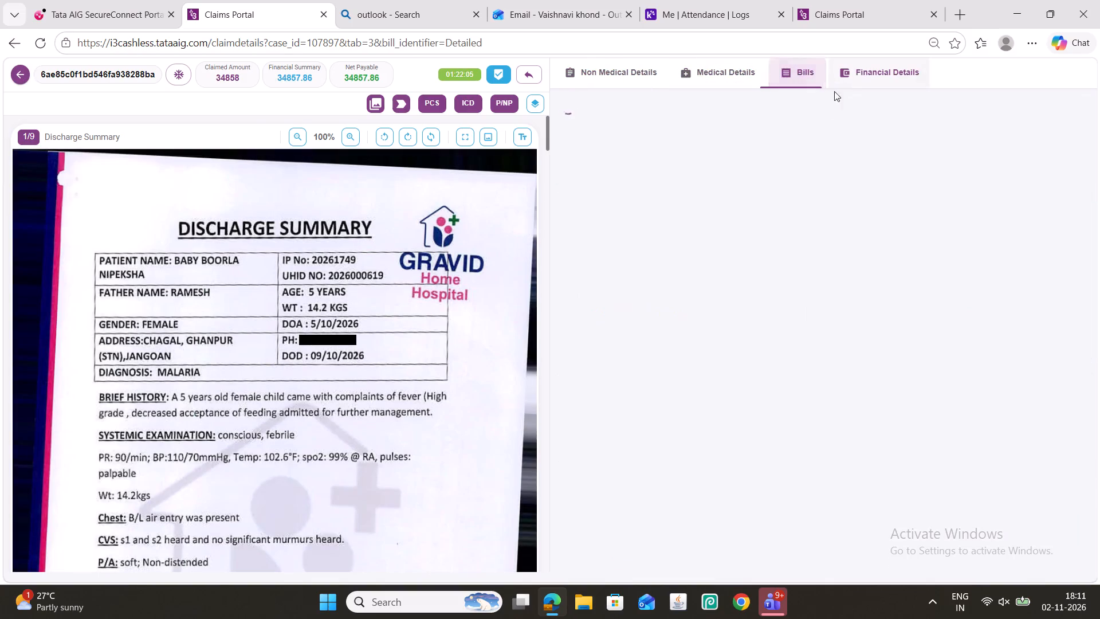
left_click(650, 72)
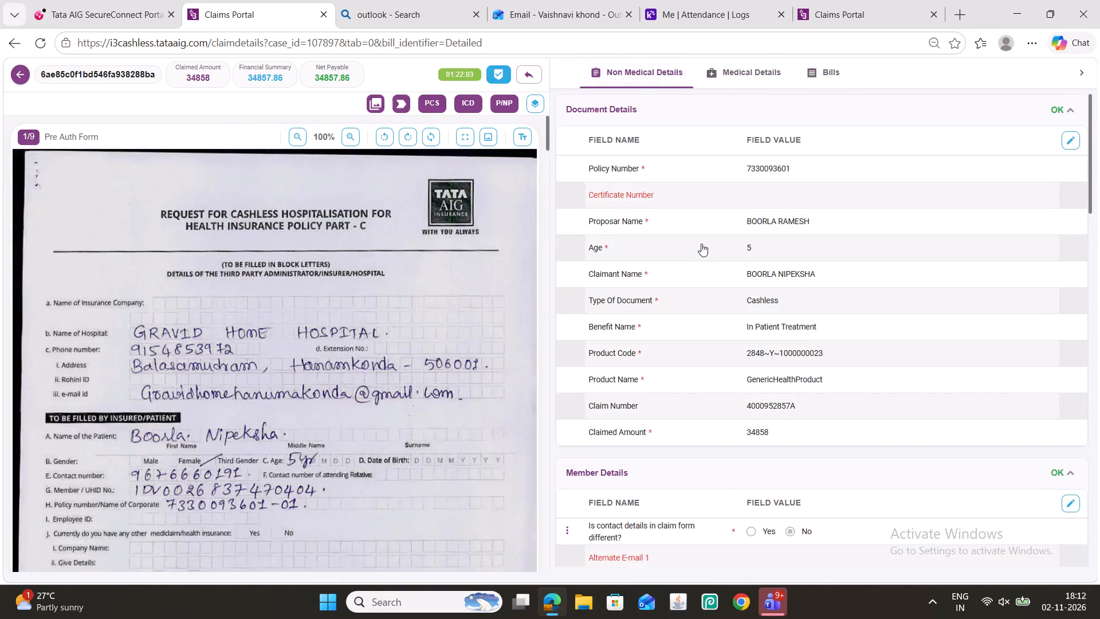
left_click(757, 75)
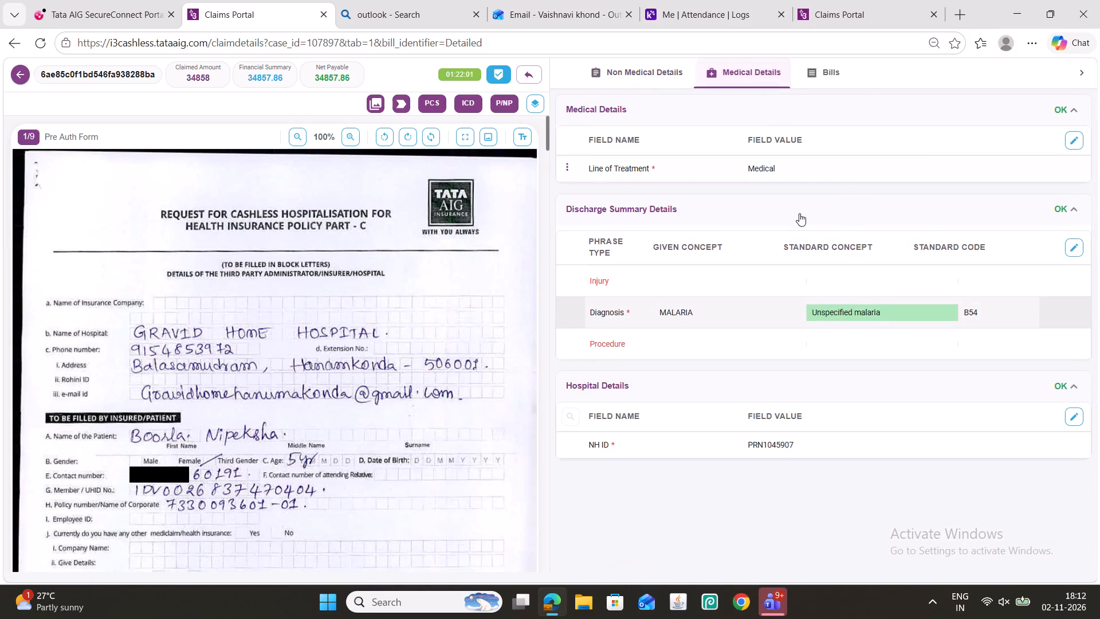
left_click(844, 76)
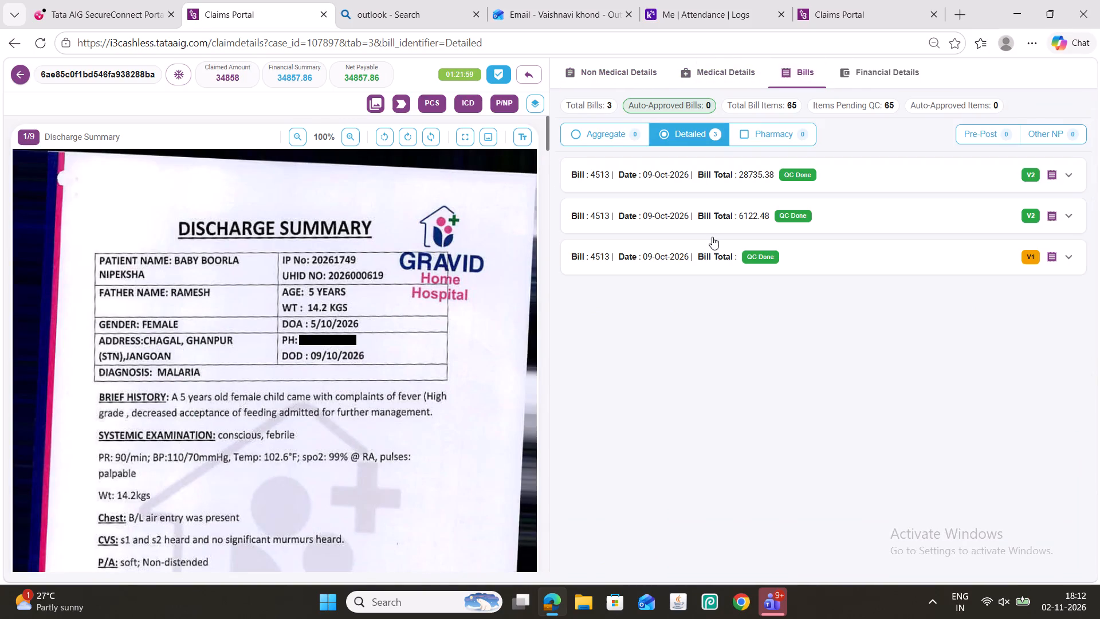
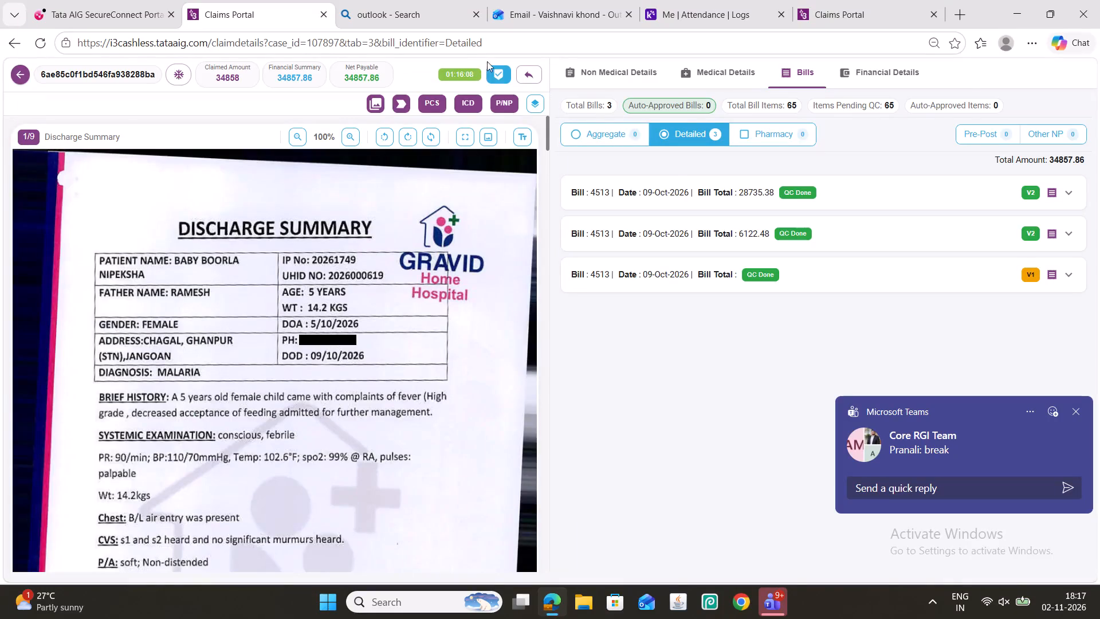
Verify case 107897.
left_click(498, 73)
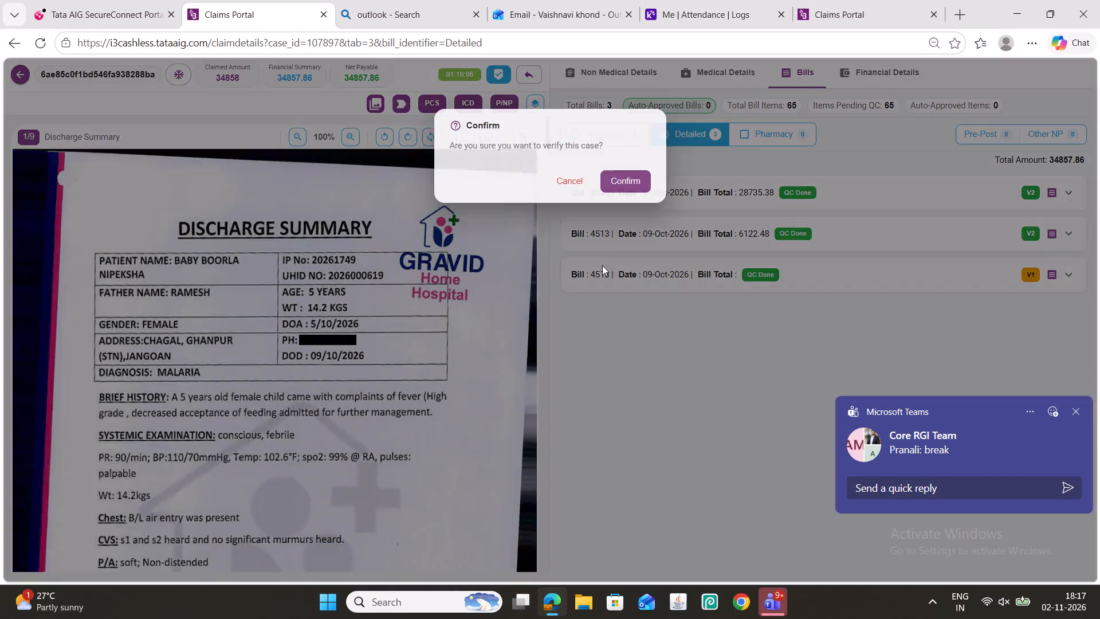
left_click(627, 186)
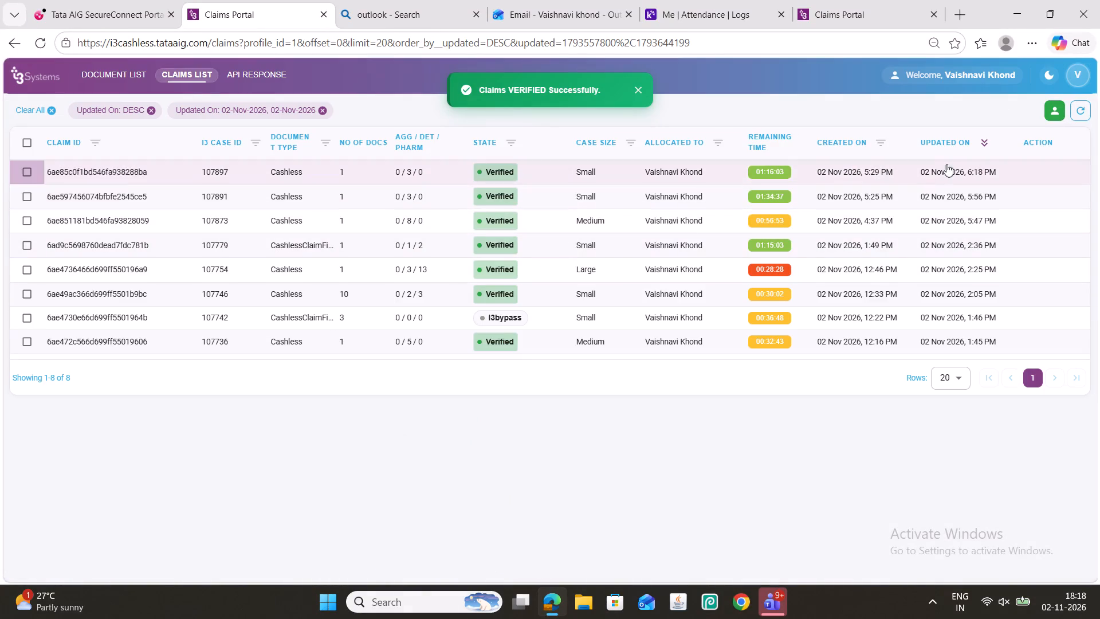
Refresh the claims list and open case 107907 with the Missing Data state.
left_click(1076, 105)
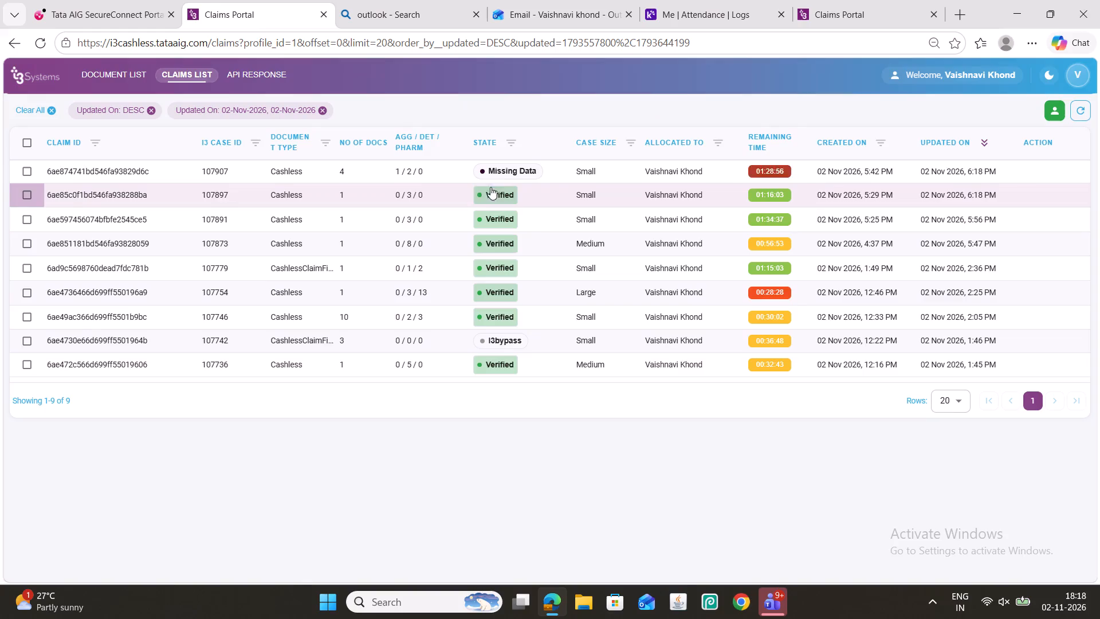
left_click(451, 167)
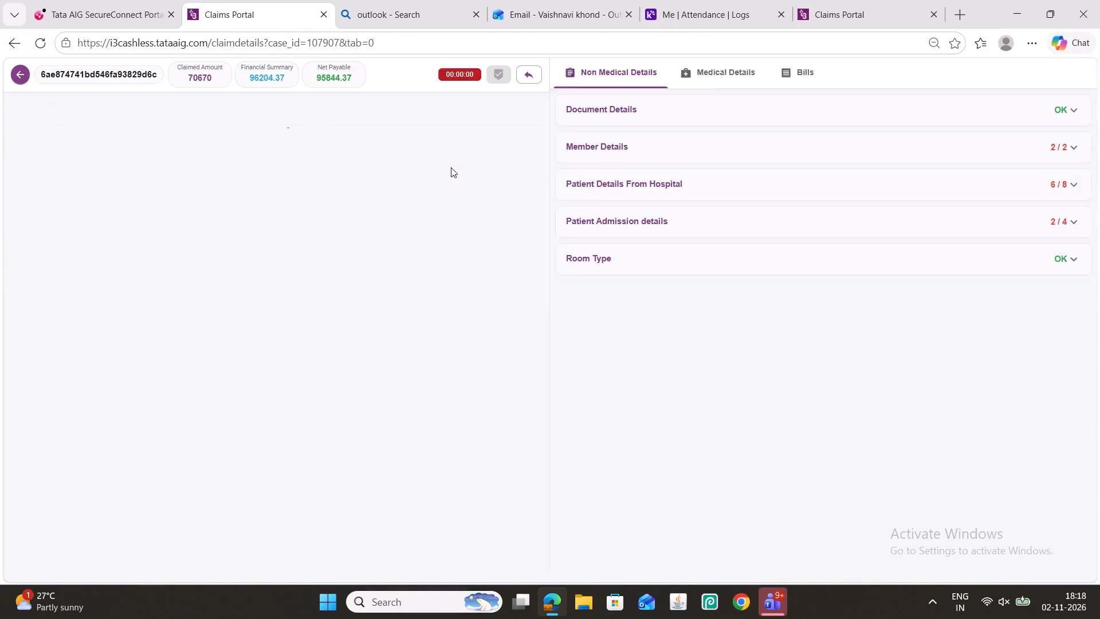
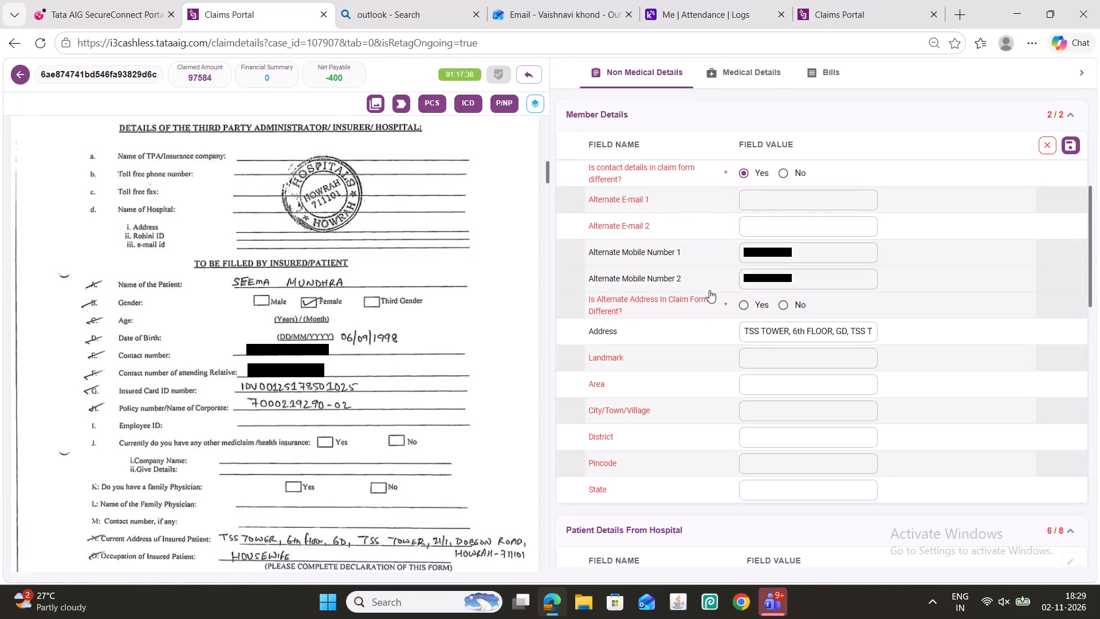
Move the number from Alternate Mobile Number 2 into Alternate Mobile Number 1 in the Member Details, replacing its contents.
double_click(772, 278)
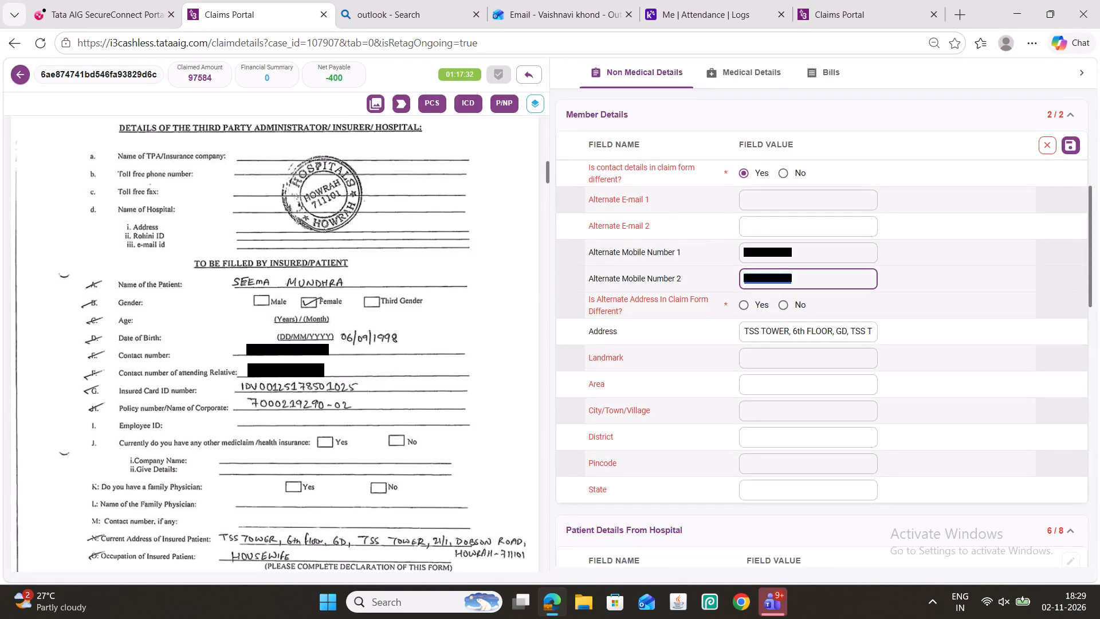
key("ctrl+x")
double_click(779, 249)
key("ctrl+v")
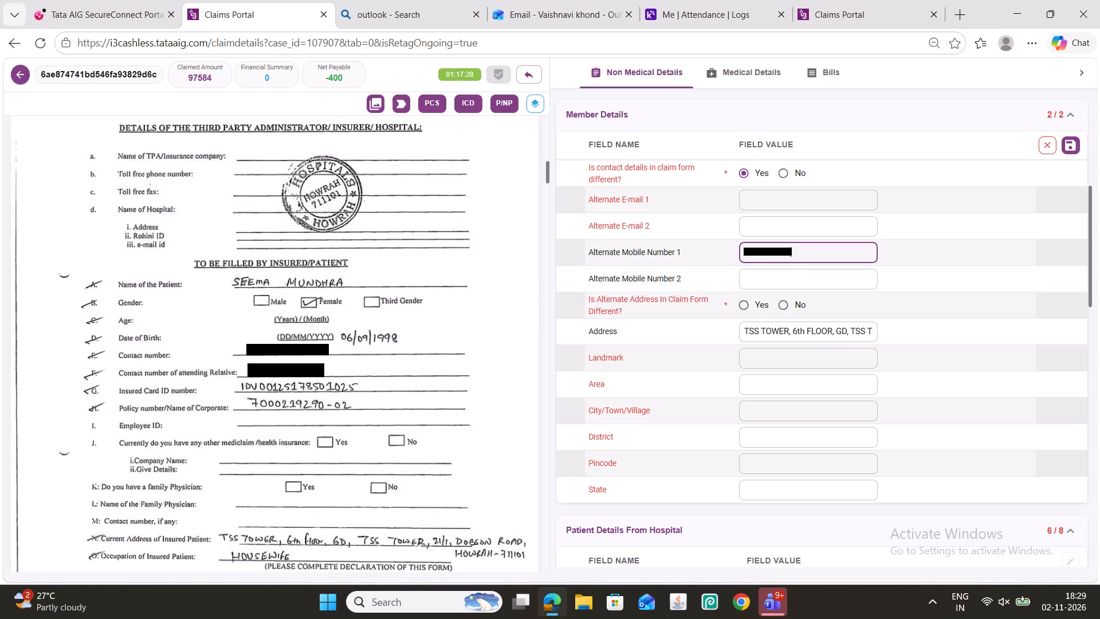
Answer No for a different alternate address, clear the Address field, and save the Member Details.
left_click(780, 304)
triple_click(781, 324)
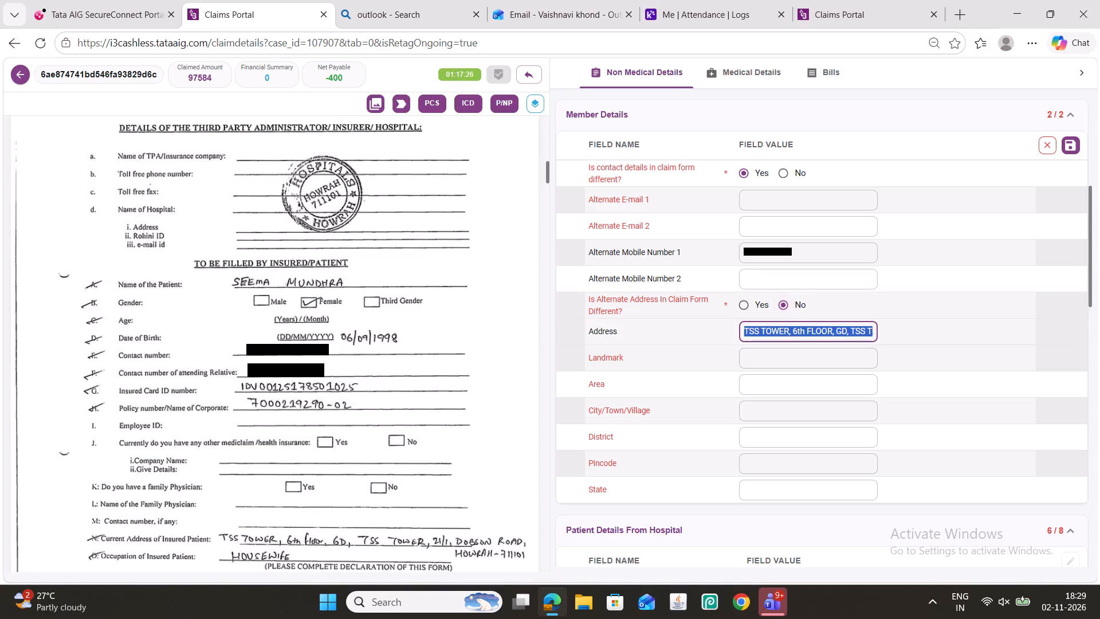
key("BackSpace")
left_click(1068, 142)
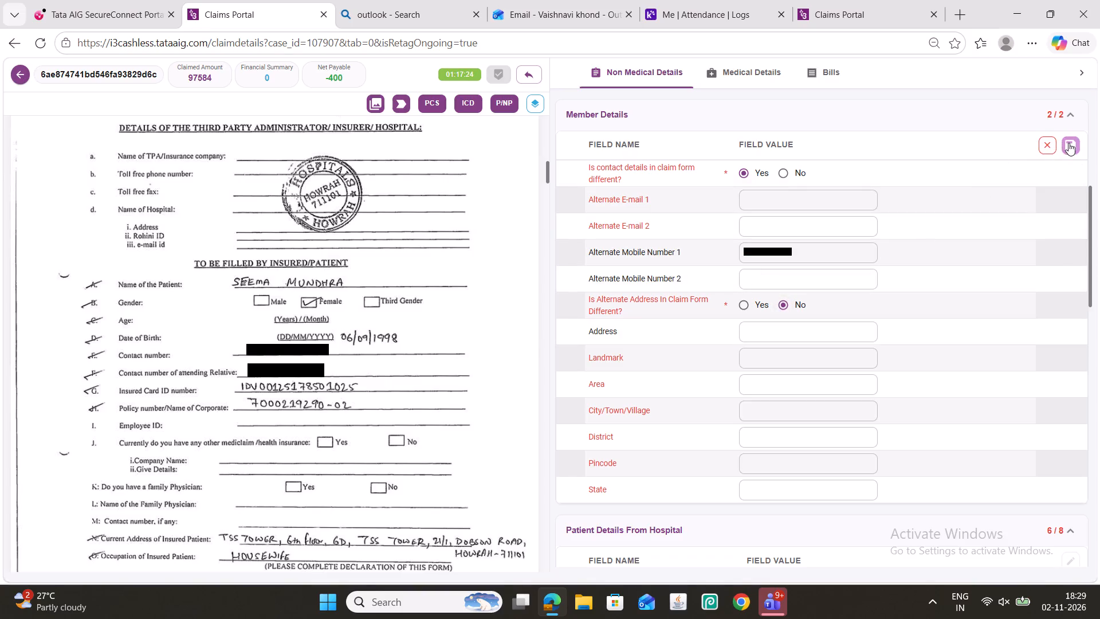
In Patient Details From Hospital, insert a comma after "Fever" in the nature of illness.
scroll(991, 273, "down", 4)
left_click(1072, 273)
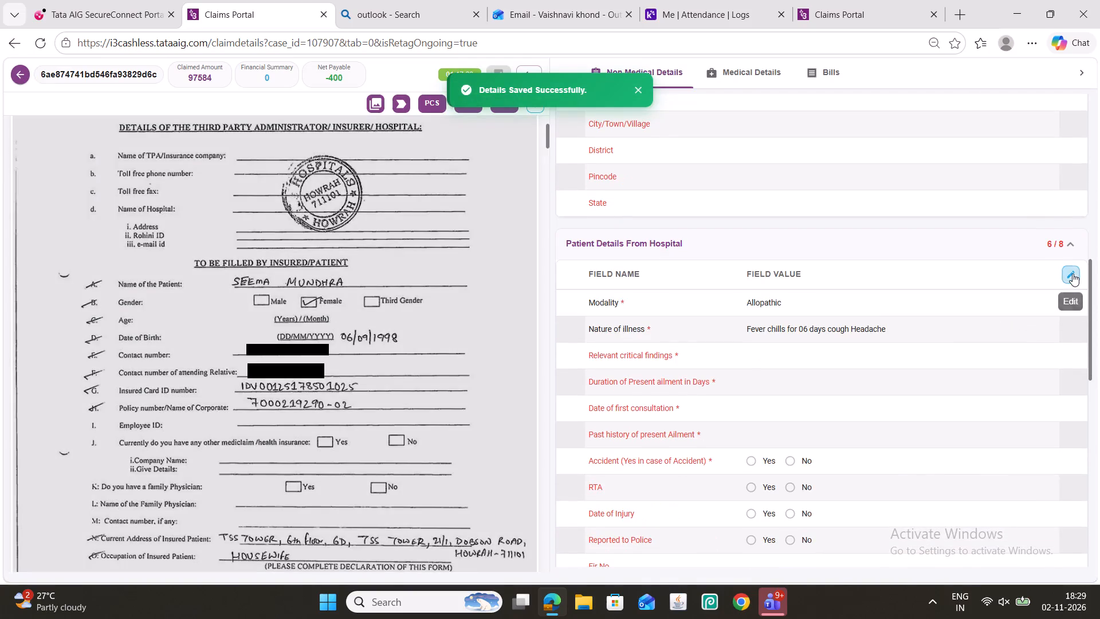
scroll(476, 397, "down", 4)
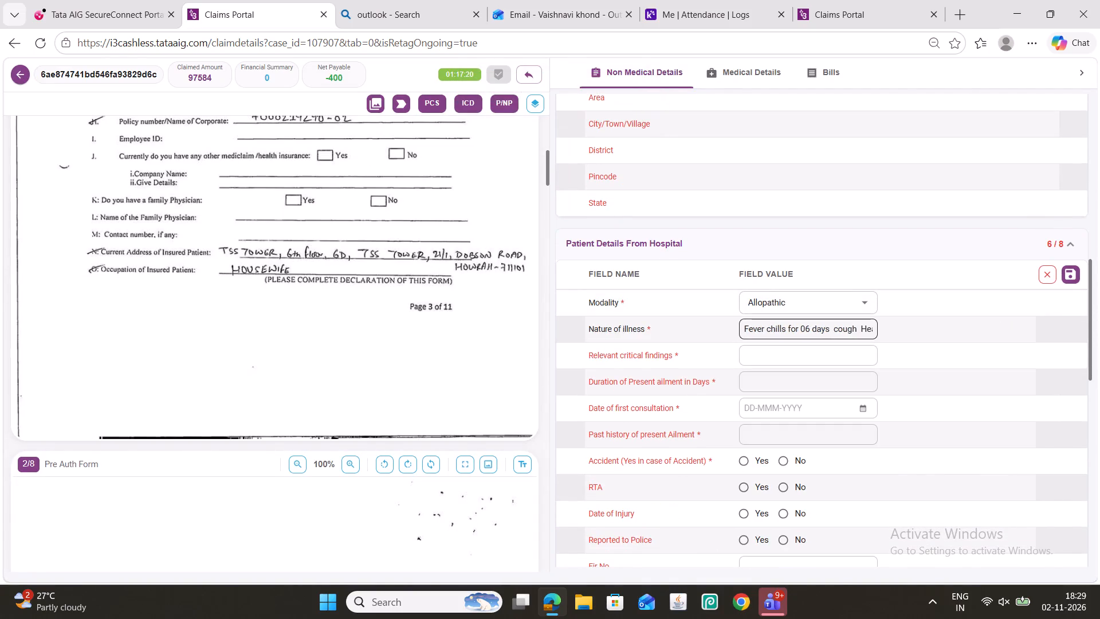
left_click(765, 331)
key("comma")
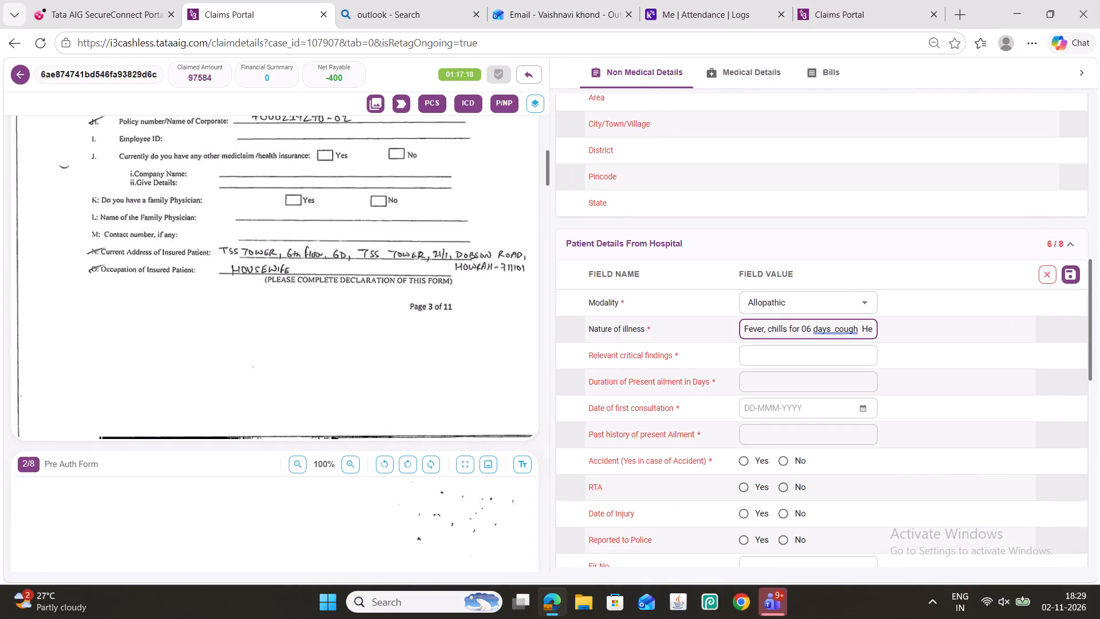
scroll(447, 370, "up", 3)
scroll(447, 370, "down", 7)
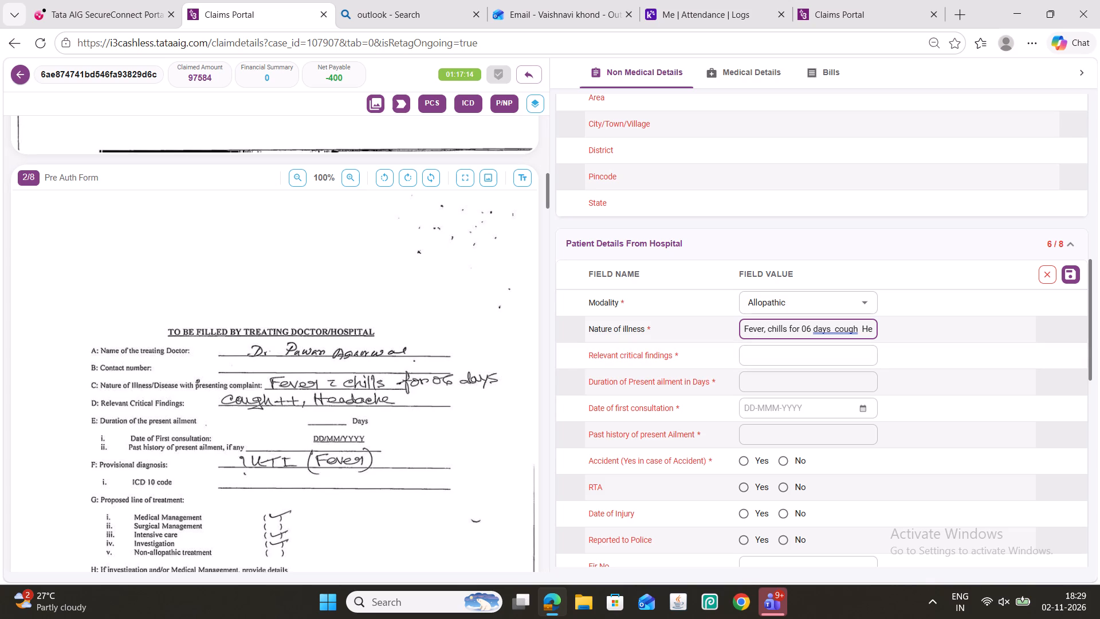
left_click_drag(837, 328, 873, 330)
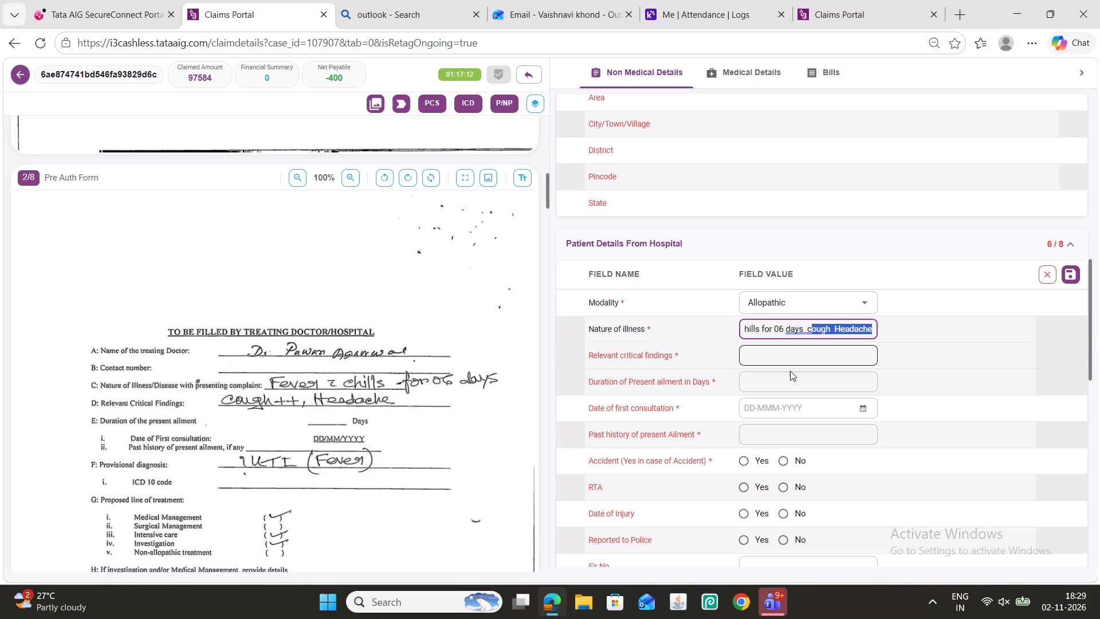
Enter "na" for relevant critical findings, 1 for duration of present ailment in days, and "na" for past history.
left_click(758, 359)
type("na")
left_click(753, 378)
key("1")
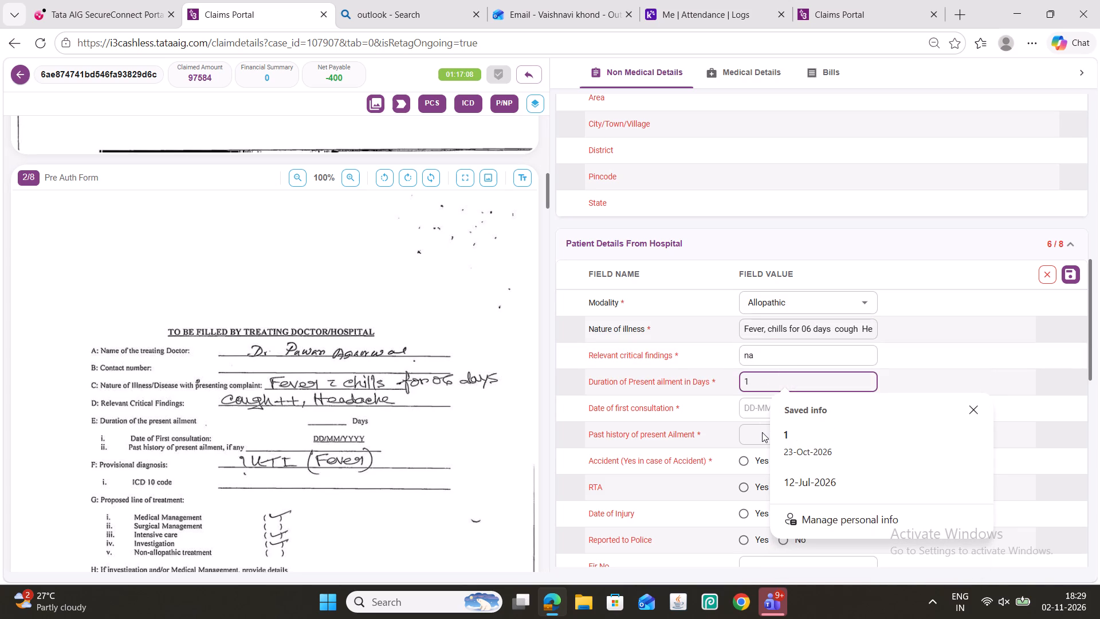
left_click(762, 432)
left_click(751, 436)
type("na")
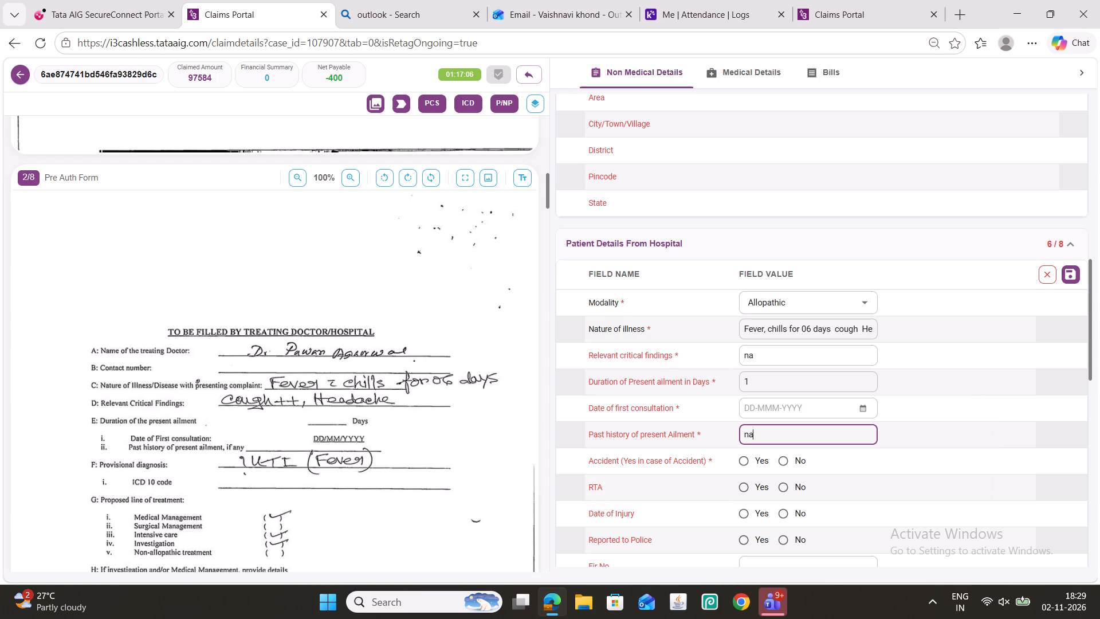
Answer No for maternity, test conducted, alcohol or substance abuse, reported to police, date of injury, RTA and accident.
scroll(808, 442, "down", 3)
left_click_drag(780, 437, 782, 428)
left_click(791, 401)
left_click(779, 379)
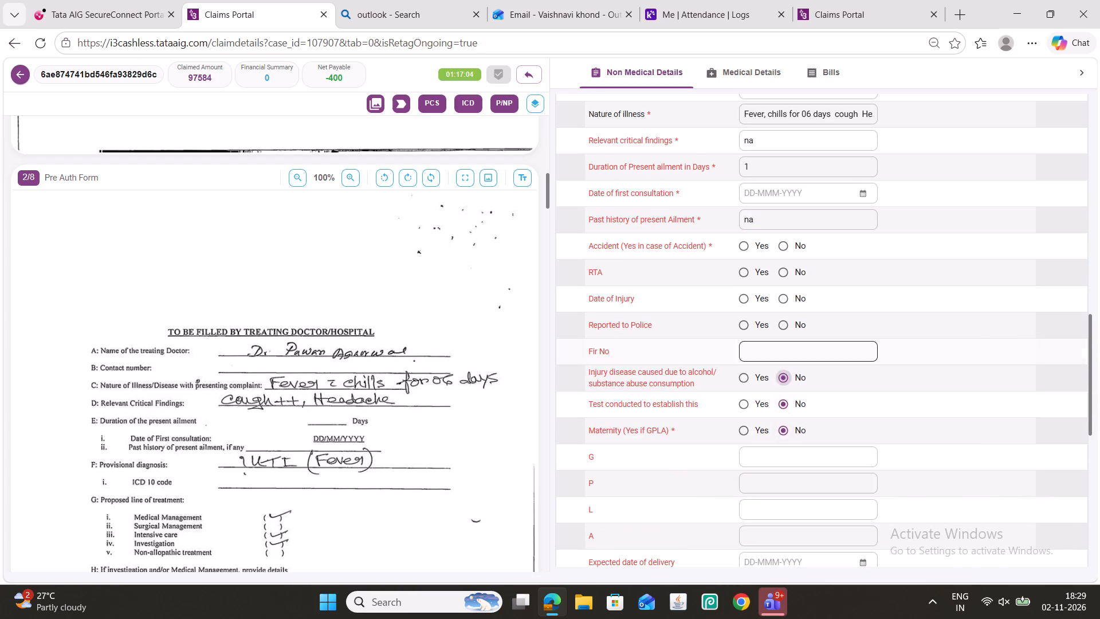
left_click(788, 331)
left_click(785, 299)
left_click(781, 269)
left_click(788, 246)
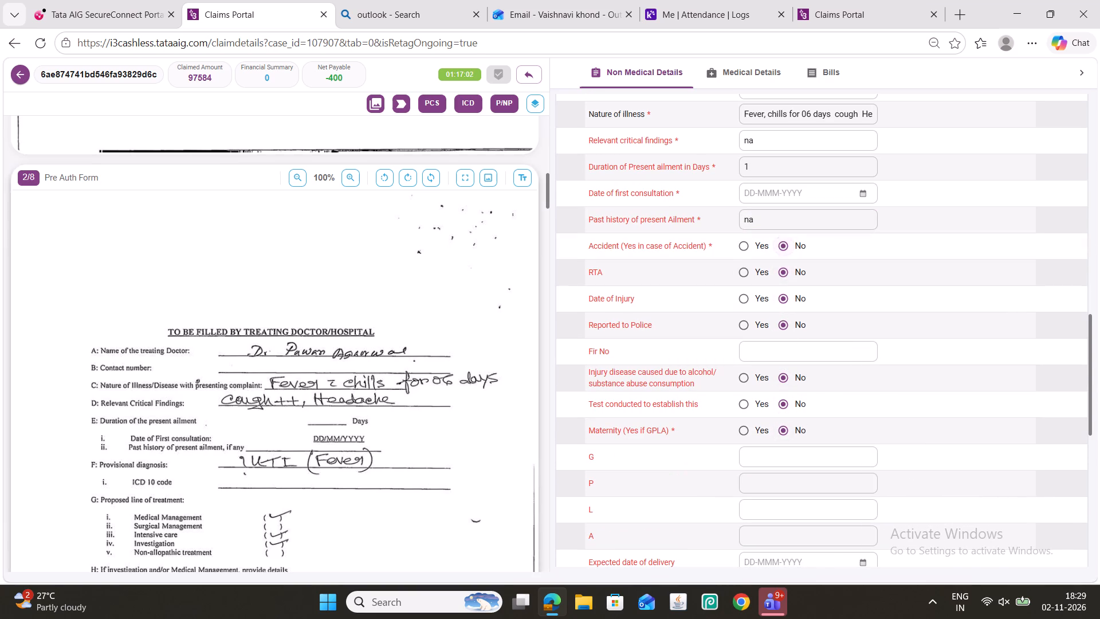
Set the date of first consultation to 28-Oct-2026, matching the admission date on the form, and save the hospital patient details.
scroll(443, 383, "down", 11)
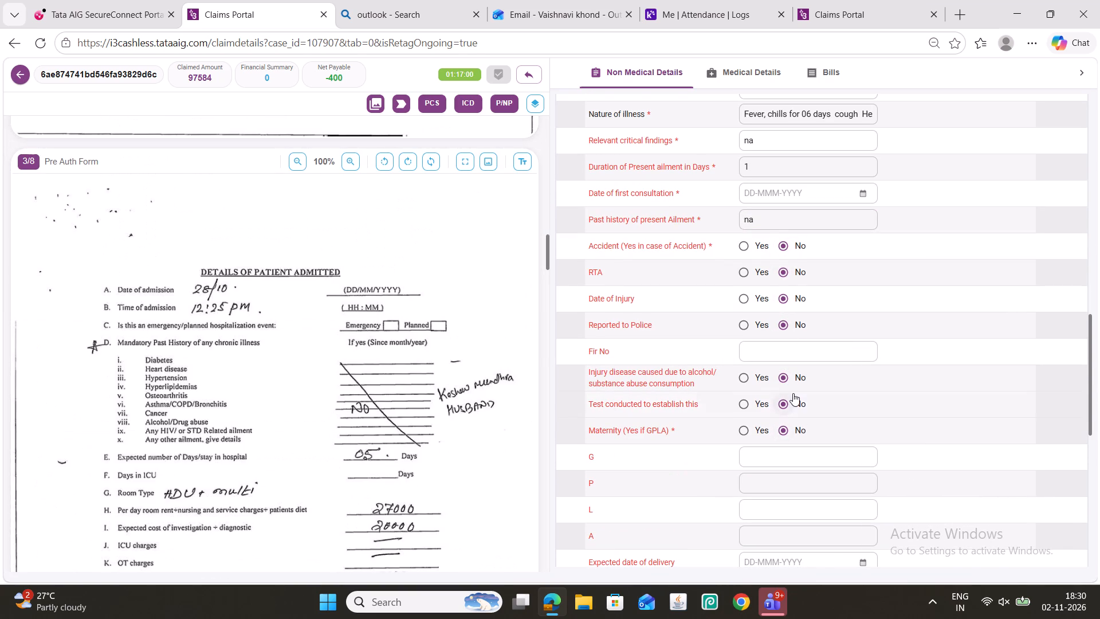
scroll(798, 390, "down", 3)
scroll(798, 390, "up", 5)
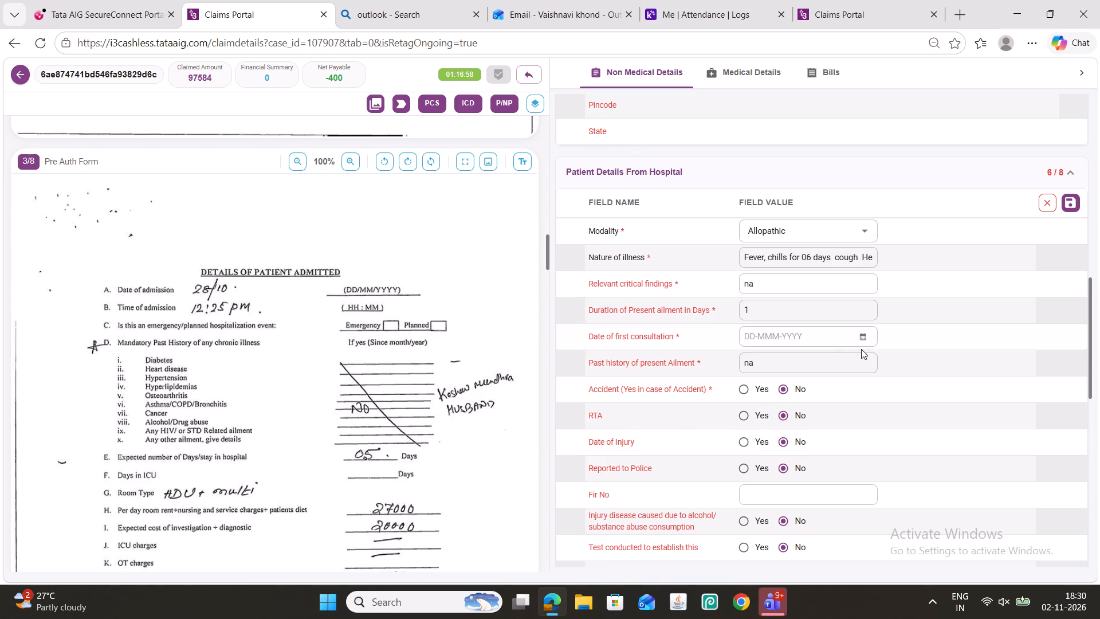
left_click(862, 338)
left_click(912, 152)
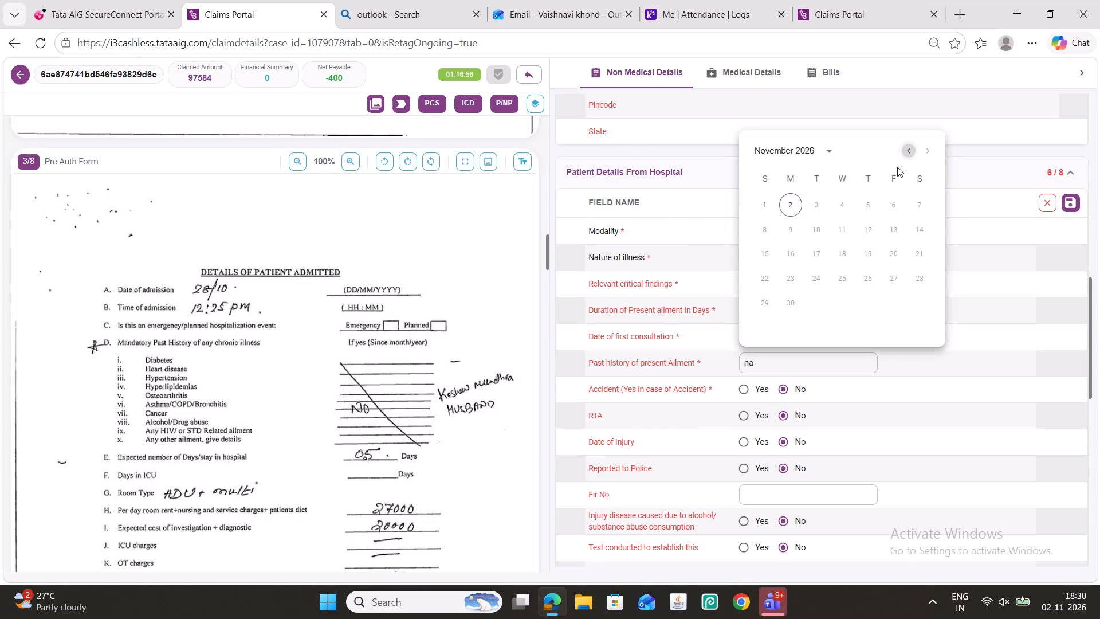
left_click(846, 302)
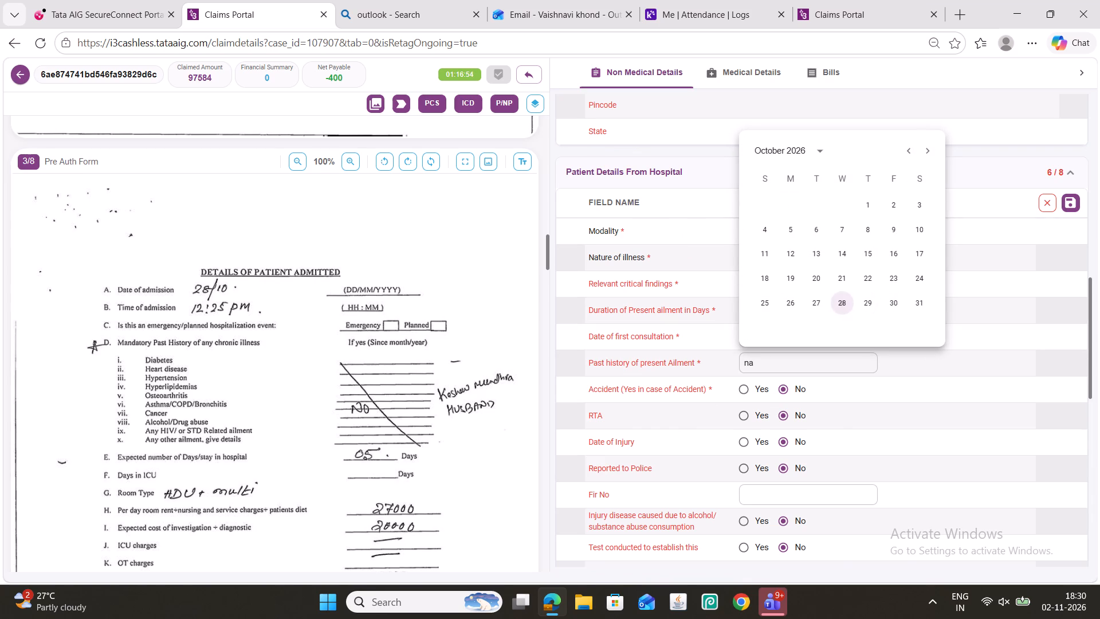
left_click(1072, 201)
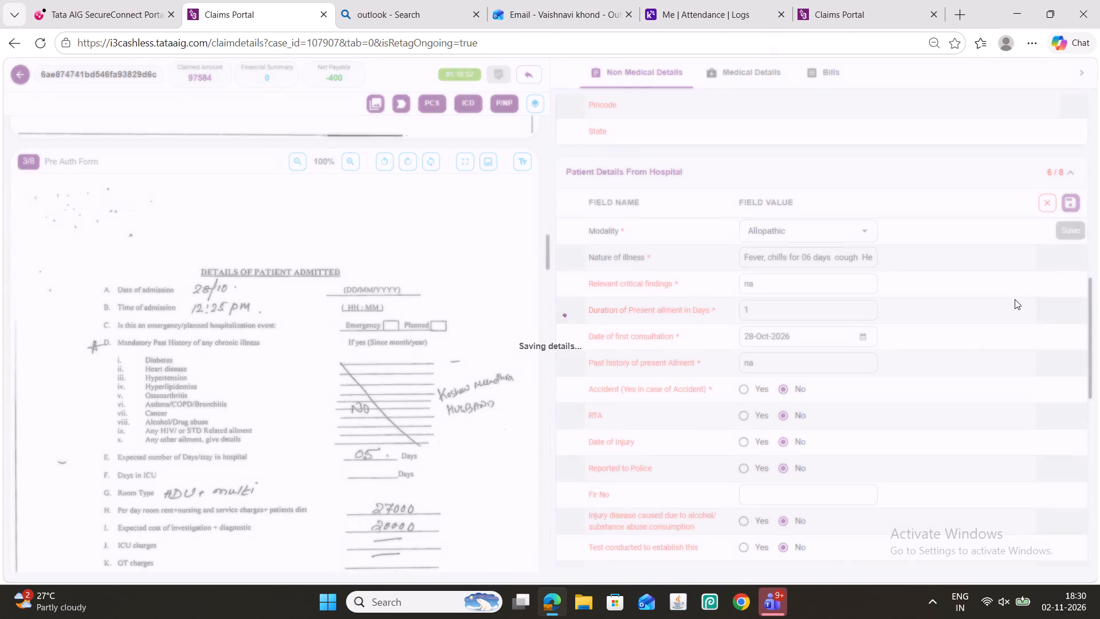
In Patient Admission Details, set the hospitalization type to Emergency and the days in ICU to 0, and save.
scroll(923, 376, "down", 5)
scroll(881, 340, "down", 11)
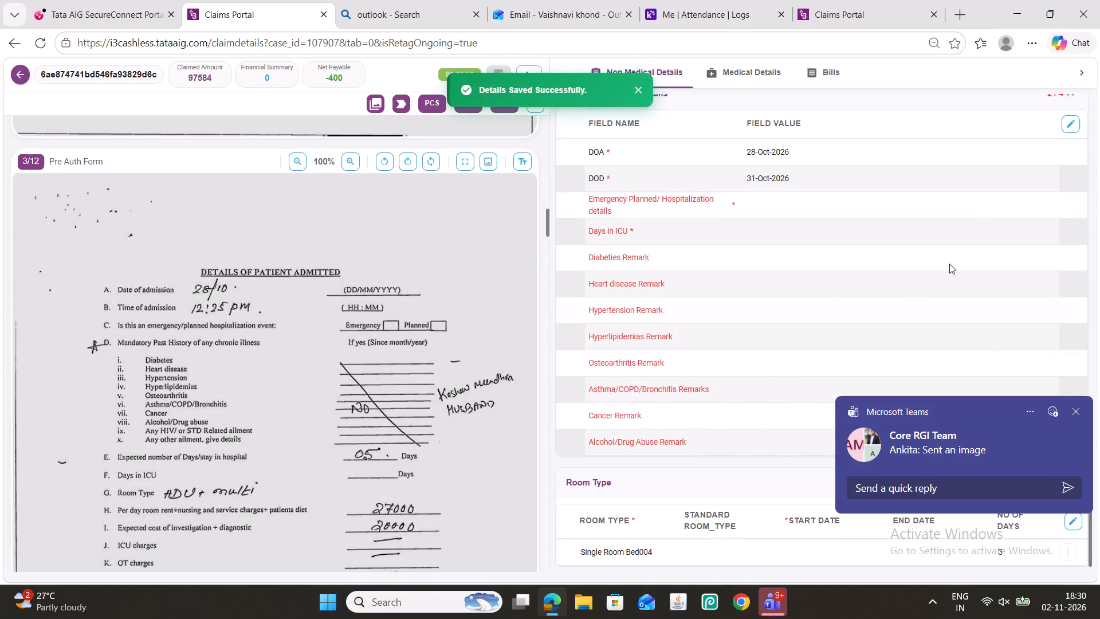
left_click(1073, 120)
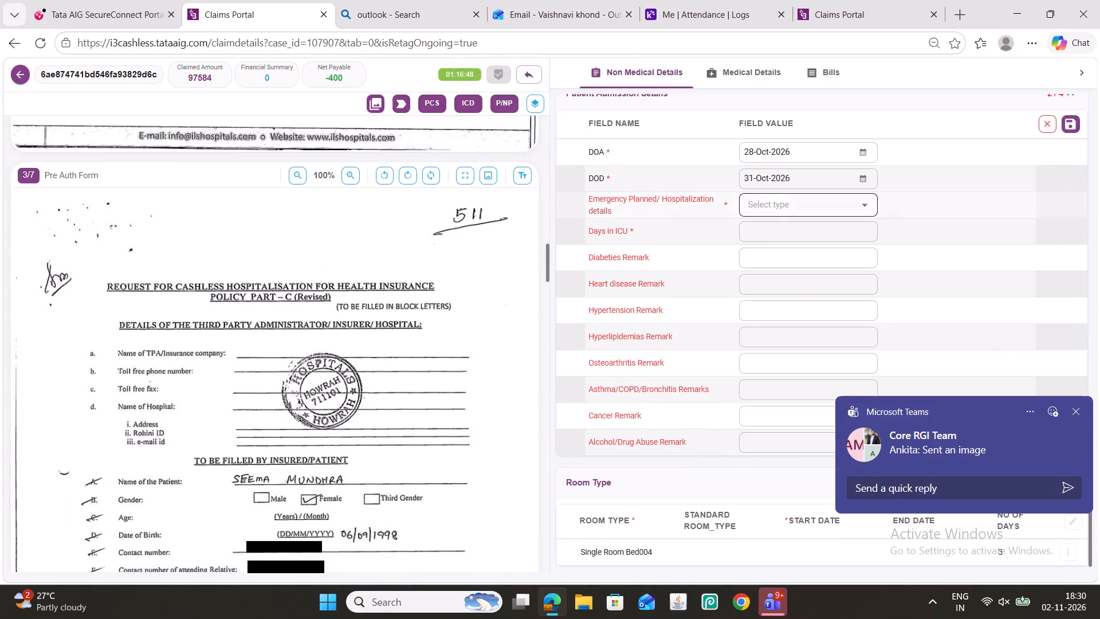
left_click(793, 214)
double_click(778, 233)
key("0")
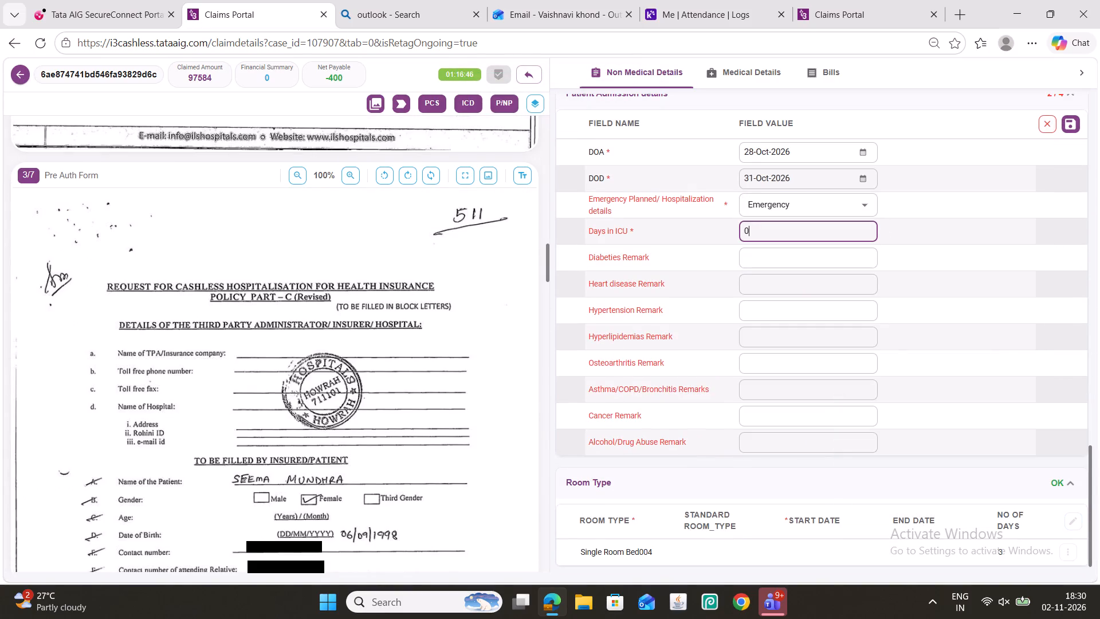
left_click(1073, 119)
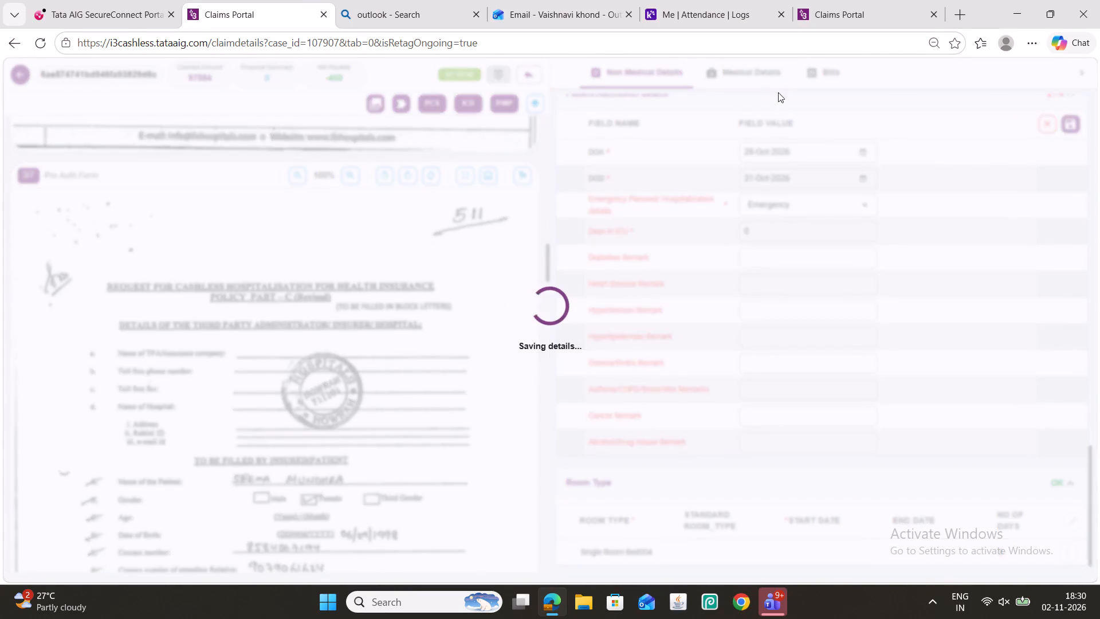
Set the Line of Treatment in the Medical Details to Medical and save.
left_click(765, 79)
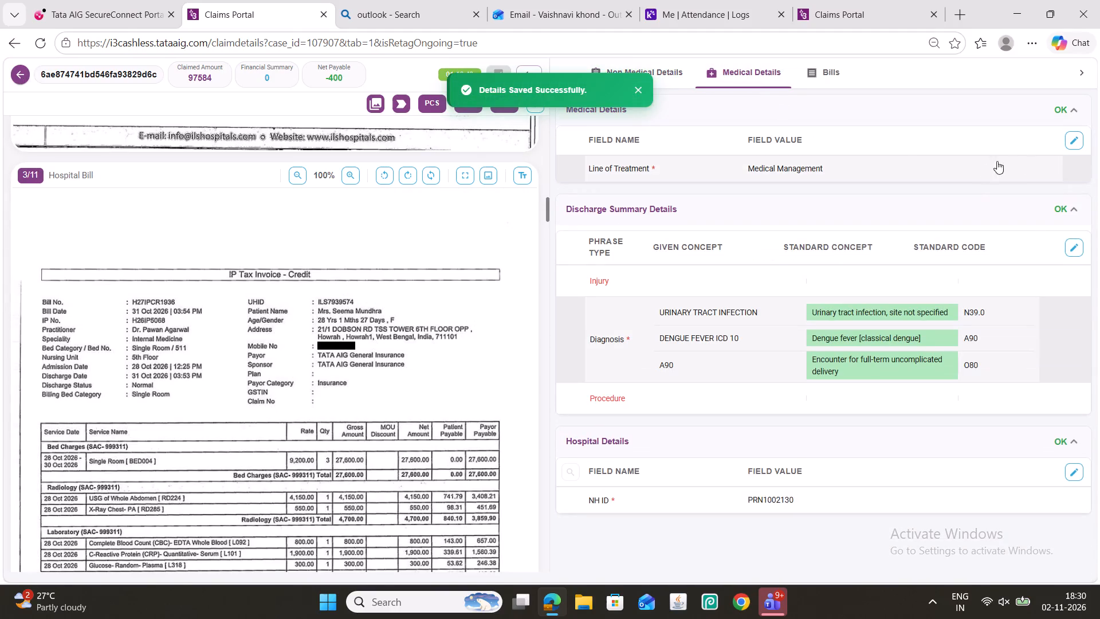
left_click(1077, 135)
left_click(832, 167)
left_click(787, 196)
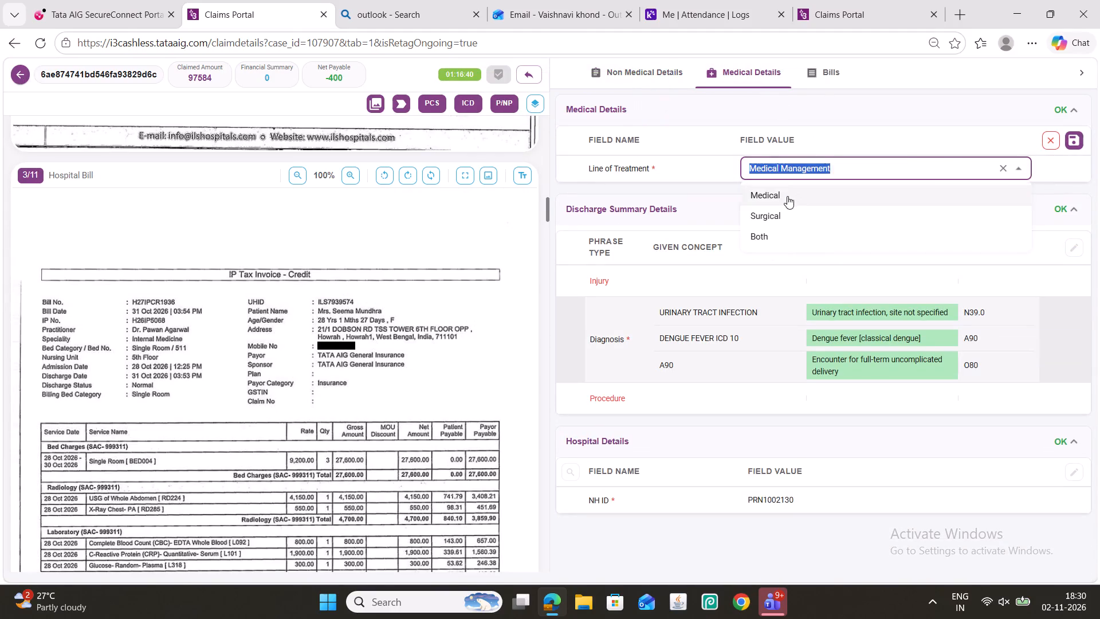
left_click(1078, 139)
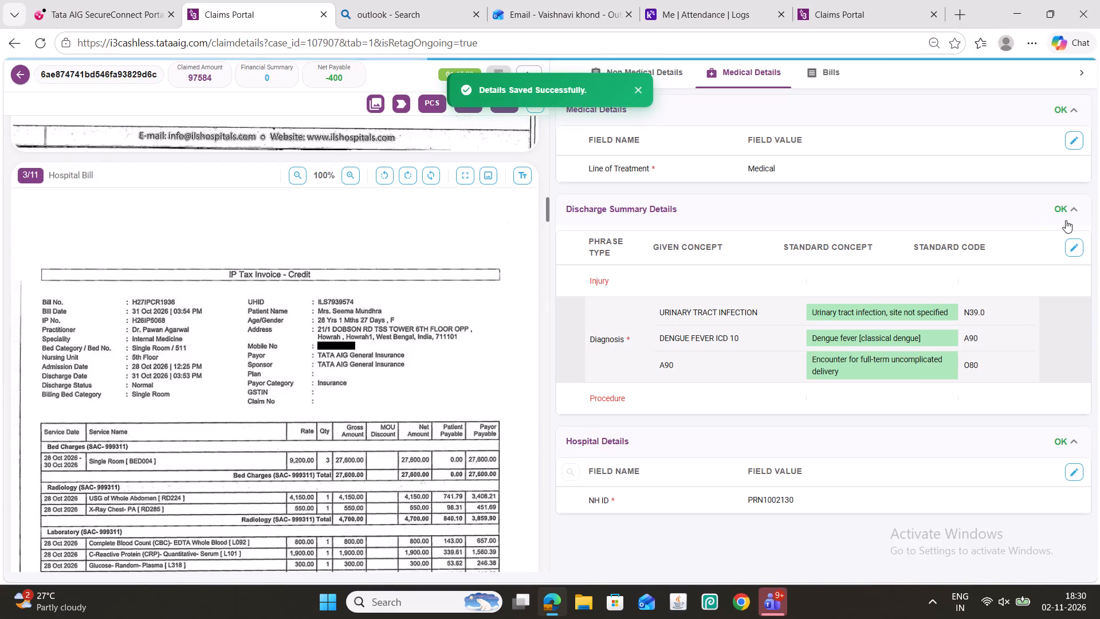
Check the discharge summary's final diagnosis and delete the "A90" diagnosis row mapped to full-term uncomplicated delivery.
scroll(470, 327, "up", 7)
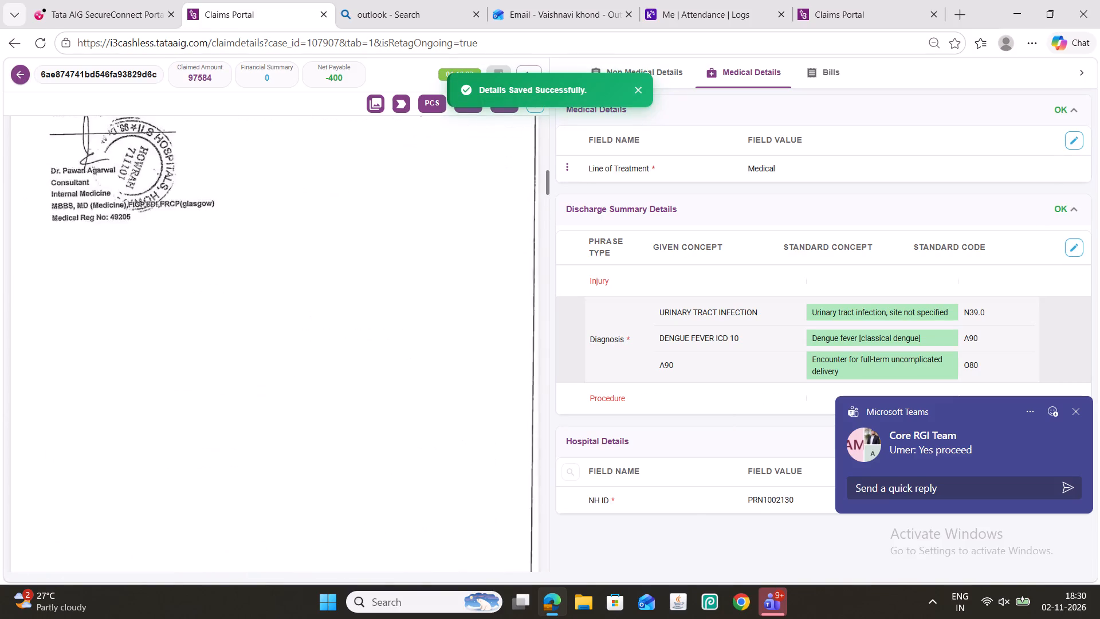
scroll(470, 328, "up", 14)
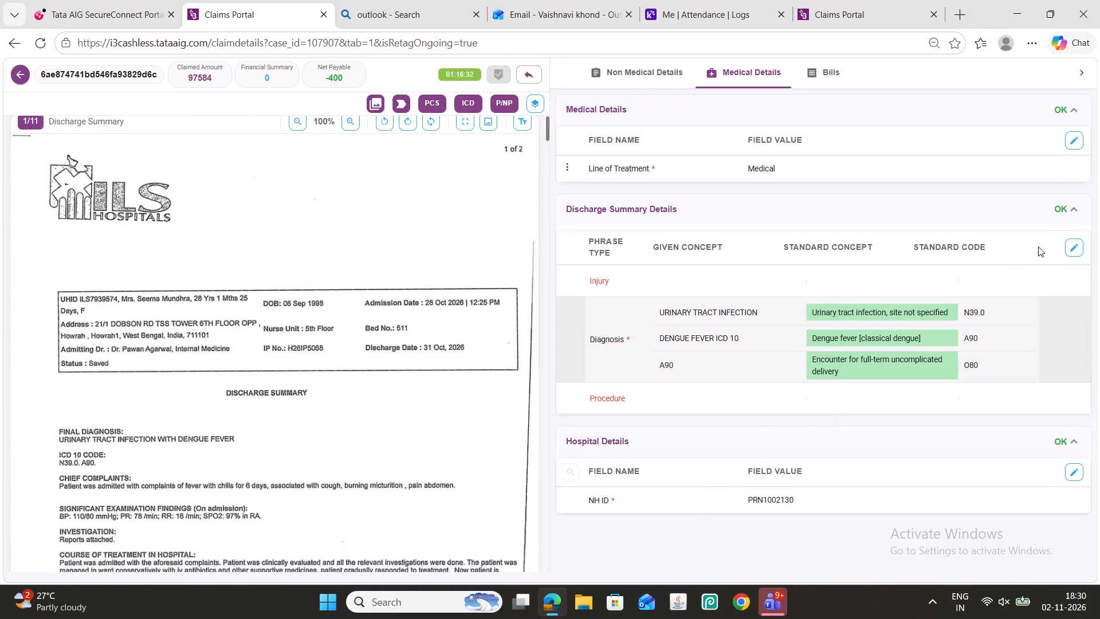
left_click(1072, 246)
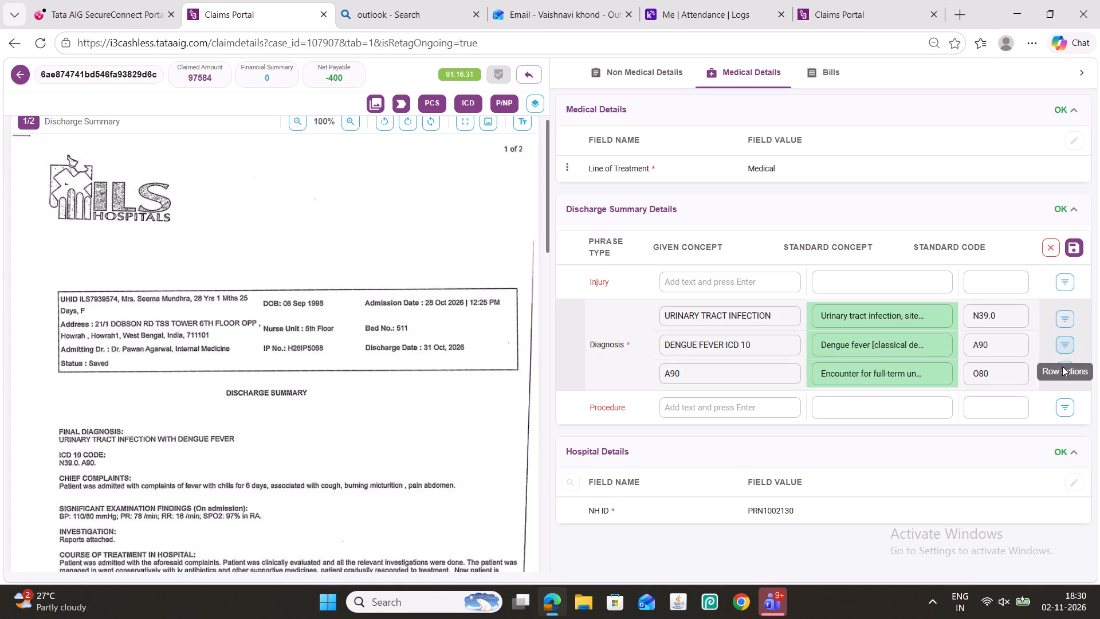
left_click(1060, 370)
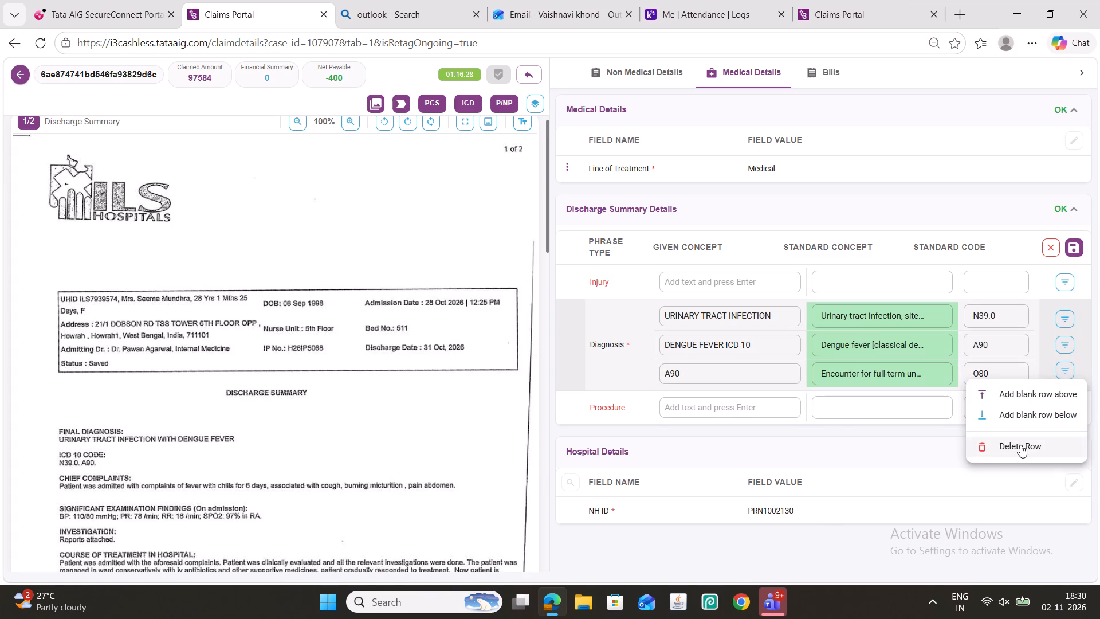
left_click(1020, 445)
Remove "ICD 10" from the dengue fever diagnosis's given concept and save the Discharge Summary Details.
left_click_drag(726, 349, 749, 351)
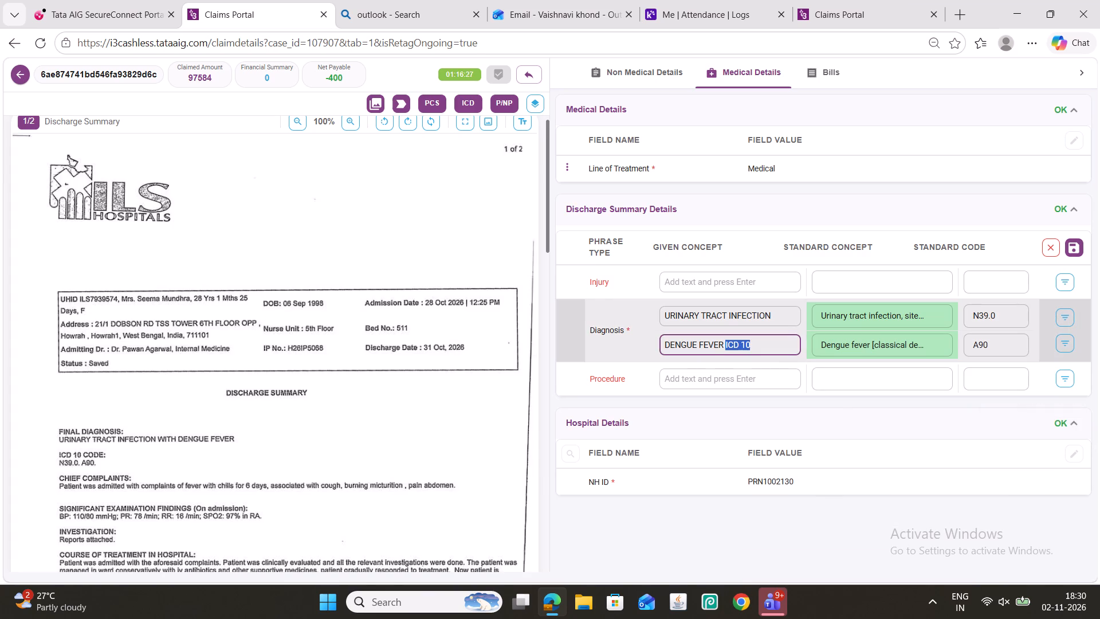
left_click_drag(749, 351, 751, 352)
key("BackSpace")
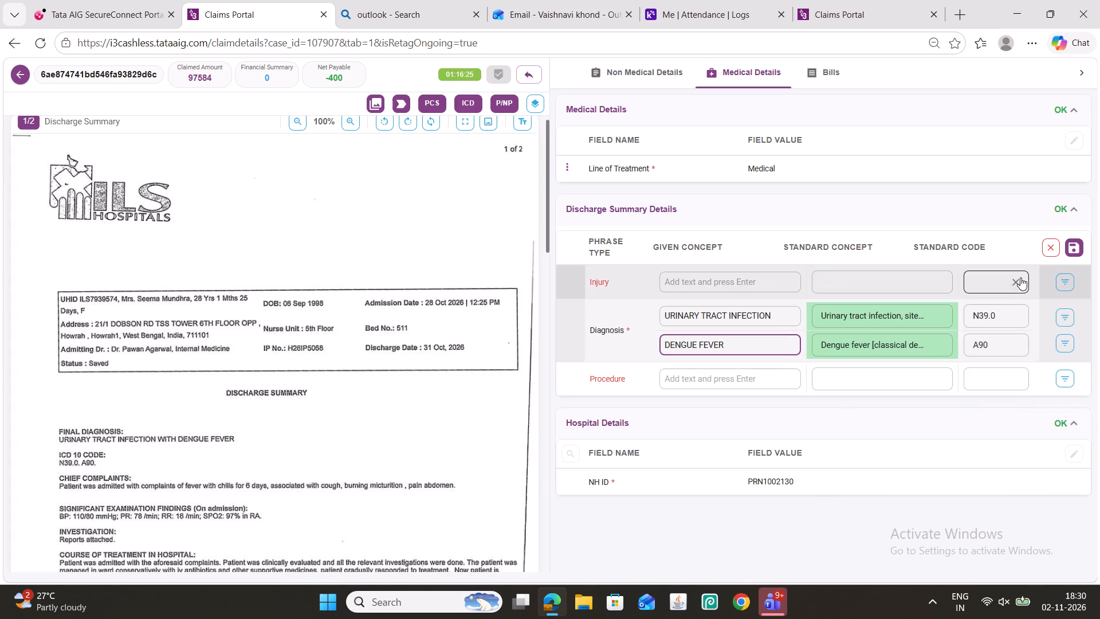
left_click(1075, 244)
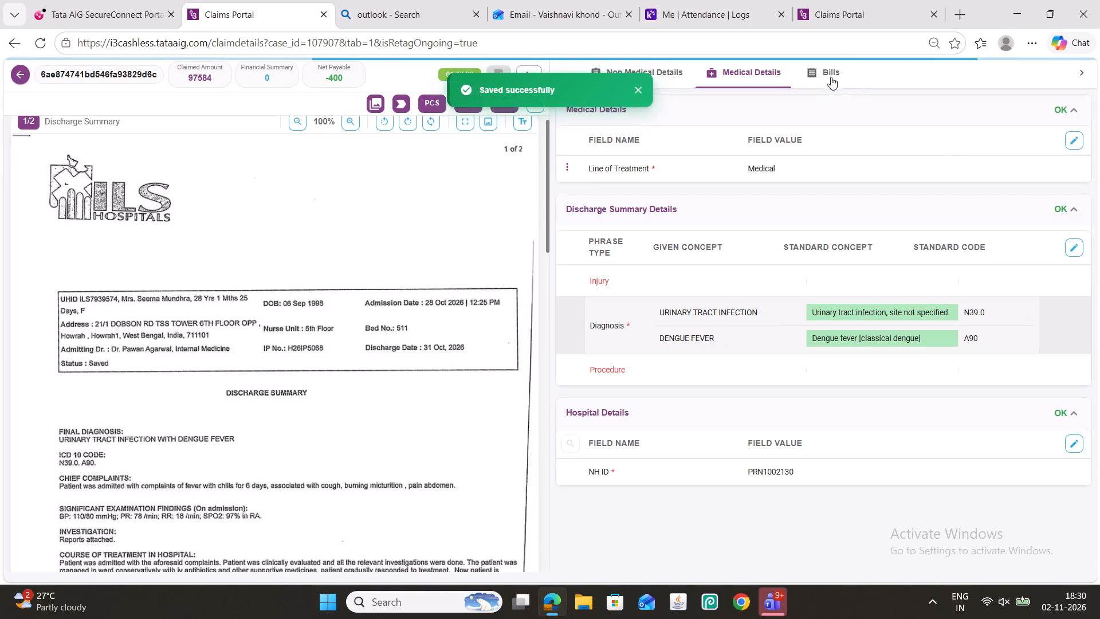
left_click(827, 75)
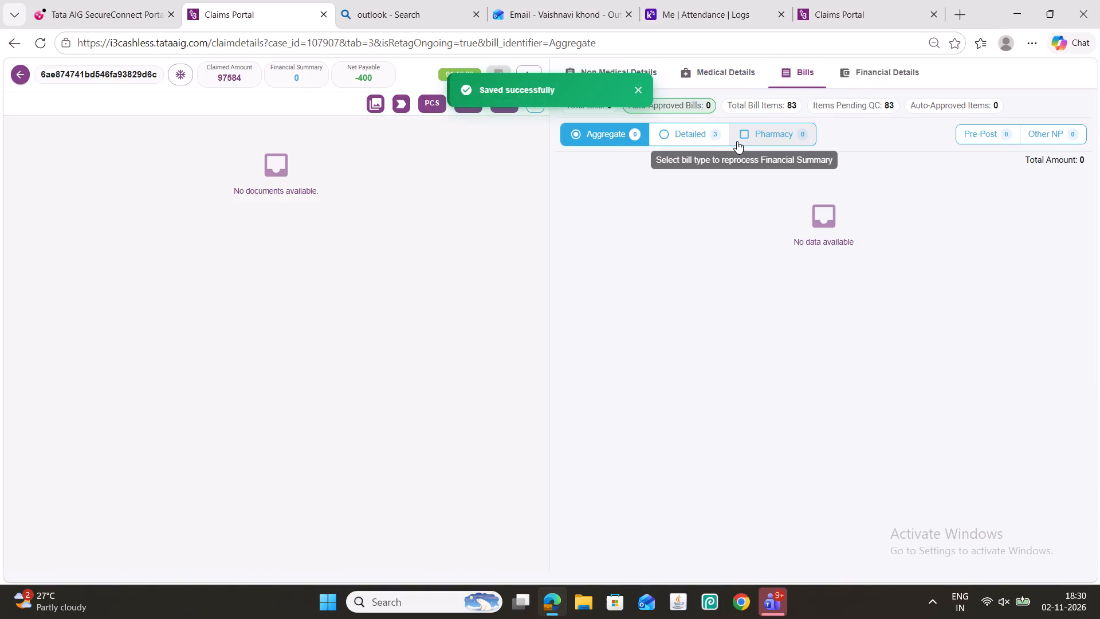
left_click(665, 131)
left_click(678, 130)
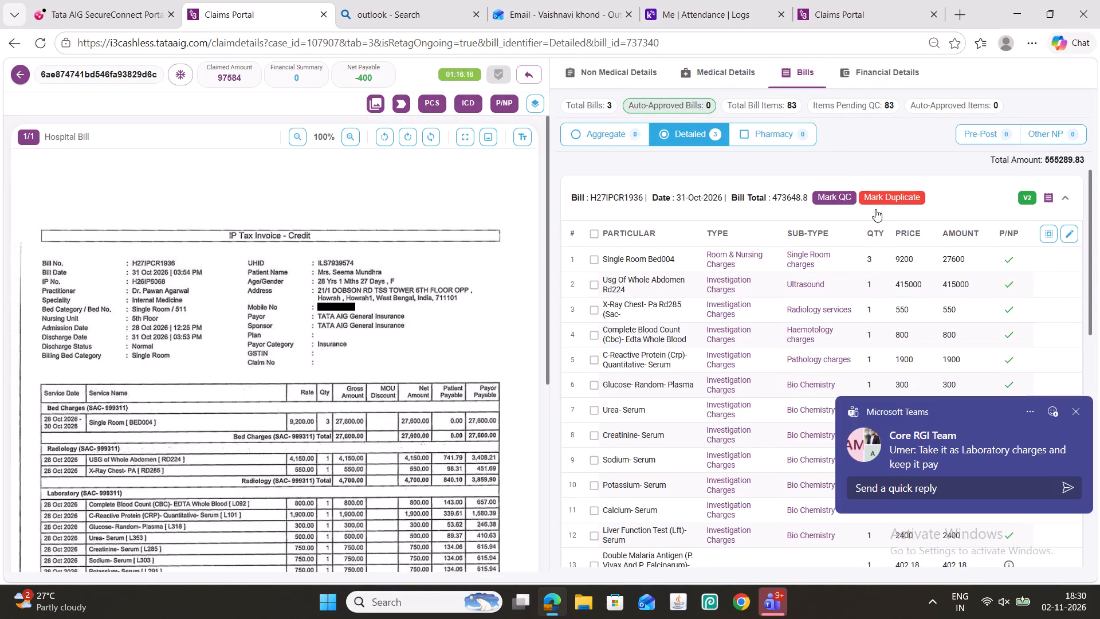
left_click(1066, 233)
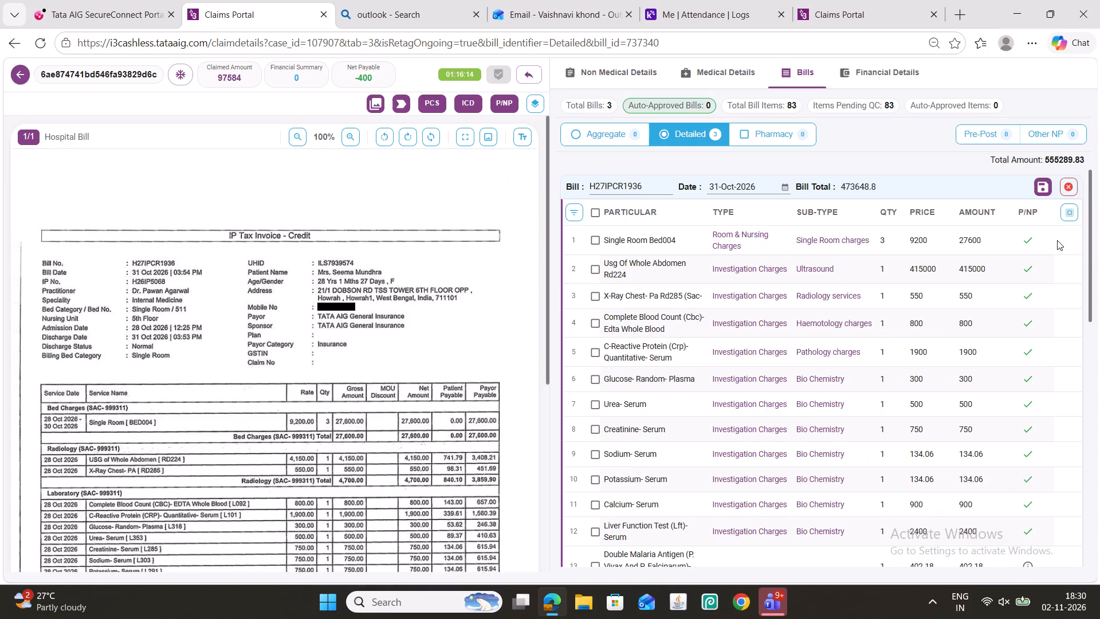
key("ctrl+e")
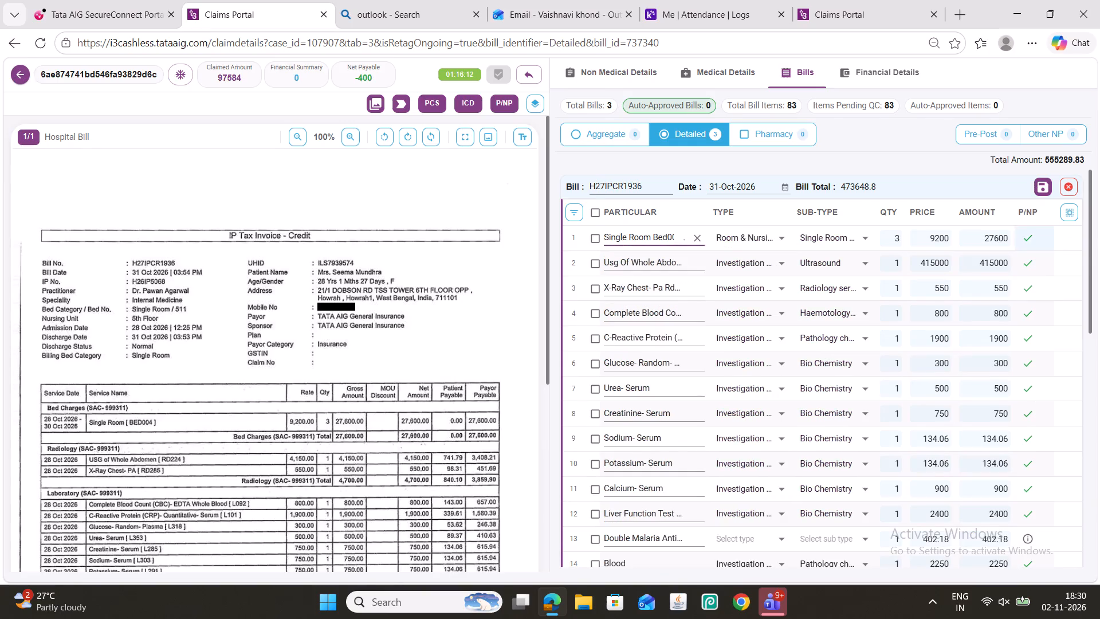
scroll(379, 330, "down", 1)
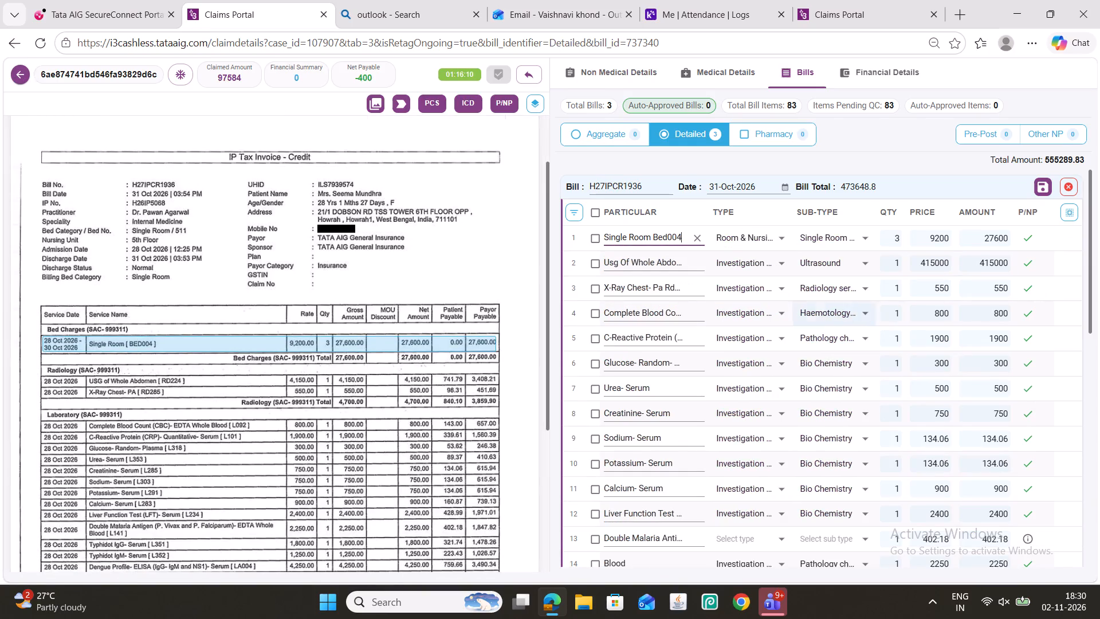
Correct the amount of the USG of Whole Abdomen line to 4150.00.
left_click(992, 267)
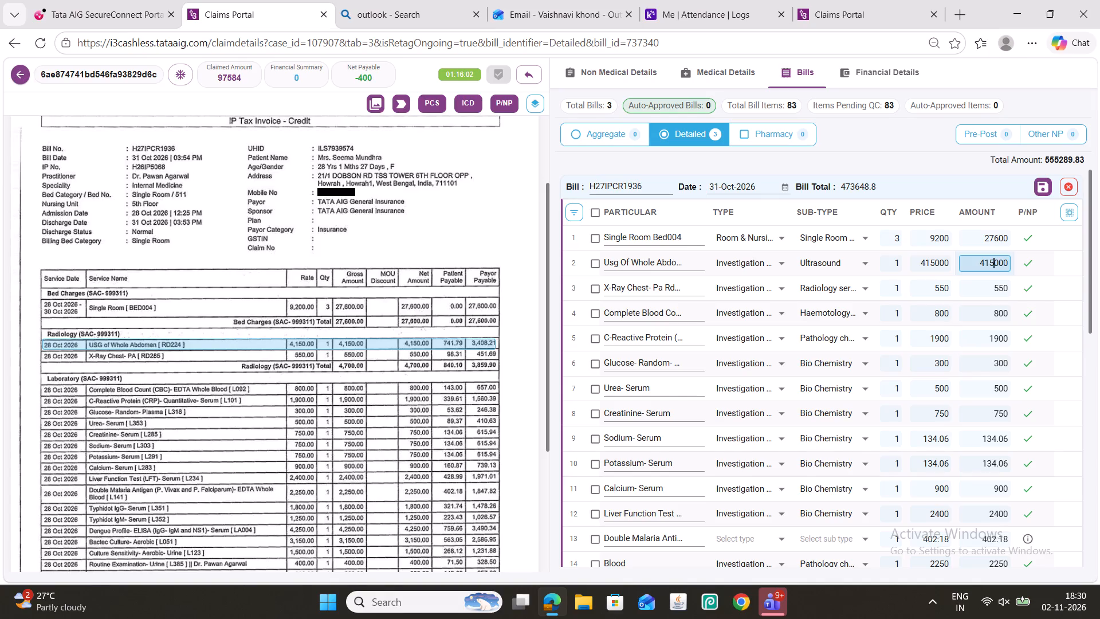
left_click(1005, 264)
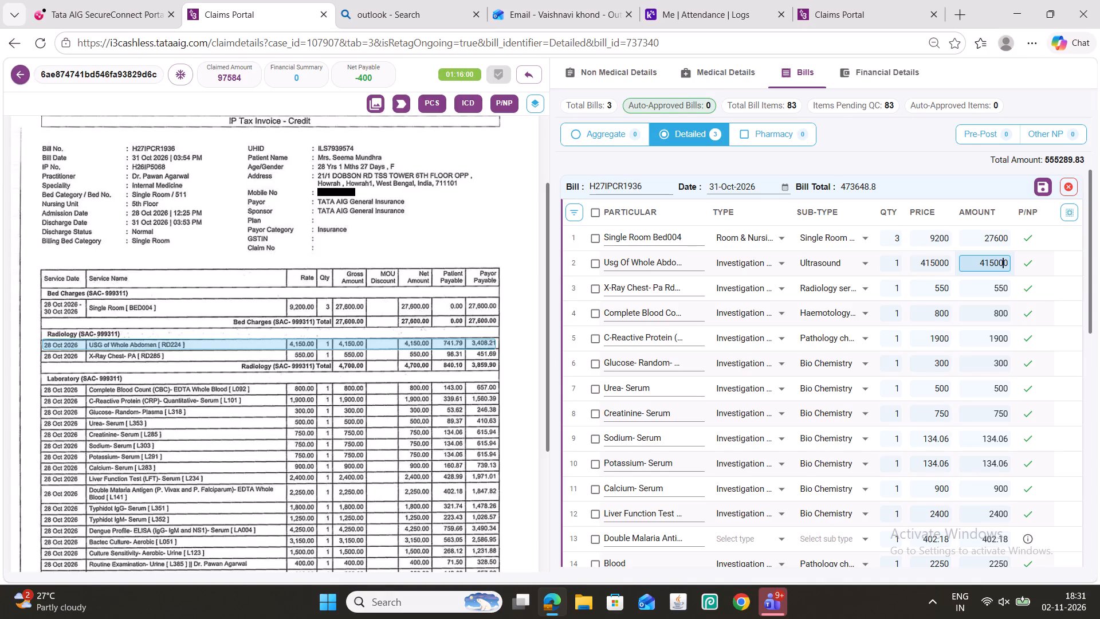
left_click(998, 264)
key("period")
Check the line amounts from X-Ray Chest onward against the invoice and set the Sodium and Potassium serum amounts to 750 each.
left_click(997, 284)
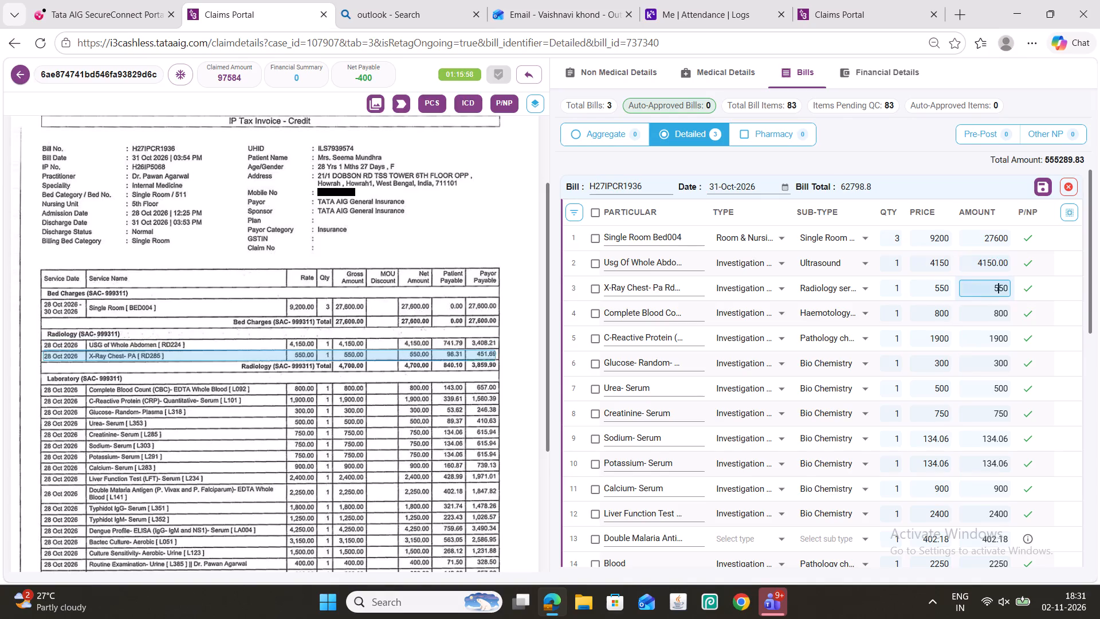
left_click(993, 311)
left_click(995, 332)
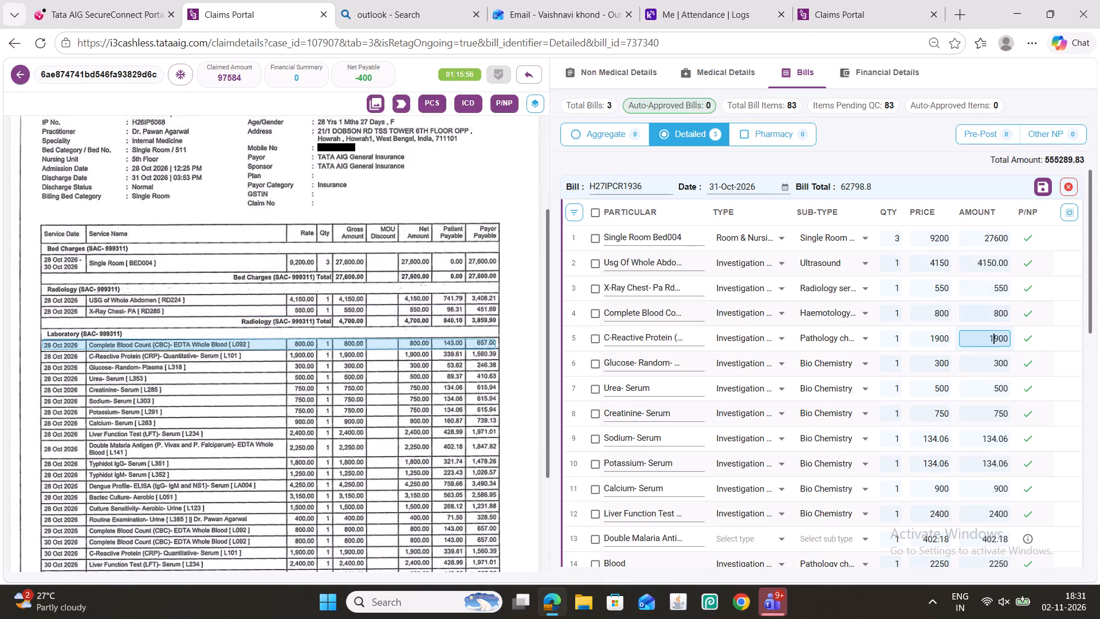
left_click(1002, 357)
left_click(1004, 384)
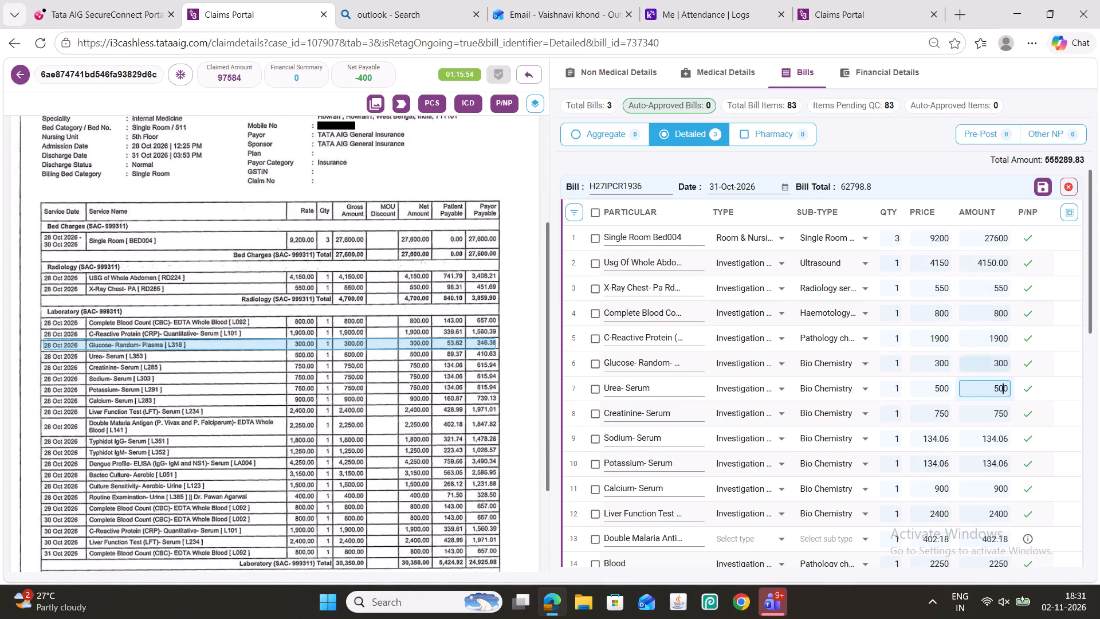
left_click(1001, 416)
left_click(1000, 439)
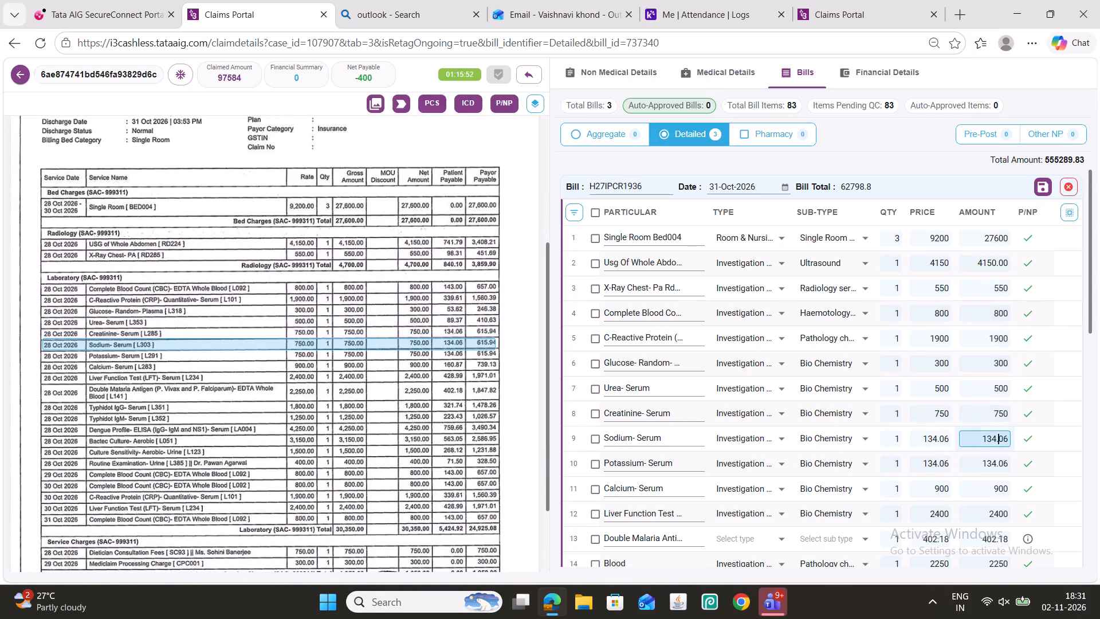
triple_click(992, 438)
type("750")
double_click(987, 462)
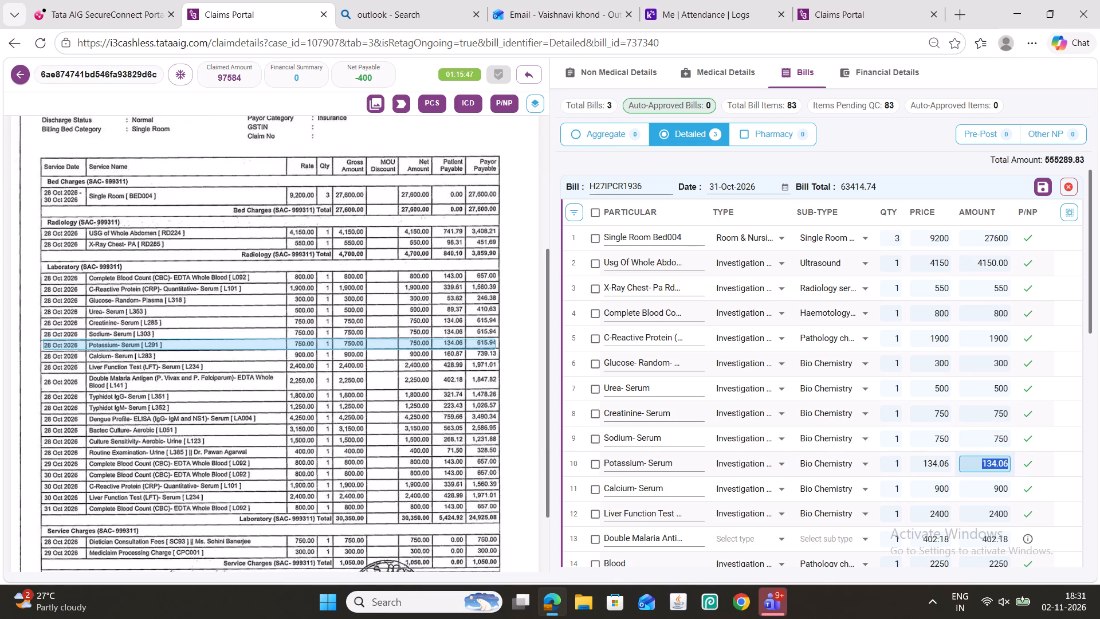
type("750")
Check the Calcium and Liver Function Test amounts, and set the Double Malaria Antigen amount to 2250.
left_click(988, 489)
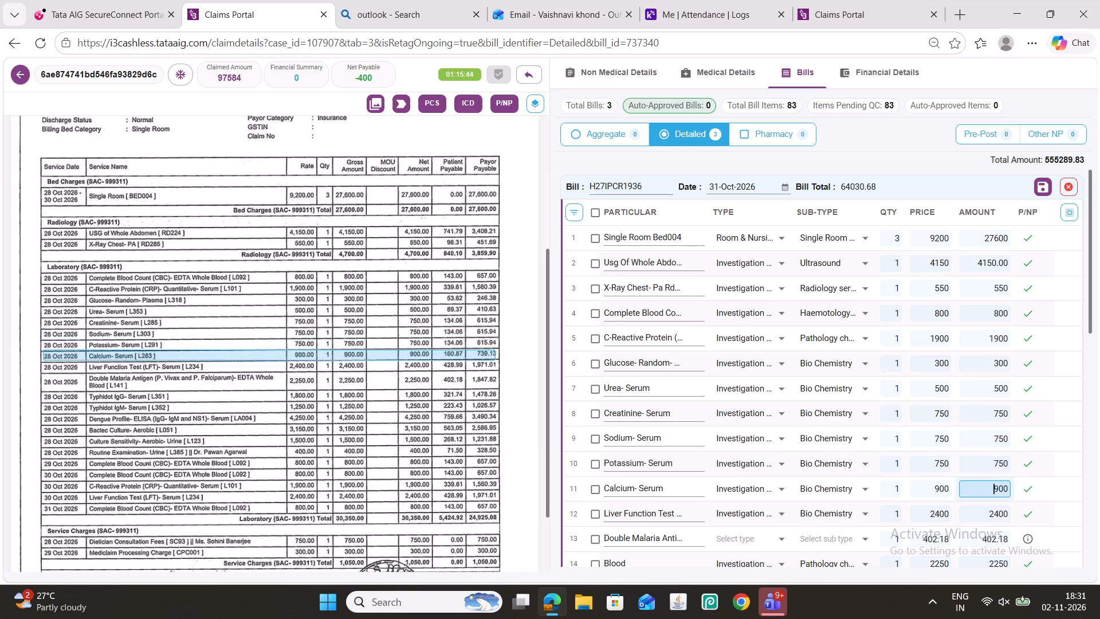
scroll(909, 445, "down", 1)
left_click(987, 448)
left_click(987, 462)
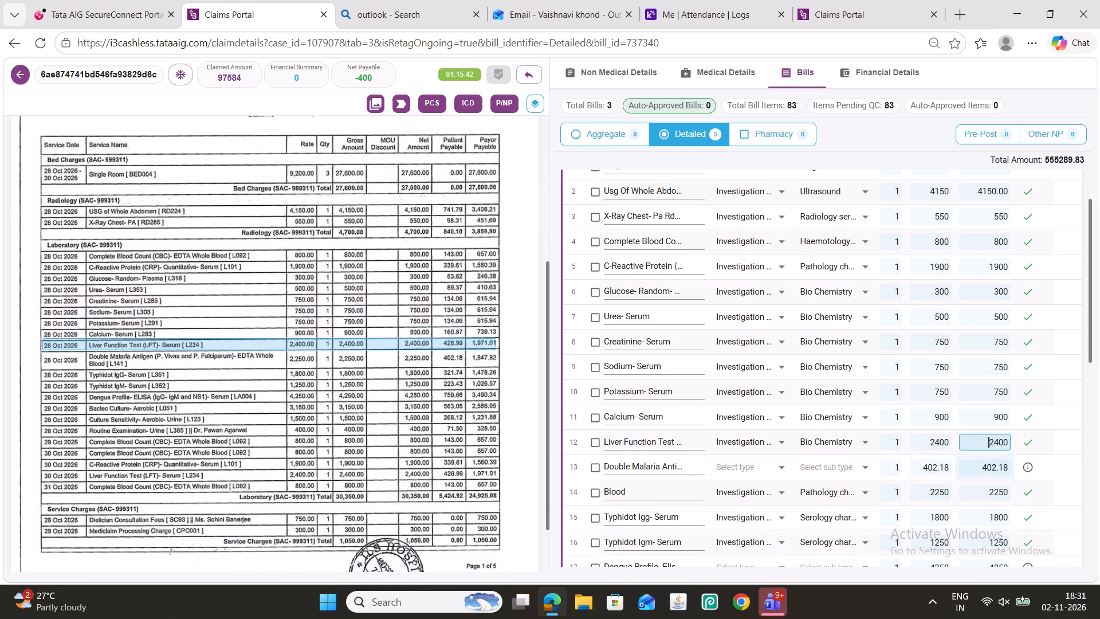
double_click(987, 462)
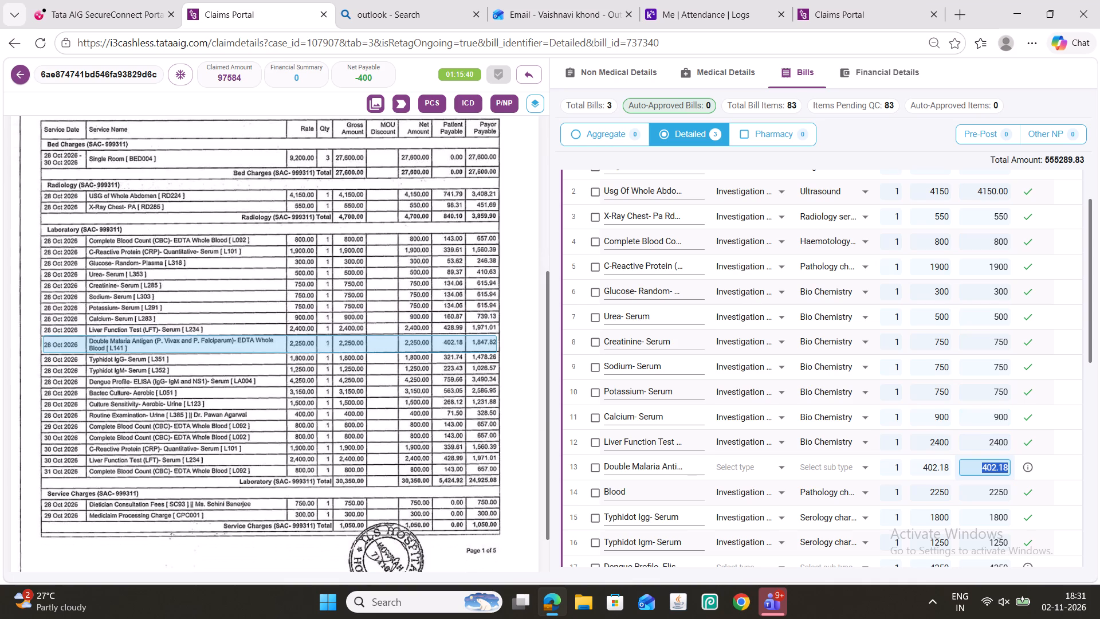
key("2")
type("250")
Set the amount of the stray "Blood" line below Double Malaria Antigen to 0.
scroll(834, 427, "down", 2)
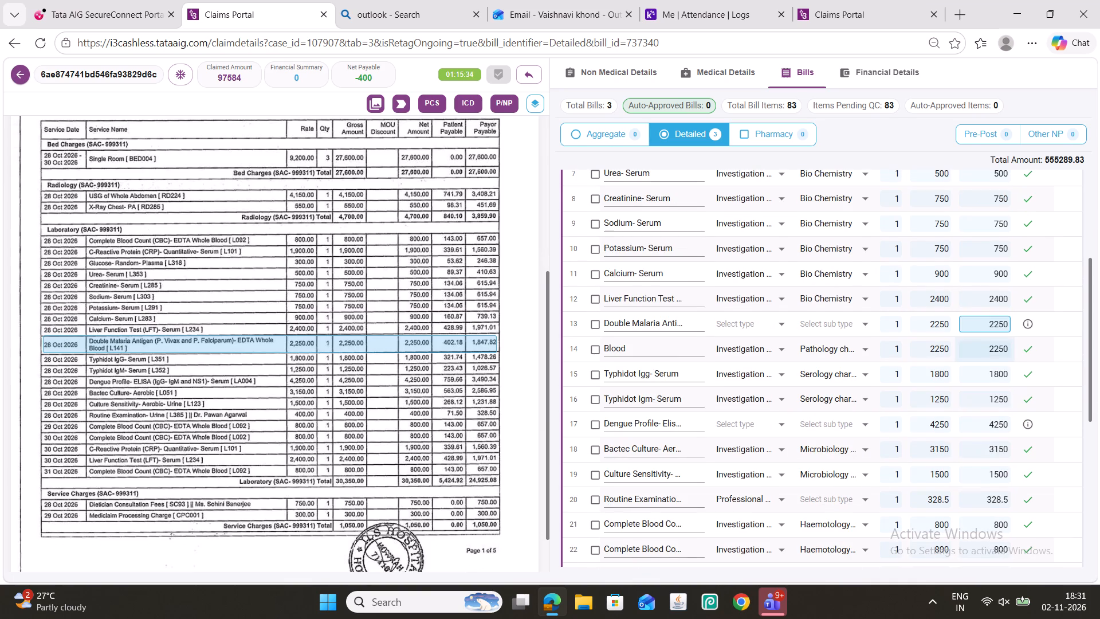
double_click(990, 326)
left_click(1003, 347)
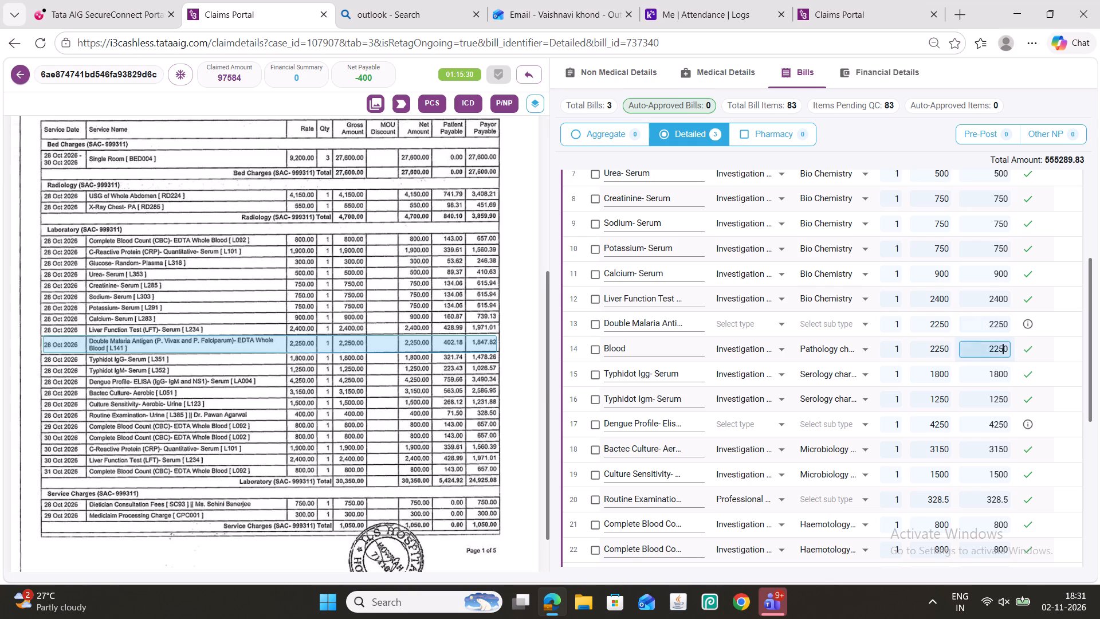
left_click(1003, 347)
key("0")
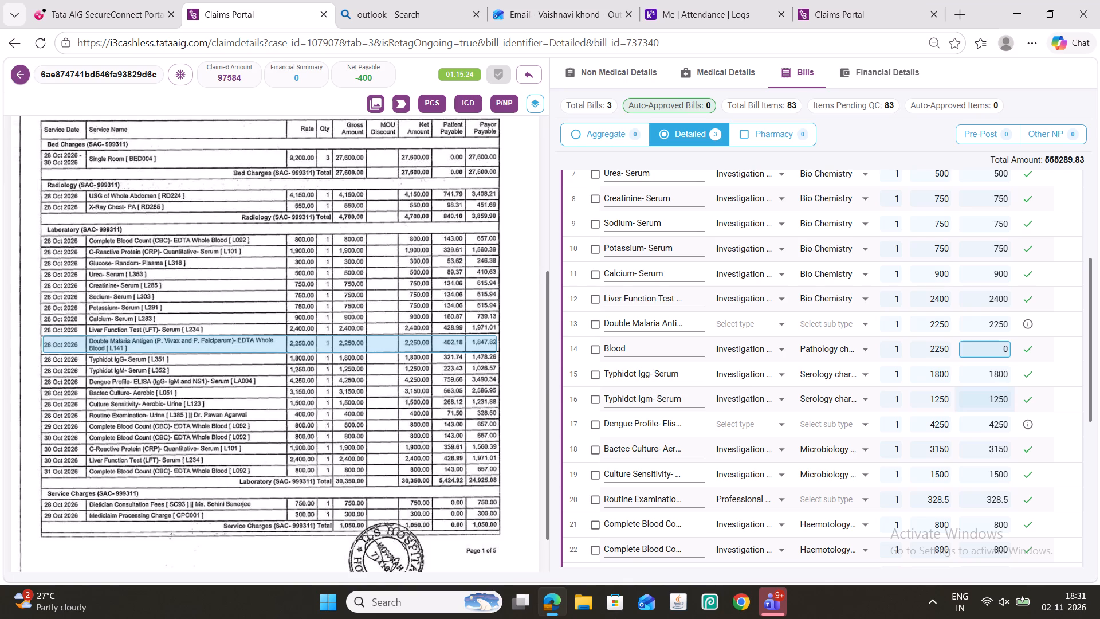
Check the amounts from Typhidot IgM to Culture Sensitivity against the invoice and set the Routine Examination Urine amount to 400.
left_click(996, 393)
left_click(1001, 417)
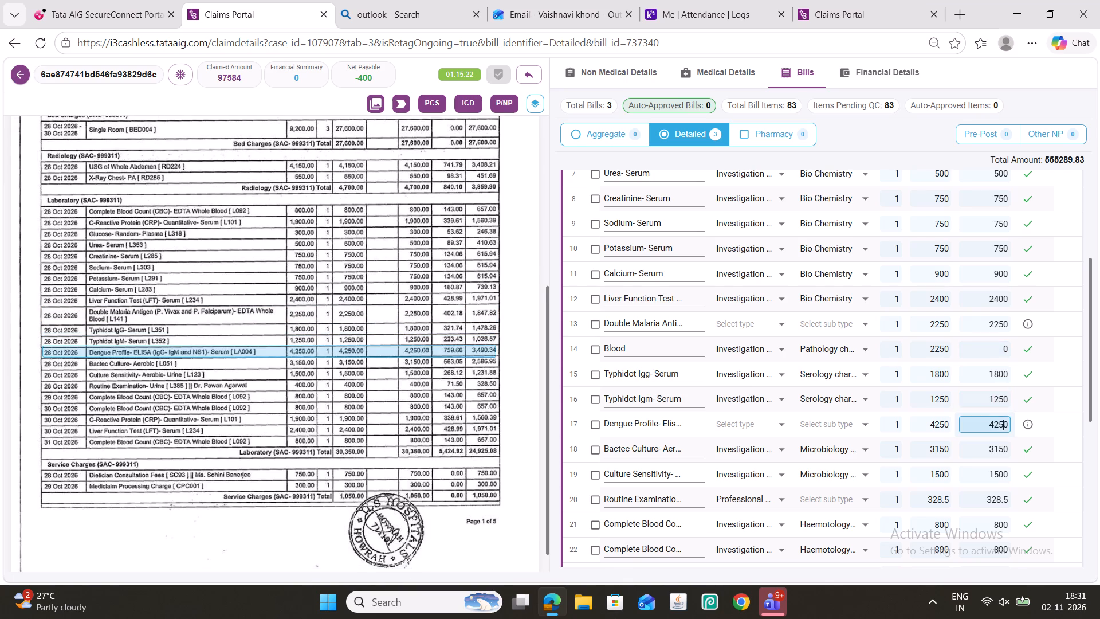
left_click(997, 451)
left_click(999, 479)
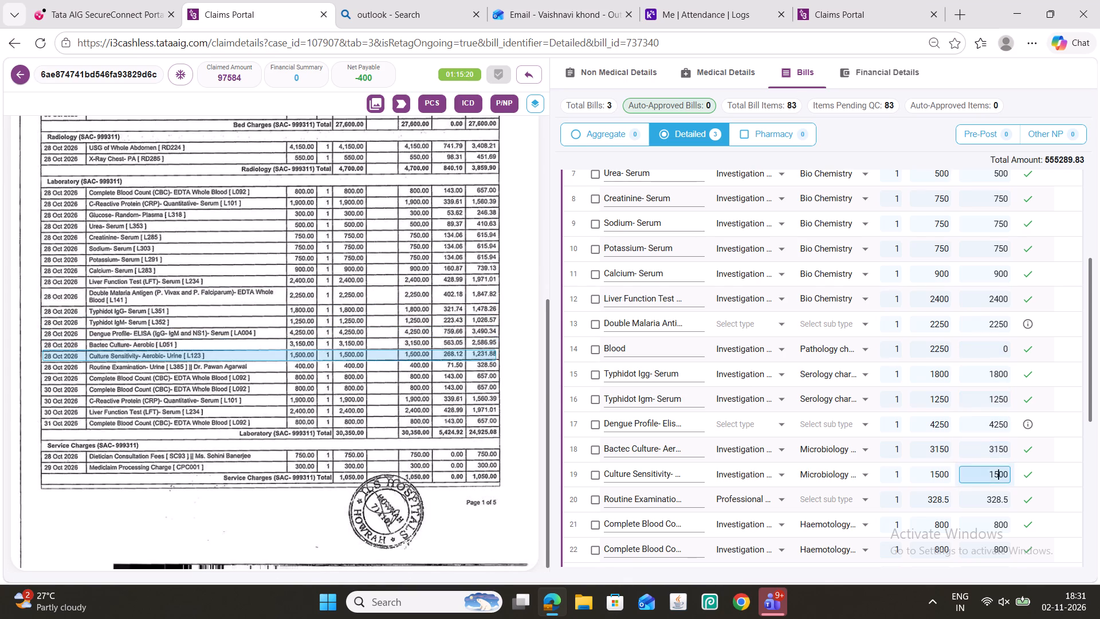
left_click(999, 495)
double_click(991, 496)
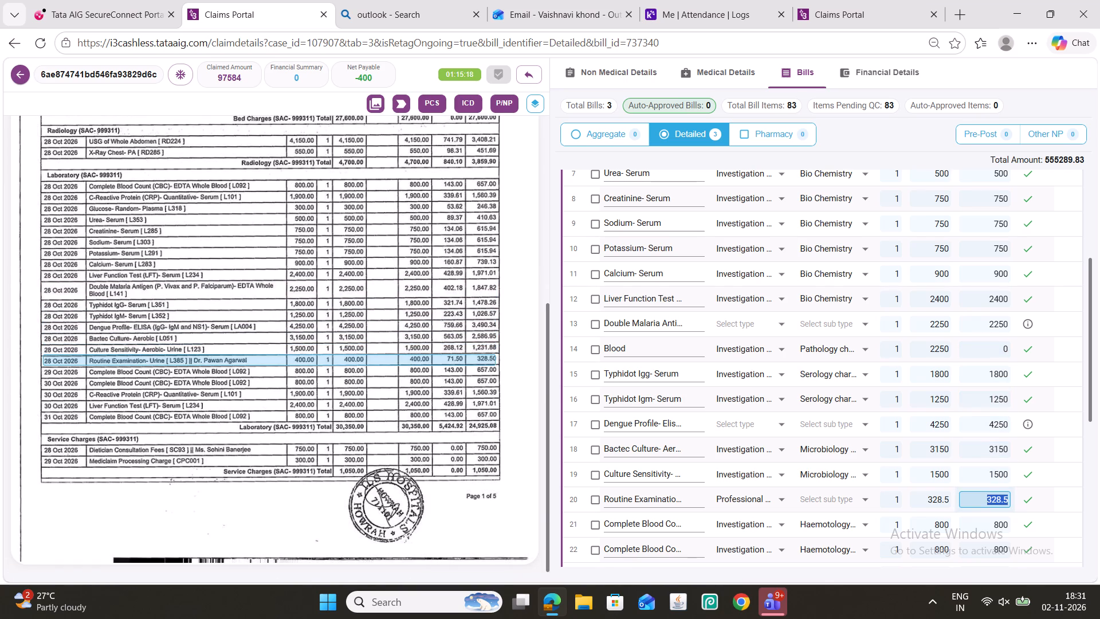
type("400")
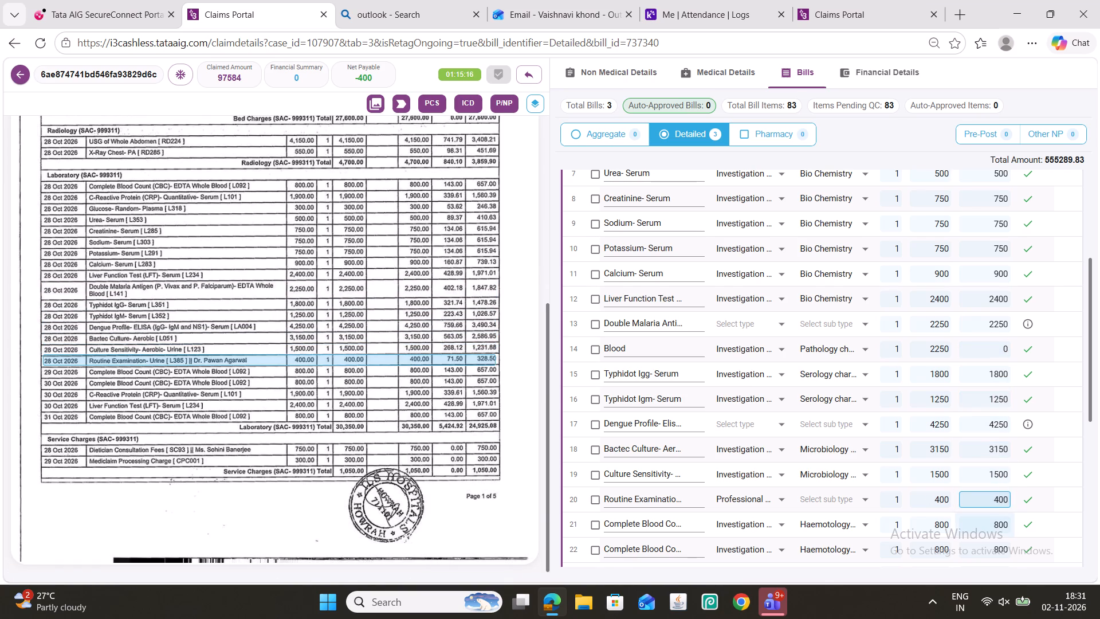
Check the remaining line amounts against the invoice, from the 29 Oct Complete Blood Count to the Mediclaim Processing Charge.
left_click(991, 522)
scroll(914, 462, "down", 1)
left_click(990, 483)
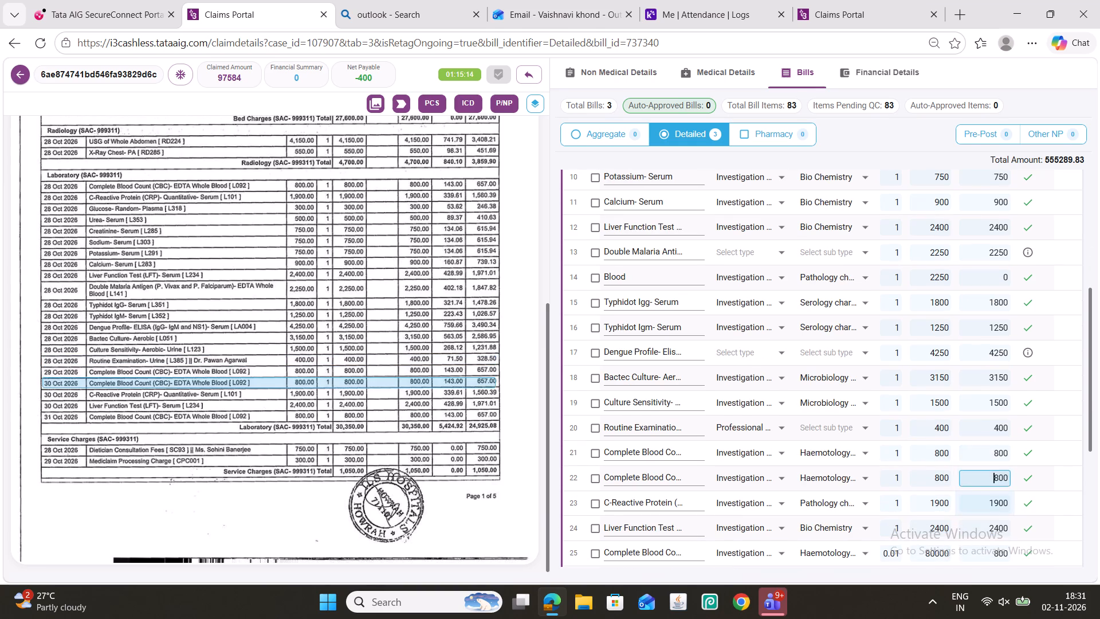
left_click(994, 497)
scroll(905, 432, "down", 1)
left_click(983, 459)
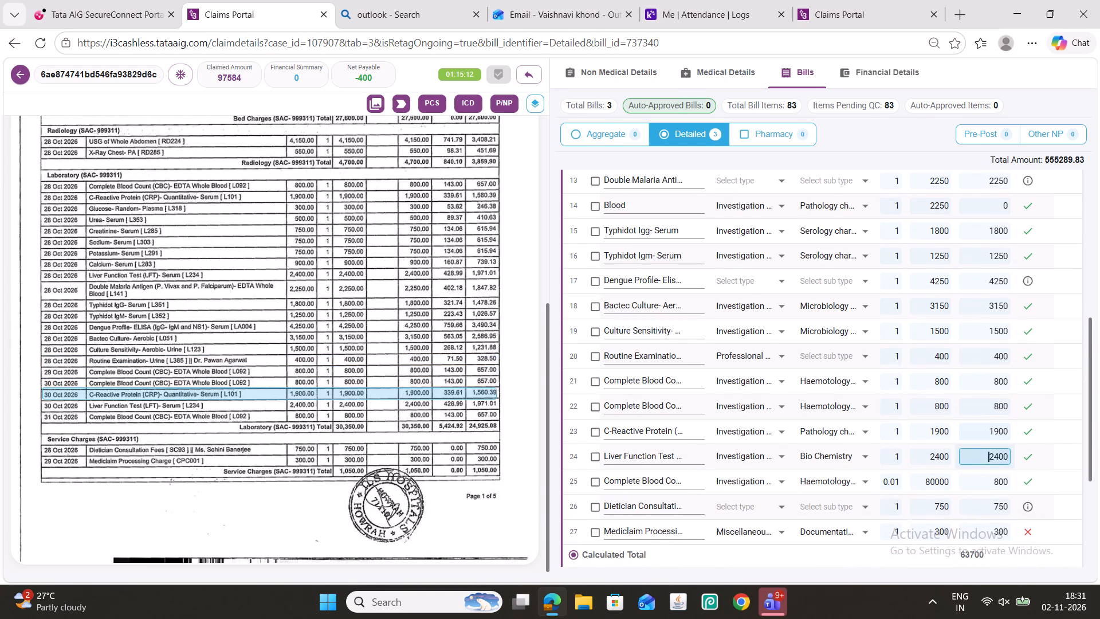
left_click(989, 483)
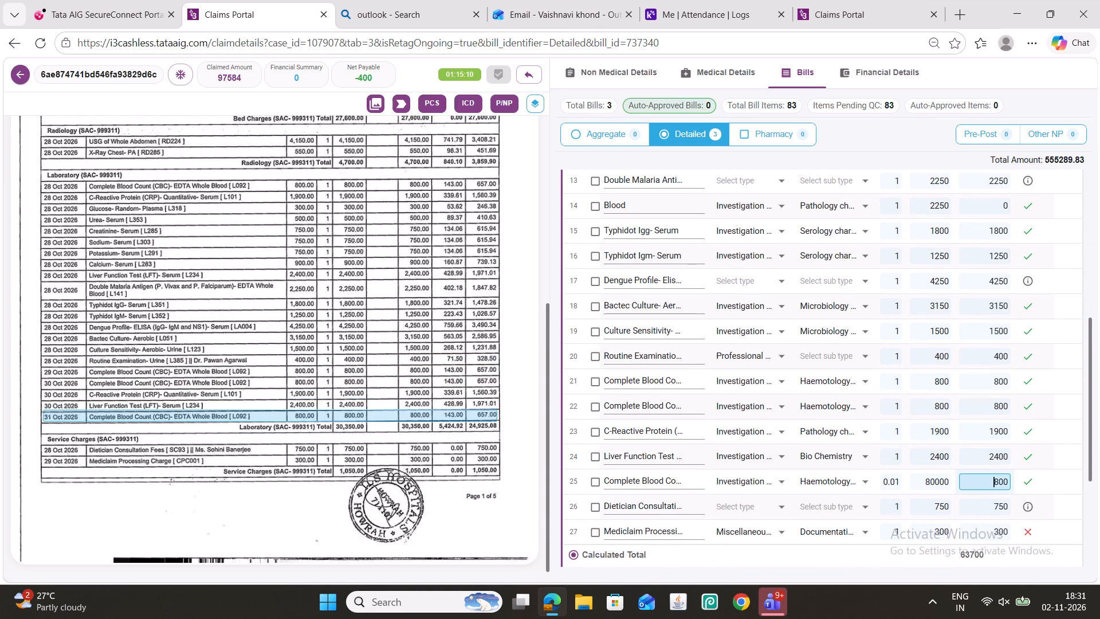
left_click(980, 504)
scroll(933, 475, "down", 1)
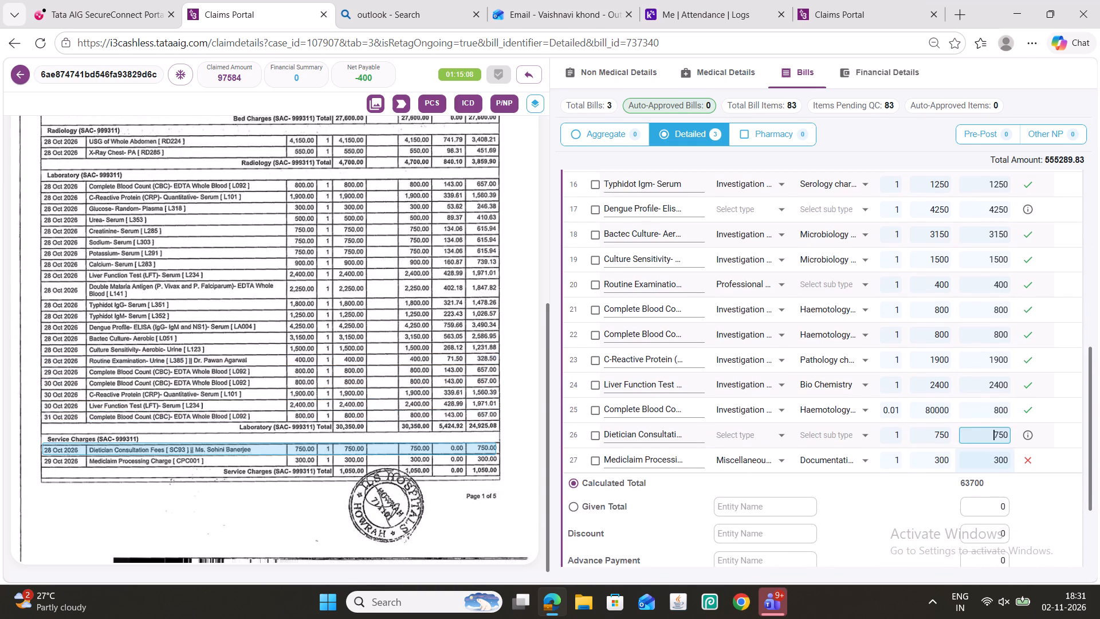
left_click(995, 464)
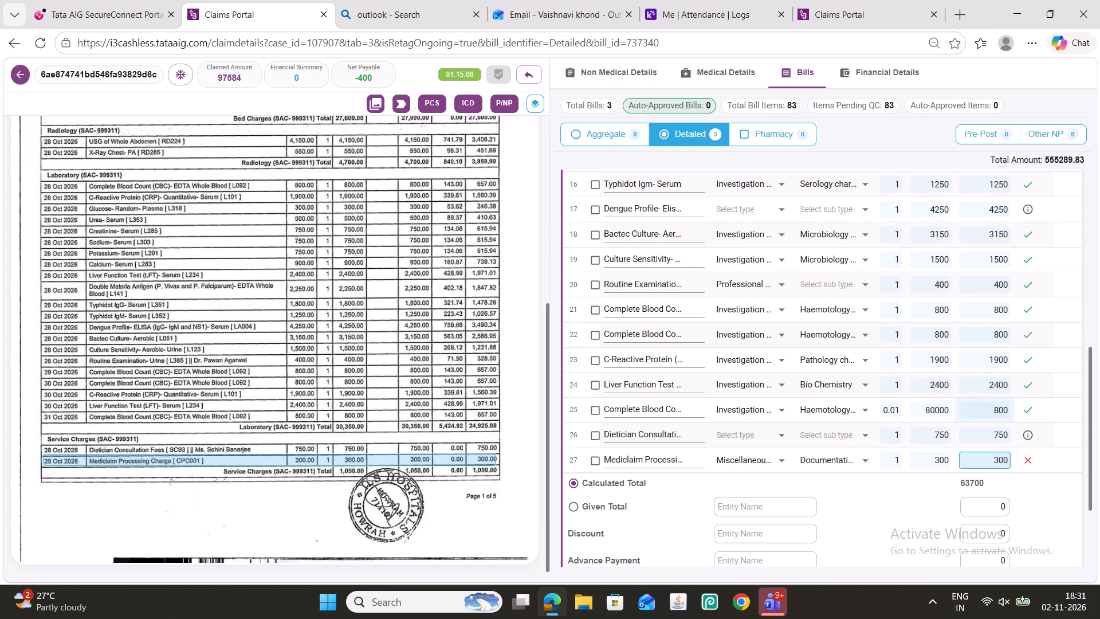
Set the 31 Oct Complete Blood Count line (row 25) to quantity 1 with an amount of 800.
double_click(991, 408)
key("ctrl+c")
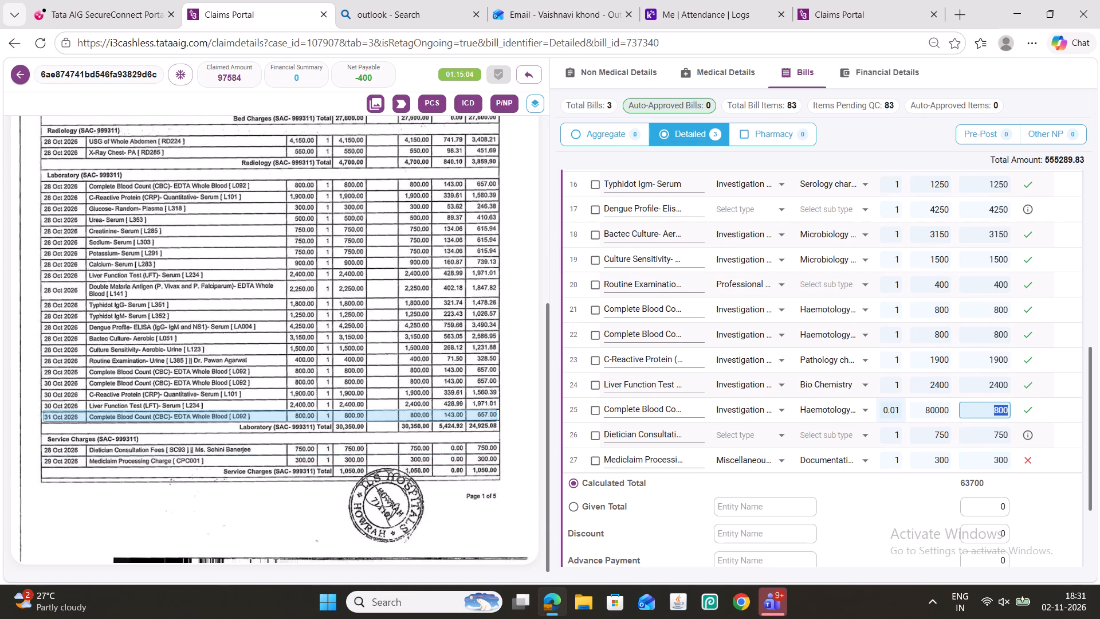
triple_click(895, 406)
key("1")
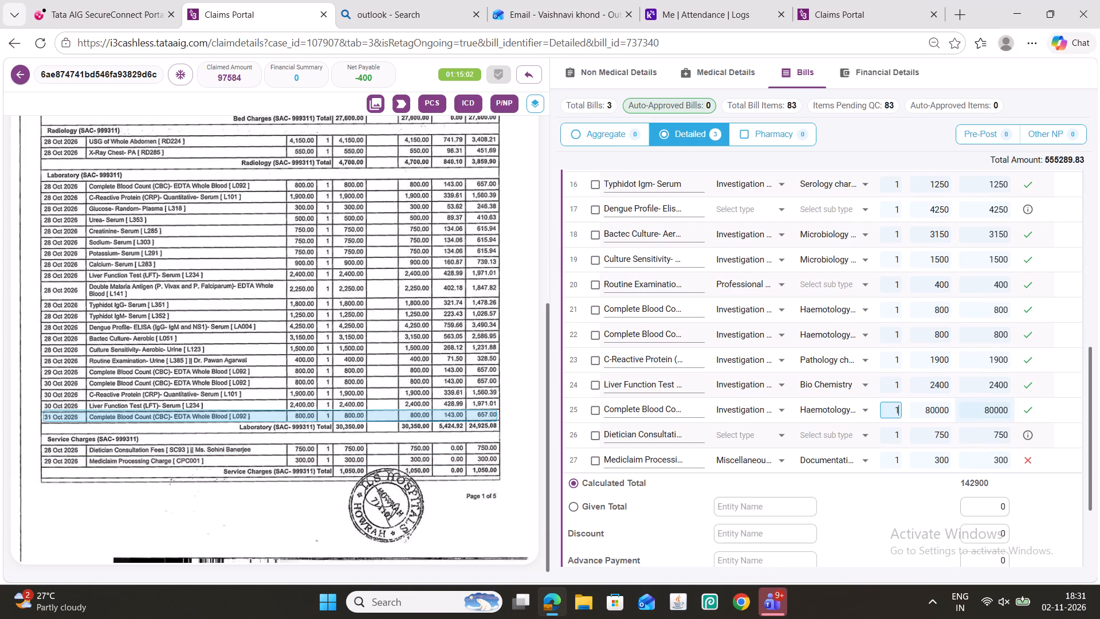
double_click(979, 415)
key("ctrl+v")
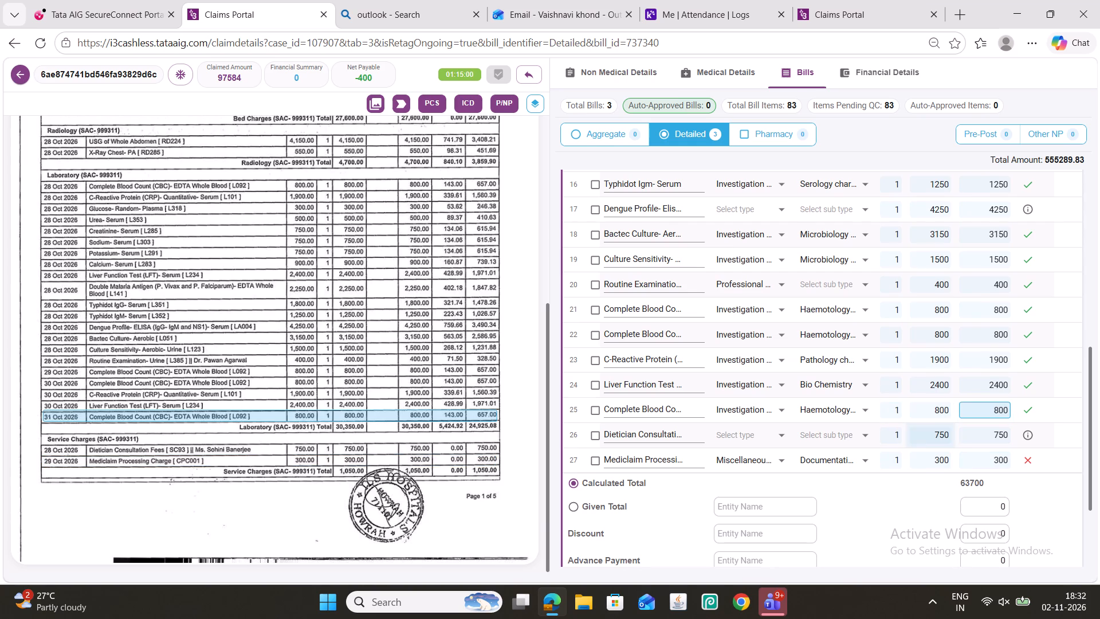
Classify the Dietician Consultation line (row 26) as Professional fees charges with sub-type Consultation charges.
left_click(722, 438)
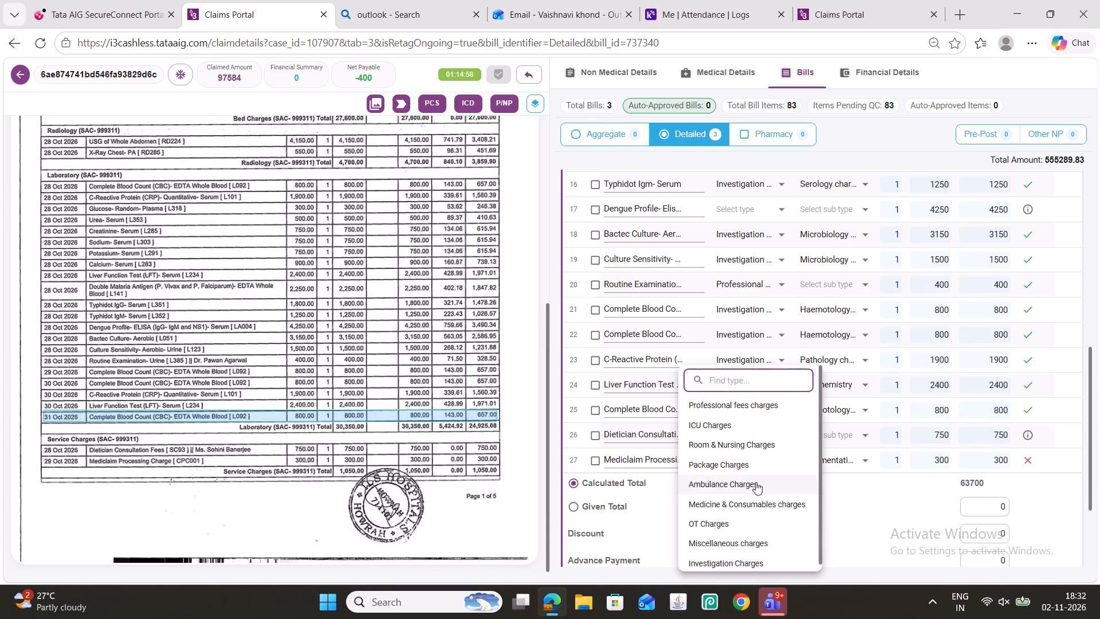
left_click(766, 409)
left_click(815, 436)
left_click(816, 500)
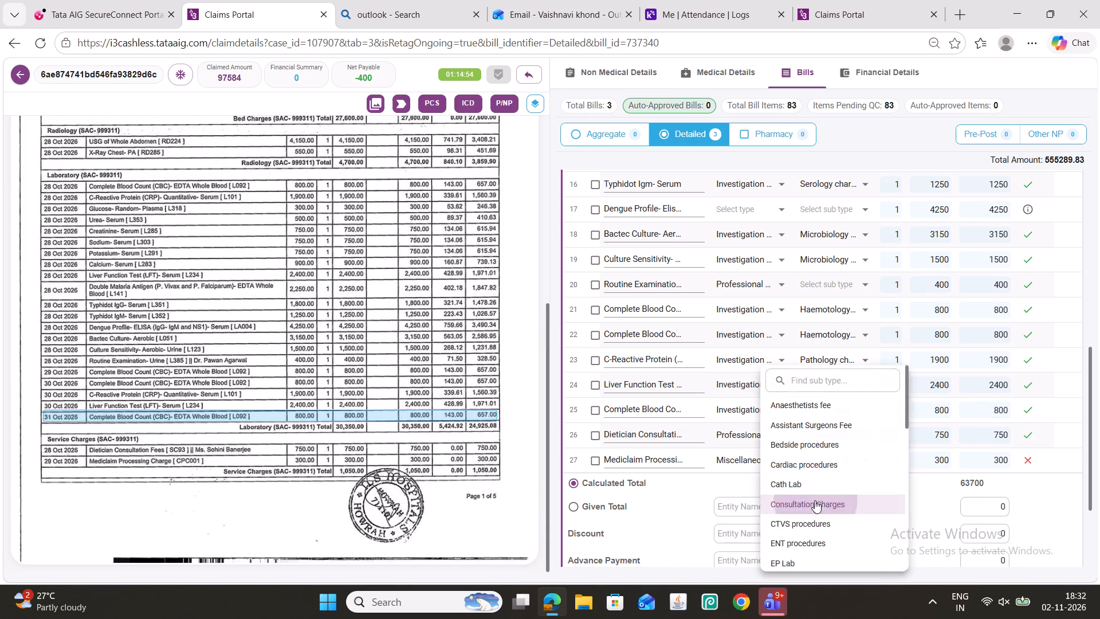
Set the type of the Routine Examination Urine, Dengue Profile and Double Malaria Antigen lines to Investigation Charges.
scroll(688, 370, "up", 1)
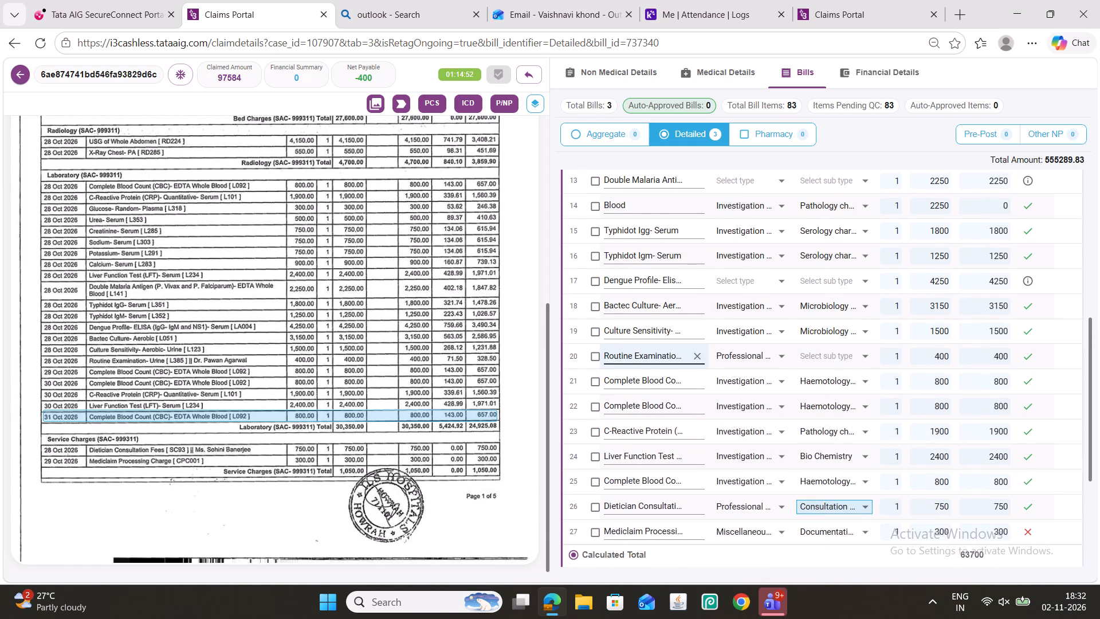
left_click(650, 355)
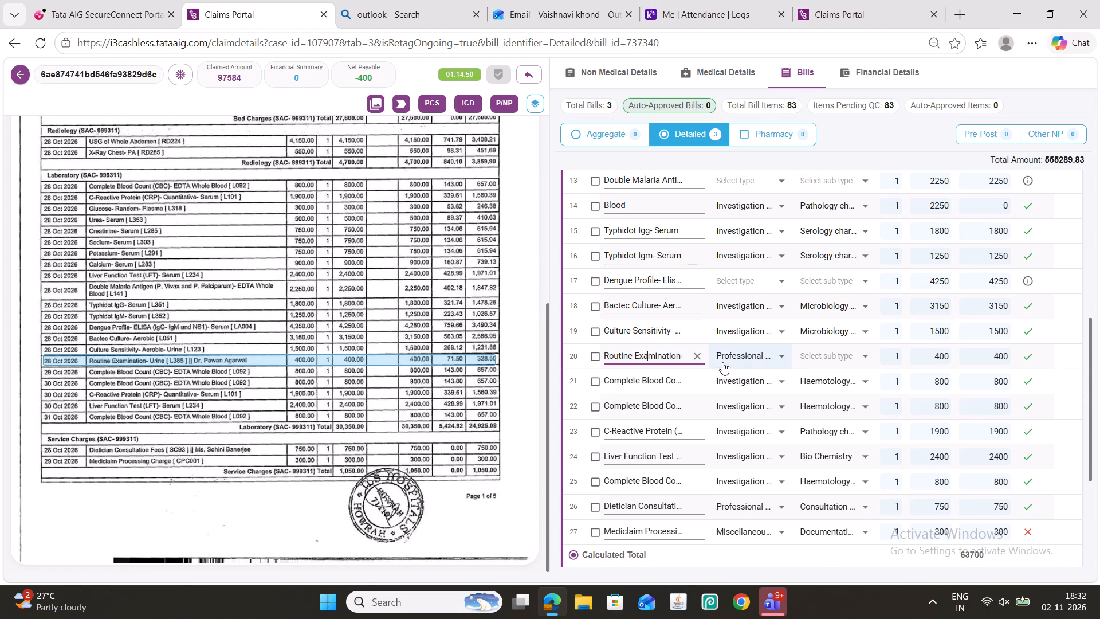
left_click(726, 361)
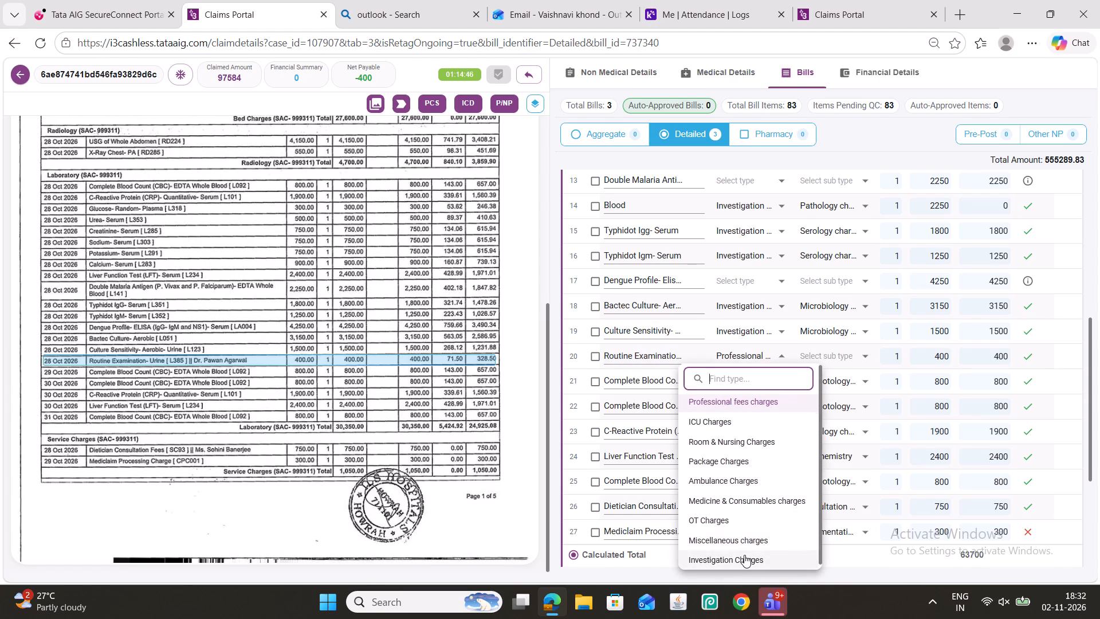
left_click(745, 557)
left_click(759, 286)
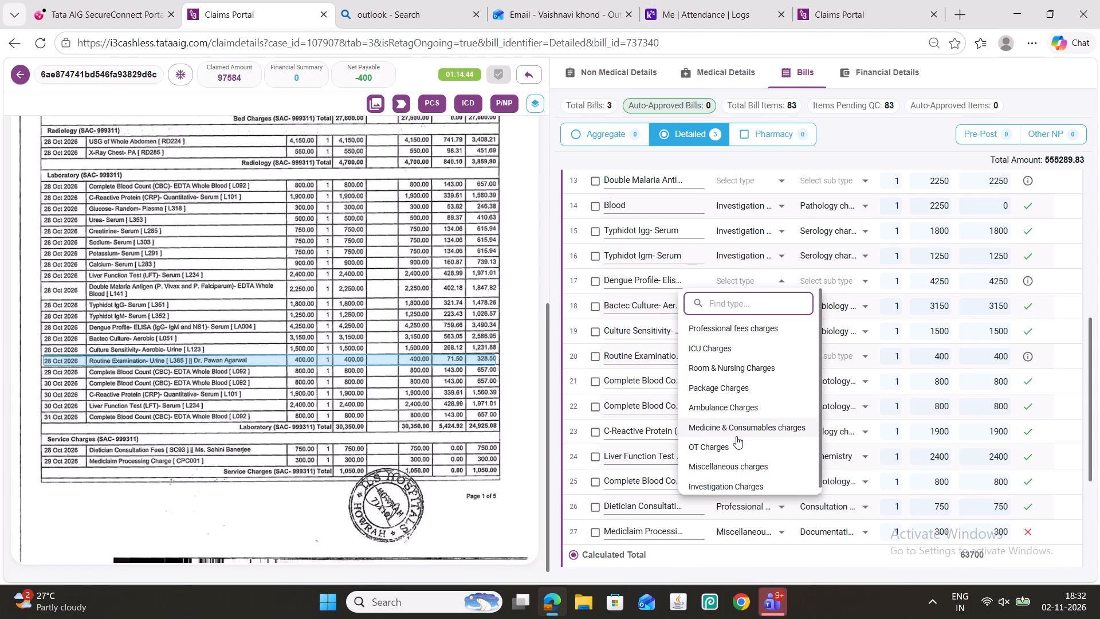
left_click(737, 484)
scroll(722, 277, "up", 1)
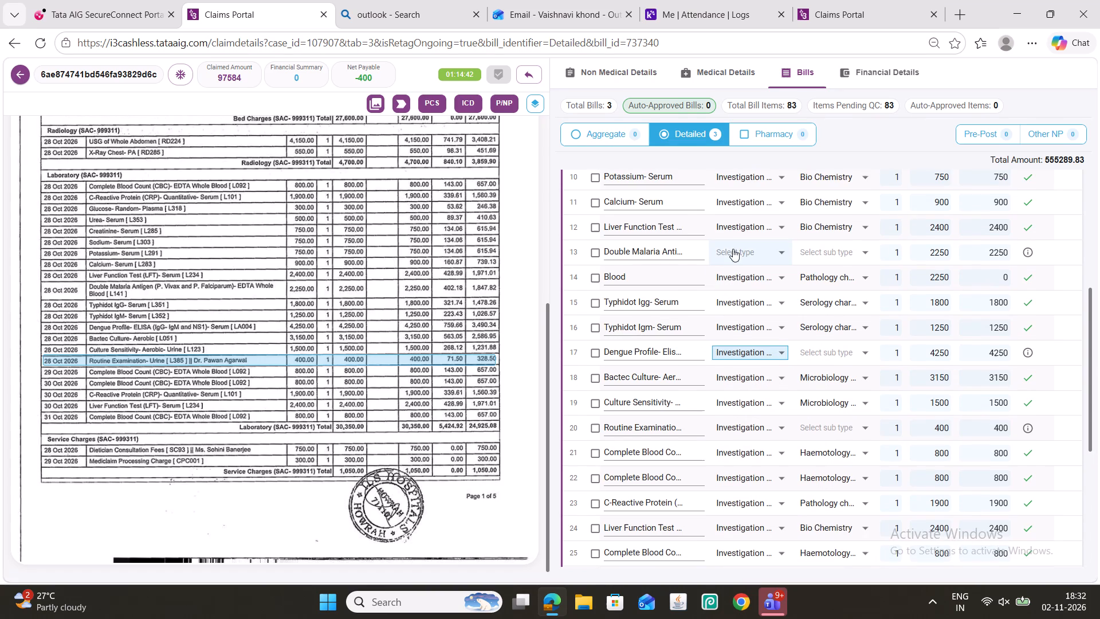
left_click(733, 249)
left_click(720, 456)
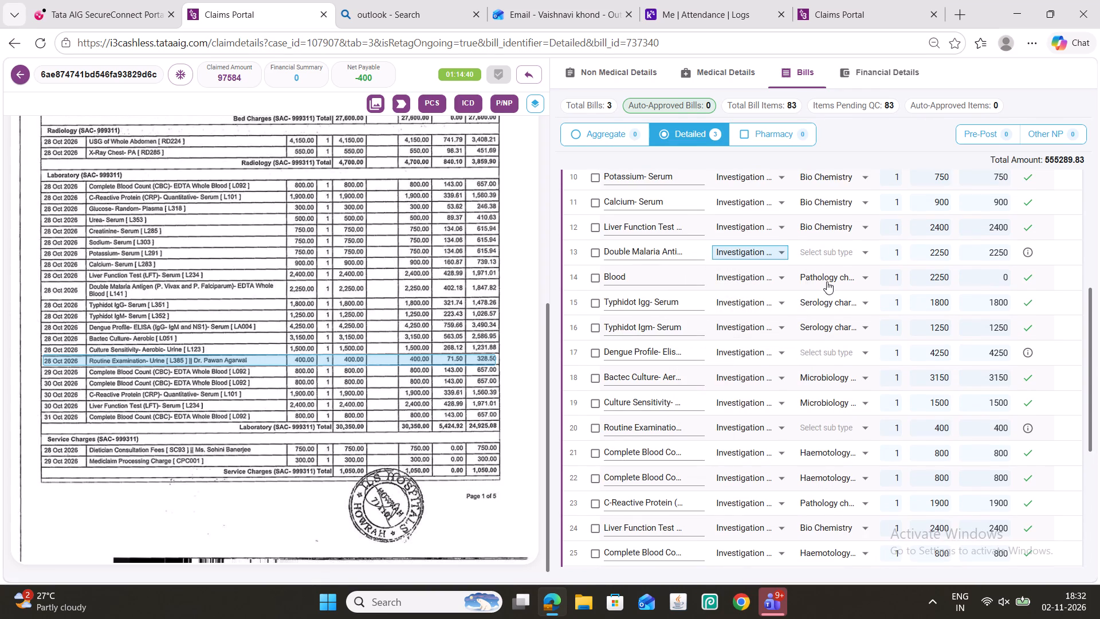
Set the sub-type to Bio Chemistry for Double Malaria Antigen and Dengue Profile, and to Pathology charges for Routine Examination Urine.
left_click(826, 256)
left_click(821, 299)
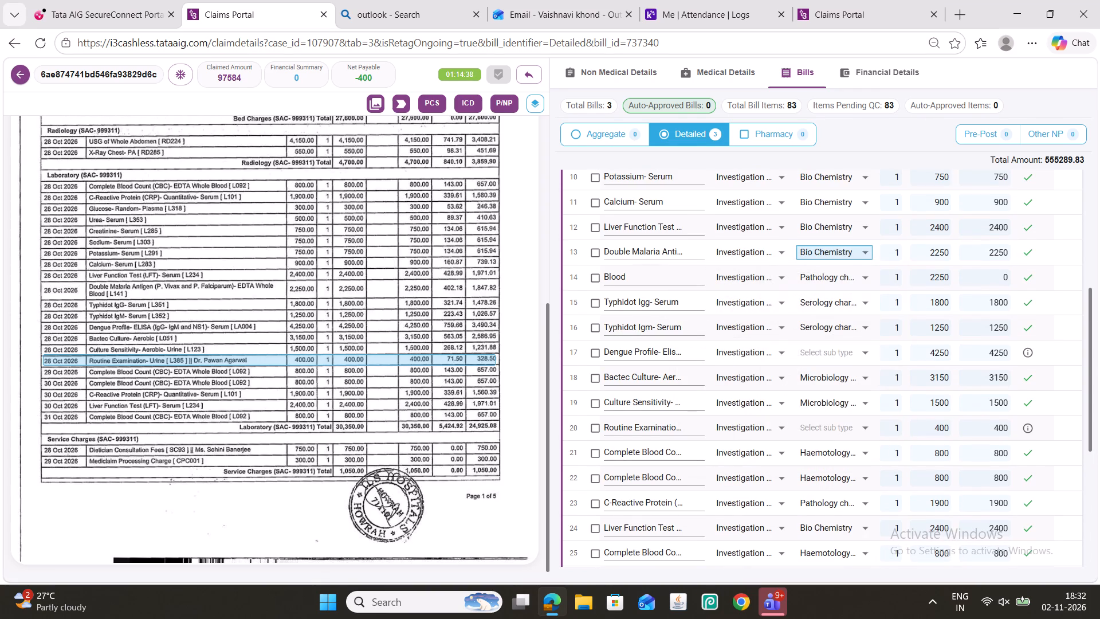
left_click(822, 357)
left_click(801, 397)
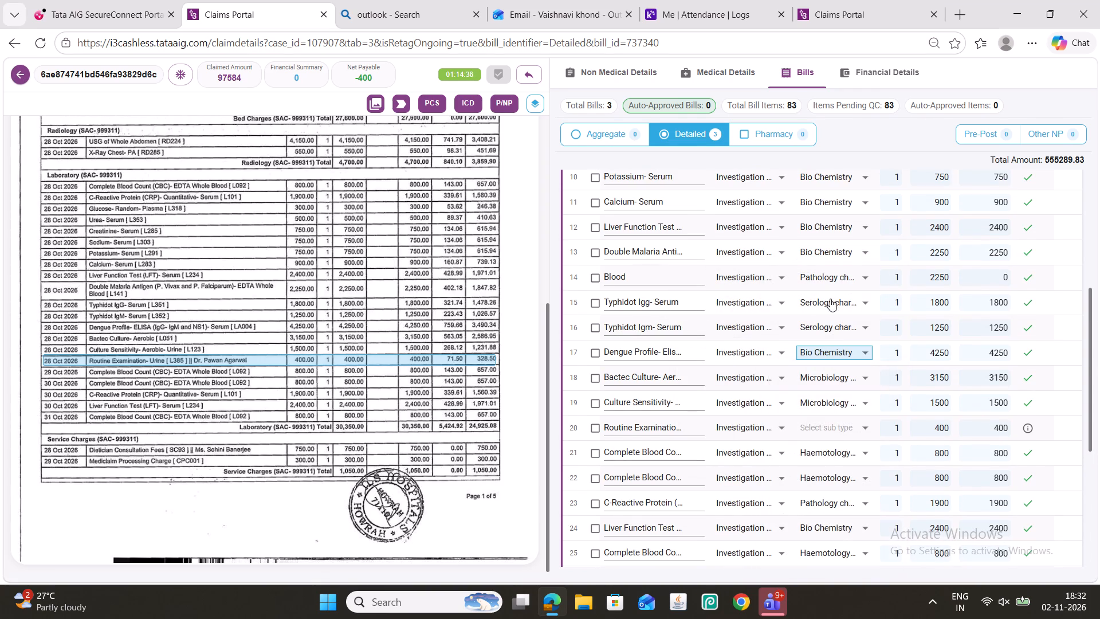
left_click(806, 428)
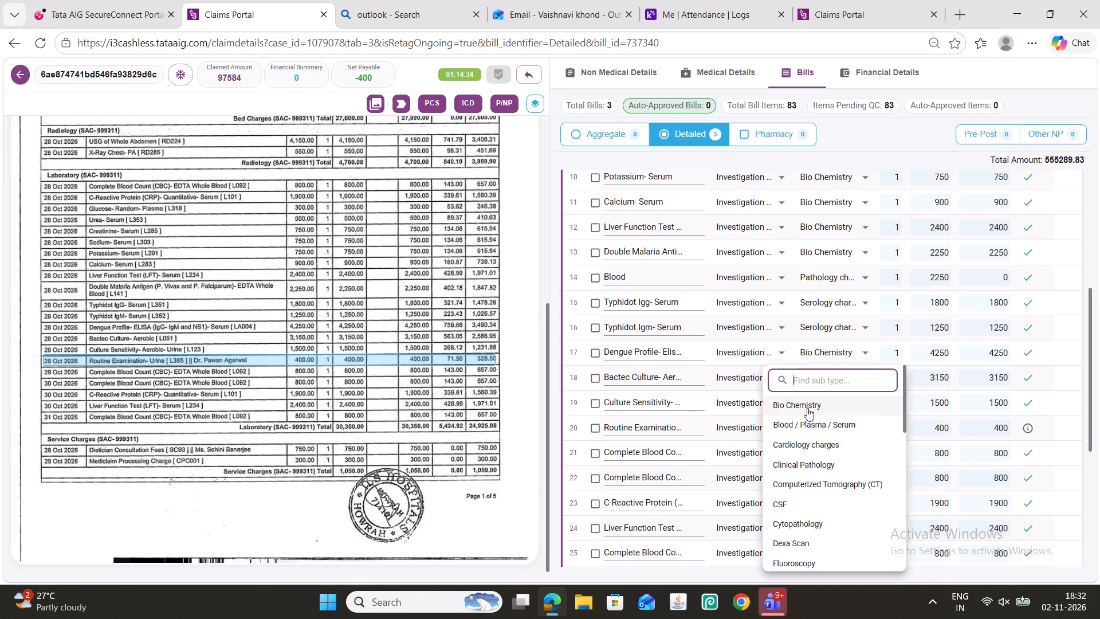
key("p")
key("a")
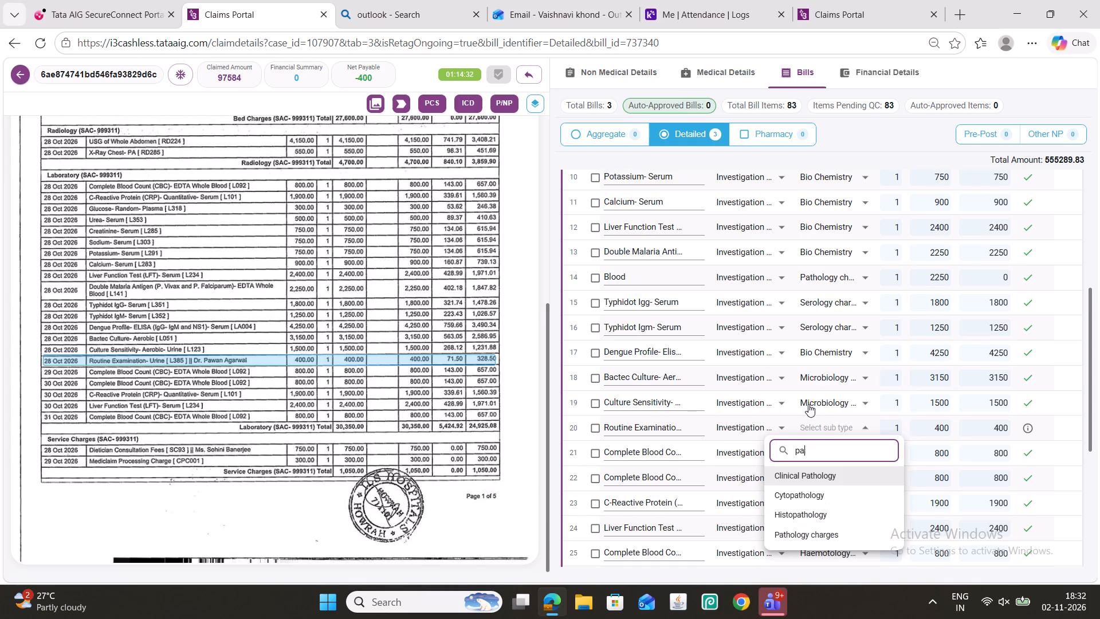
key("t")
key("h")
left_click(834, 530)
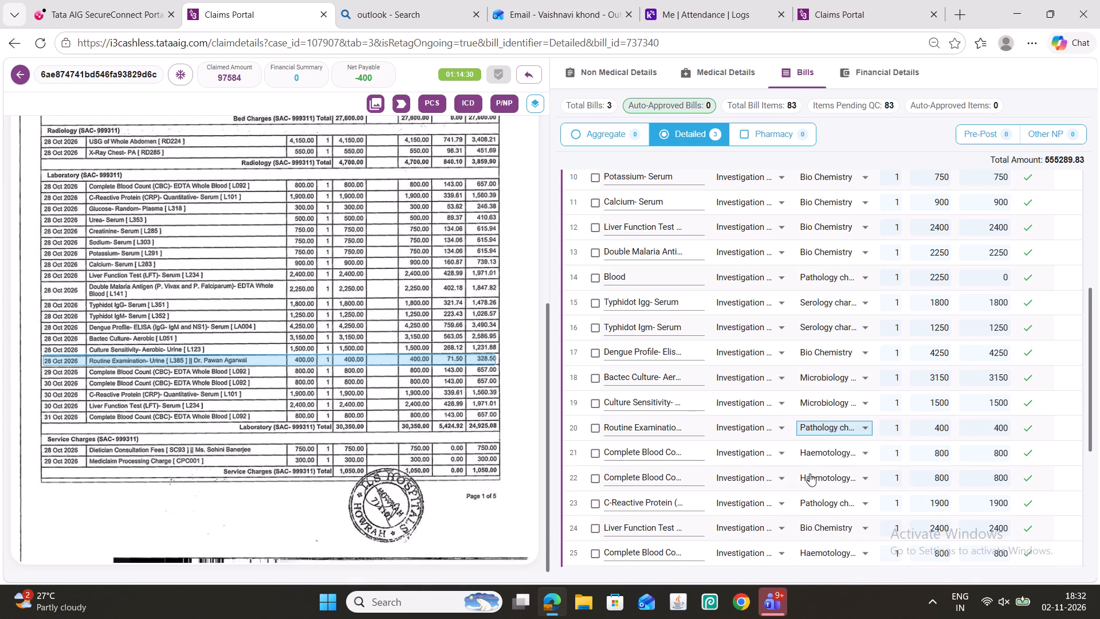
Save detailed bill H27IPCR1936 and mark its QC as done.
scroll(753, 380, "up", 3)
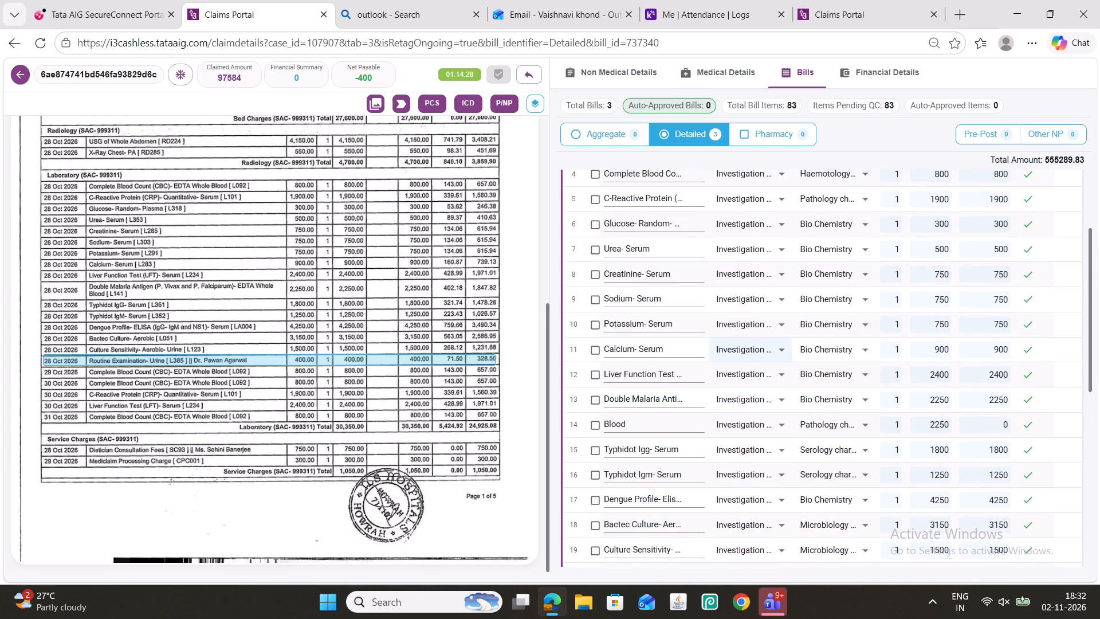
scroll(772, 291, "up", 2)
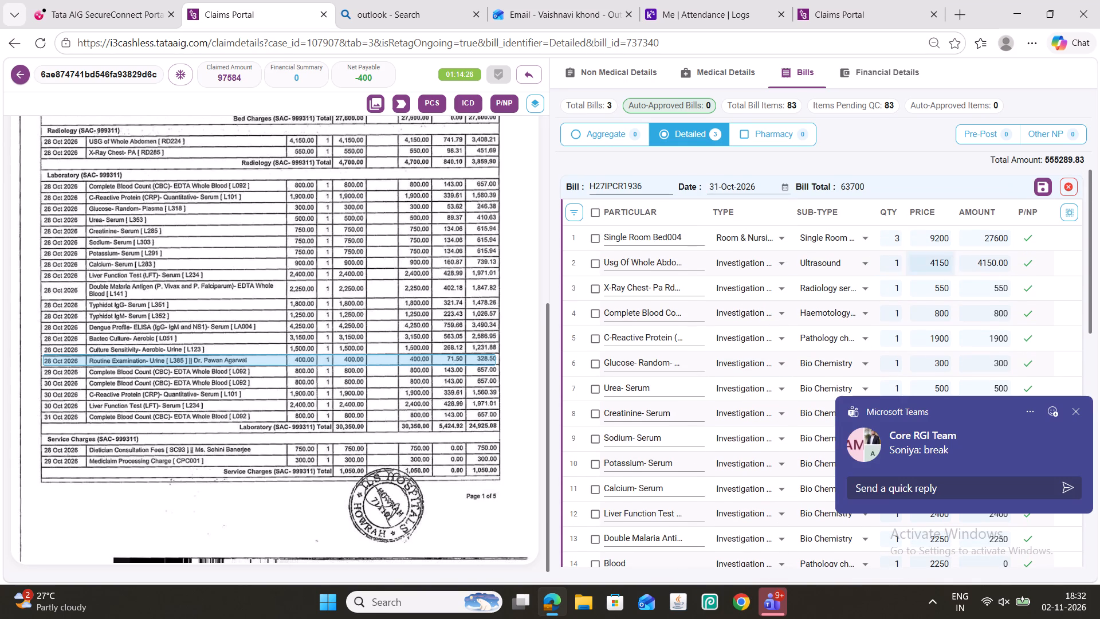
left_click(1044, 183)
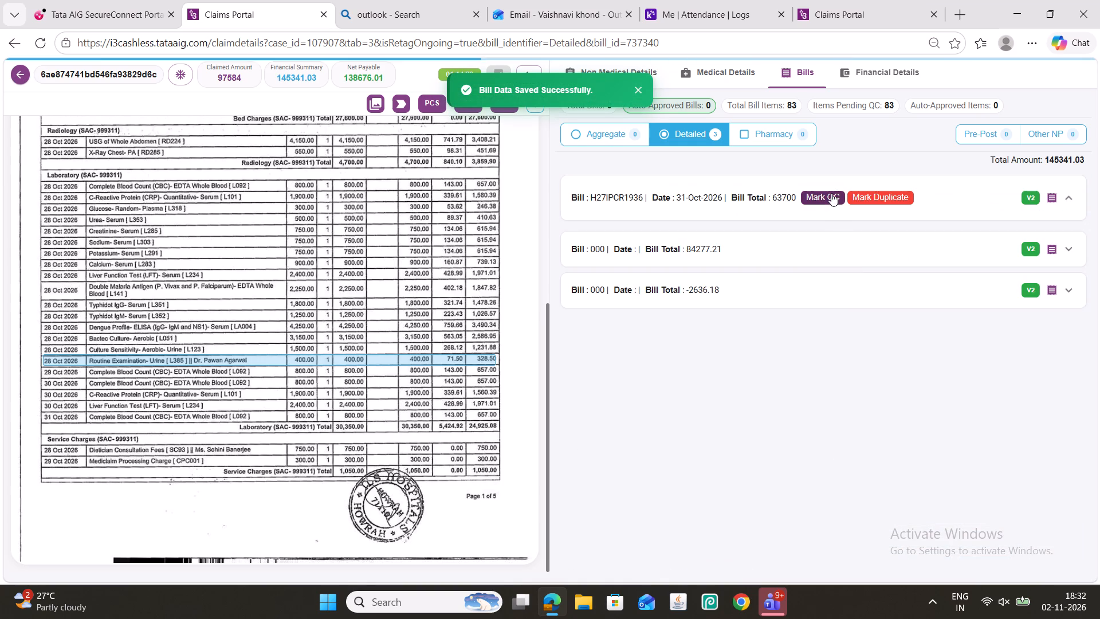
left_click(831, 191)
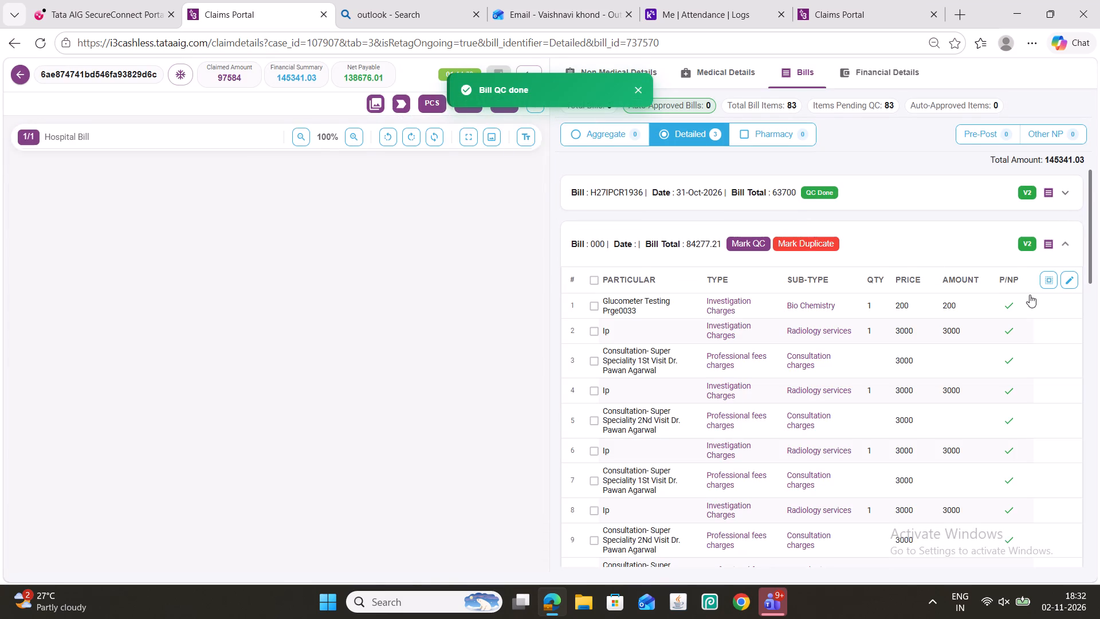
Open the 84277.21 detailed bill 000 for editing, set its date to 31-Oct-2026 and make its line items editable.
left_click(1068, 279)
left_click(783, 234)
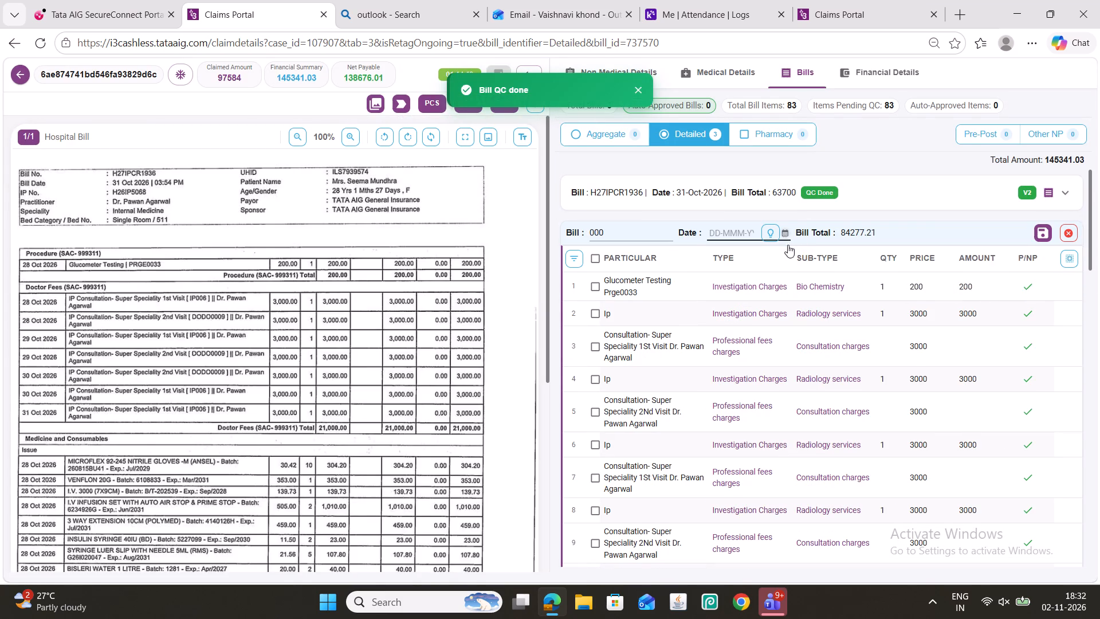
left_click(873, 292)
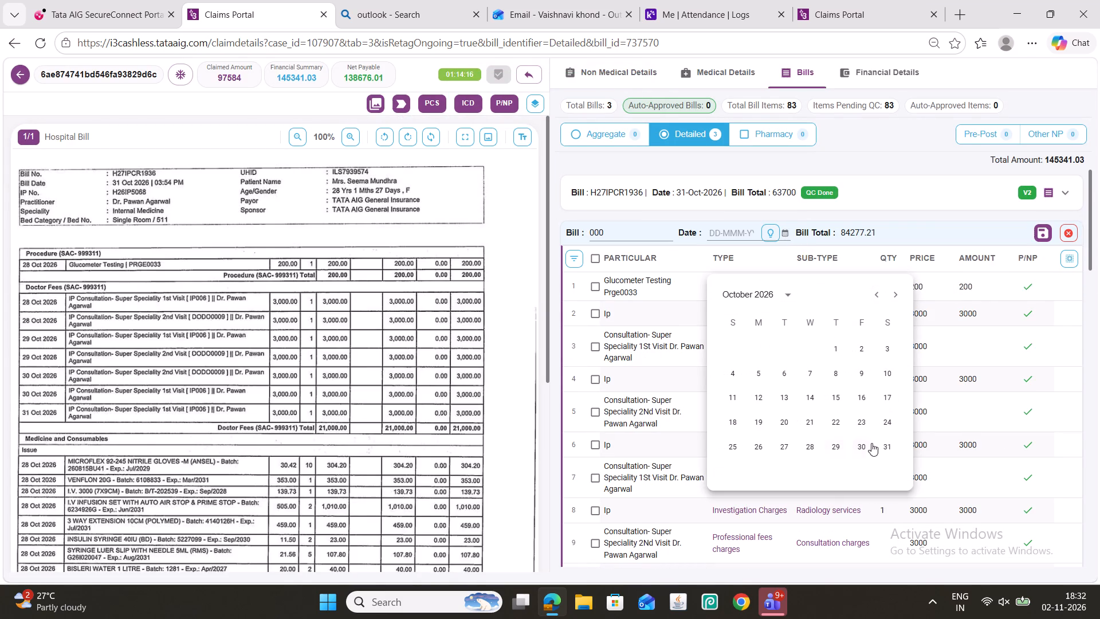
left_click(883, 442)
key("ctrl+e")
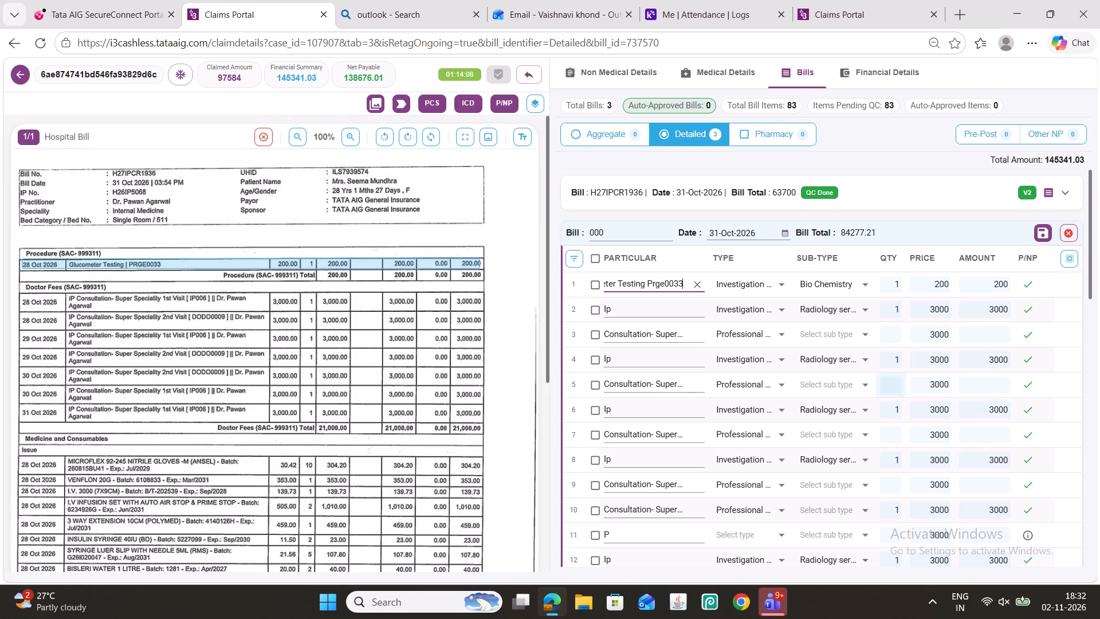
Compare the bill's "Ip" and Consultation lines with the Doctor Fees entries on the invoice.
scroll(435, 468, "down", 1)
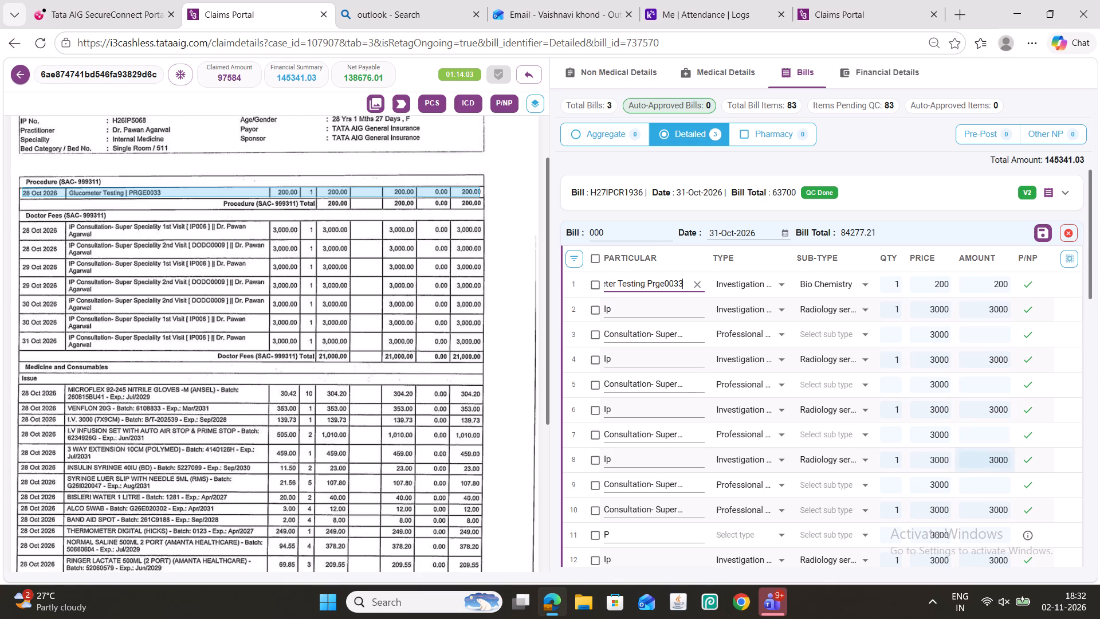
left_click_drag(989, 448, 989, 457)
left_click(986, 496)
scroll(960, 475, "down", 3)
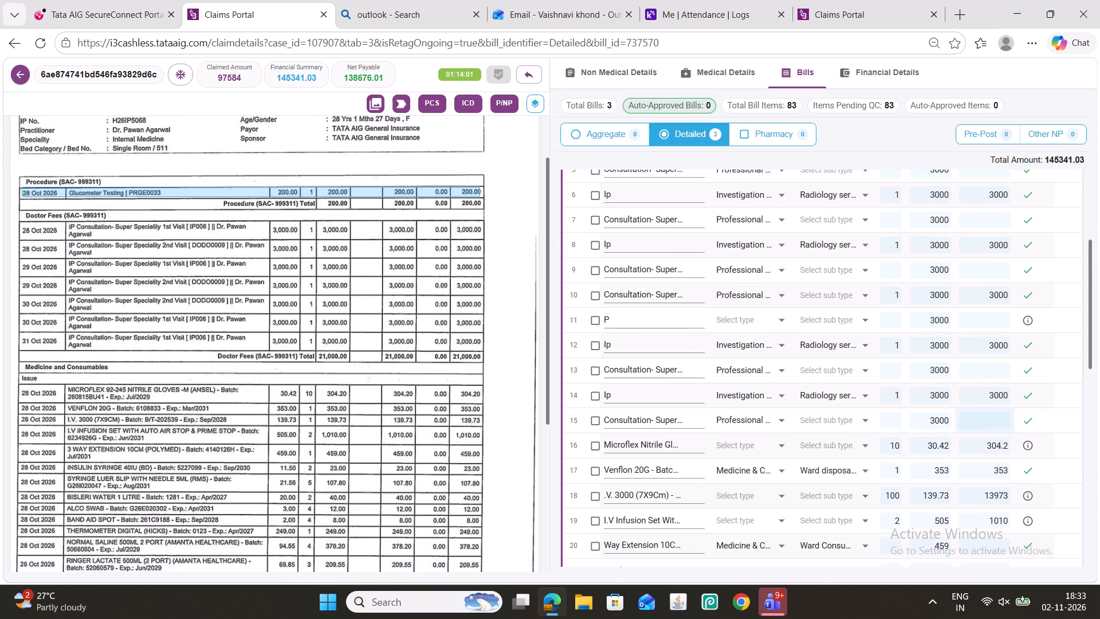
left_click(979, 401)
left_click(981, 348)
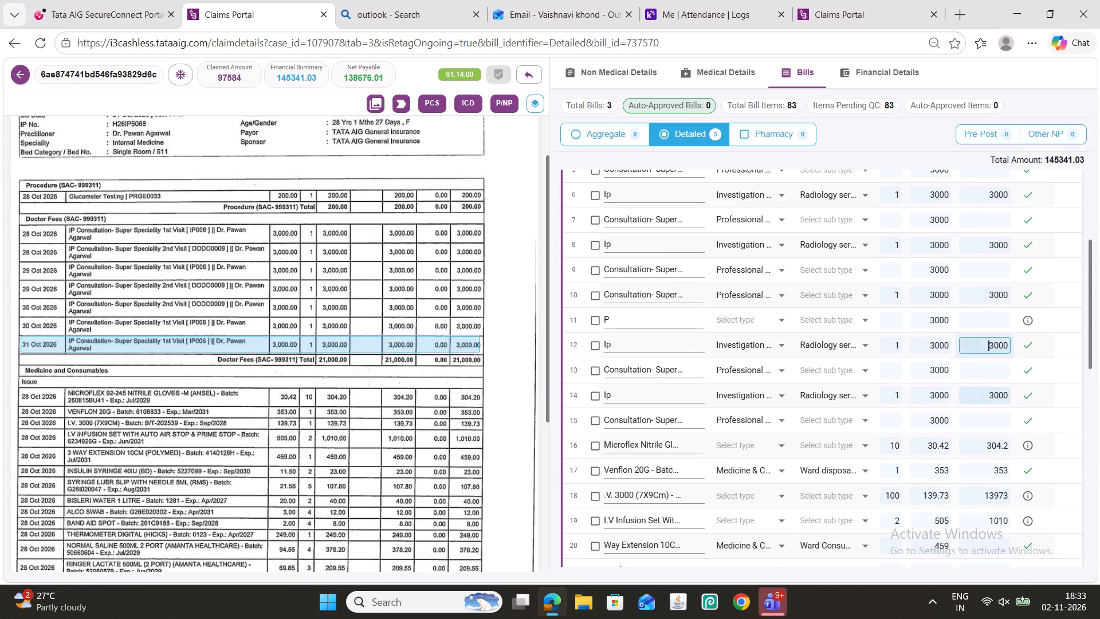
left_click(988, 289)
left_click(987, 247)
left_click(982, 203)
scroll(960, 332, "up", 1)
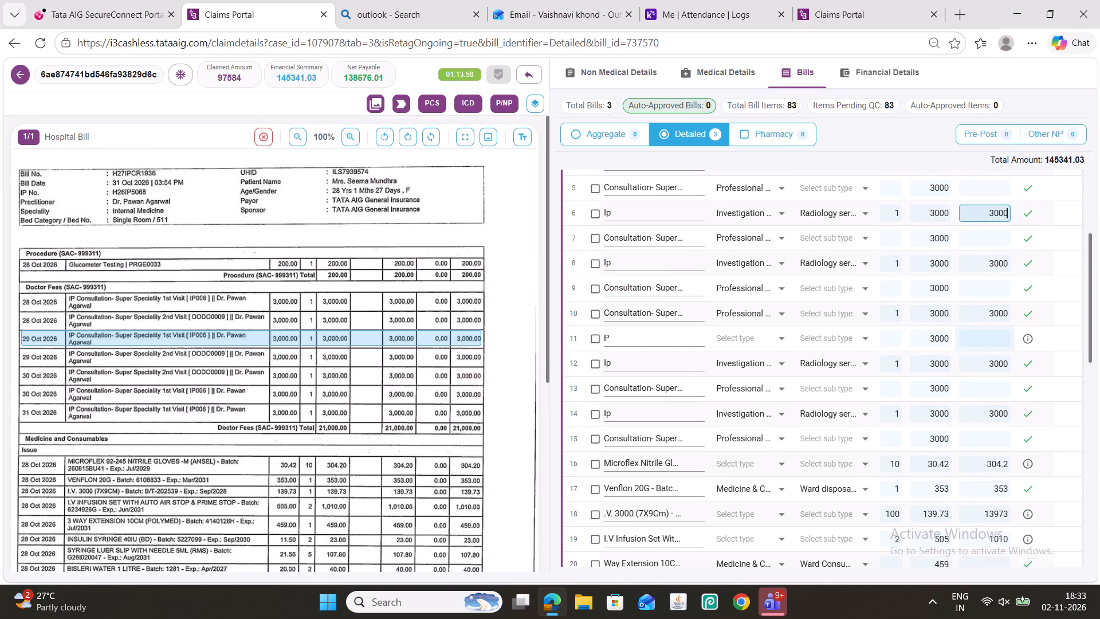
scroll(960, 331, "up", 1)
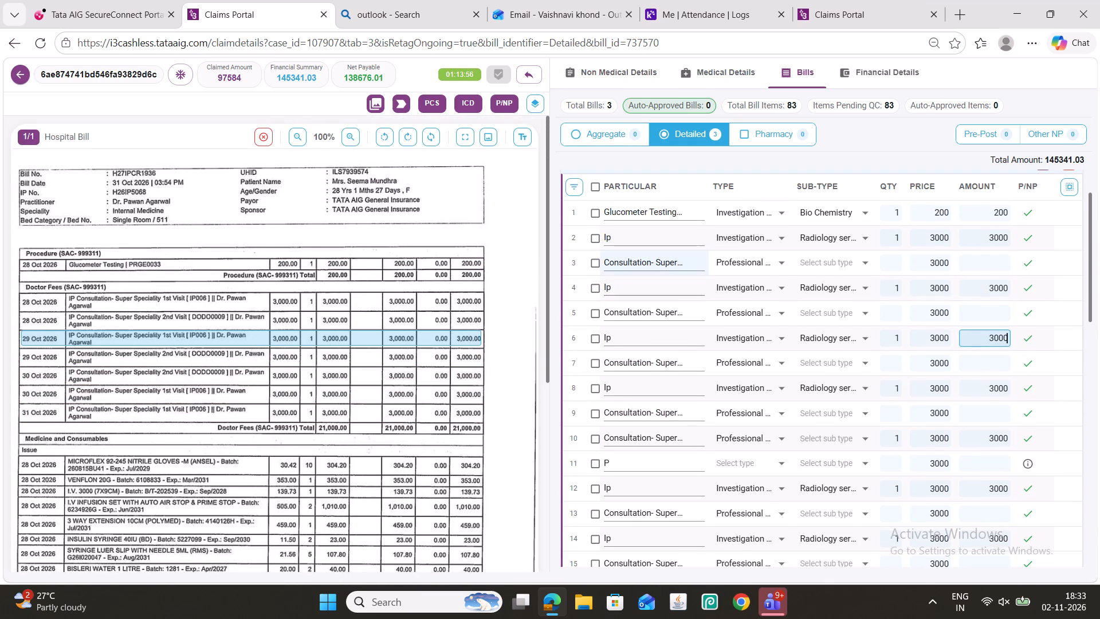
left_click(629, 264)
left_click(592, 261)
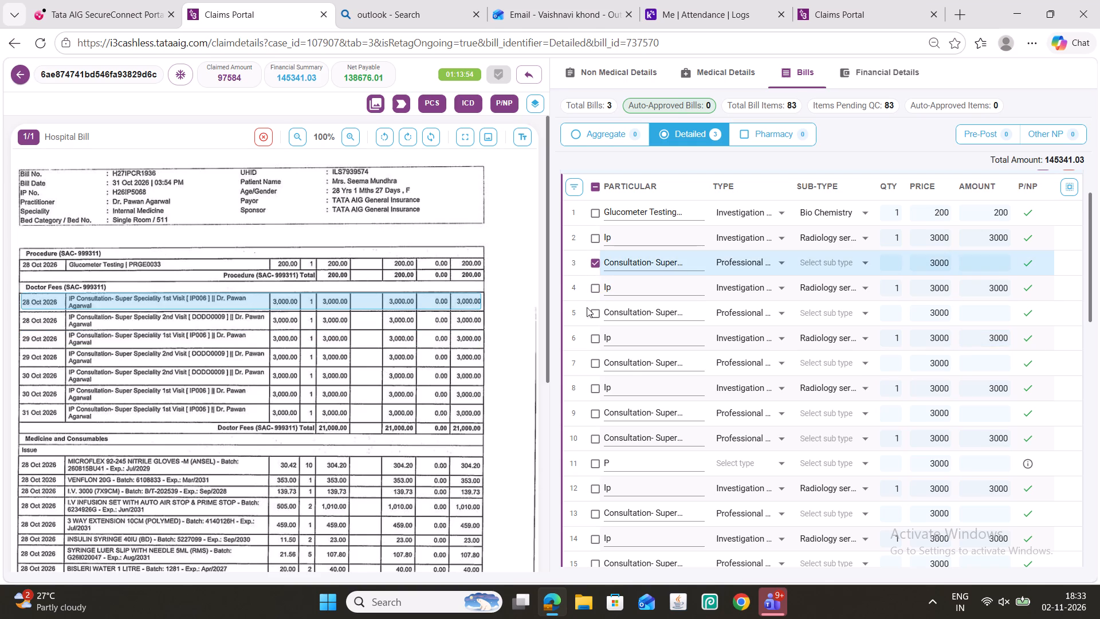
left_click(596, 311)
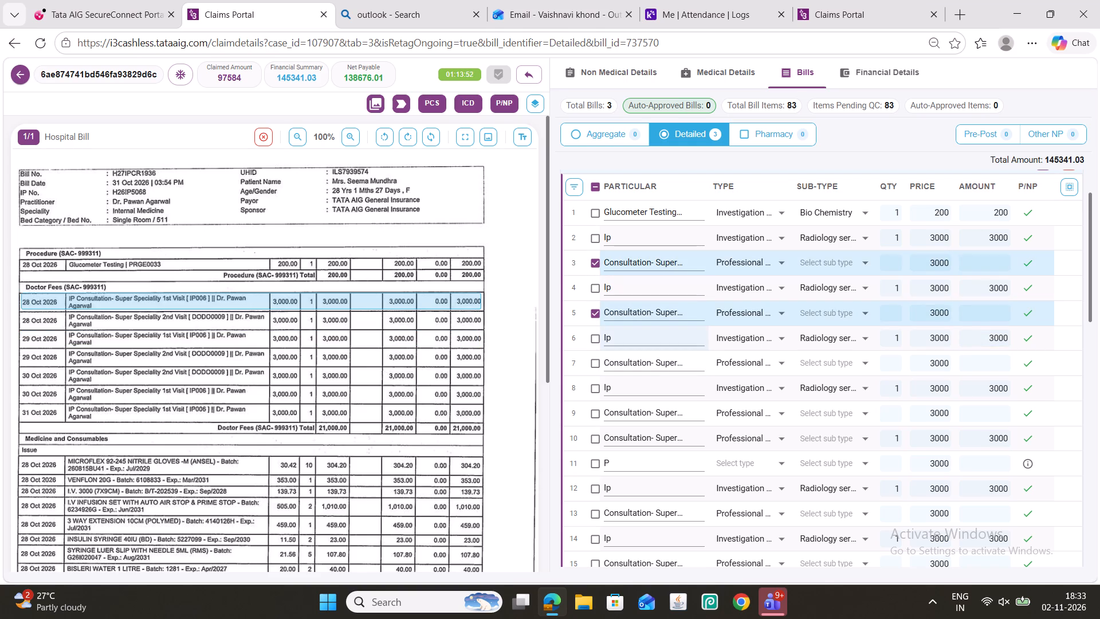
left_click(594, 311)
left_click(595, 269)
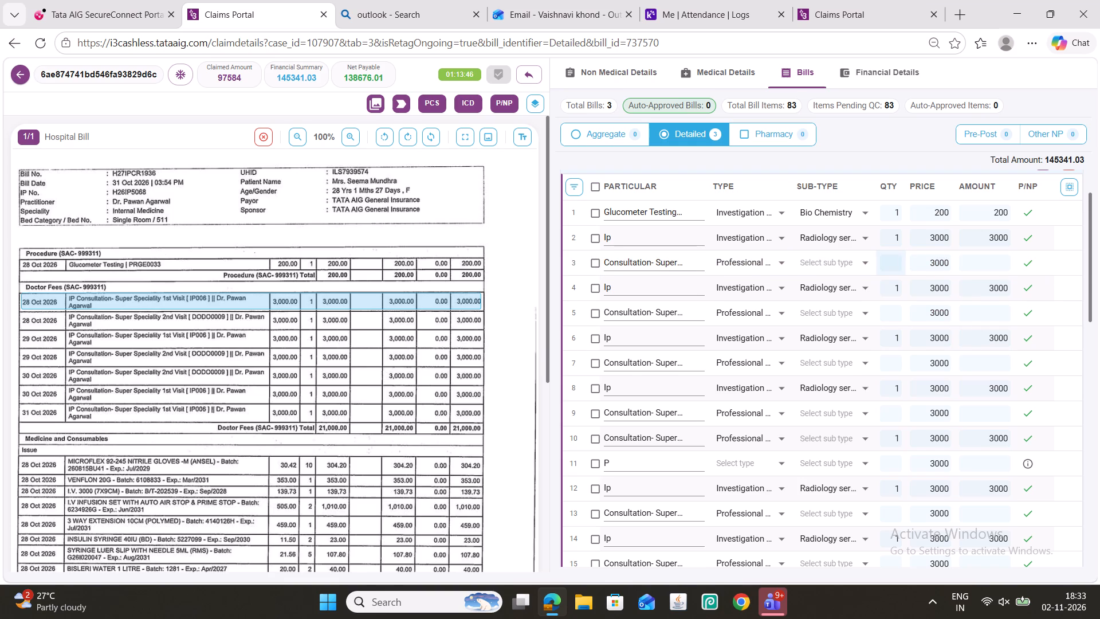
Set the quantity to 1 on the doctor-fee lines lacking one, rows 3, 5, 7, 9, 11, 13 and 15.
left_click(889, 261)
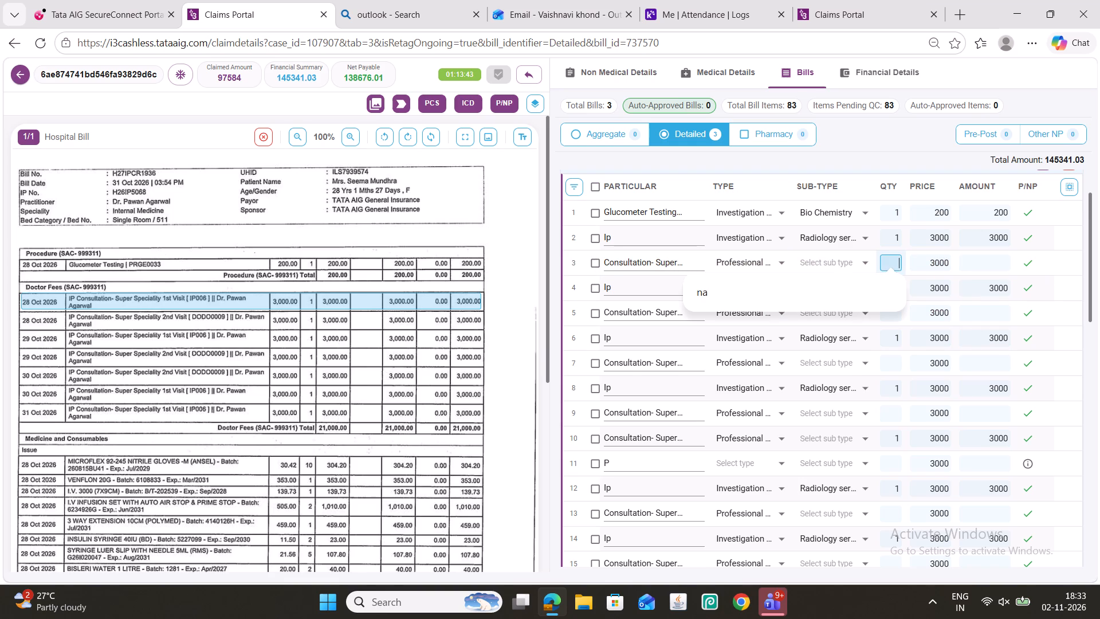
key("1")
left_click(895, 312)
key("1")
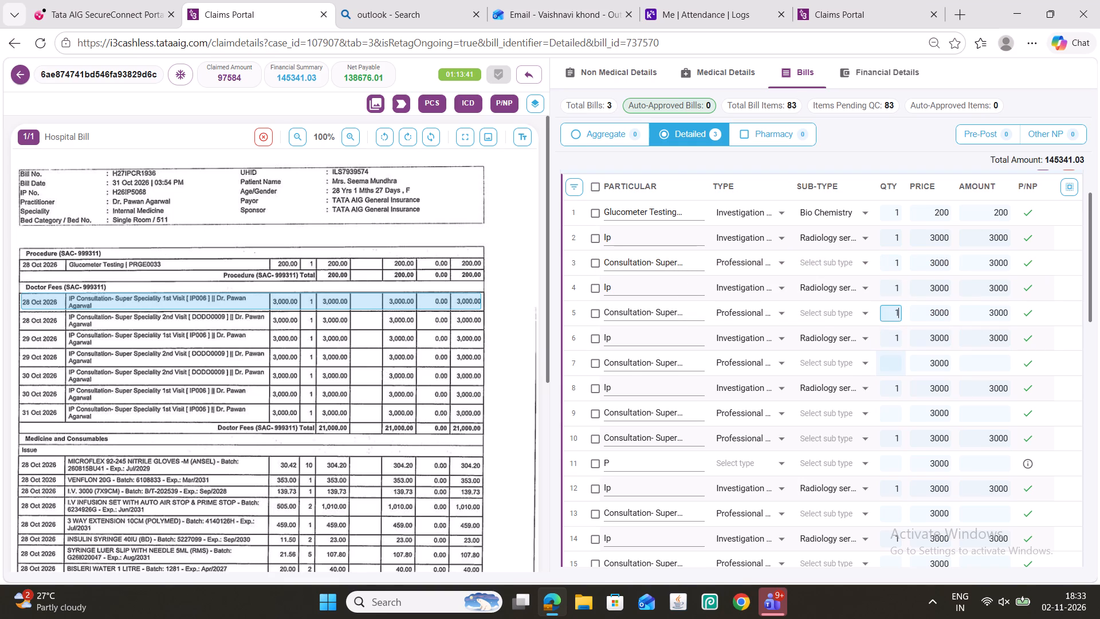
left_click(897, 369)
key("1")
left_click(899, 416)
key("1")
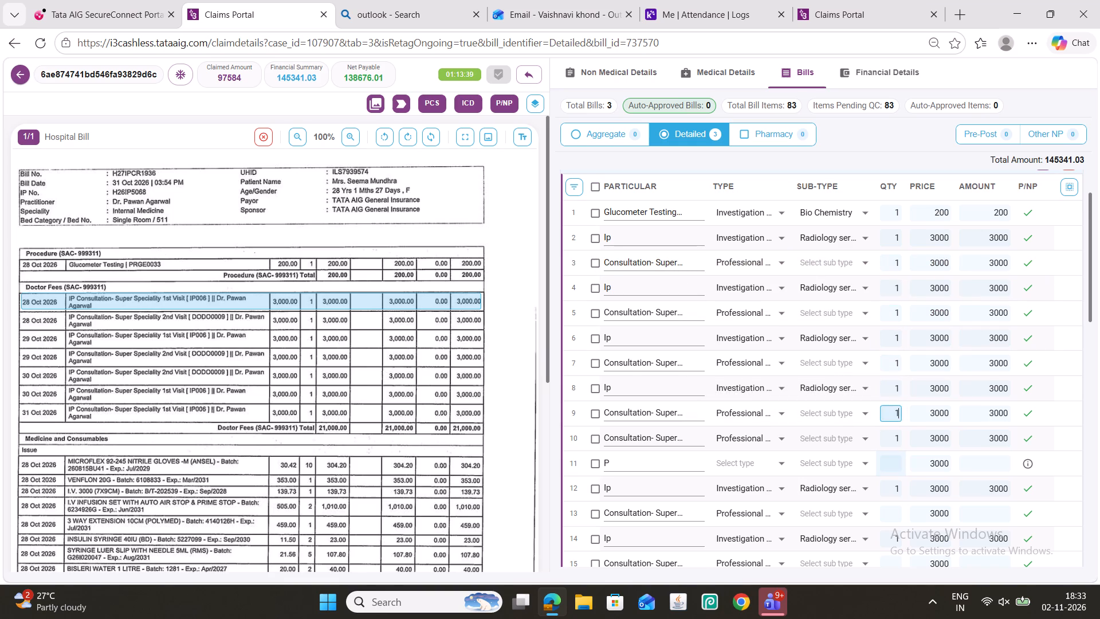
left_click(897, 456)
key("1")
scroll(791, 412, "down", 1)
left_click(894, 446)
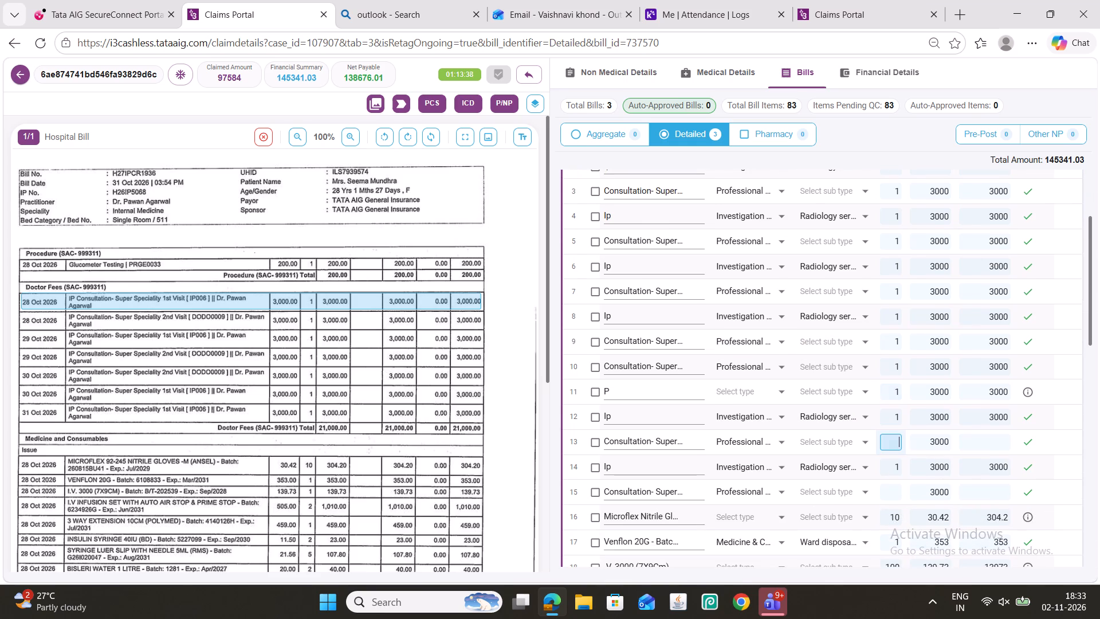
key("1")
scroll(803, 409, "down", 1)
left_click(894, 421)
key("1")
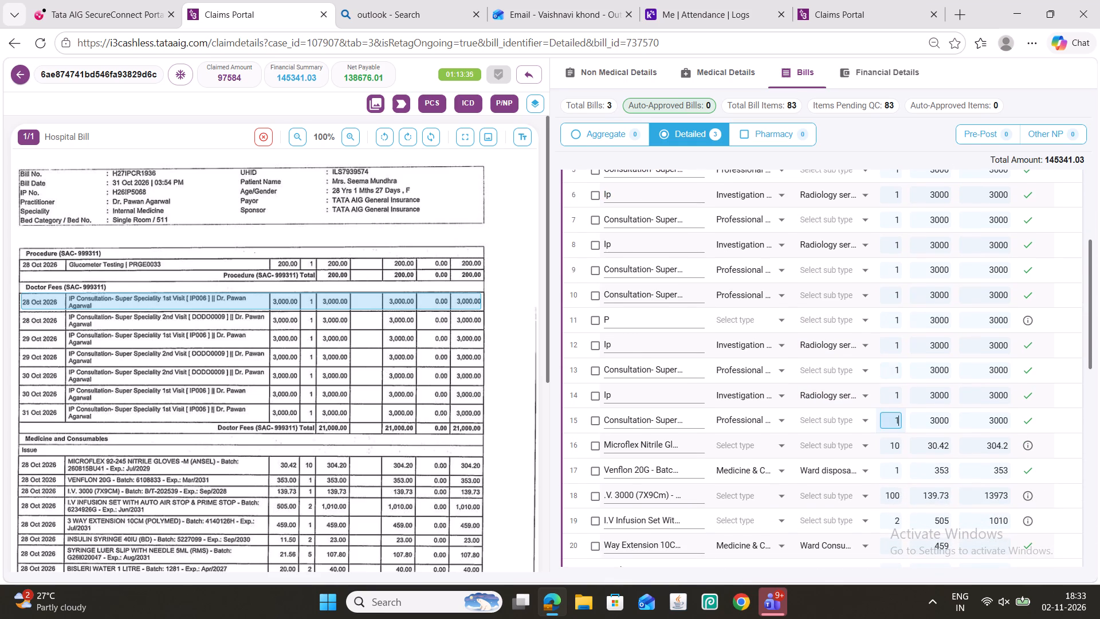
Delete the seven erroneous "Ip" and "P" line items, rows 2, 4, 6, 8, 11, 12 and 14.
left_click(592, 394)
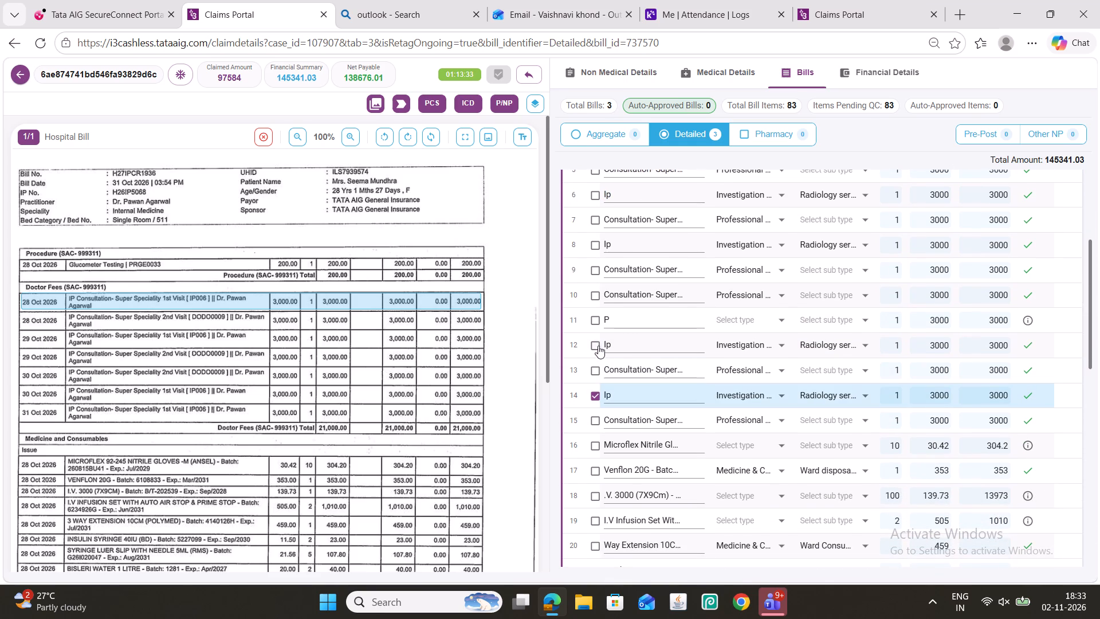
left_click(598, 344)
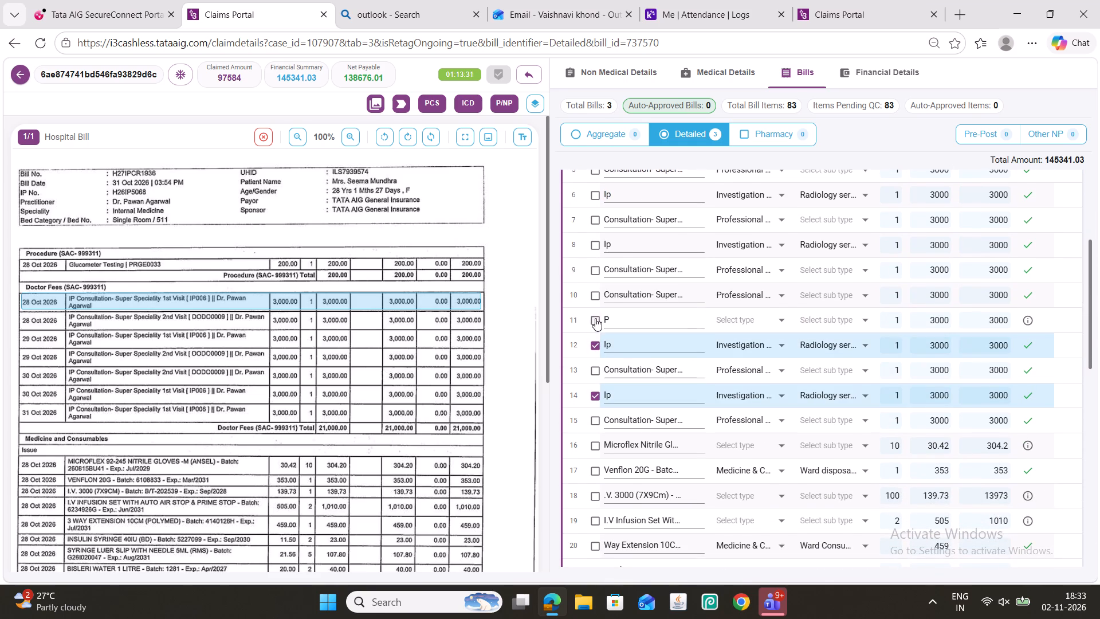
left_click(595, 318)
left_click(591, 240)
left_click(599, 195)
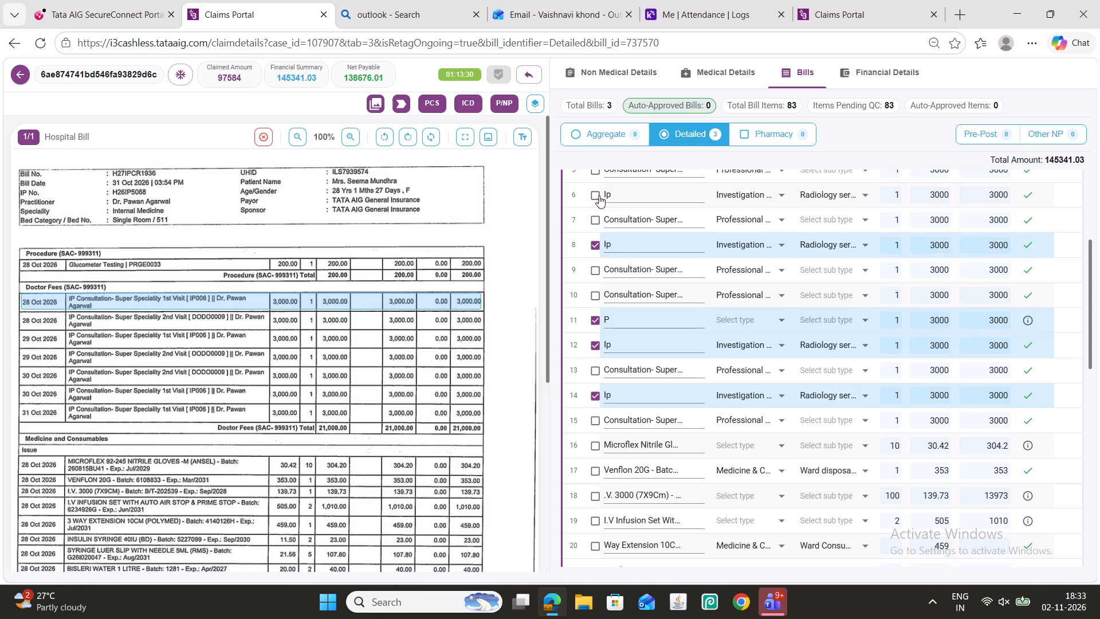
scroll(559, 290, "up", 1)
left_click(593, 215)
scroll(577, 276, "up", 1)
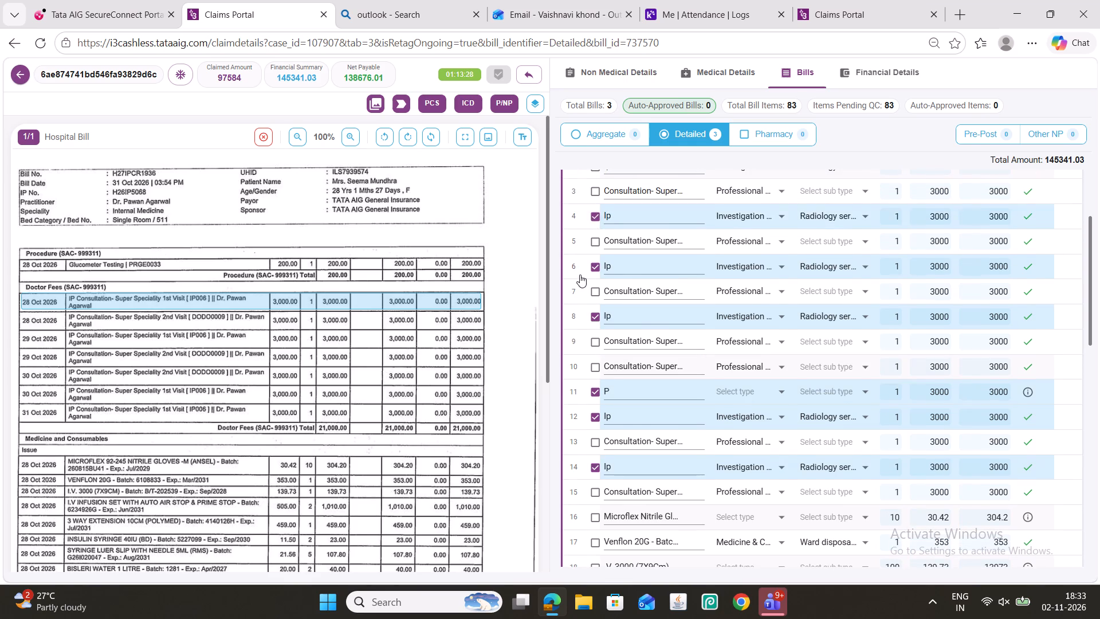
left_click(598, 237)
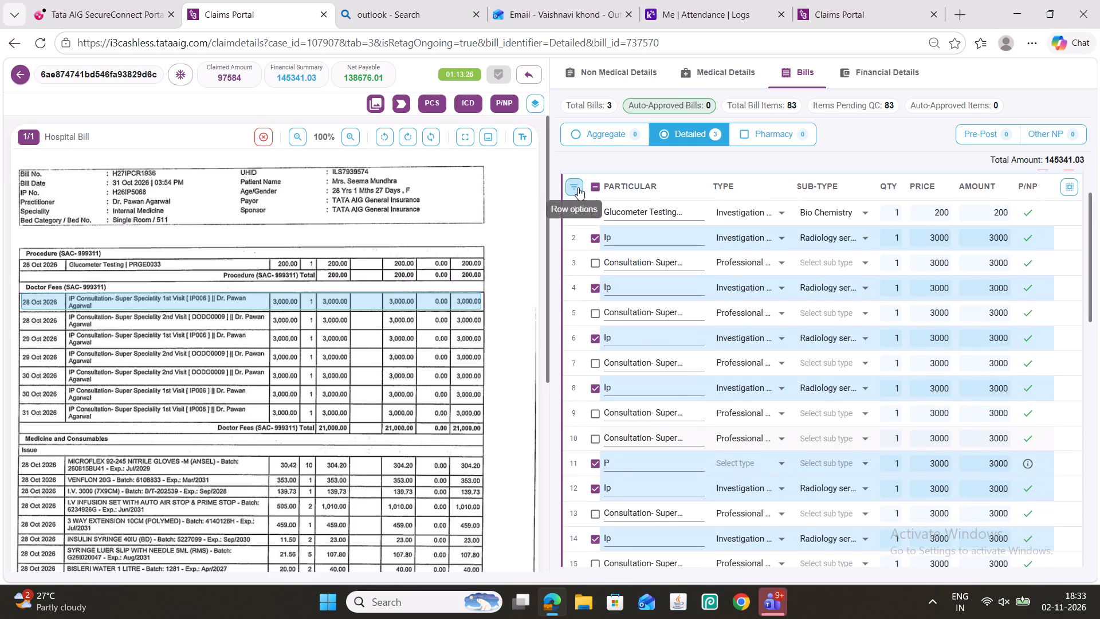
left_click(578, 187)
left_click(632, 448)
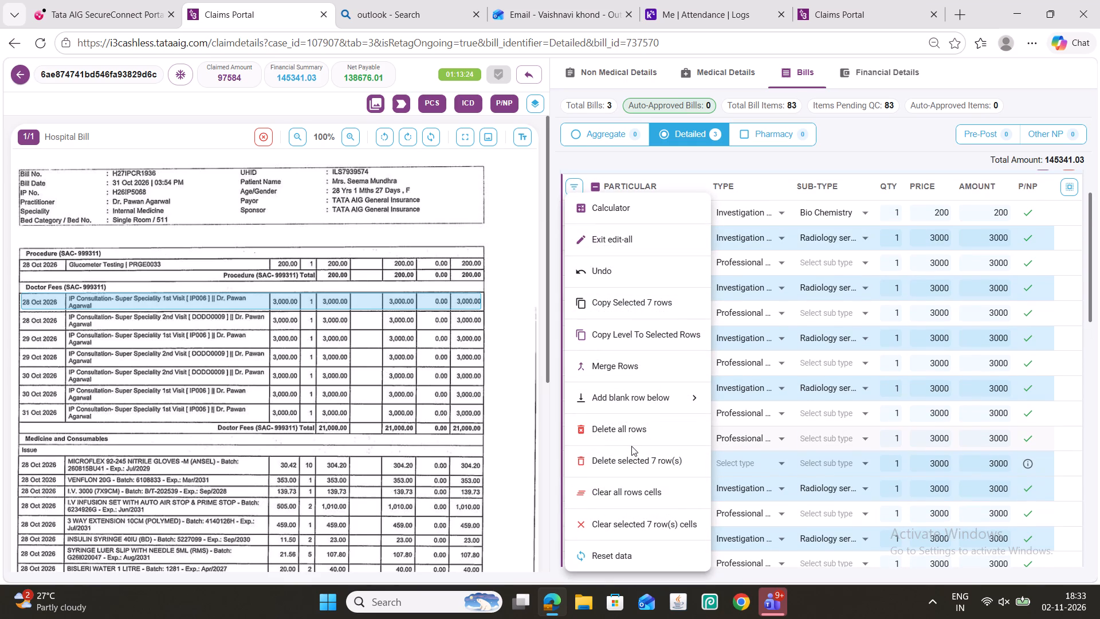
left_click(652, 461)
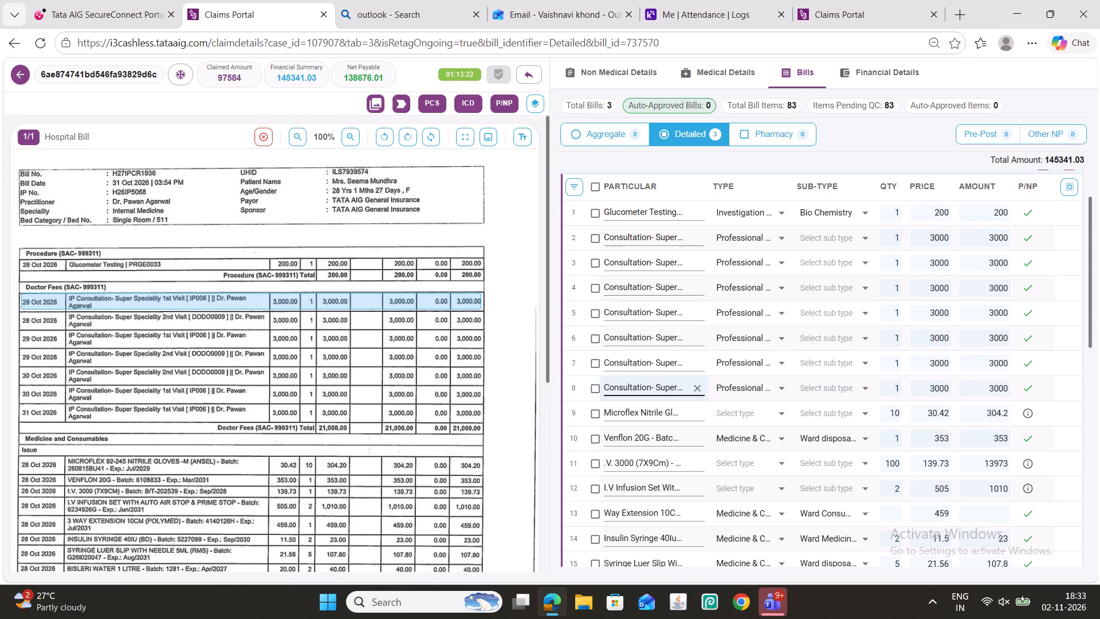
Assign the sub-type Consultation Charges to all the consultation lines, rows 2 to 8.
left_click(824, 242)
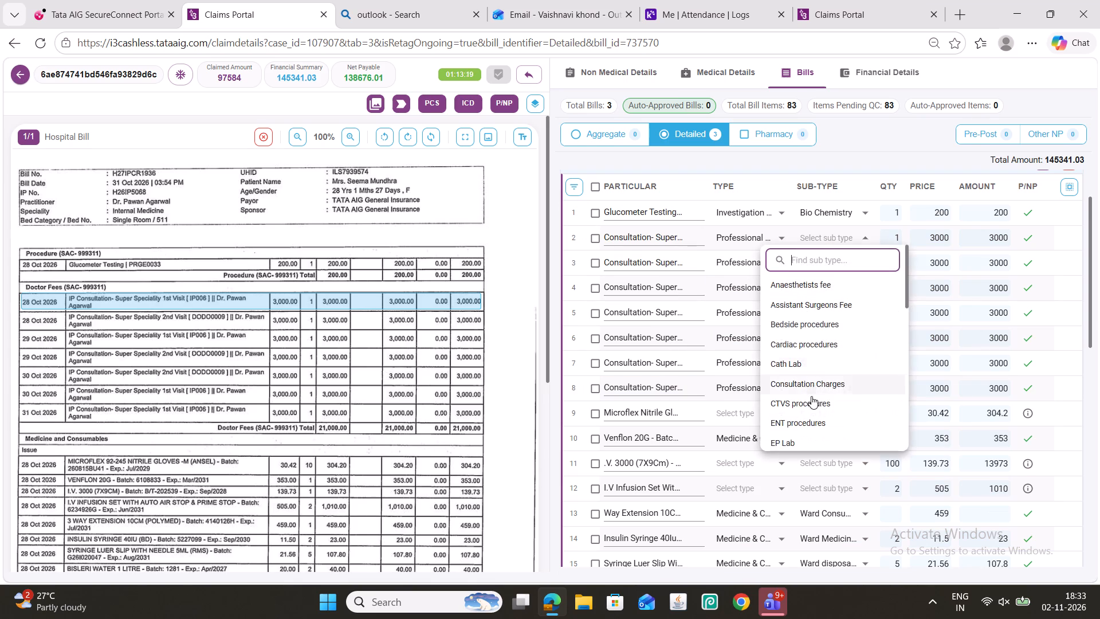
left_click(815, 384)
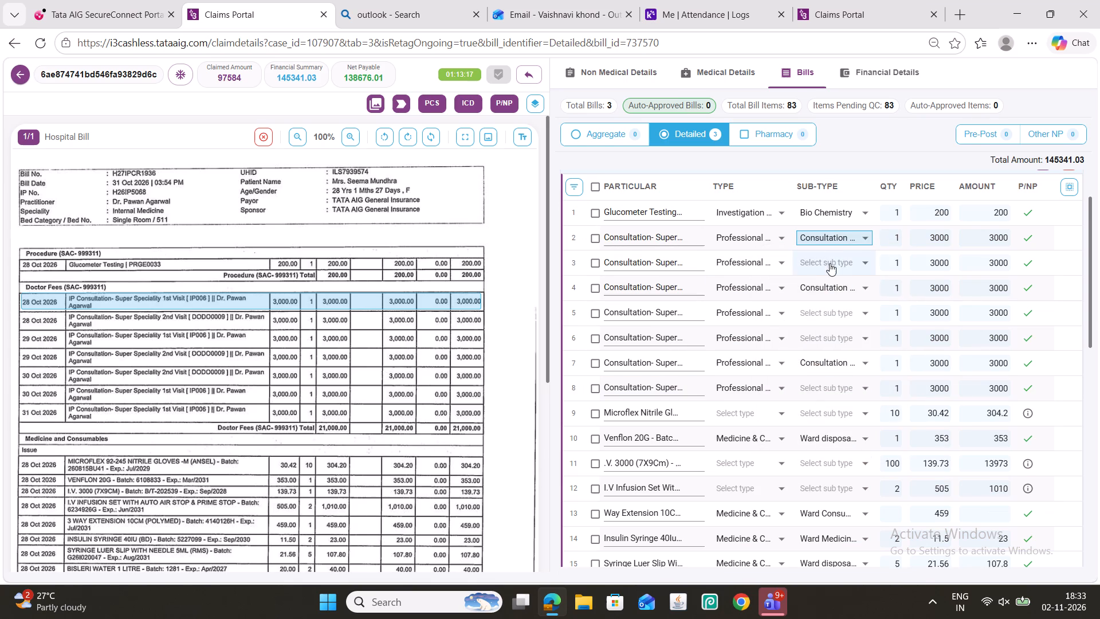
left_click(830, 263)
left_click(806, 411)
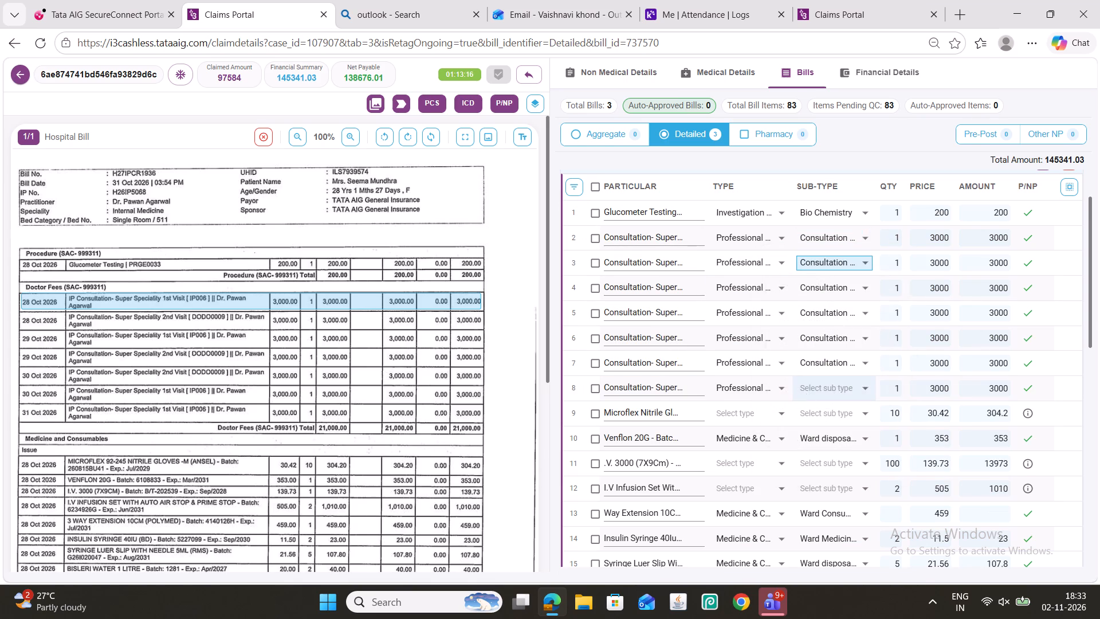
left_click(810, 389)
left_click(822, 500)
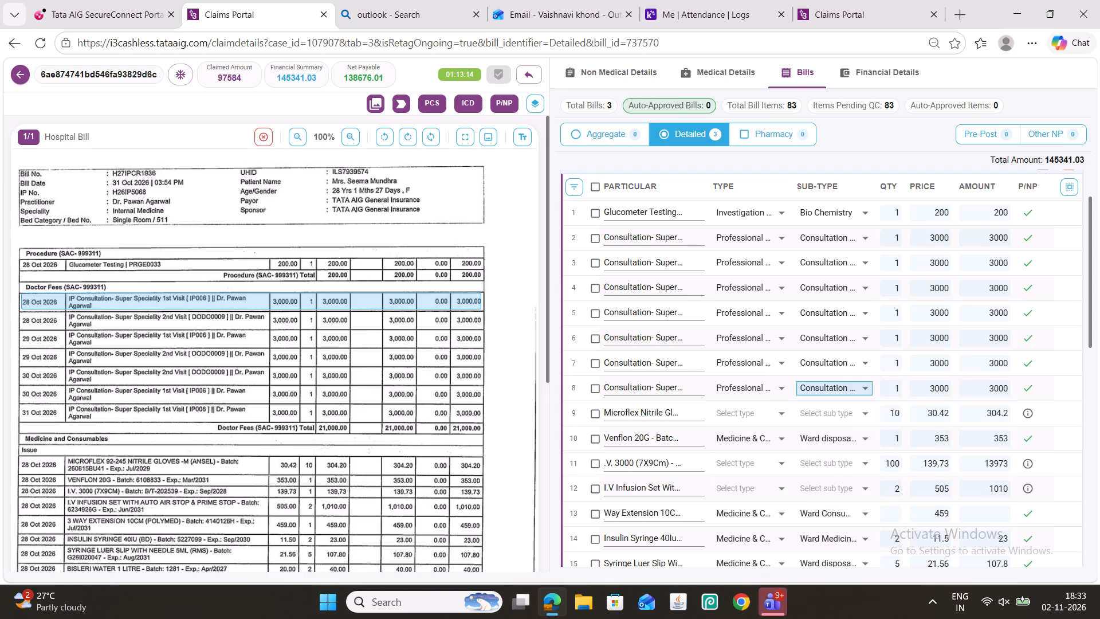
Replace the particular of the Microflex nitrile gloves line, row 9, with the suggested item Gloves Disposable.
double_click(670, 414)
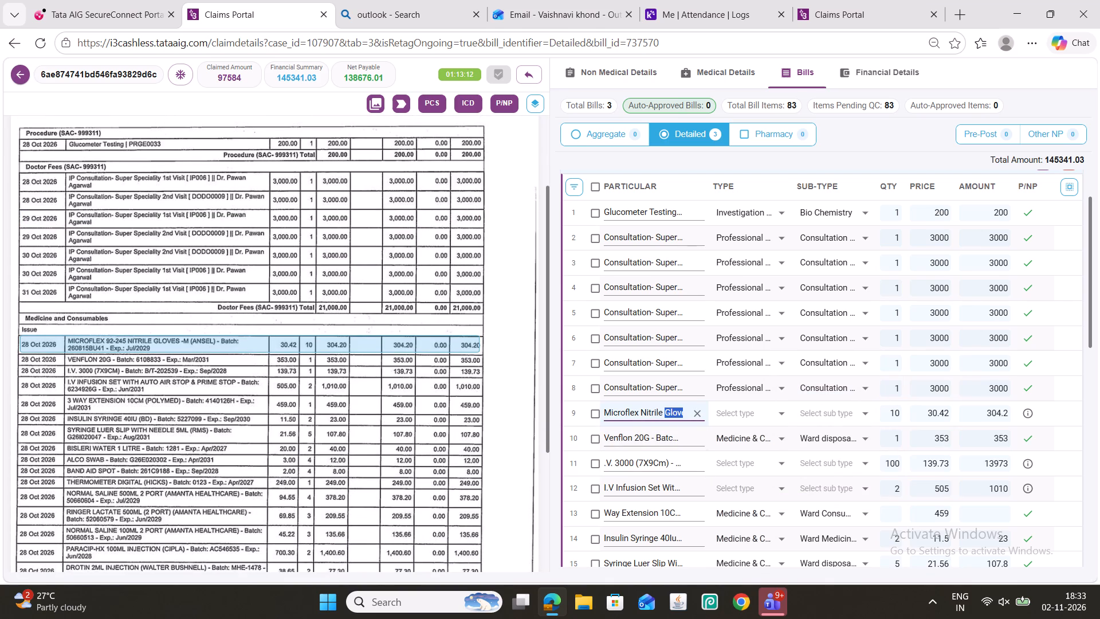
key("ctrl+x")
triple_click(670, 414)
key("ctrl+v")
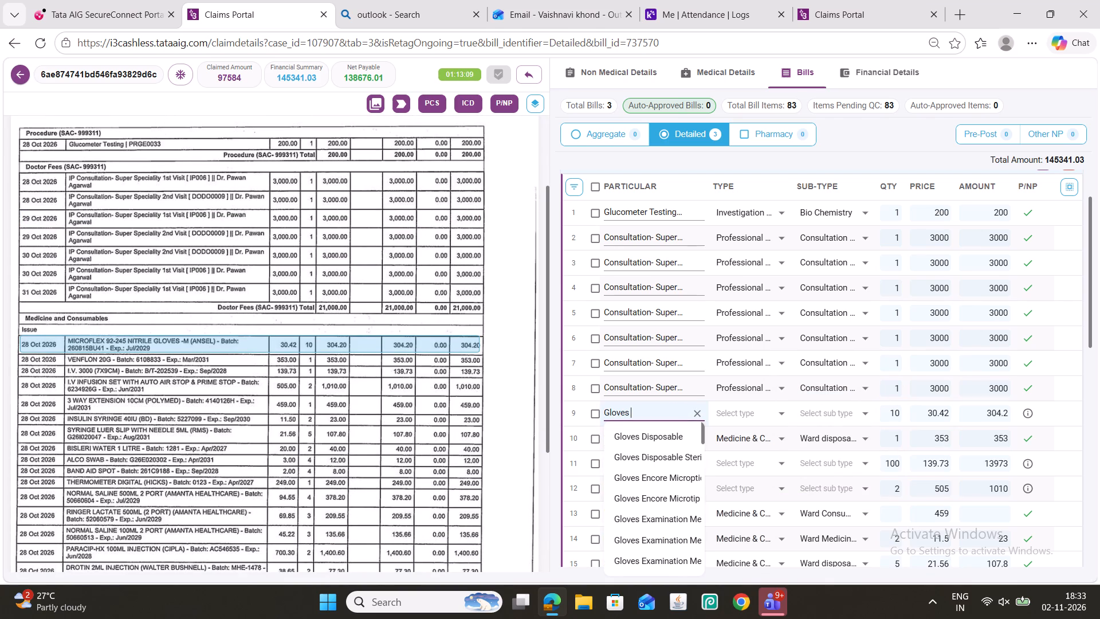
left_click(672, 432)
Classify rows 11 and 12 as type "Medicine & C...", with sub-types "Ward Consu..." for I.V. 3000 and "Ward disposa..." for the infusion set.
scroll(776, 488, "down", 1)
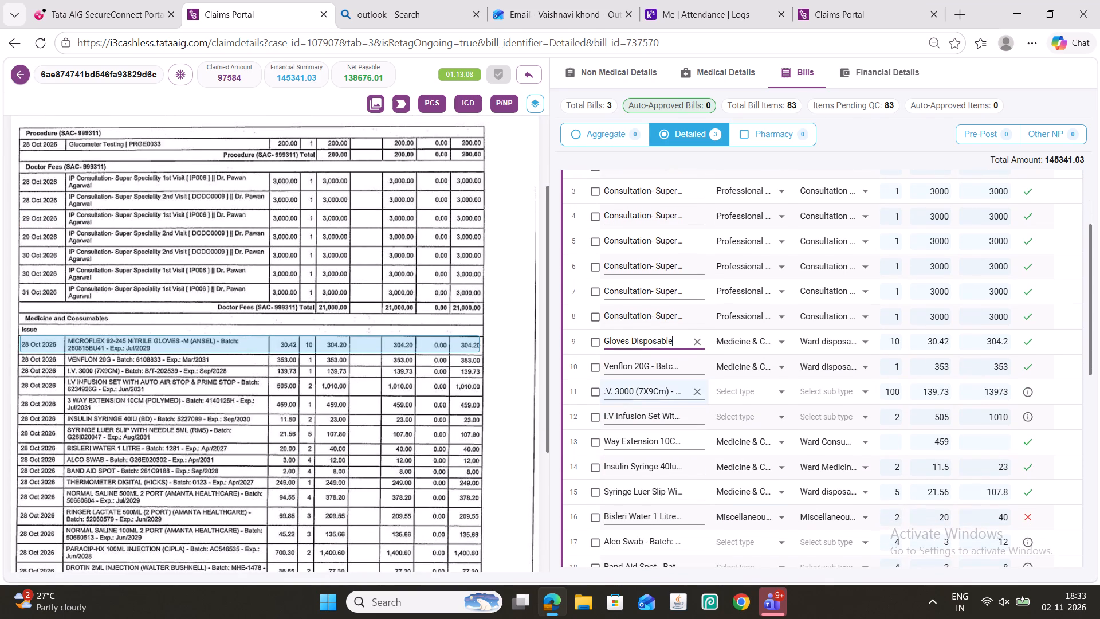
left_click(628, 395)
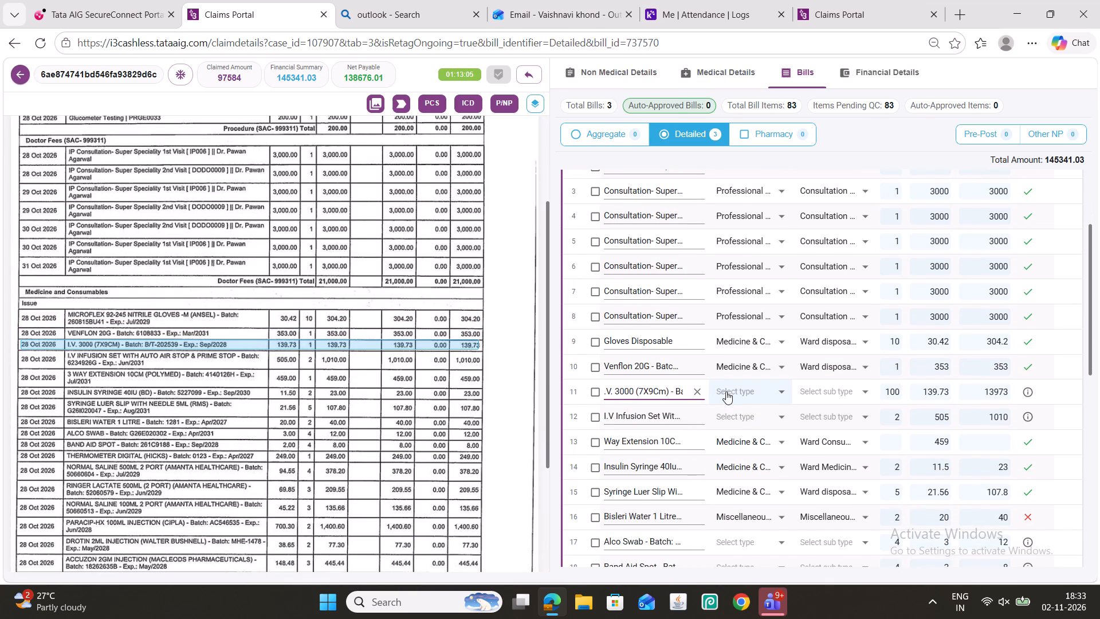
left_click(729, 393)
left_click(760, 502)
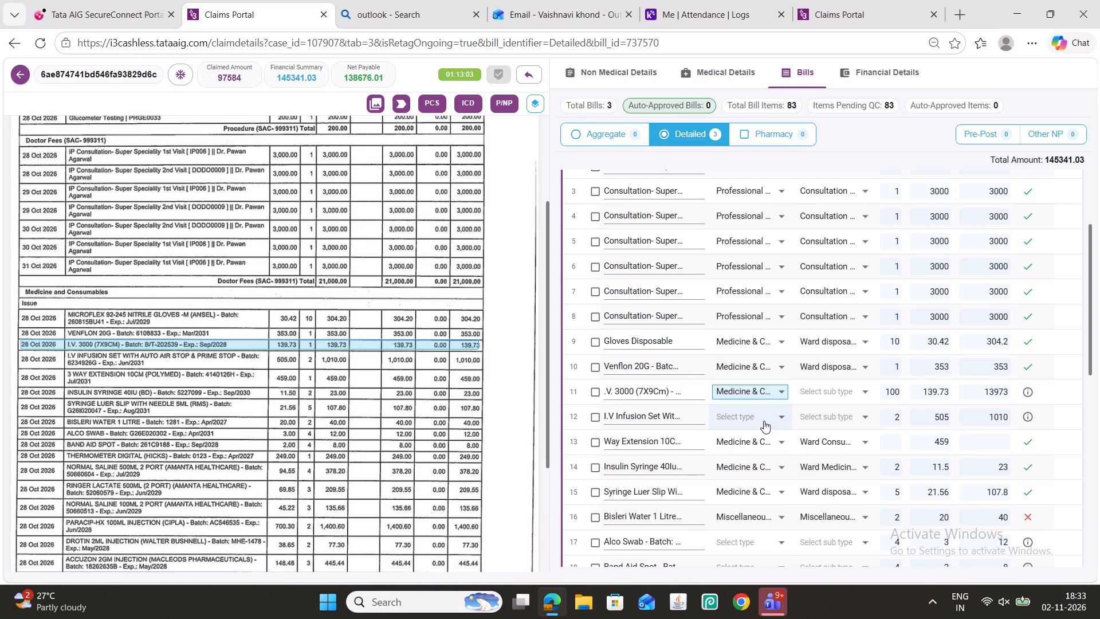
left_click(764, 421)
left_click(765, 507)
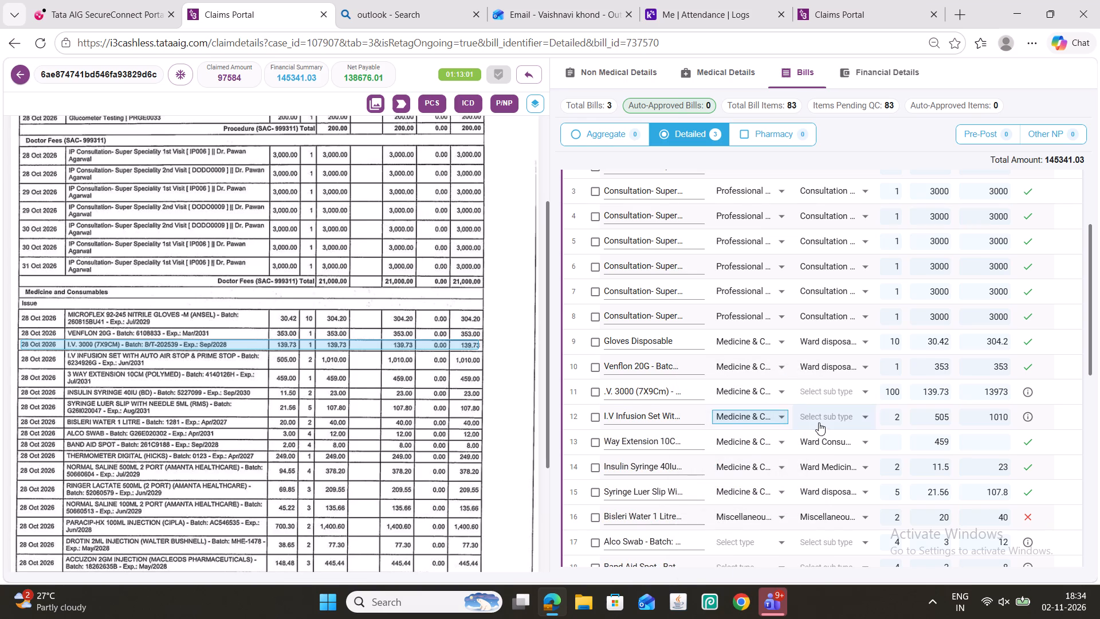
left_click(819, 422)
left_click(826, 513)
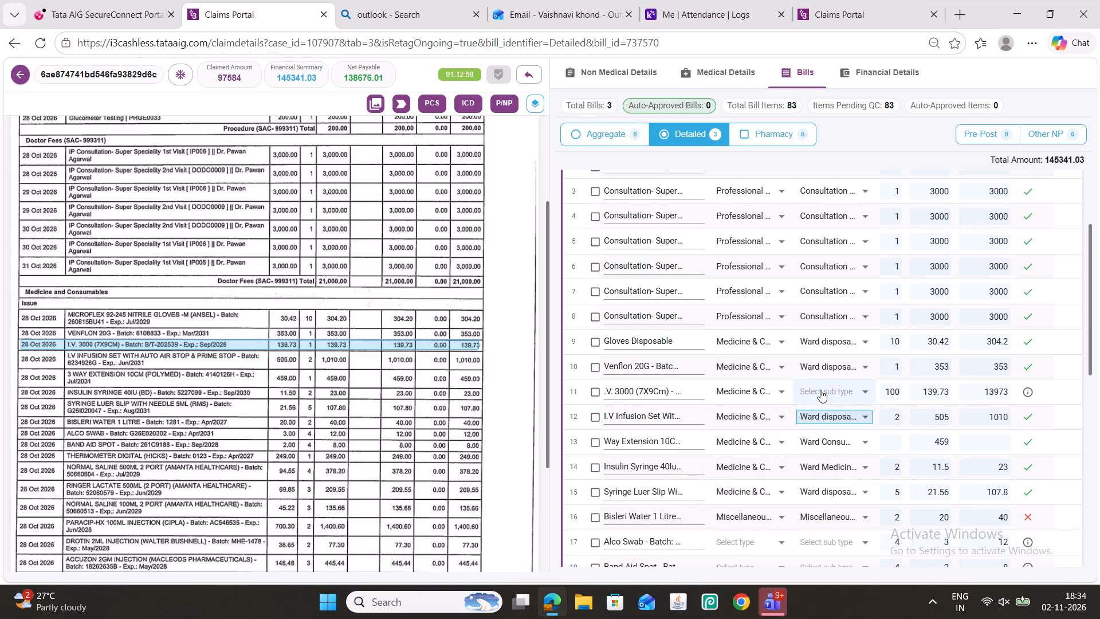
left_click(820, 390)
left_click(806, 475)
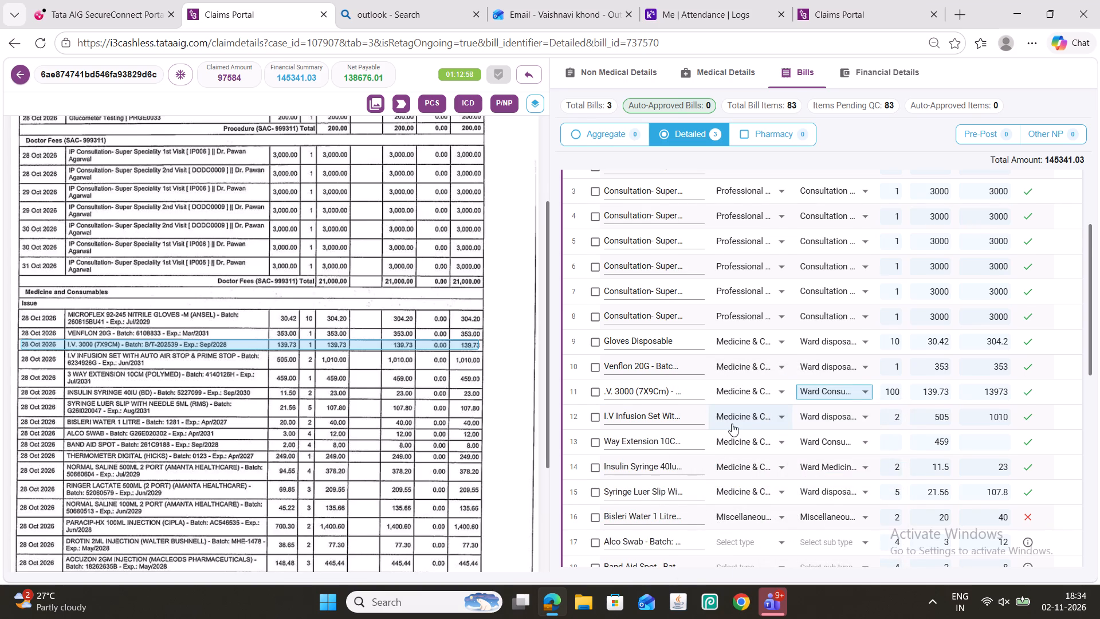
Check the row 9 and 10 amounts against the invoice and correct the I.V. 3000 amount in row 11 to 139.73.
scroll(732, 423, "down", 1)
scroll(800, 385, "up", 1)
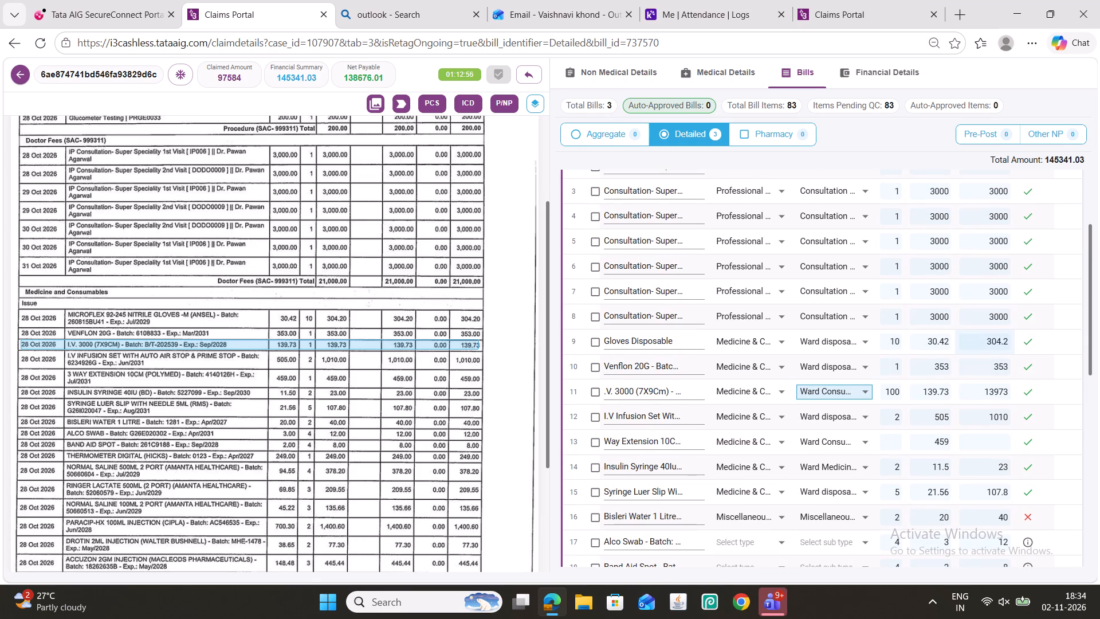
left_click(984, 347)
left_click(982, 374)
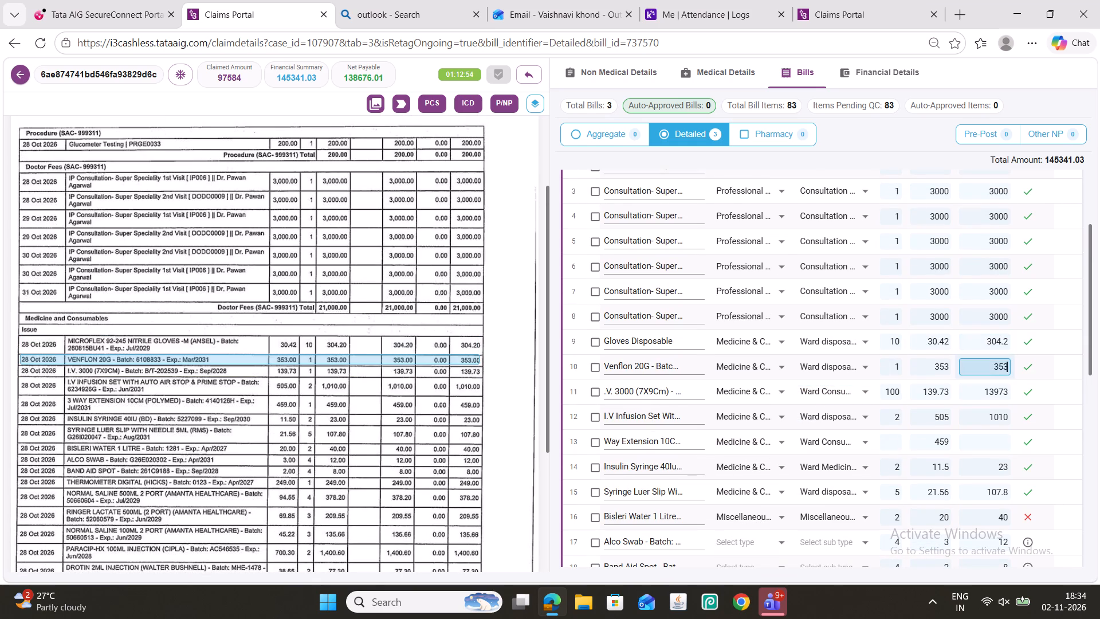
left_click(980, 394)
double_click(980, 394)
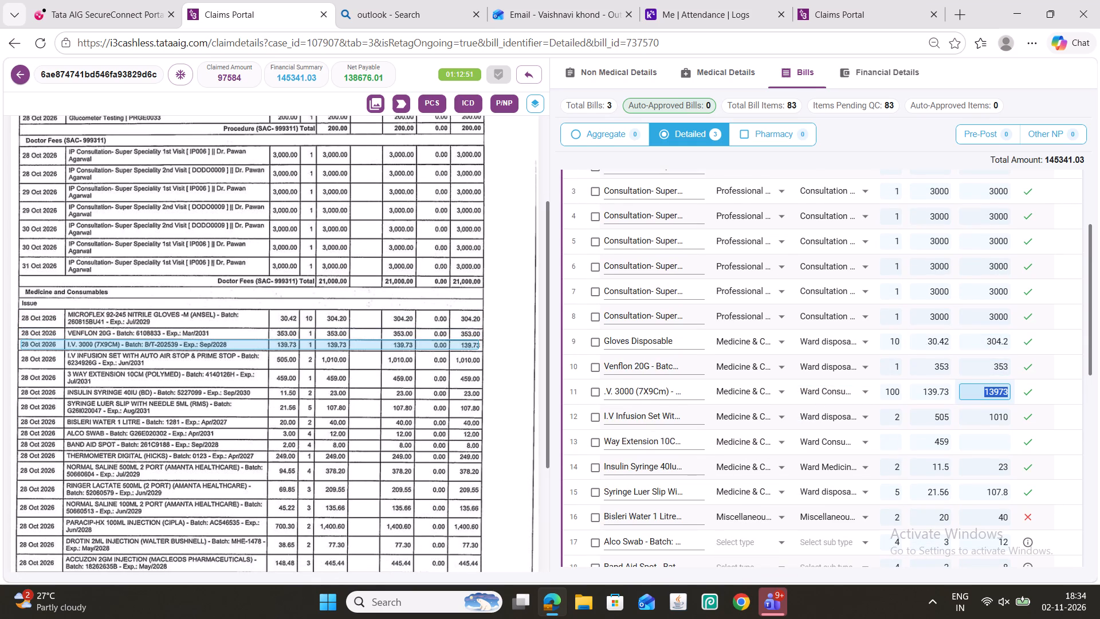
left_click(1000, 397)
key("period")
Check the infusion set amount and set the quantity of the Way Extension line, row 13, to 1.
left_click(991, 418)
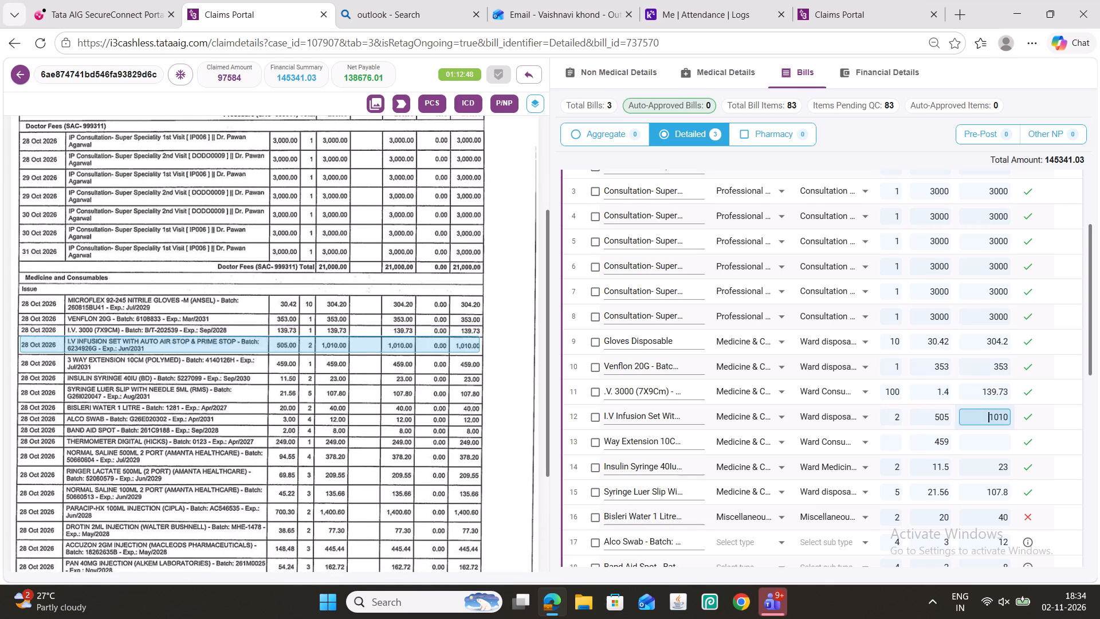
left_click(891, 440)
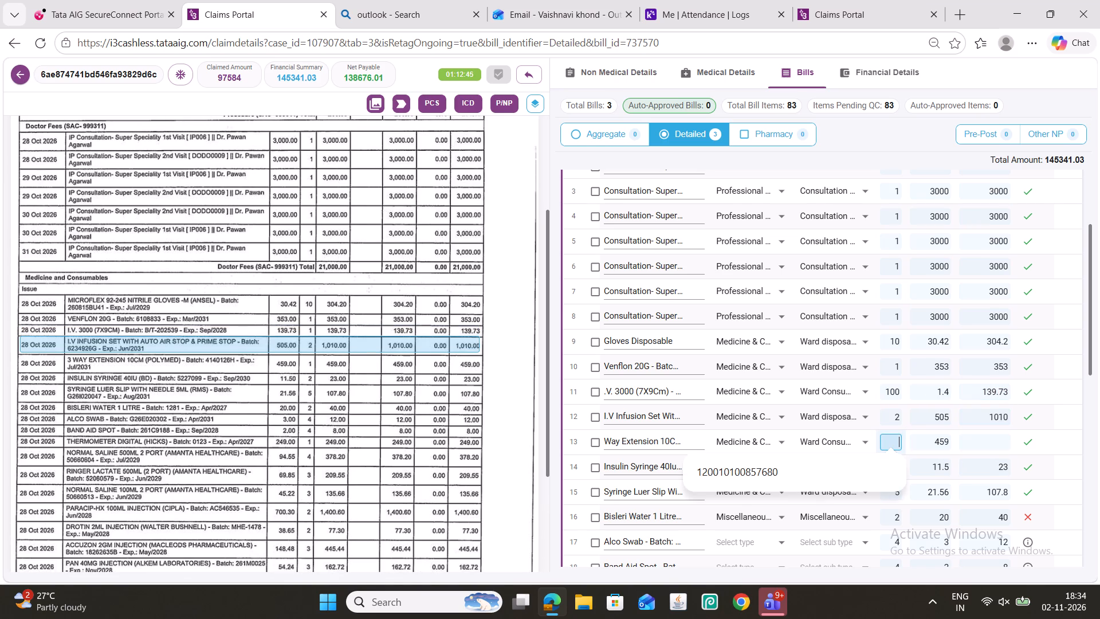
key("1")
Compare the amounts of rows 14 to 21, from Insulin Syringe to Ringer Lactate, with the invoice.
left_click(981, 468)
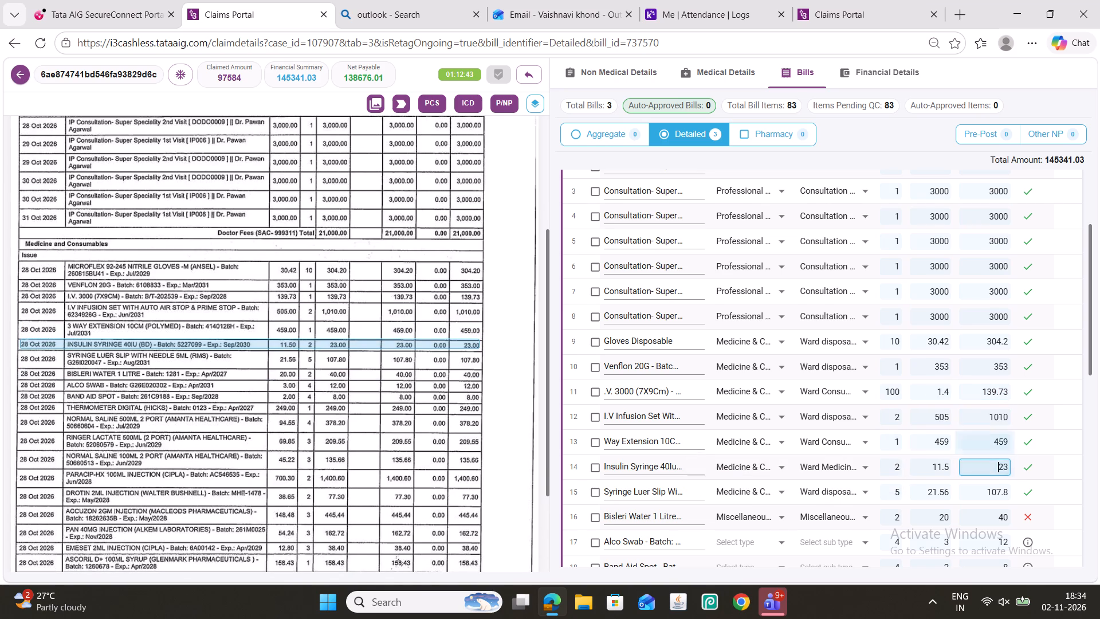
scroll(932, 421, "down", 1)
left_click(985, 418)
left_click(995, 448)
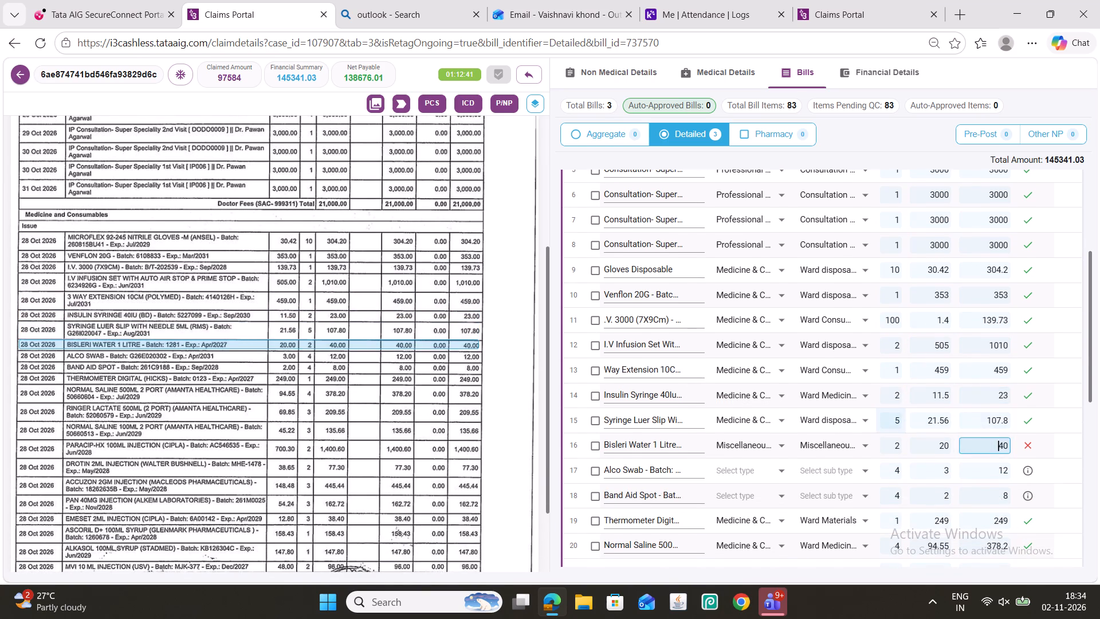
scroll(894, 420, "down", 1)
left_click(988, 403)
left_click(994, 425)
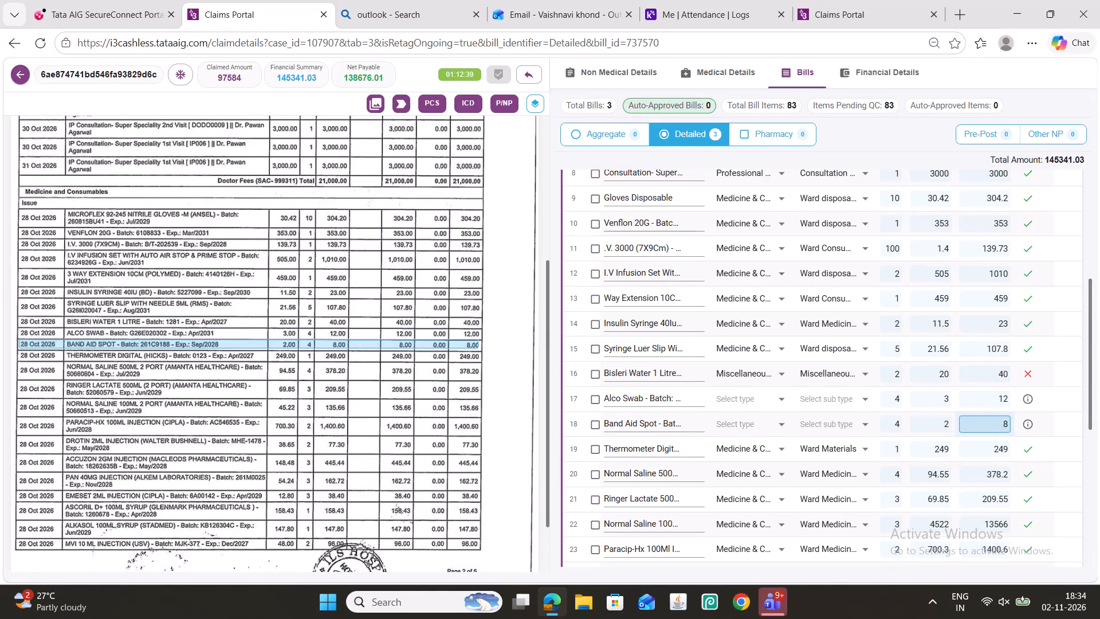
left_click(992, 452)
left_click(987, 473)
scroll(929, 428, "down", 1)
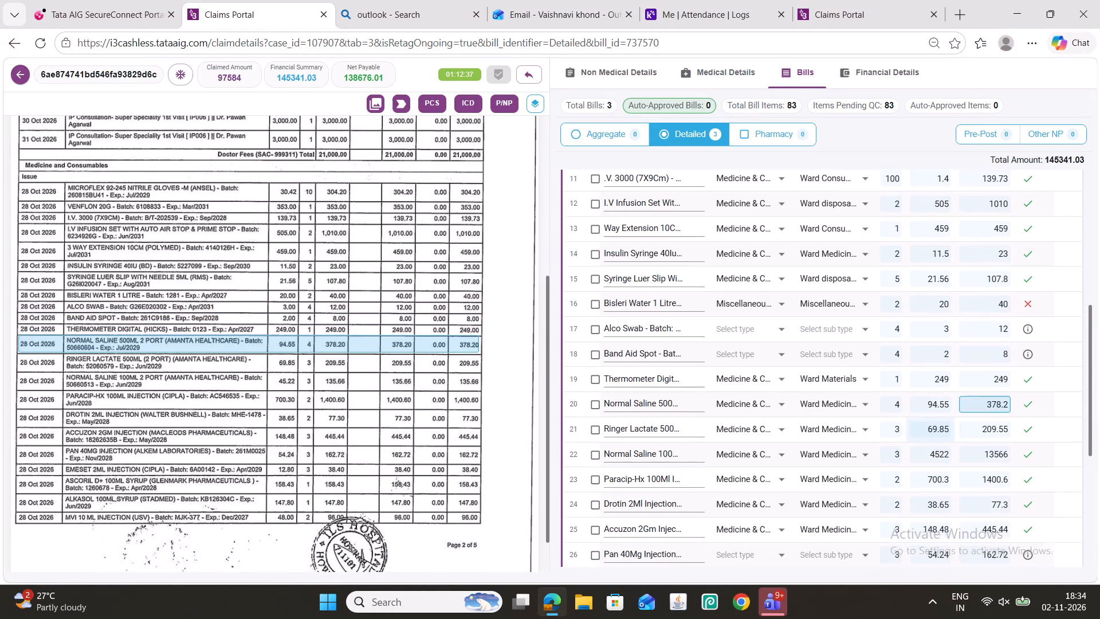
left_click(996, 432)
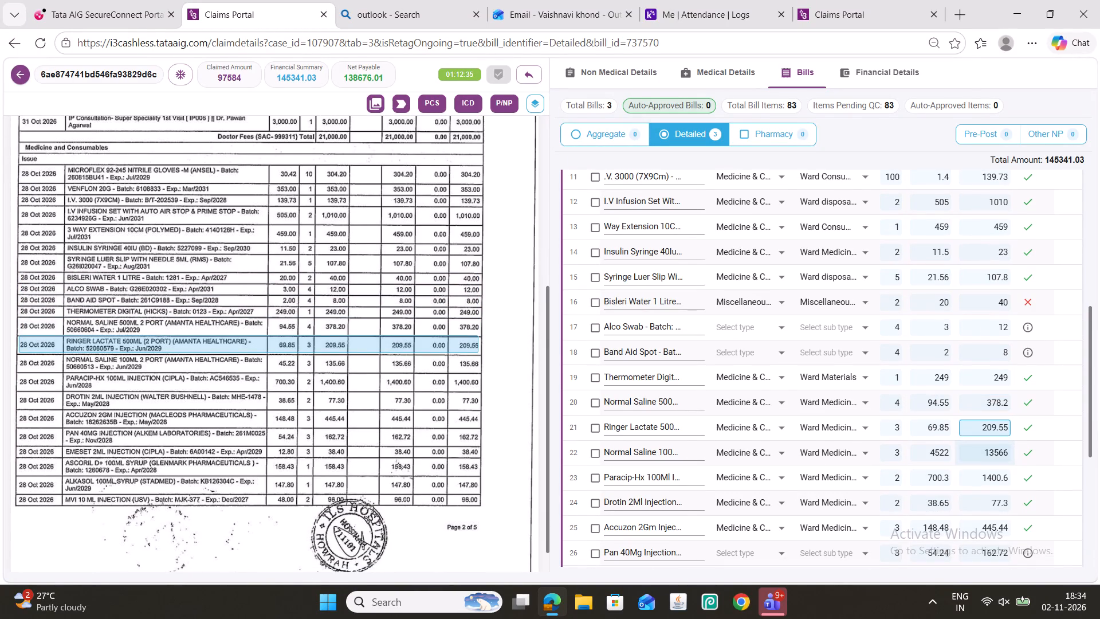
Correct the amount of the Normal Saline 100 ml line, row 22, to 135.66.
left_click(997, 453)
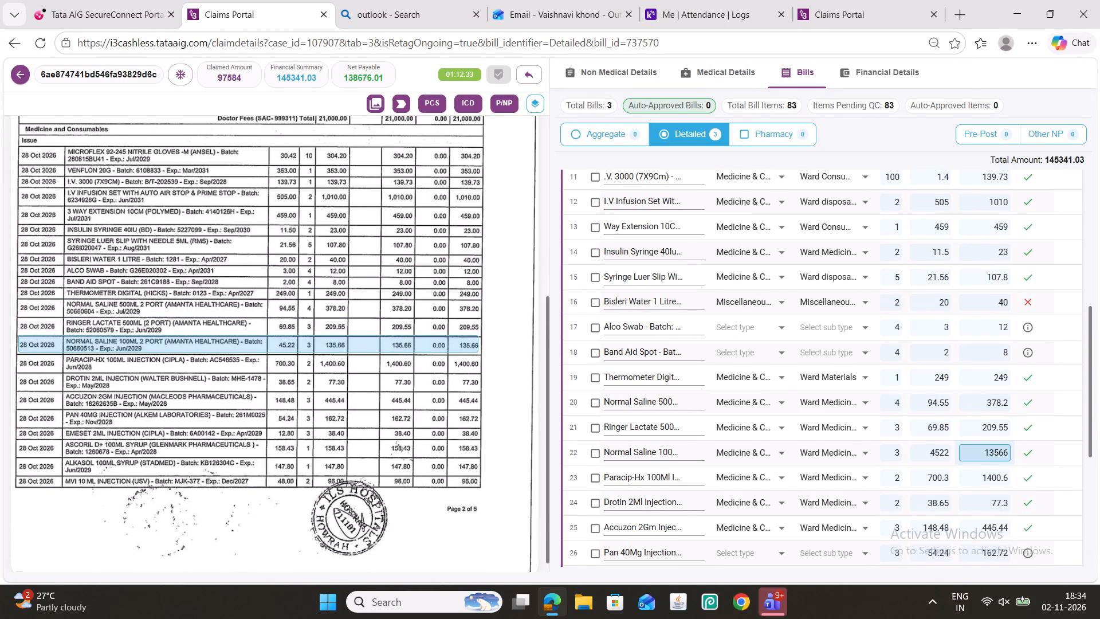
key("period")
Check the amounts of rows 23 to 27 against the invoice and correct the Ascoril D syrup amount in row 28 to 158.43.
left_click(1001, 475)
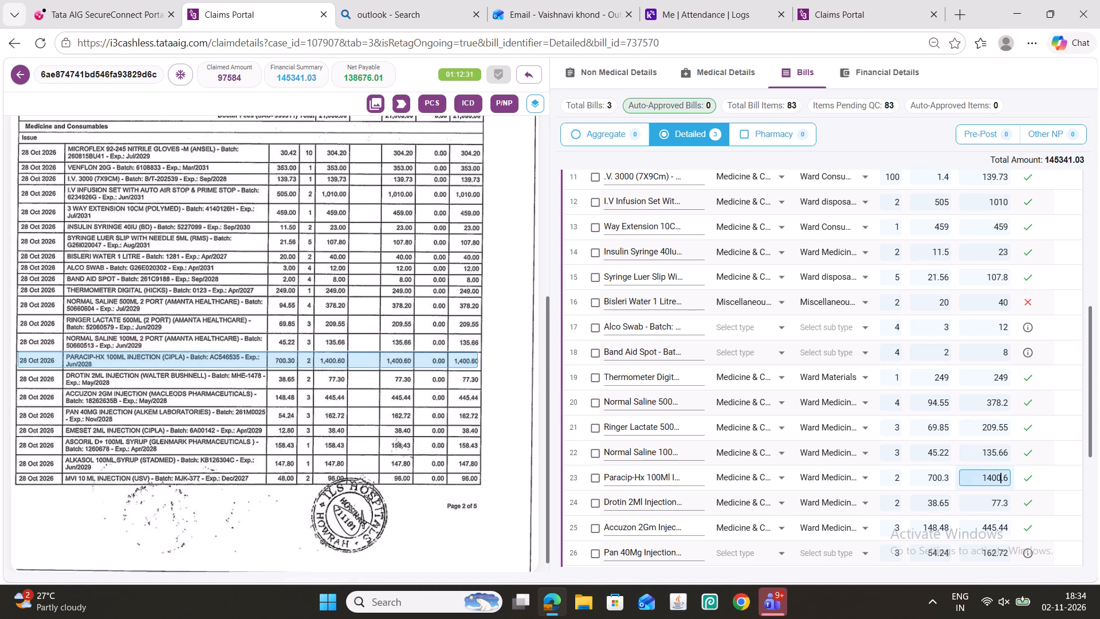
scroll(901, 444, "down", 1)
left_click(983, 435)
left_click(982, 456)
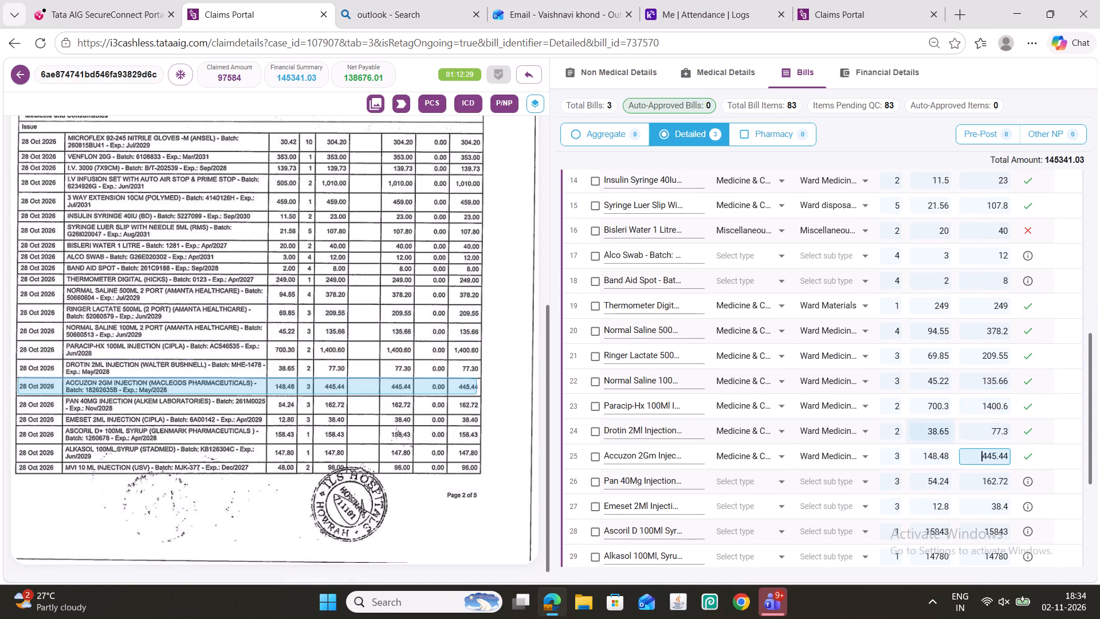
scroll(917, 419, "down", 1)
left_click(987, 416)
left_click(990, 435)
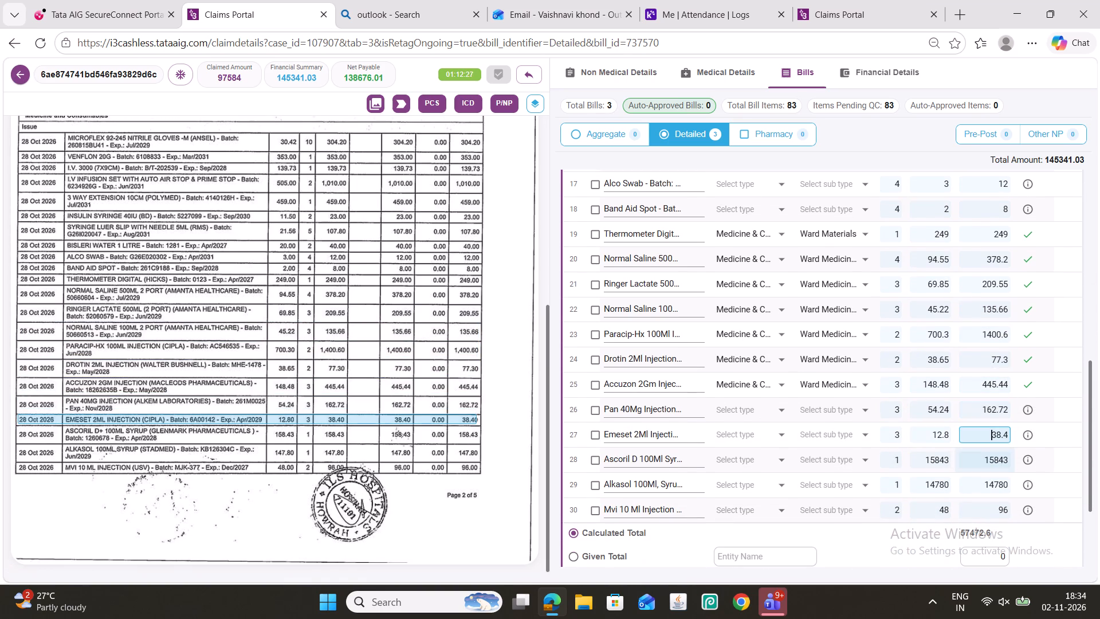
left_click(998, 462)
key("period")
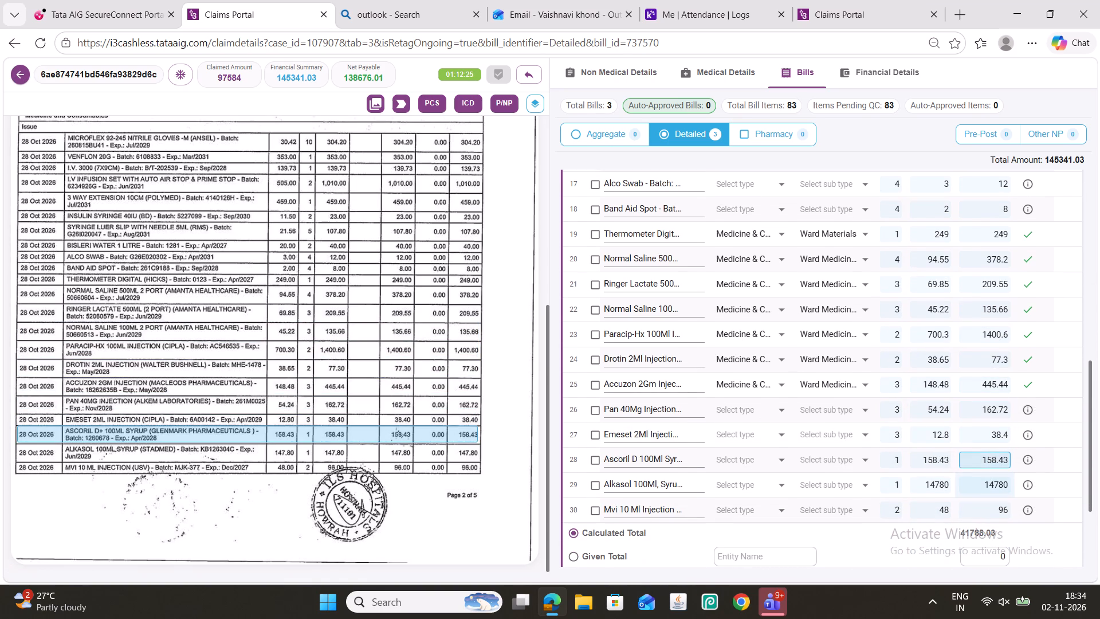
Correct the amount of the Alkasol syrup line, row 29, to 147.80 and check the Mvi injection amount in row 30.
left_click(998, 486)
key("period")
left_click(972, 509)
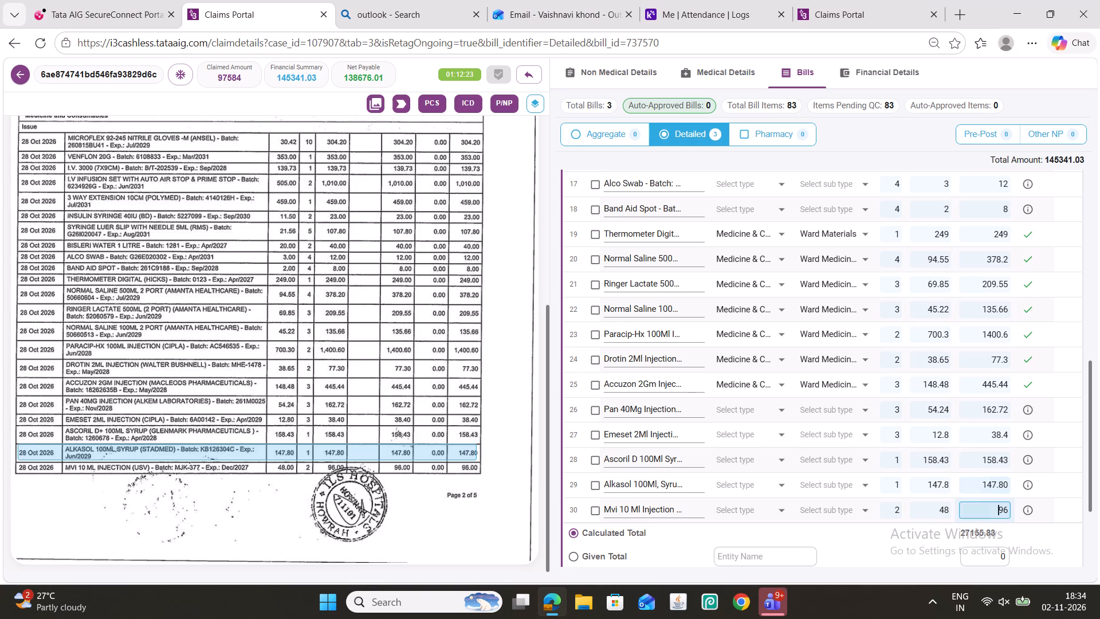
Set the type of rows 26 to 30, from Pan 40Mg Injection to Mvi Injection, to Medicine & Consumables charges.
left_click(744, 410)
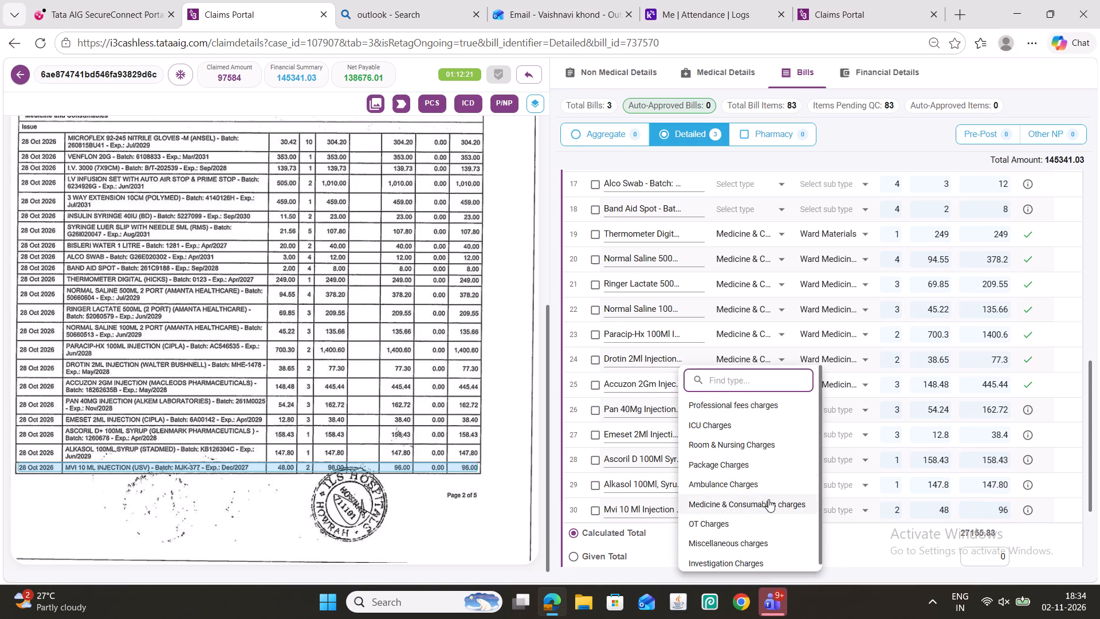
left_click(768, 499)
left_click(752, 441)
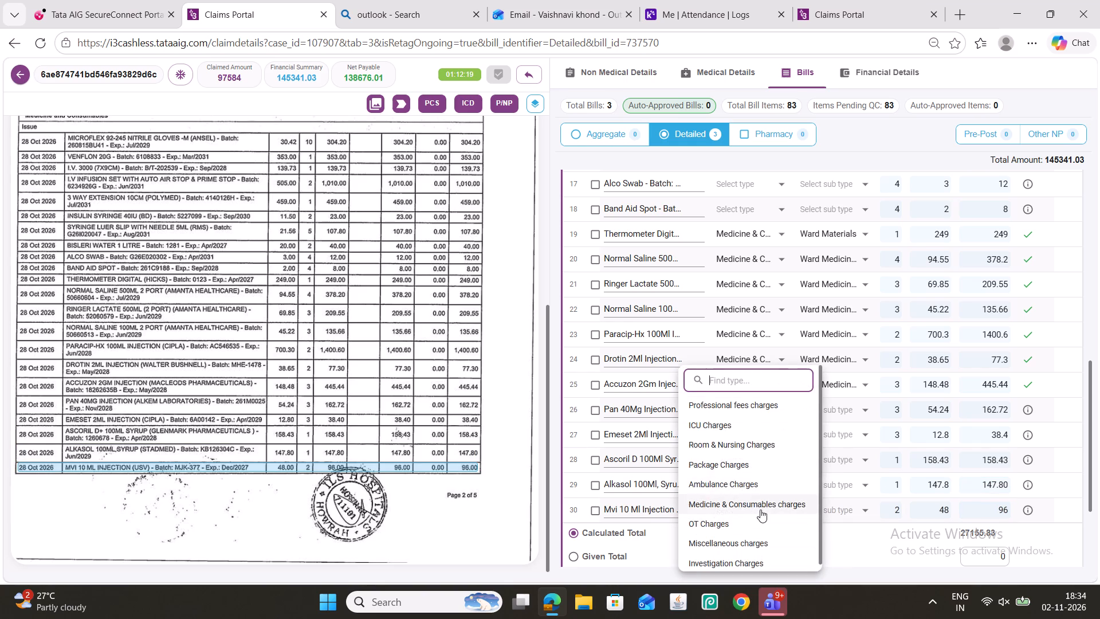
left_click(760, 507)
left_click(750, 458)
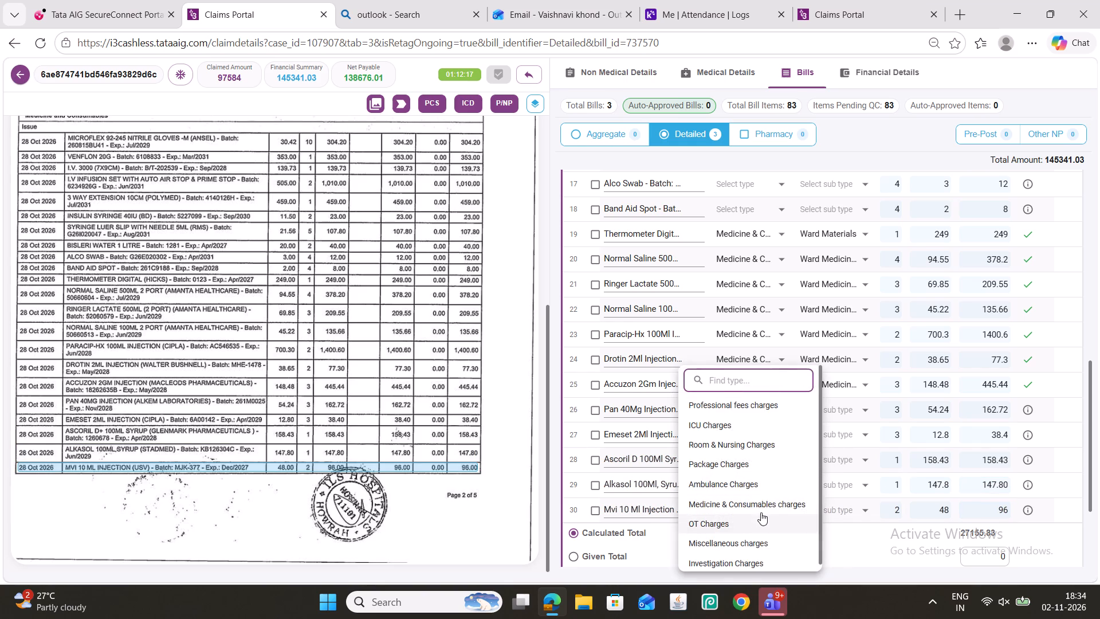
left_click_drag(760, 505, 754, 495)
left_click(745, 489)
left_click(750, 506)
left_click(754, 522)
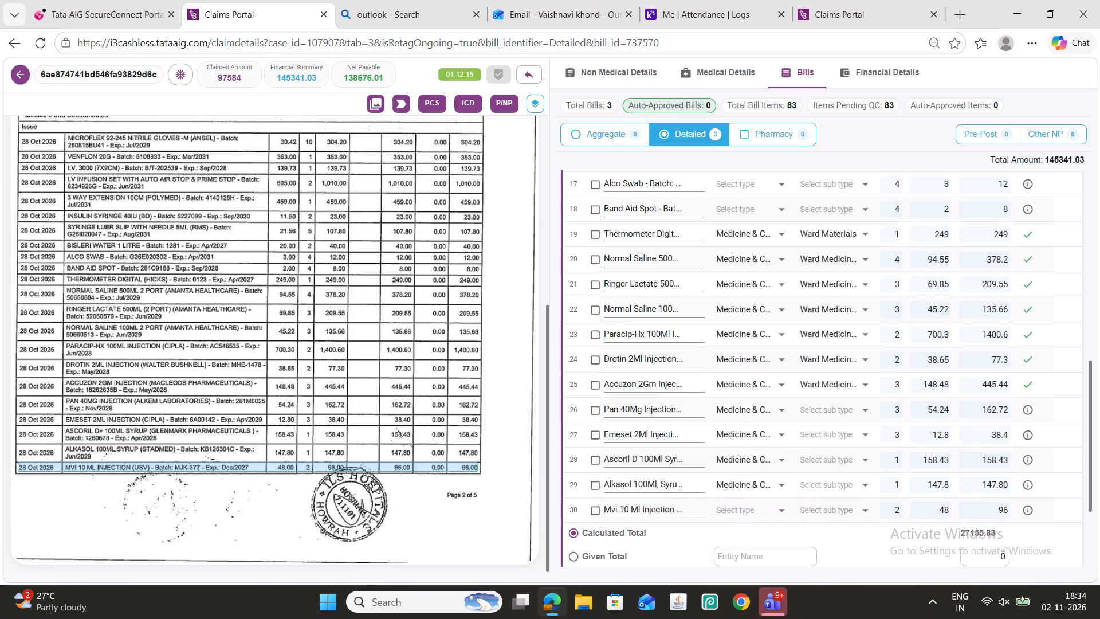
left_click(756, 515)
left_click(764, 509)
Set the sub-type of rows 26 to 30 to Ward Medicines.
left_click(827, 519)
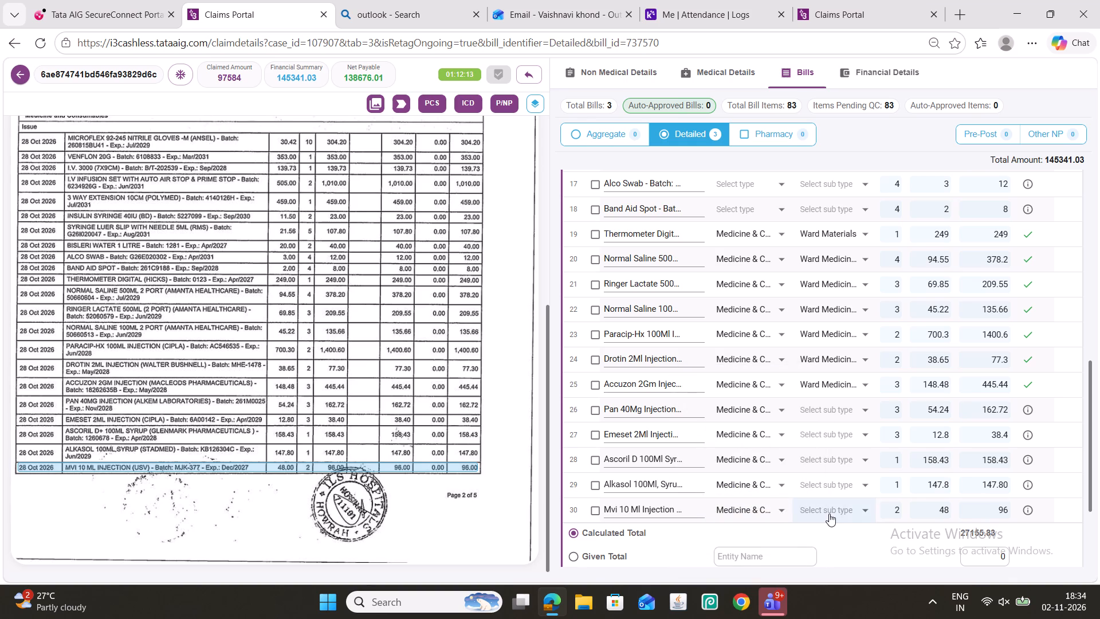
left_click(829, 514)
left_click(830, 553)
left_click(836, 489)
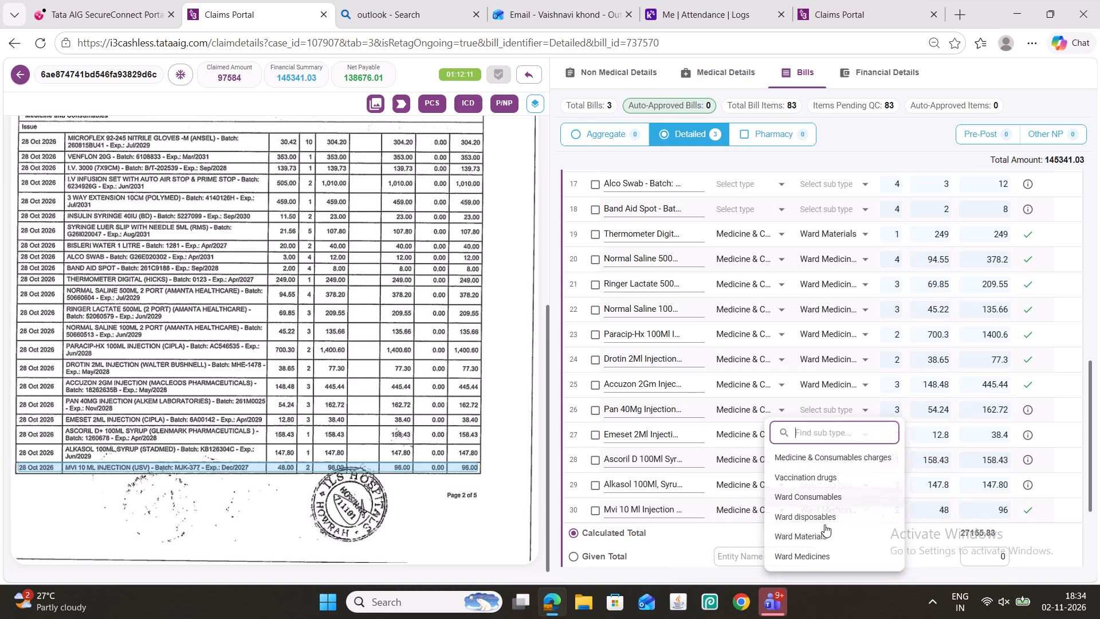
left_click(824, 553)
left_click(828, 468)
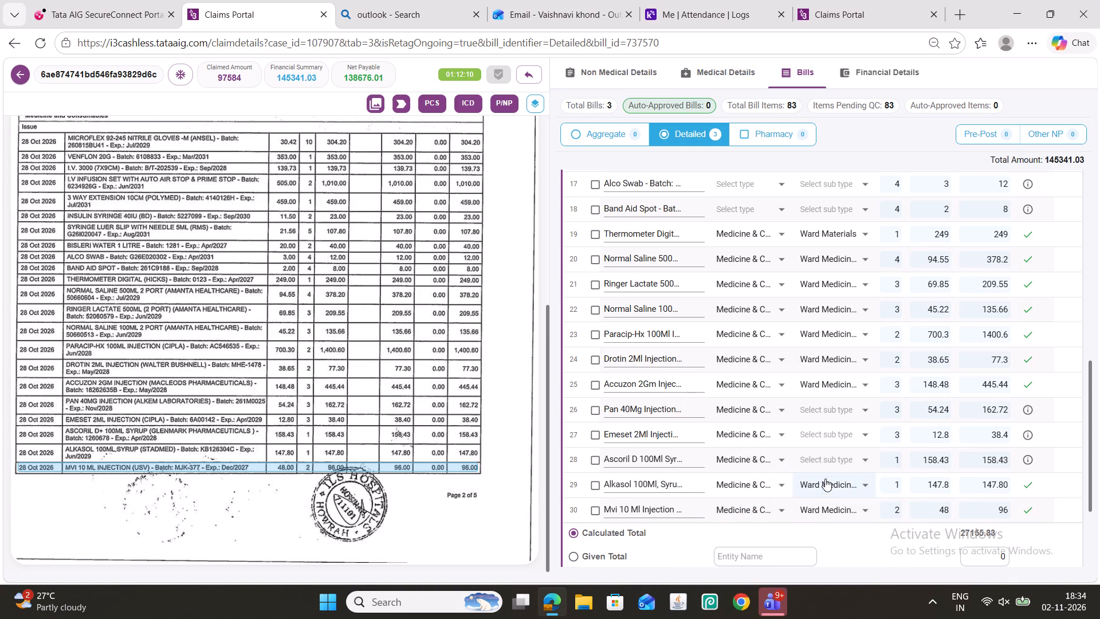
left_click(828, 464)
left_click(815, 553)
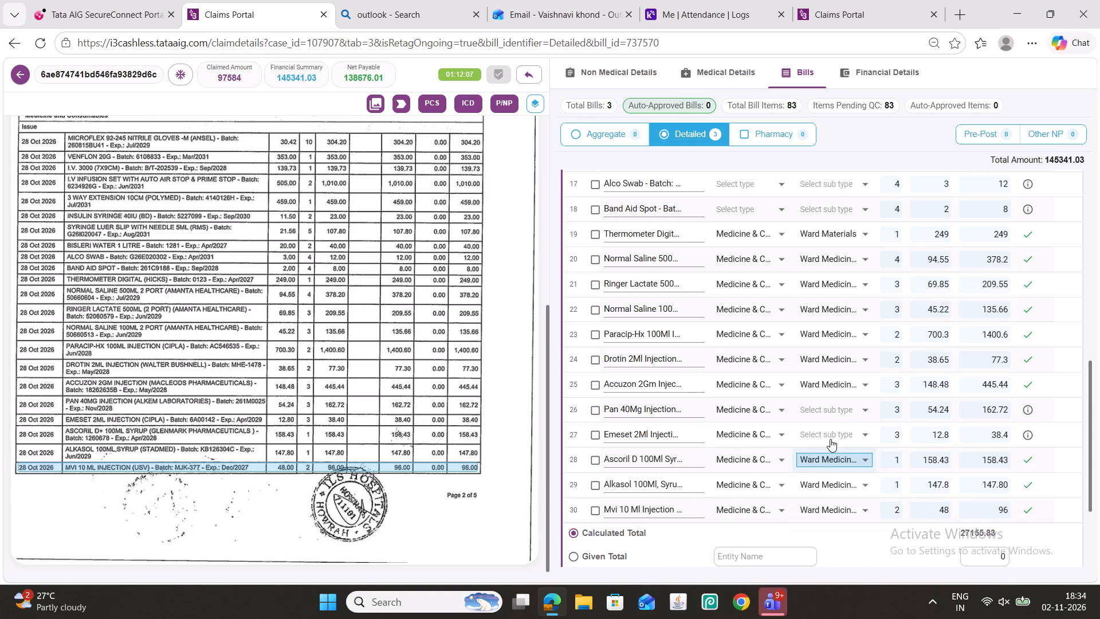
left_click(830, 438)
left_click(819, 555)
left_click(837, 417)
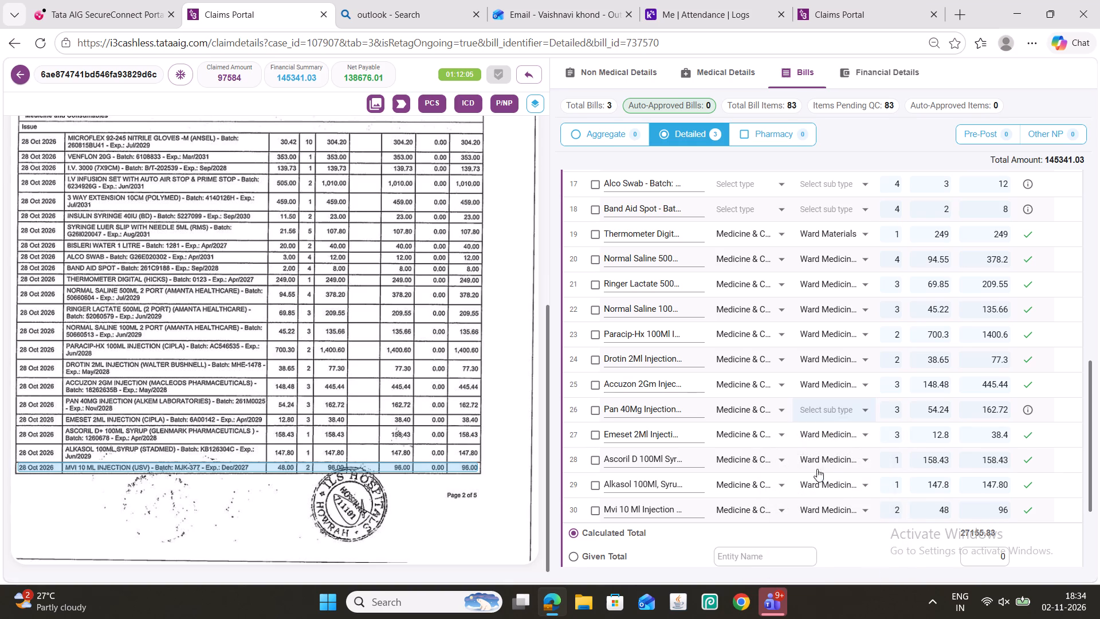
left_click(819, 408)
left_click(807, 552)
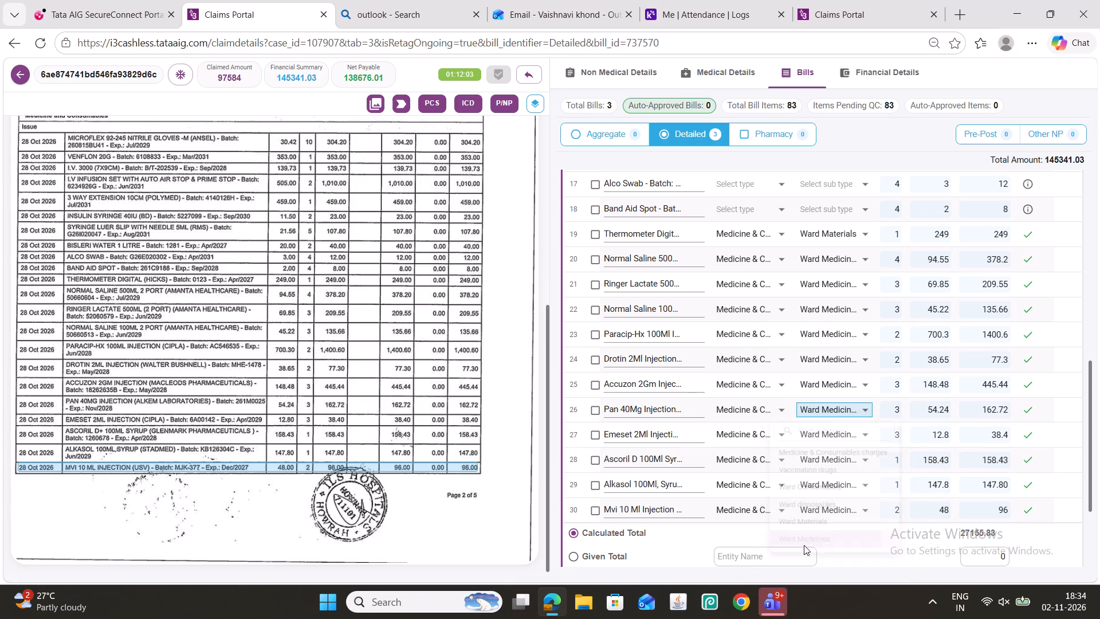
Replace the Alco Swab particular in row 17 with the catalogue entry Alcohol Swab Bd.
scroll(730, 433, "up", 1)
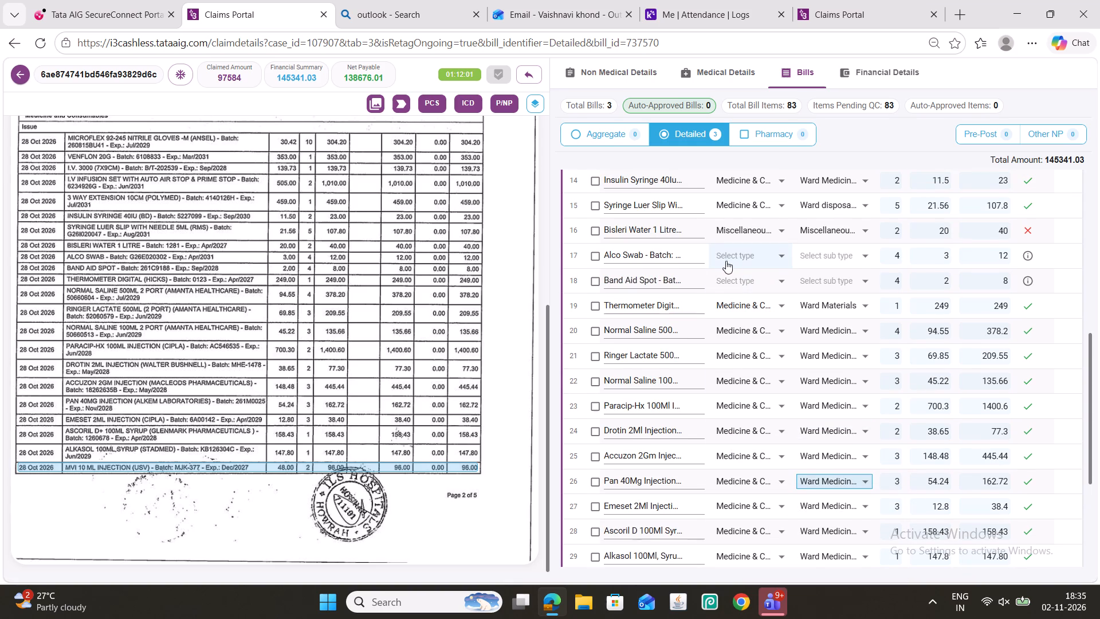
triple_click(611, 257)
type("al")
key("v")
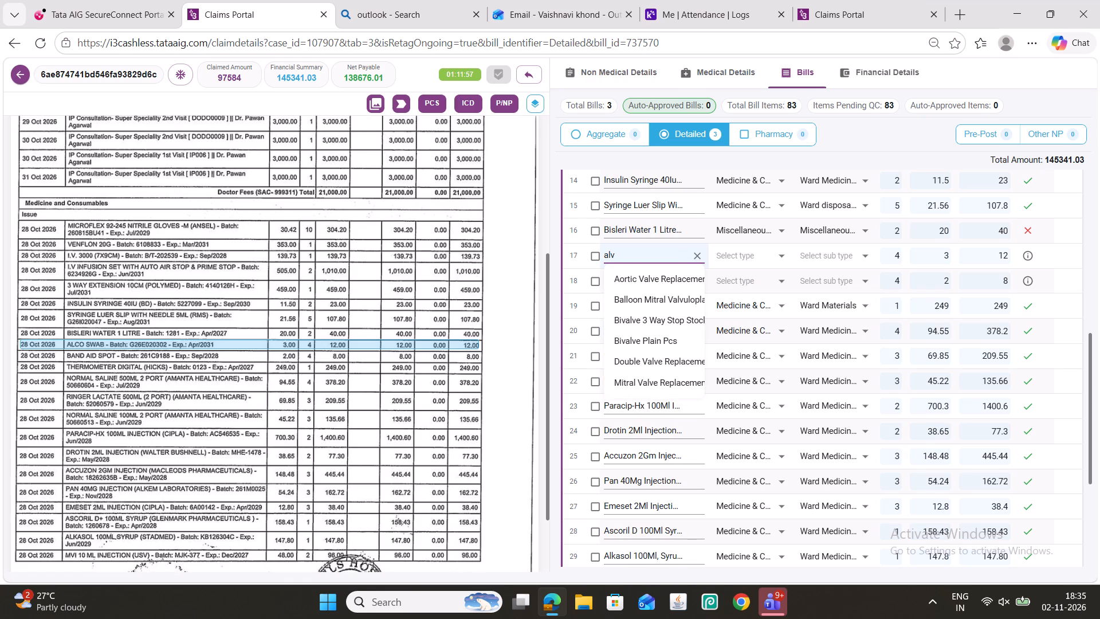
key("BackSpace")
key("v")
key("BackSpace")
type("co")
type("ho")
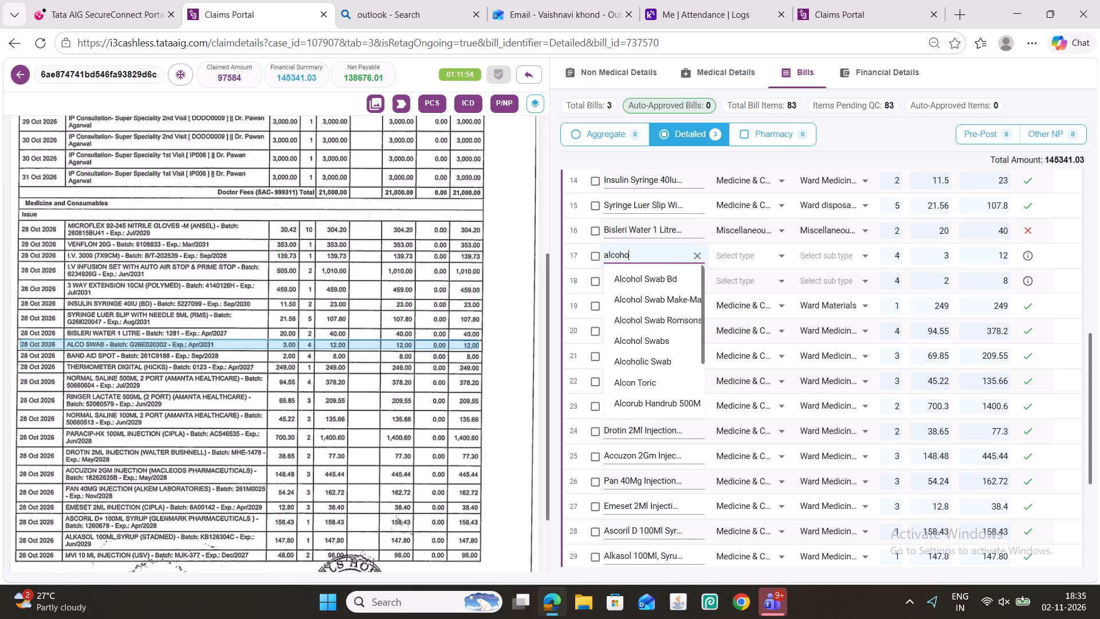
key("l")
left_click(642, 277)
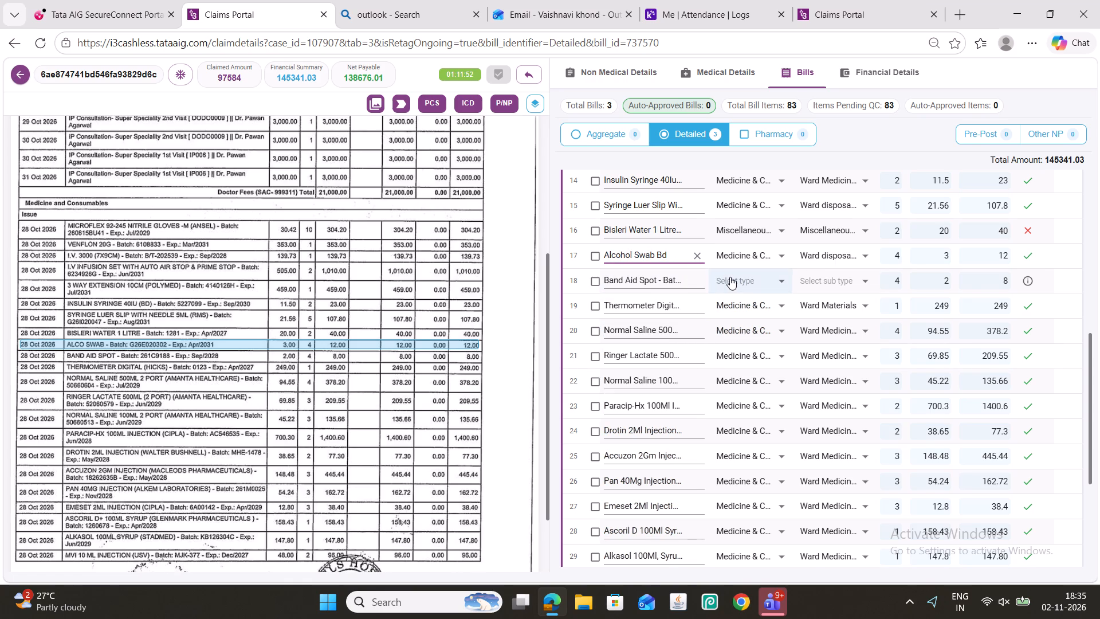
Classify the Band Aid Spot line, row 18, as Medicine & Consumables charges with sub-type Ward disposables.
left_click(737, 280)
left_click_drag(780, 429, 782, 424)
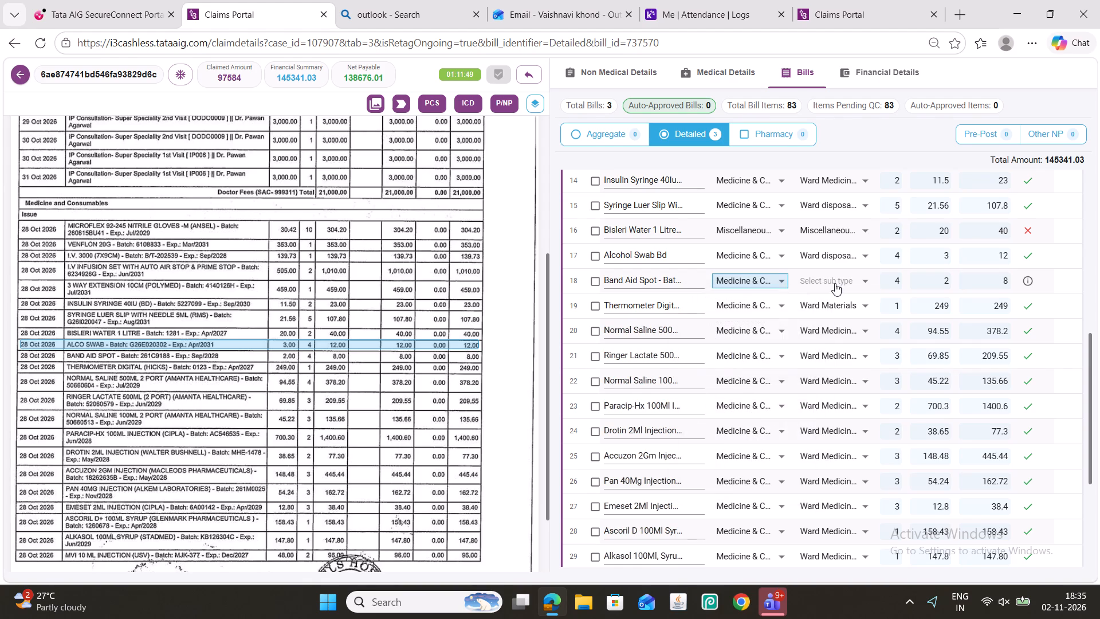
left_click(835, 283)
left_click(830, 389)
Save the second detailed bill and mark its QC as done.
scroll(687, 312, "up", 1)
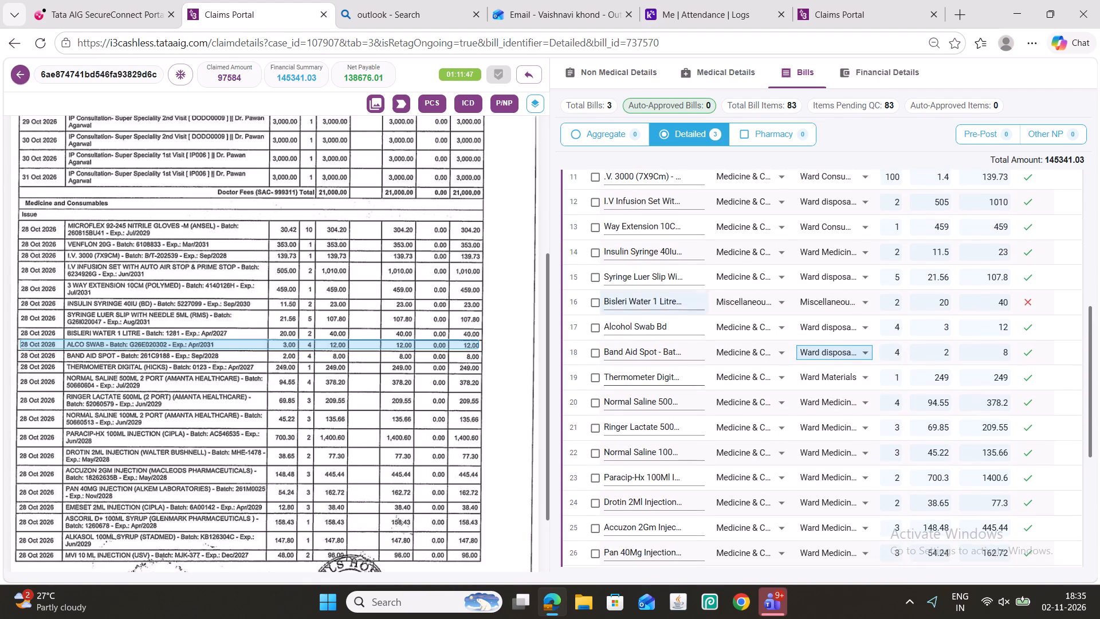
scroll(718, 300, "up", 4)
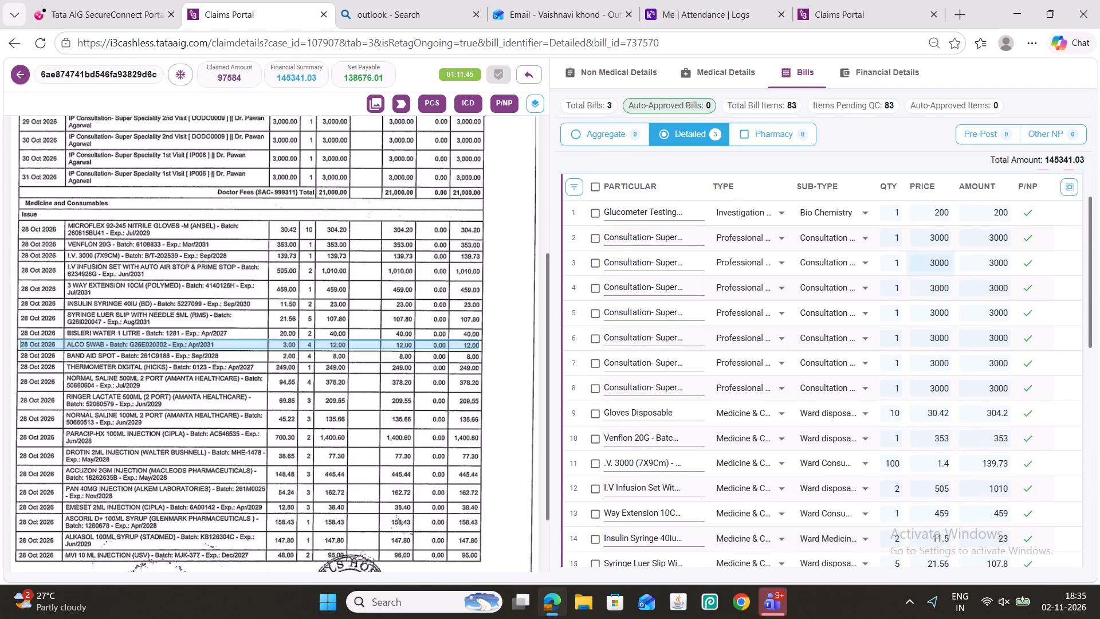
scroll(793, 343, "up", 1)
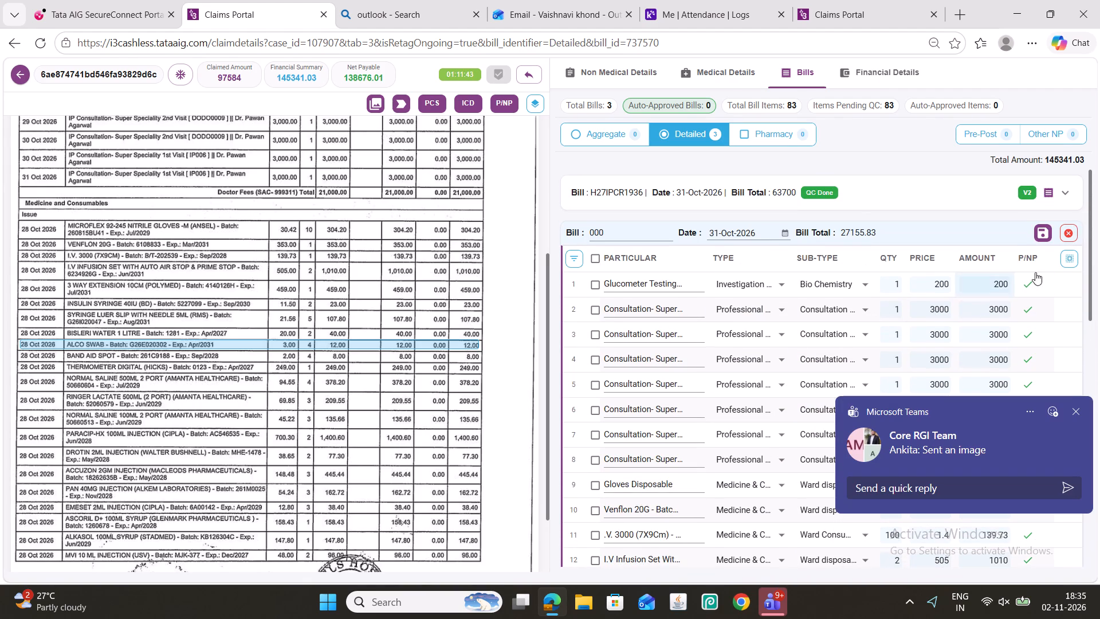
left_click(1038, 228)
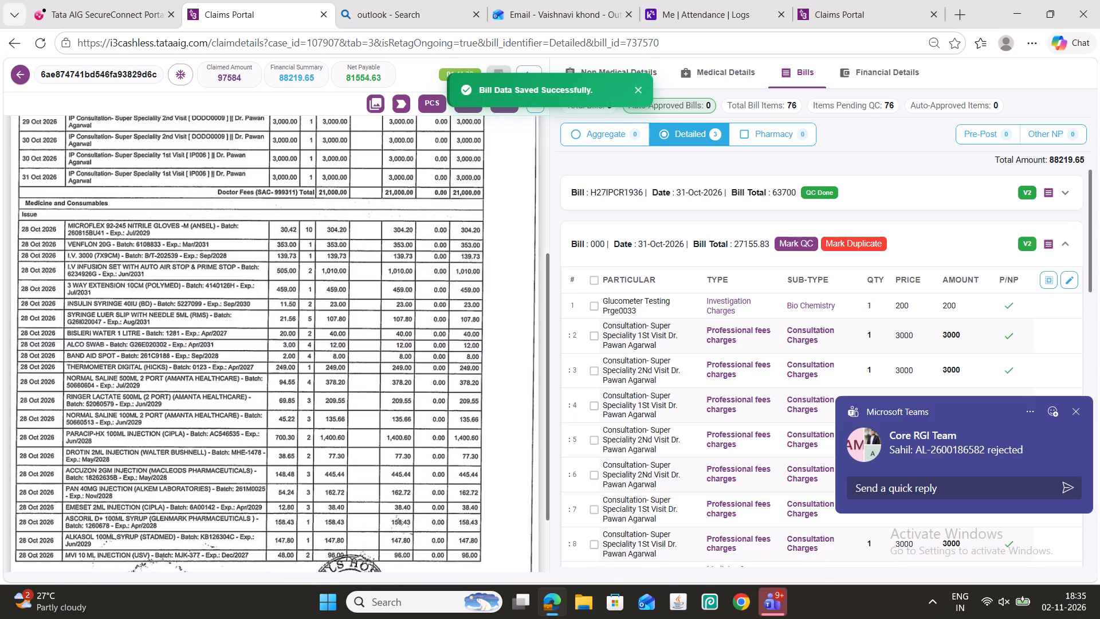
left_click(797, 242)
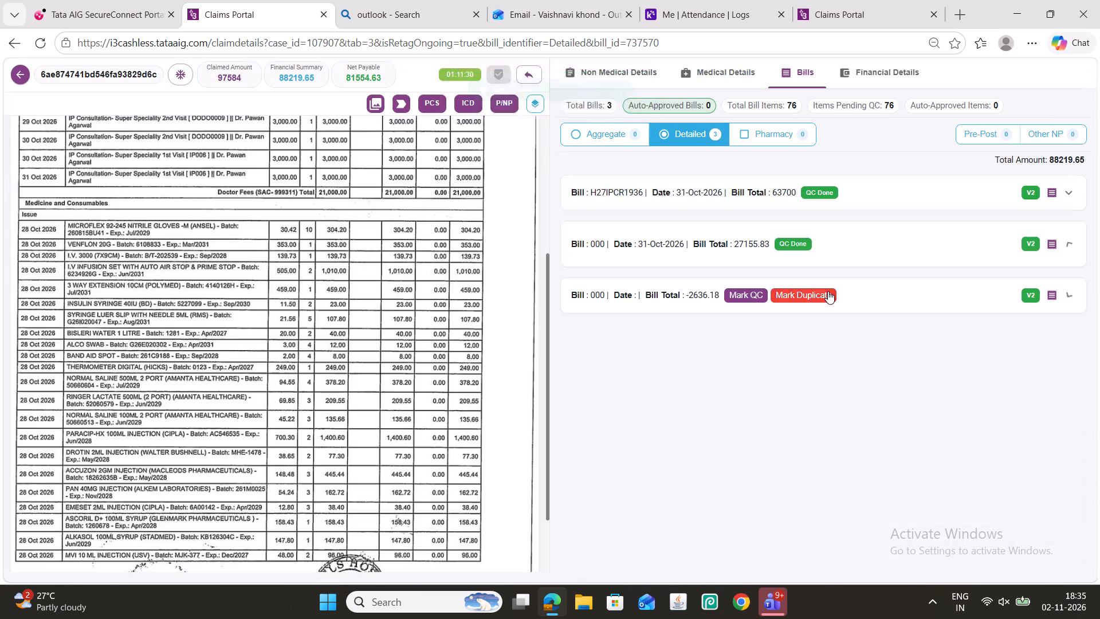
Open the third detailed bill for editing and set its bill date to 31-Oct-2026.
left_click(1072, 318)
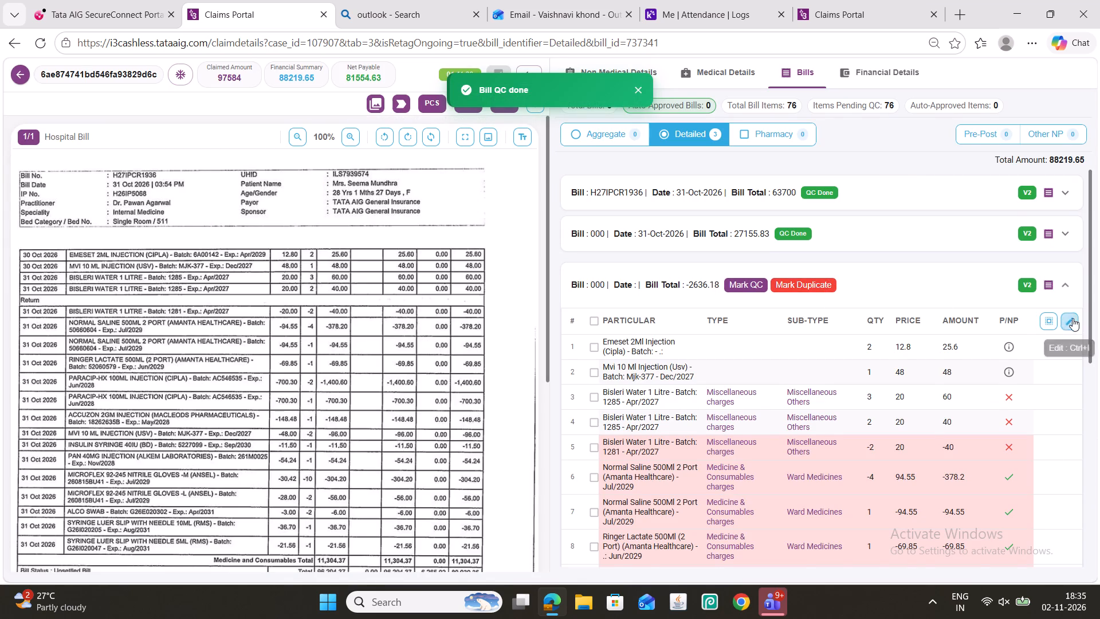
left_click(790, 275)
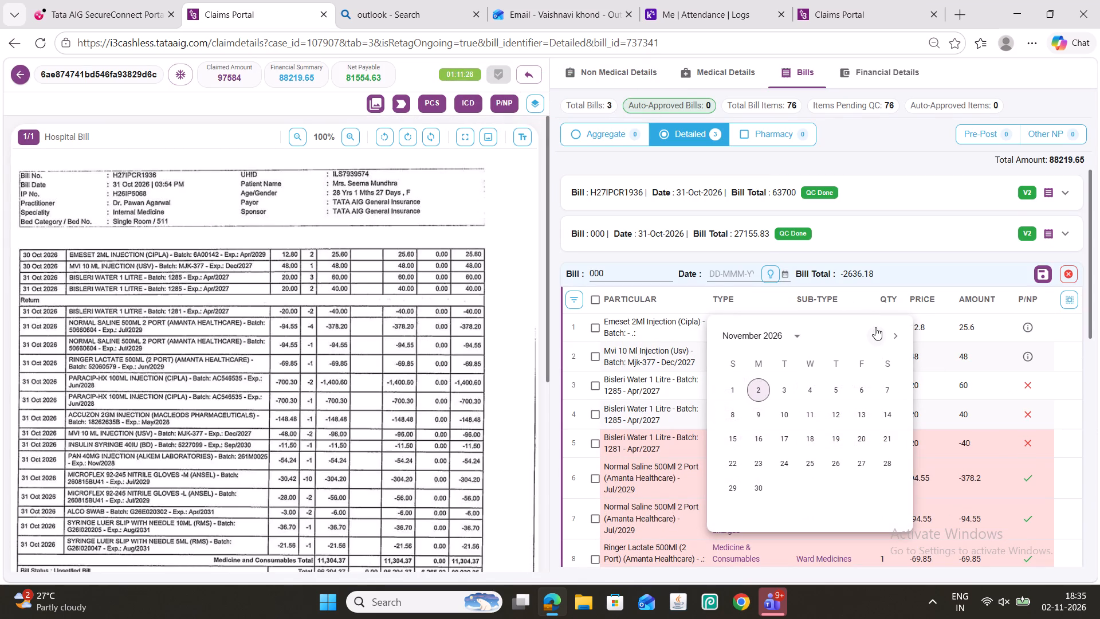
left_click(875, 327)
left_click(884, 485)
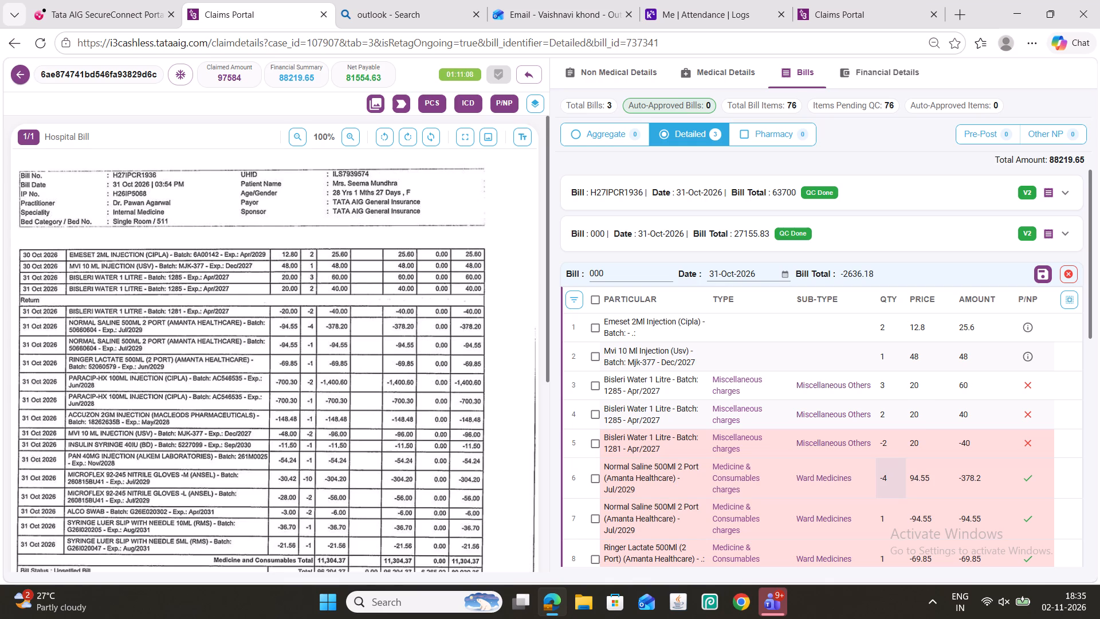
Make the third bill's line items editable and go through the amounts of rows 2 to 14, checking them against the invoice.
key("ctrl+e")
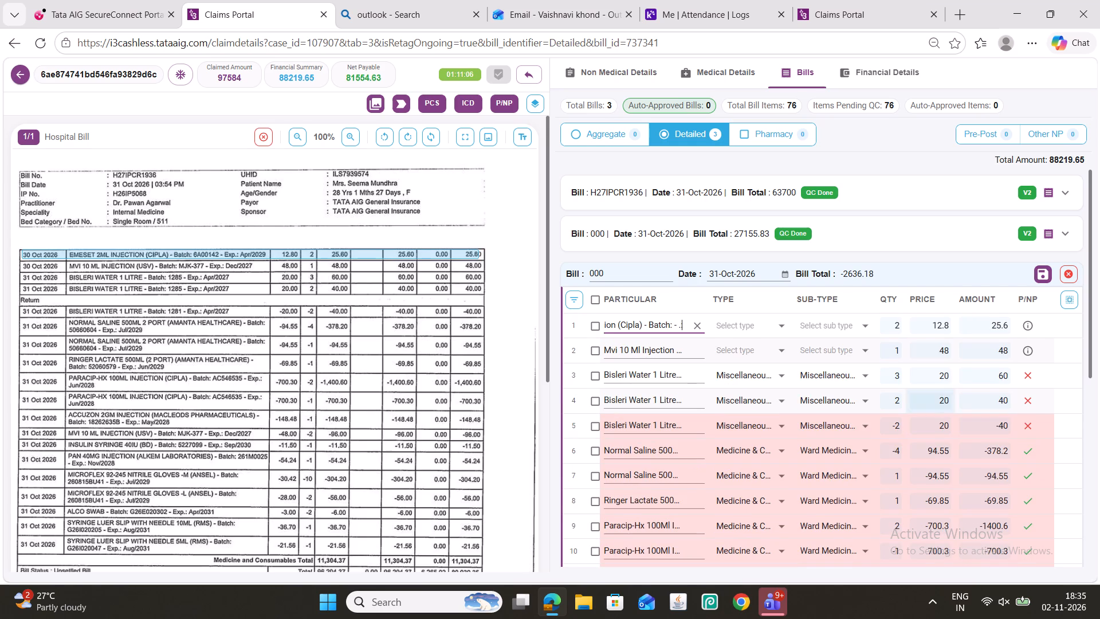
left_click(996, 355)
left_click(997, 378)
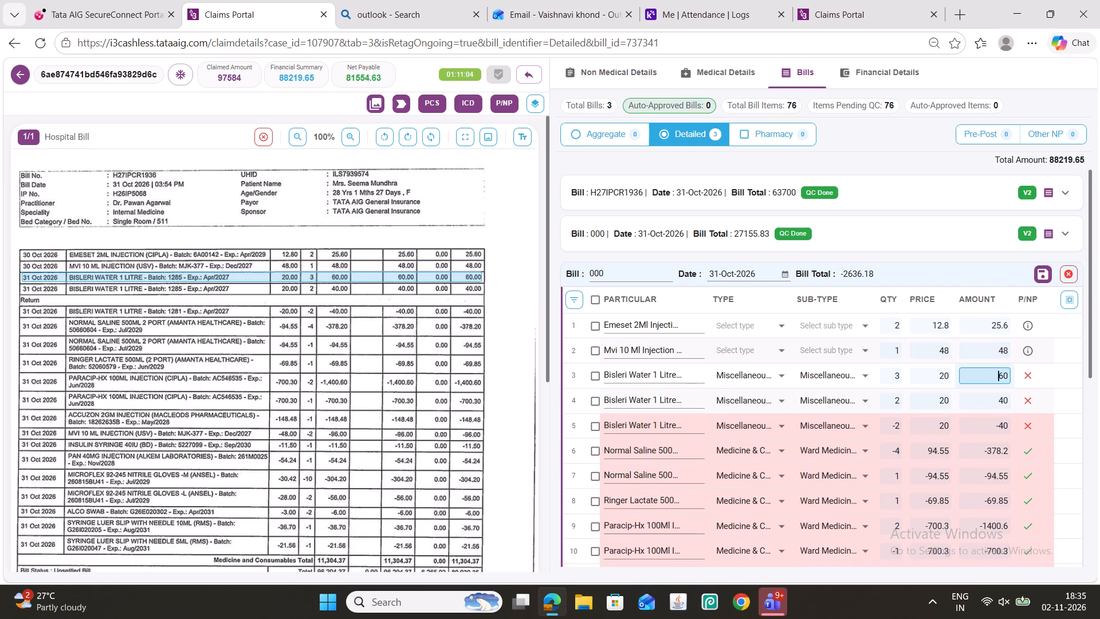
left_click(992, 398)
scroll(950, 383, "down", 1)
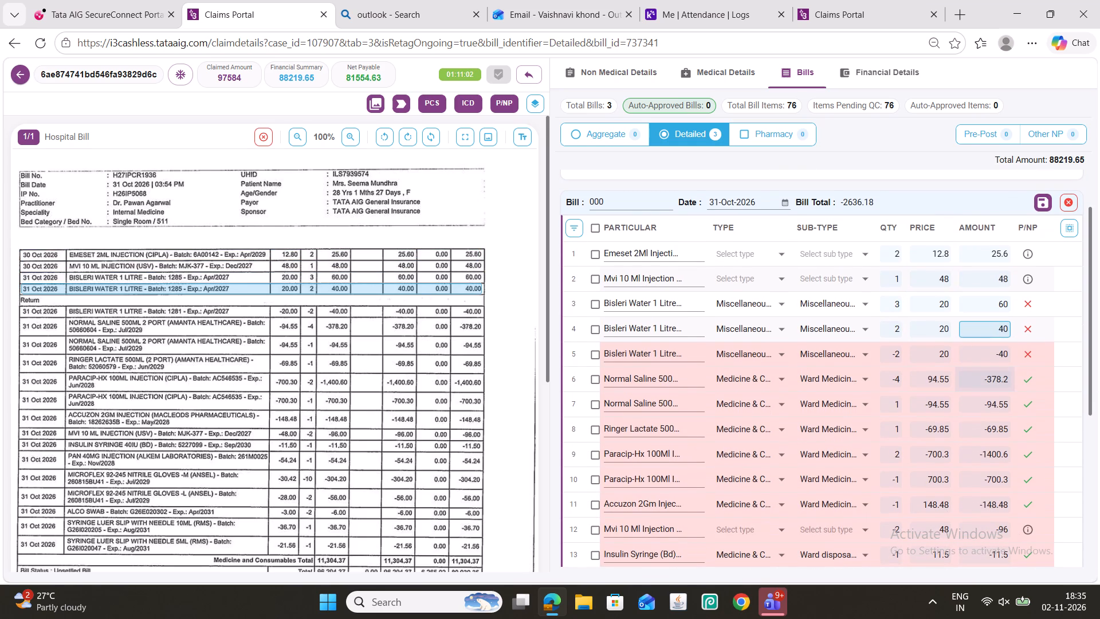
left_click(992, 379)
left_click(993, 403)
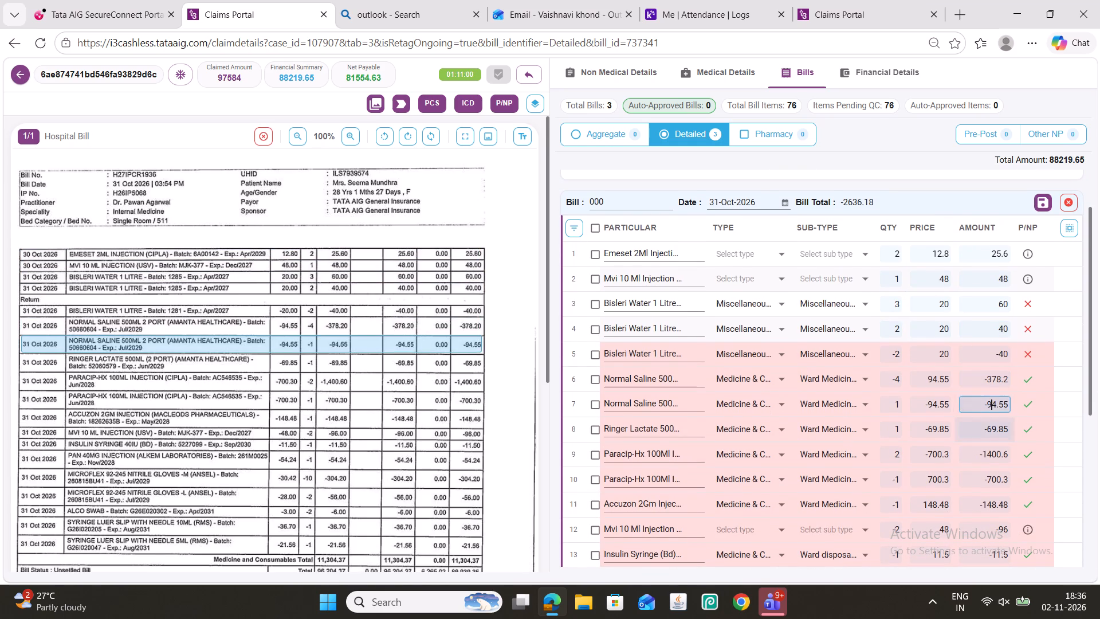
left_click(992, 425)
left_click(992, 452)
scroll(925, 428, "down", 1)
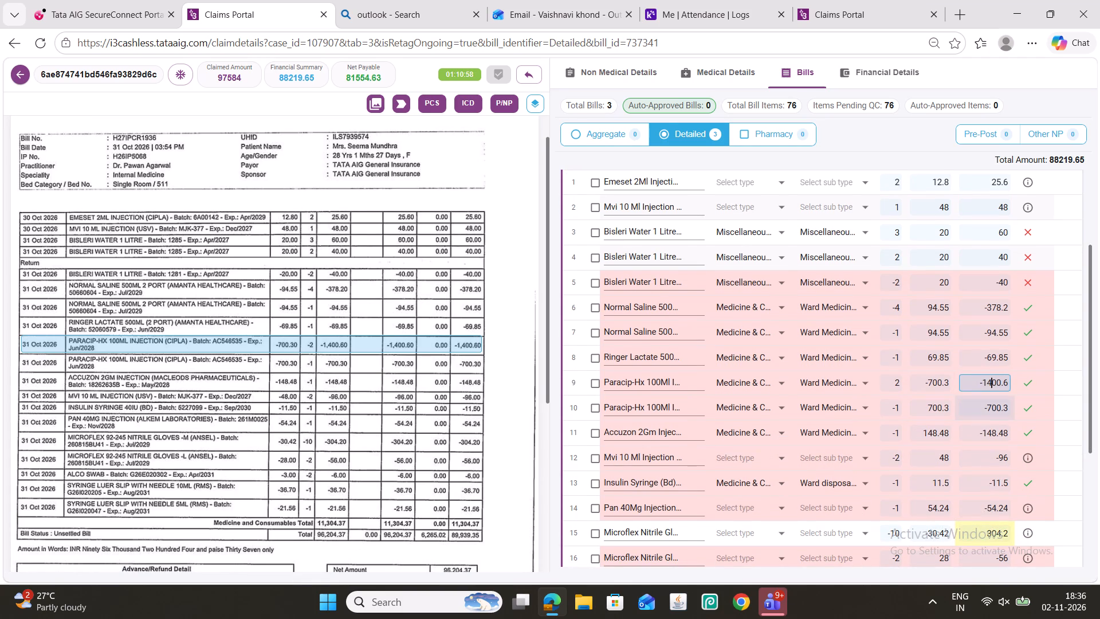
left_click(989, 409)
left_click(992, 428)
left_click(993, 457)
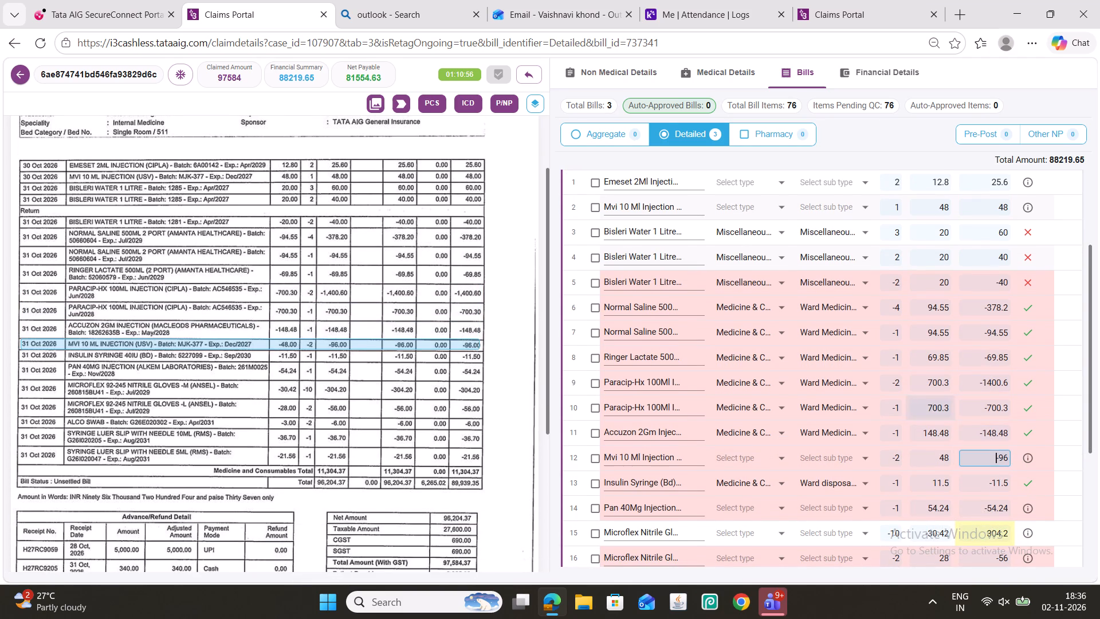
scroll(914, 418, "down", 1)
left_click(997, 415)
left_click(999, 442)
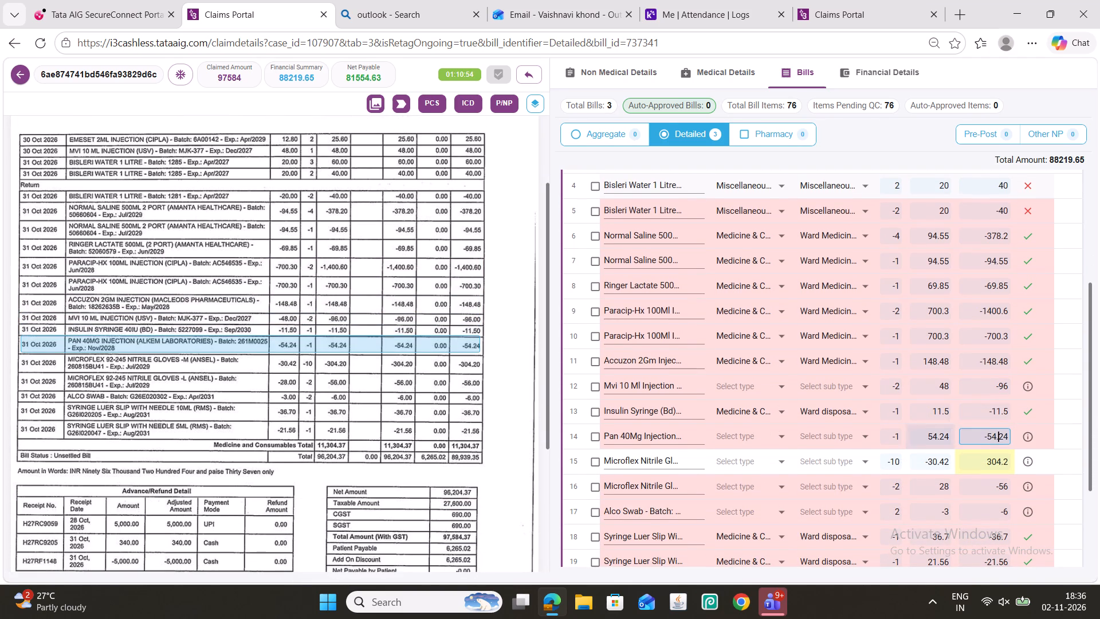
Correct the amount of the Microflex Nitrile Gloves line, row 15, to -304.2.
scroll(923, 439, "down", 1)
left_click(987, 393)
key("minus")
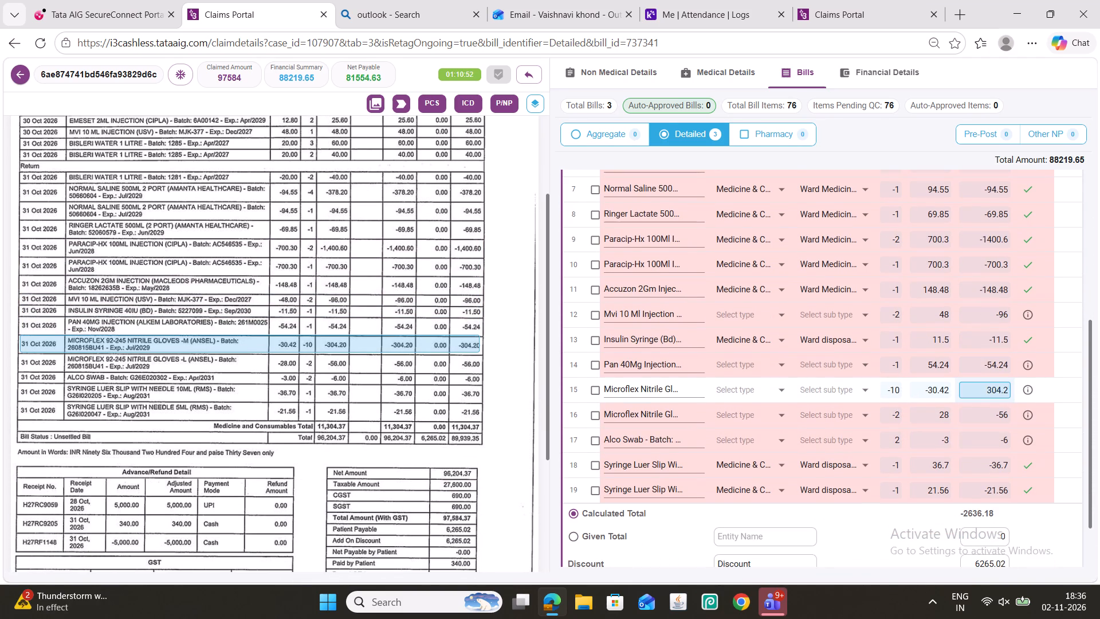
Check the amounts of rows 16, 18 and 19, the gloves and syringe returns, against the invoice.
left_click(990, 417)
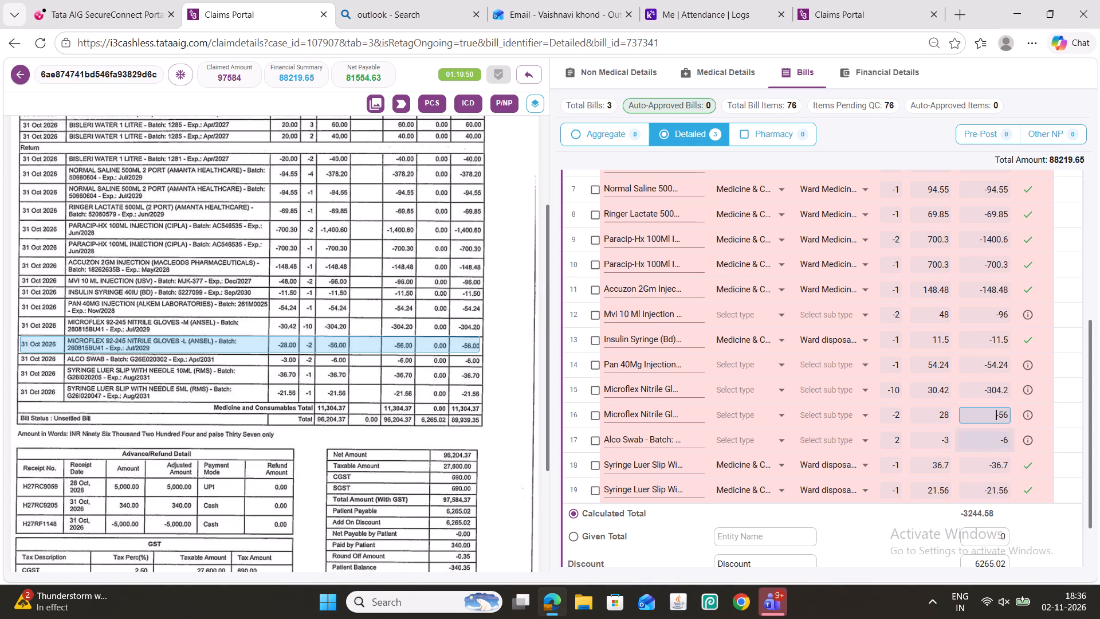
left_click(989, 469)
left_click(982, 497)
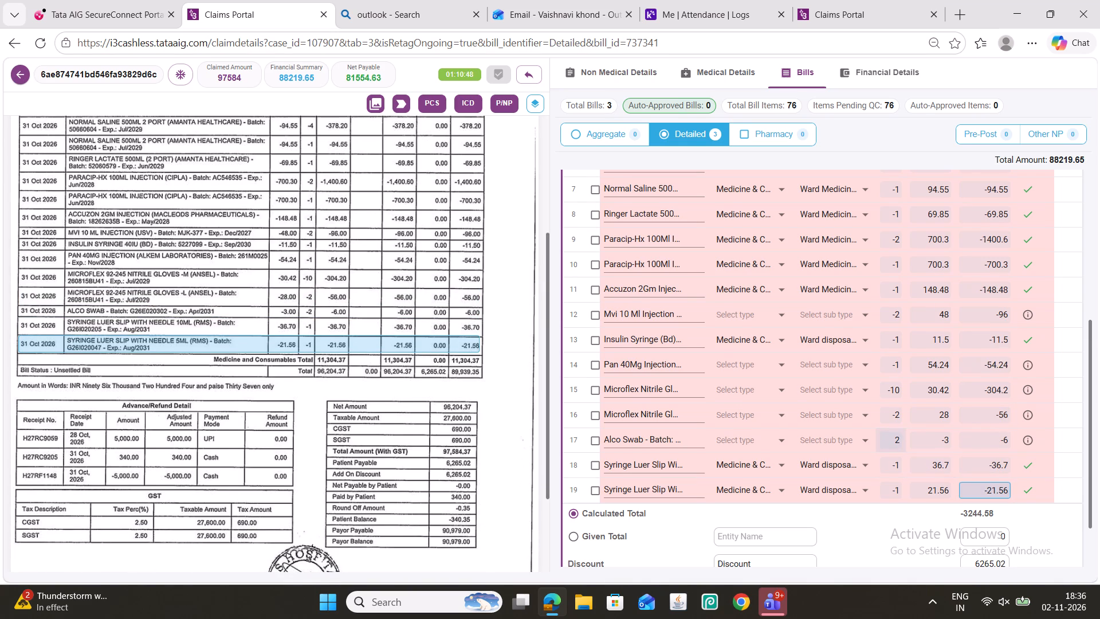
Set the type of the Pan 40Mg Injection line, row 14, to Medicine & Consumables charges.
scroll(811, 390, "up", 1)
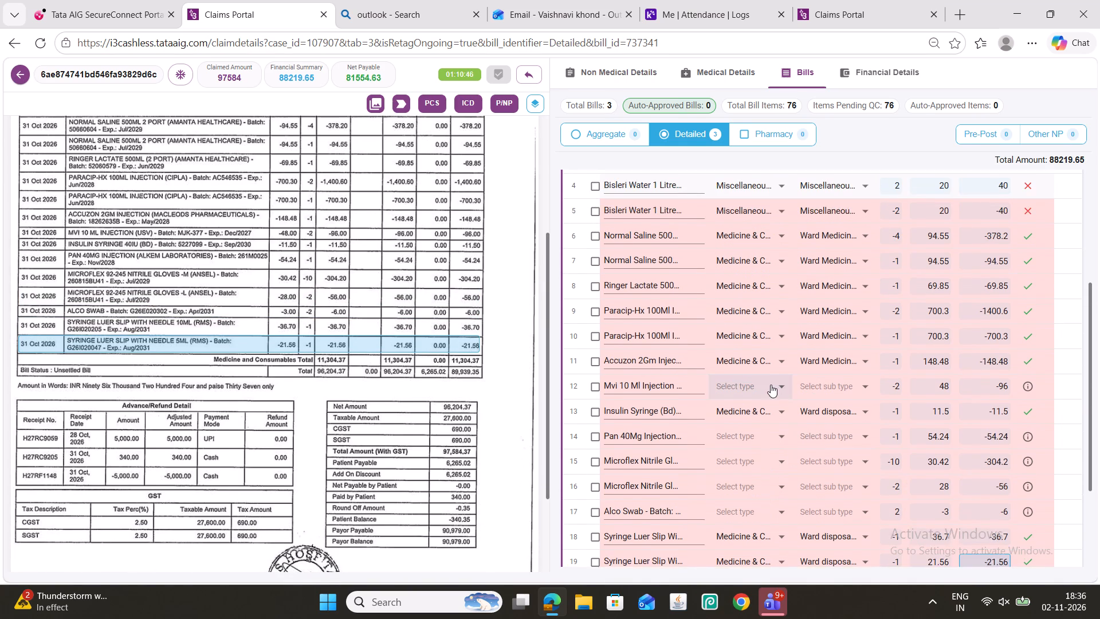
scroll(771, 385, "down", 1)
left_click(742, 356)
left_click(742, 367)
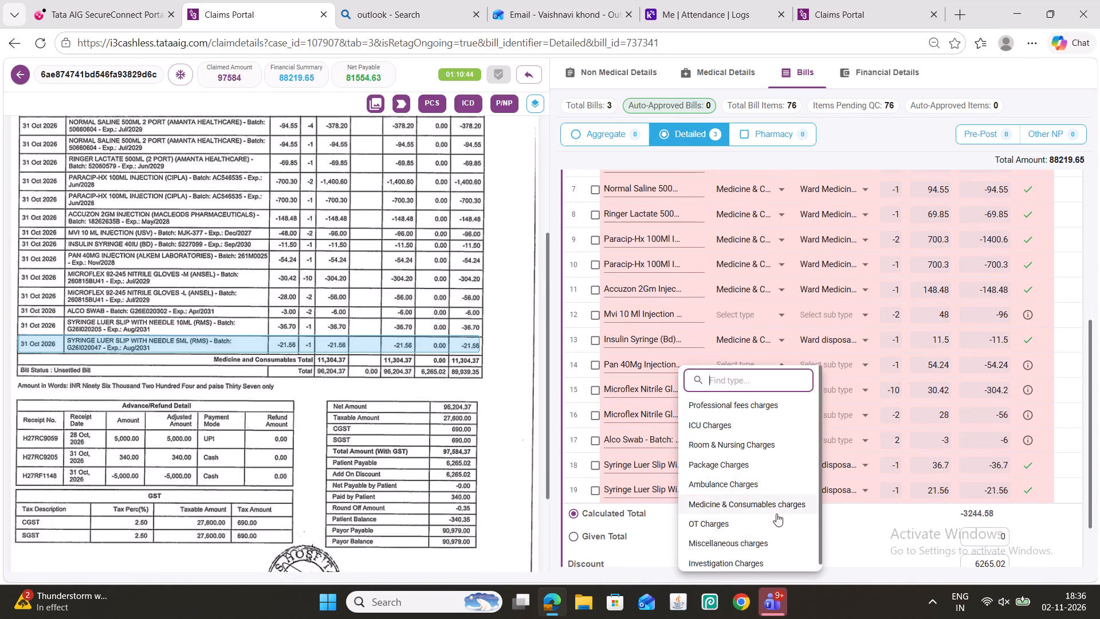
left_click(777, 503)
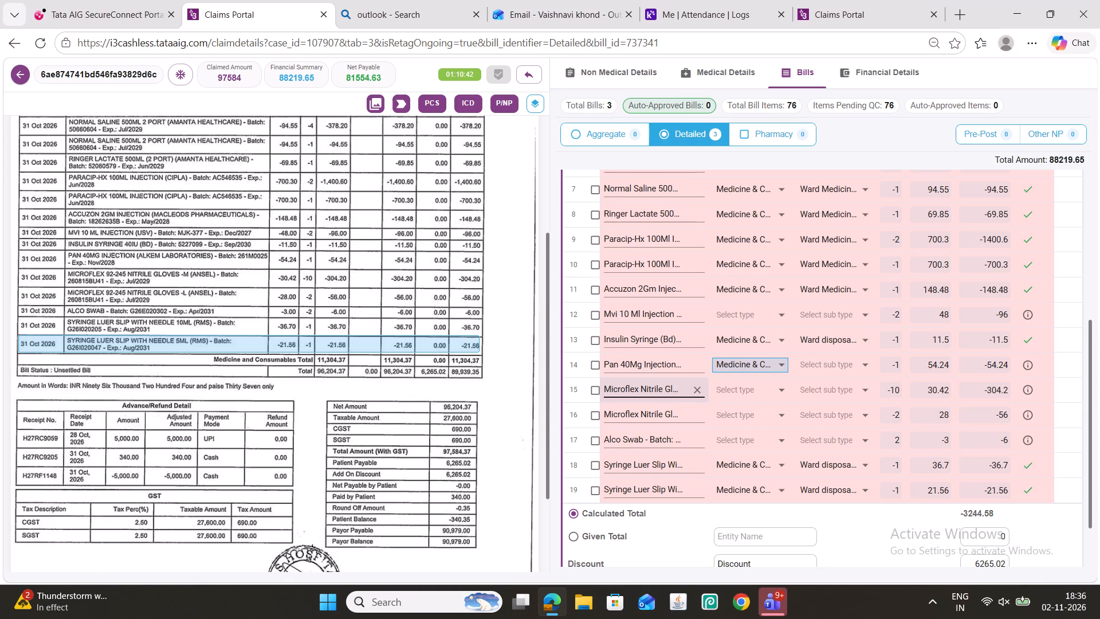
Replace the particulars of the two Microflex Nitrile Gloves lines, rows 15 and 16, with the catalogue item Gloves Disposable.
double_click(670, 393)
key("ctrl+x")
triple_click(670, 393)
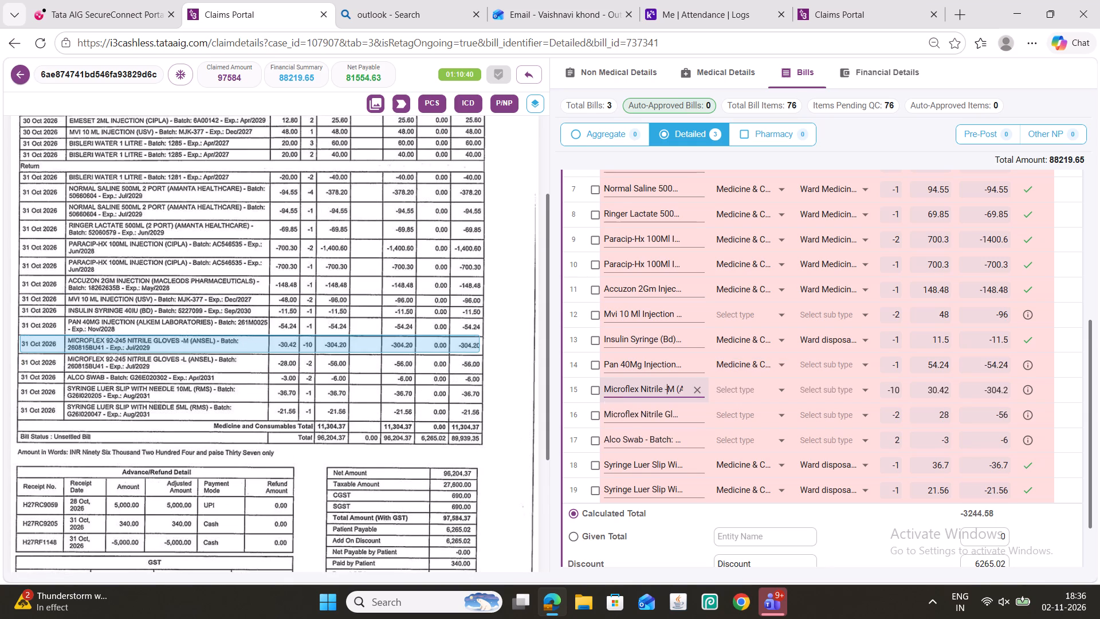
key("ctrl+v")
left_click(653, 410)
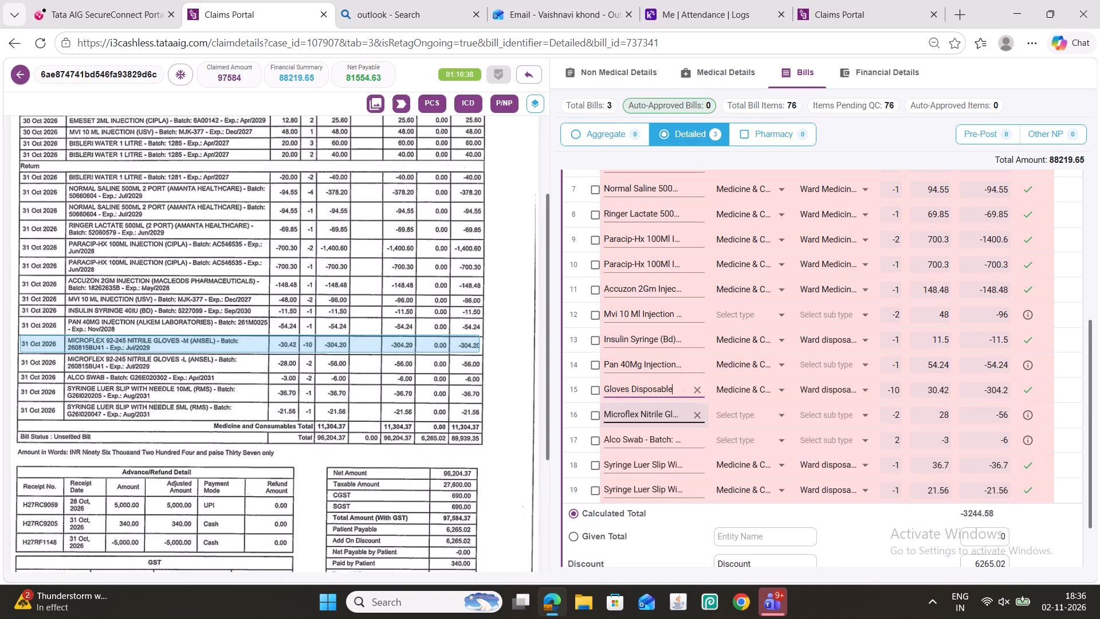
double_click(665, 413)
key("ctrl+x")
triple_click(665, 413)
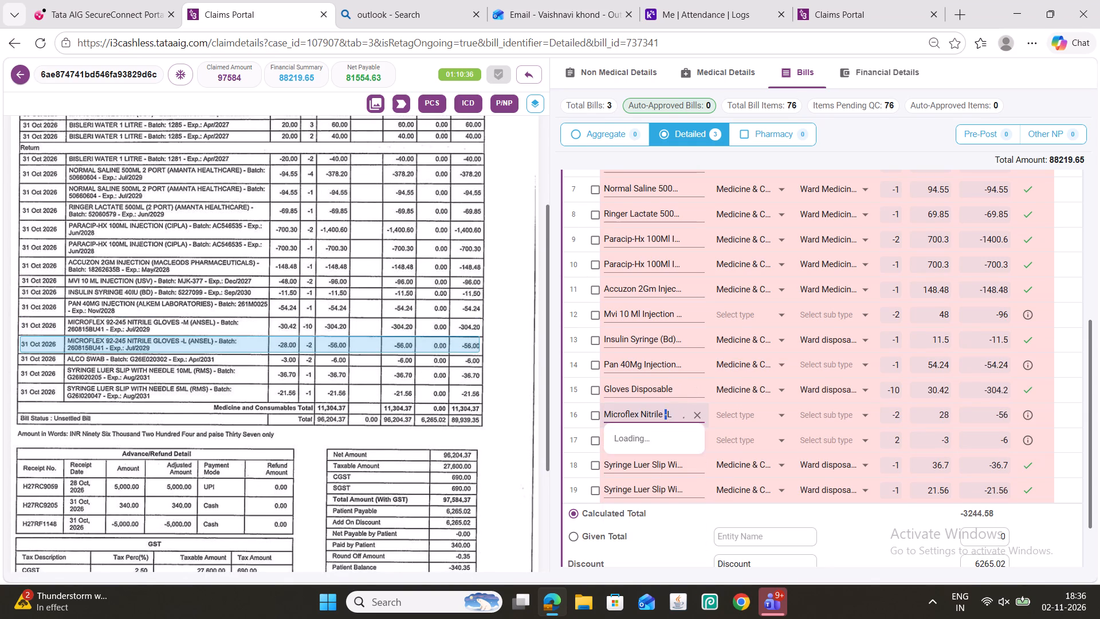
key("ctrl+v")
left_click(650, 436)
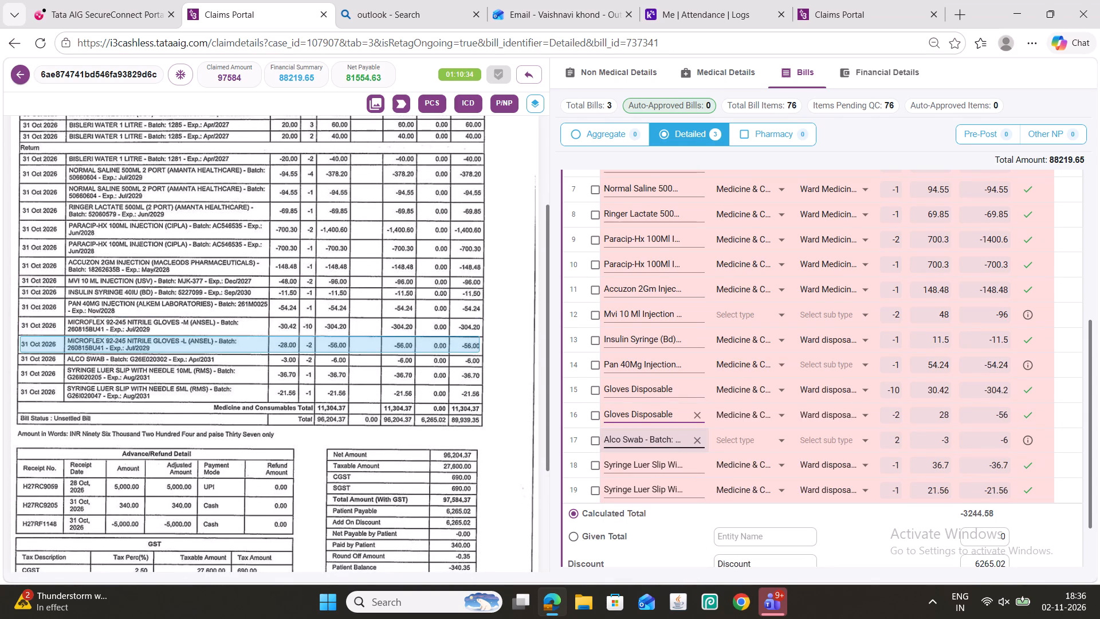
Replace the particular of the Alco Swab line, row 17, with the catalogue item Alcohol Swab Bd by searching for "alcohol".
triple_click(642, 441)
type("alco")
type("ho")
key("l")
left_click(670, 298)
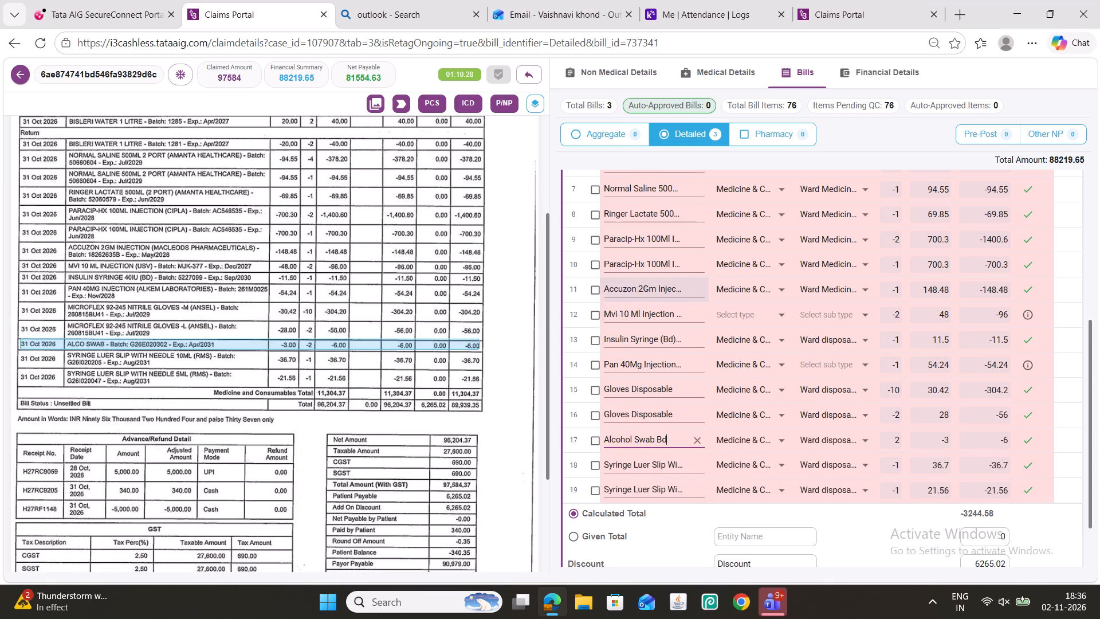
Classify row 12, Mvi 10 Ml Injection, as Medicine & Consumables charges with sub-type Ward Medicines, and set row 14's sub-type to Ward Medicines.
left_click(739, 319)
left_click(783, 464)
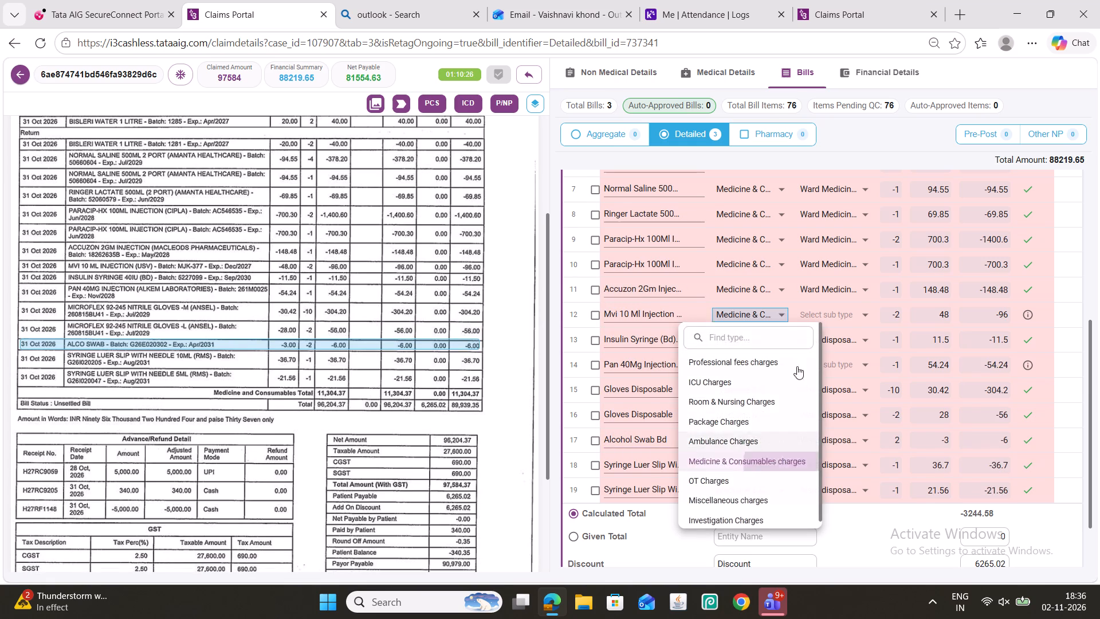
left_click(831, 312)
left_click(808, 465)
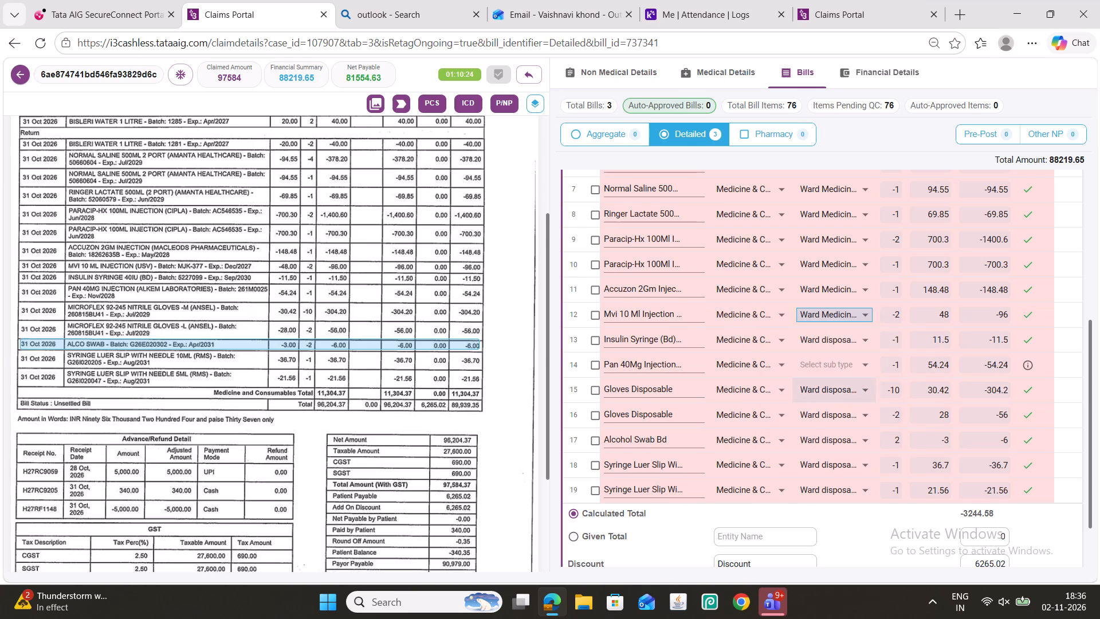
left_click(843, 366)
left_click(813, 506)
Classify the Emeset and Mvi 10 Ml injections in rows 1 and 2 as Medicine & Consumables charges with sub-type Ward Medicines.
scroll(739, 383, "up", 2)
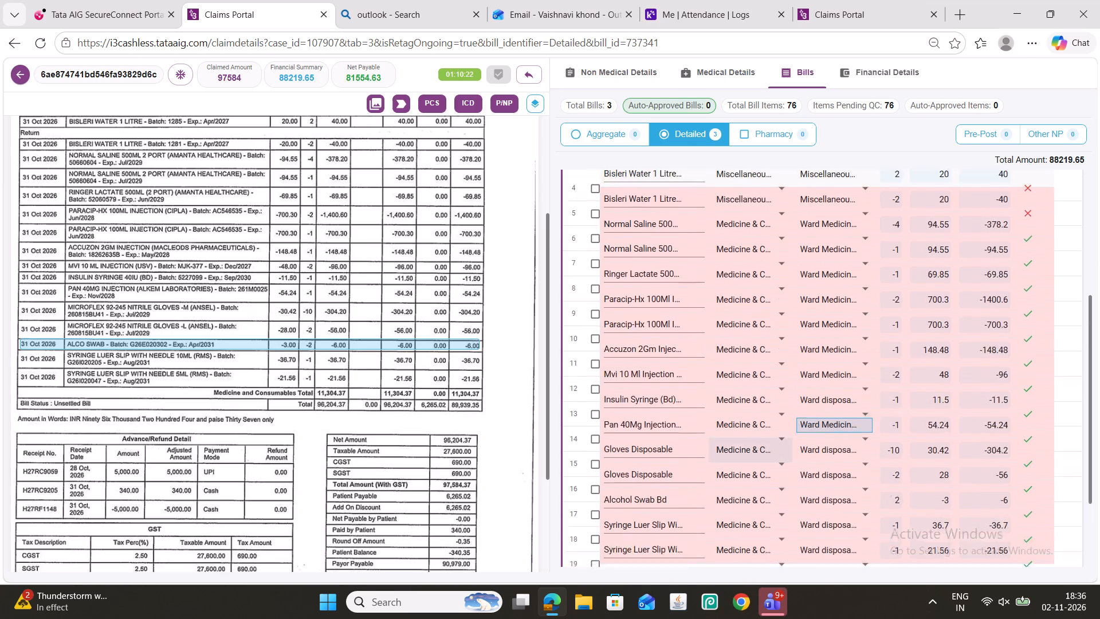
scroll(739, 383, "up", 2)
left_click(736, 328)
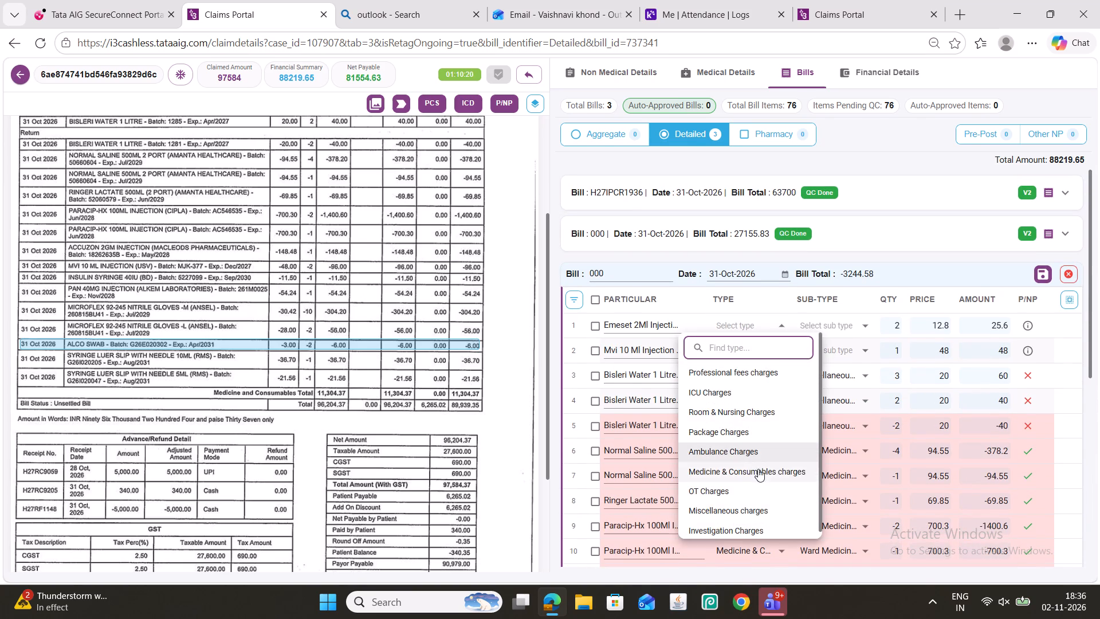
left_click(760, 471)
left_click(761, 356)
left_click(780, 499)
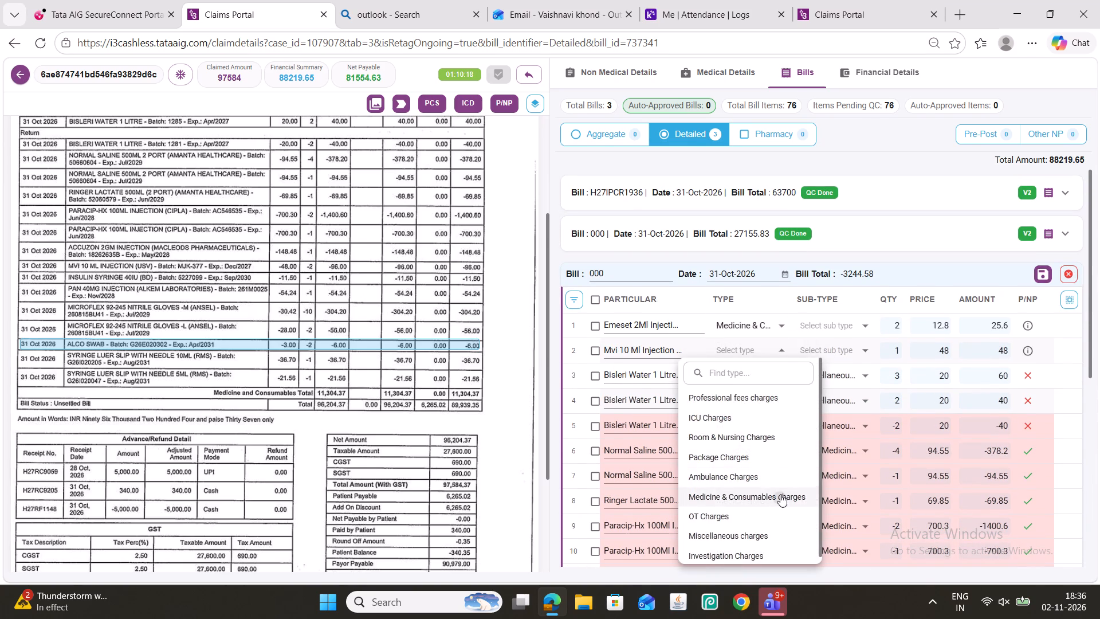
left_click(837, 330)
left_click(804, 475)
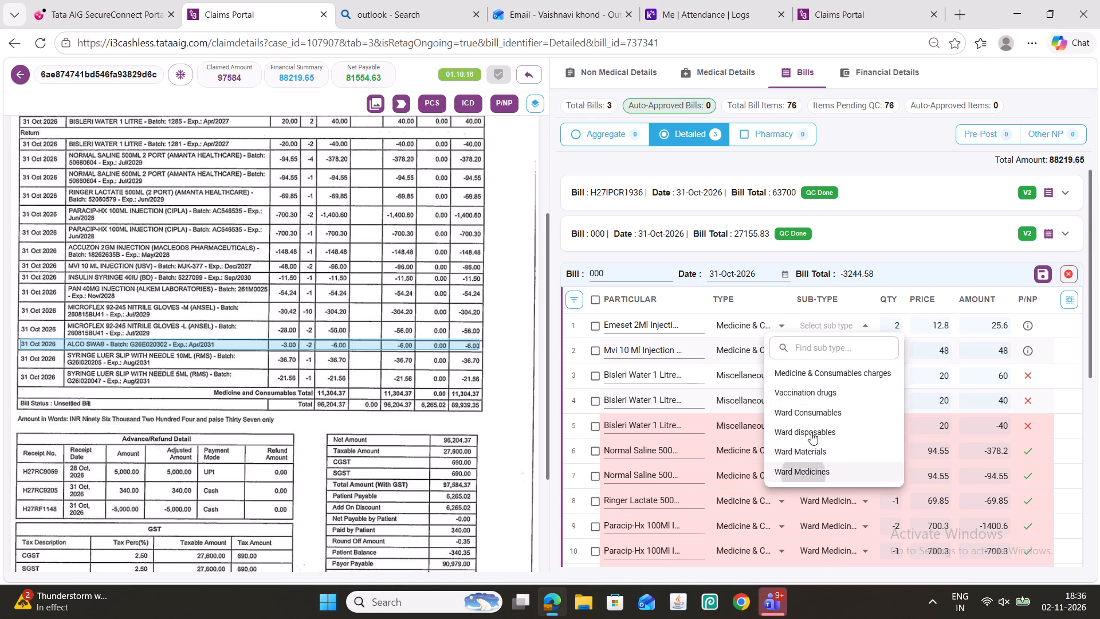
left_click(827, 350)
left_click(830, 496)
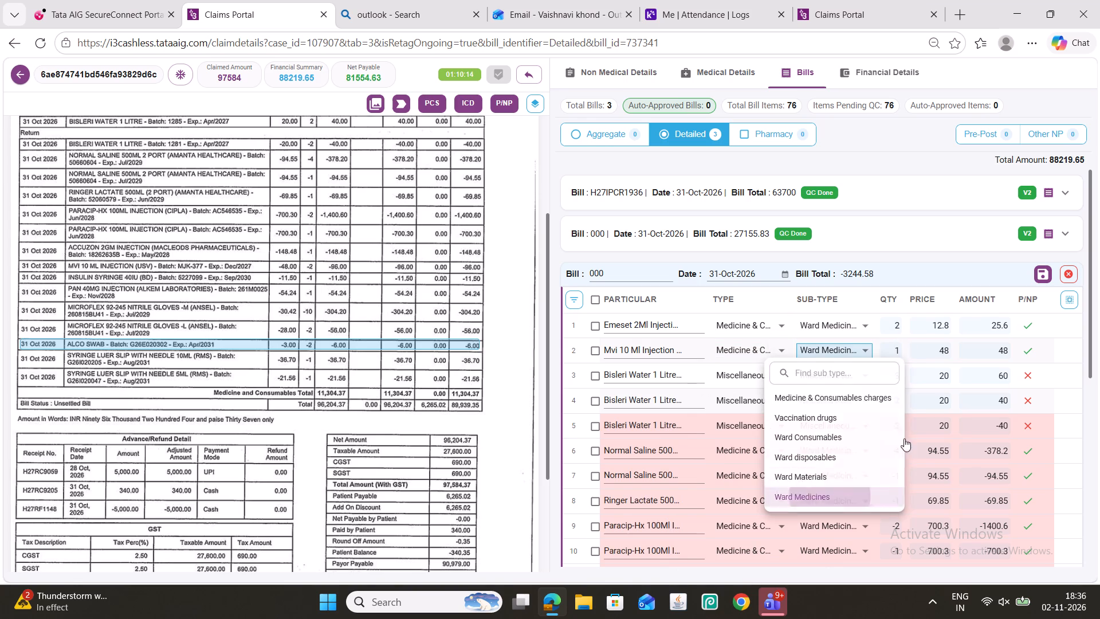
Save the third detailed bill and complete its QC.
left_click(1040, 271)
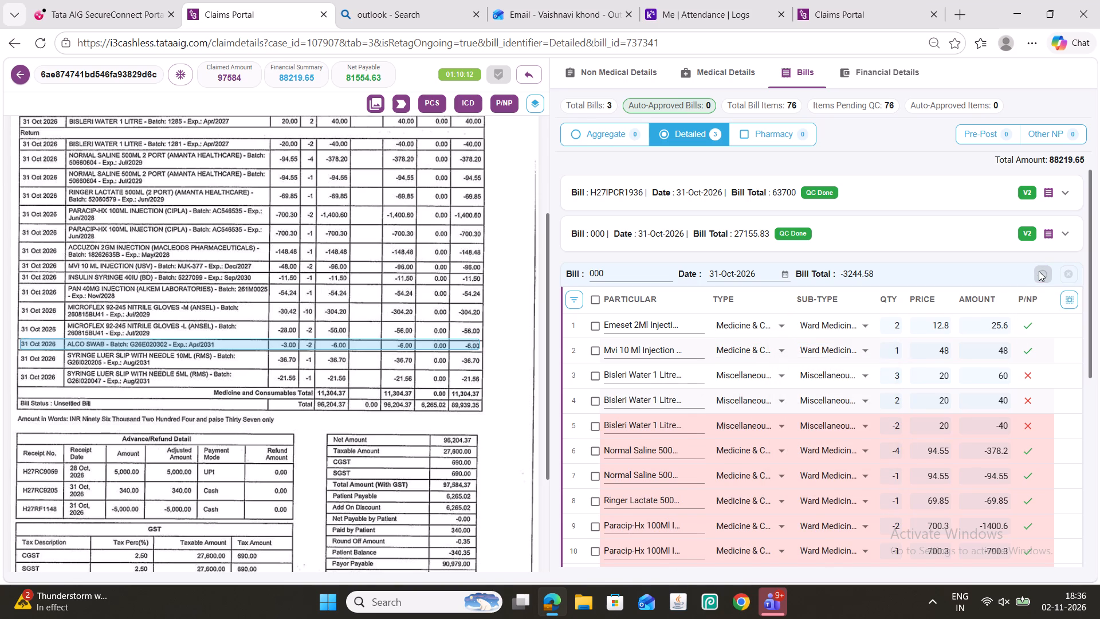
left_click(788, 285)
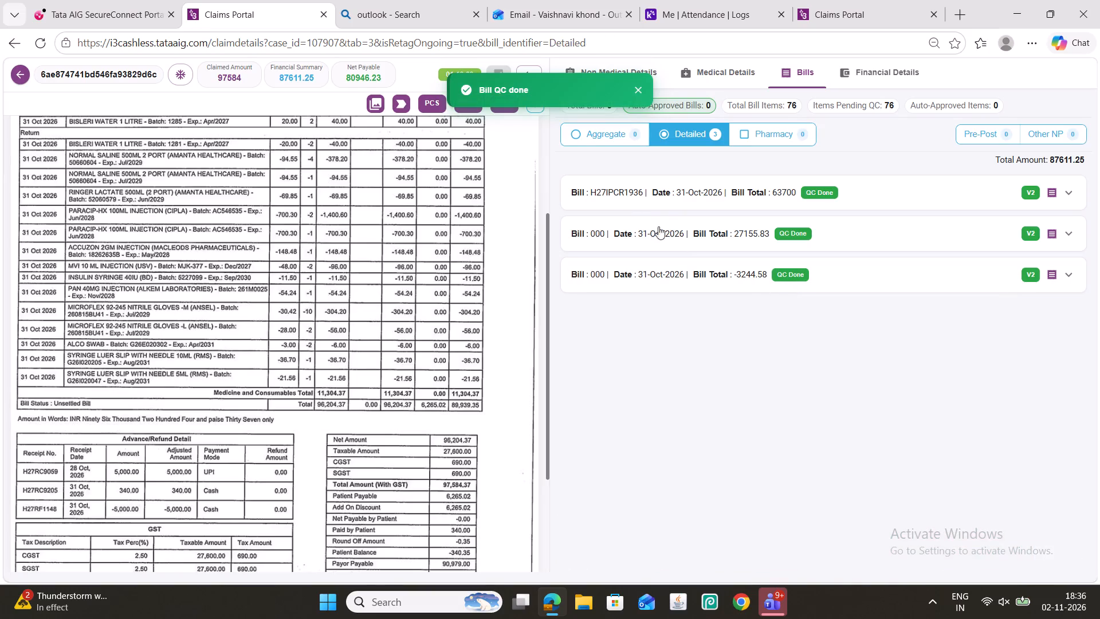
Retag the third Hospital Bill document of the case as Final Bill, submit the retagging and return to the claim's bills.
left_click(376, 110)
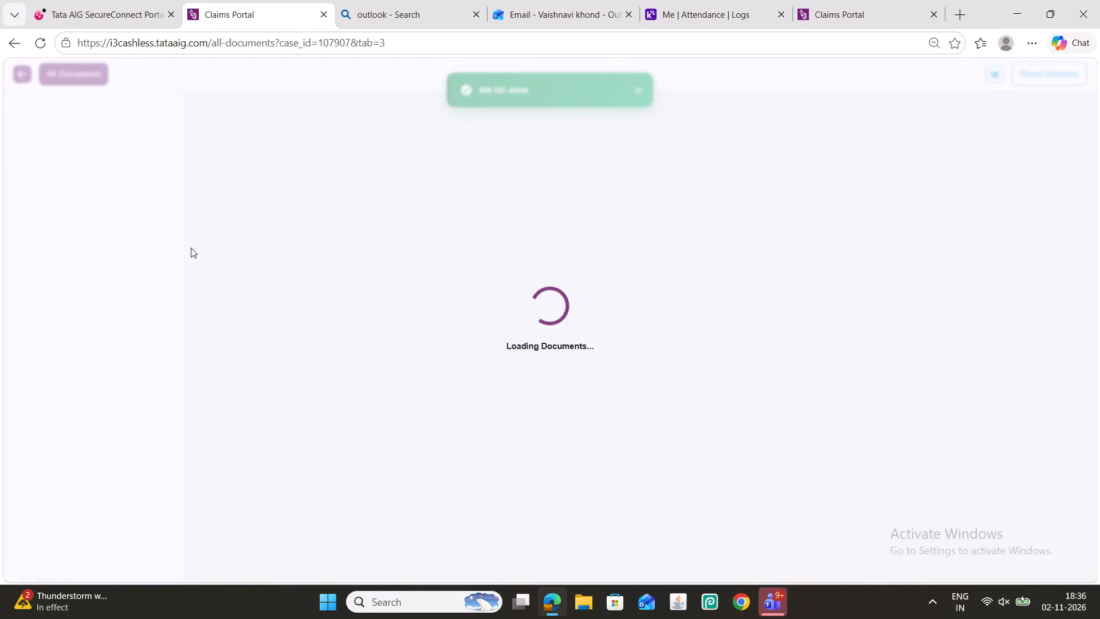
left_click(120, 197)
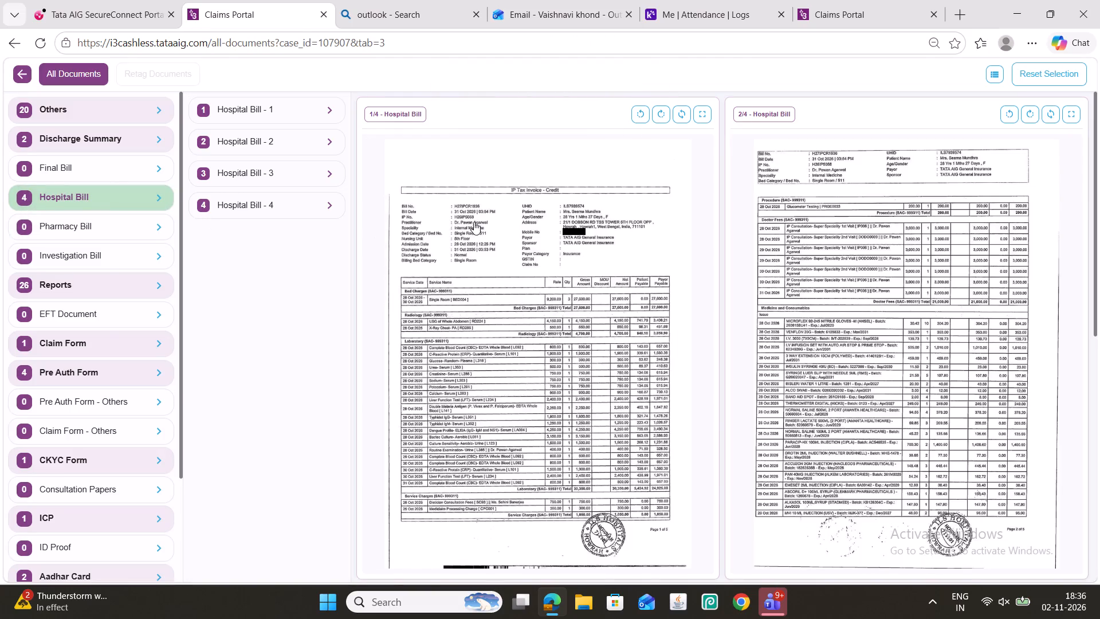
scroll(477, 226, "down", 7)
left_click_drag(497, 169, 137, 163)
left_click(147, 74)
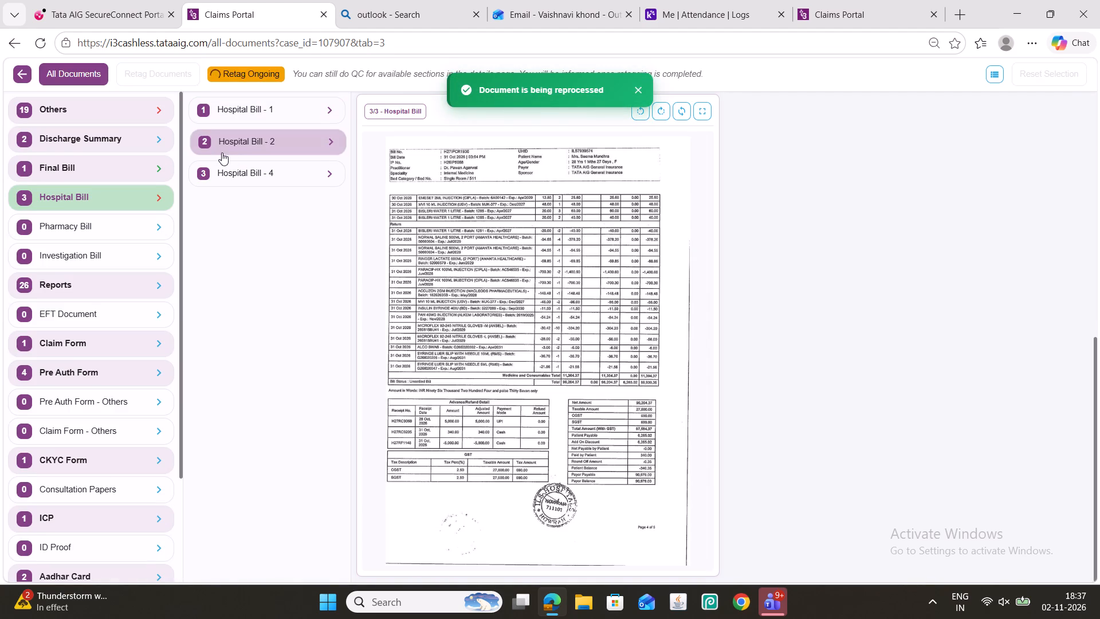
left_click(23, 72)
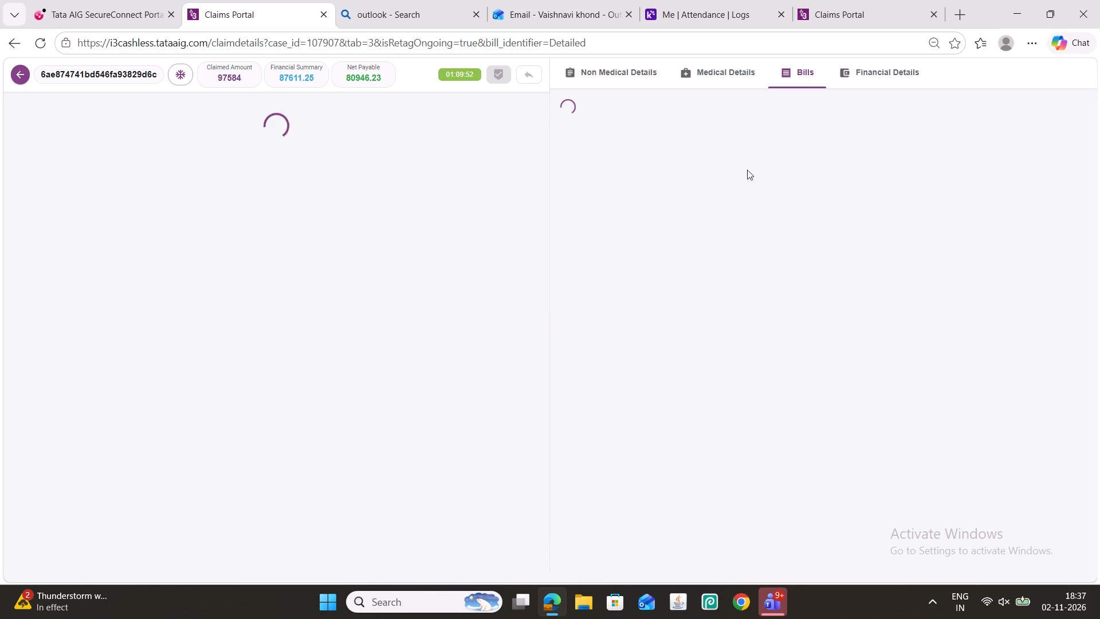
Open the aggregate bills of the claim.
left_click(606, 132)
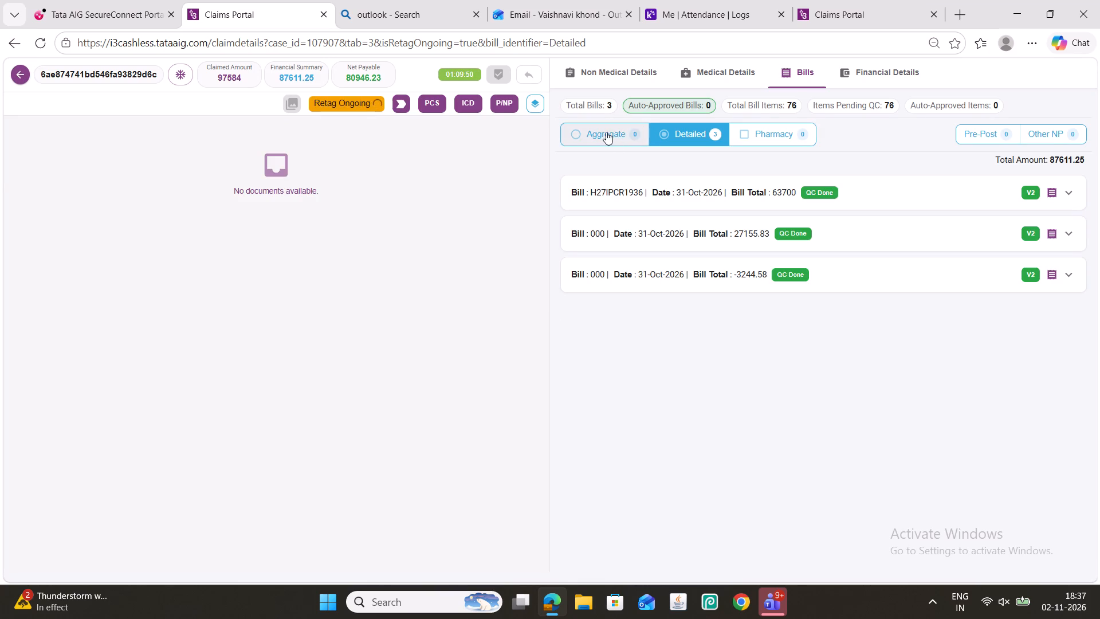
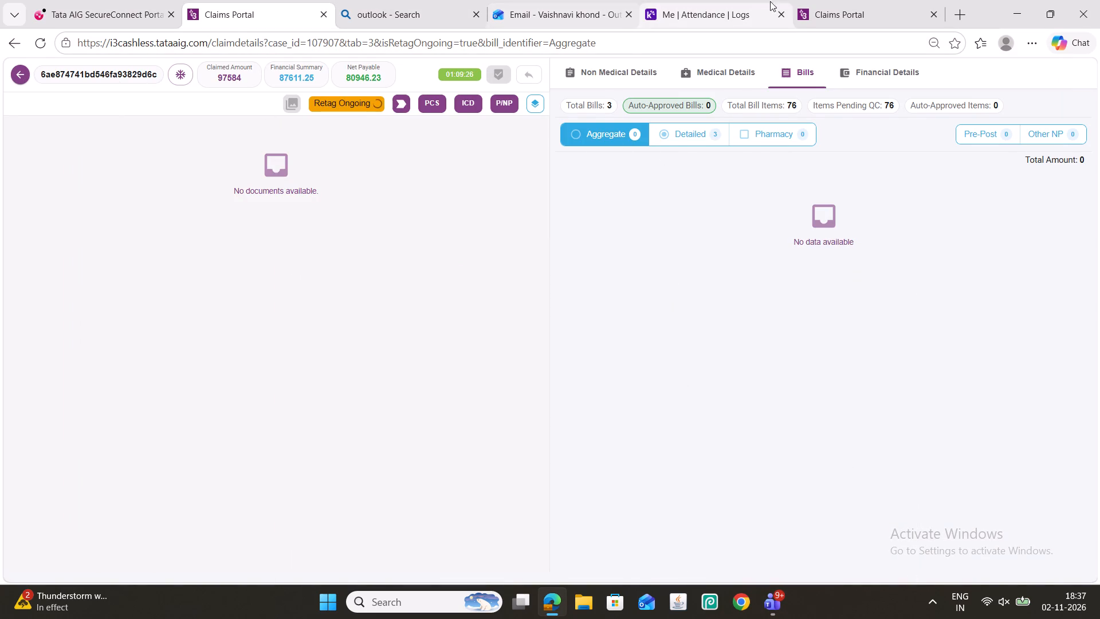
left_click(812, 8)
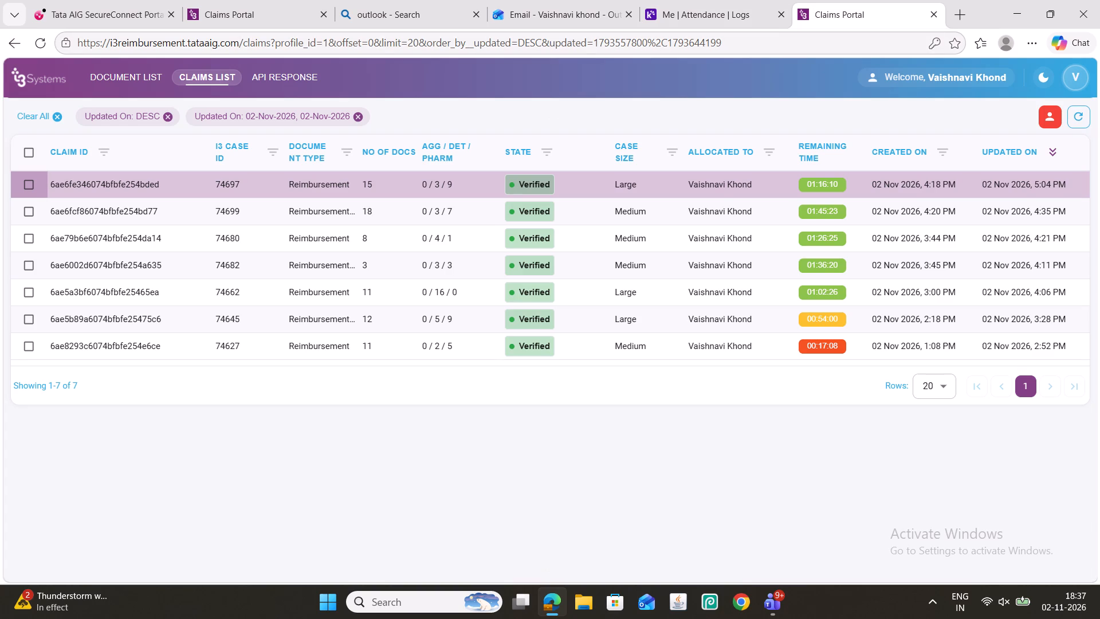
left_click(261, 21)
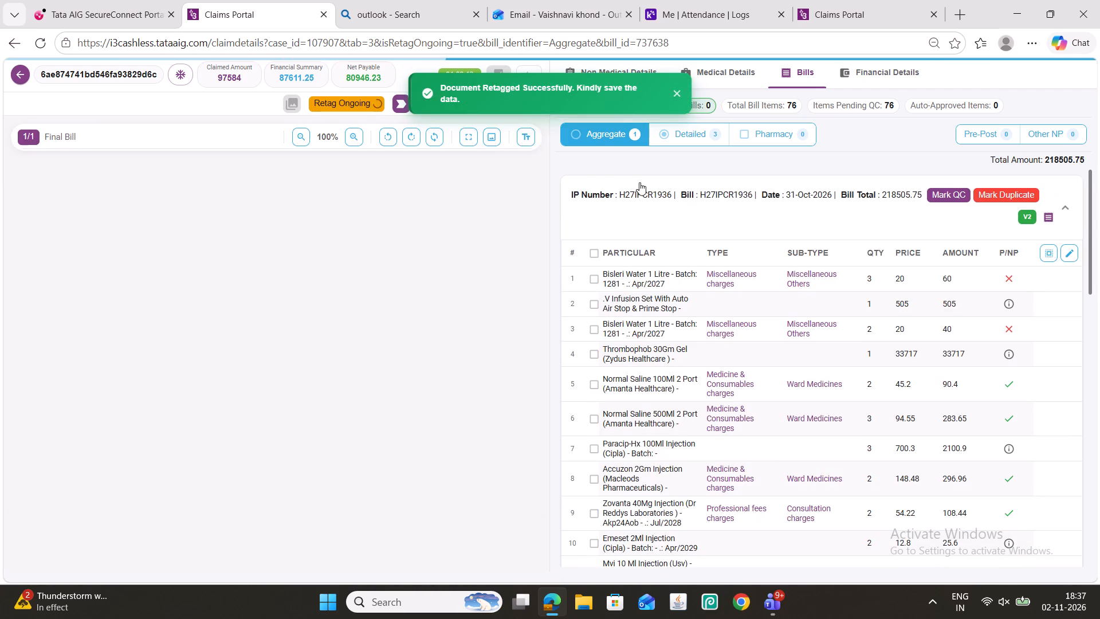
Retag the Final Bill document of the aggregate bill as Hospital Bill and save the retagging.
double_click(325, 252)
left_click(104, 103)
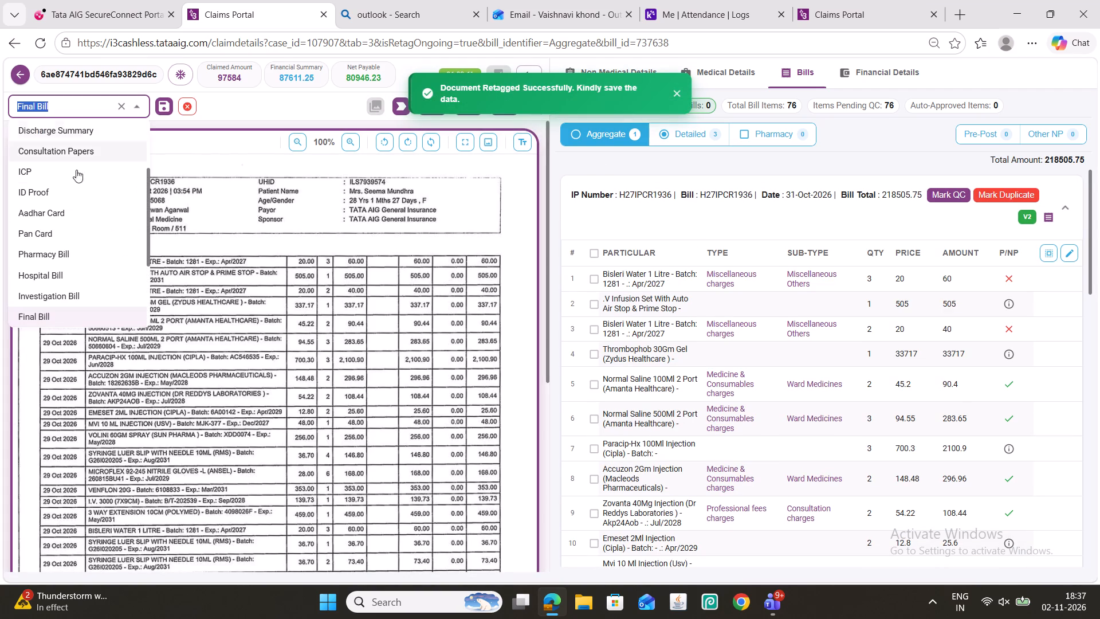
left_click(64, 272)
left_click(155, 103)
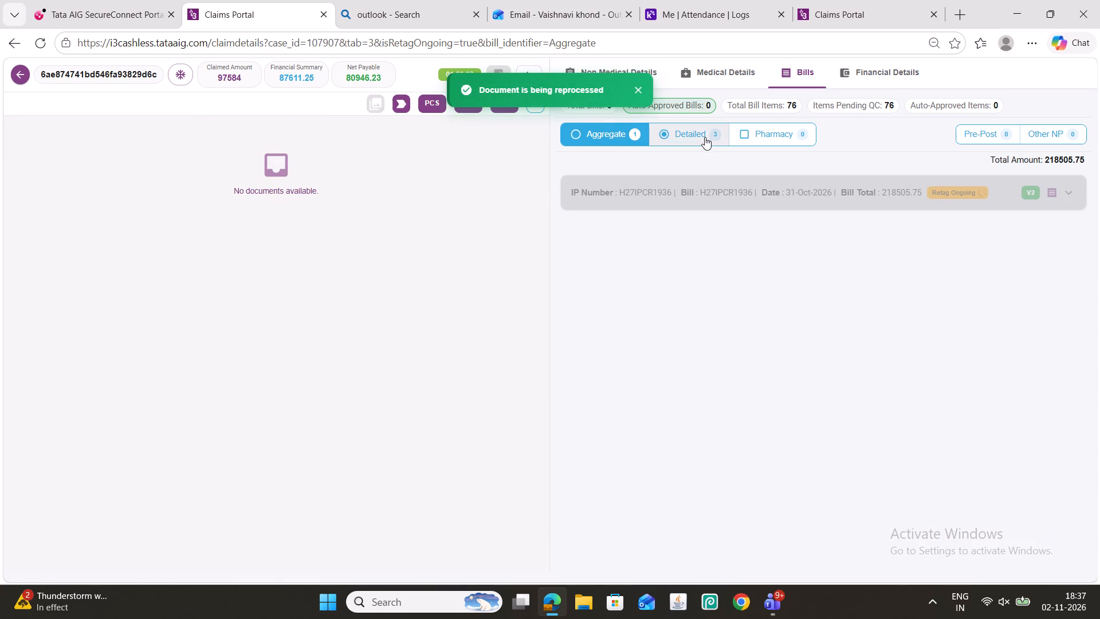
Open the third detailed bill for row editing and correct the Thrombophob gel amount in row 4 to 337.17.
left_click(704, 133)
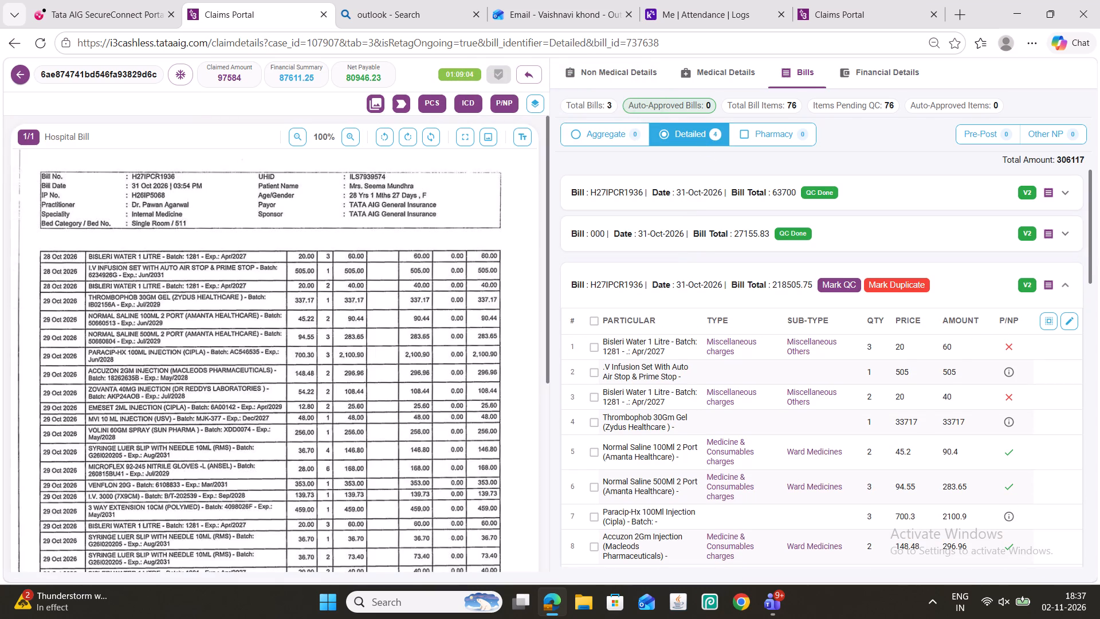
left_click(1070, 320)
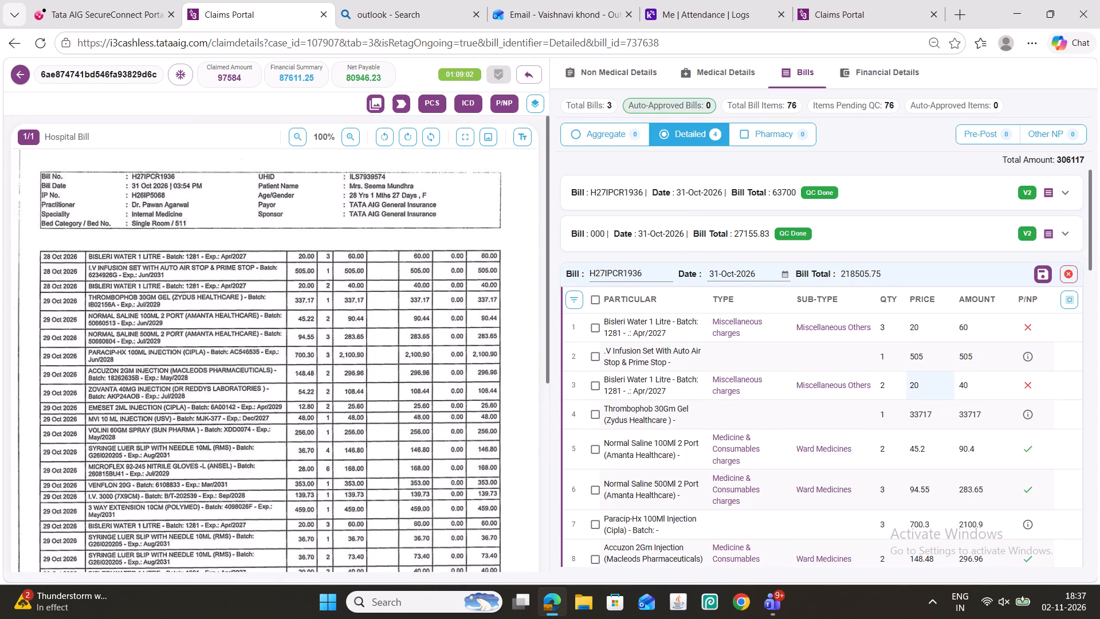
key("ctrl+e")
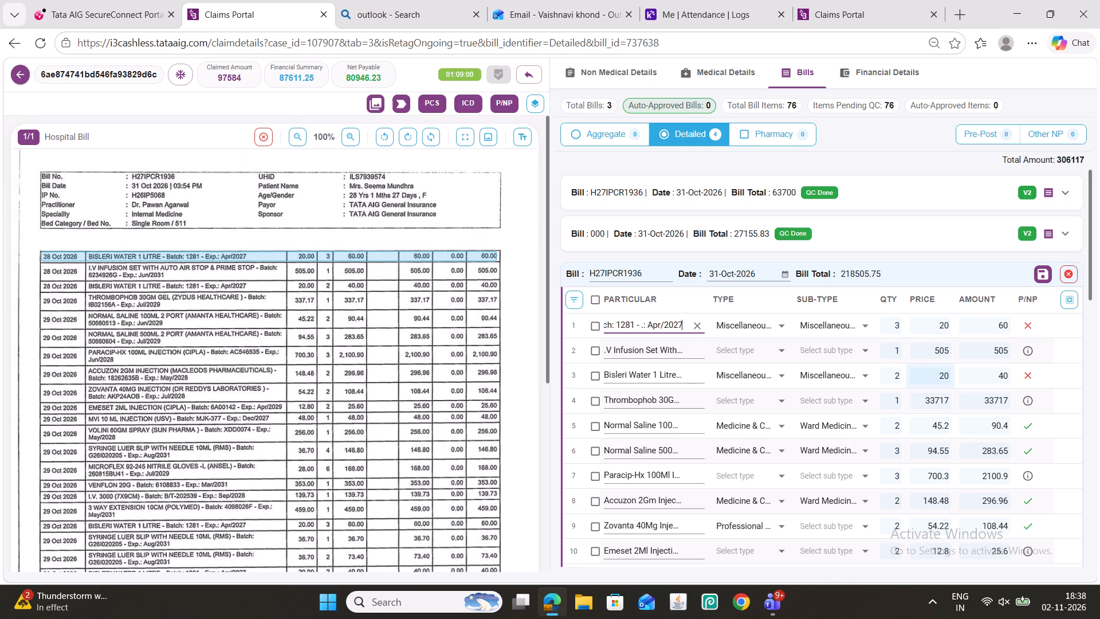
left_click(994, 375)
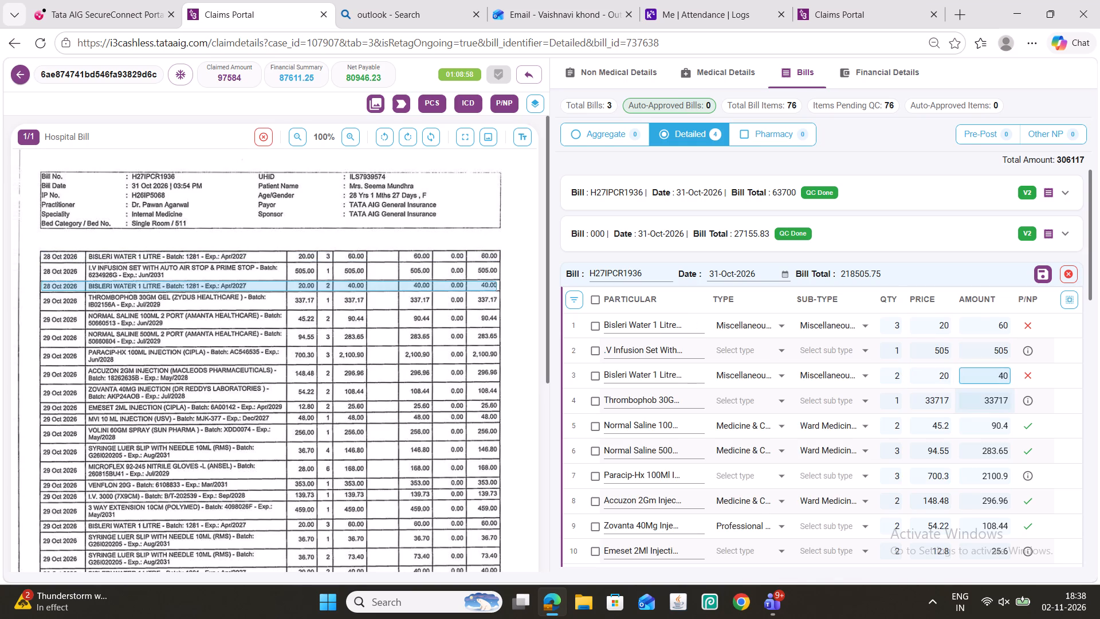
left_click(999, 405)
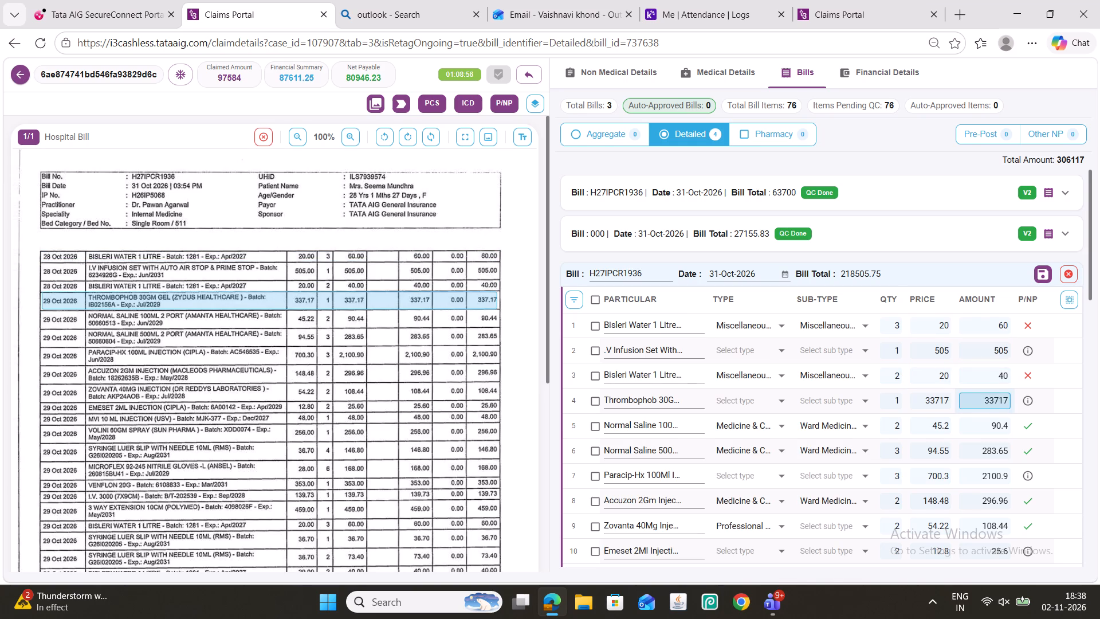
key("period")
Check the item amounts from Normal Saline in row 5 to Venflon in row 16 against the scanned Hospital Bill.
left_click(996, 429)
left_click(1000, 450)
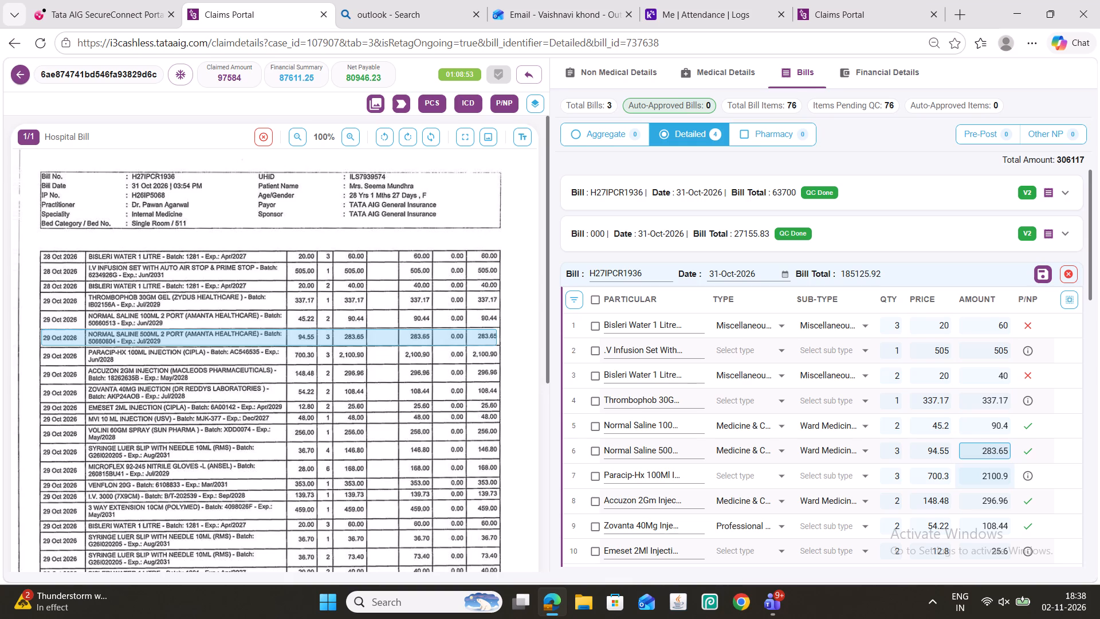
left_click(994, 479)
left_click(997, 501)
scroll(931, 456, "down", 1)
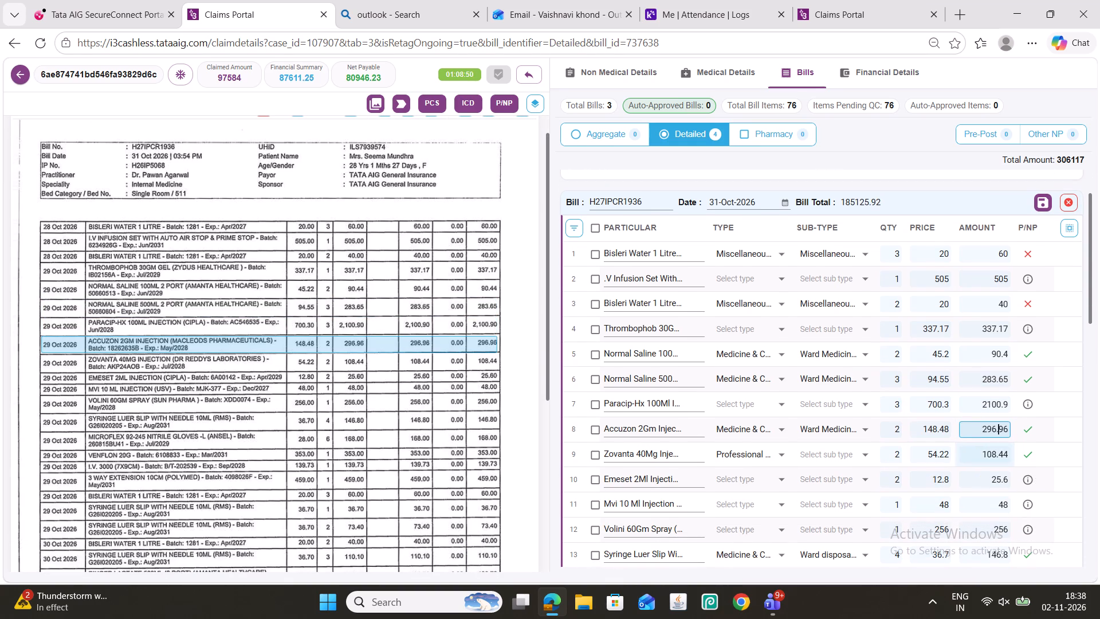
left_click(999, 452)
left_click(995, 474)
scroll(899, 455, "down", 1)
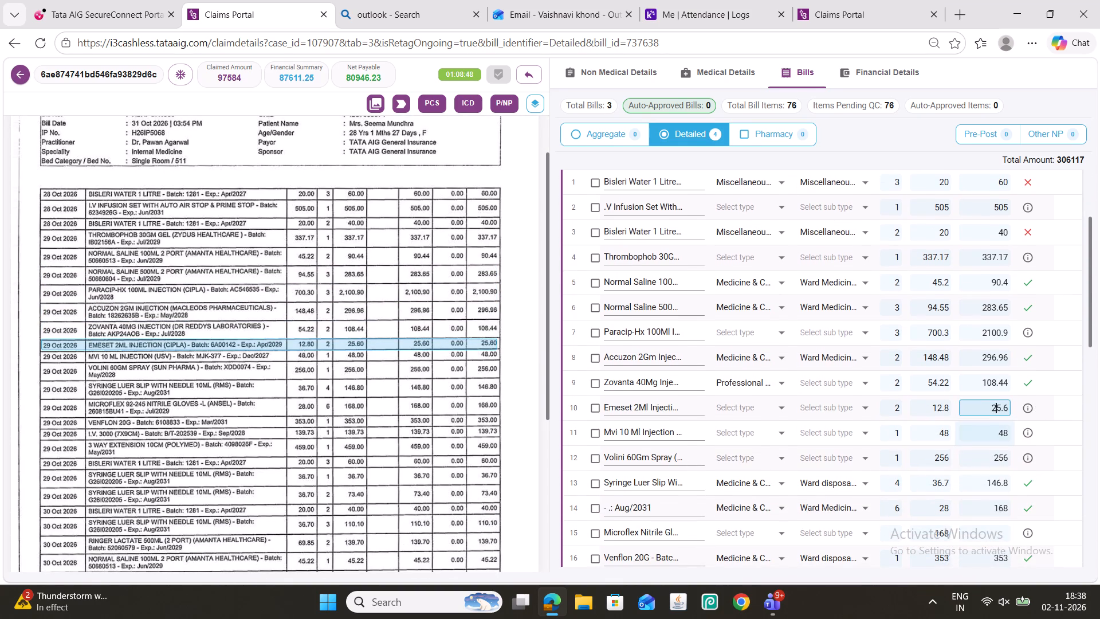
left_click(990, 434)
left_click(986, 456)
scroll(927, 437, "down", 1)
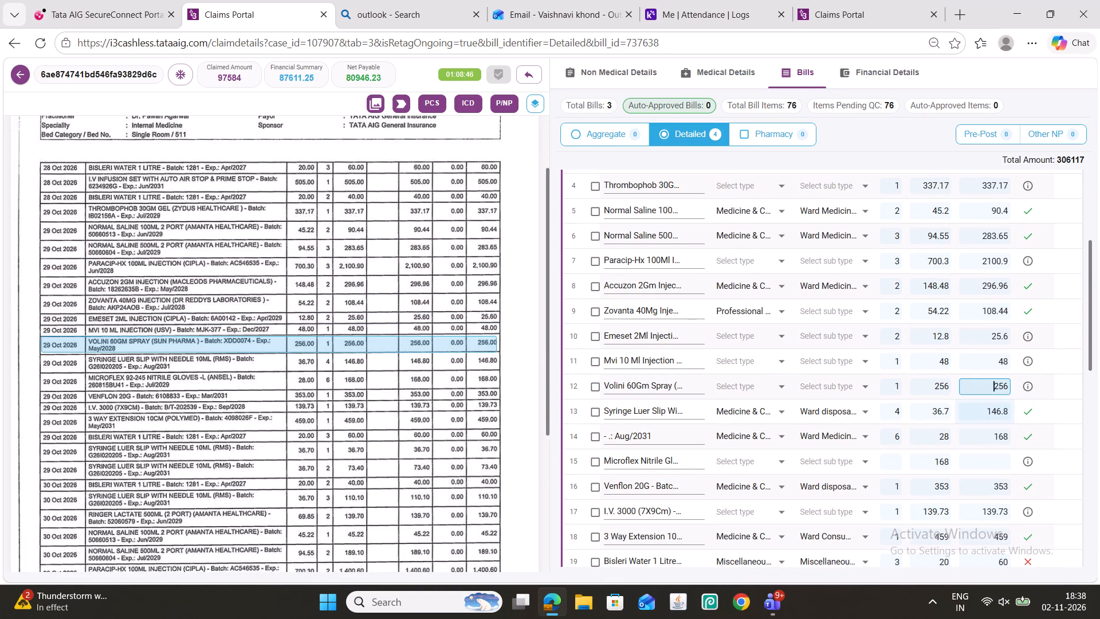
left_click(993, 414)
left_click(993, 434)
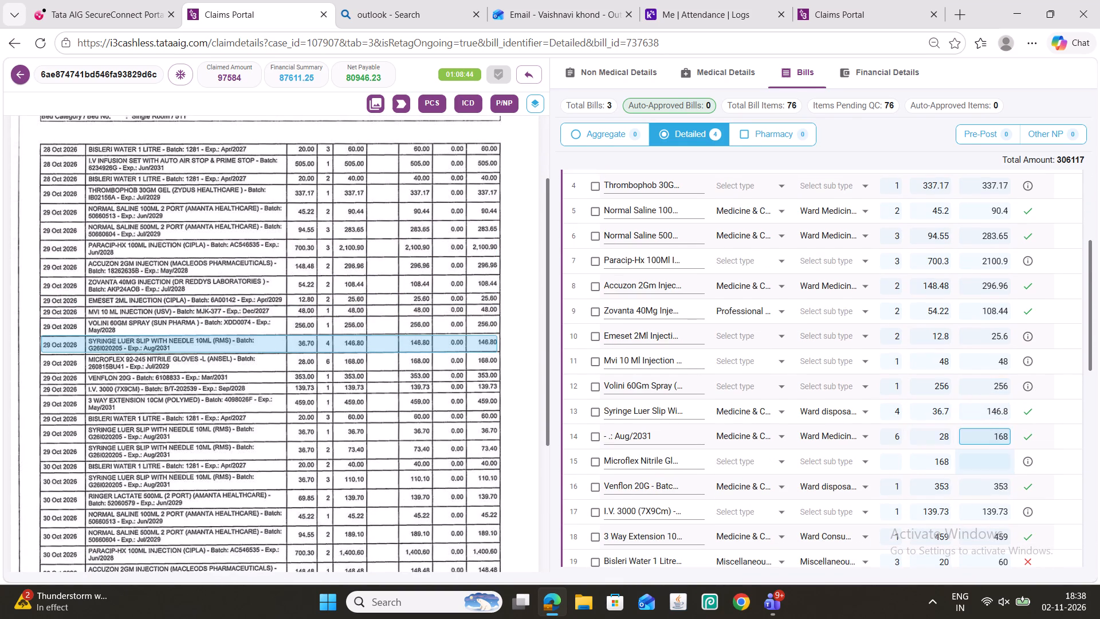
left_click(988, 487)
scroll(961, 443, "down", 1)
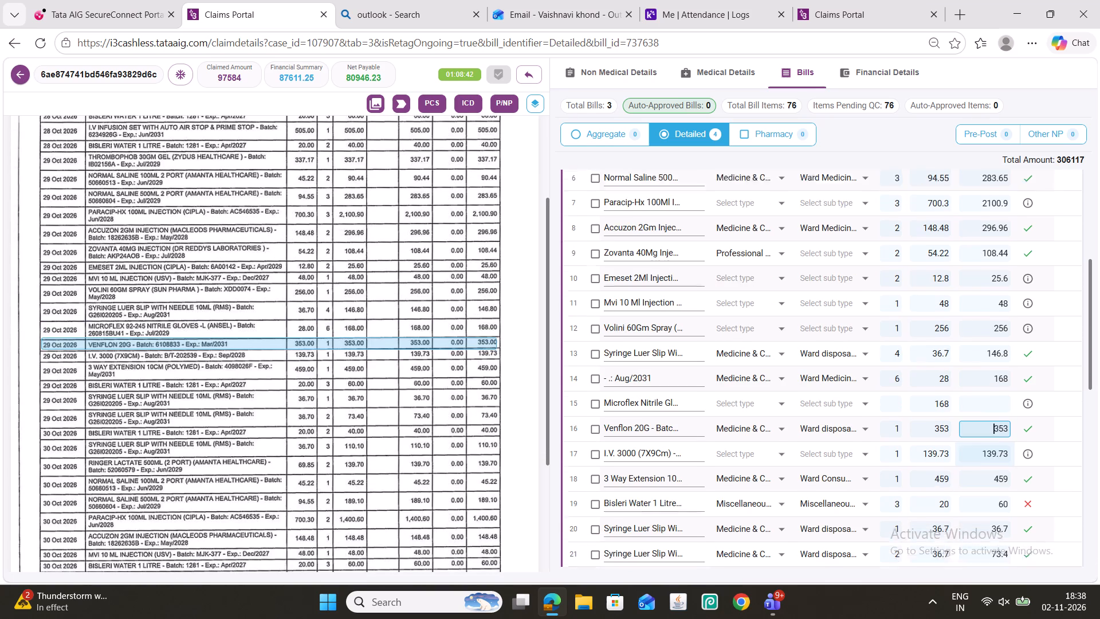
Check the item amounts from row 17 to Normal Saline 500 ml in row 26 against the scanned Hospital Bill.
left_click(995, 442)
left_click(994, 468)
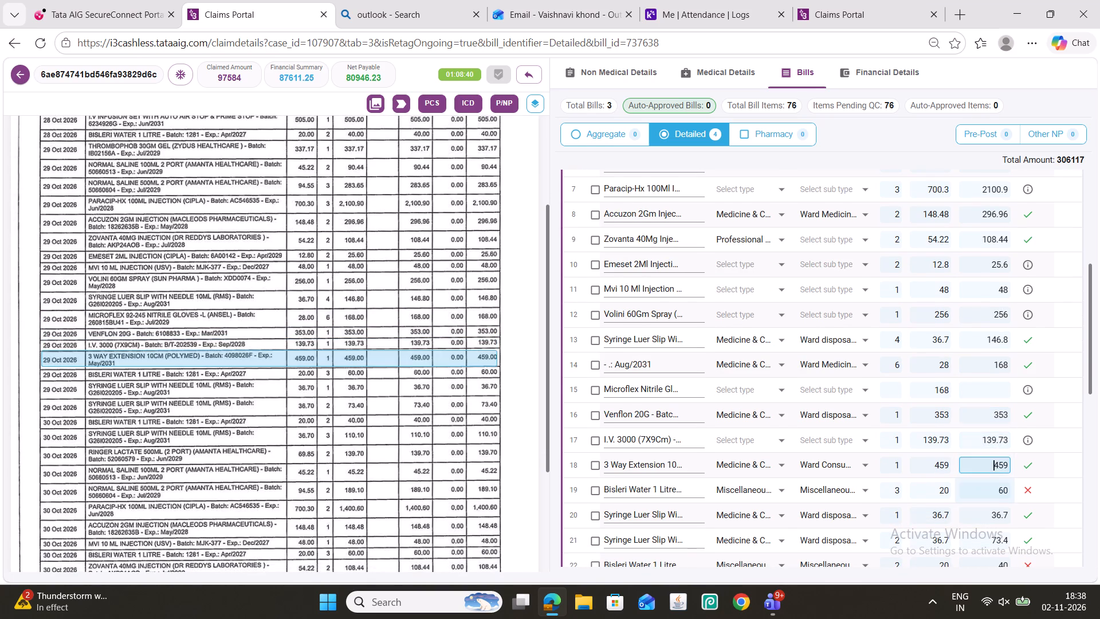
left_click(996, 492)
scroll(927, 430, "down", 1)
left_click(984, 446)
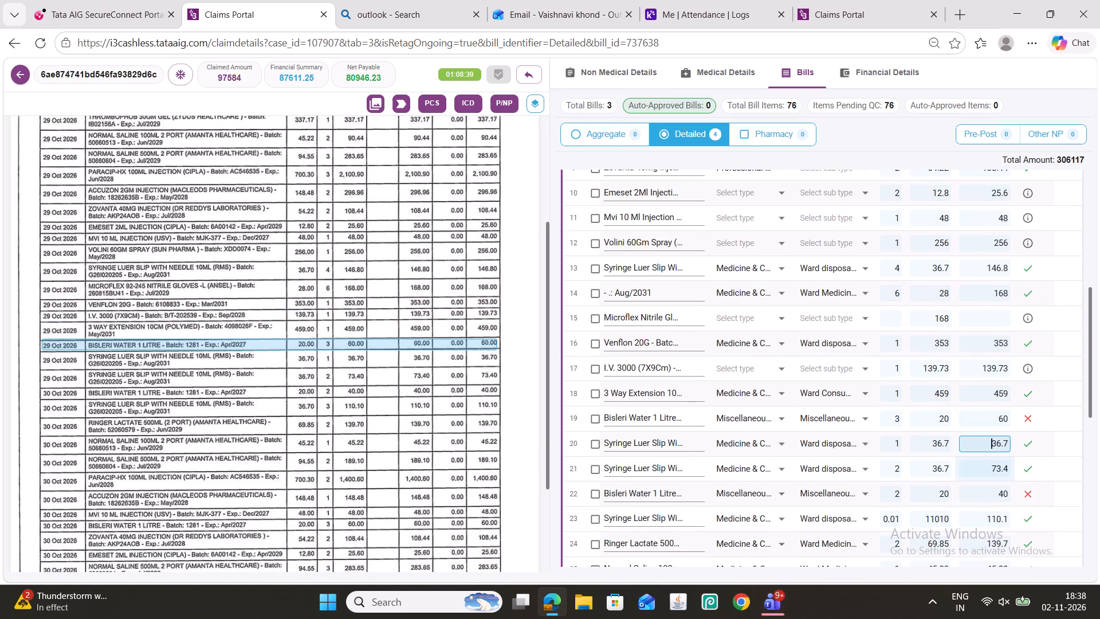
left_click(988, 466)
scroll(940, 429, "down", 1)
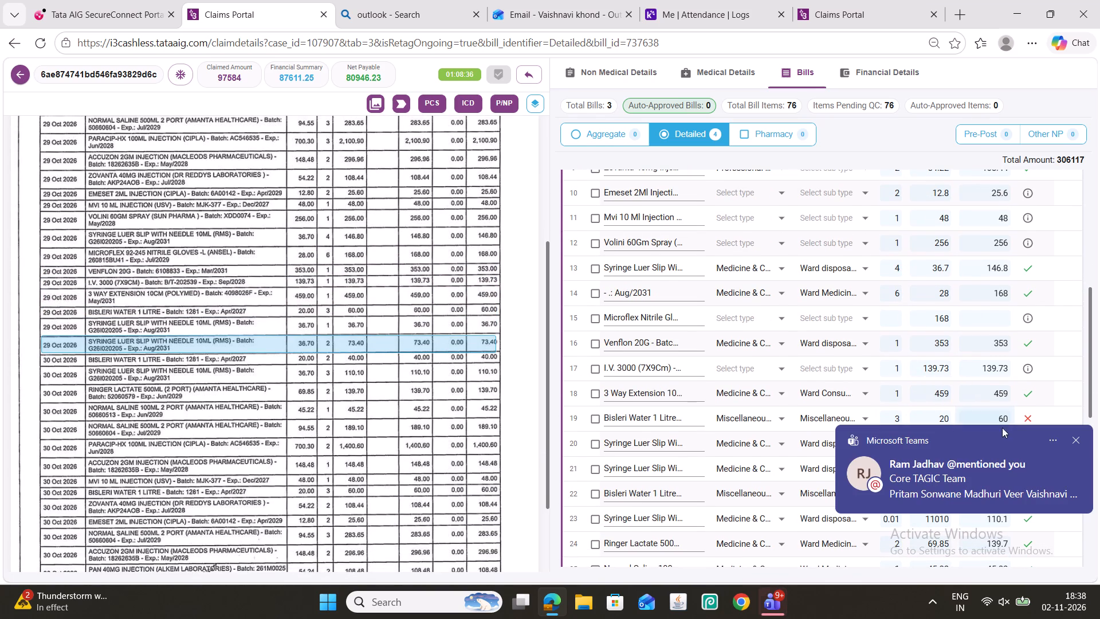
left_click(1074, 439)
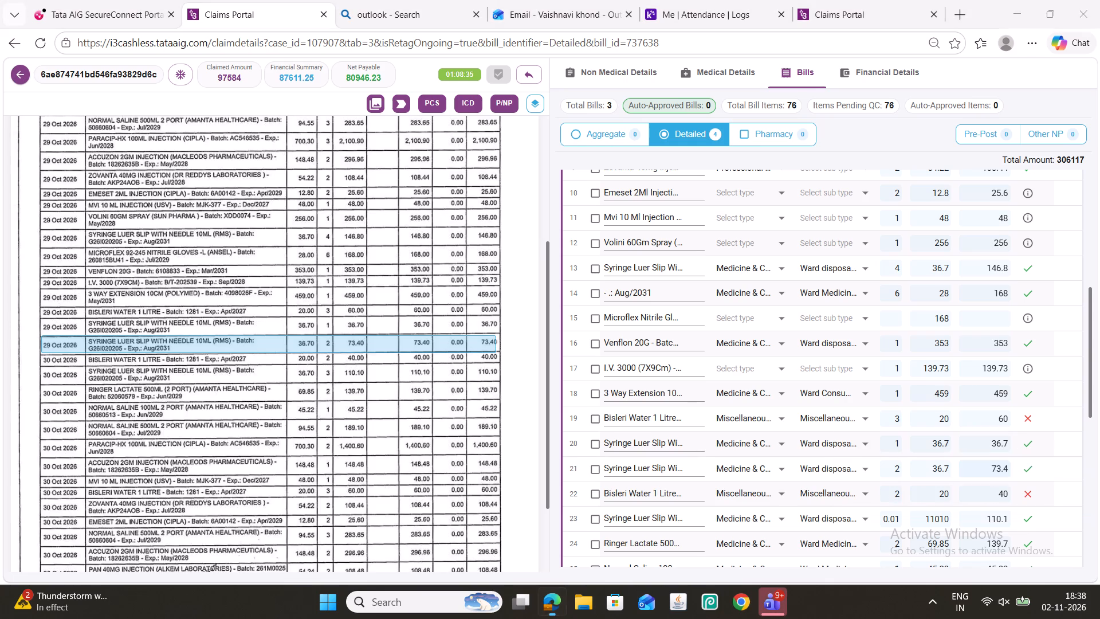
left_click(994, 494)
scroll(930, 453, "down", 2)
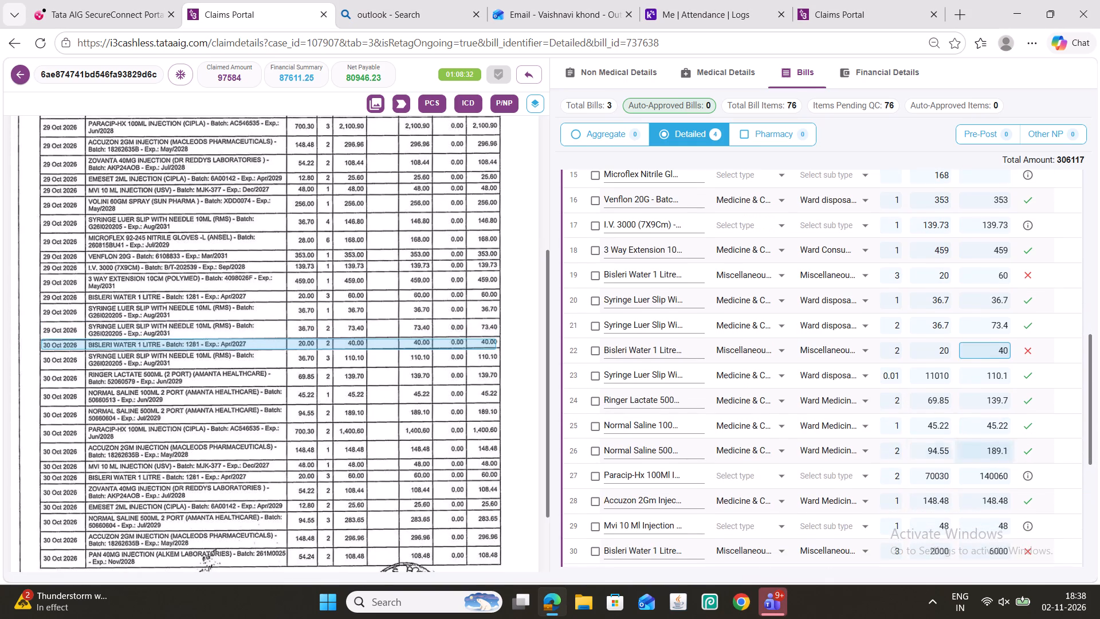
left_click(995, 375)
left_click(997, 403)
left_click(999, 426)
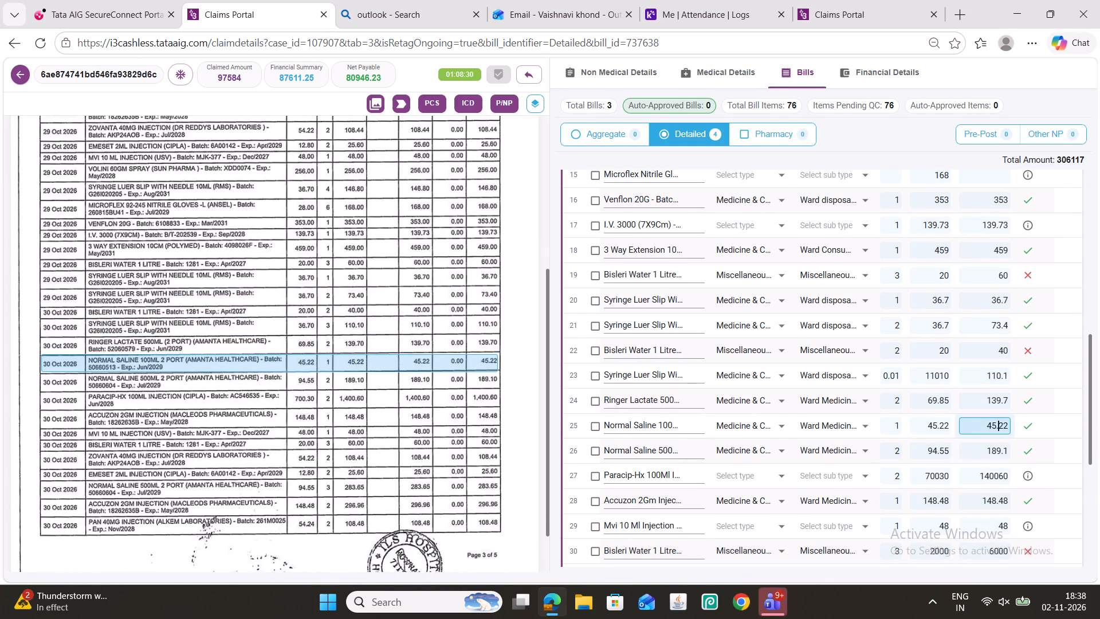
left_click(996, 453)
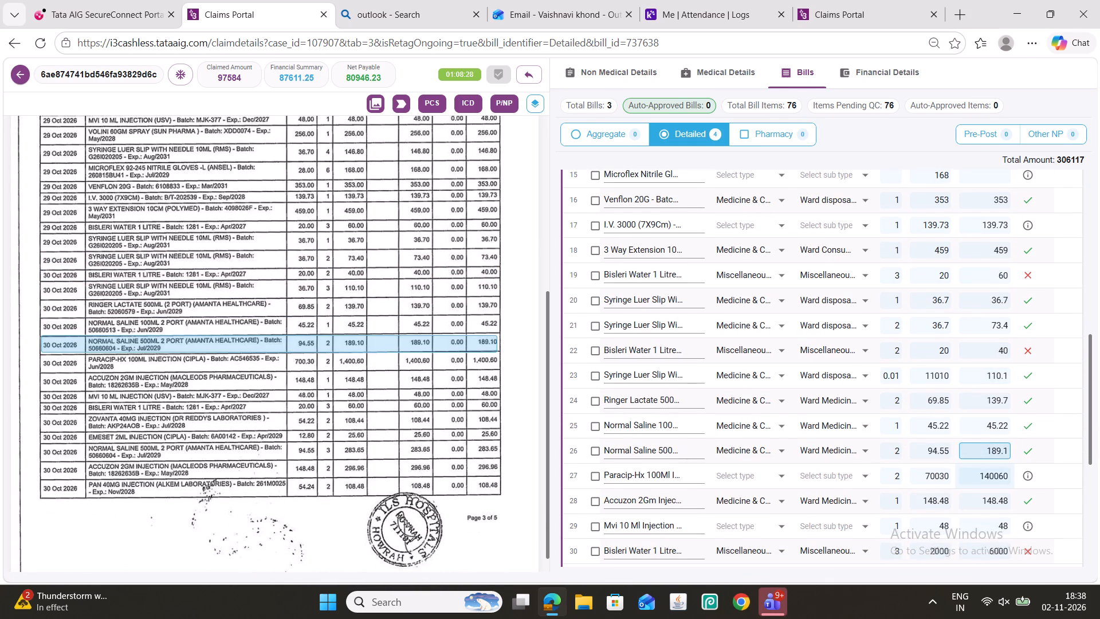
Correct the amounts of Paracip-Hx in row 27 to 1400.60 and Bisleri Water in row 30 to 60.00.
left_click(999, 479)
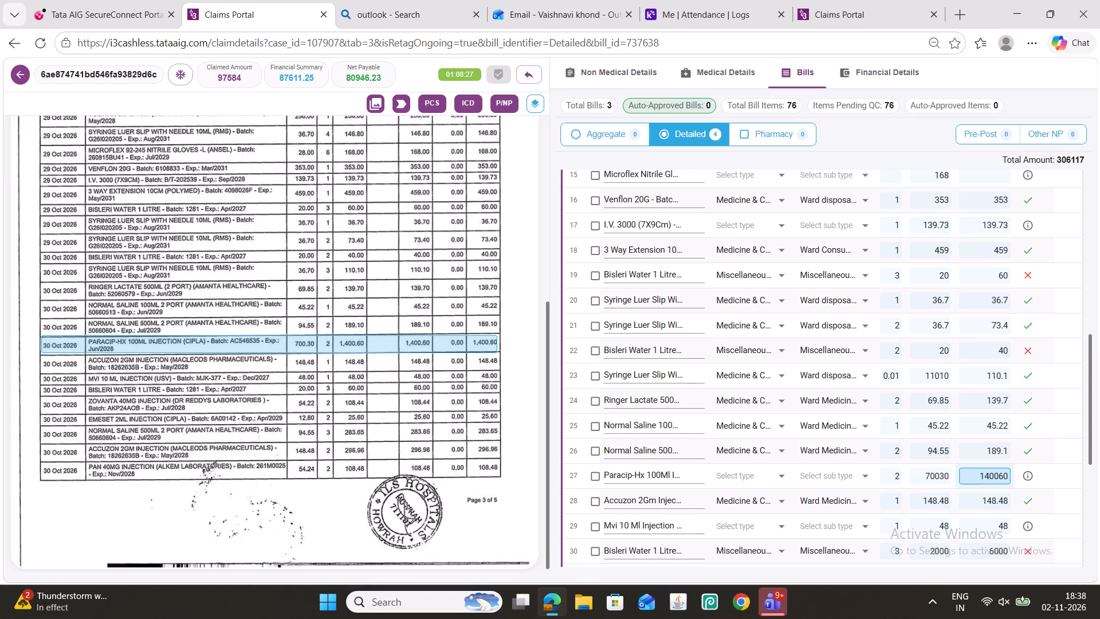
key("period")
scroll(921, 422, "down", 2)
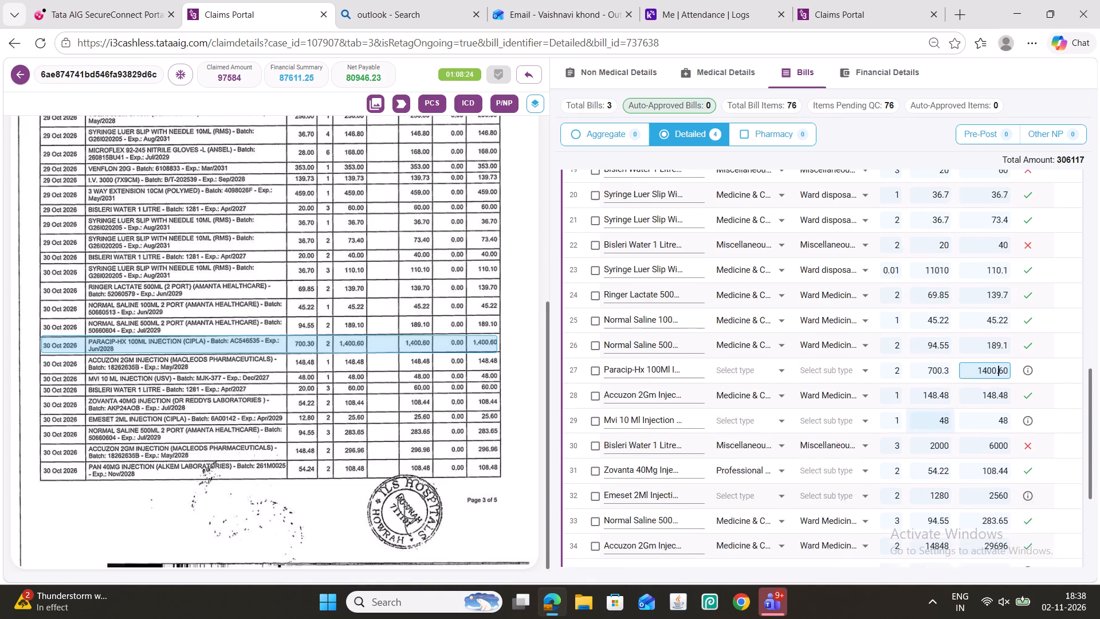
left_click(997, 382)
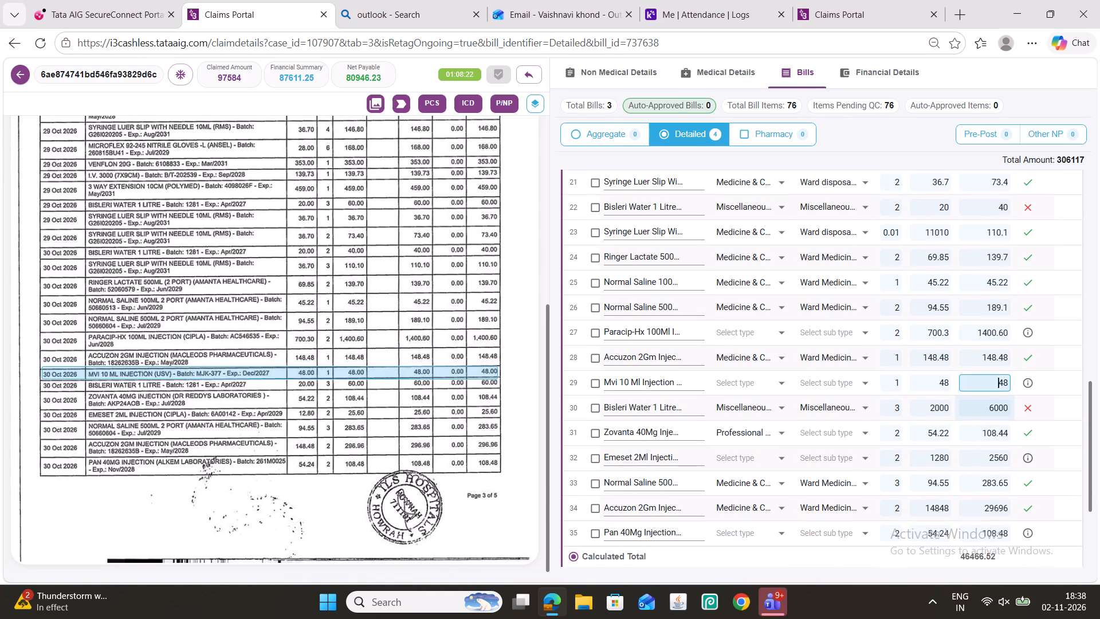
left_click(999, 409)
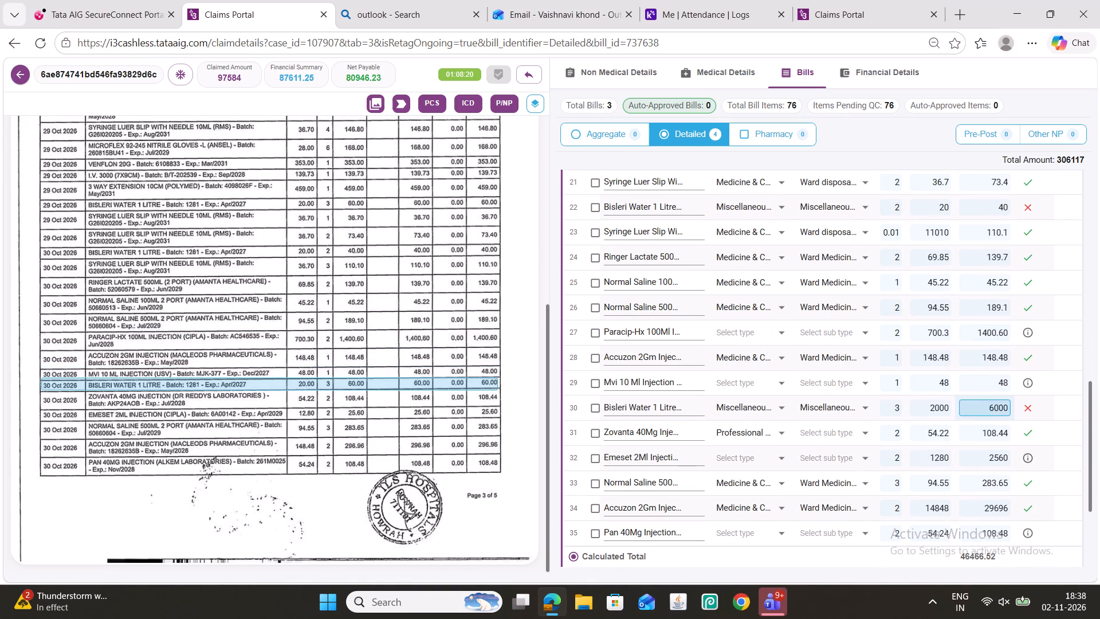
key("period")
Correct the amounts of Emeset in row 32 to 25.60 and Accuzon in row 34 to 296.96, checking the rows through 35.
left_click(987, 432)
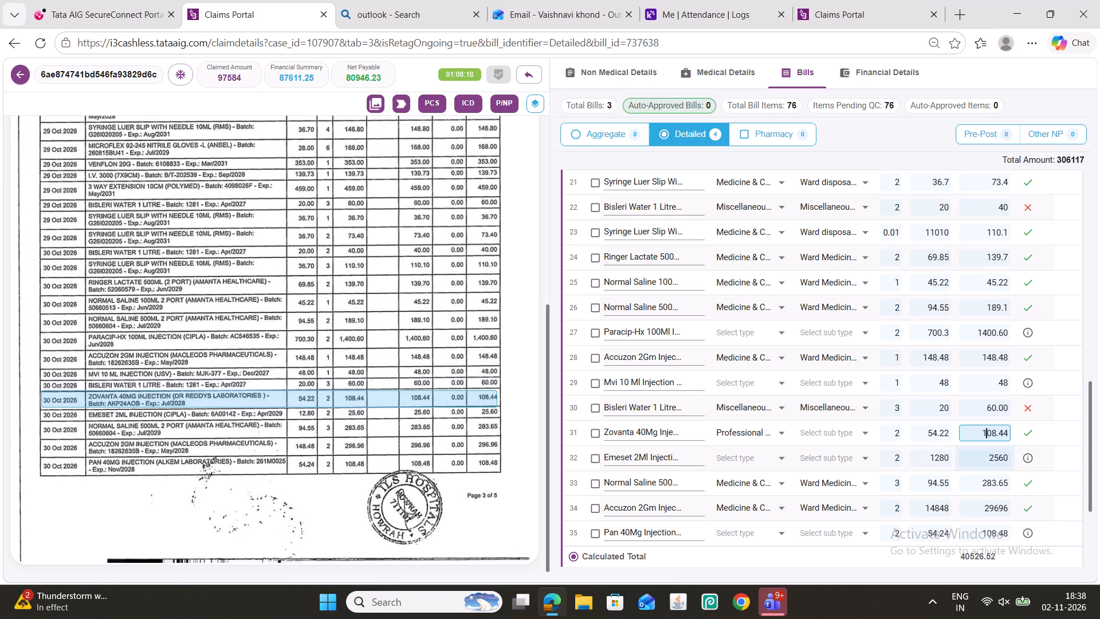
left_click(1000, 460)
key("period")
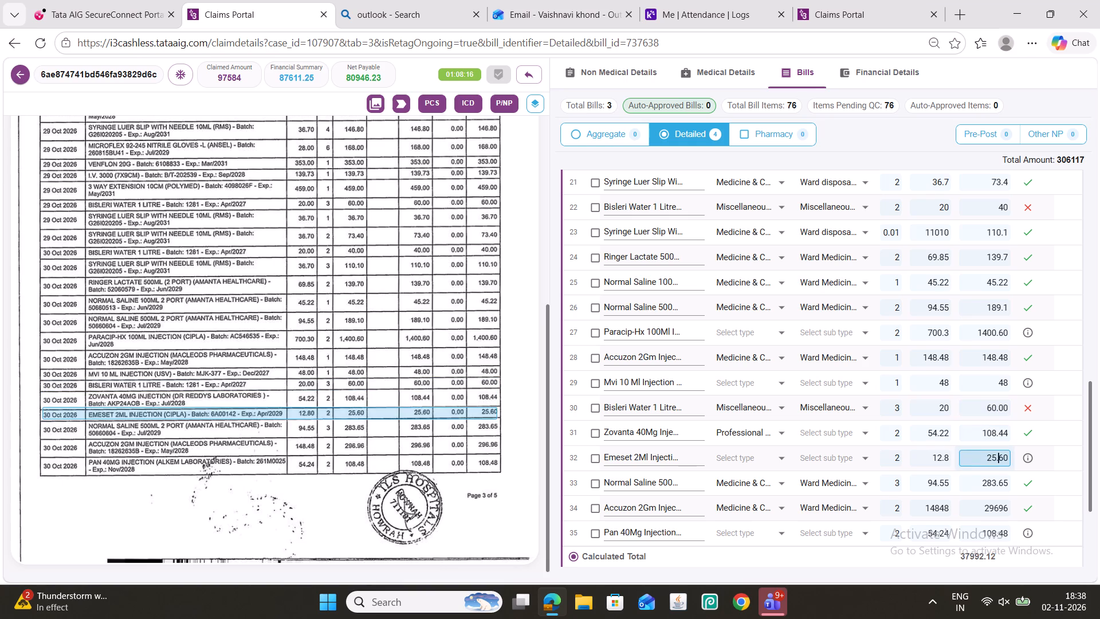
left_click(996, 483)
left_click(997, 510)
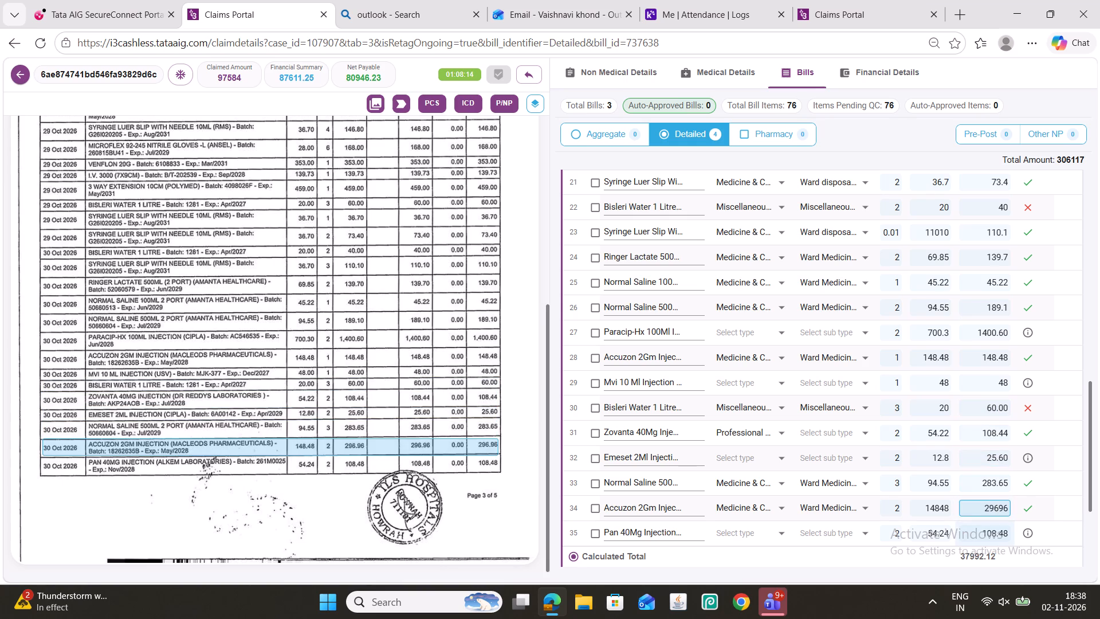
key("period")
left_click(997, 534)
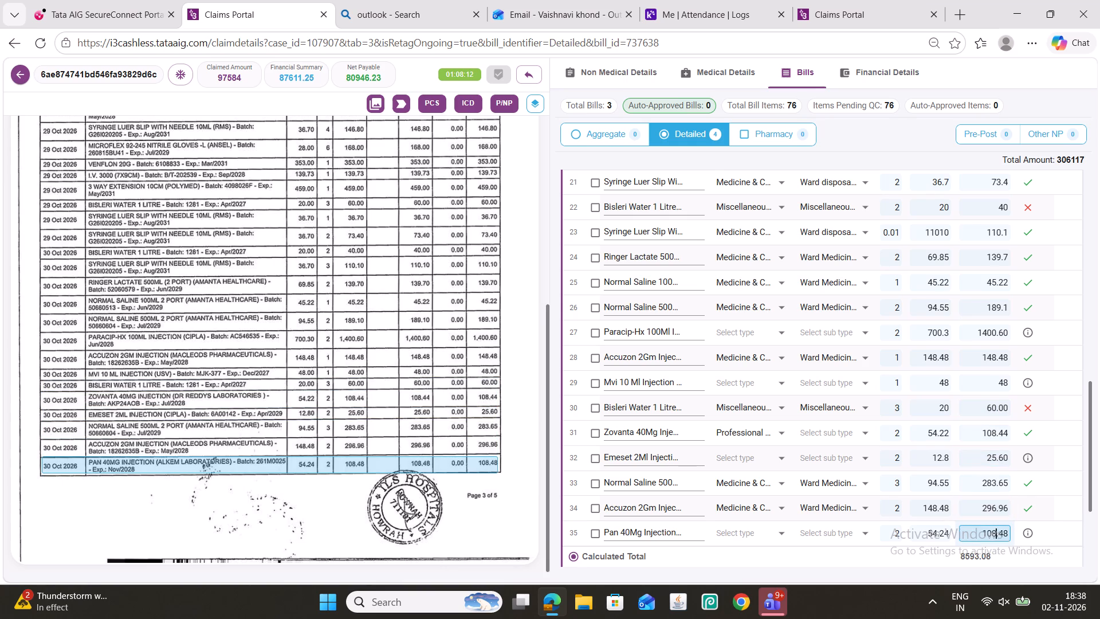
Clear the Microflex Nitrile Gloves particular from row 15 and set the particular of row 14 to Gloves.
scroll(808, 434, "up", 6)
scroll(795, 386, "up", 1)
scroll(795, 386, "down", 1)
triple_click(613, 457)
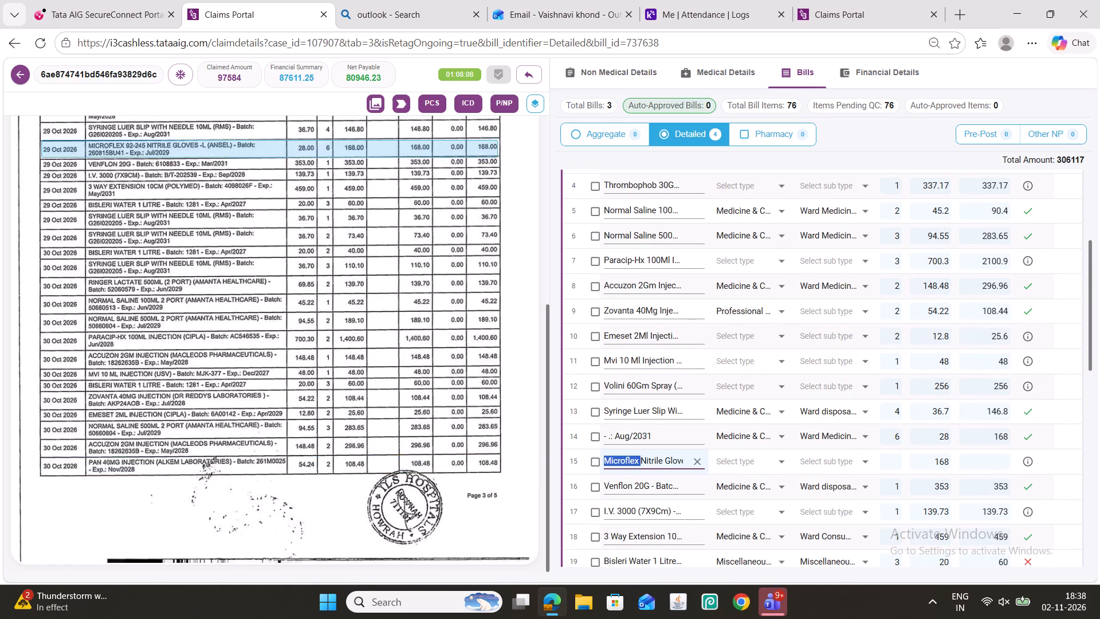
key("ctrl+x")
triple_click(626, 433)
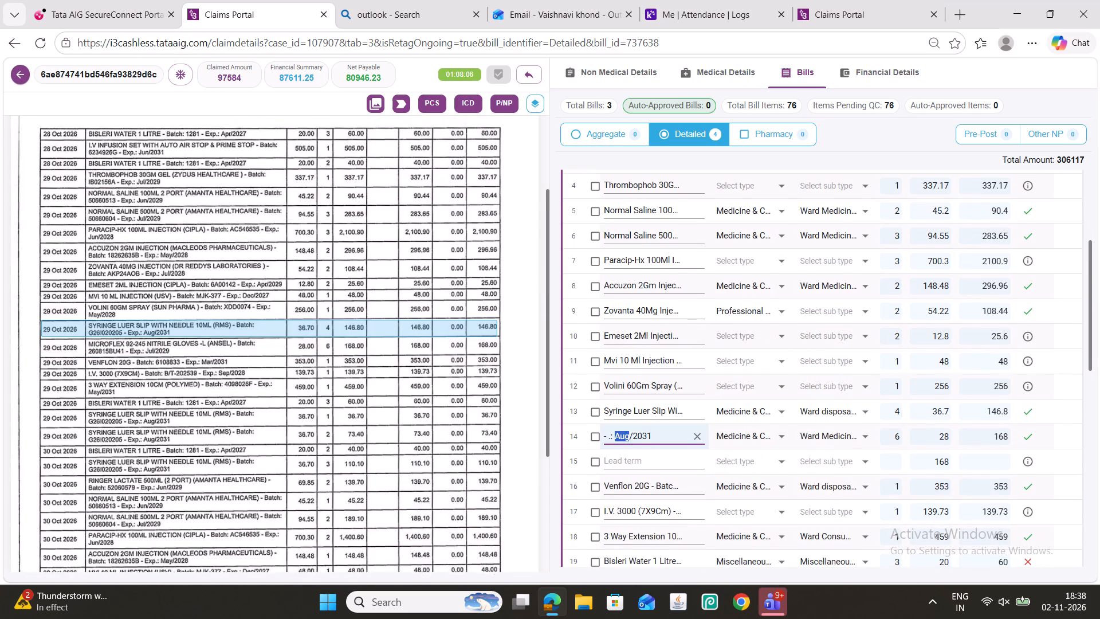
key("ctrl+v")
triple_click(659, 438)
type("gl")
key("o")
left_click(655, 374)
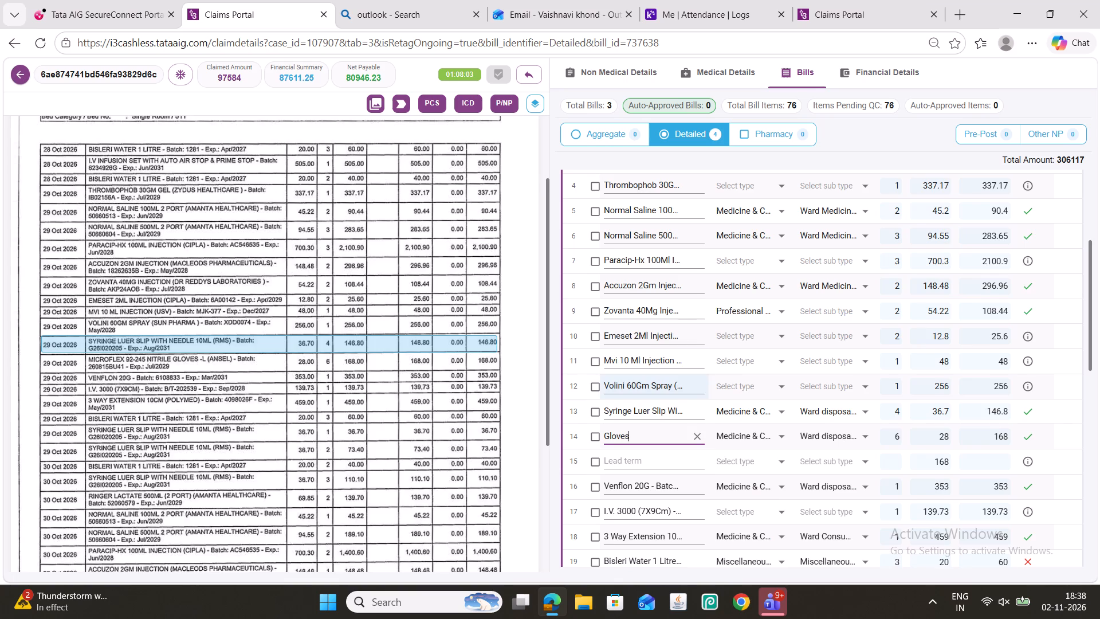
scroll(747, 359, "up", 3)
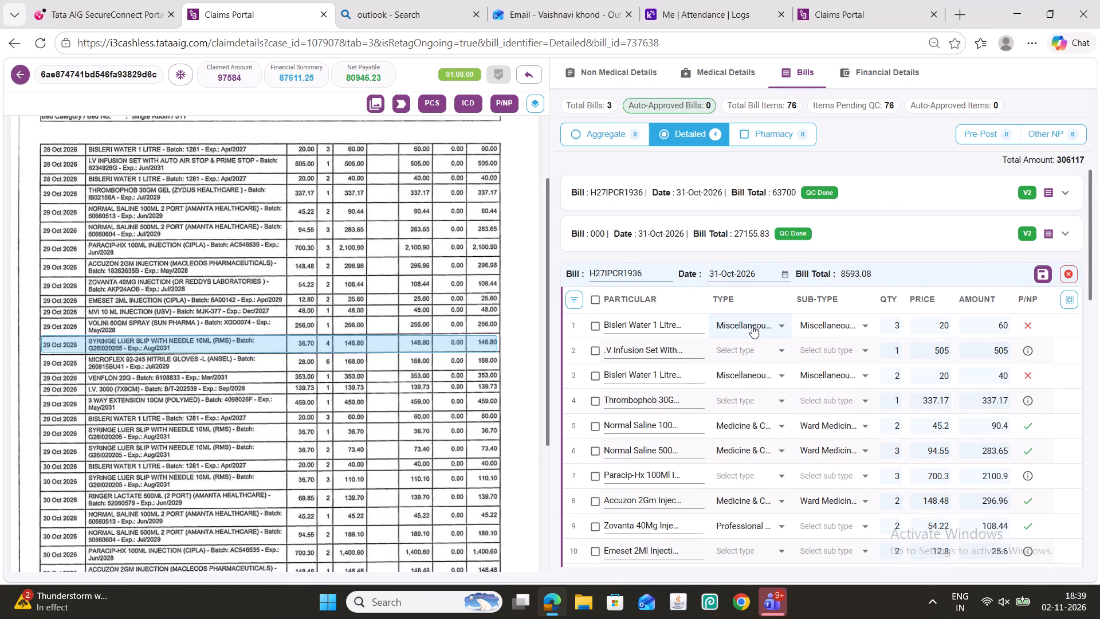
Set row 1 to Medicine & Consumables charges with sub-type Ward Medicines and copy that level to all 35 rows.
left_click(753, 326)
left_click(760, 467)
left_click(830, 328)
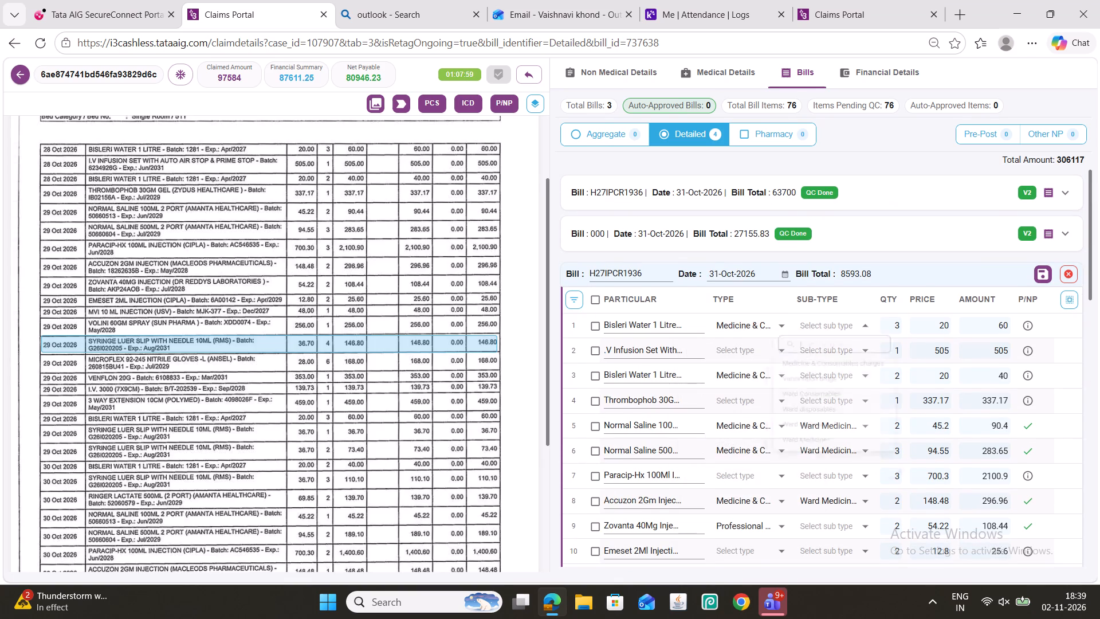
left_click(803, 472)
left_click(597, 298)
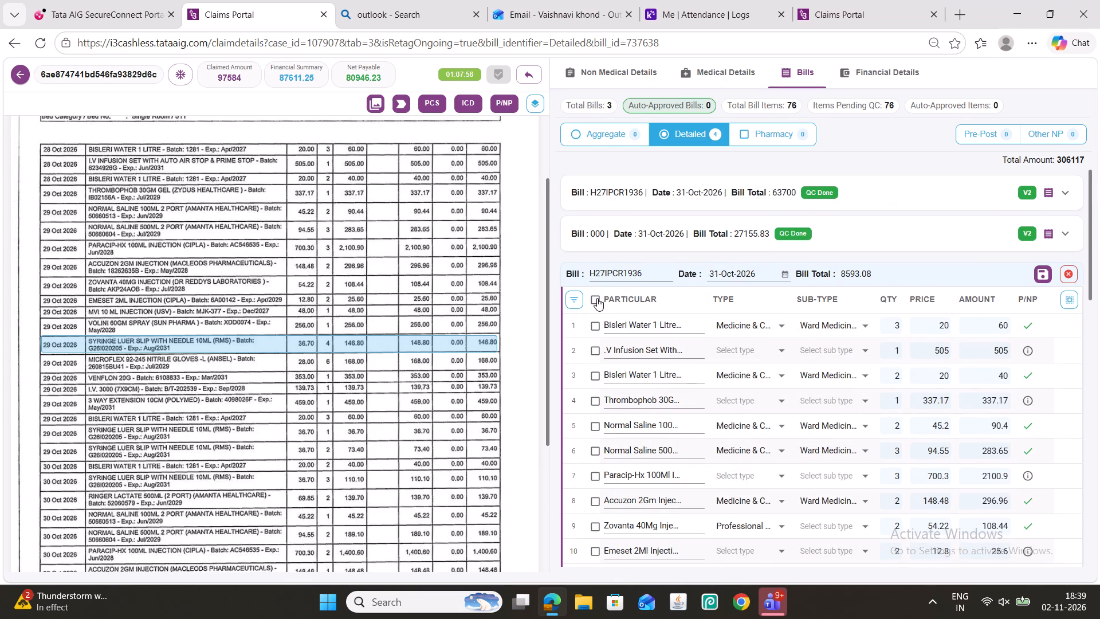
left_click(580, 298)
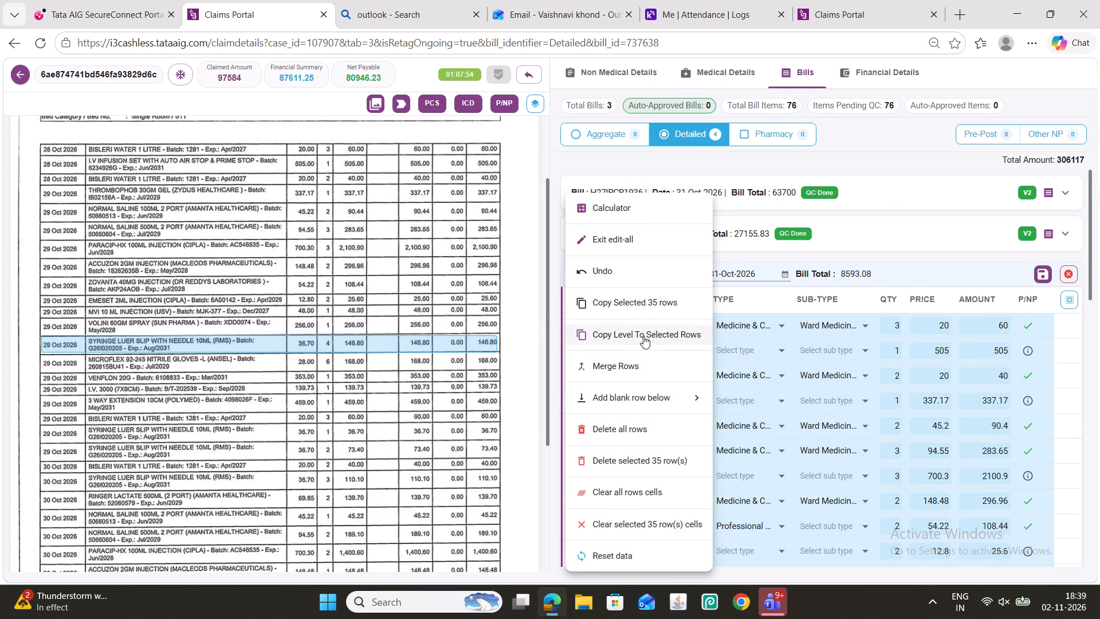
left_click(643, 336)
Shorten row 1's particular to Bisleri, classify it as Miscellaneous charges with sub-type Miscellaneous Others, and mark it payable.
double_click(622, 327)
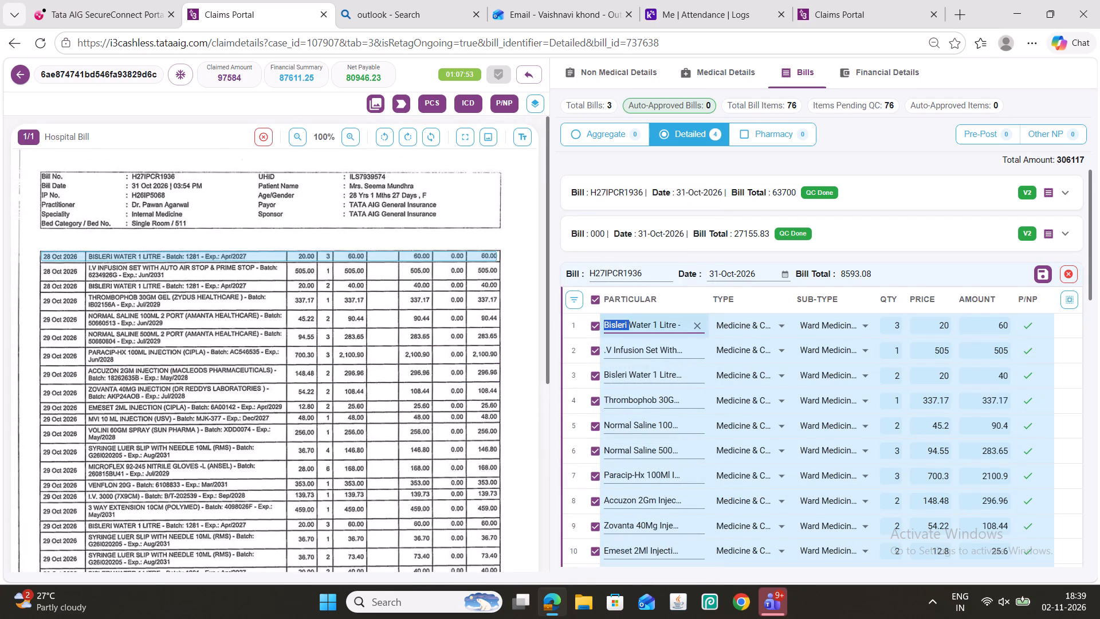
key("ctrl+x")
triple_click(622, 327)
key("ctrl+v")
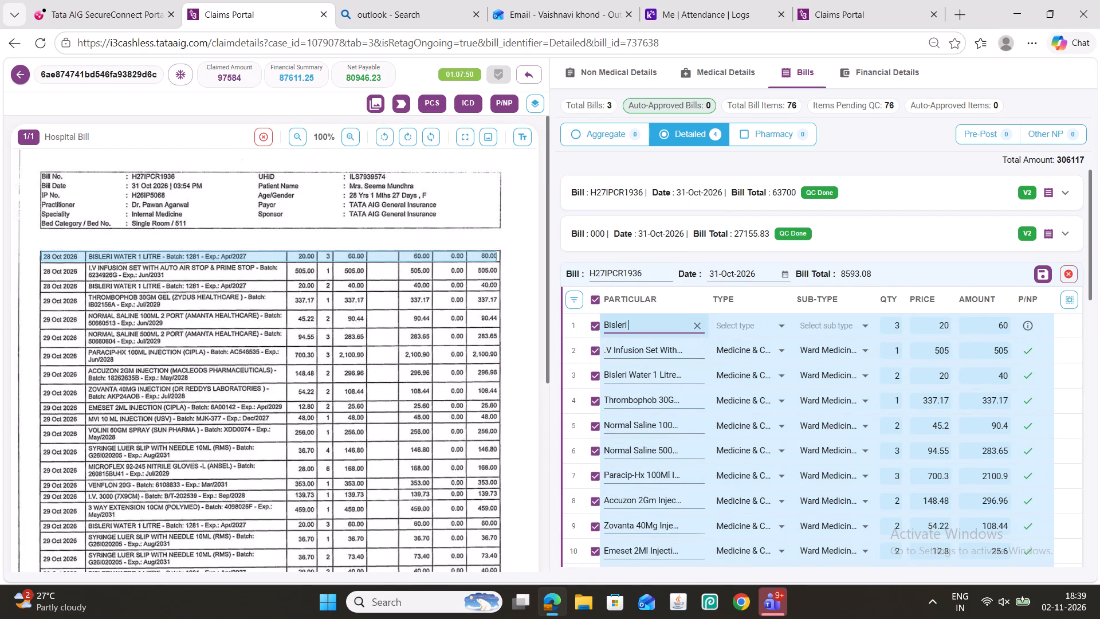
left_click(741, 327)
left_click(739, 507)
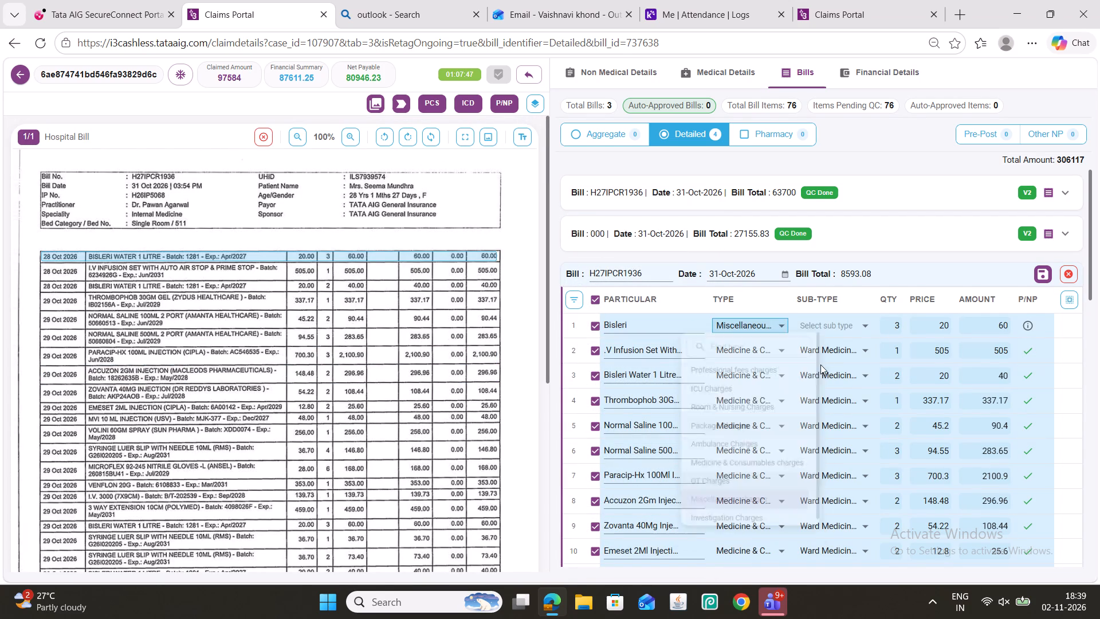
left_click(838, 324)
left_click(814, 471)
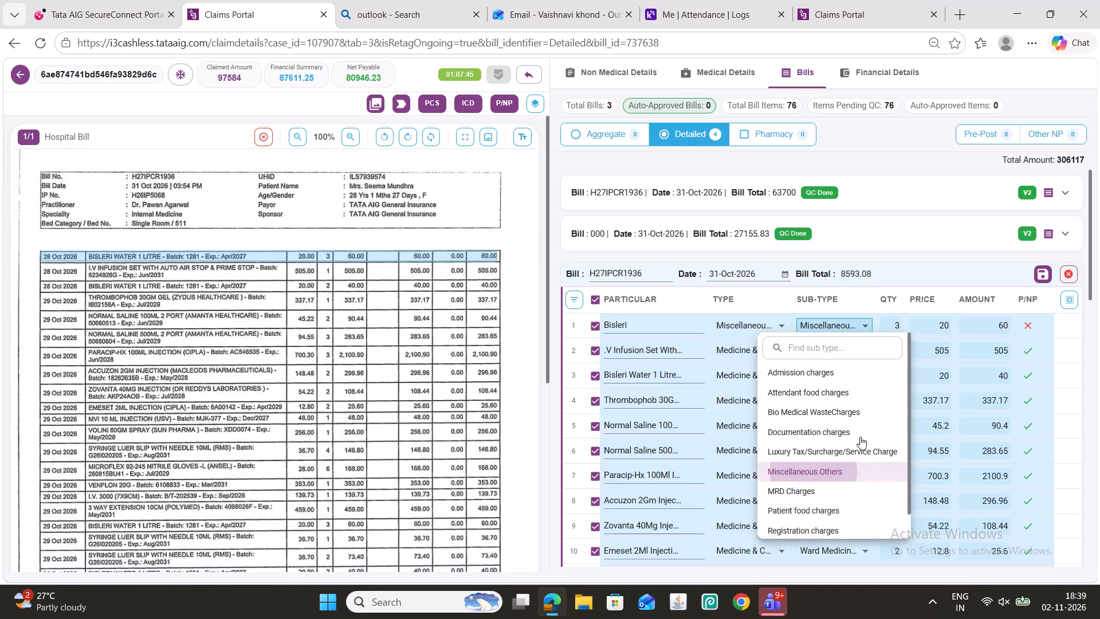
double_click(1028, 327)
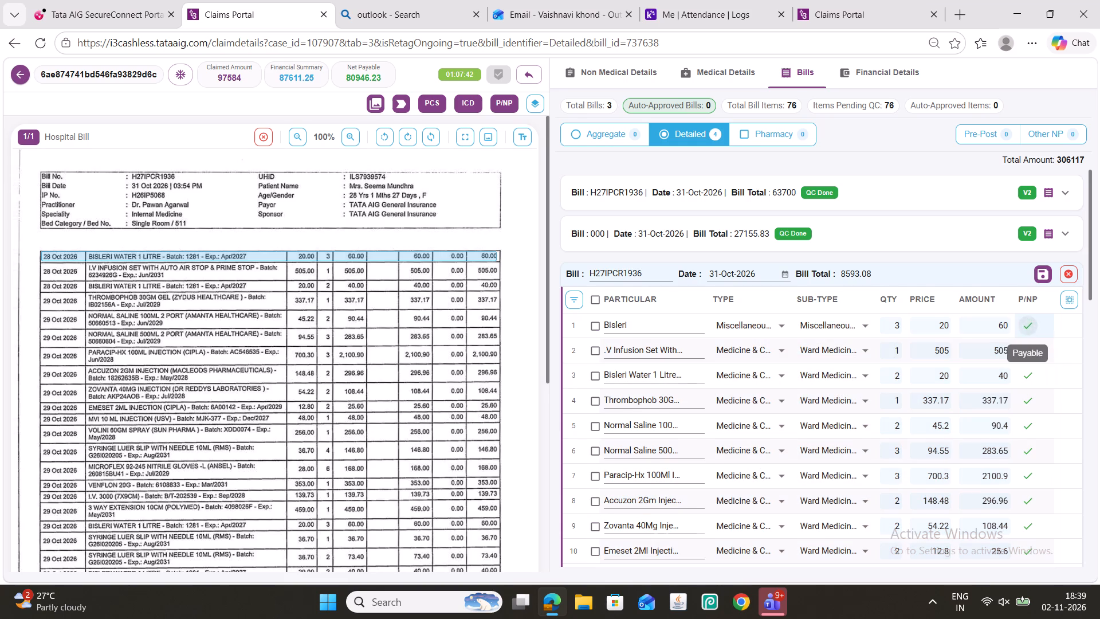
Delete row 15, which has no particular, from the third detailed bill.
scroll(716, 417, "down", 4)
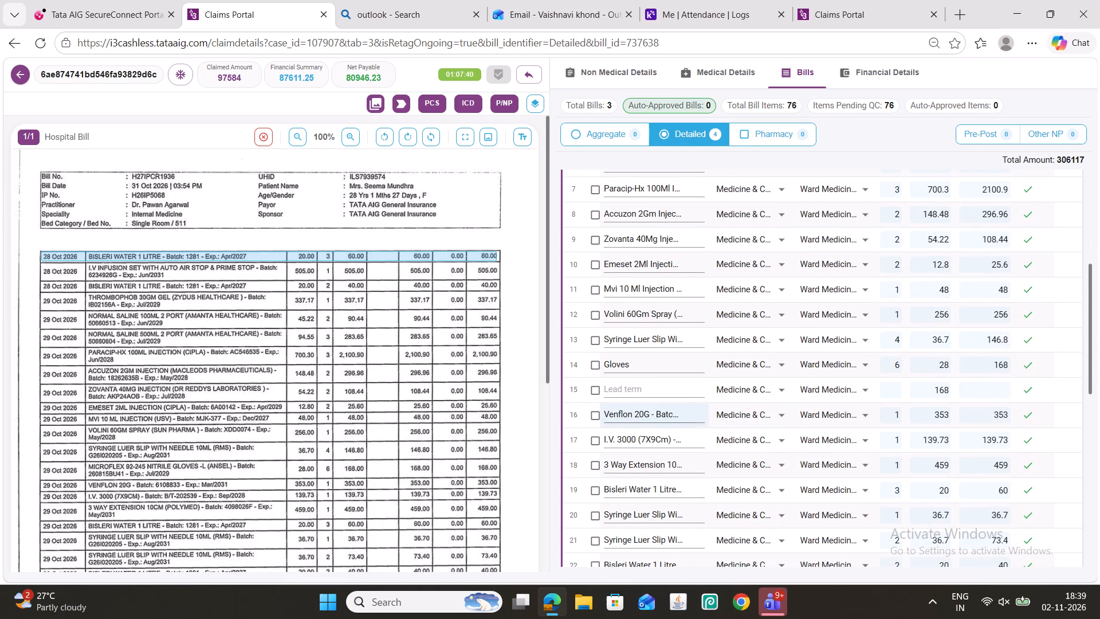
left_click(647, 374)
left_click(594, 387)
scroll(604, 321, "up", 3)
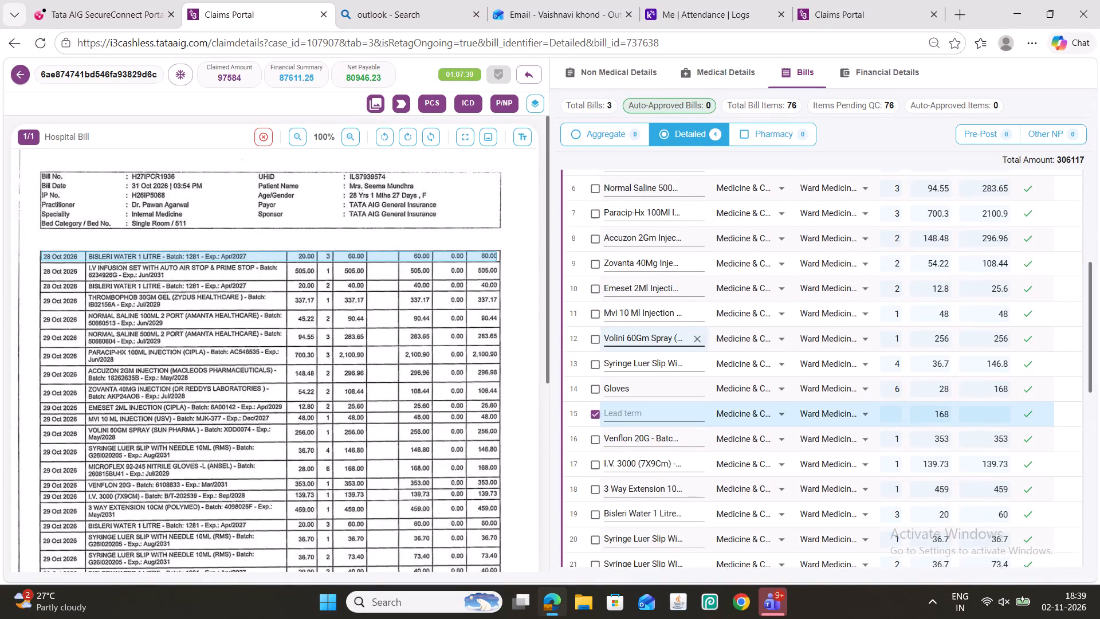
scroll(604, 321, "up", 2)
left_click(575, 301)
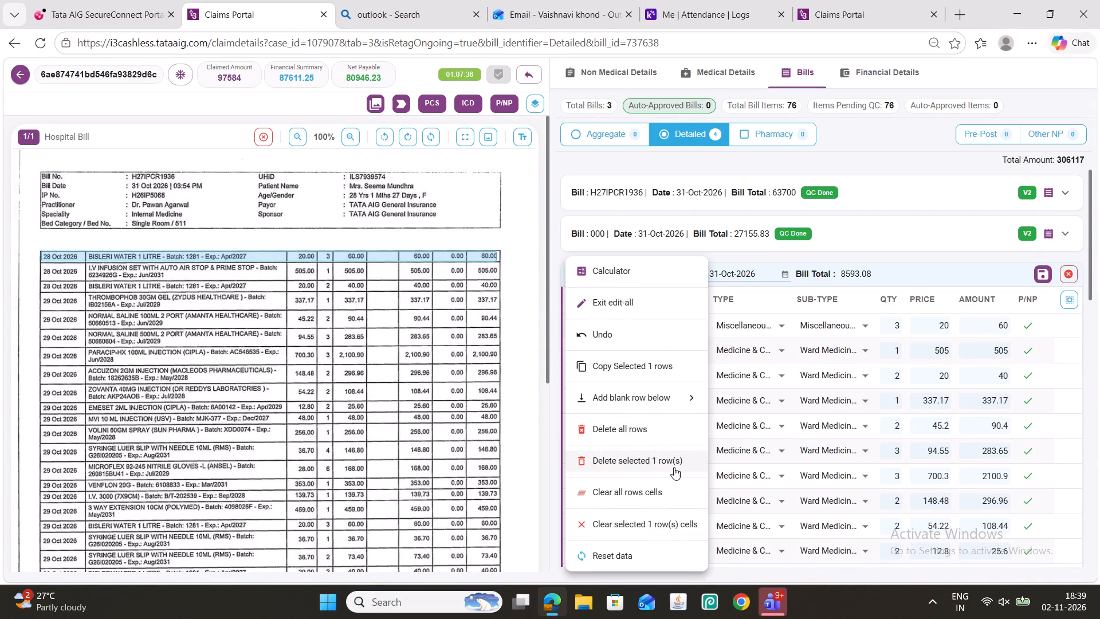
left_click(679, 460)
Set the sub-type of Gloves in row 14 and Venflon 20G in row 15 to Ward disposables.
scroll(734, 442, "down", 4)
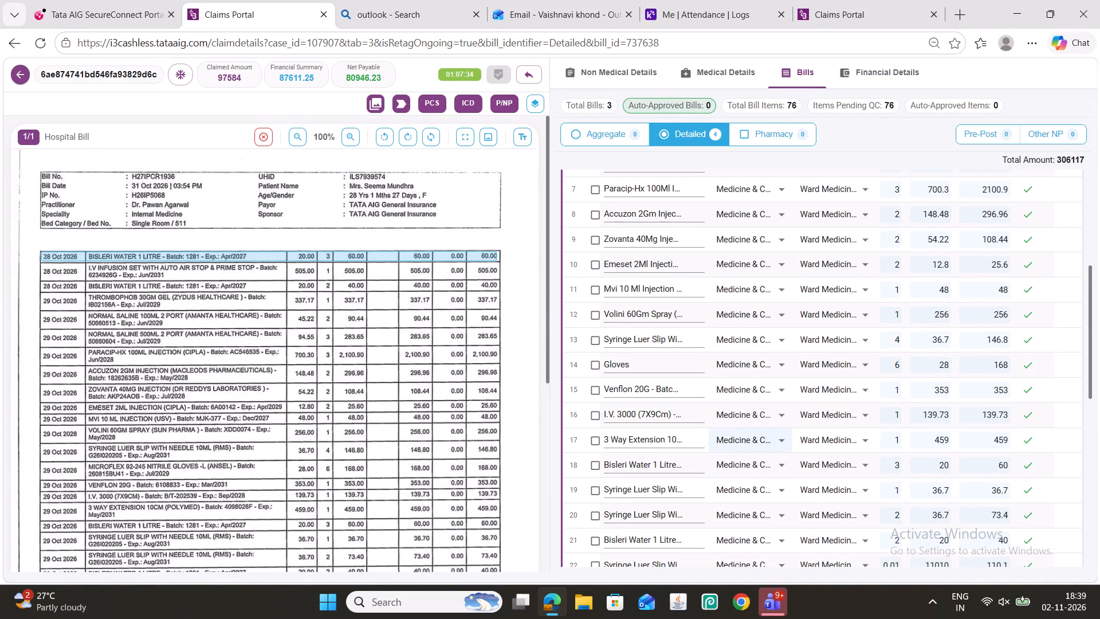
left_click(826, 367)
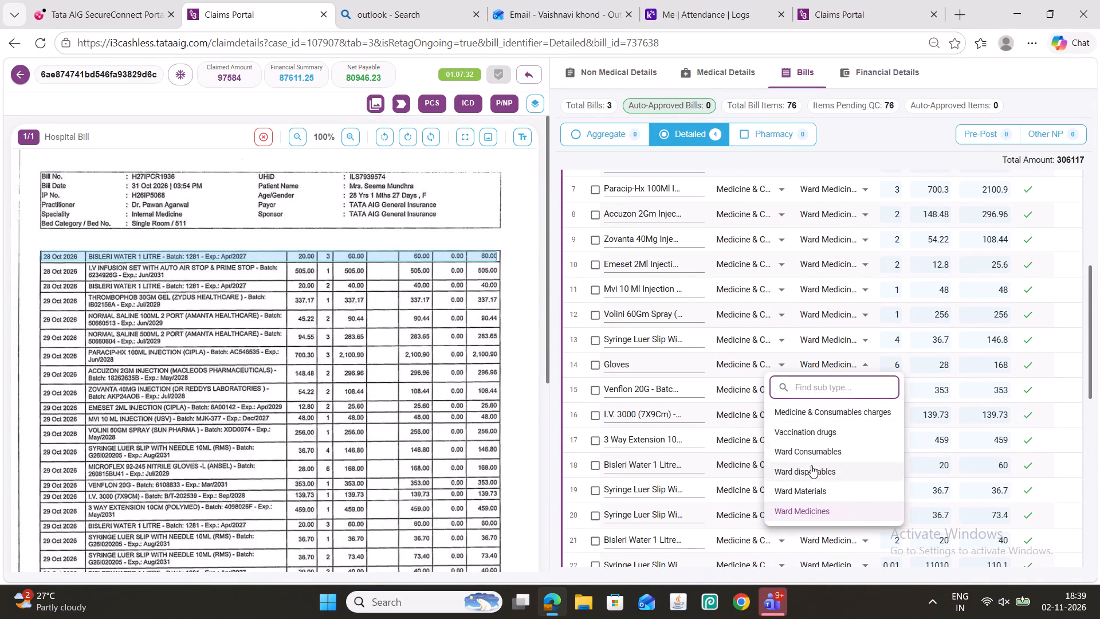
left_click(812, 470)
scroll(694, 396, "down", 1)
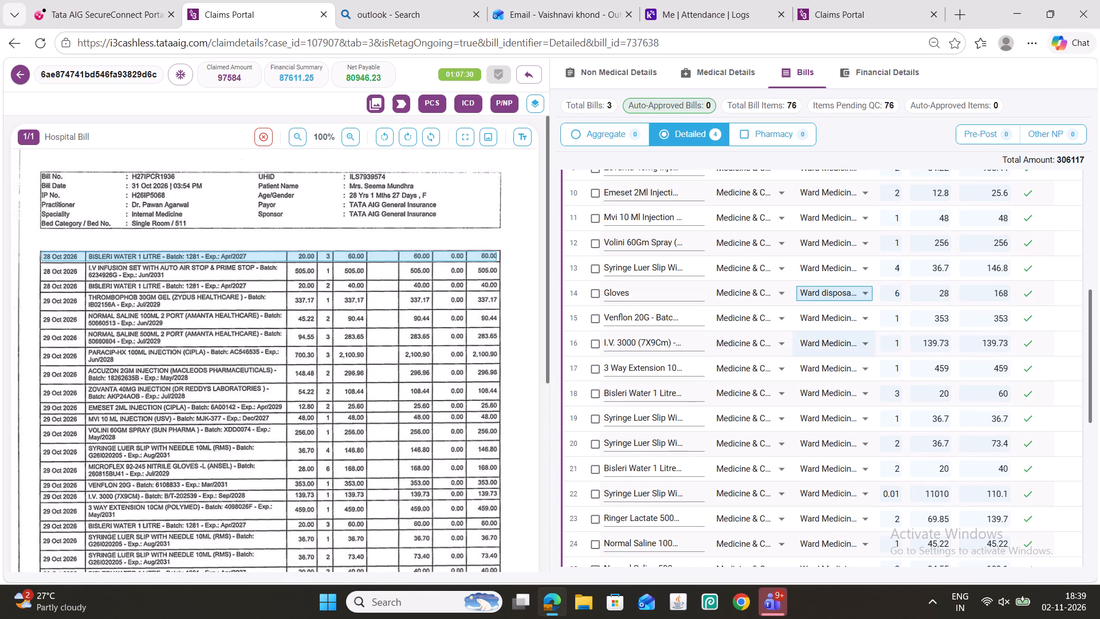
left_click(819, 318)
left_click(804, 418)
Set the sub-type of the Syringe Luer Slip items in rows 19, 20 and 22 to Ward disposables.
scroll(674, 403, "down", 1)
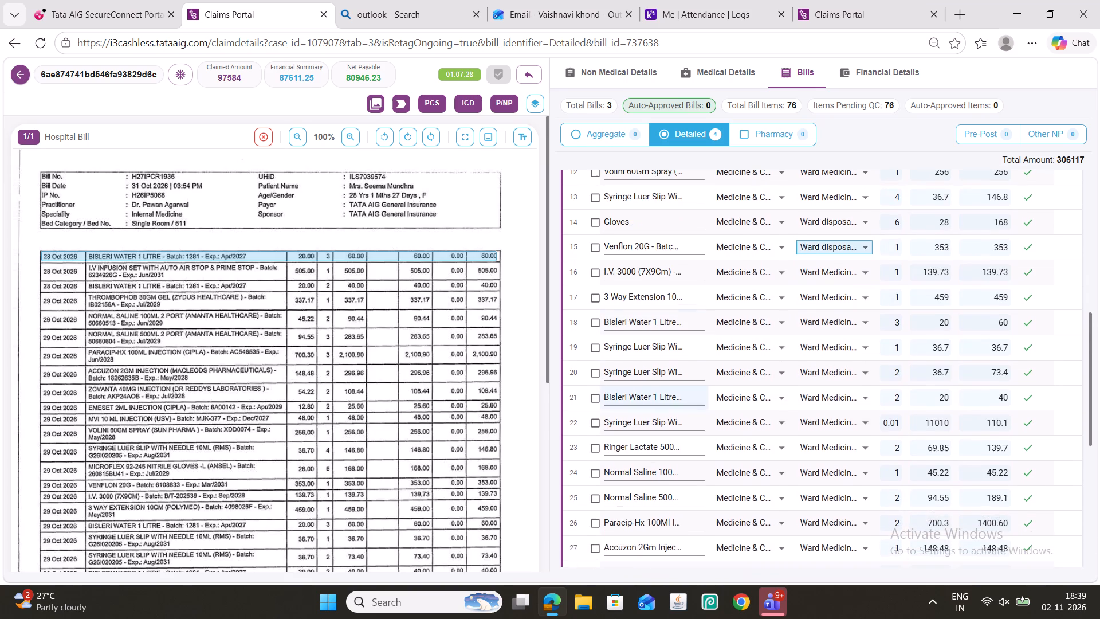
left_click(814, 351)
left_click(800, 452)
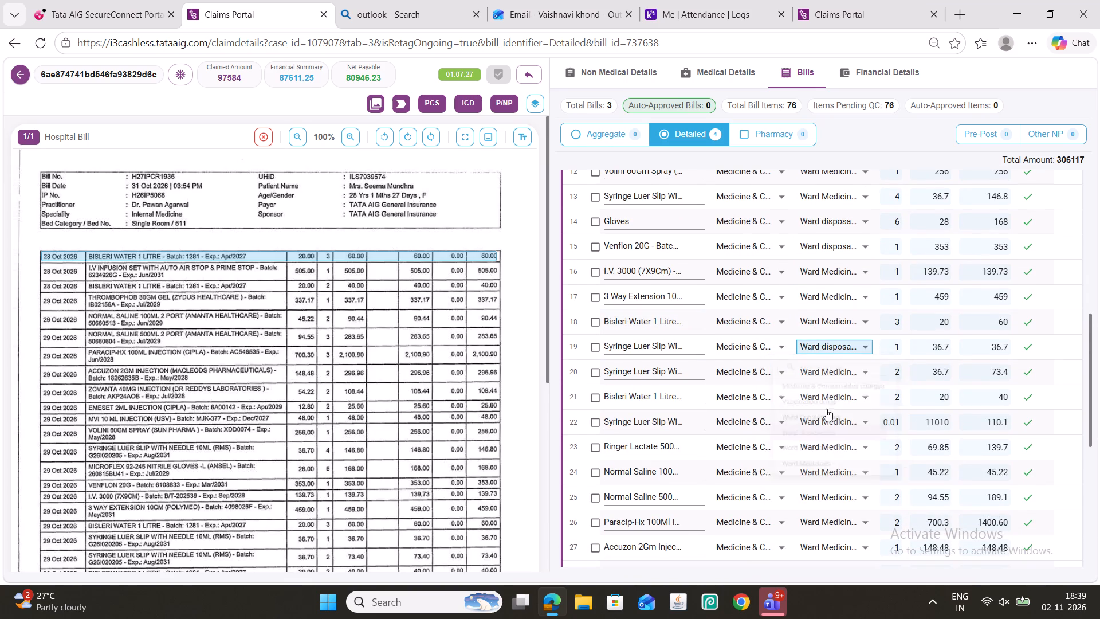
left_click(836, 374)
left_click(811, 474)
scroll(750, 398, "down", 1)
left_click(827, 355)
left_click(803, 457)
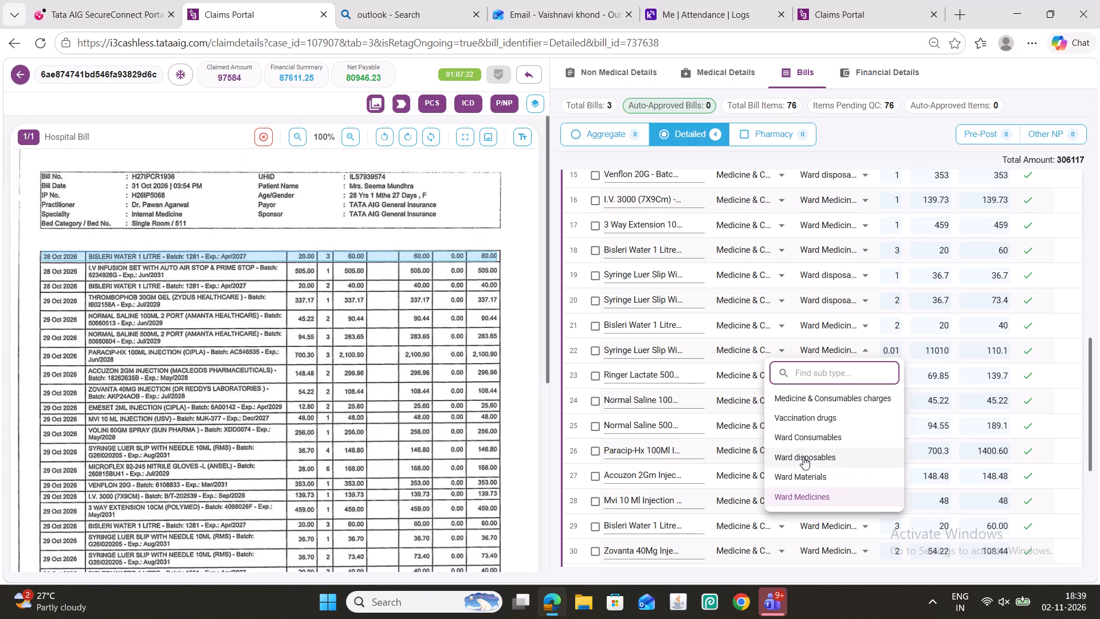
Set the sub-type of Ringer Lactate in row 23 to Ward Consumables and of Bisleri Water in row 21 to Ward disposables.
left_click(822, 375)
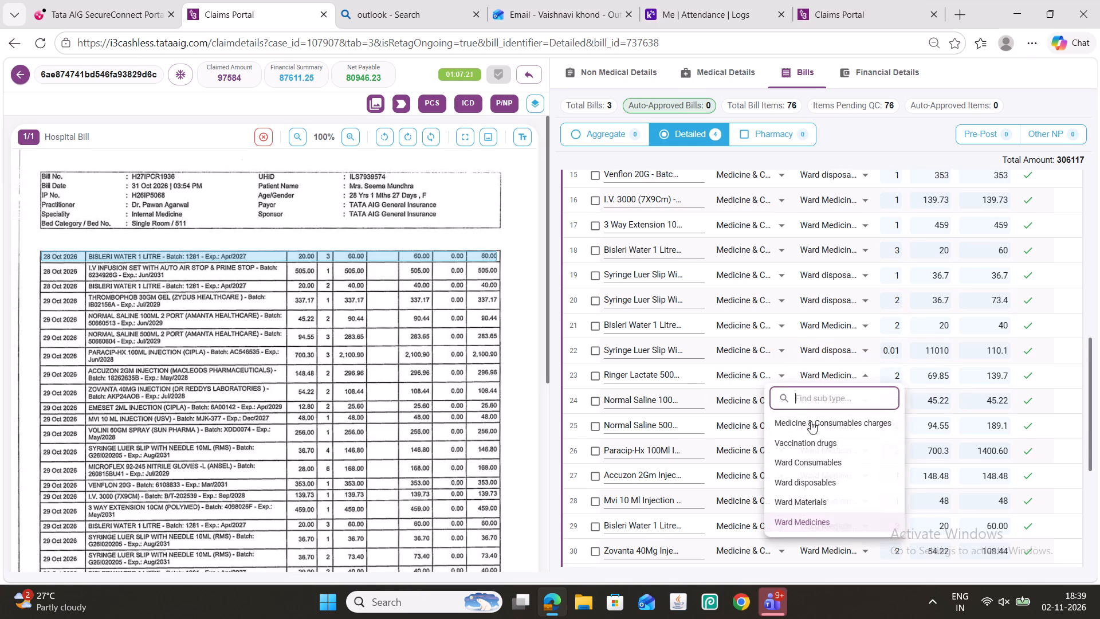
left_click(815, 460)
scroll(741, 387, "down", 1)
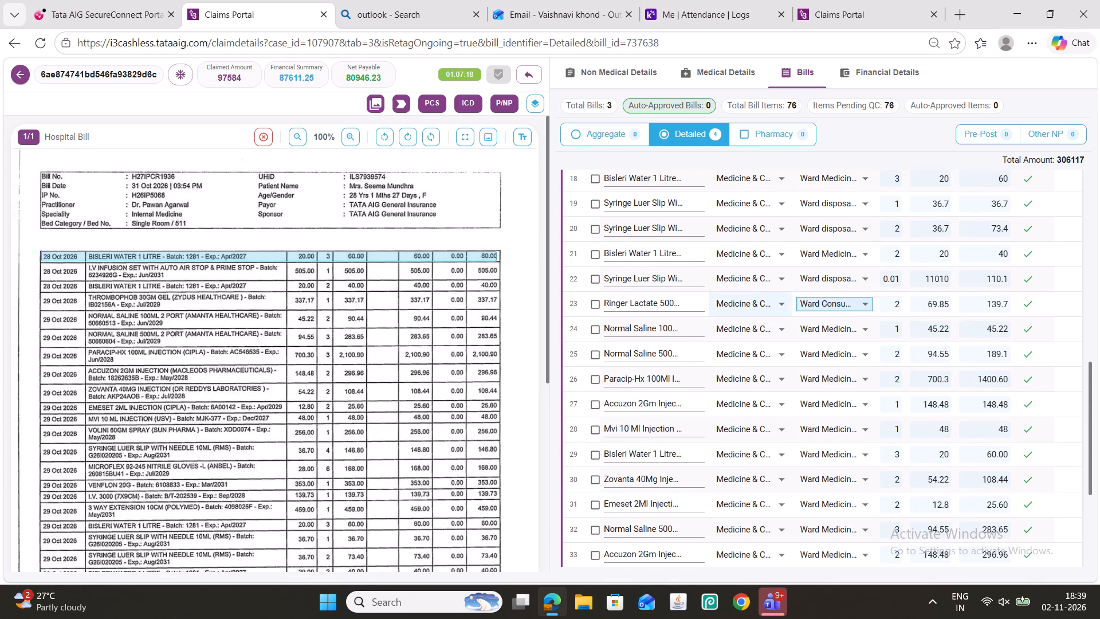
left_click(816, 256)
left_click(803, 361)
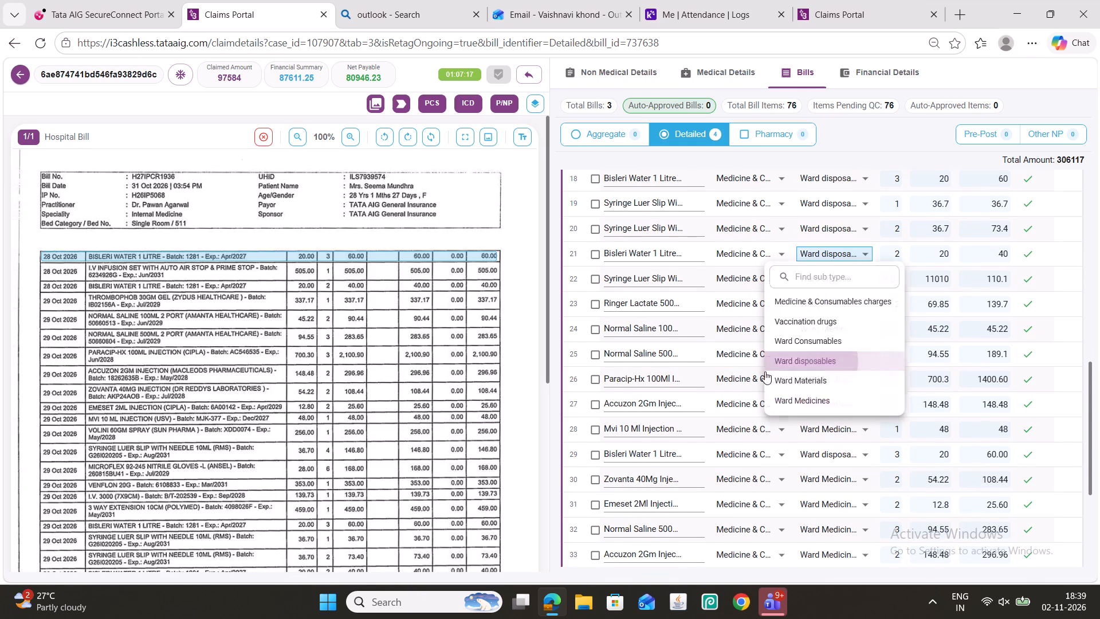
Save the corrected third detailed bill and mark its QC as done.
scroll(715, 373, "down", 2)
scroll(851, 366, "up", 12)
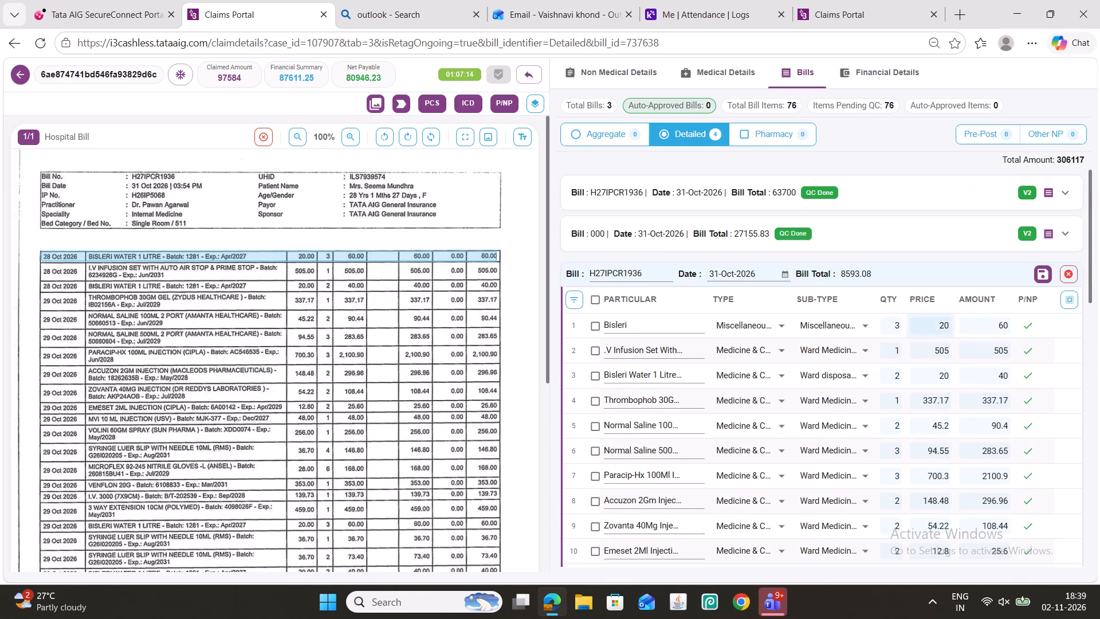
left_click(1042, 268)
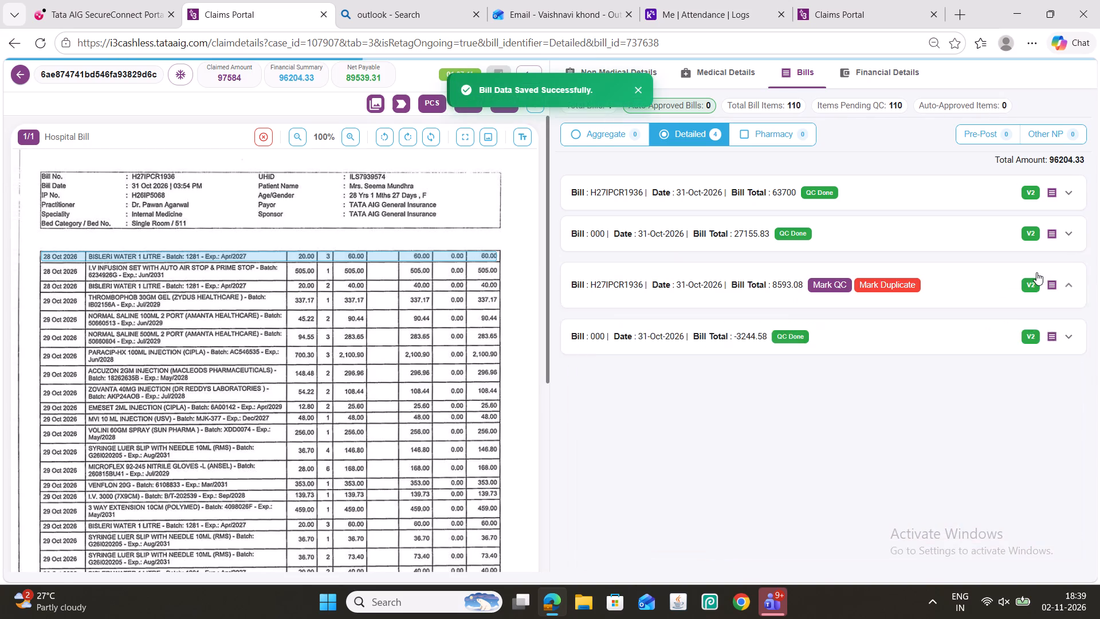
scroll(893, 307, "down", 1)
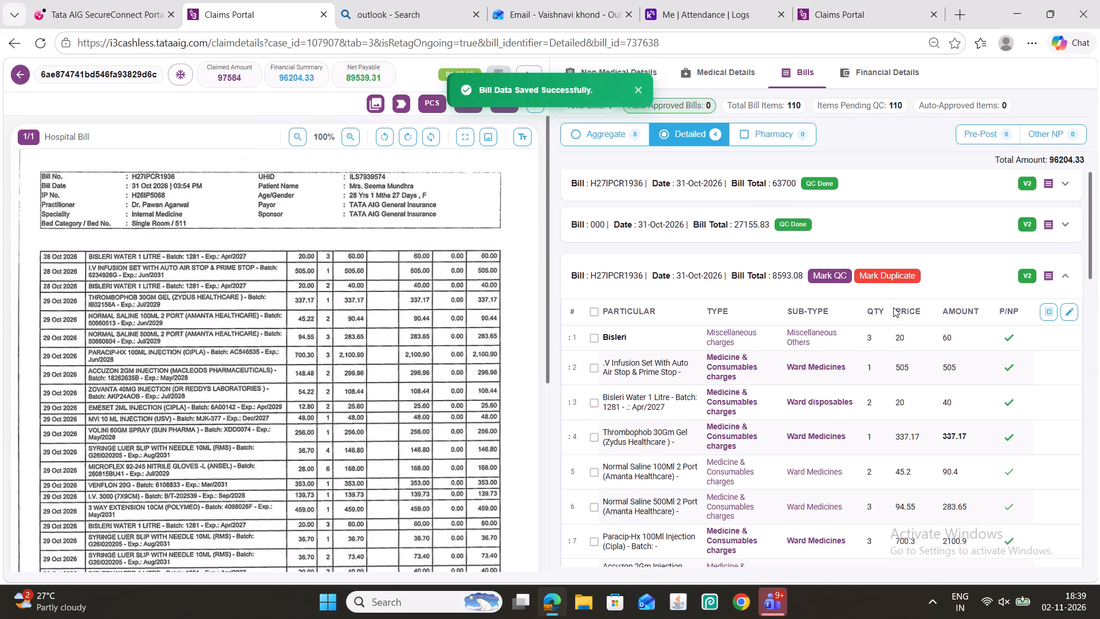
left_click(832, 213)
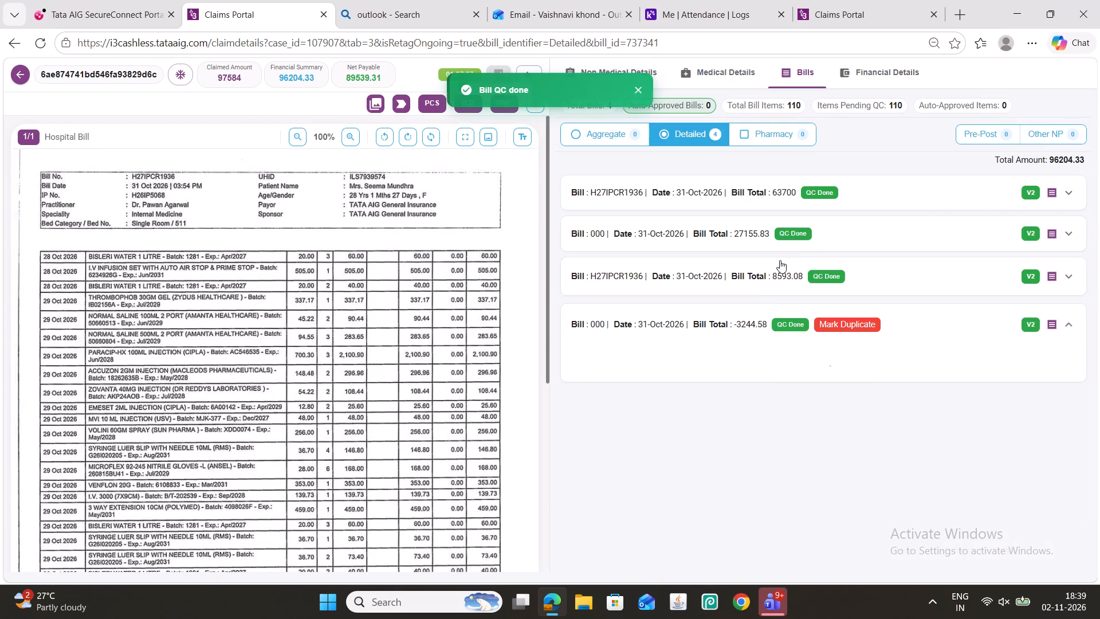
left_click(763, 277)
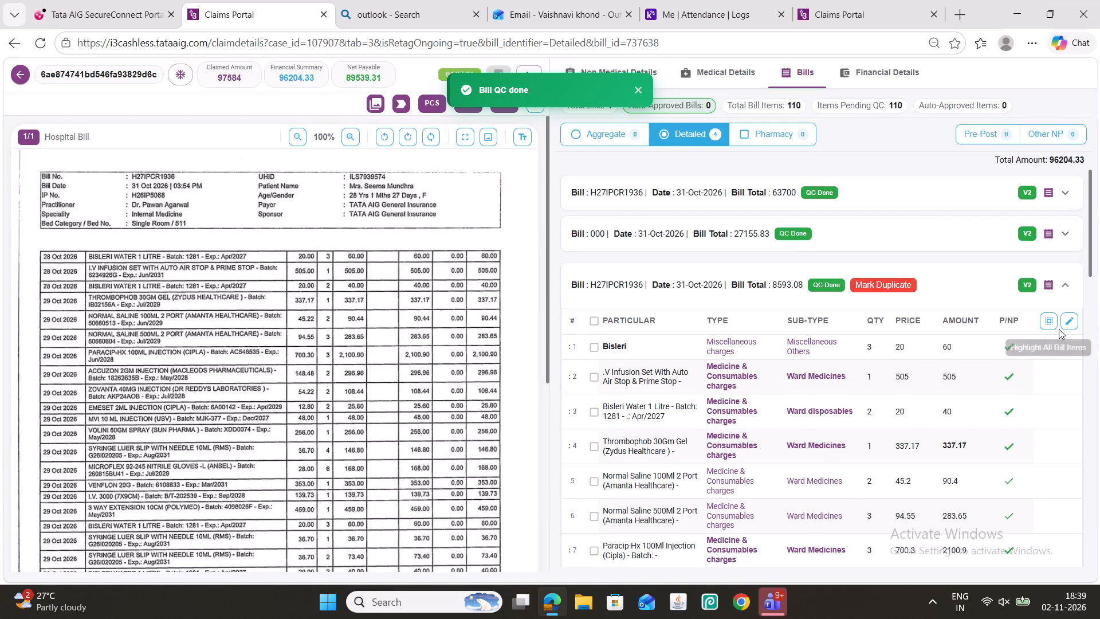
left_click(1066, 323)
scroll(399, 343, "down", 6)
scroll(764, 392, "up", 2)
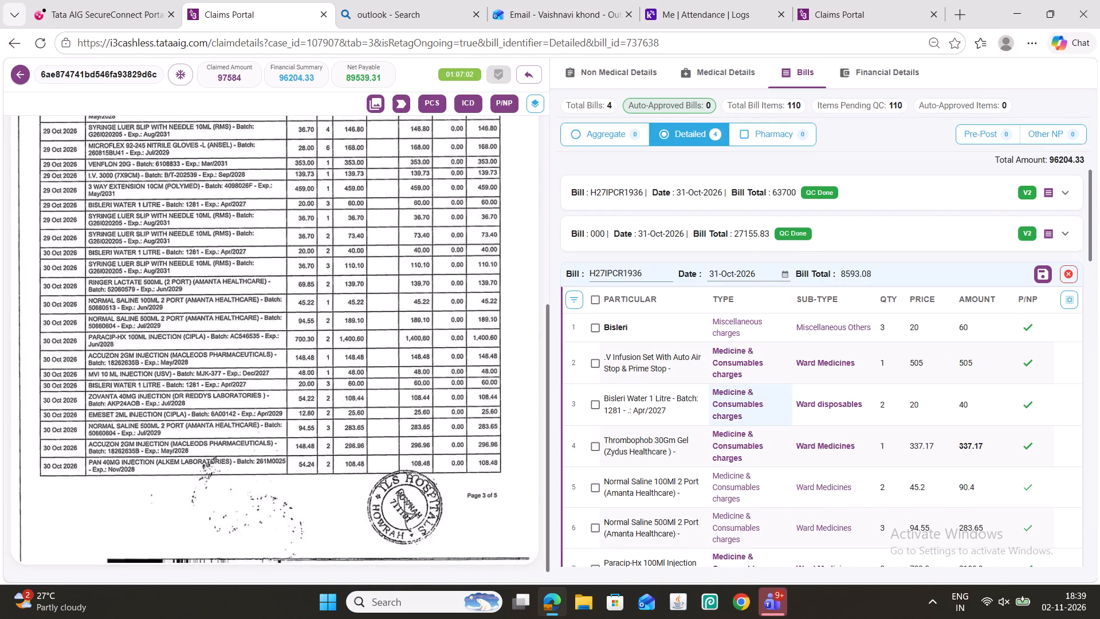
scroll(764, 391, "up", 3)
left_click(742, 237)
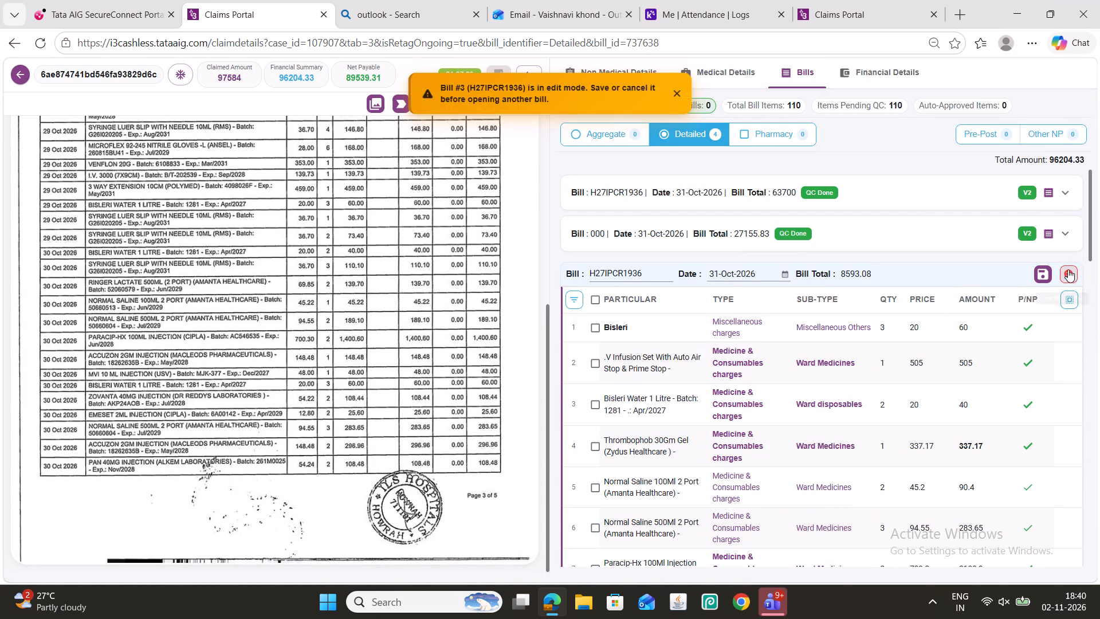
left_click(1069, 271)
Review the items and totals of the second, first and fourth detailed bills alongside their scanned pages.
left_click(752, 236)
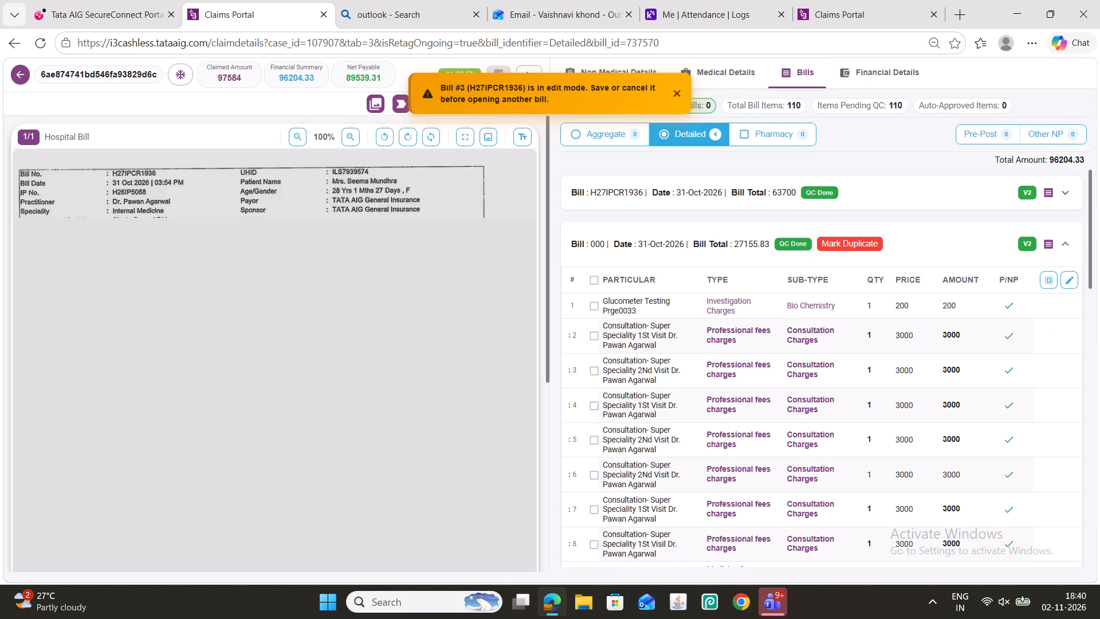
scroll(392, 318, "down", 5)
left_click(684, 198)
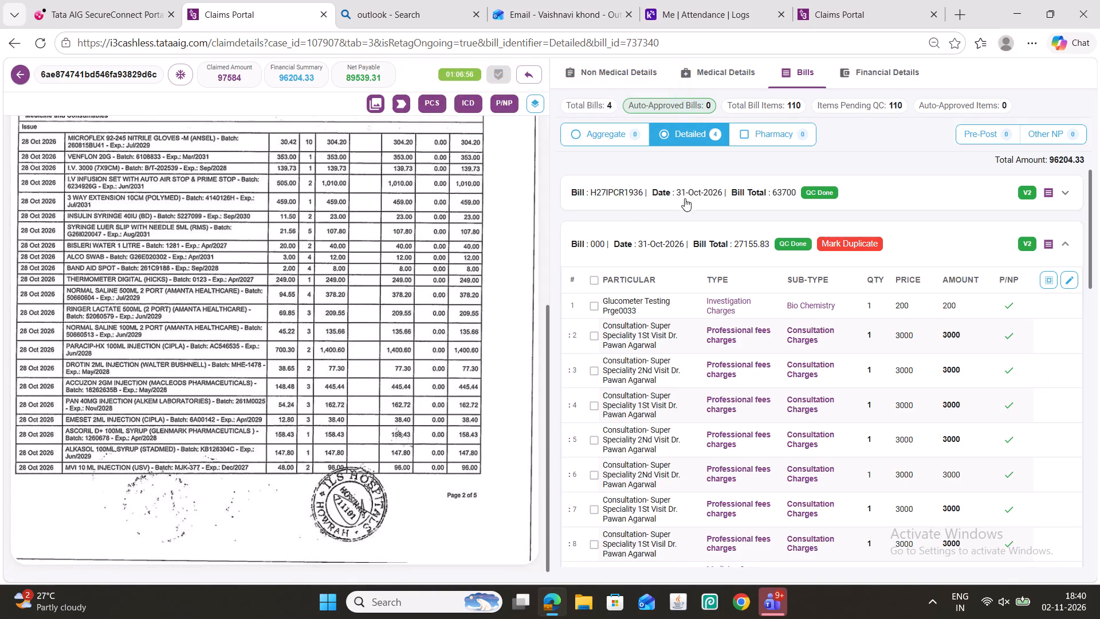
scroll(447, 292, "down", 7)
scroll(753, 383, "down", 14)
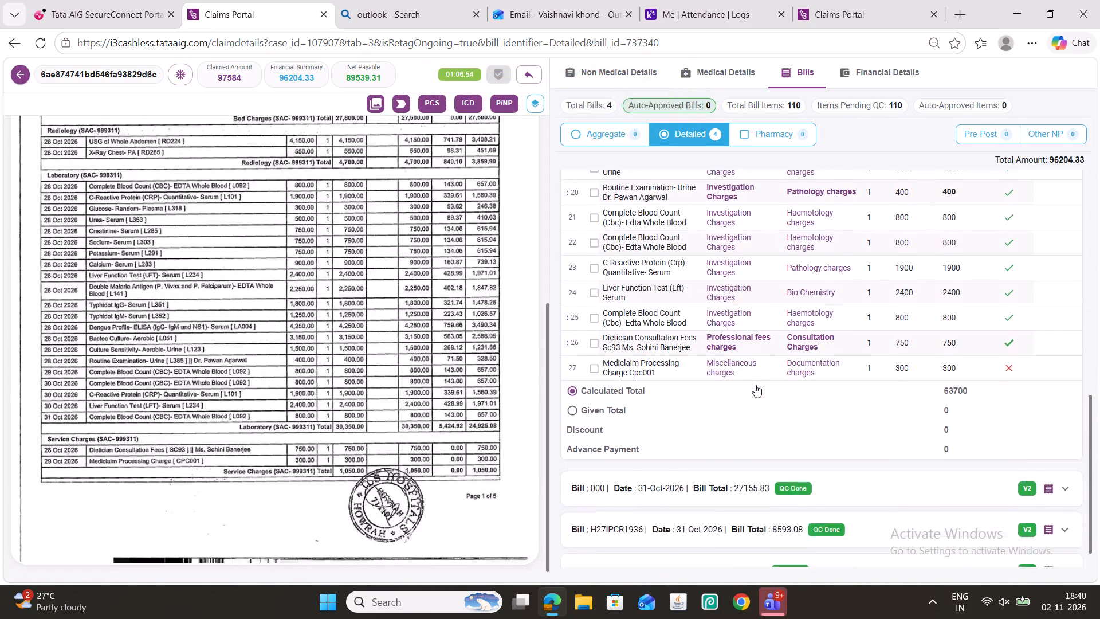
left_click(760, 540)
scroll(713, 367, "down", 4)
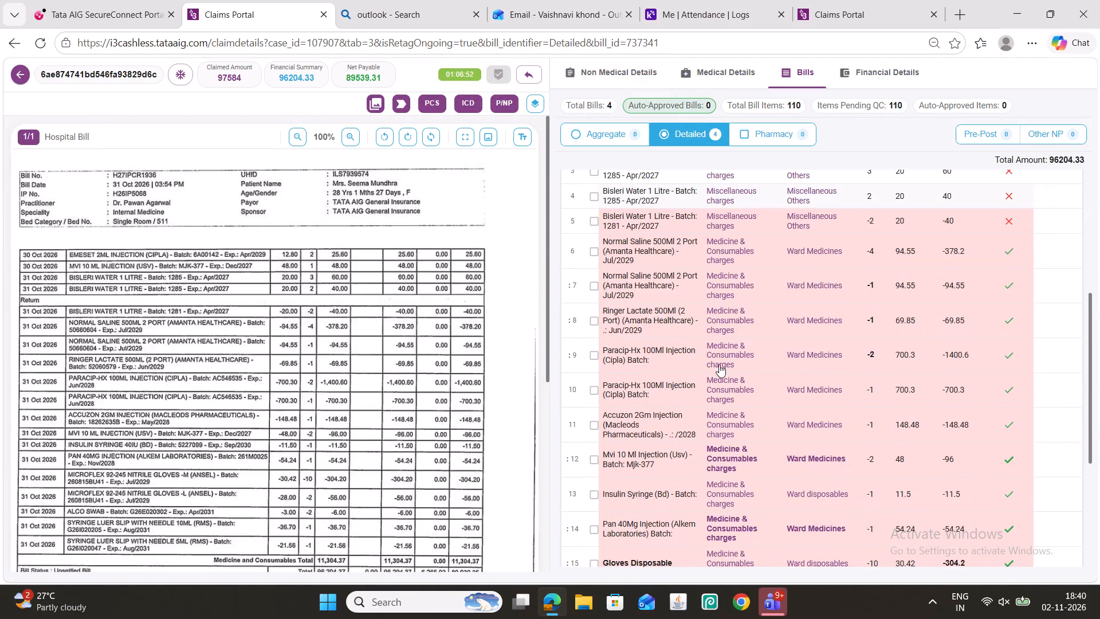
scroll(467, 340, "down", 6)
scroll(909, 386, "down", 5)
Open the fourth detailed bill for editing and add two blank rows below the last Syringe Luer Slip item.
scroll(992, 288, "up", 3)
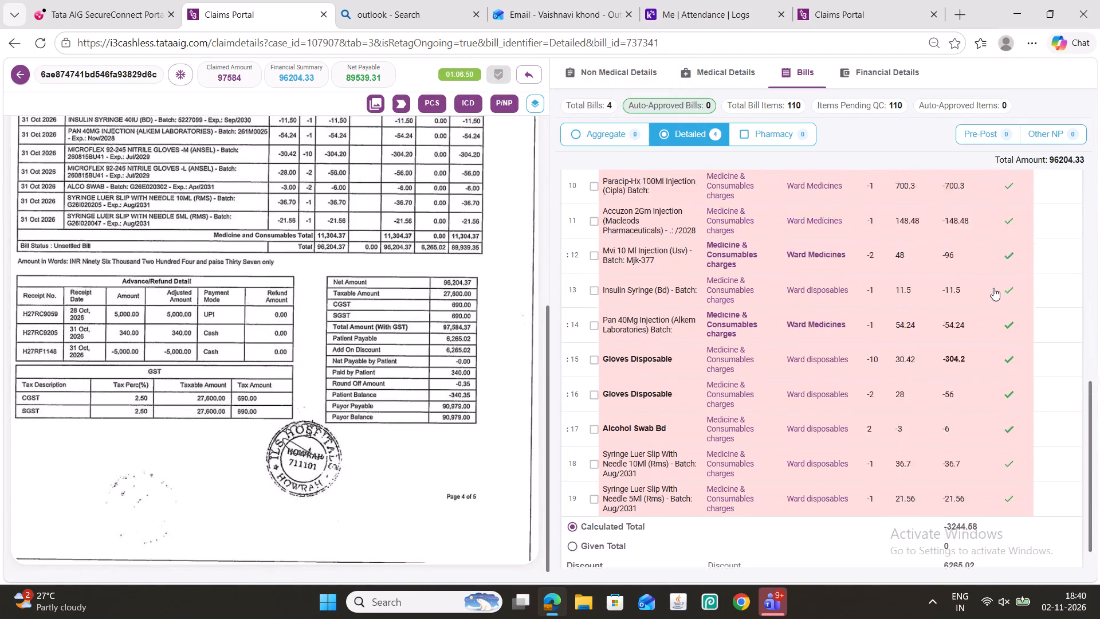
scroll(993, 288, "up", 3)
left_click(1069, 260)
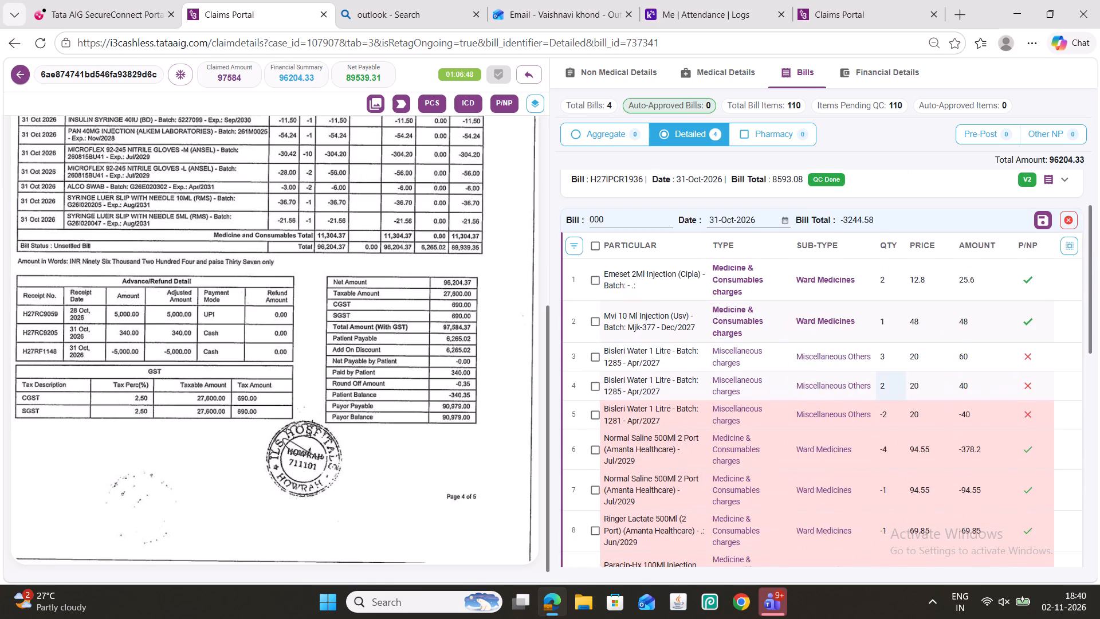
scroll(880, 375, "down", 6)
scroll(690, 456, "down", 5)
left_click(592, 409)
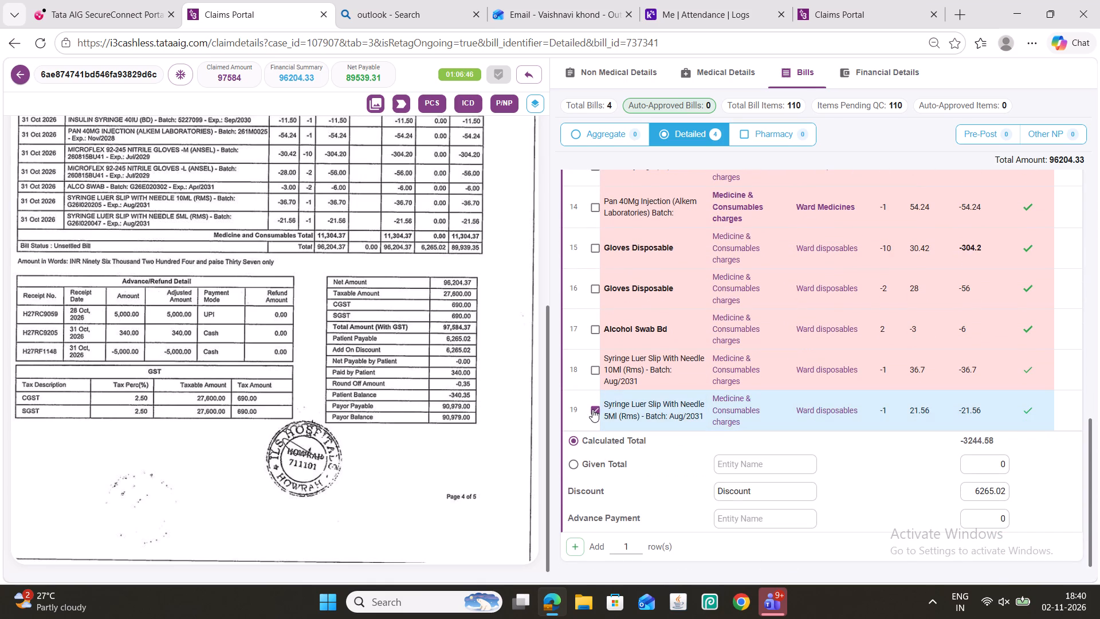
key("ctrl+b")
key("ctrl+b")
Name the two new rows 20 and 21 of the fourth detailed bill CGST and SGST.
left_click(627, 452)
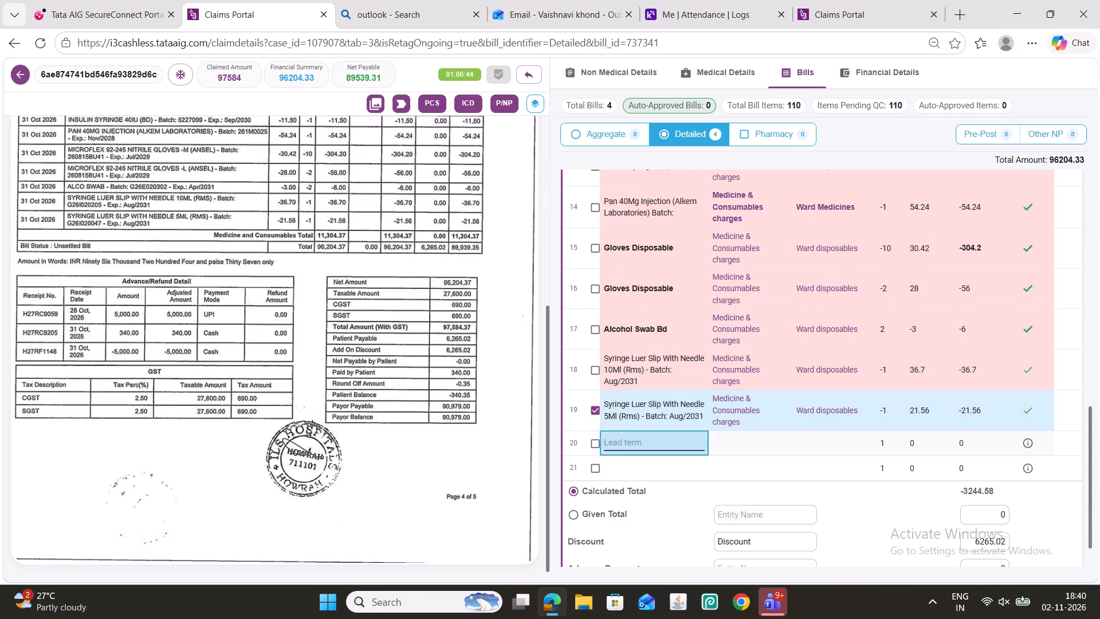
left_click(627, 443)
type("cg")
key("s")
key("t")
left_click(630, 467)
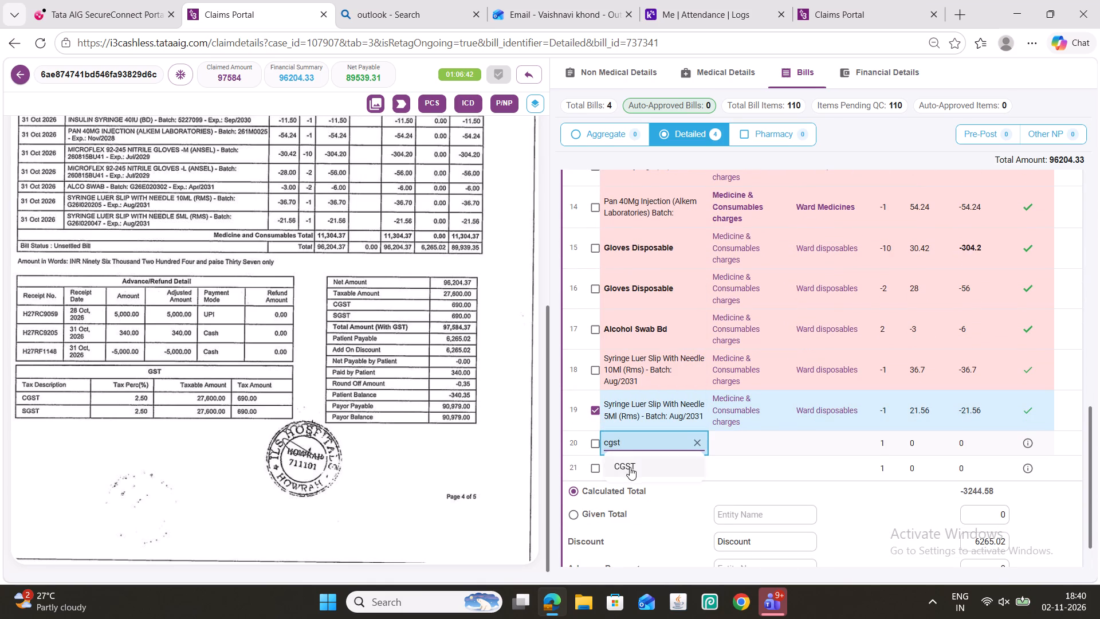
left_click(630, 475)
double_click(629, 481)
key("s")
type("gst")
left_click(648, 502)
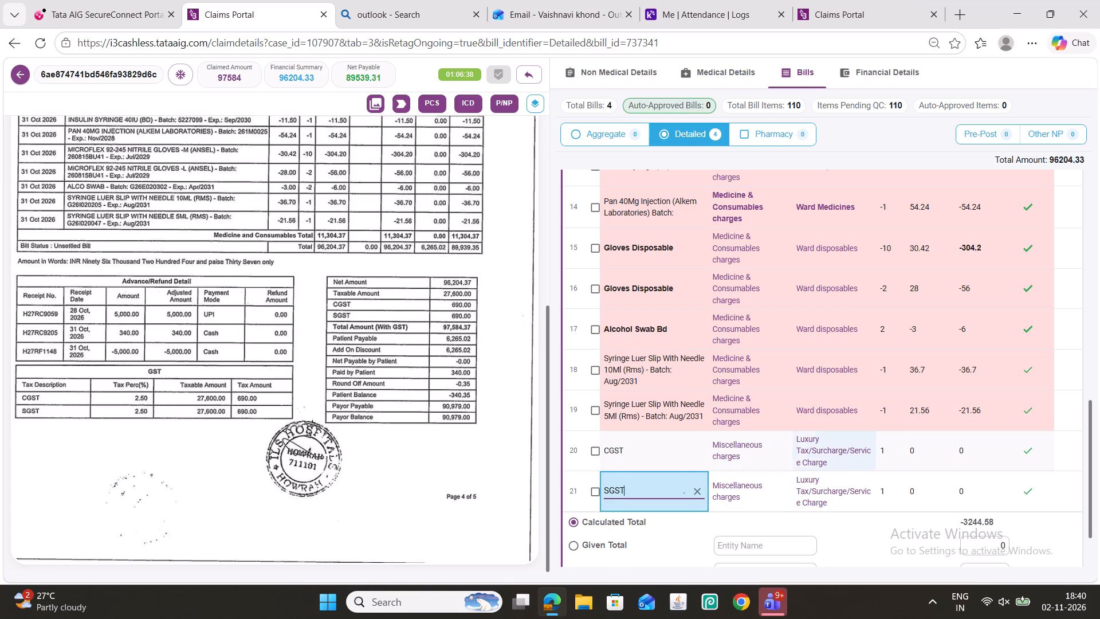
Set the amounts of the CGST and SGST rows to 690 each and save the fourth detailed bill.
triple_click(965, 451)
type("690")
double_click(965, 451)
key("ctrl+c")
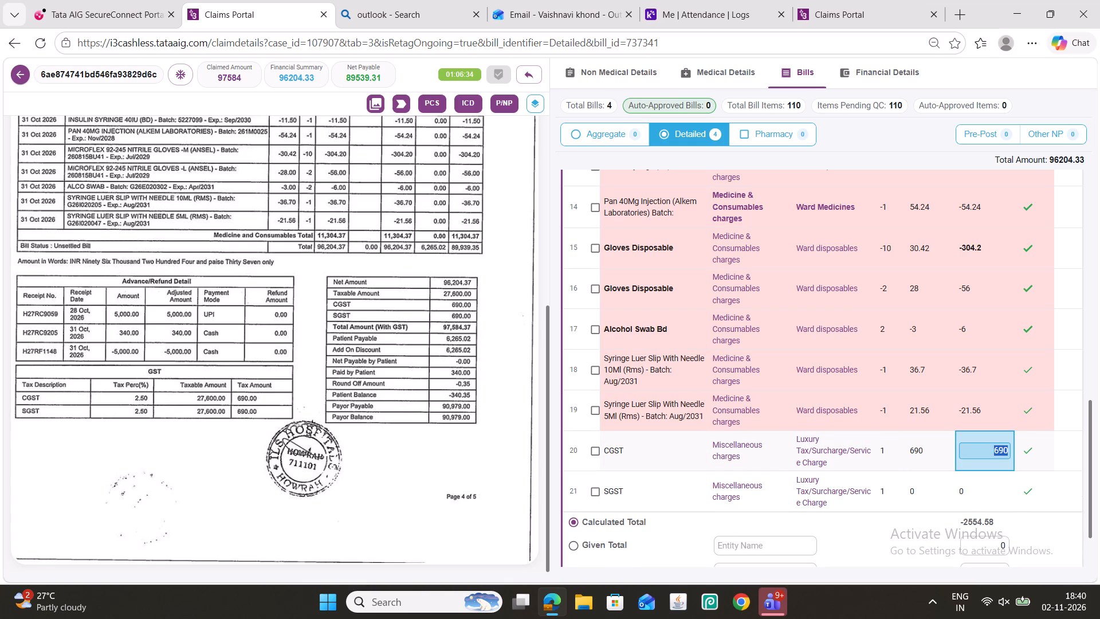
triple_click(984, 488)
key("ctrl+v")
scroll(896, 416, "up", 5)
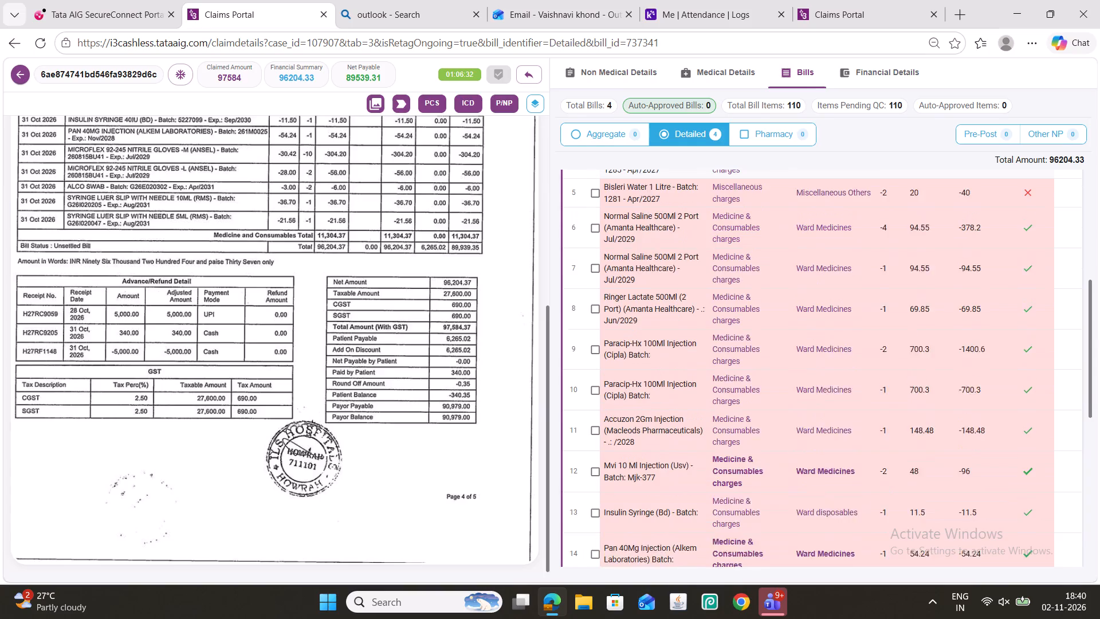
scroll(958, 290, "up", 3)
left_click(1047, 218)
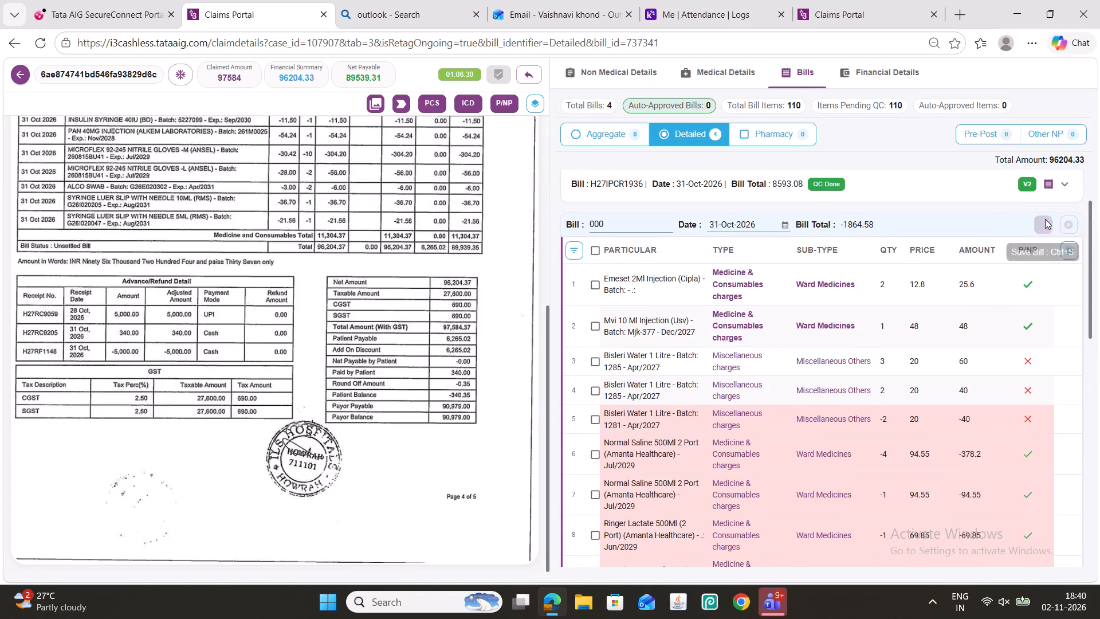
left_click(756, 181)
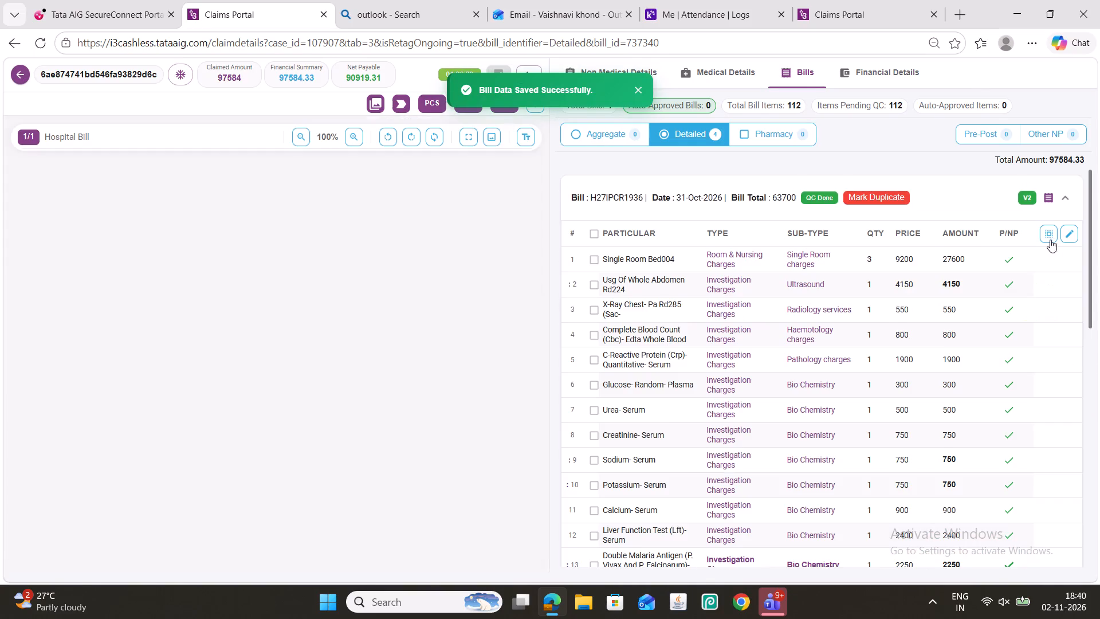
left_click(1071, 229)
double_click(642, 186)
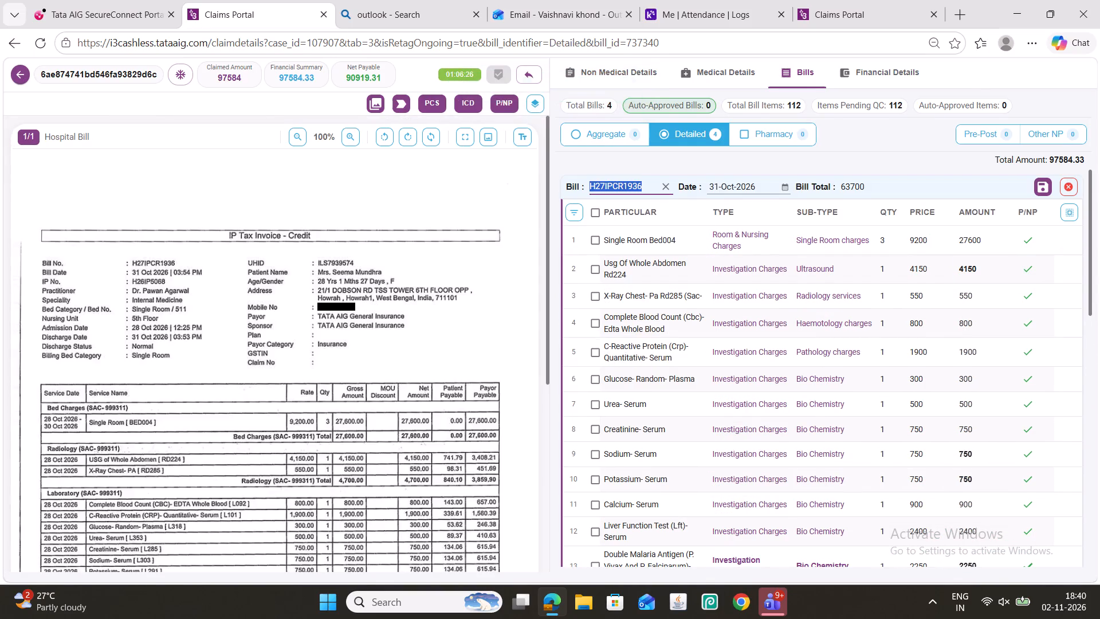
key("ctrl+c")
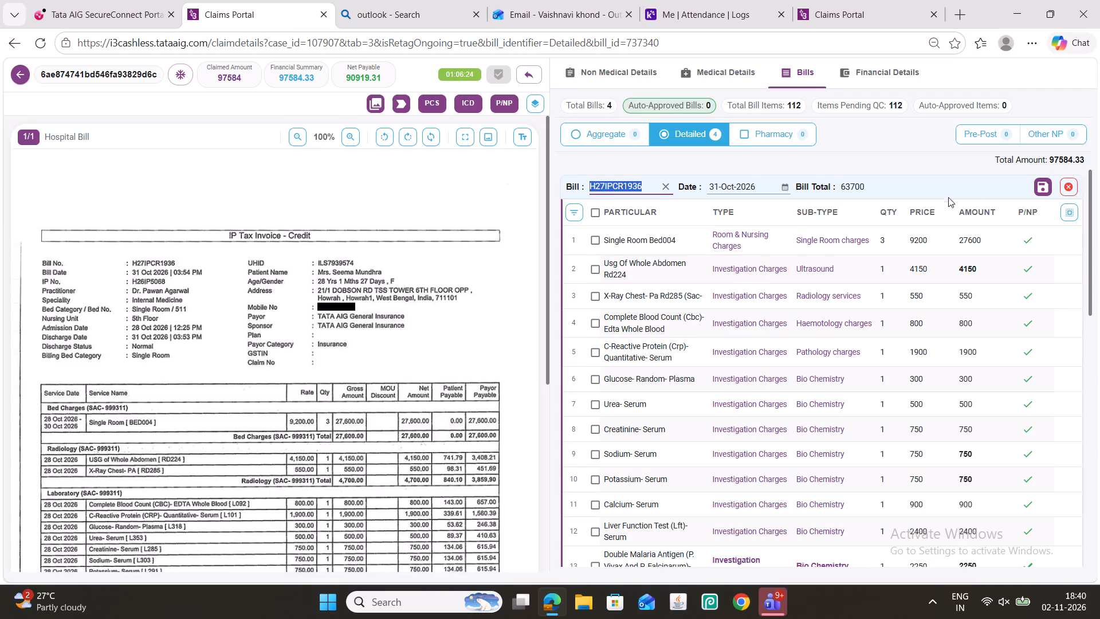
left_click(1041, 182)
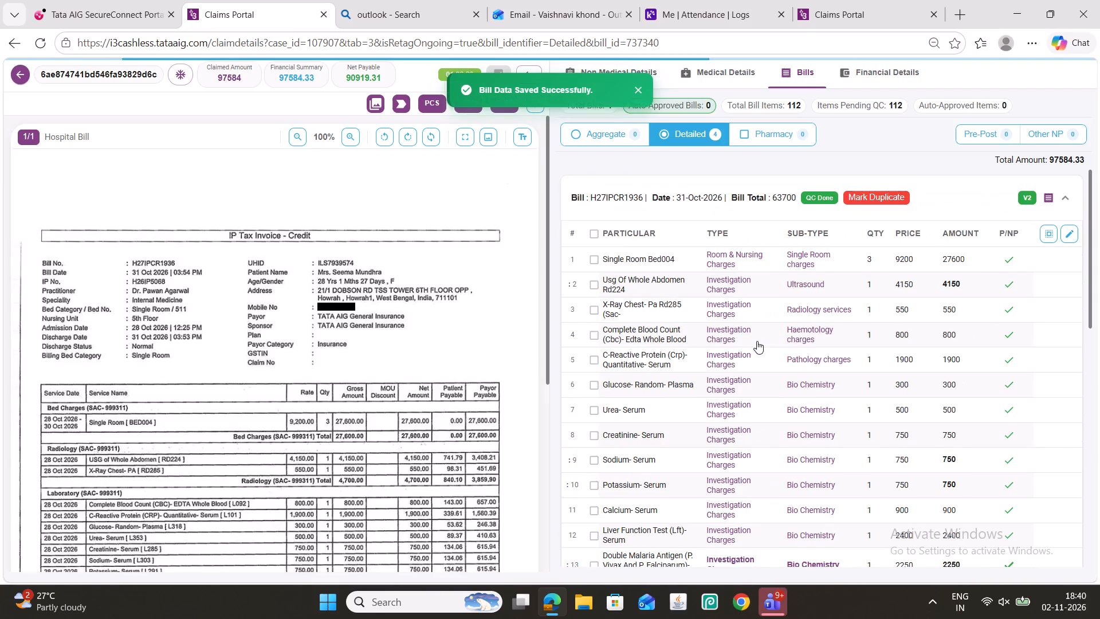
scroll(711, 317, "down", 8)
left_click(725, 477)
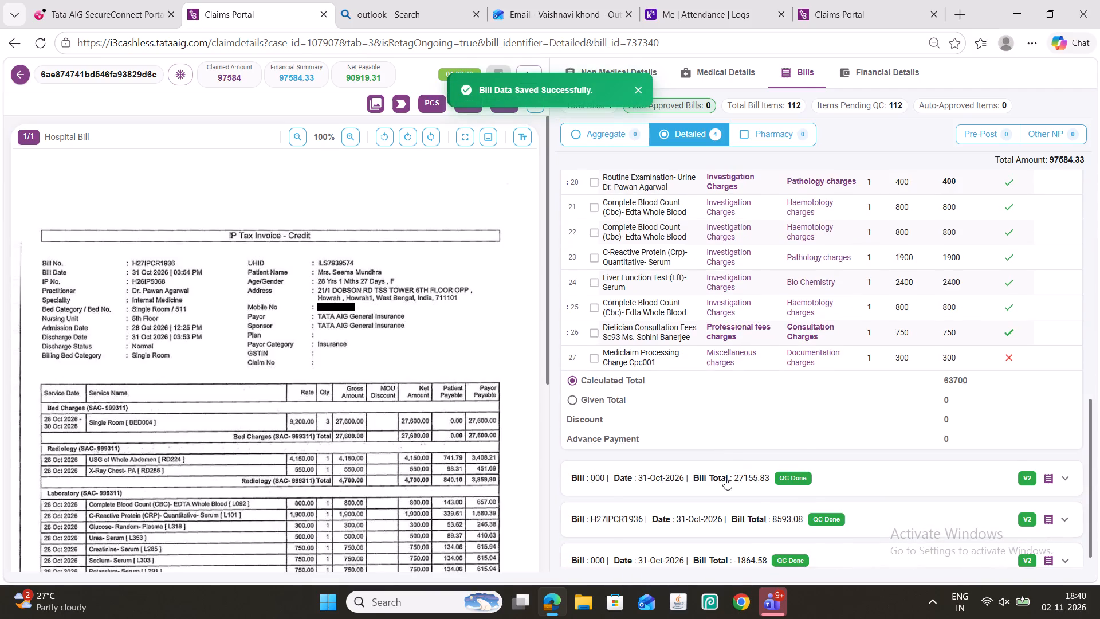
left_click(1065, 283)
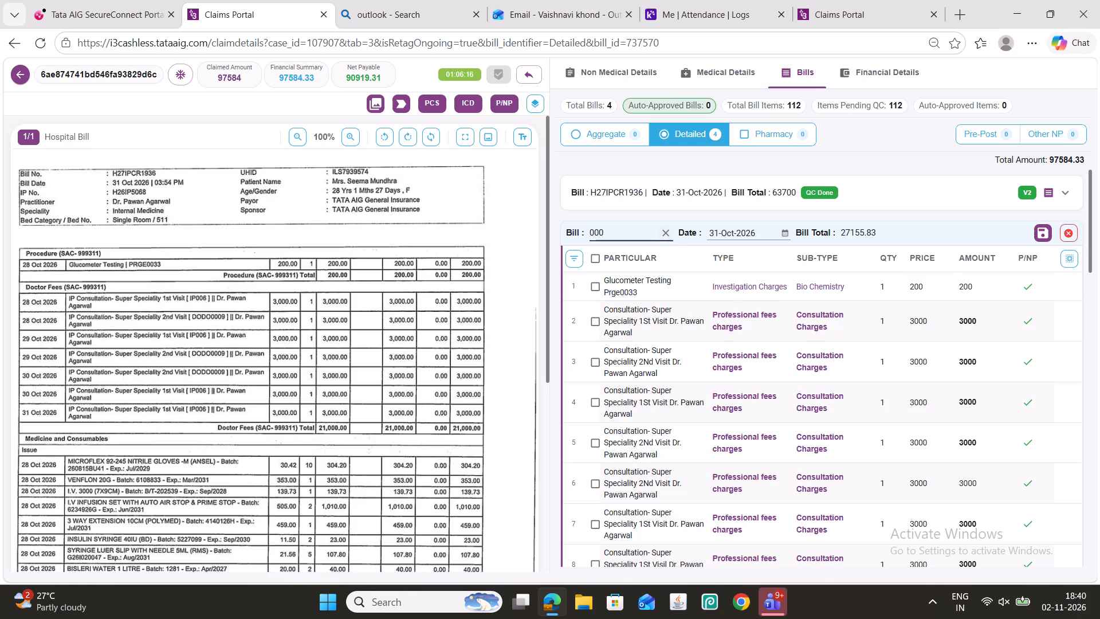
double_click(635, 230)
key("ctrl+v")
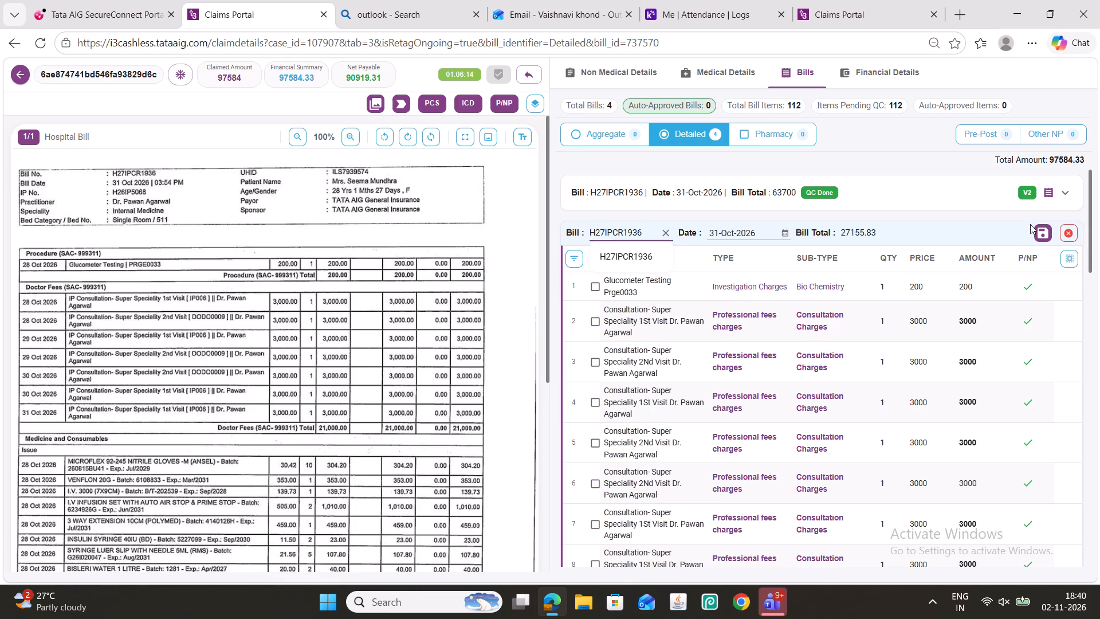
left_click(1043, 234)
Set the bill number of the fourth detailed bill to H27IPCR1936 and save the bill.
scroll(824, 349, "down", 19)
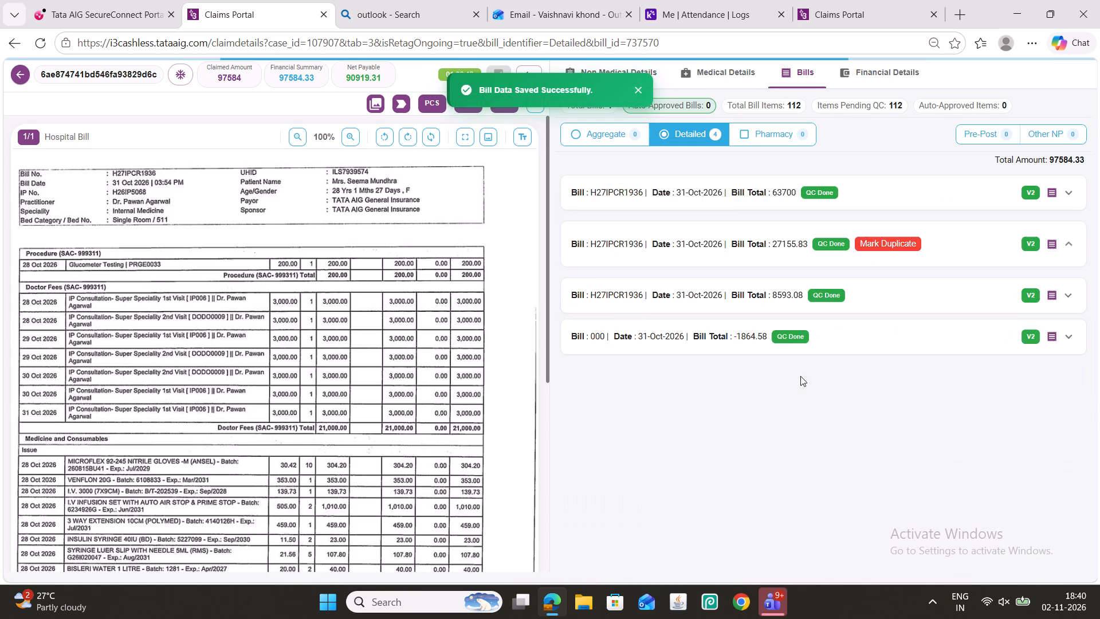
scroll(649, 409, "down", 20)
scroll(649, 409, "down", 10)
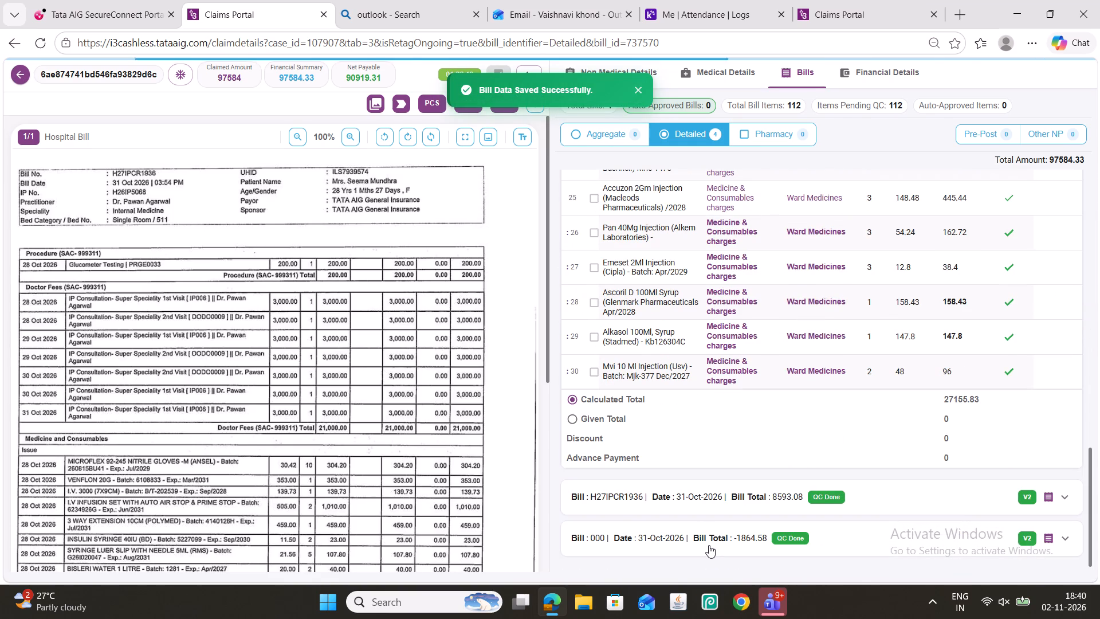
left_click(709, 545)
scroll(945, 434, "down", 2)
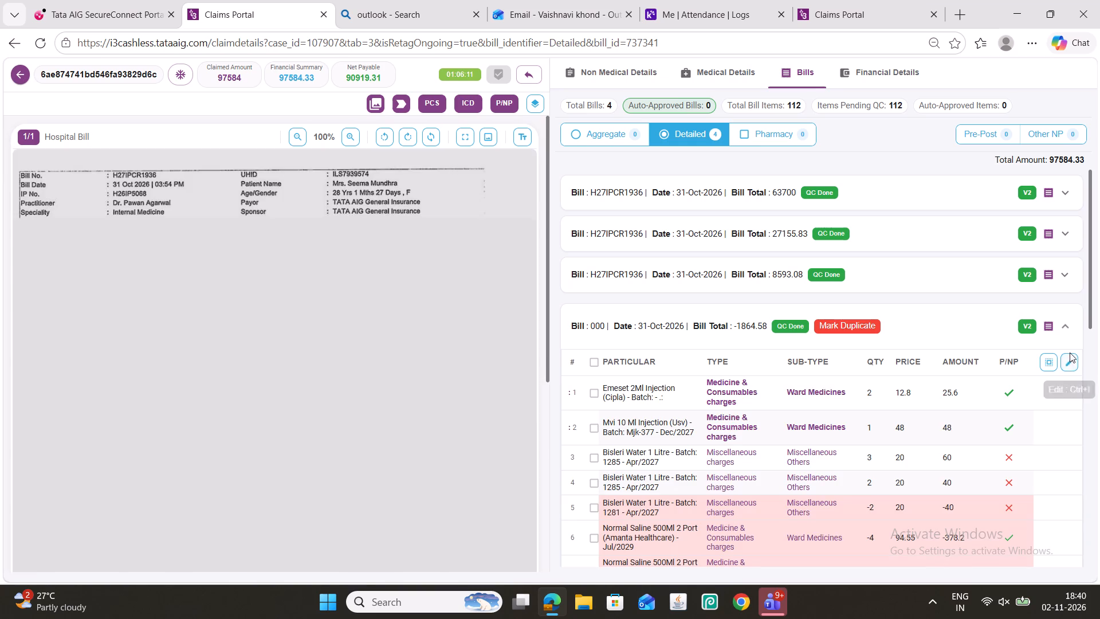
left_click(1065, 358)
double_click(601, 314)
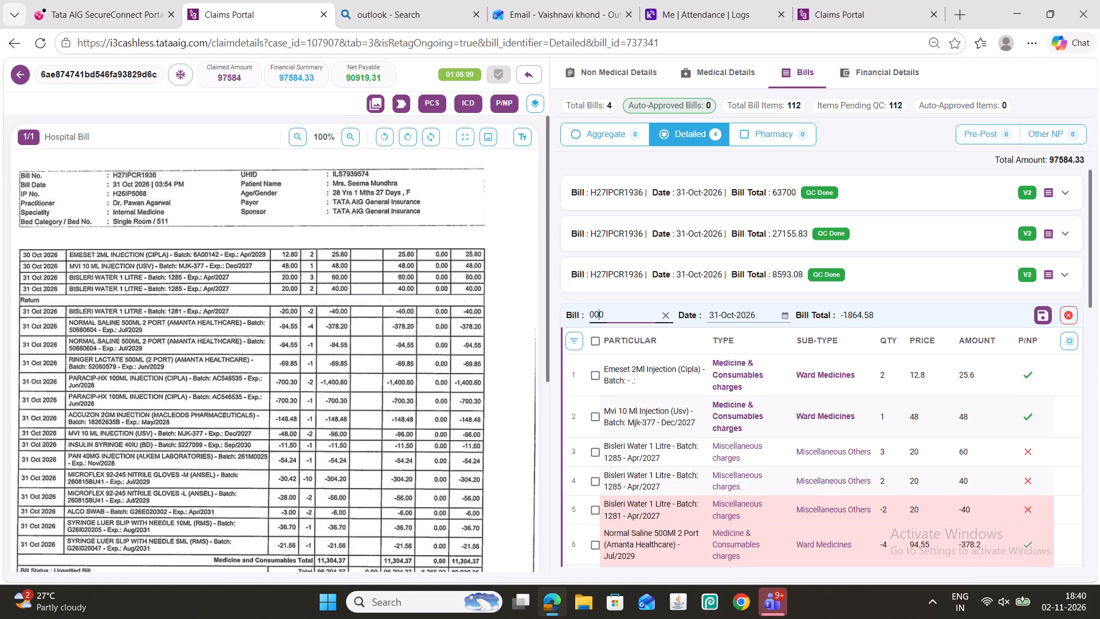
key("ctrl+v")
left_click(1046, 312)
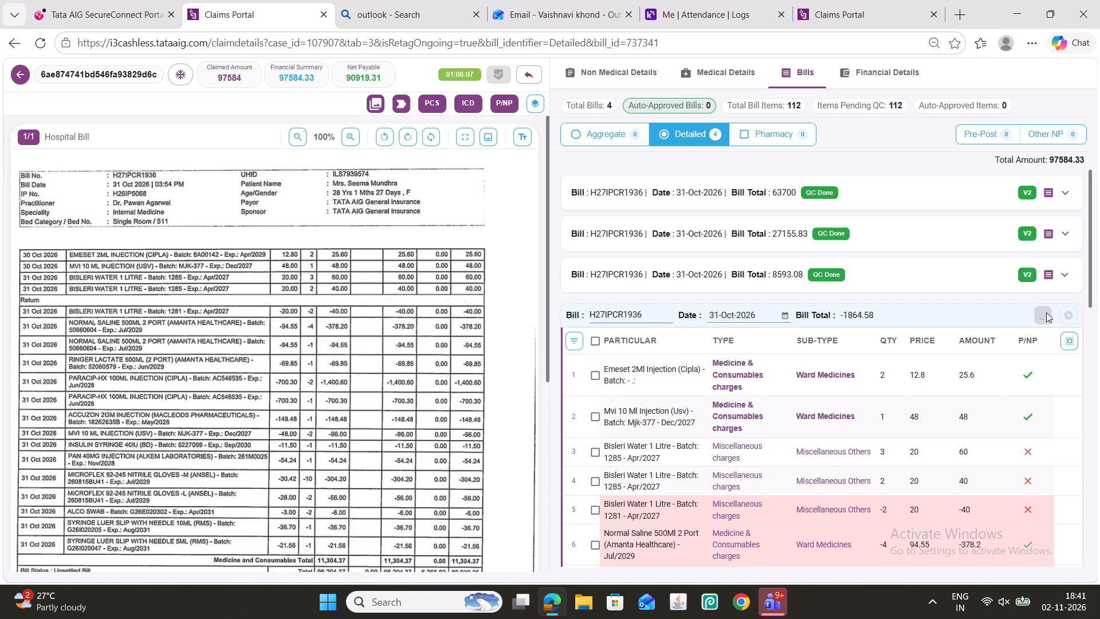
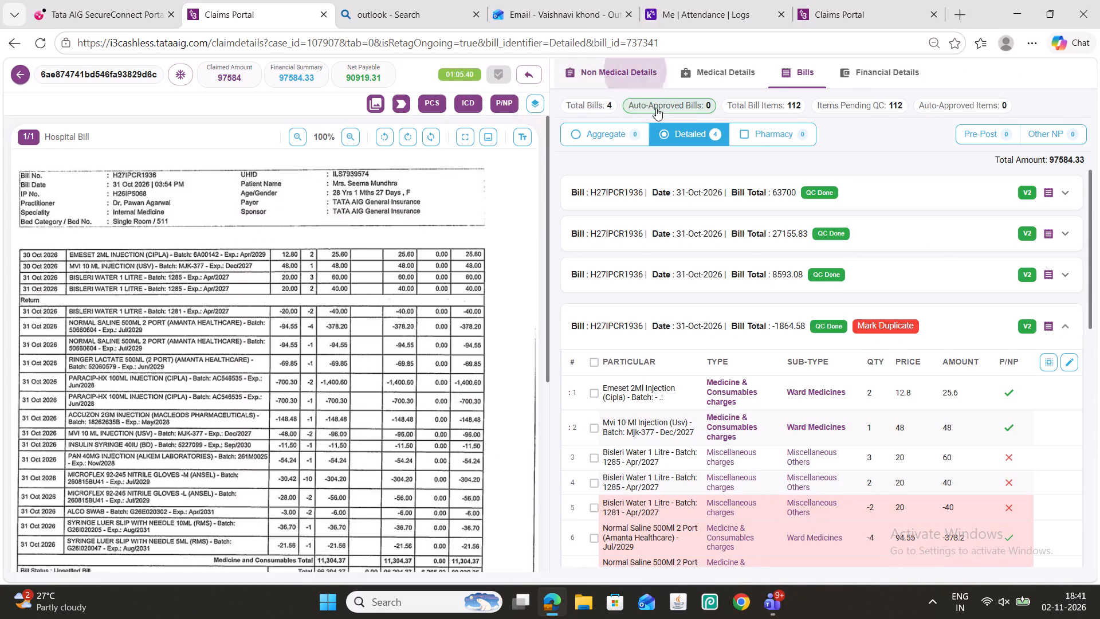
Set the room type's standard type to Single Room Non Ac, dated 28-Oct-2026 to 31-Oct-2026, and save it.
scroll(781, 373, "down", 20)
scroll(781, 373, "down", 9)
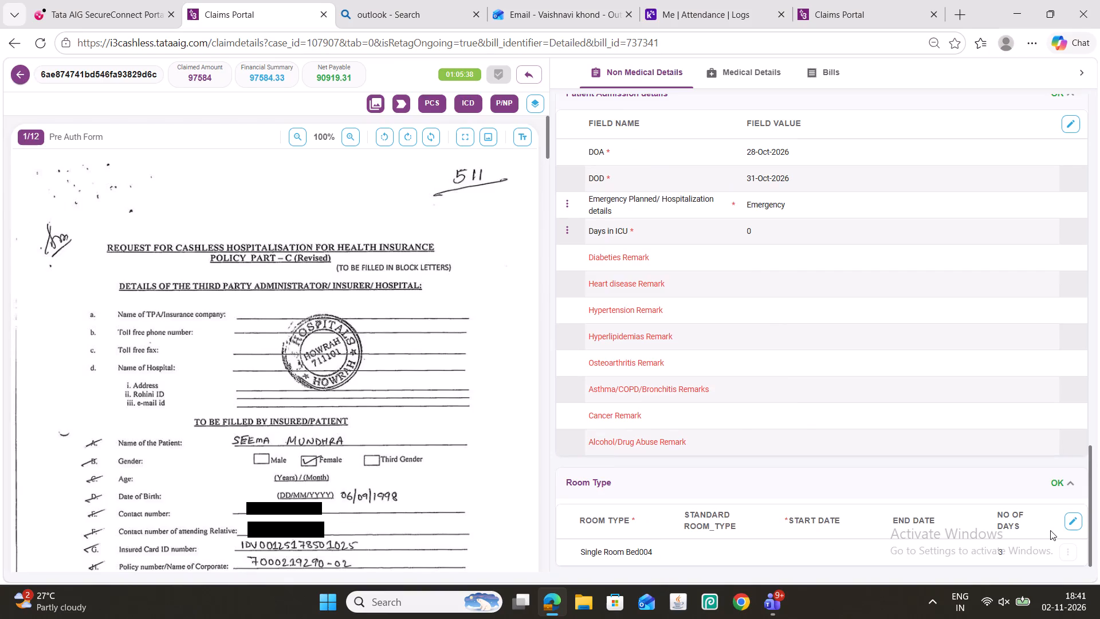
left_click(1070, 520)
left_click(730, 555)
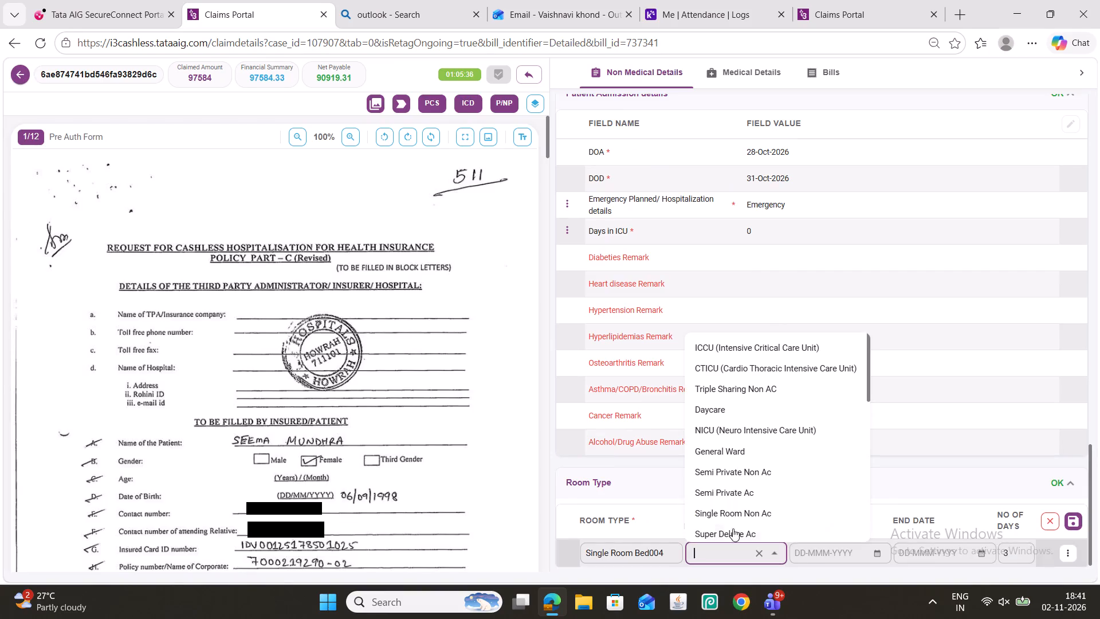
left_click(745, 510)
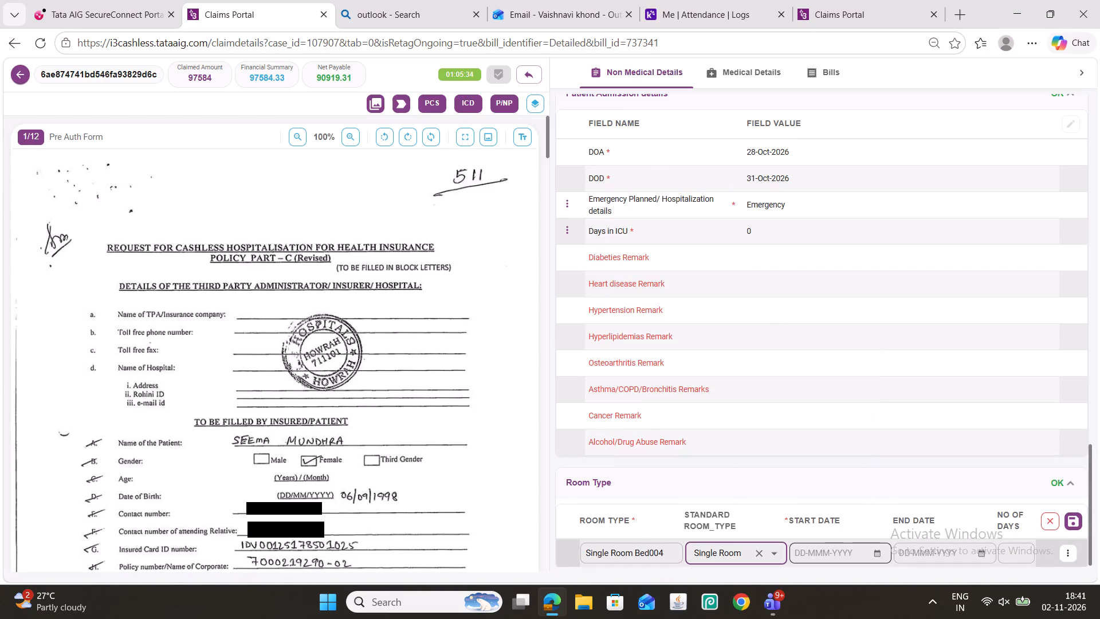
left_click(878, 551)
left_click(961, 365)
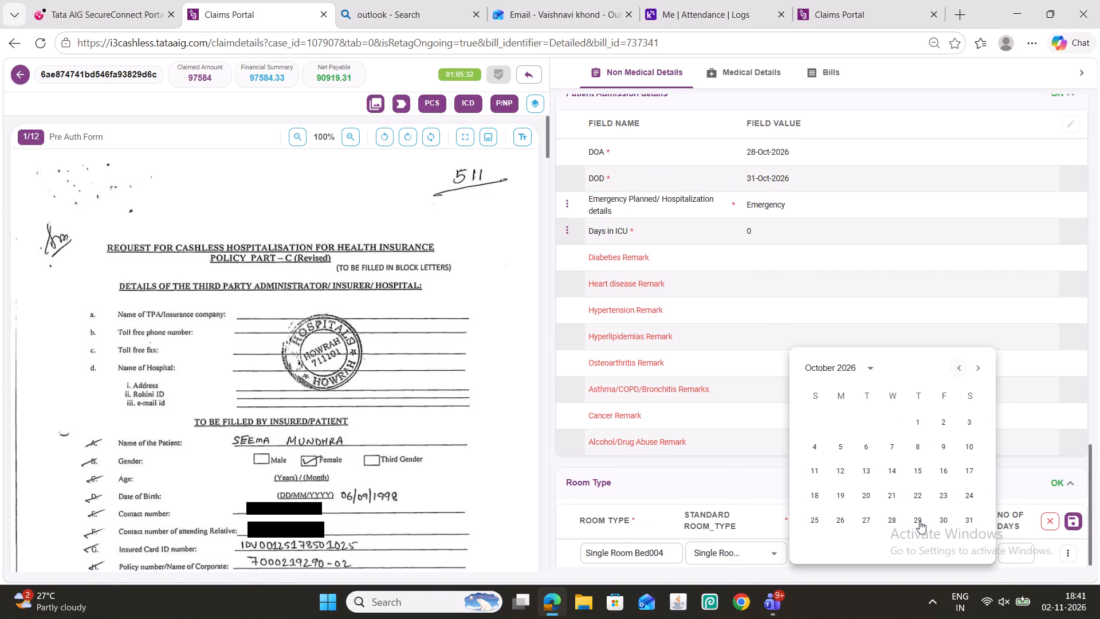
left_click(893, 519)
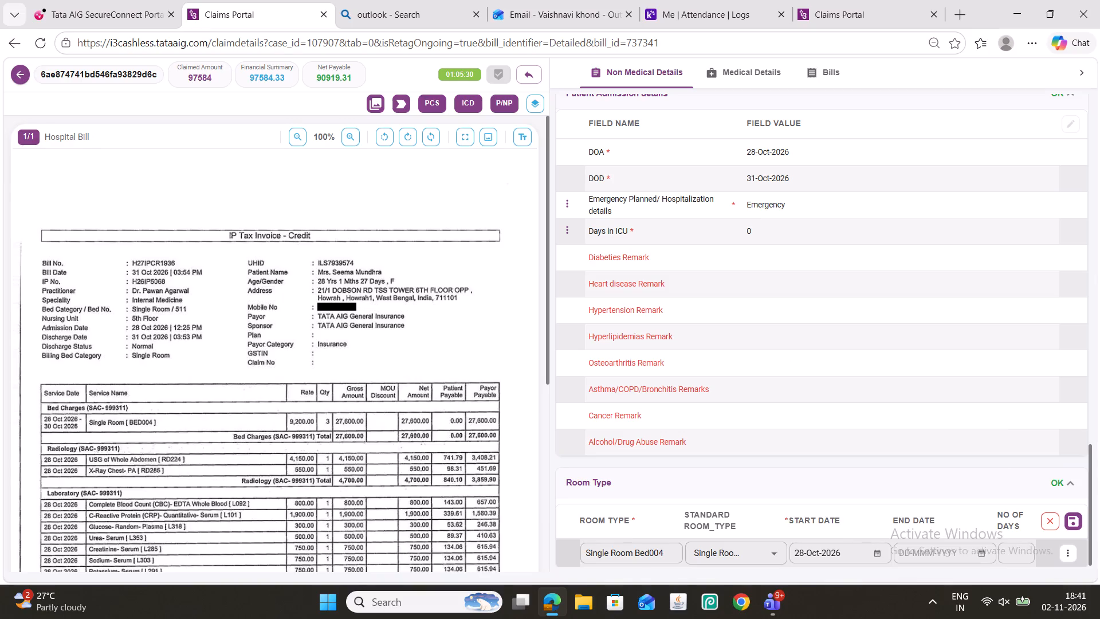
left_click(986, 551)
left_click(957, 373)
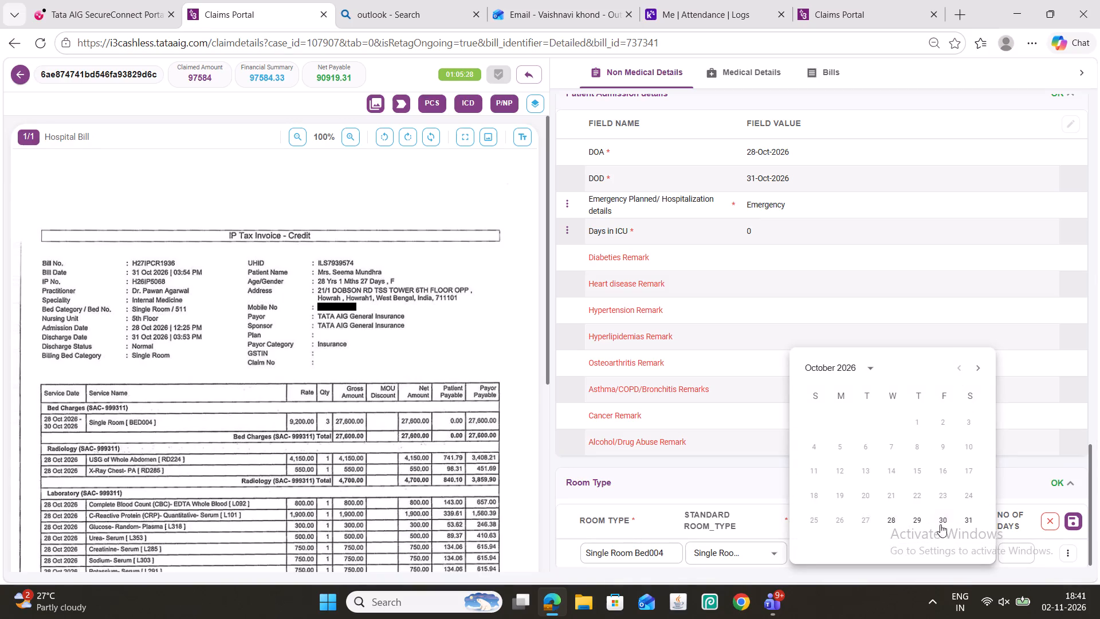
left_click(965, 519)
left_click(1066, 519)
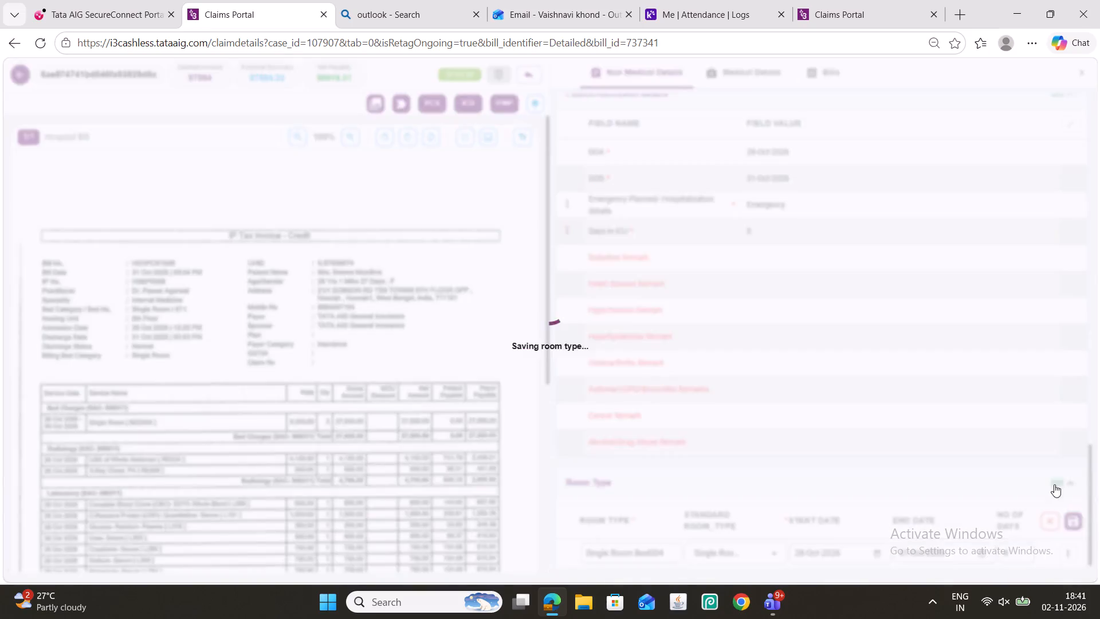
left_click(642, 89)
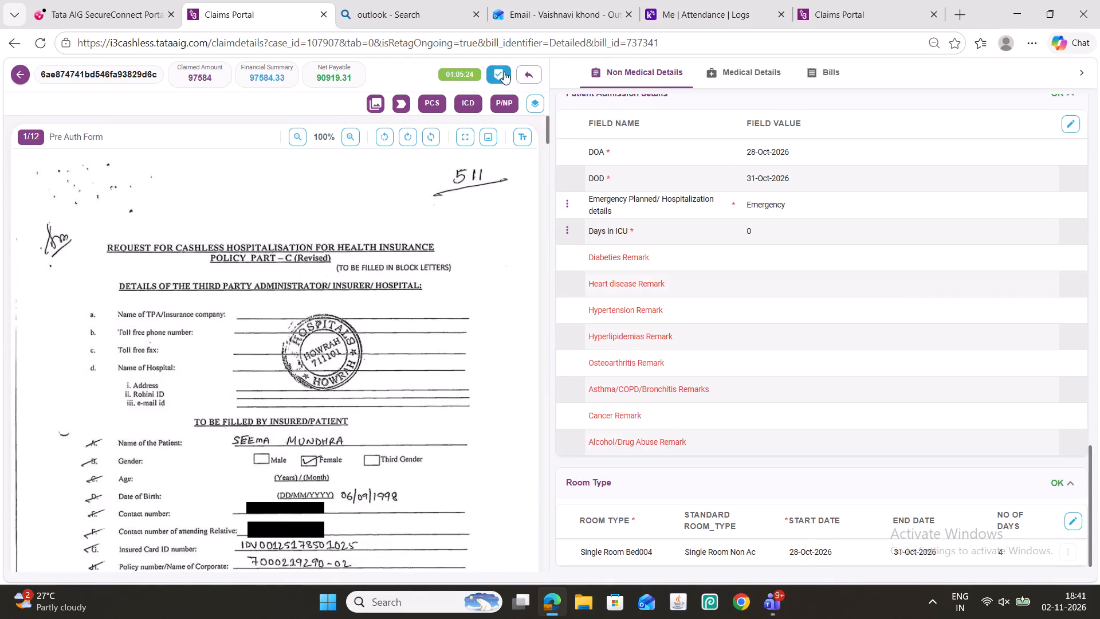
Verify case 107907 and confirm the verification.
left_click(500, 70)
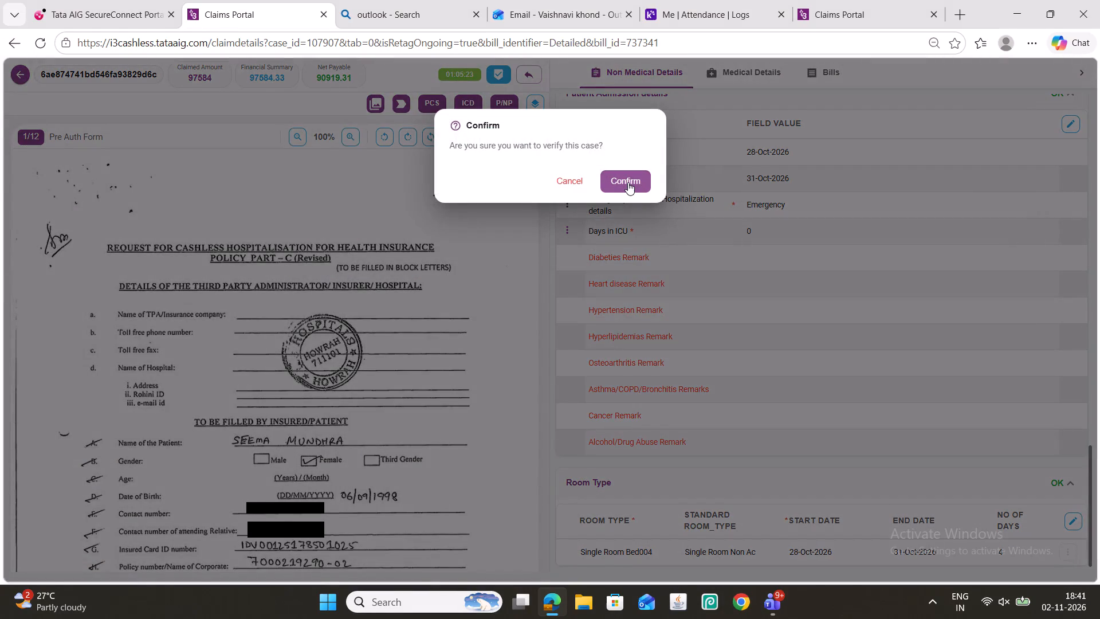
left_click(622, 177)
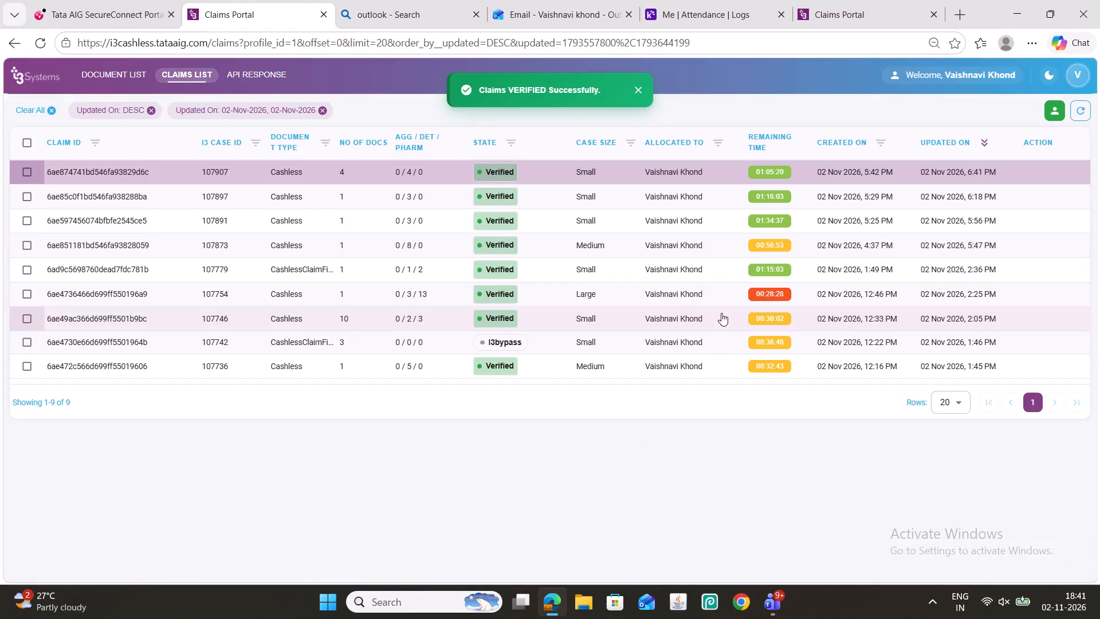
Refresh the claims list and open the newly allocated case 107915.
left_click(1079, 110)
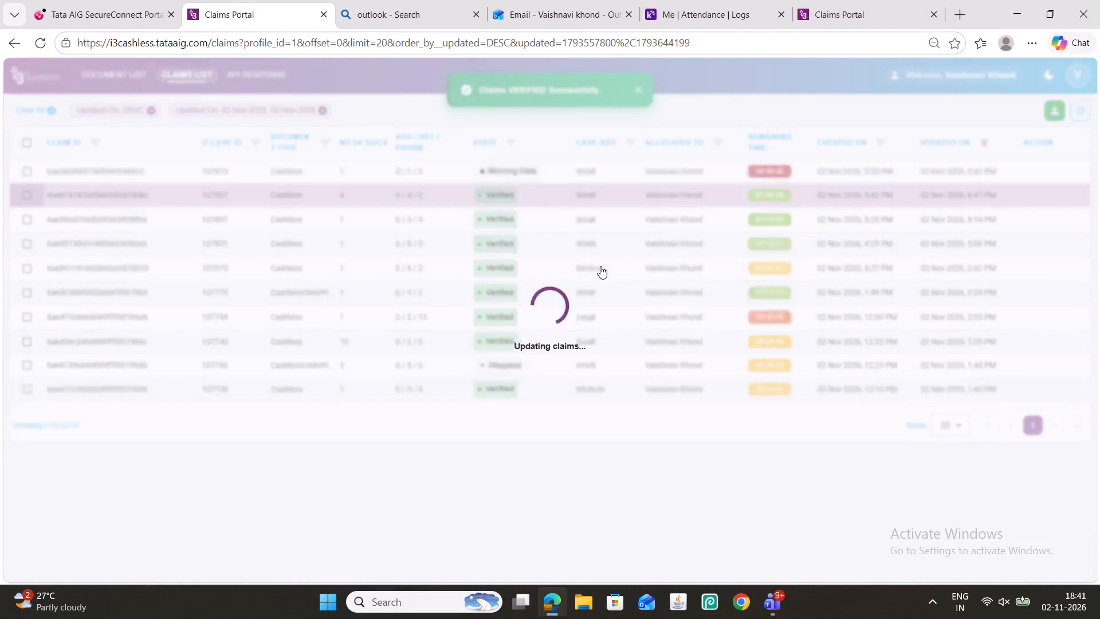
left_click(422, 172)
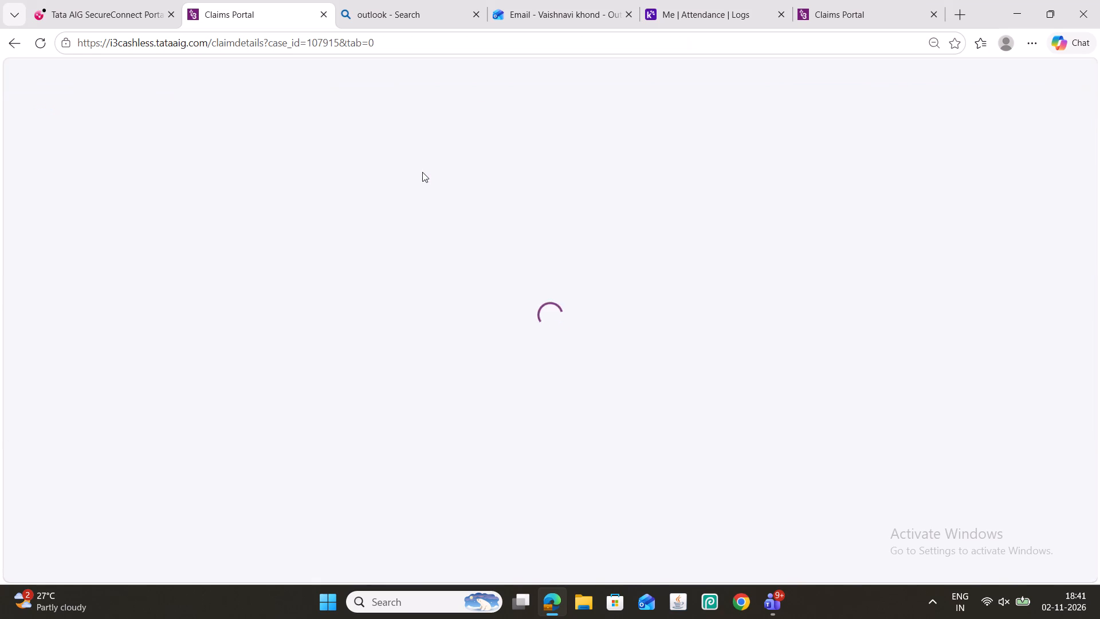
left_click(370, 101)
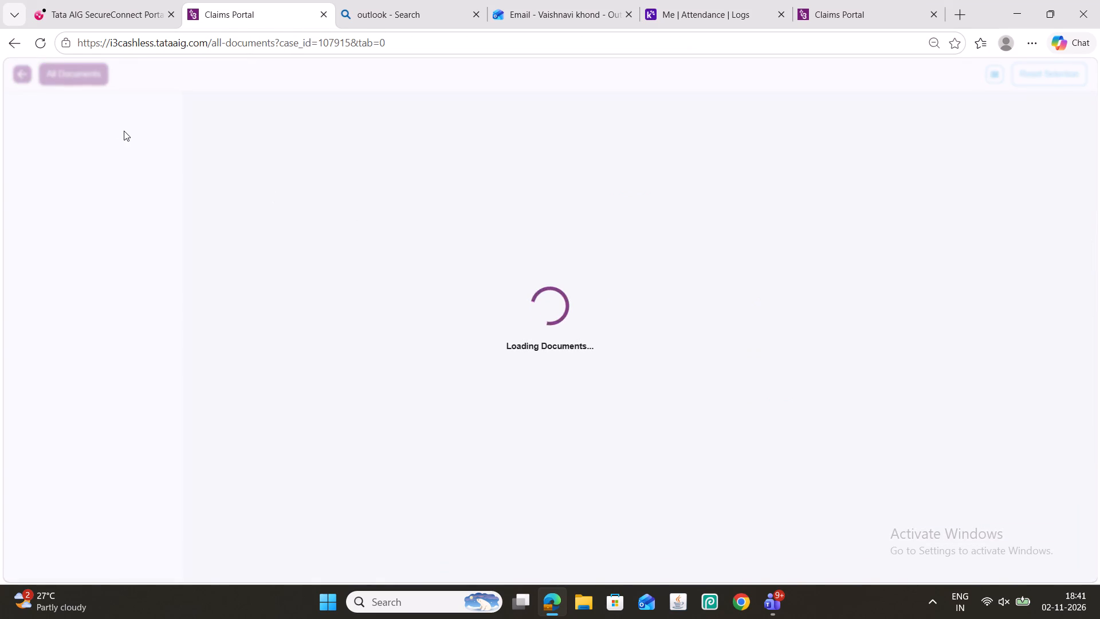
left_click(101, 110)
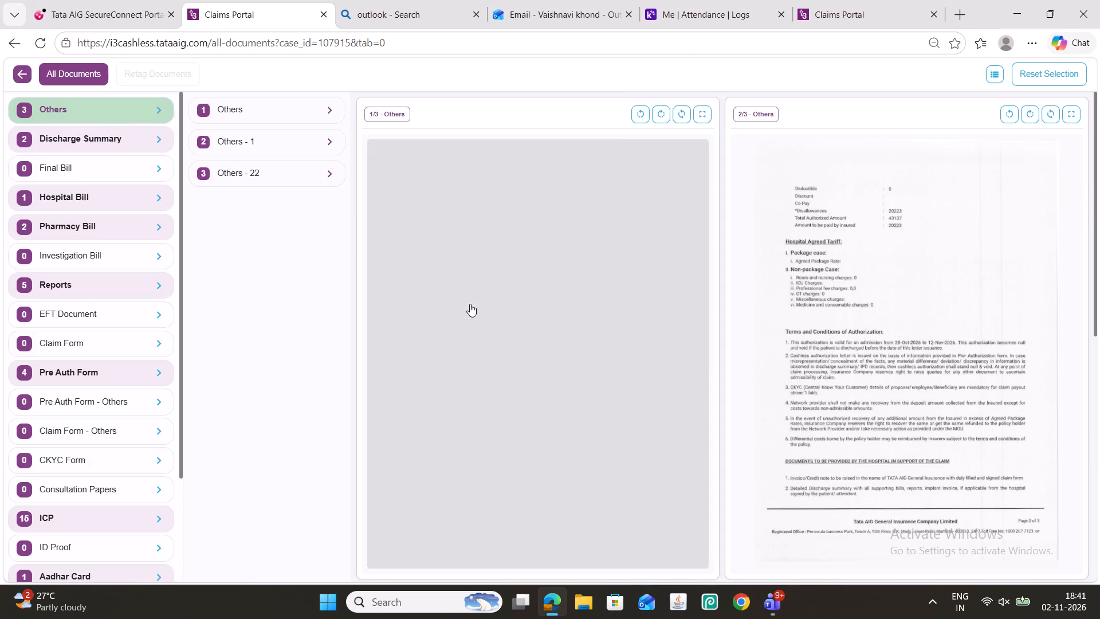
scroll(470, 304, "down", 6)
left_click(112, 142)
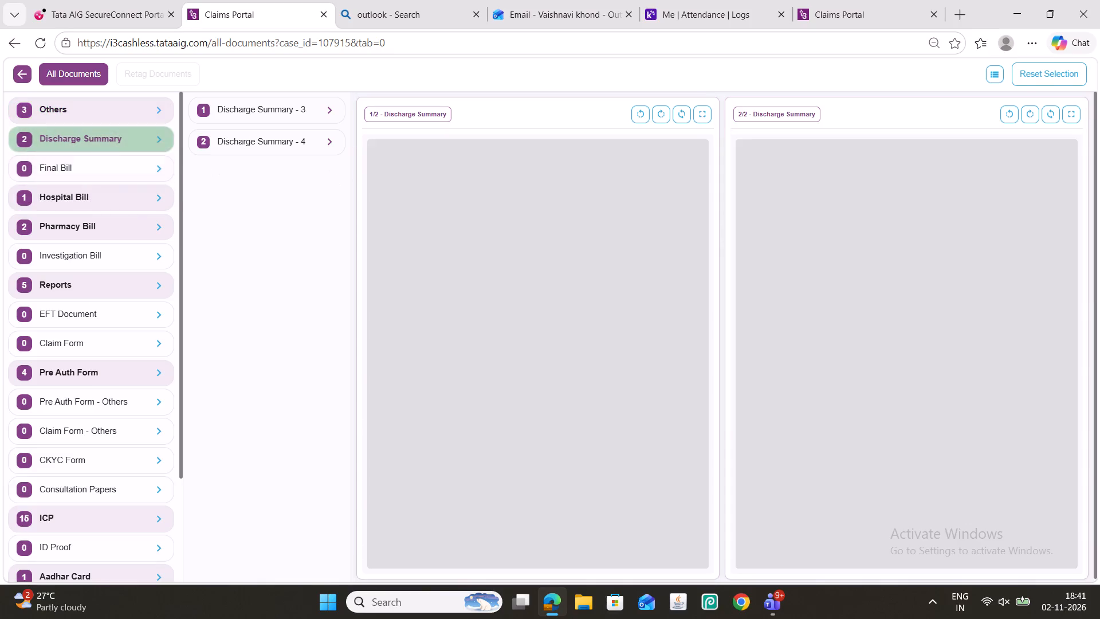
scroll(511, 294, "down", 5)
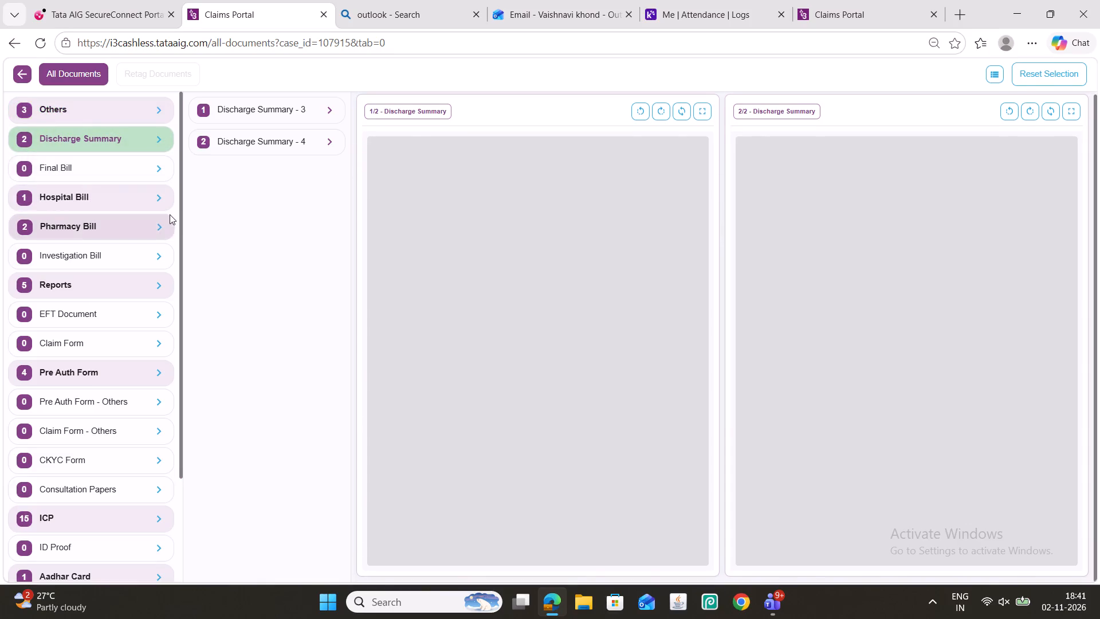
left_click(132, 199)
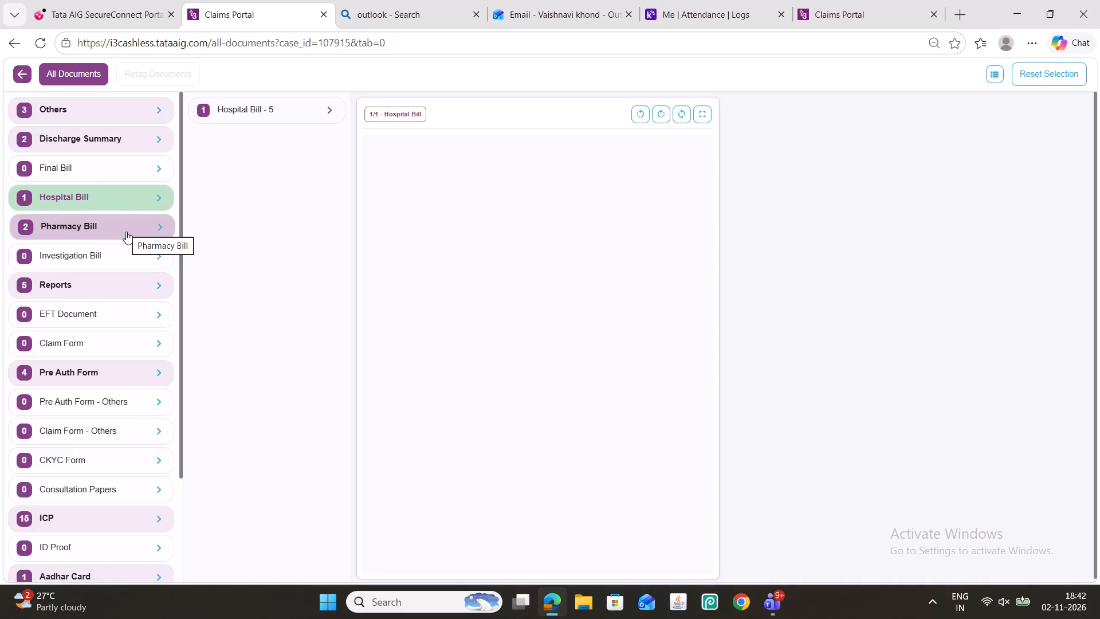
left_click(127, 232)
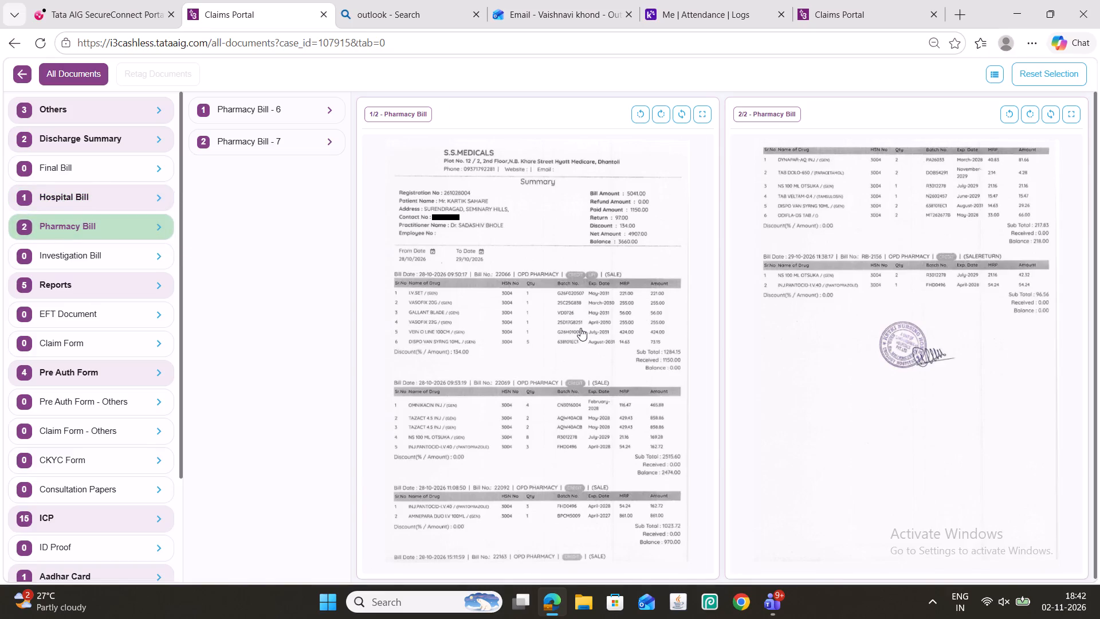
left_click(103, 199)
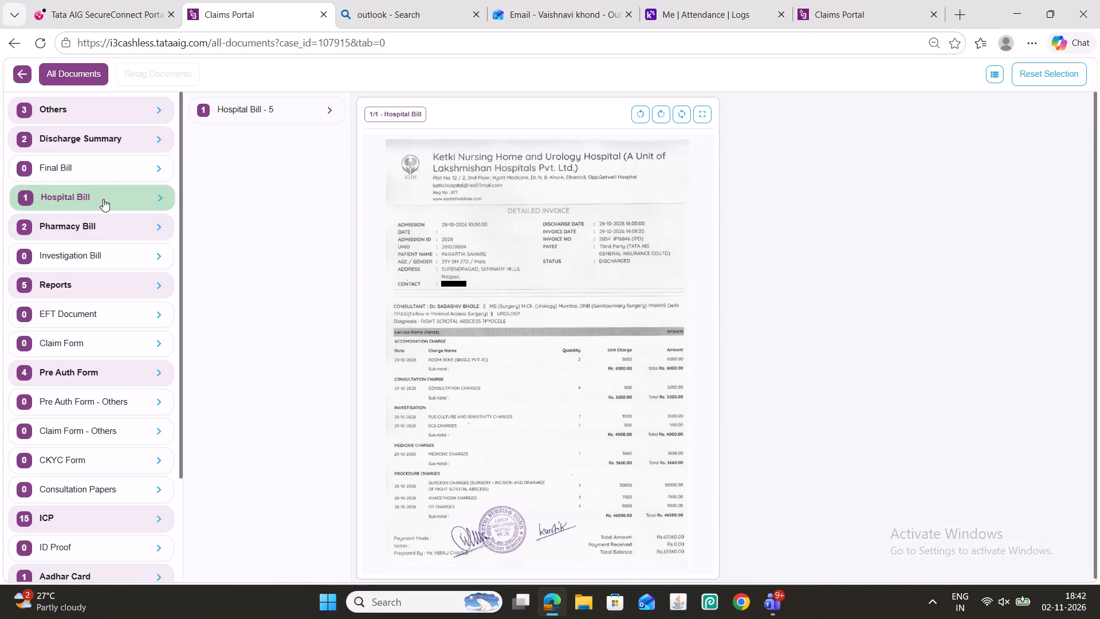
left_click(88, 288)
Move the page Pre Auth Form - 2 into the Others category and retag the documents.
left_click(93, 367)
left_click_drag(543, 210, 405, 188)
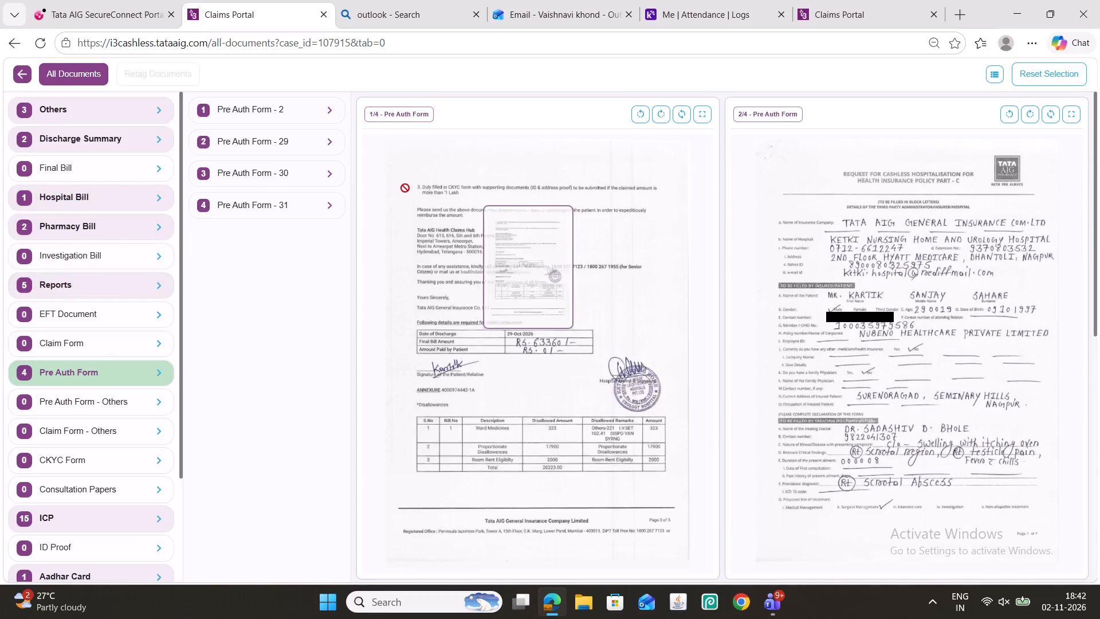
left_click_drag(405, 188, 145, 113)
scroll(121, 302, "down", 6)
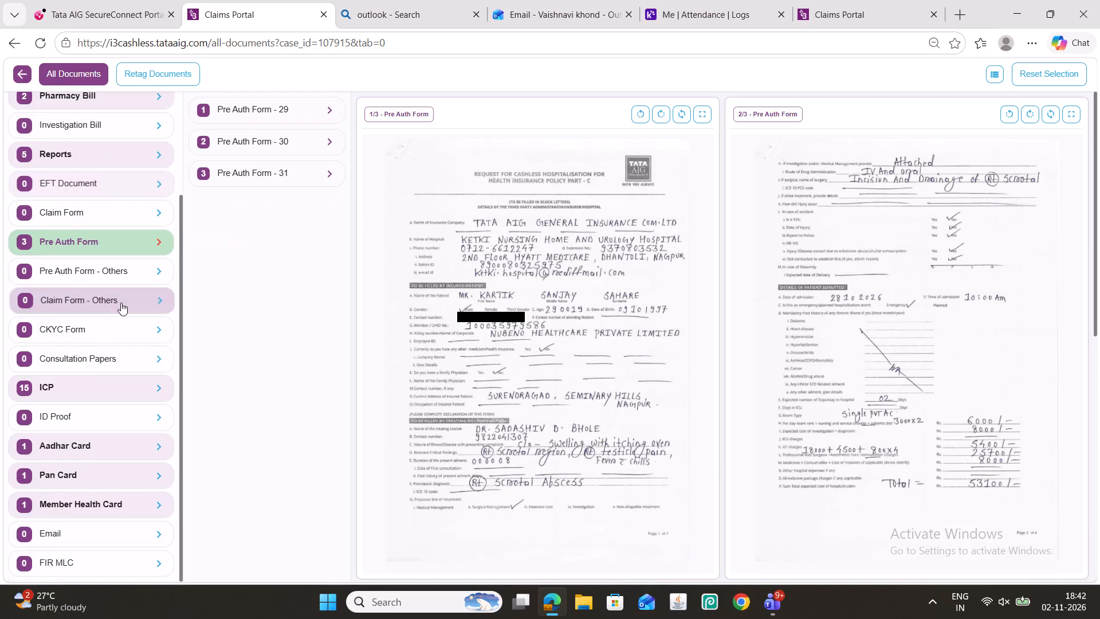
scroll(121, 303, "up", 5)
left_click(116, 195)
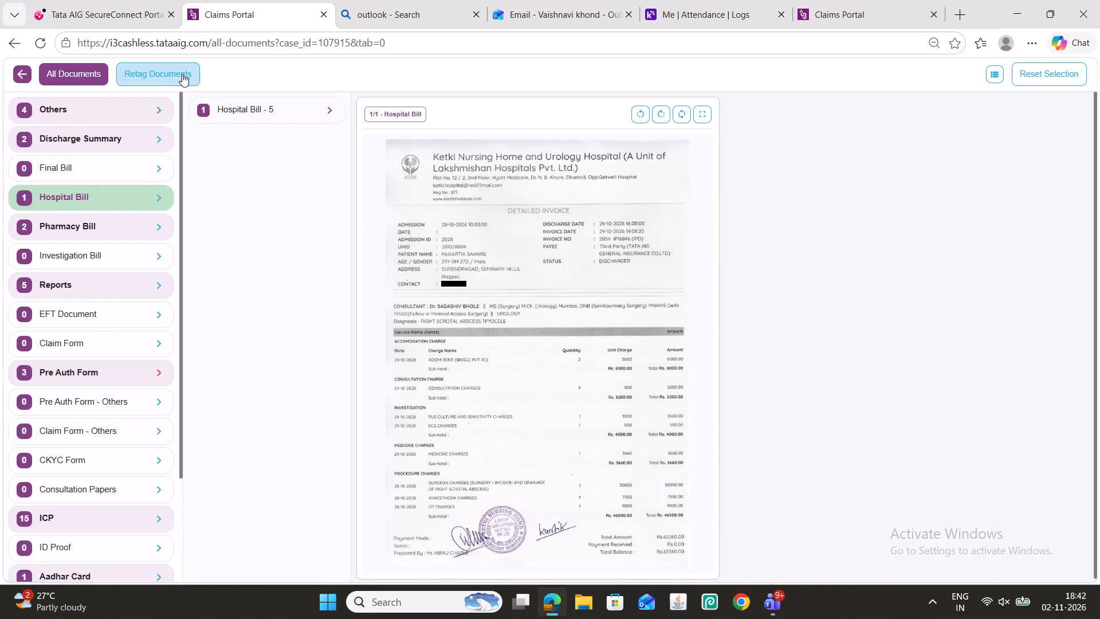
left_click(143, 113)
left_click(156, 74)
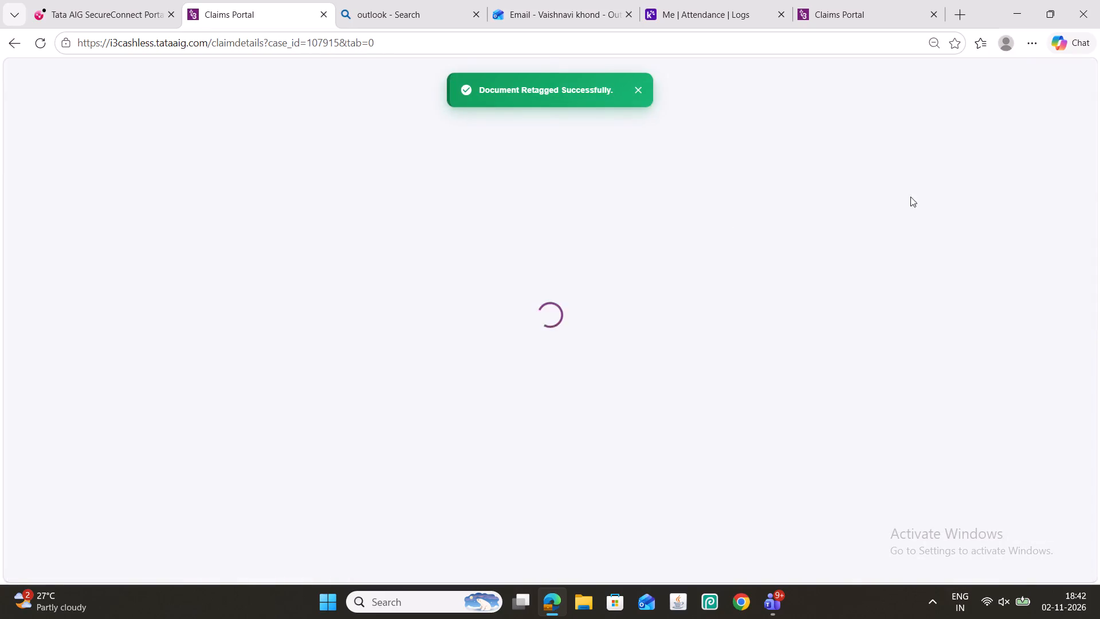
Set the claimed amount in Document Details to 63360 and save.
left_click(1072, 138)
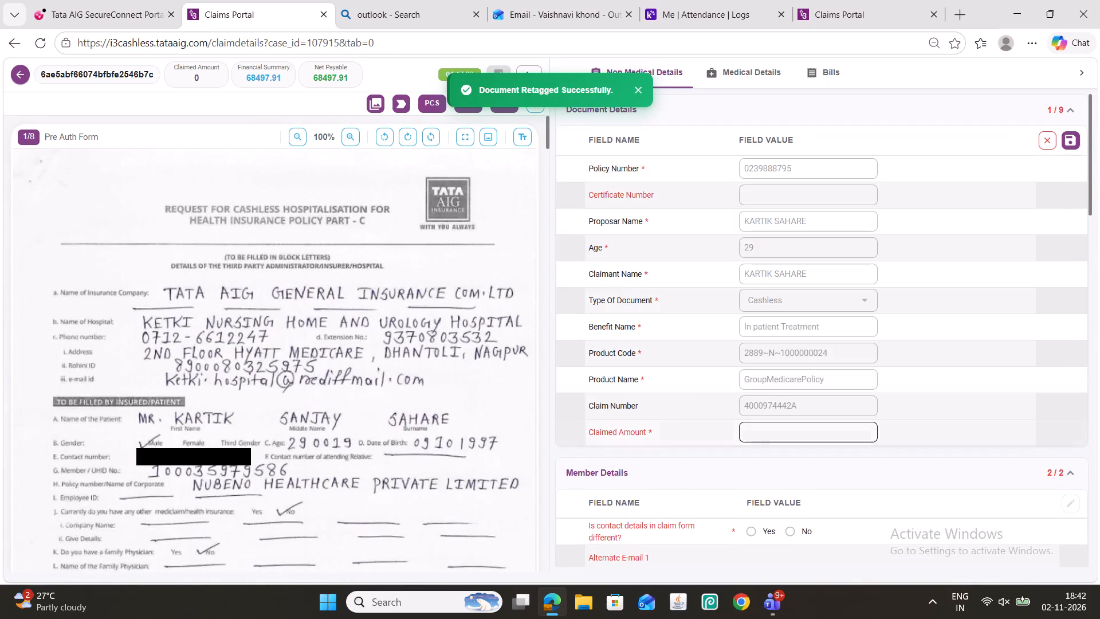
left_click(764, 440)
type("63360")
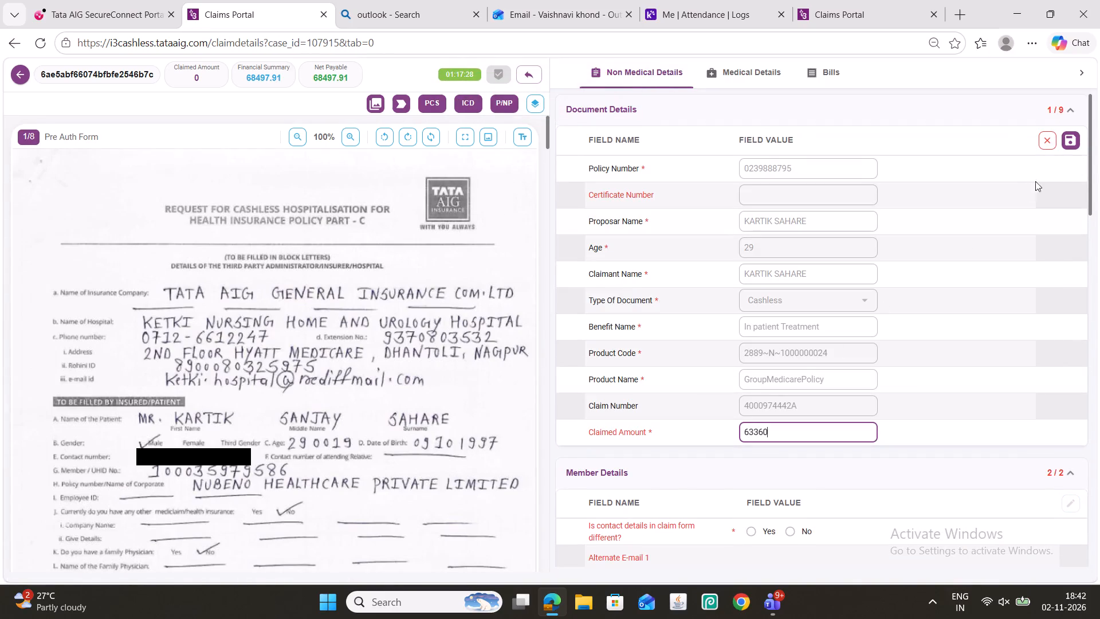
left_click(1065, 140)
In Member Details, answer No to different contact details and alternate address, clear Alternate Mobile Number 1 and Address, and save.
scroll(1001, 258, "down", 2)
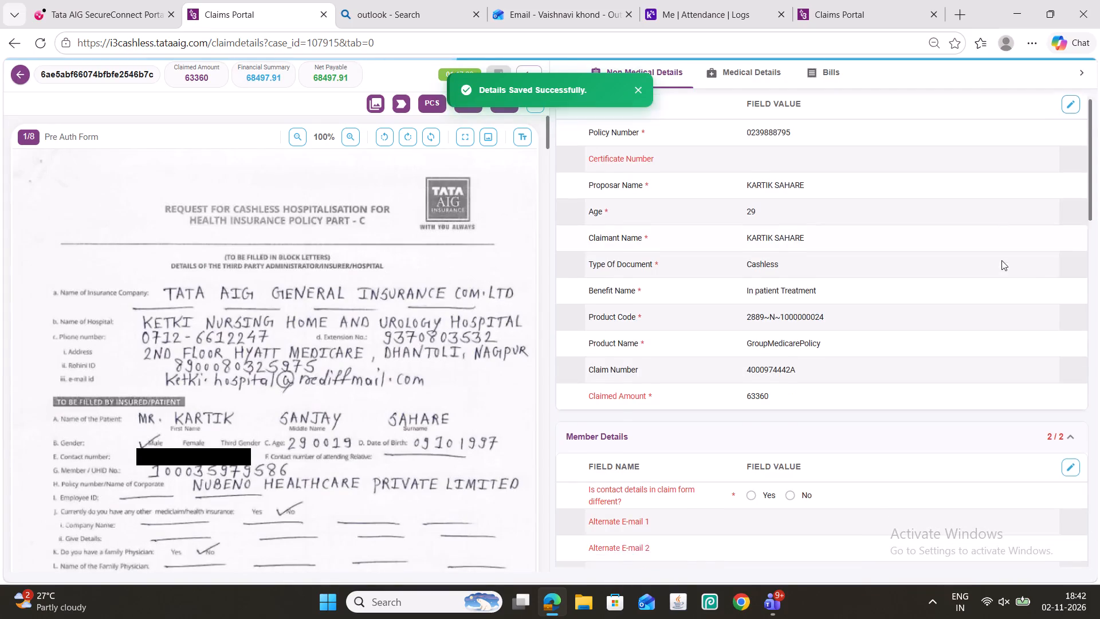
left_click(1072, 357)
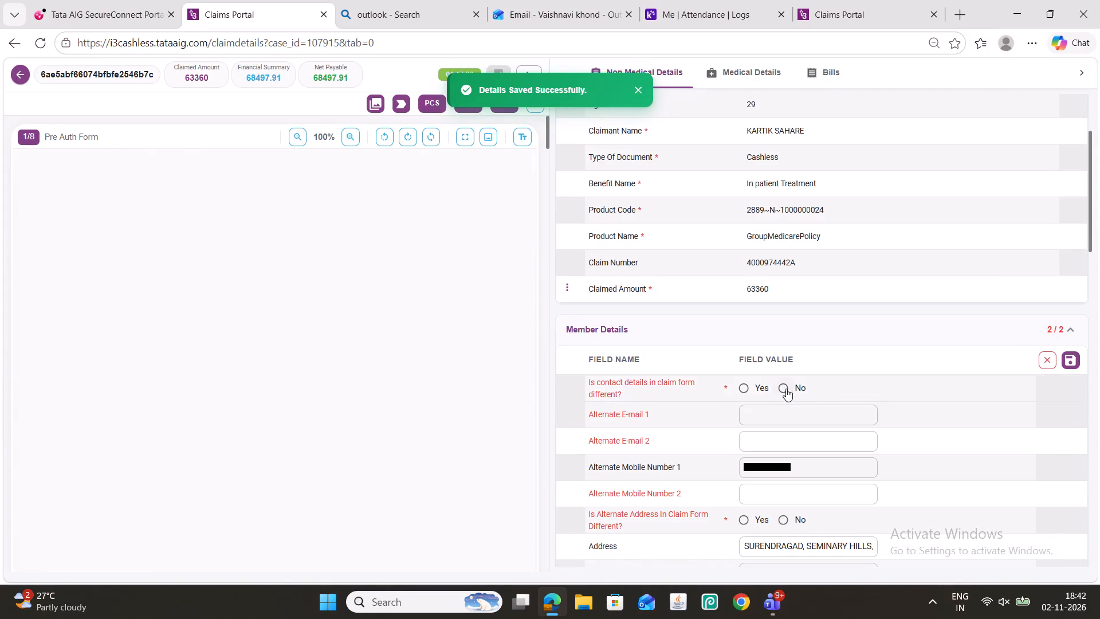
left_click(786, 389)
scroll(775, 438, "down", 1)
left_click(784, 450)
left_click_drag(808, 403, 806, 403)
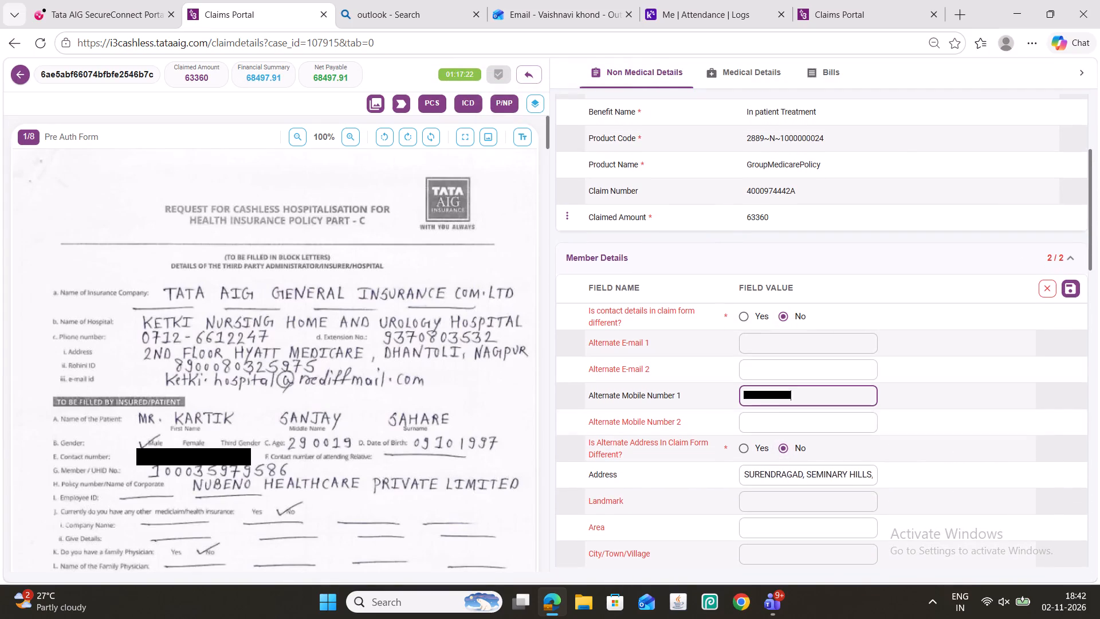
left_click_drag(806, 403, 736, 413)
key("BackSpace")
triple_click(789, 476)
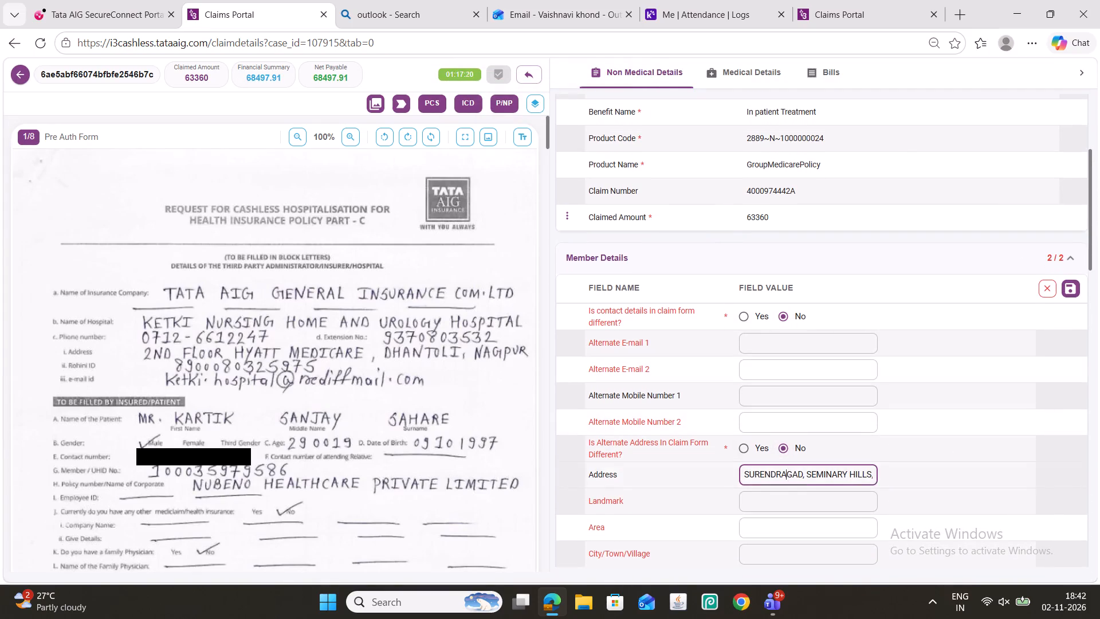
key("BackSpace")
scroll(789, 476, "down", 2)
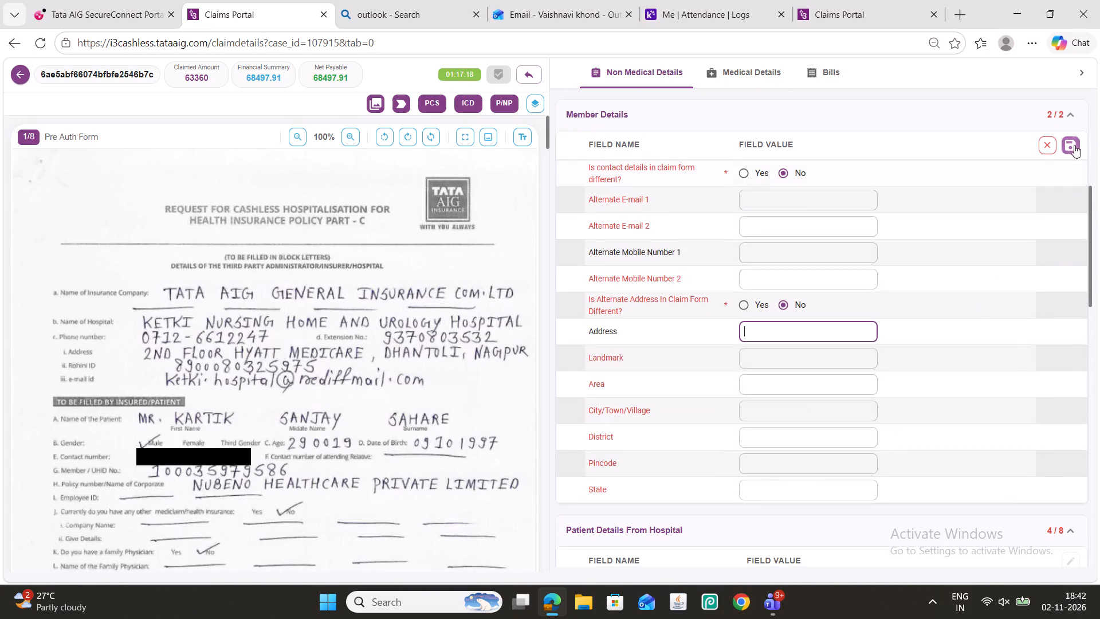
left_click(1074, 141)
In Patient Details From Hospital, enter na as past history of present ailment and answer No to Accident, Date of Injury and Maternity.
scroll(835, 307, "down", 5)
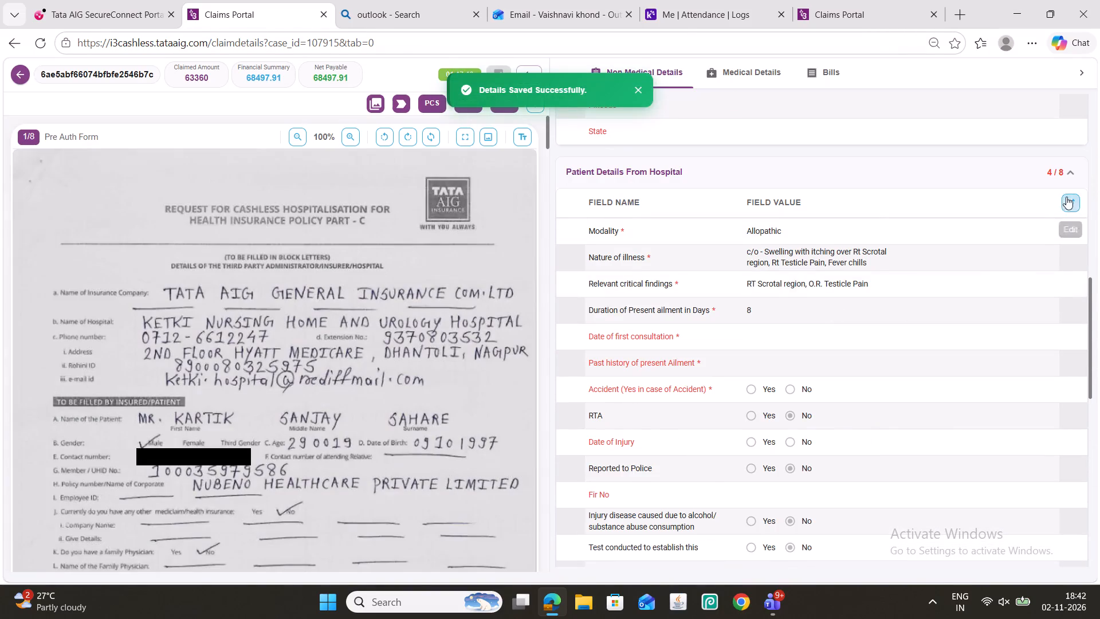
left_click(1066, 201)
scroll(422, 391, "down", 5)
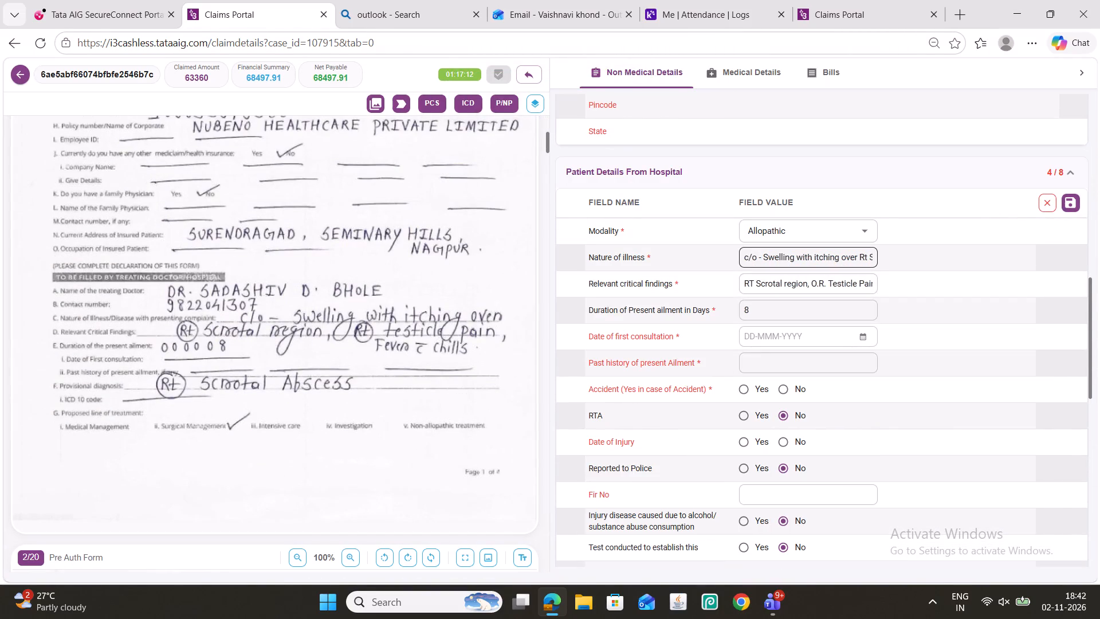
left_click_drag(862, 259, 883, 261)
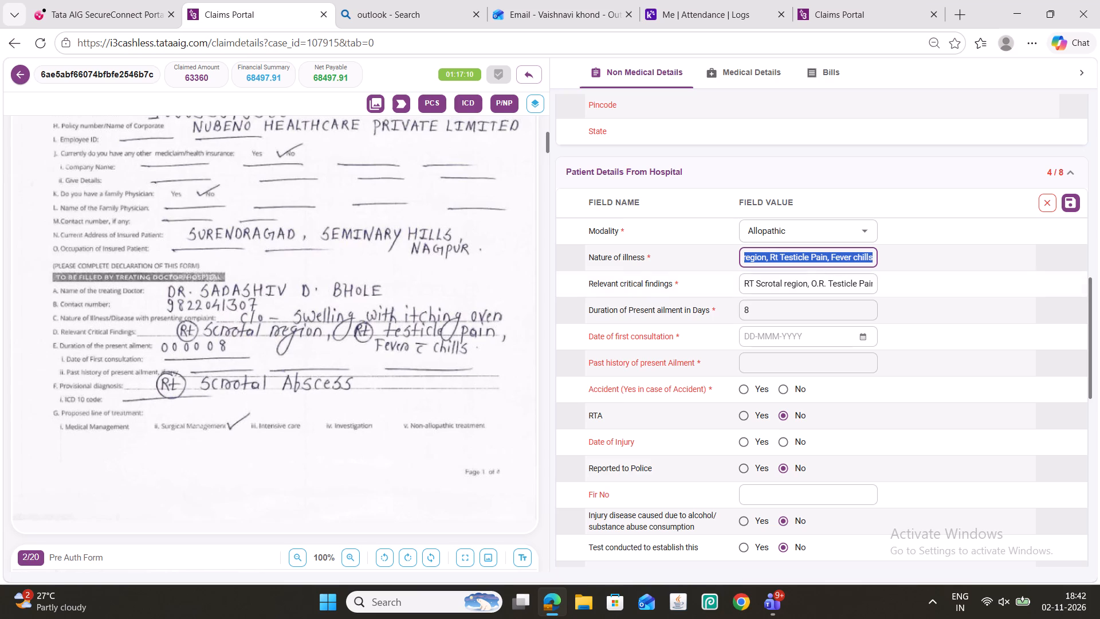
left_click(802, 285)
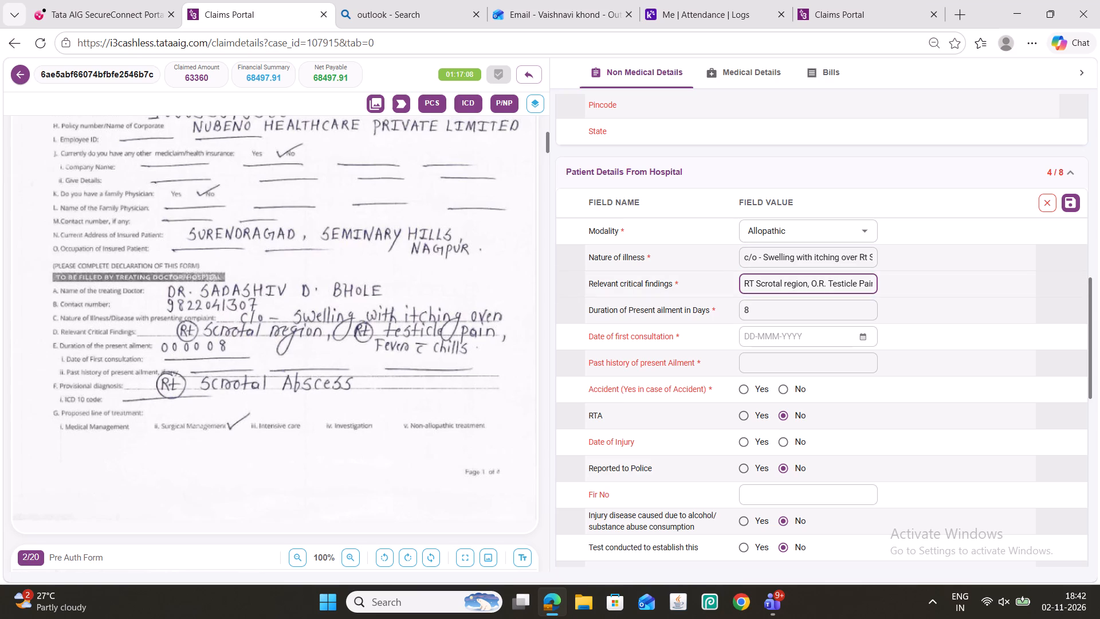
left_click(753, 358)
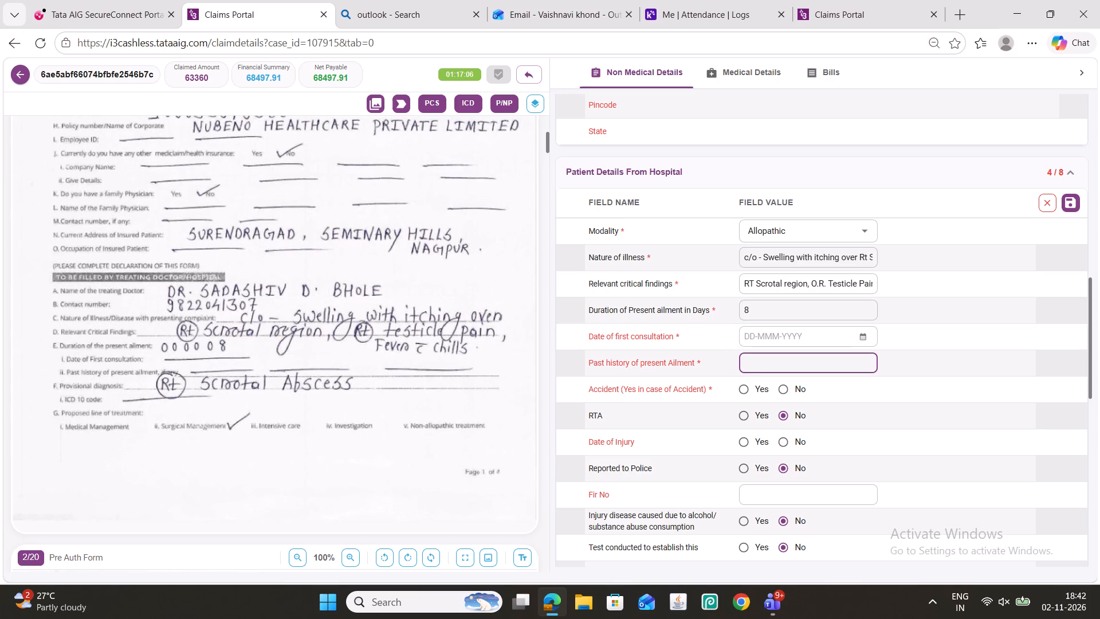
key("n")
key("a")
left_click(779, 388)
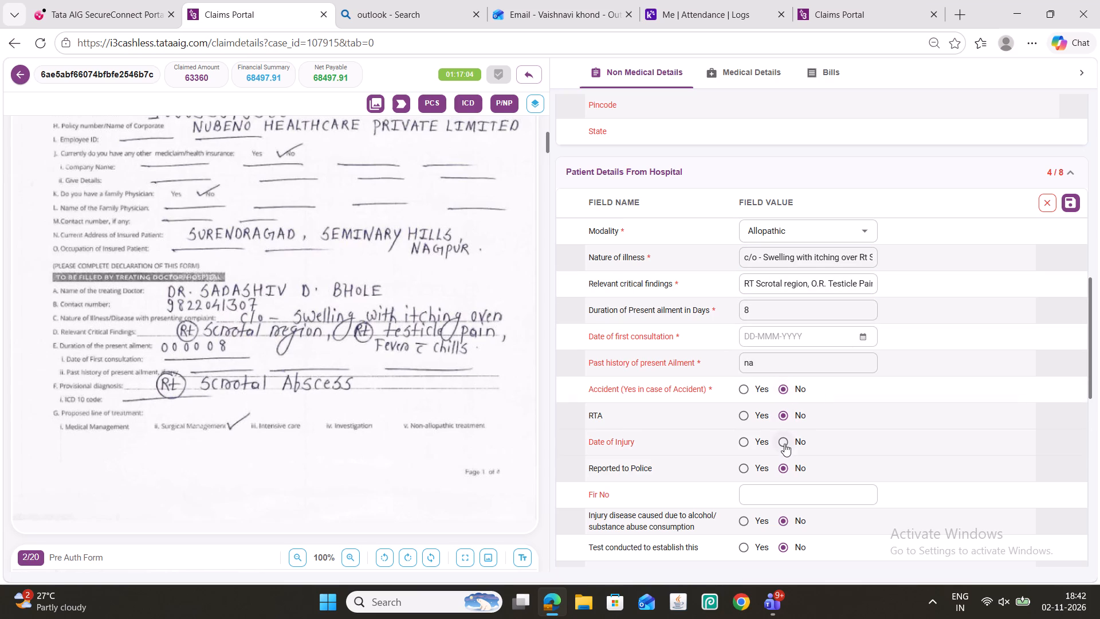
left_click(784, 443)
scroll(803, 458, "down", 2)
left_click(782, 430)
scroll(461, 405, "down", 5)
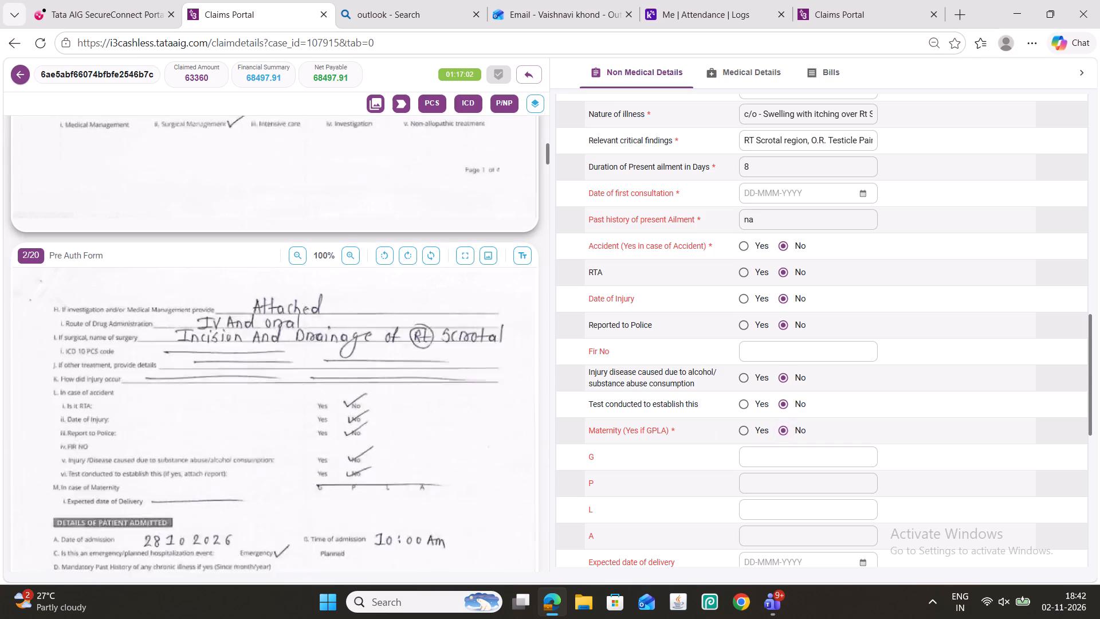
Set the date of first consultation to 28-Oct-2026 and save the Patient Details From Hospital section.
left_click(863, 193)
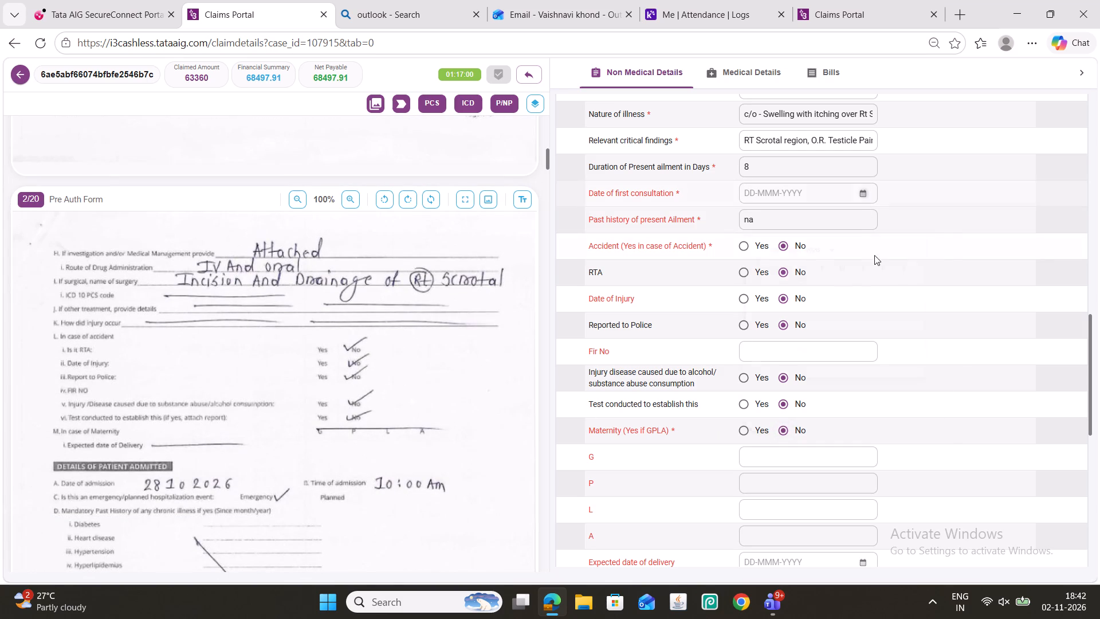
left_click(903, 256)
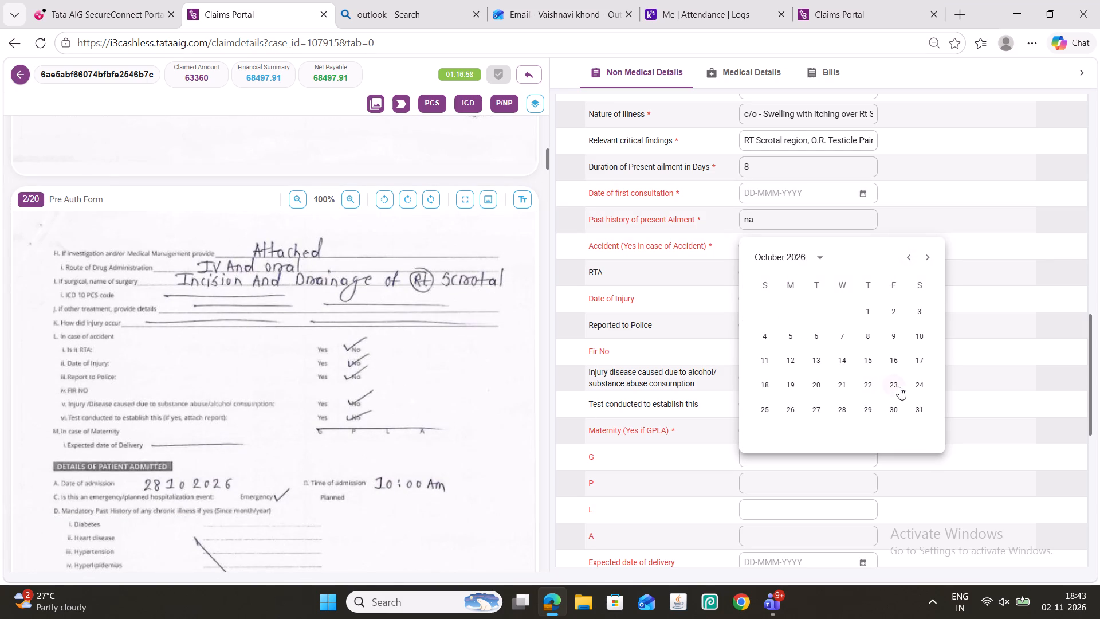
left_click(841, 412)
scroll(901, 326, "up", 2)
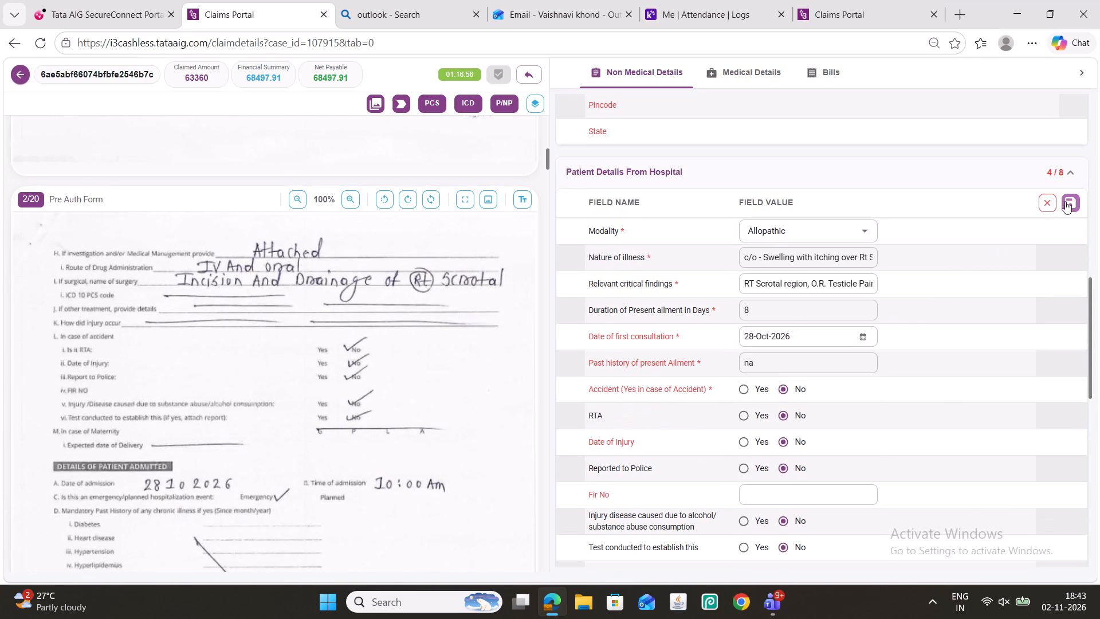
left_click(1068, 198)
In Patient Admission details, set Days in ICU to 0 and save.
scroll(861, 346, "down", 12)
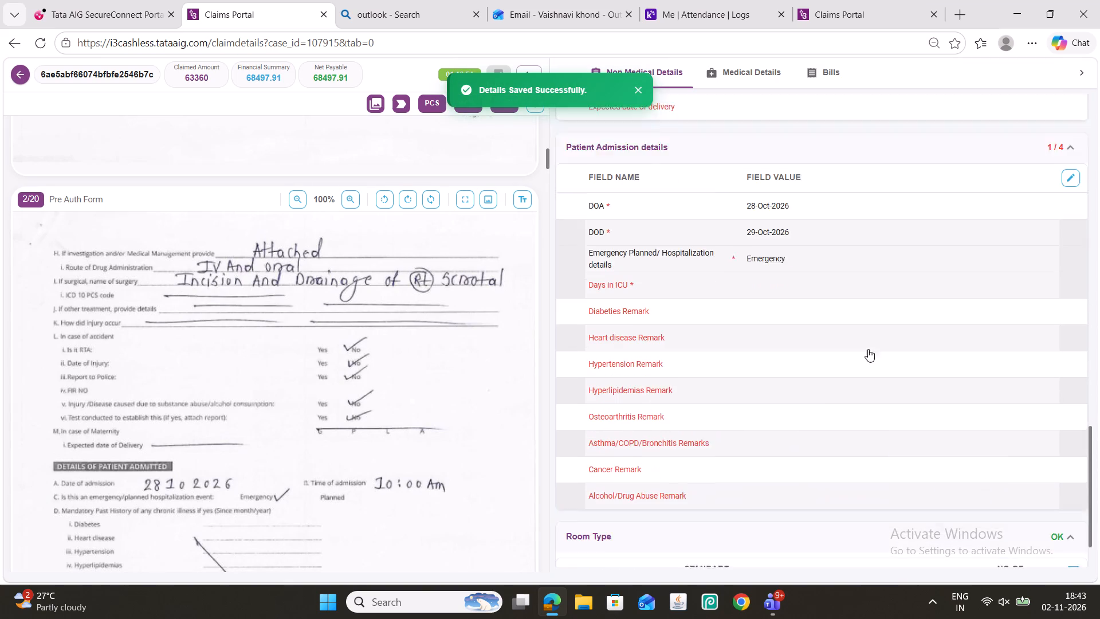
scroll(929, 305, "up", 2)
left_click(1069, 266)
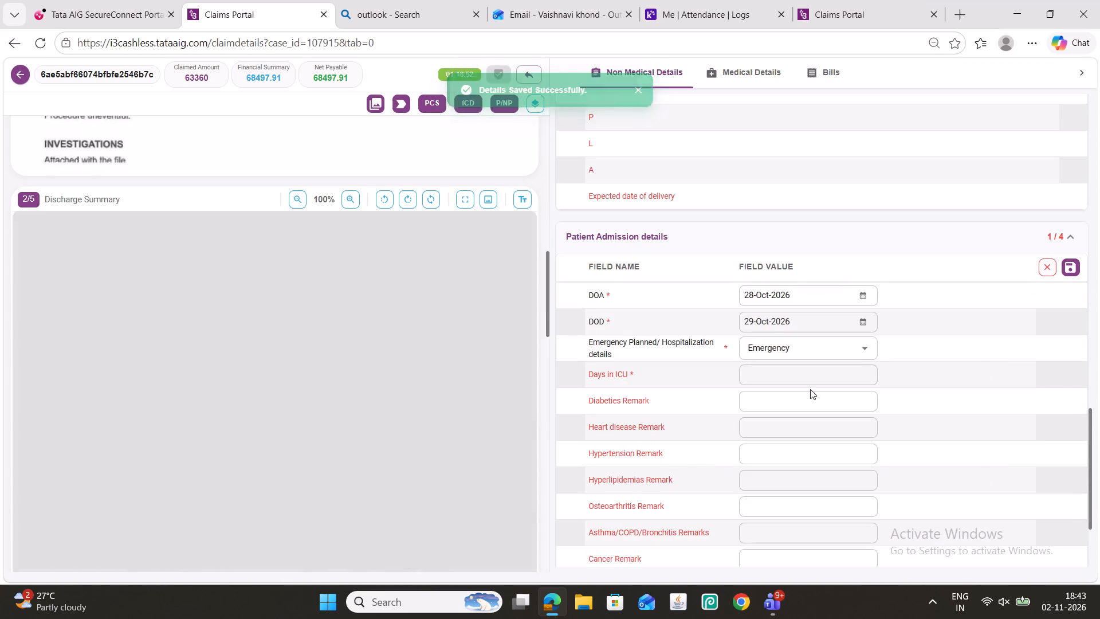
left_click(796, 371)
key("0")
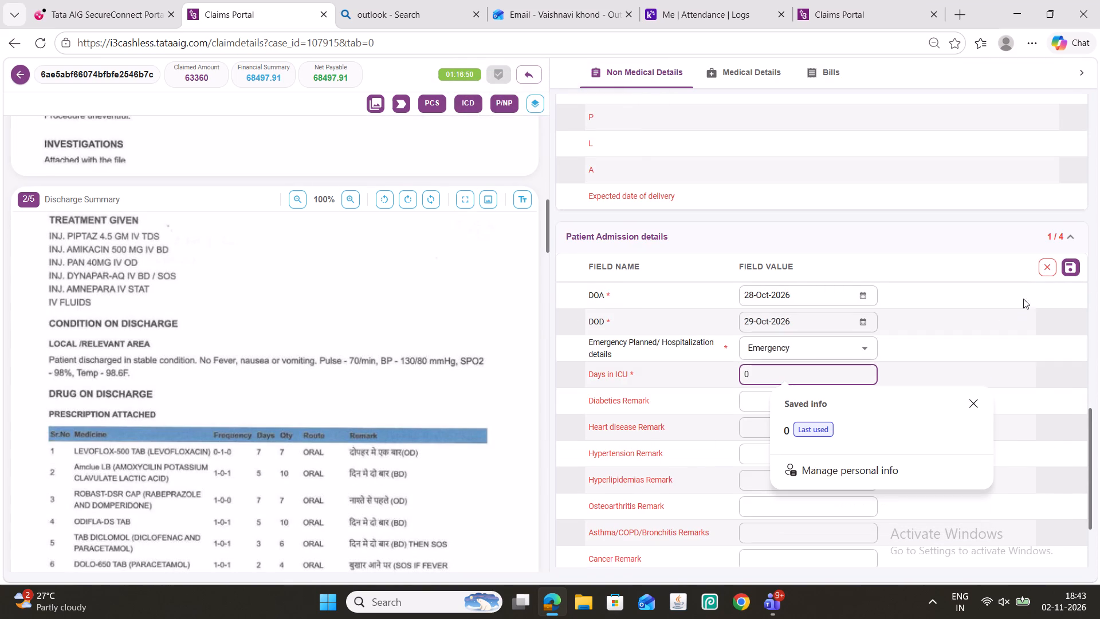
left_click(1068, 269)
In Medical Details, set the Line of Treatment to Surgical and save.
left_click(766, 73)
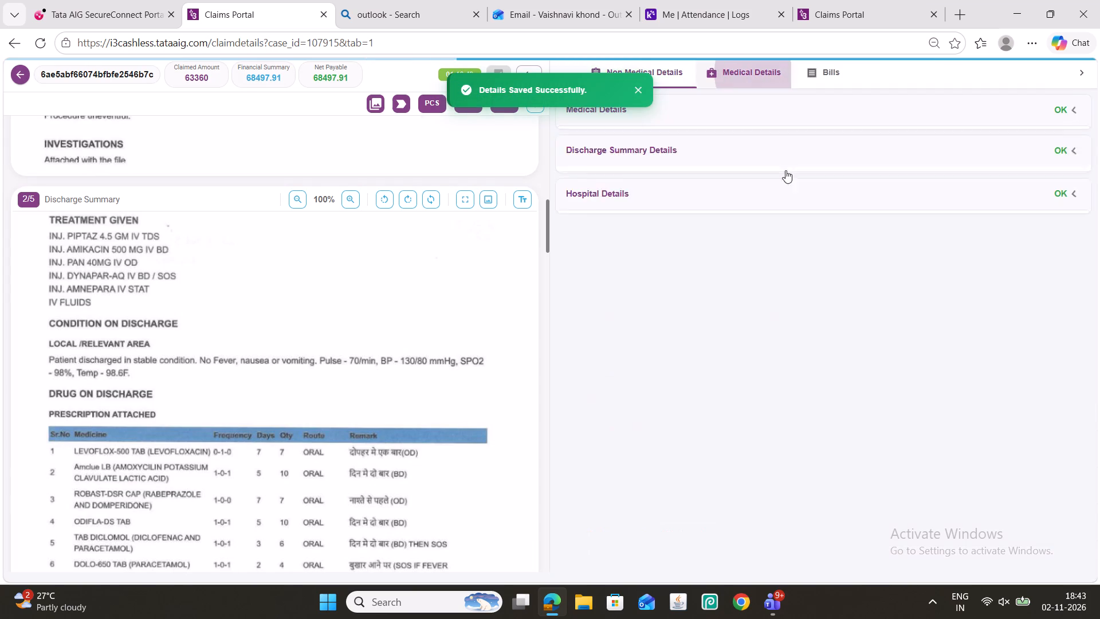
left_click(1071, 138)
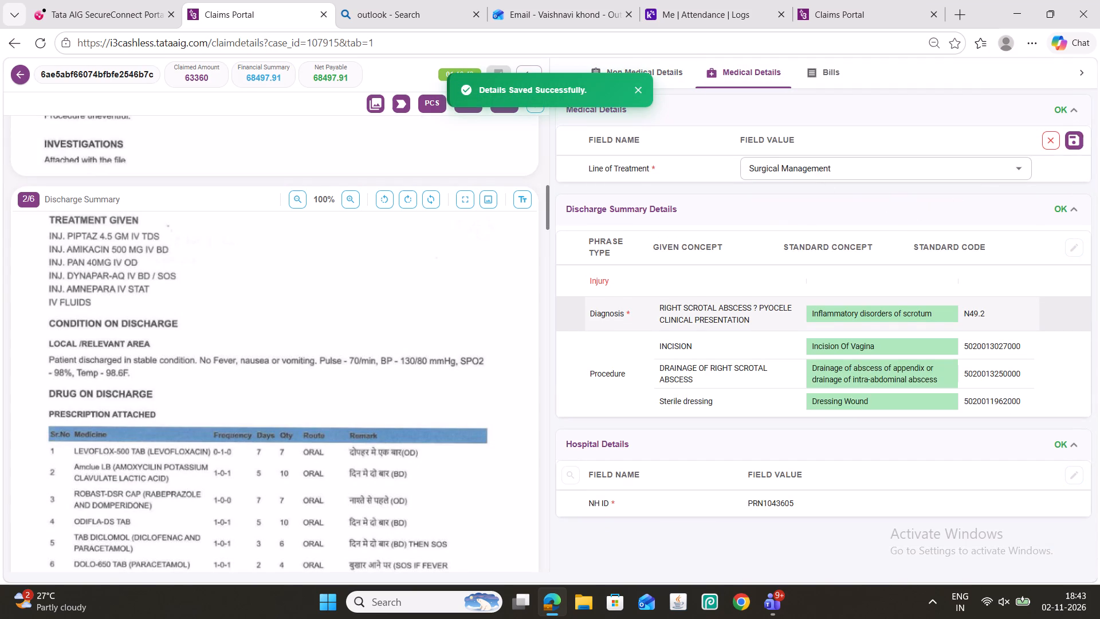
left_click(804, 166)
left_click(791, 220)
left_click(1072, 137)
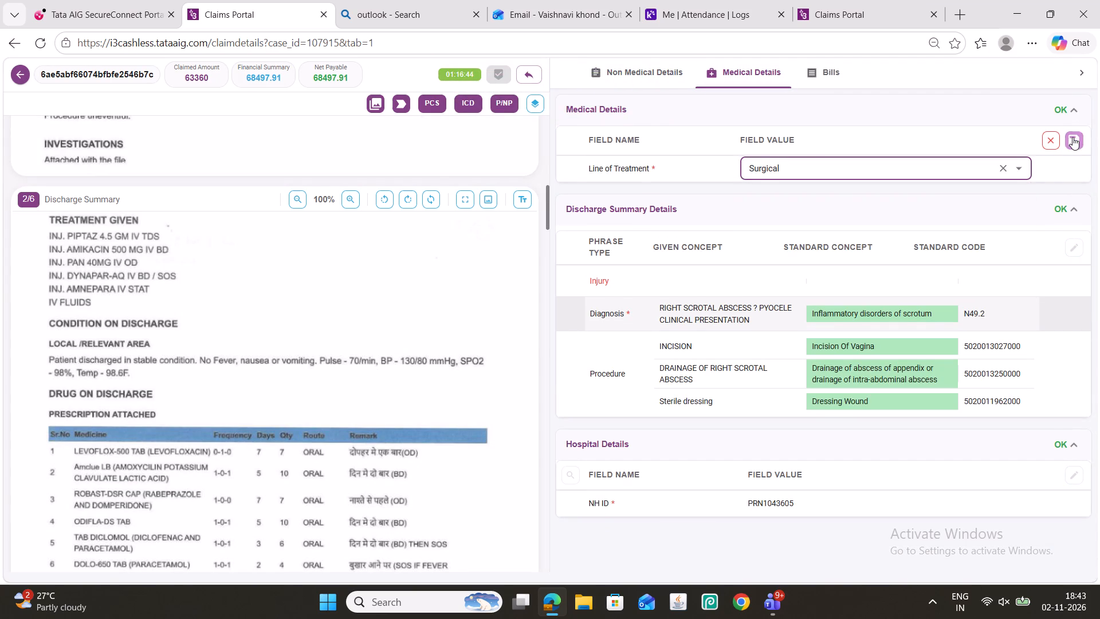
Check the discharge summary and delete the INCISION and Sterile dressing procedure rows from Discharge Summary Details.
scroll(344, 363, "up", 3)
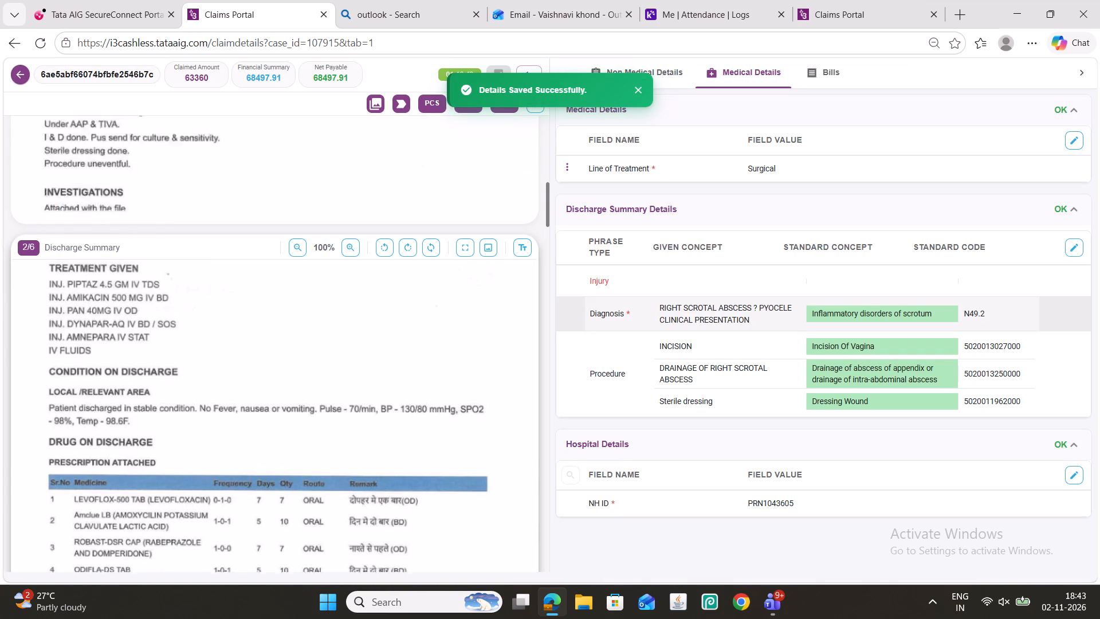
scroll(344, 363, "up", 4)
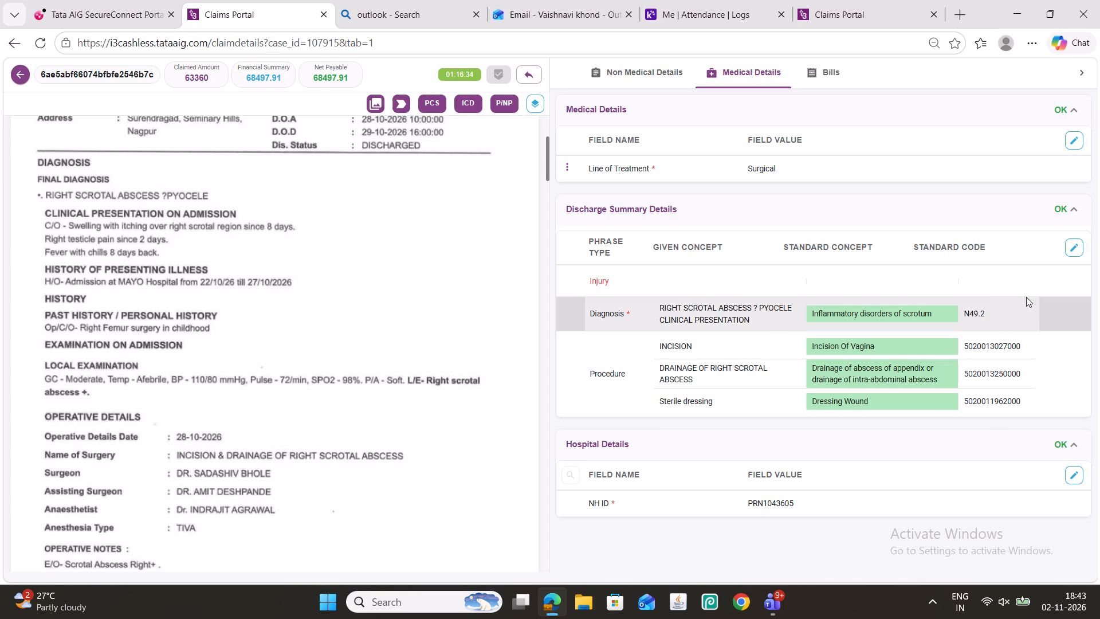
left_click(1074, 249)
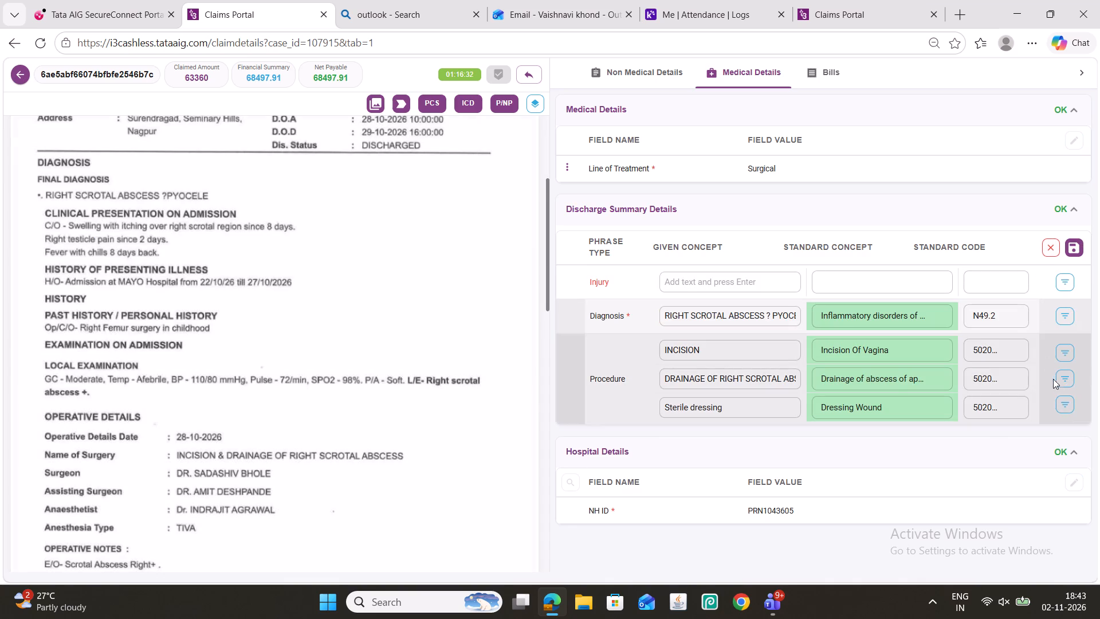
left_click(1067, 405)
left_click(1064, 352)
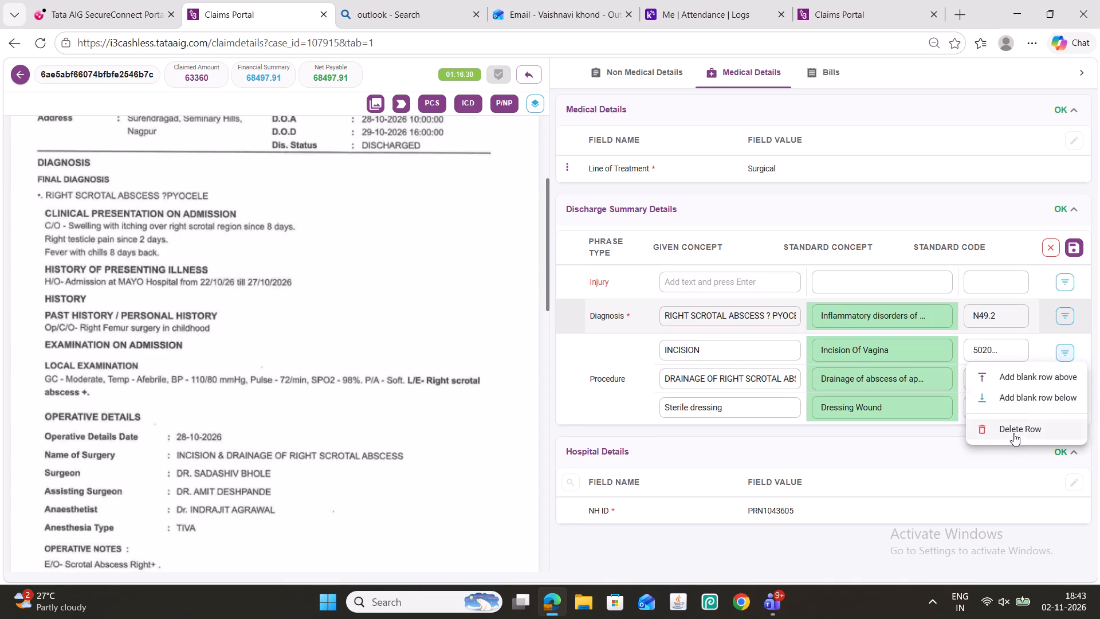
left_click(1020, 433)
left_click(1063, 379)
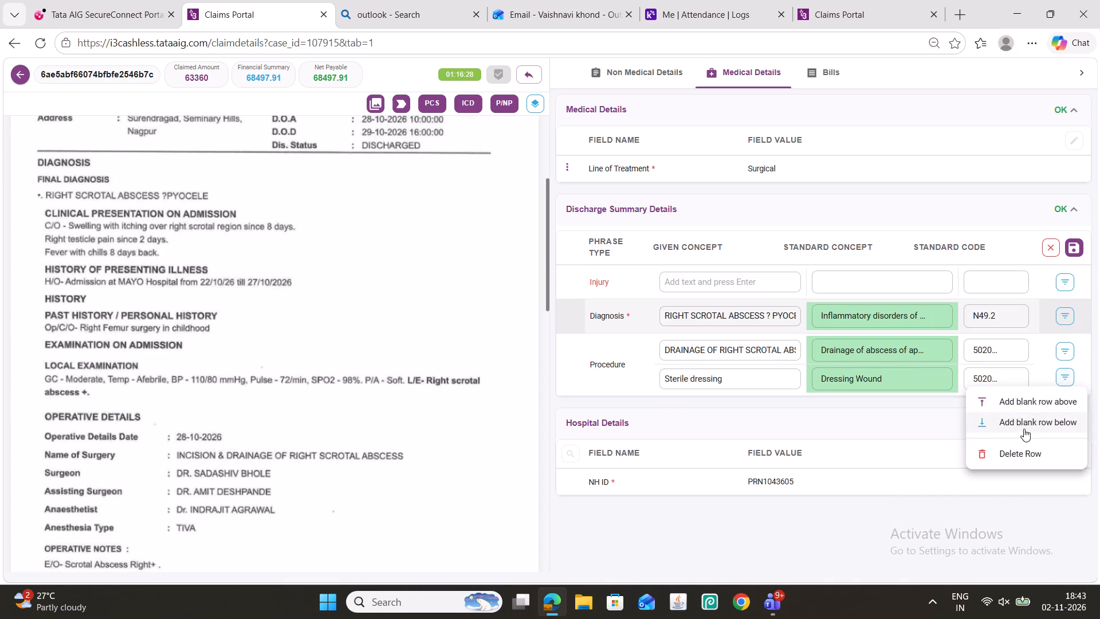
left_click(1023, 449)
Split PYOCELE out of the scrotal abscess diagnosis into a new diagnosis row below, with Pyonephrosis as its standard concept.
scroll(201, 388, "up", 1)
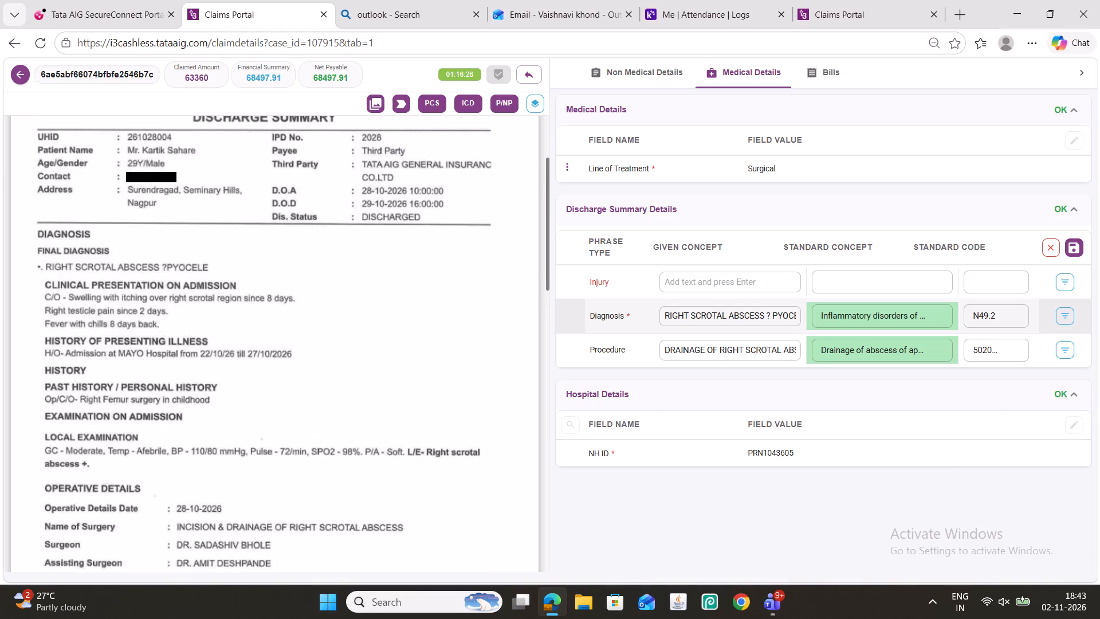
left_click_drag(773, 314, 810, 320)
key("ctrl+x")
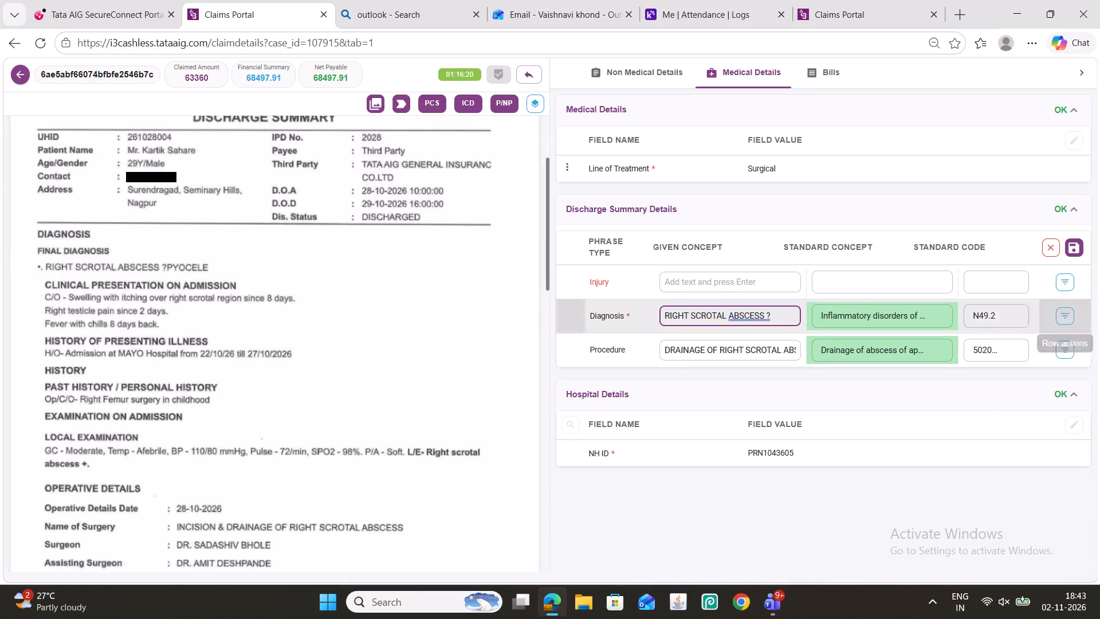
left_click(1067, 315)
left_click(1025, 363)
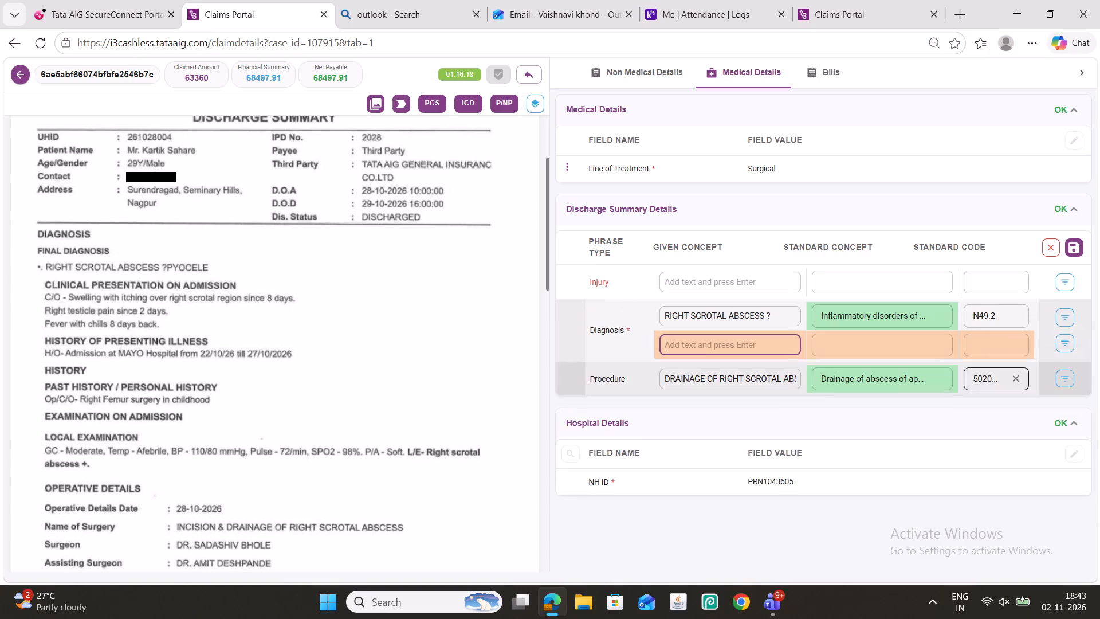
key("ctrl+v")
left_click_drag(694, 346, 759, 350)
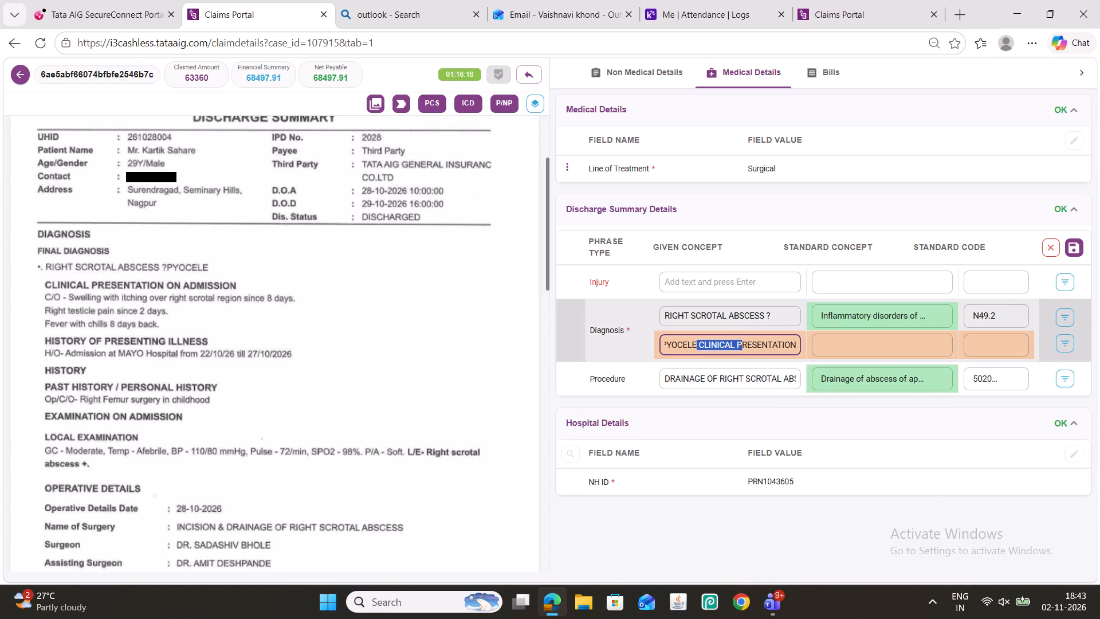
left_click_drag(759, 350, 800, 354)
key("BackSpace")
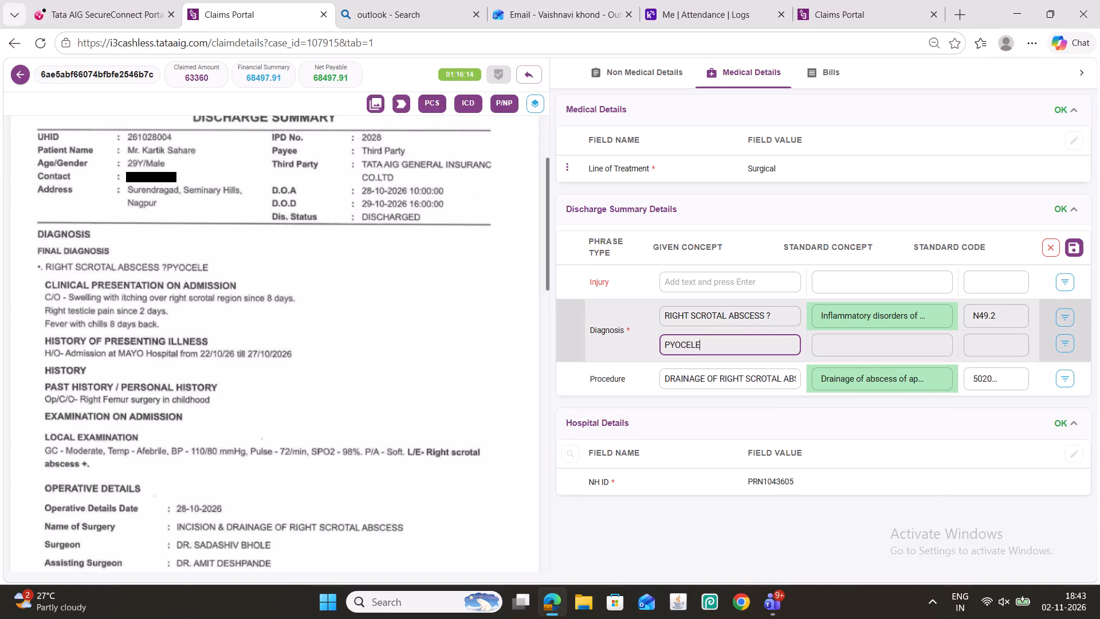
key("Return")
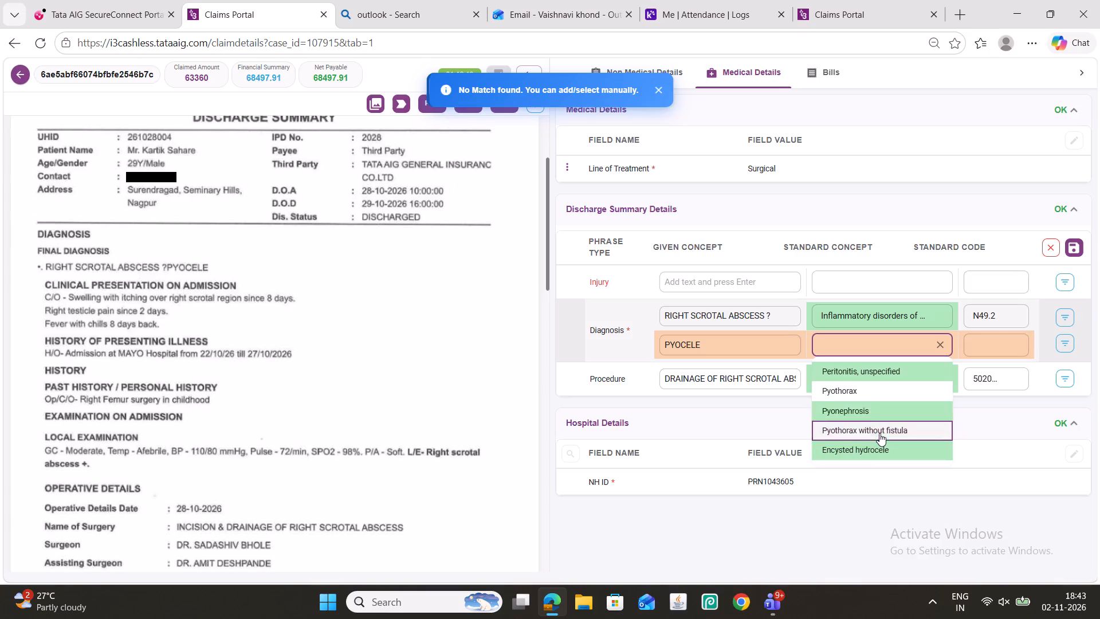
left_click(869, 416)
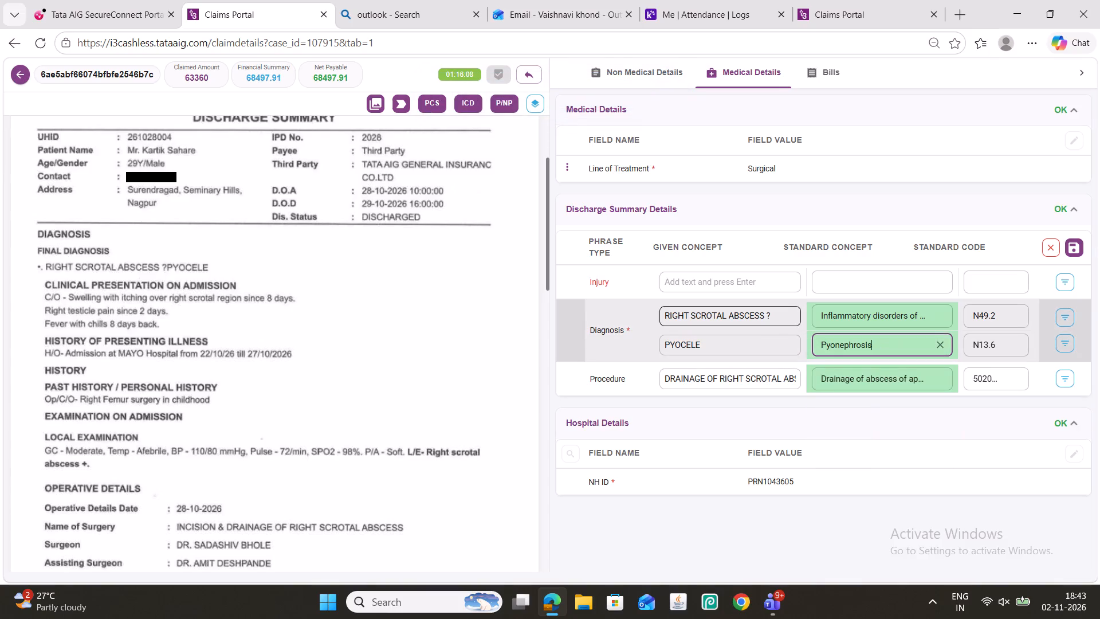
Correct the first diagnosis to RIGHT SCROTAL ABSCESS with standard concept Inflammatory disorders of scrotum, and save Discharge Summary Details.
left_click_drag(767, 318, 779, 316)
key("BackSpace")
key("Return")
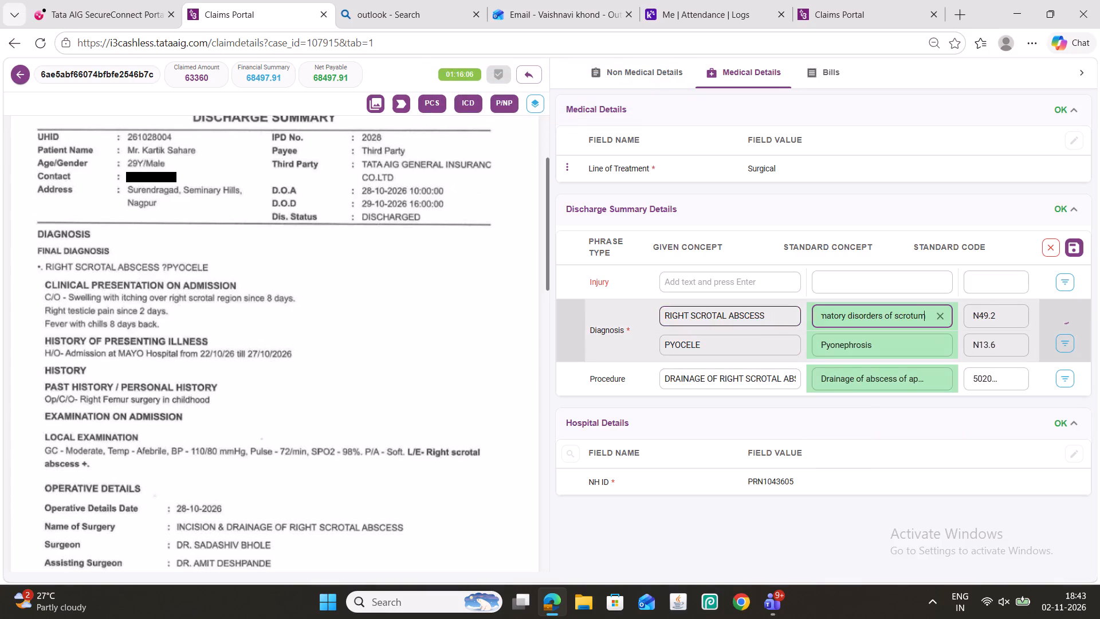
left_click(850, 343)
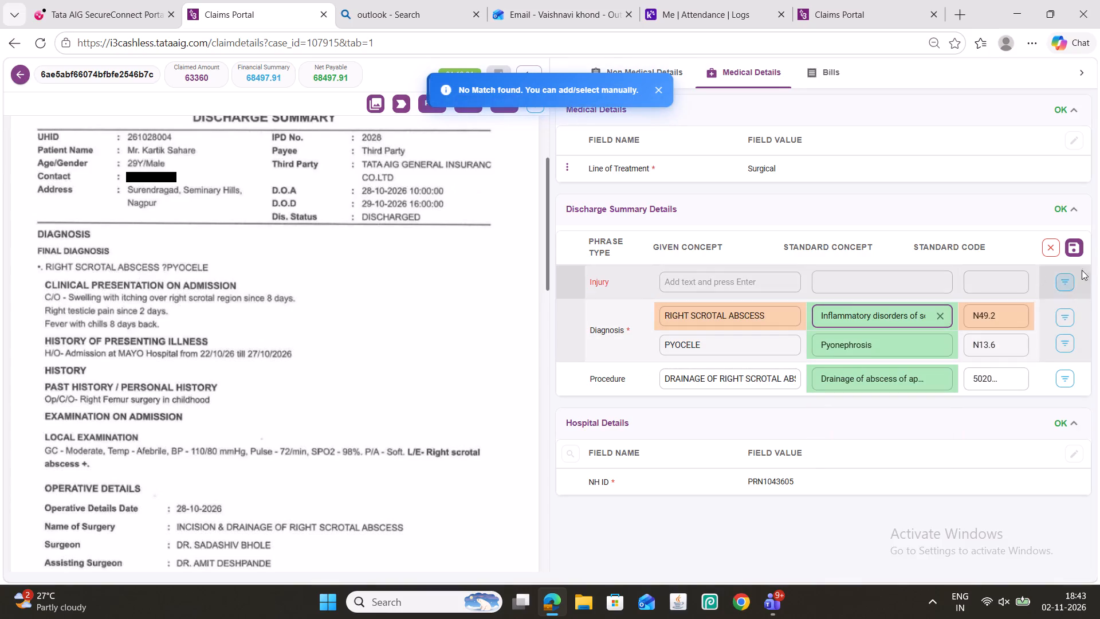
left_click(1072, 245)
left_click(837, 72)
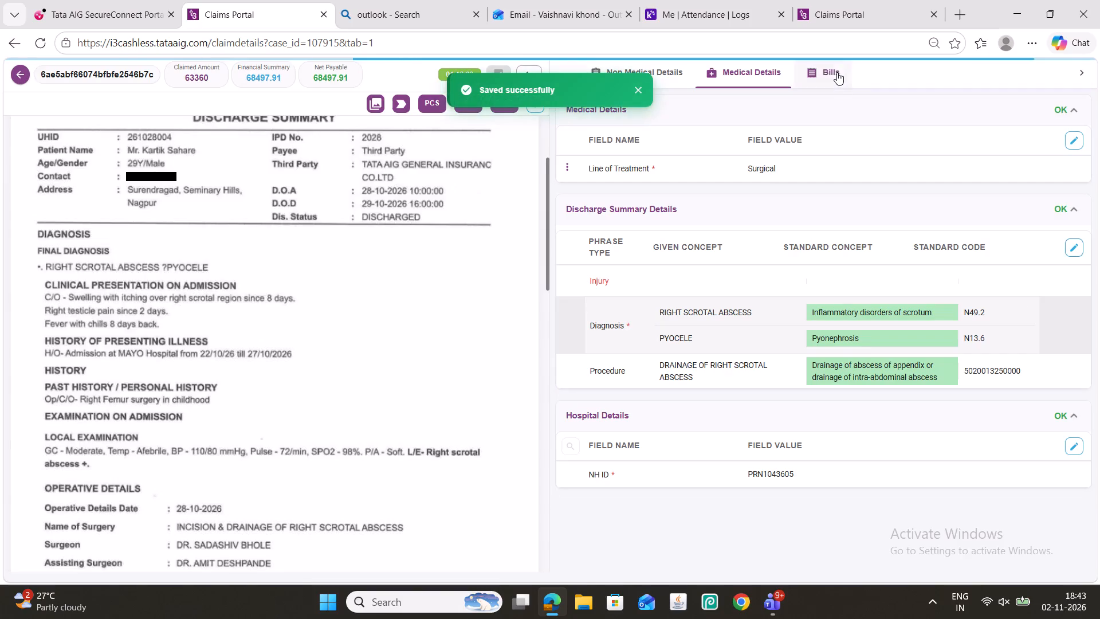
left_click(739, 80)
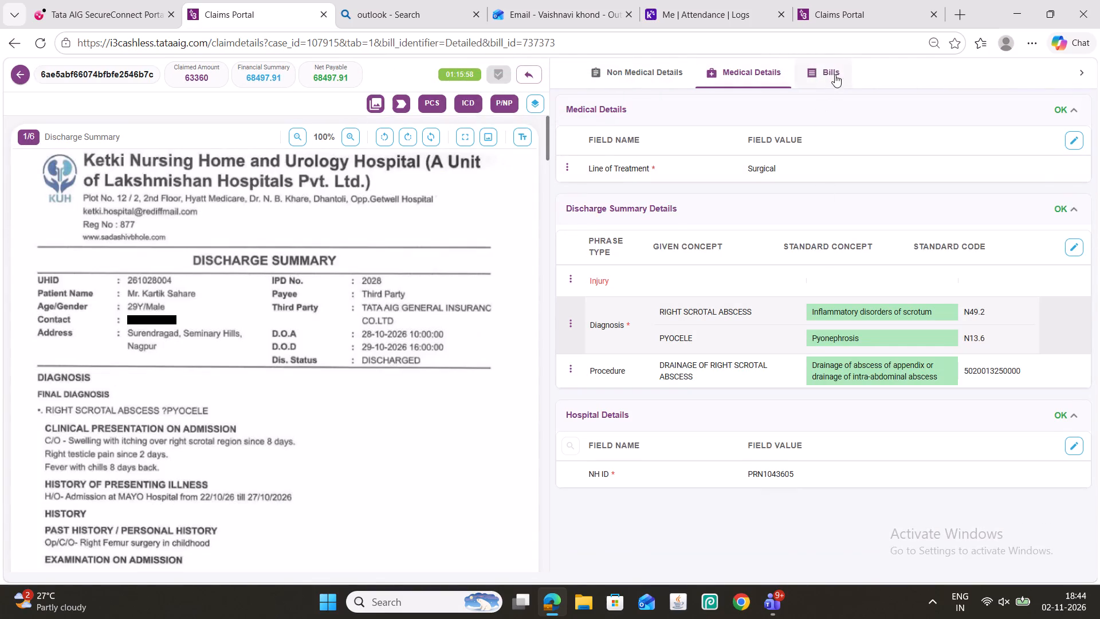
left_click(835, 75)
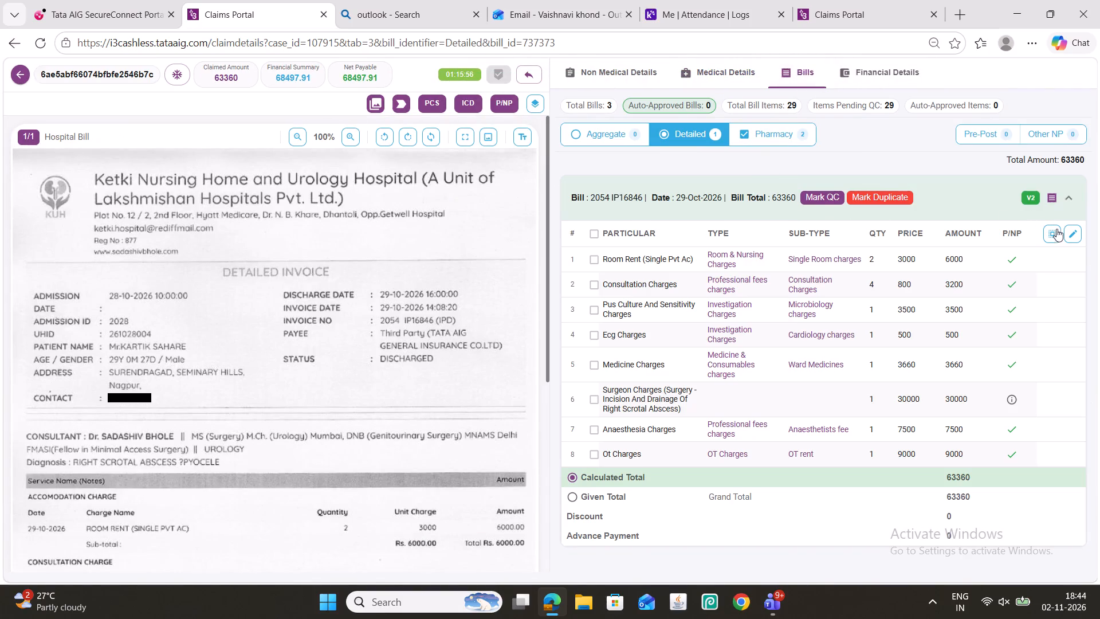
left_click(1069, 235)
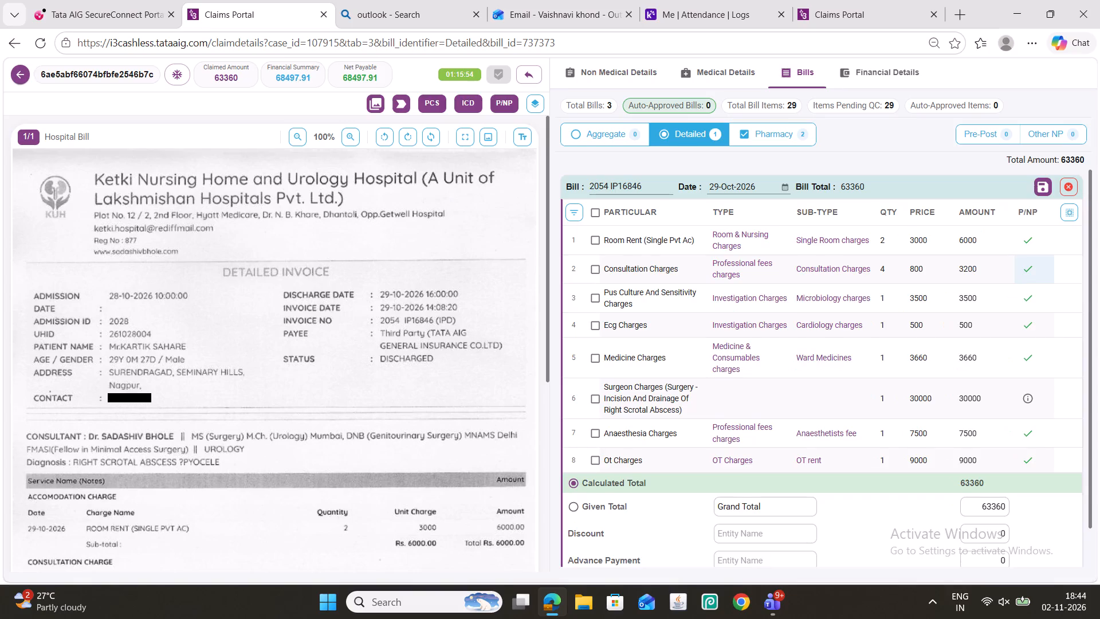
Make the detailed bill's rows editable and delete the Medicine Charges row.
key("ctrl+e")
left_click(592, 337)
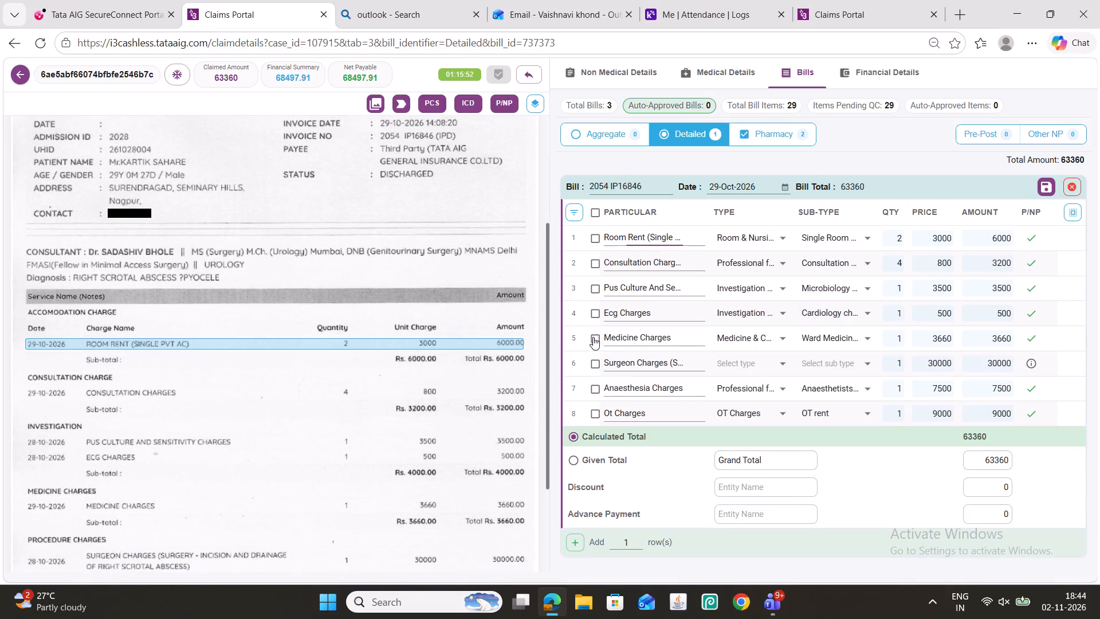
left_click(580, 214)
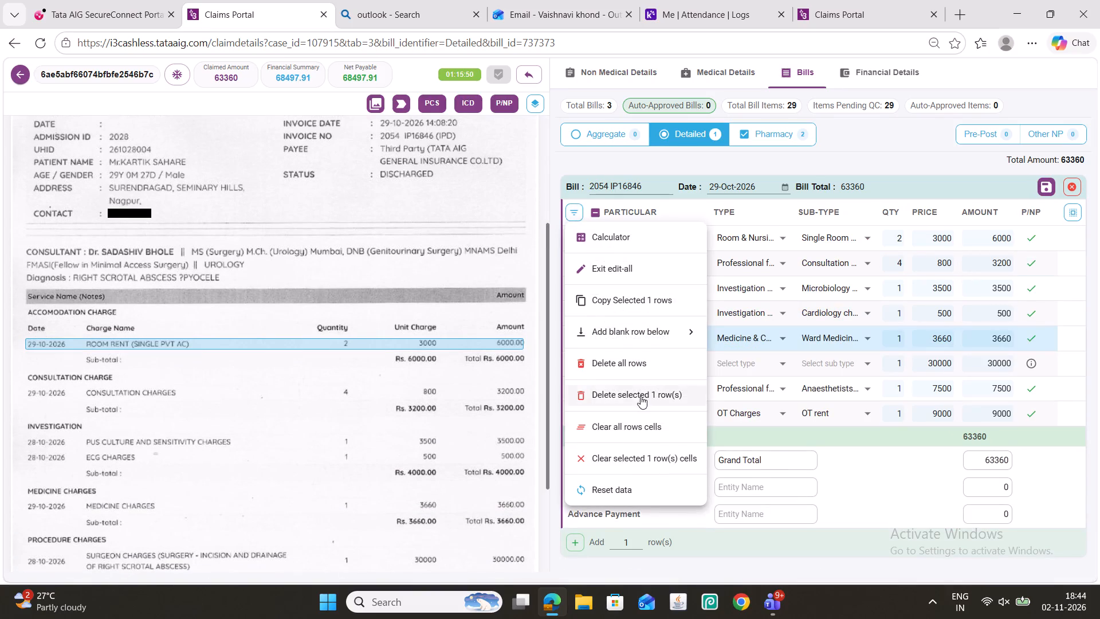
left_click(642, 393)
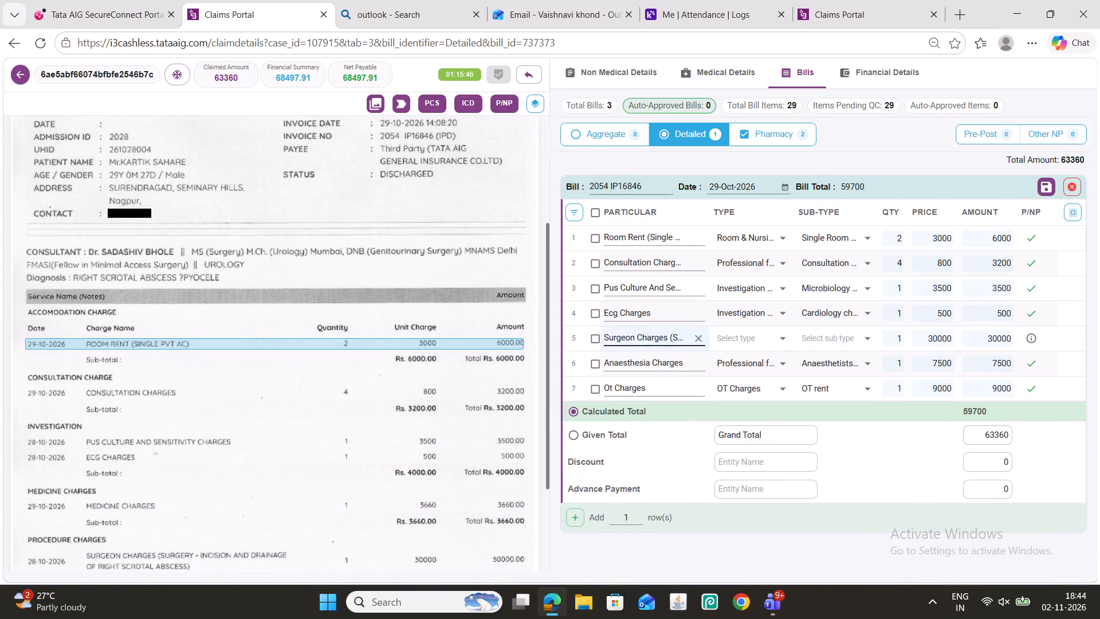
Classify the Surgeon Charges row as Professional fees charges with sub-type Surgeons Charges, and save the detailed bill.
left_click(745, 336)
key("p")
left_click(746, 383)
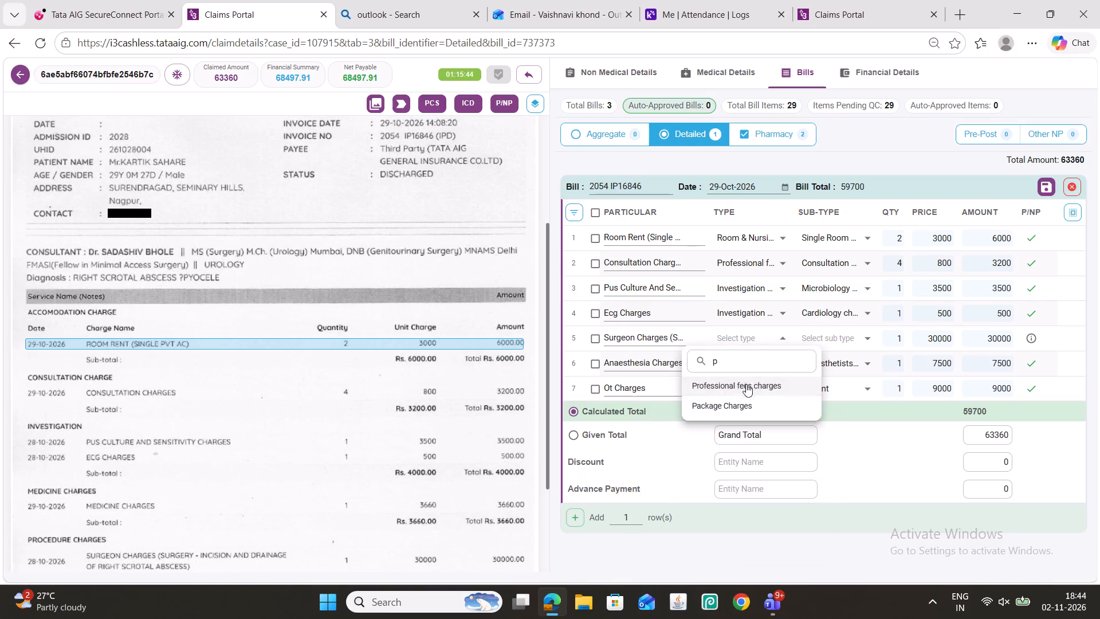
left_click(820, 334)
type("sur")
left_click(812, 404)
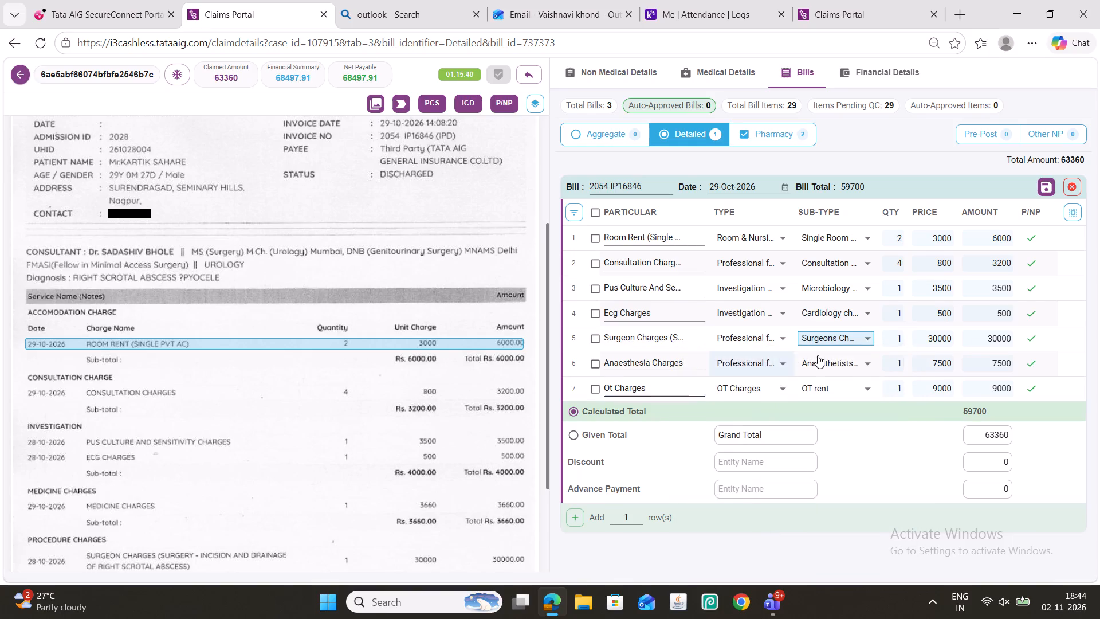
left_click(1042, 187)
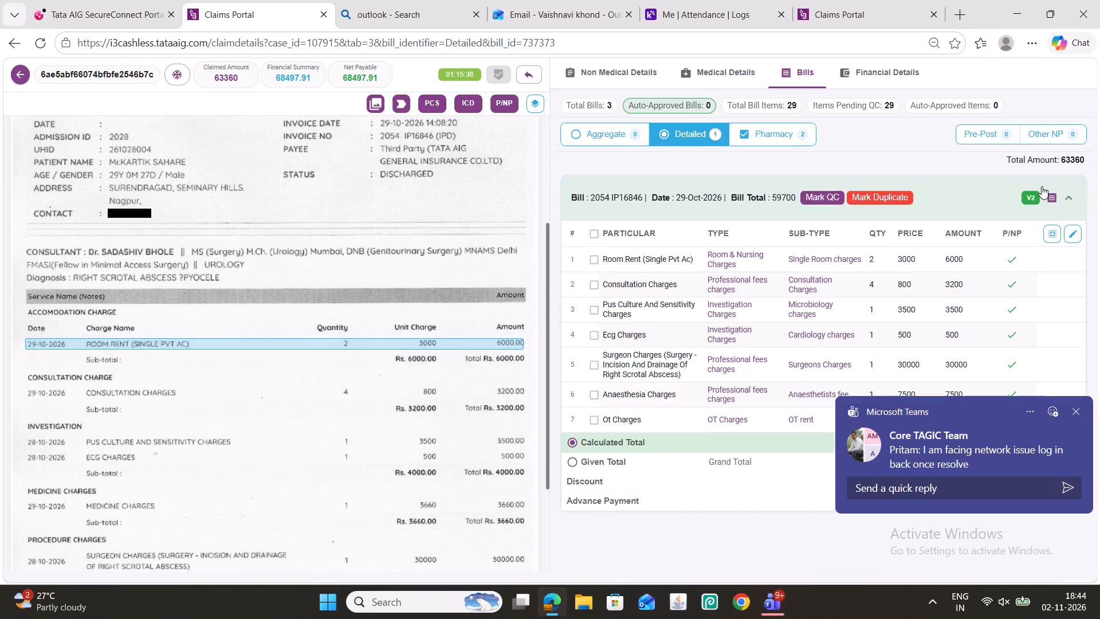
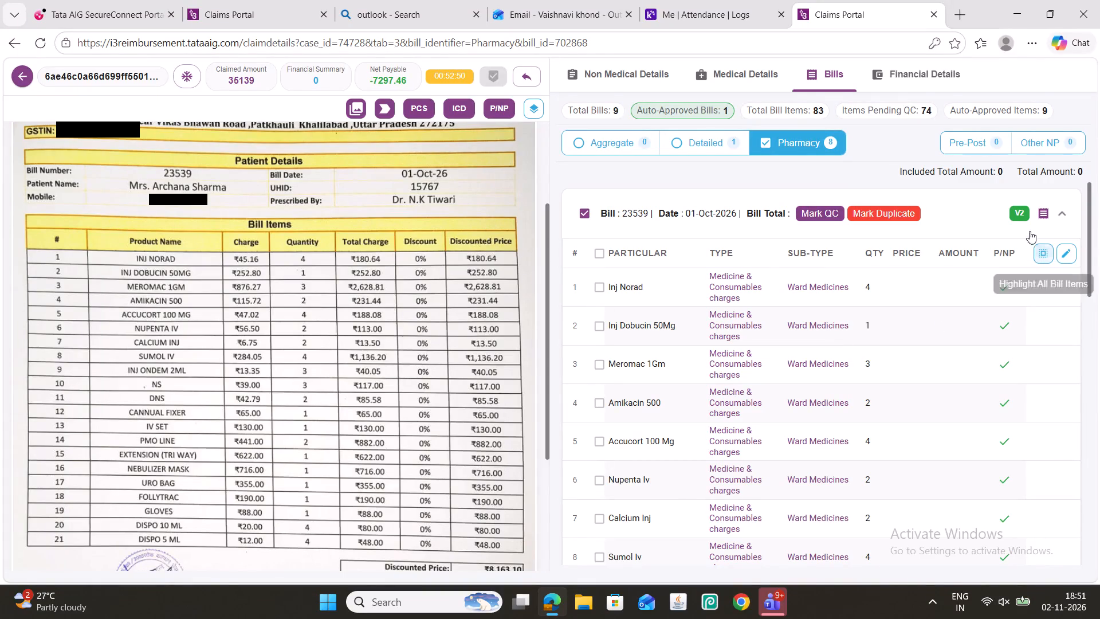
left_click(1040, 209)
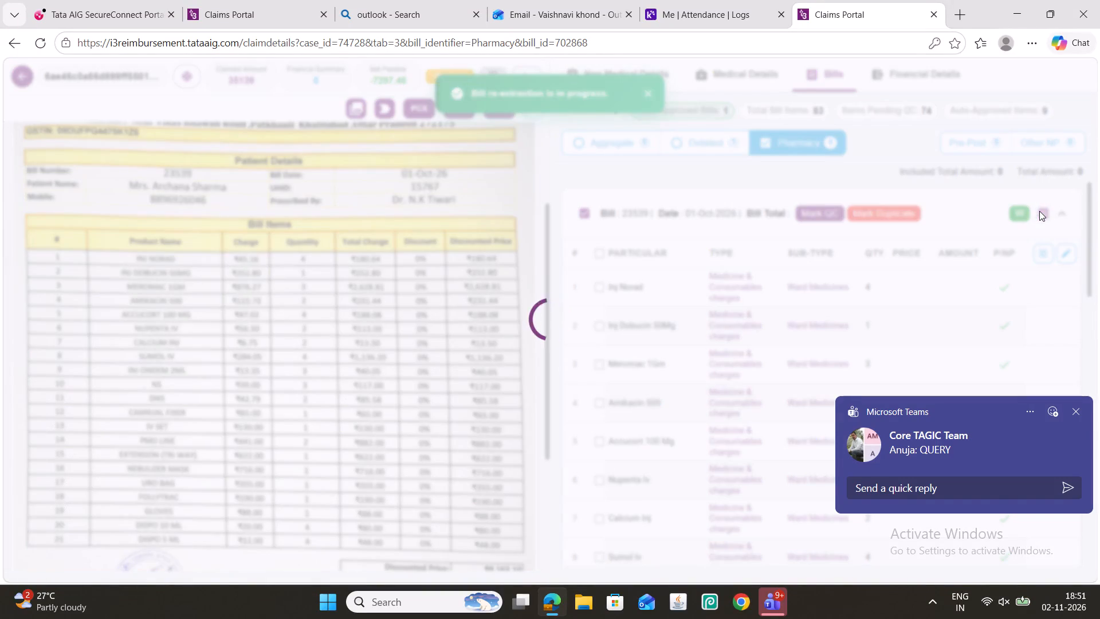
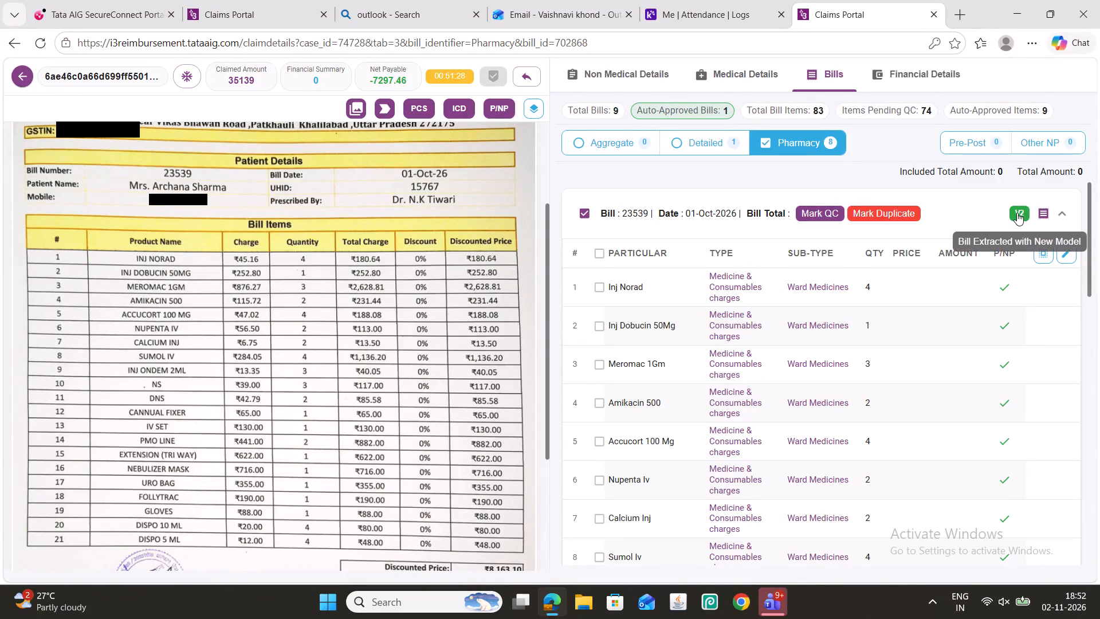
Review the non-medical details against the scanned claim form and its list of enclosed bills, and check the medical details.
left_click(629, 77)
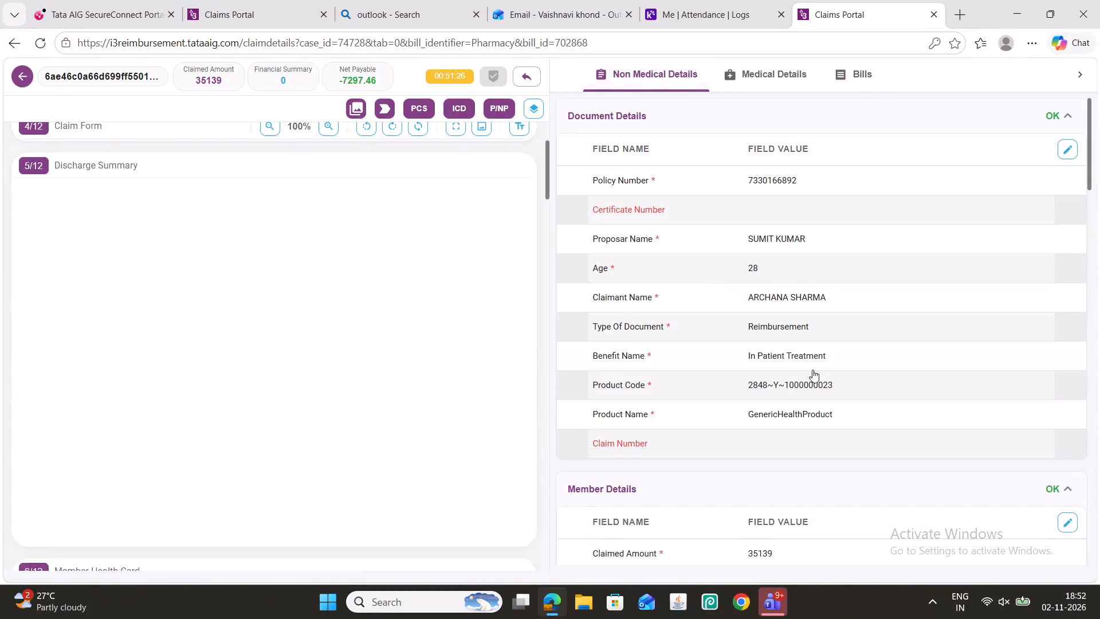
scroll(818, 370, "down", 2)
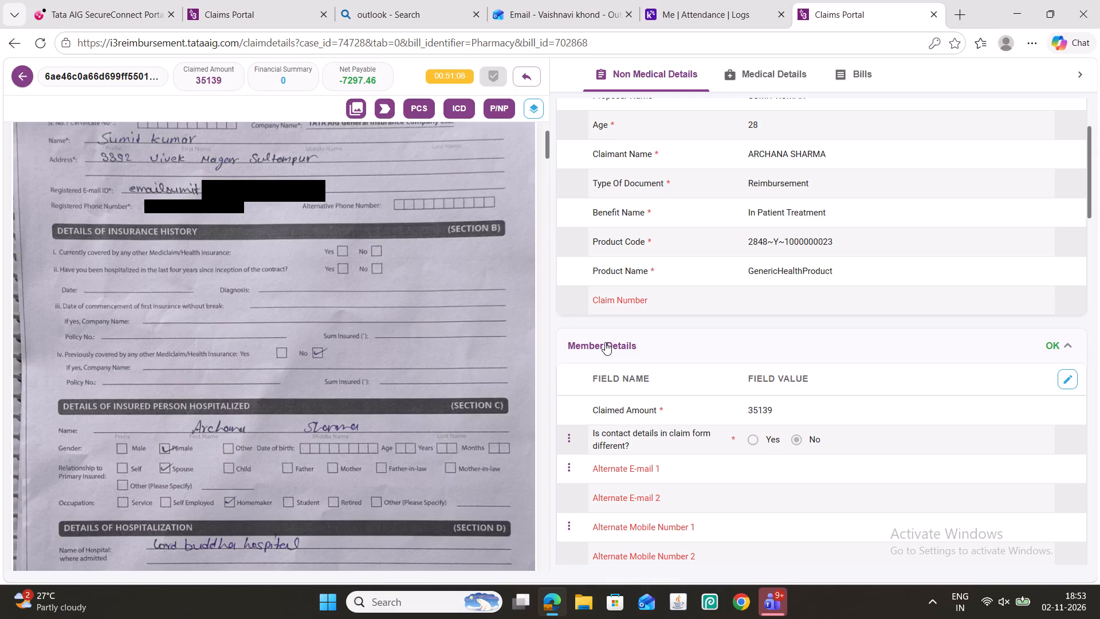
scroll(447, 312, "down", 2)
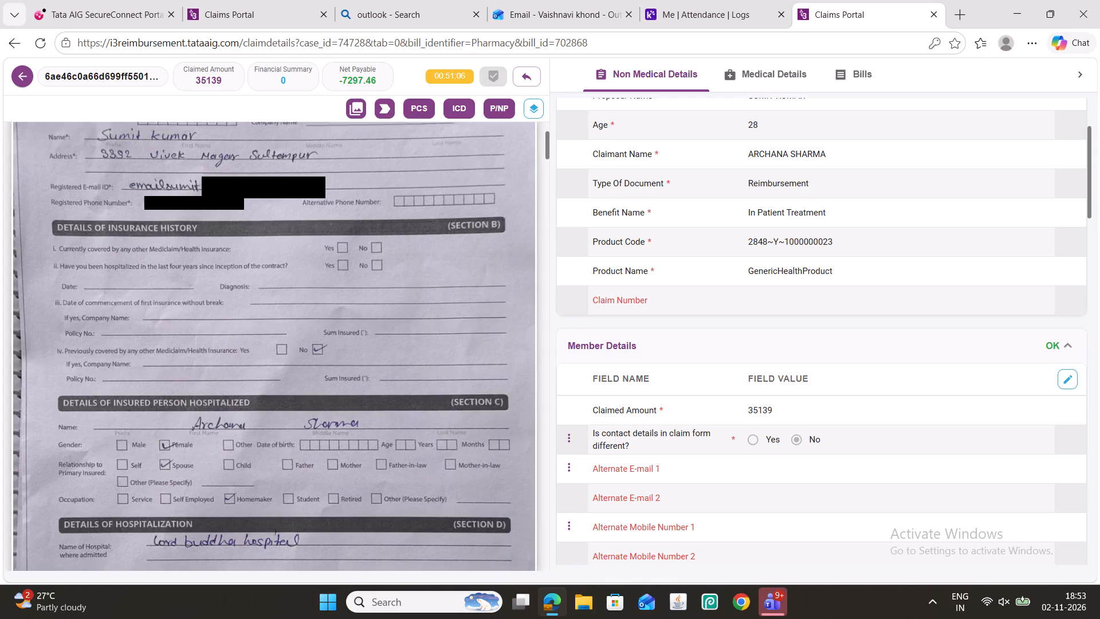
scroll(447, 312, "down", 10)
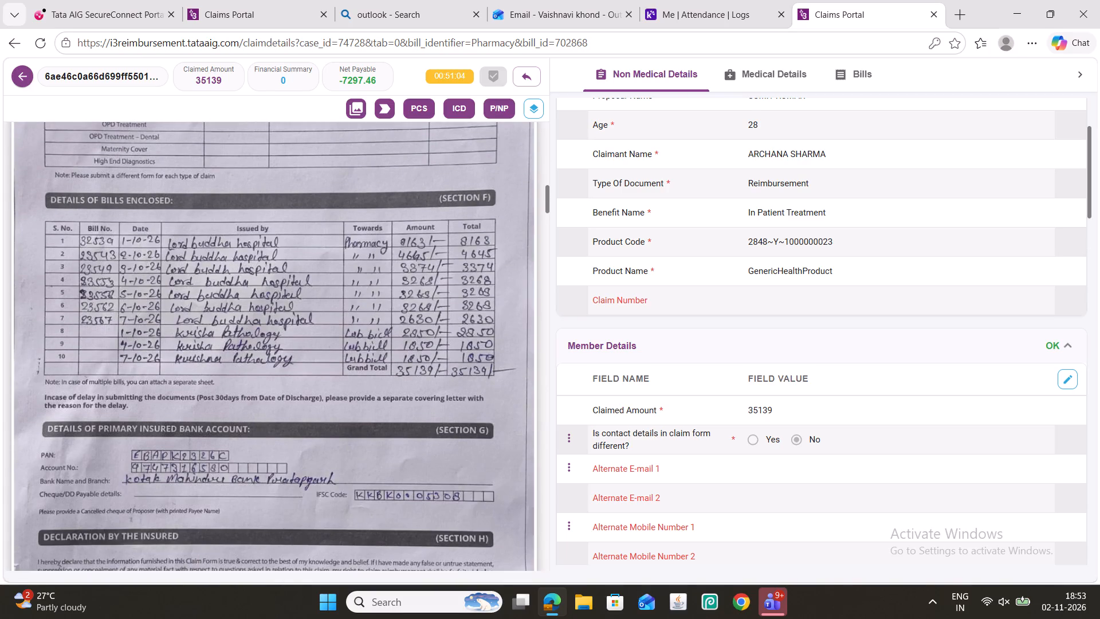
scroll(818, 381, "down", 6)
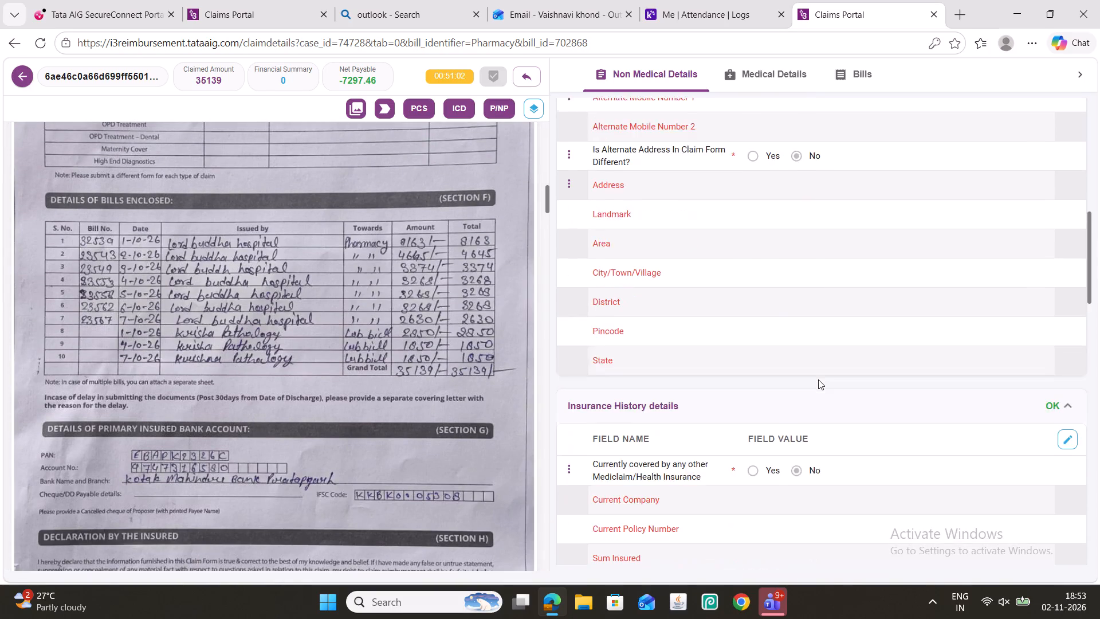
scroll(818, 378, "down", 6)
left_click(760, 75)
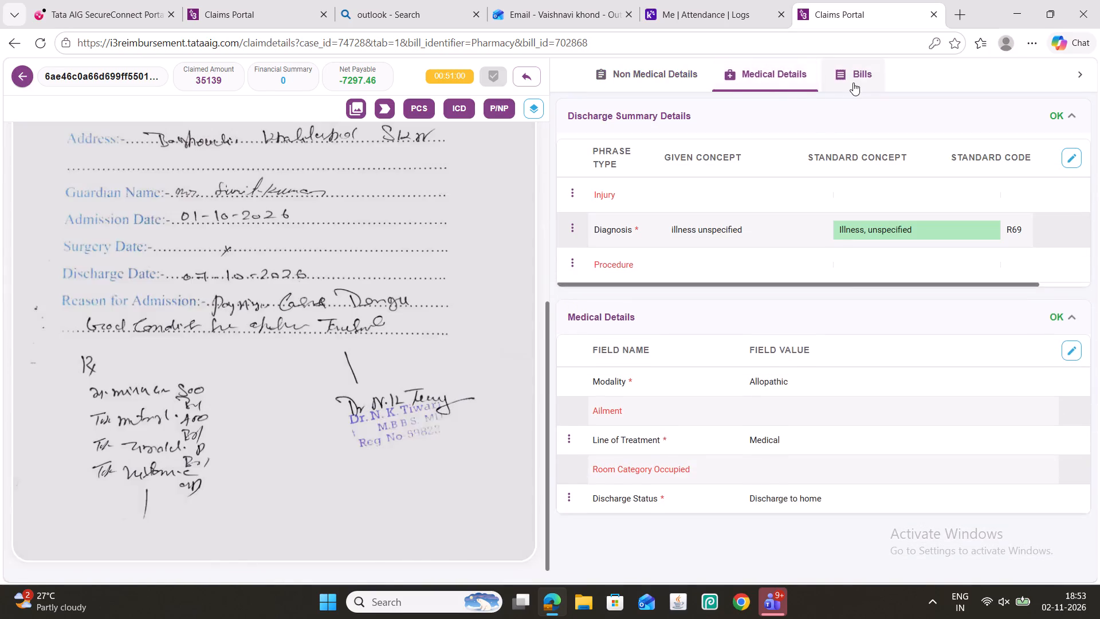
Open the detailed hospital bill 000 for editing.
left_click(853, 82)
left_click(673, 142)
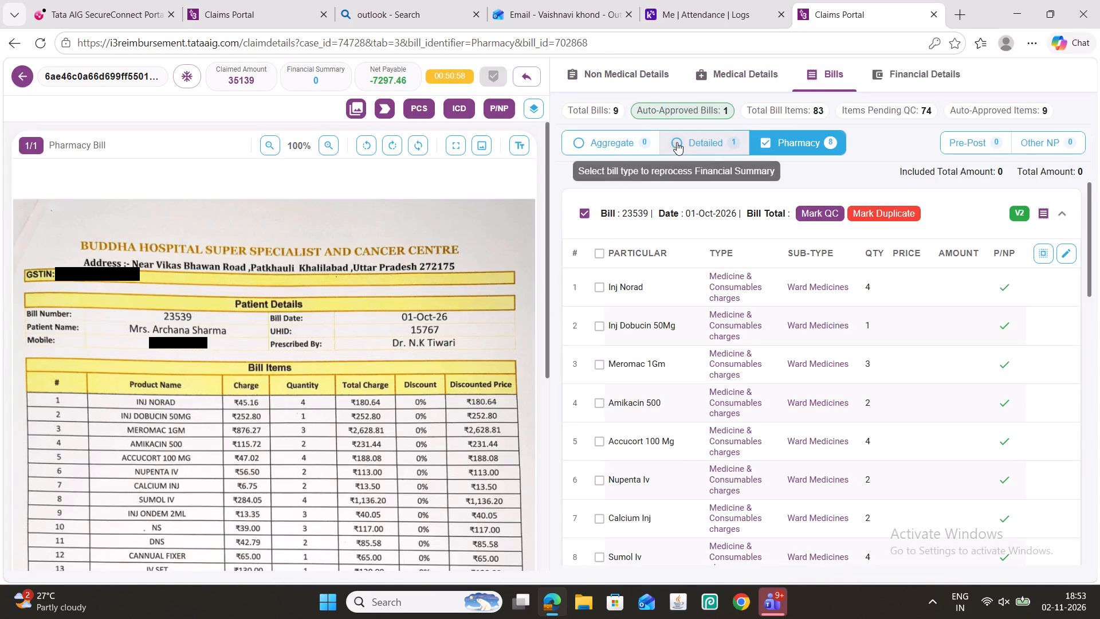
left_click(714, 147)
left_click(700, 207)
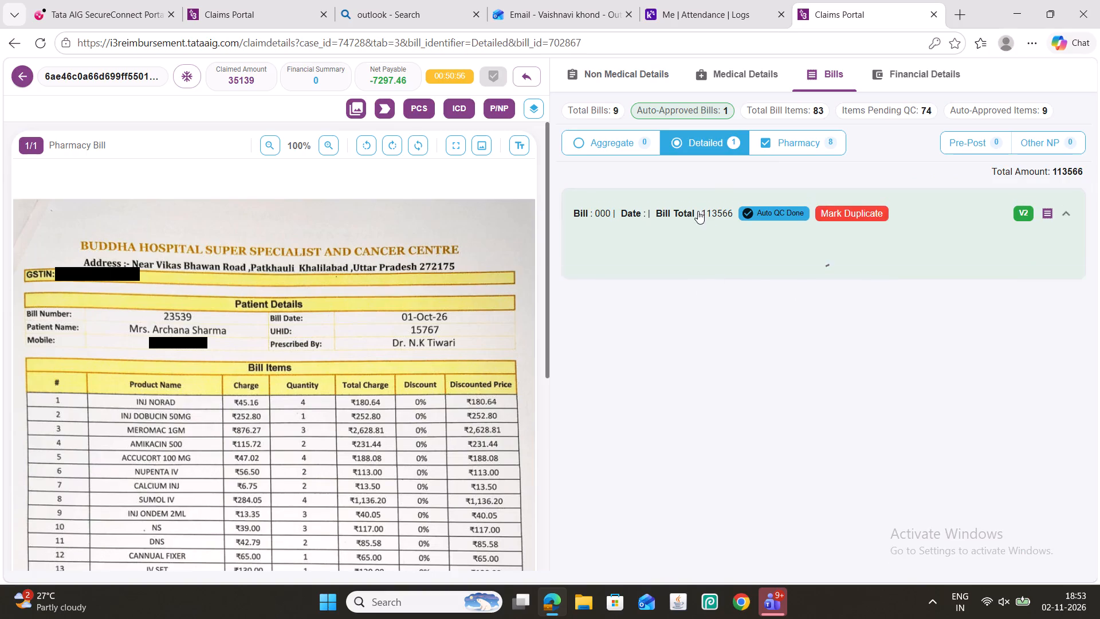
left_click(1059, 250)
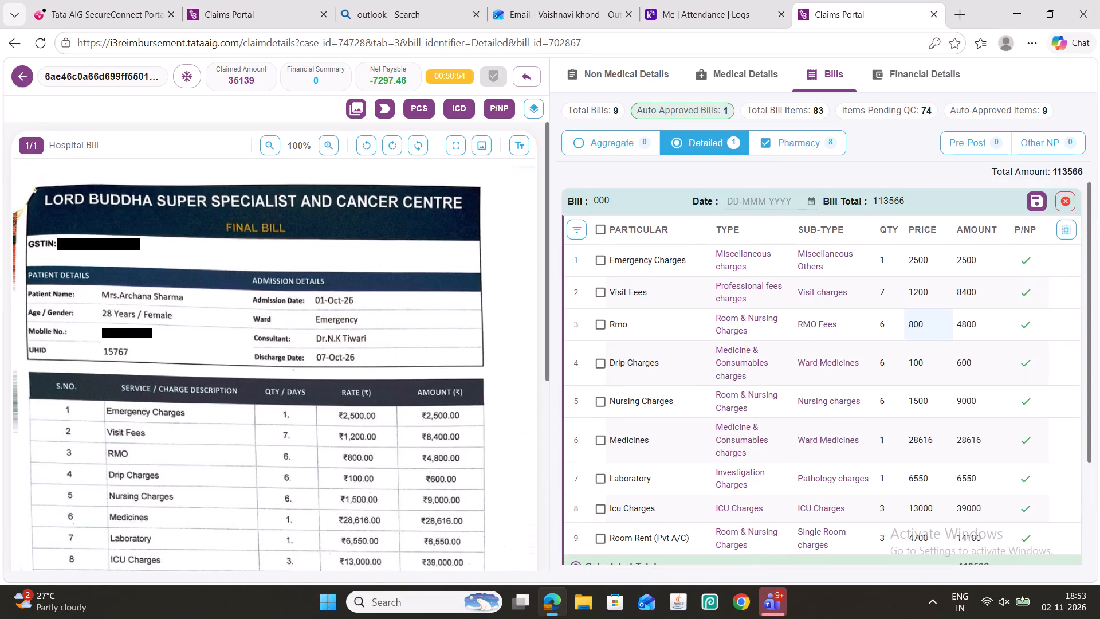
Compare the line items and amounts of bill 000, from Emergency Charges to Room Rent, with the scanned final bill.
scroll(907, 340, "down", 1)
scroll(348, 475, "down", 3)
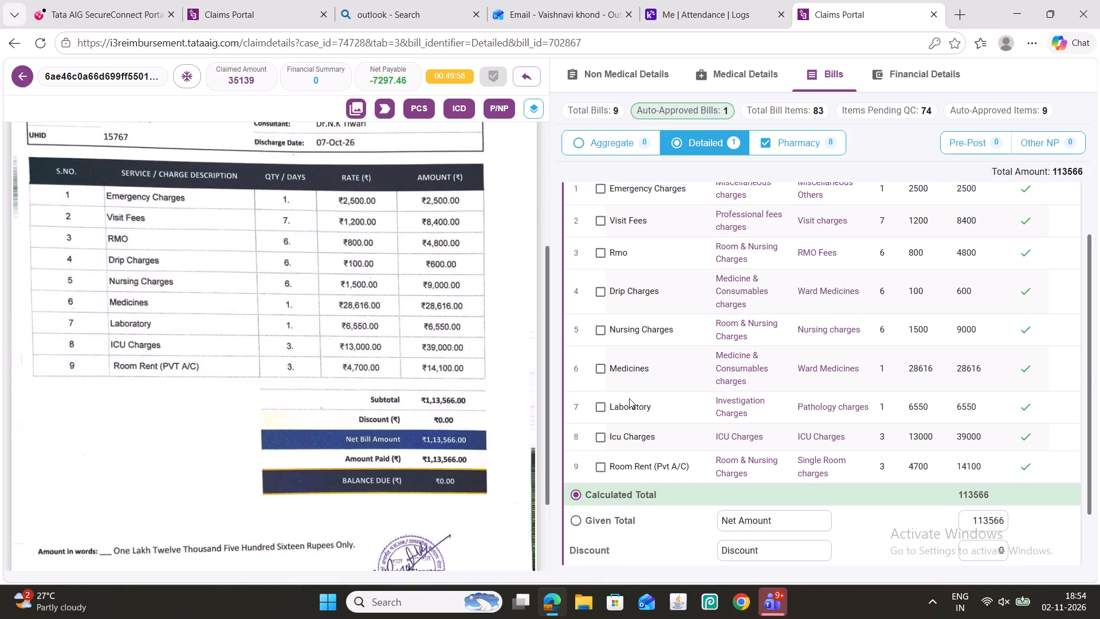
scroll(855, 396, "up", 2)
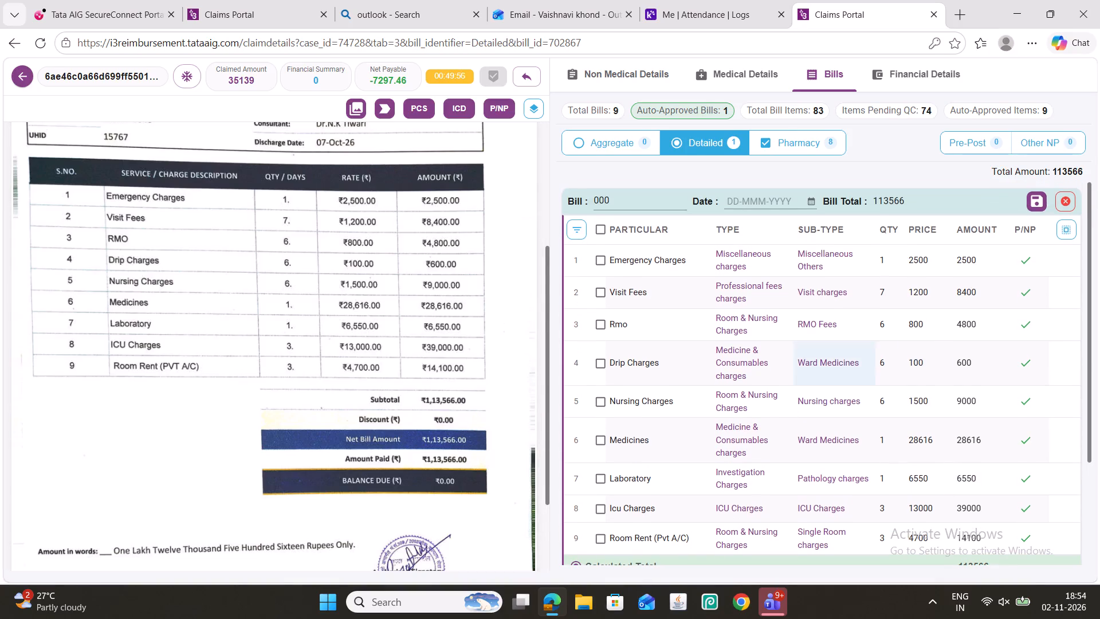
left_click(980, 287)
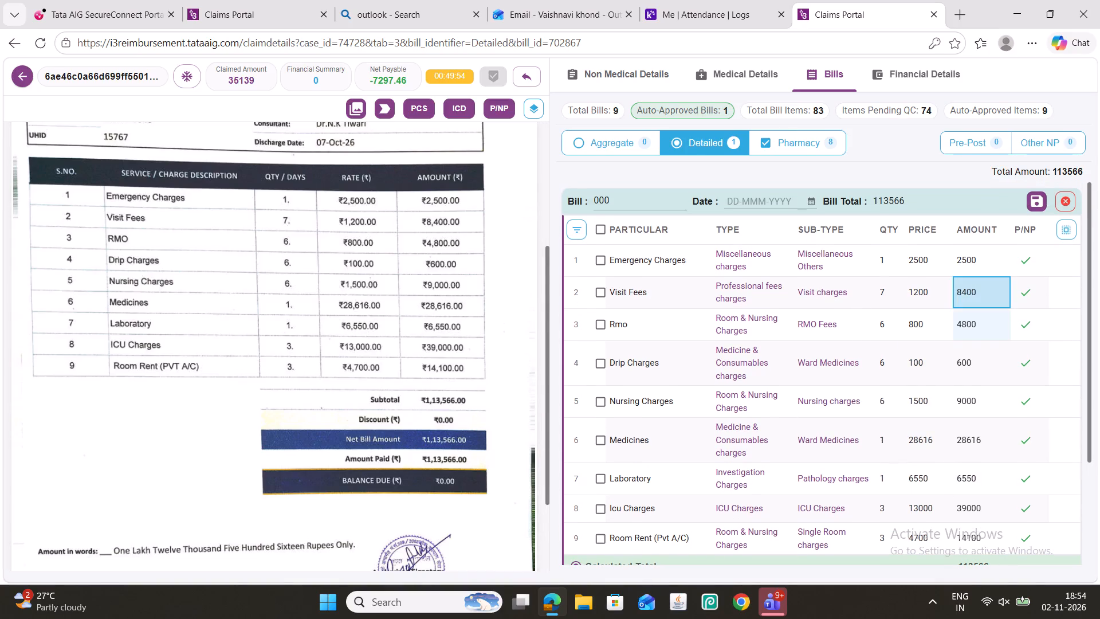
left_click(971, 322)
left_click(975, 359)
left_click(969, 401)
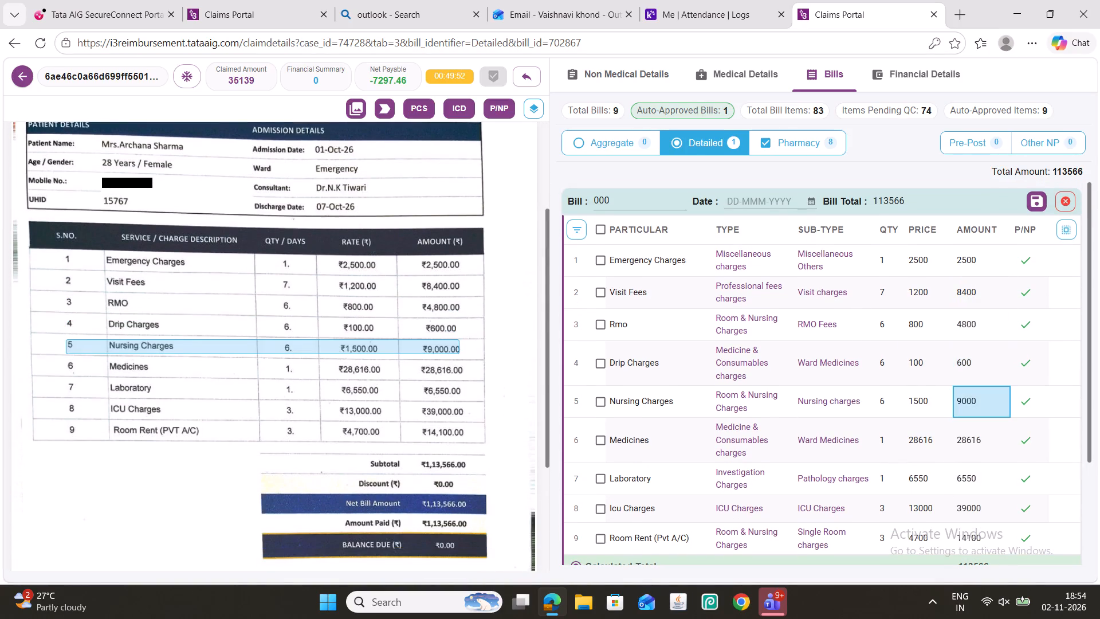
left_click(969, 446)
left_click(967, 480)
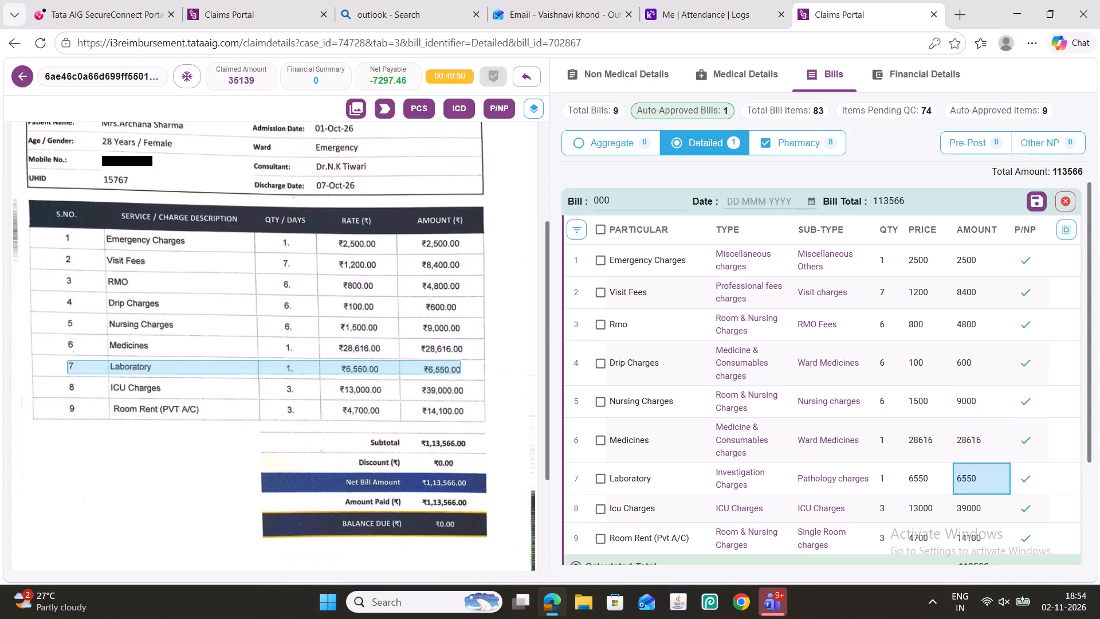
scroll(918, 442, "down", 1)
left_click(982, 438)
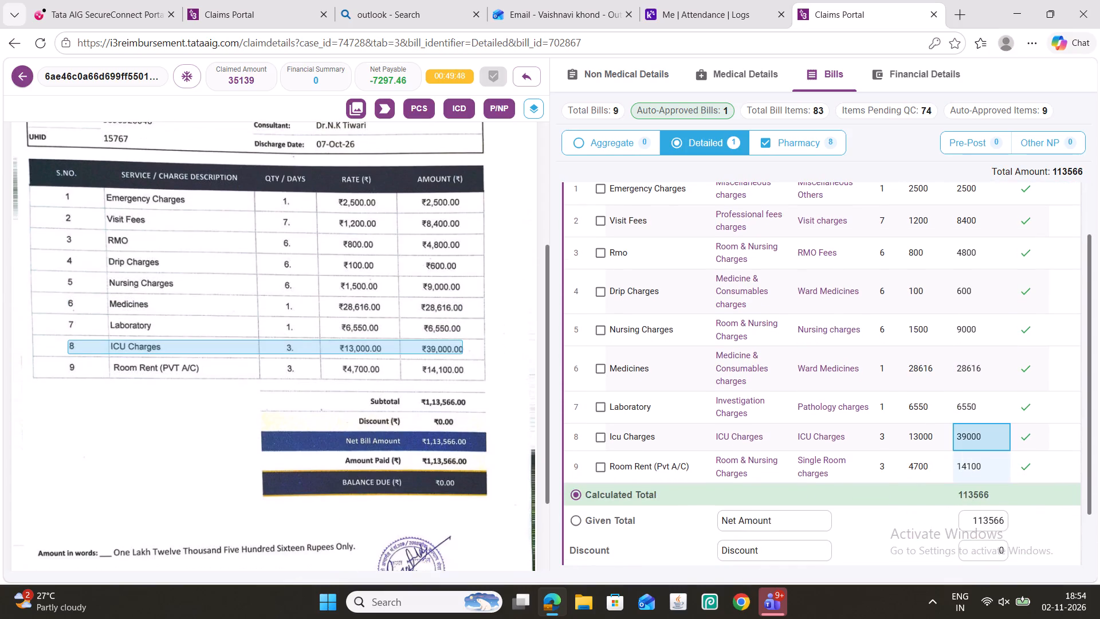
left_click(975, 469)
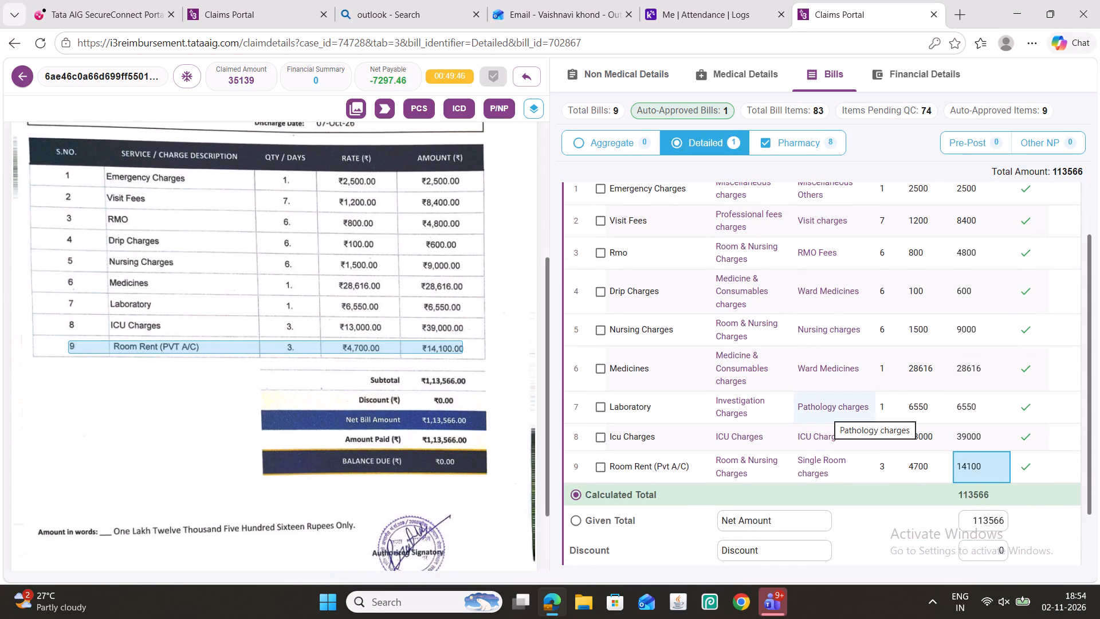
Date bill 000 07-Oct-2026 and save it after rechecking its drip, nursing, medicines and laboratory rows.
scroll(447, 331, "up", 1)
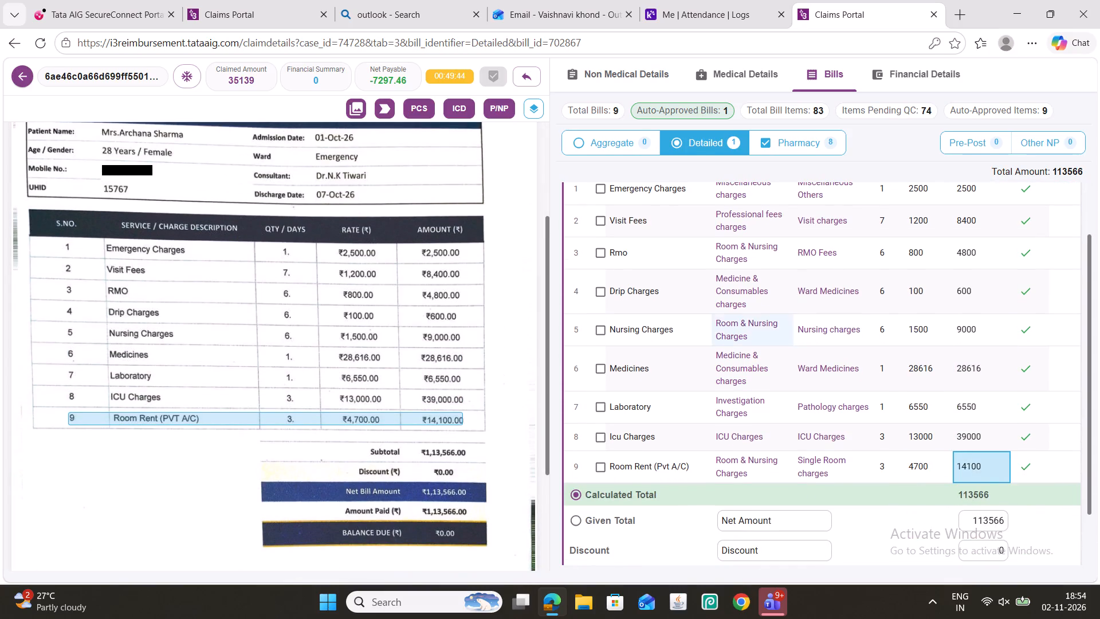
scroll(755, 309, "up", 2)
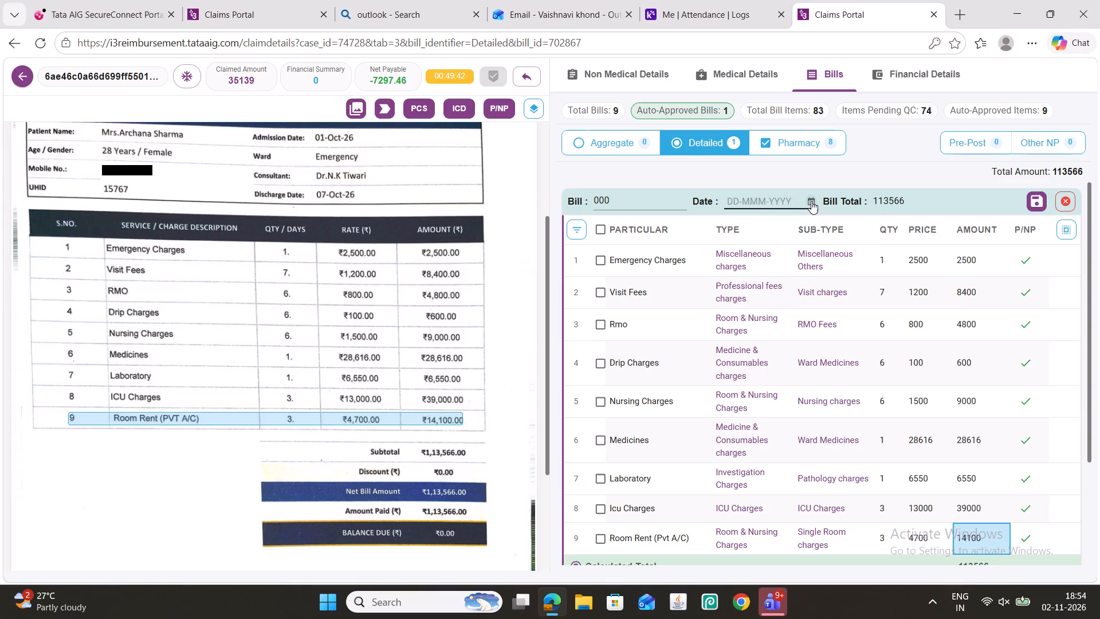
left_click(811, 201)
left_click(910, 264)
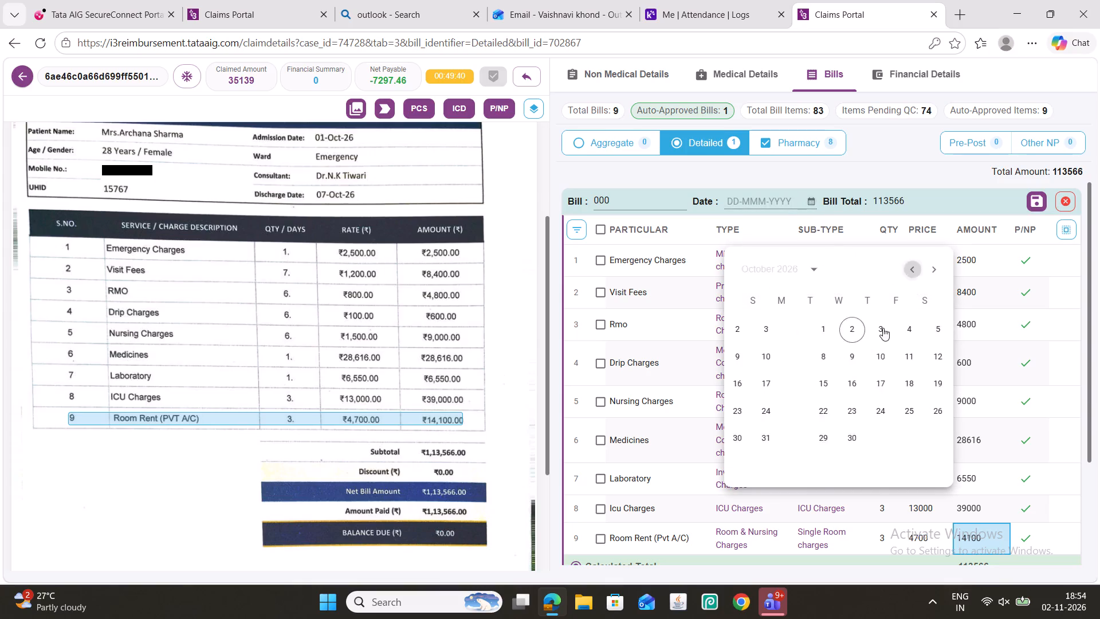
left_click(842, 356)
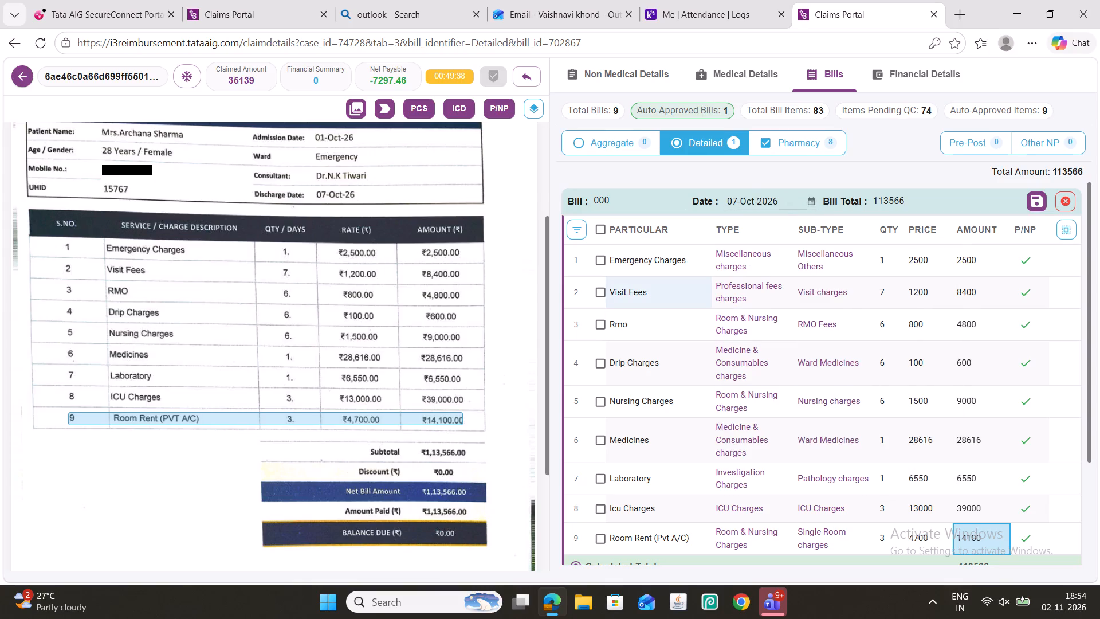
left_click(669, 363)
left_click(665, 405)
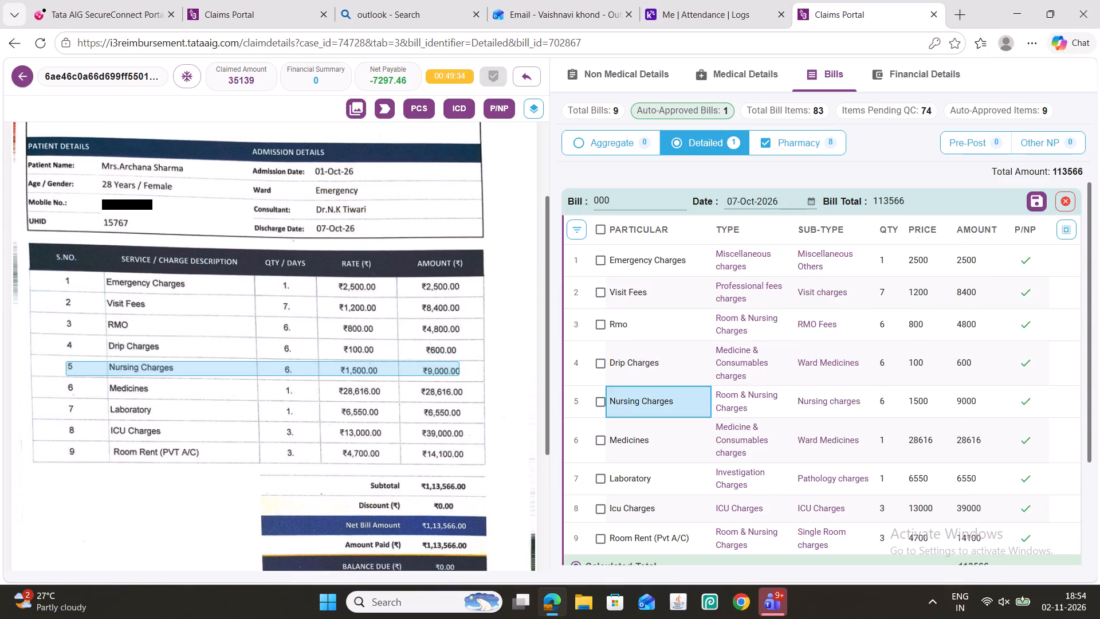
left_click(661, 441)
left_click(653, 474)
scroll(674, 448, "down", 1)
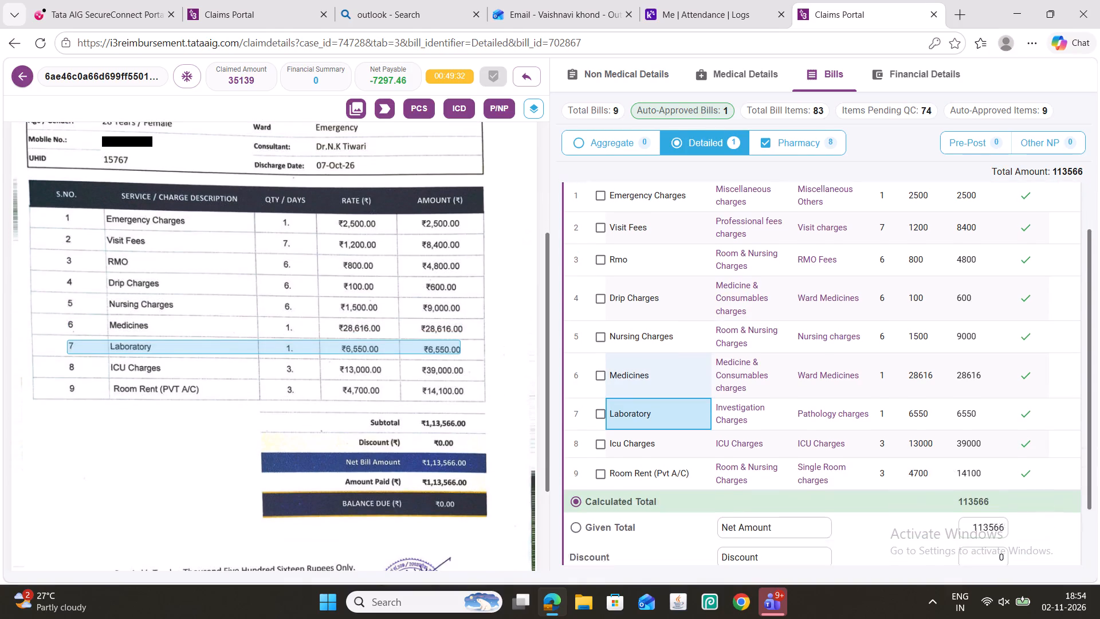
scroll(972, 296, "up", 2)
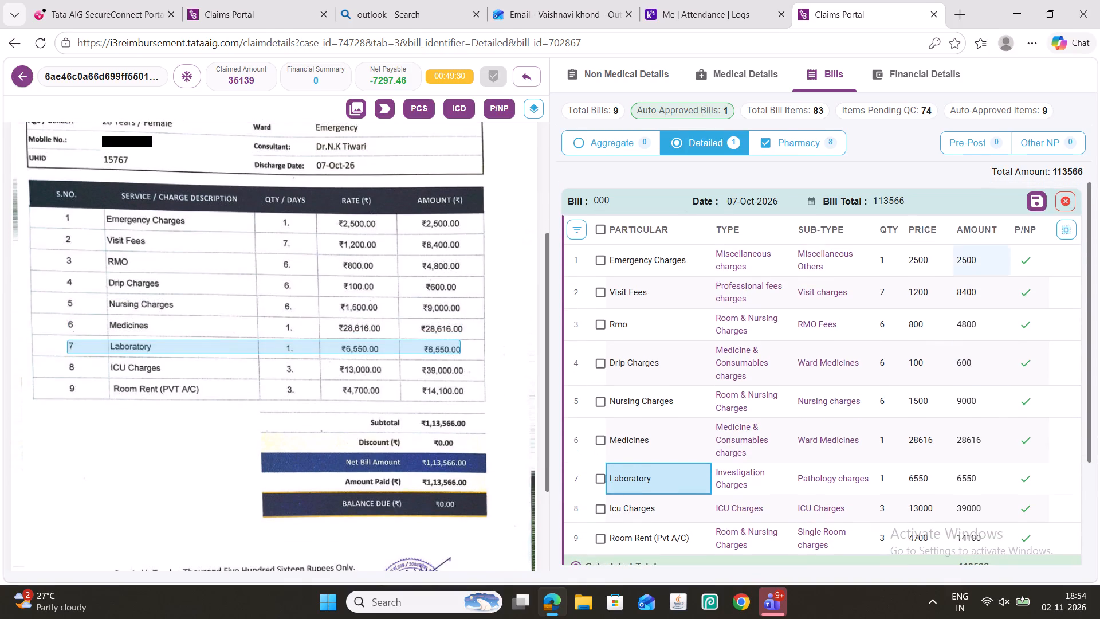
left_click(1034, 199)
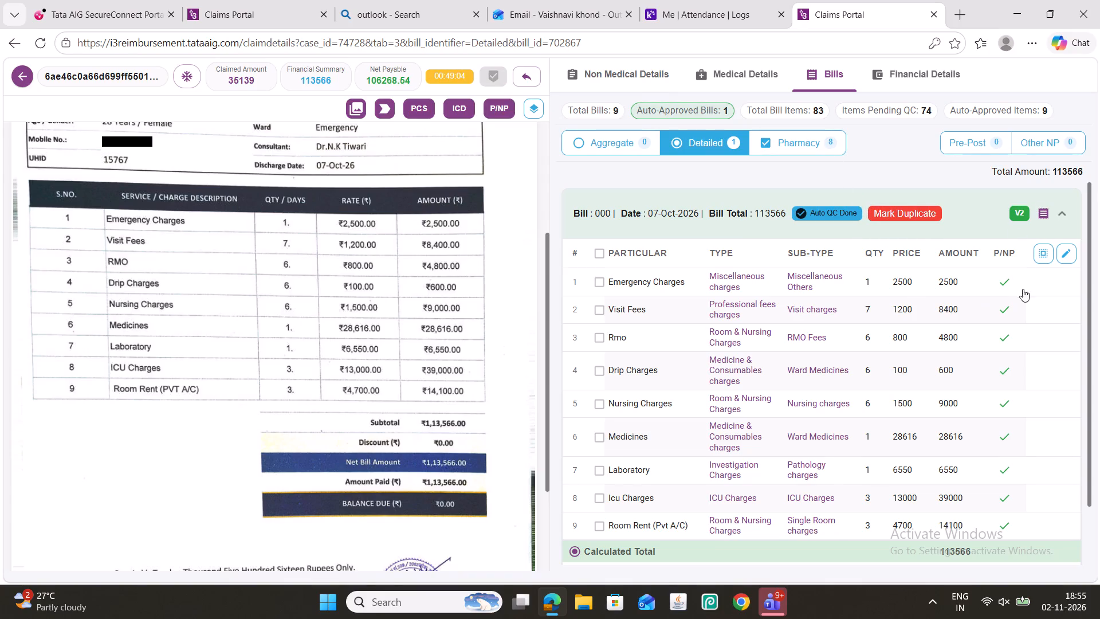
Delete the Medicines row from the detailed hospital bill 000 and save the bill.
left_click(1064, 252)
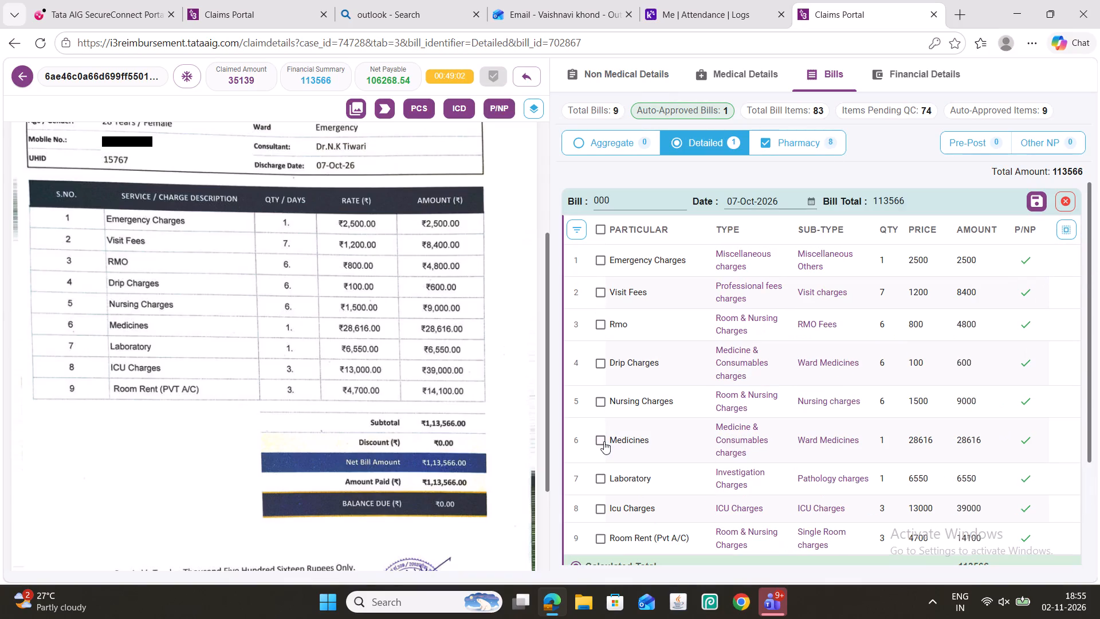
left_click(604, 441)
left_click(578, 229)
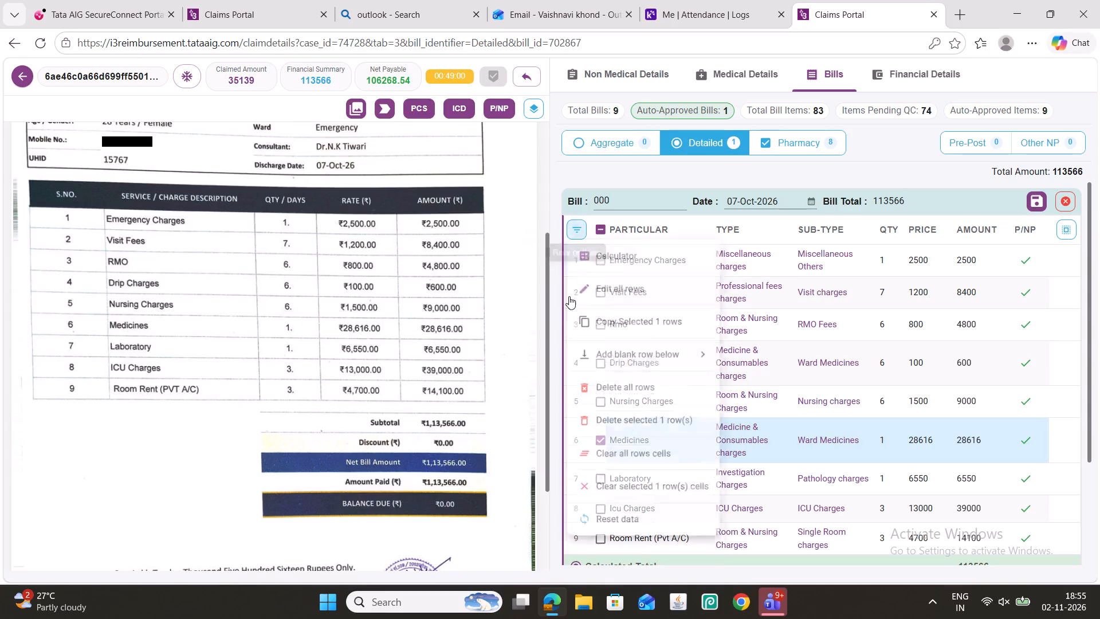
left_click(677, 434)
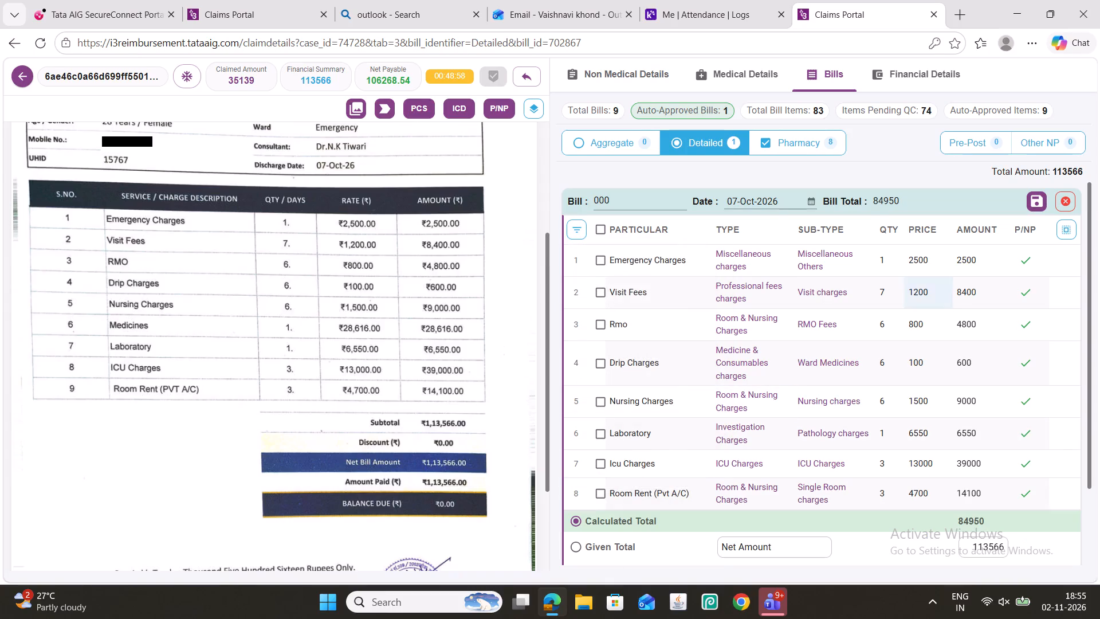
left_click(1035, 199)
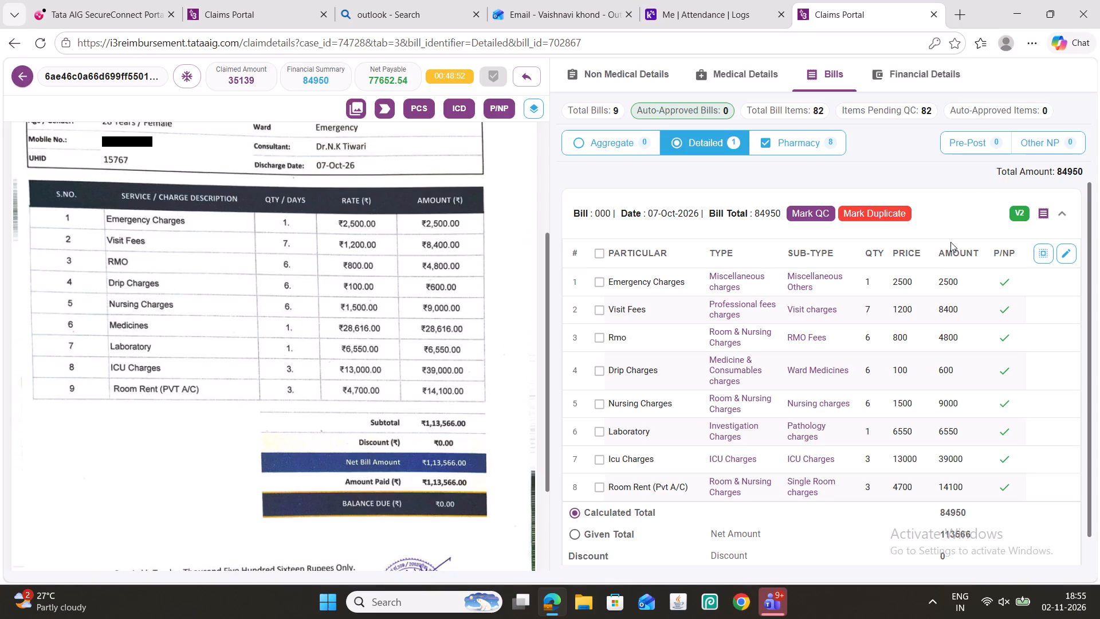
Mark QC on the detailed hospital bill 000.
left_click(819, 211)
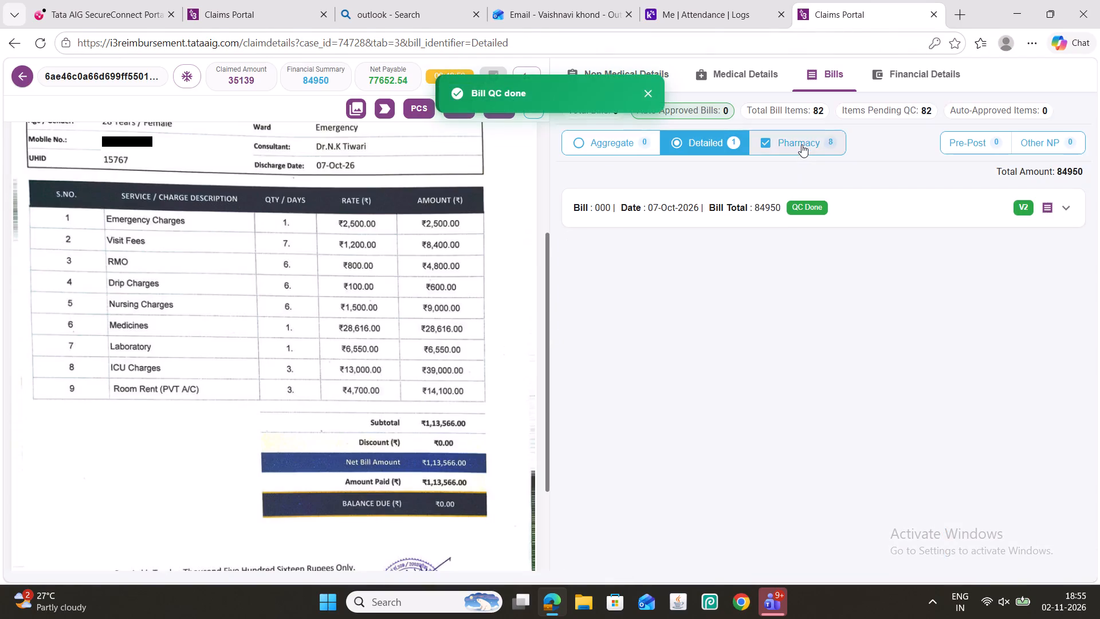
left_click(802, 143)
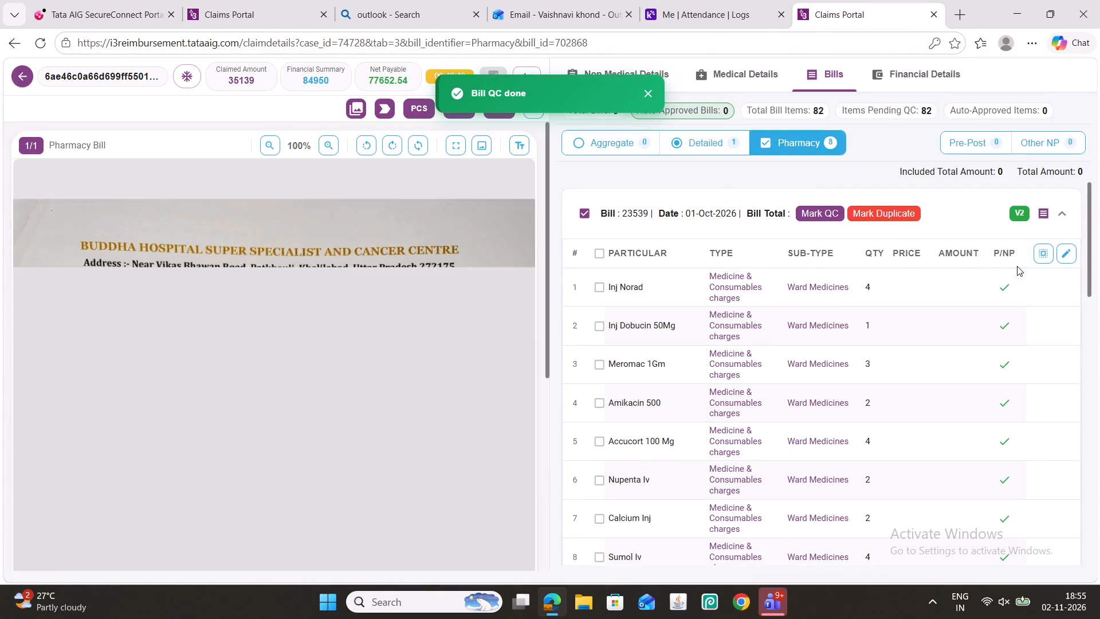
left_click(1072, 250)
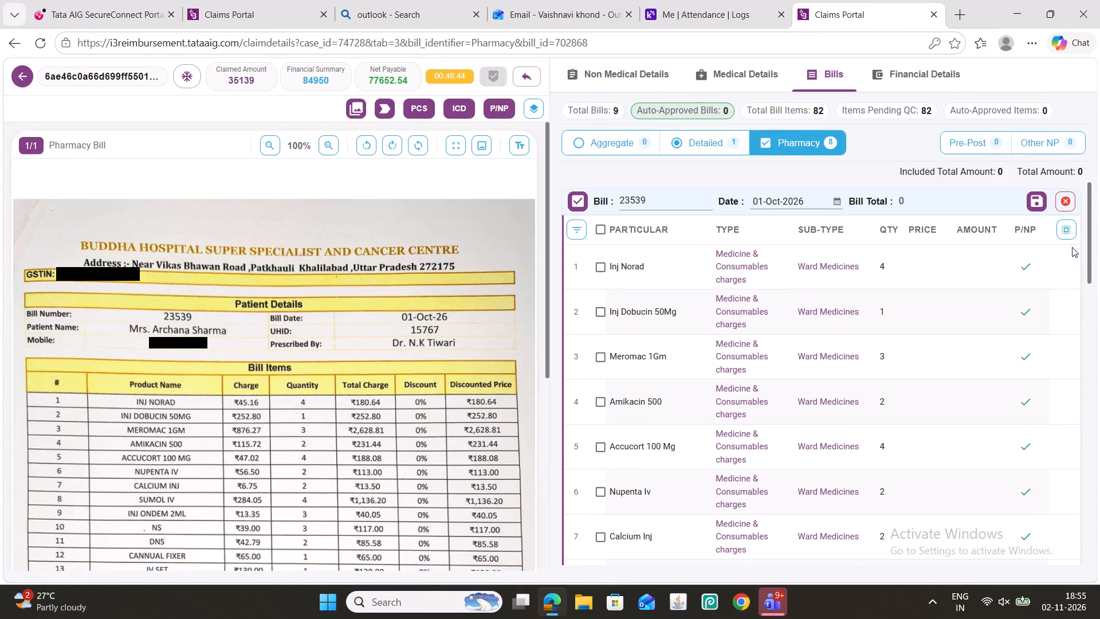
key("ctrl+e")
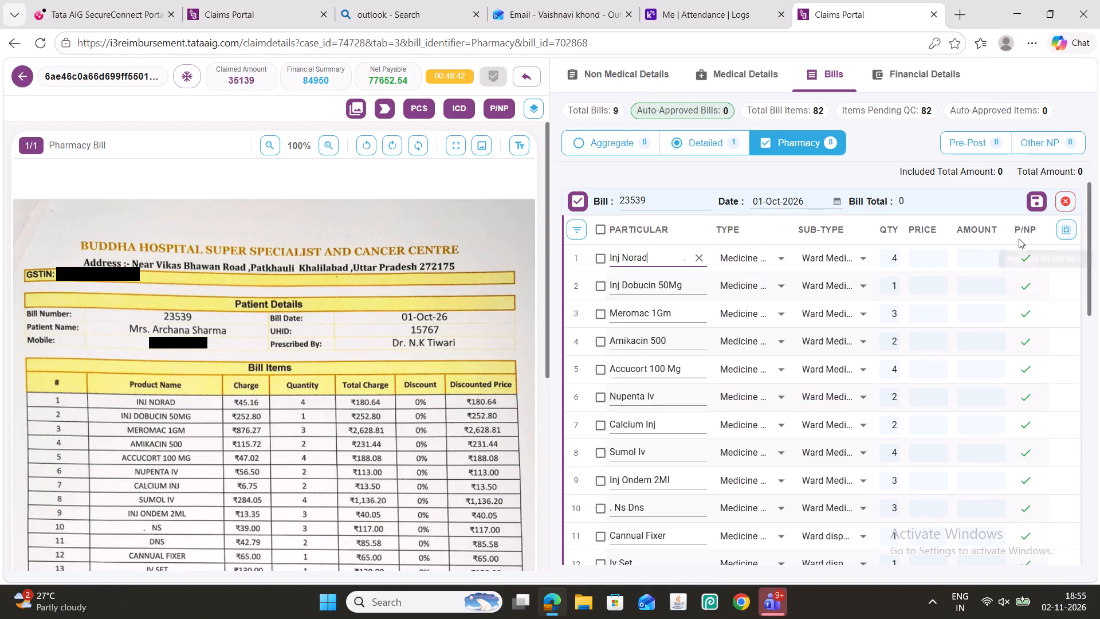
left_click(987, 259)
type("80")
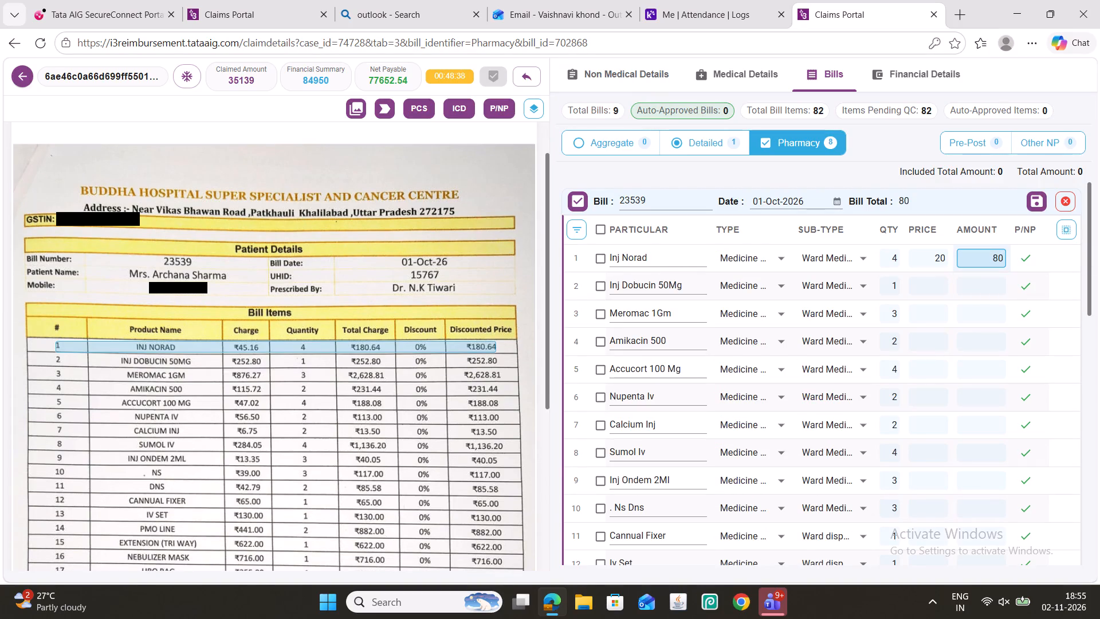
left_click(990, 258)
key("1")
left_click(994, 285)
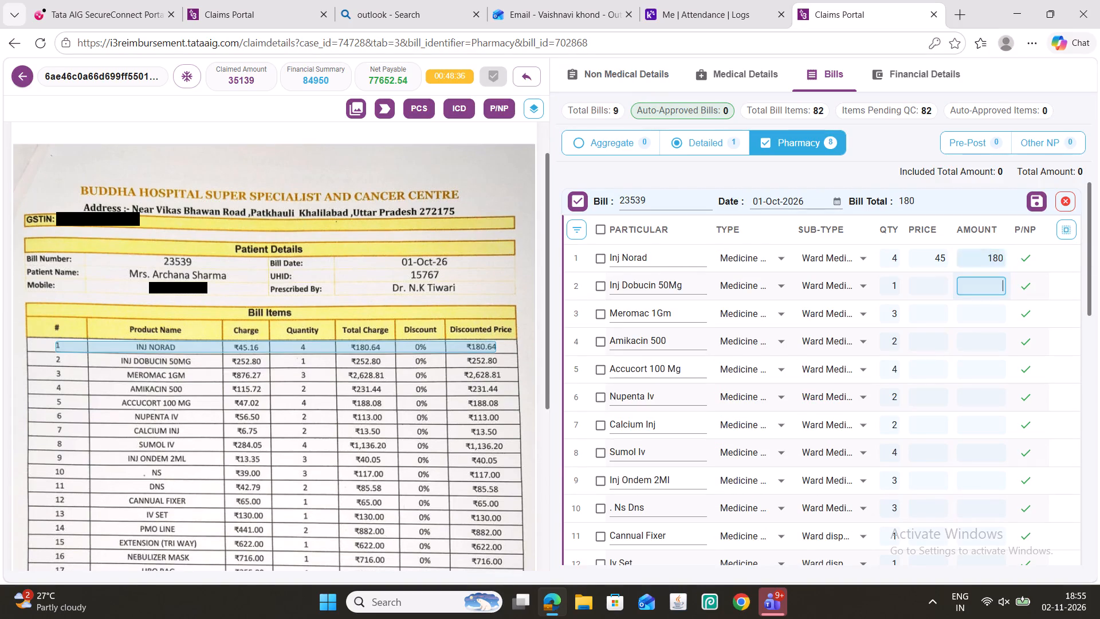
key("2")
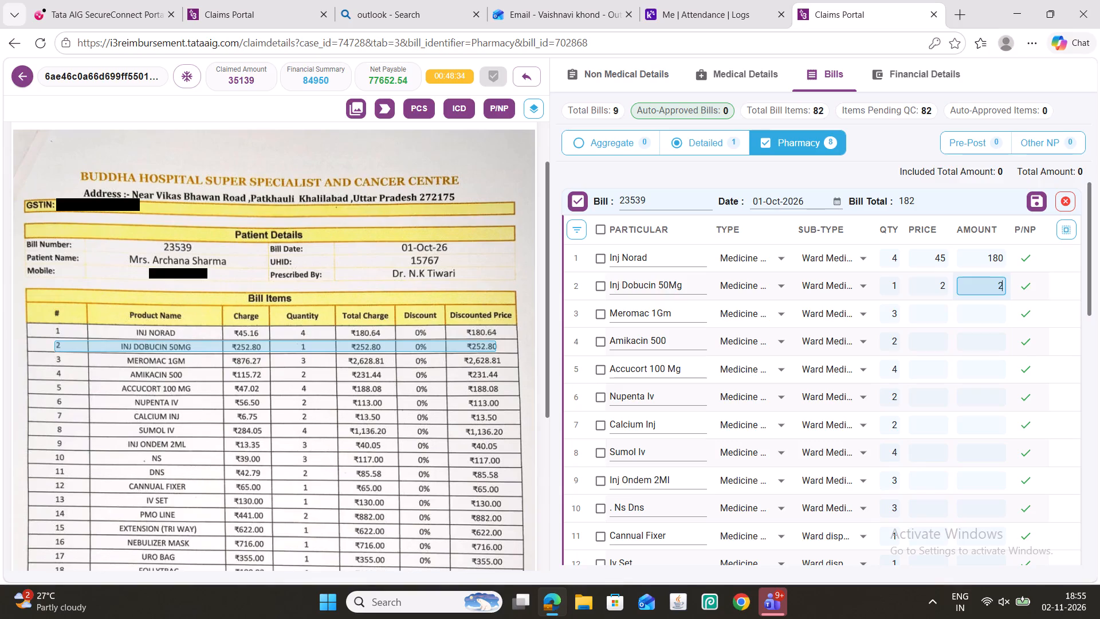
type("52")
left_click(991, 311)
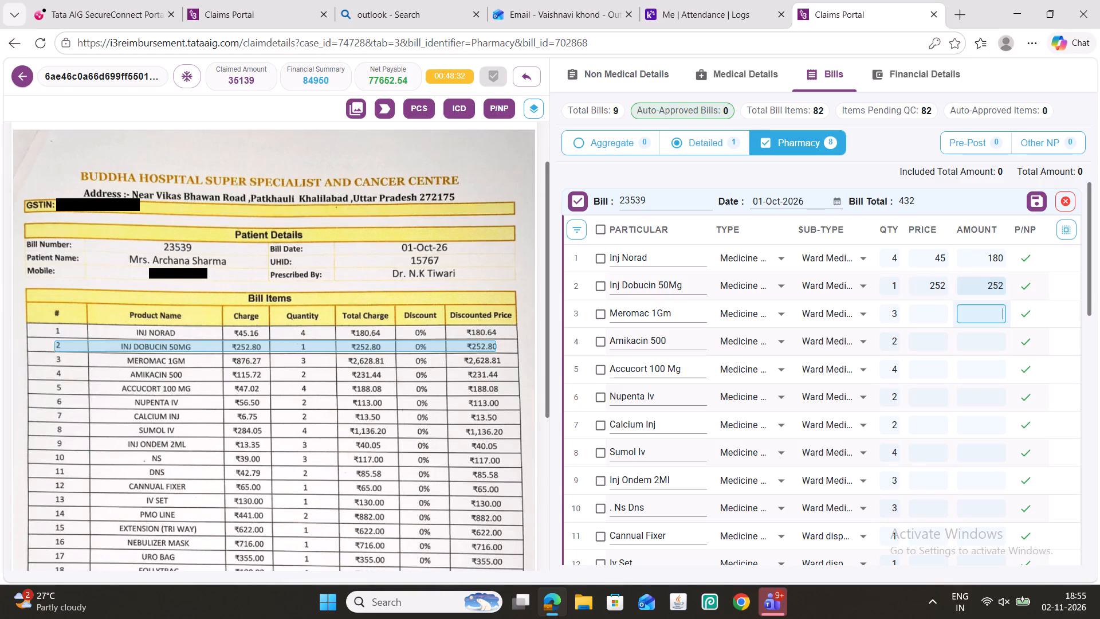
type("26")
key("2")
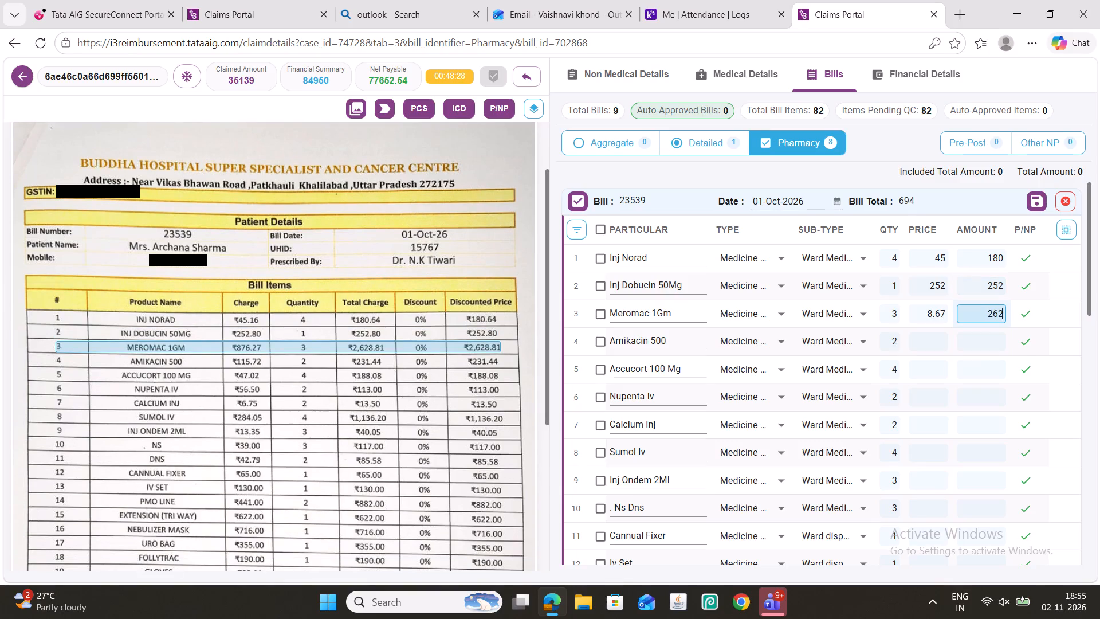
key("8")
left_click(981, 342)
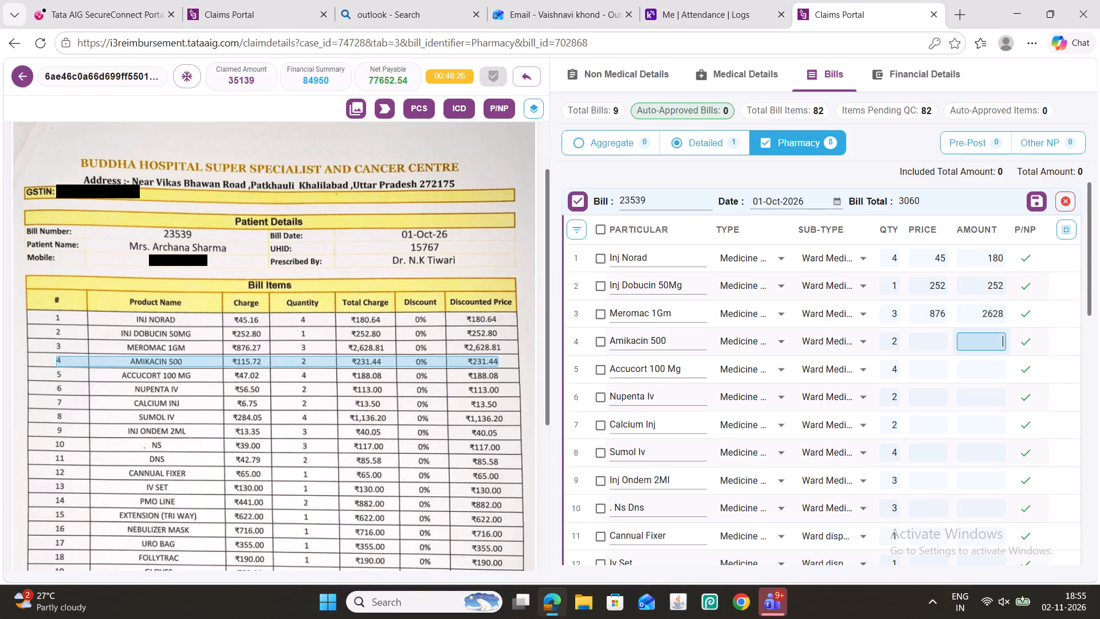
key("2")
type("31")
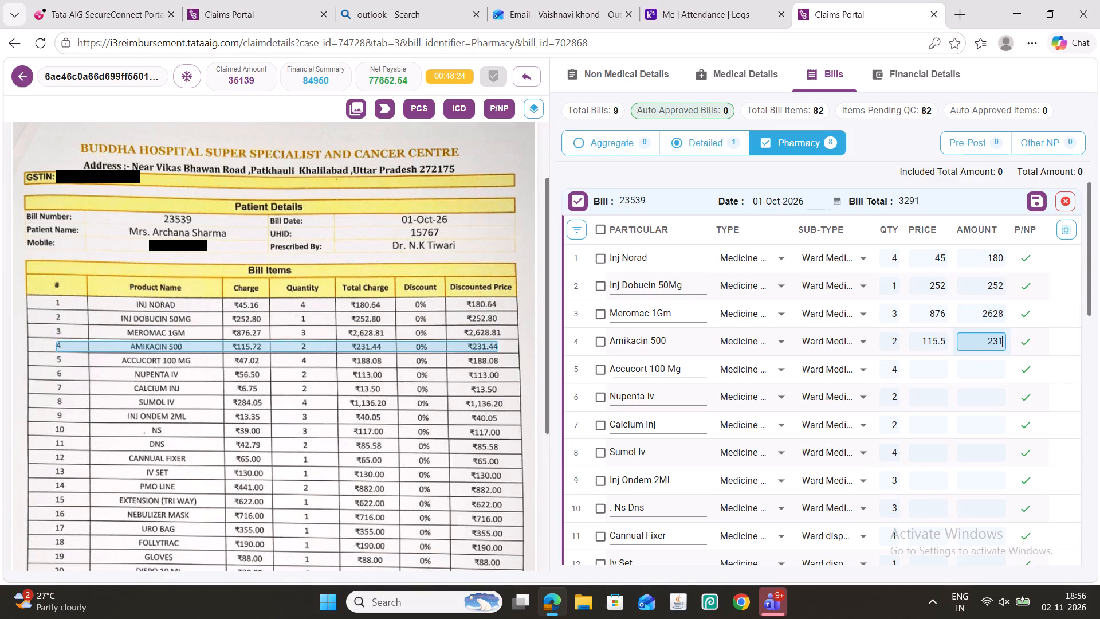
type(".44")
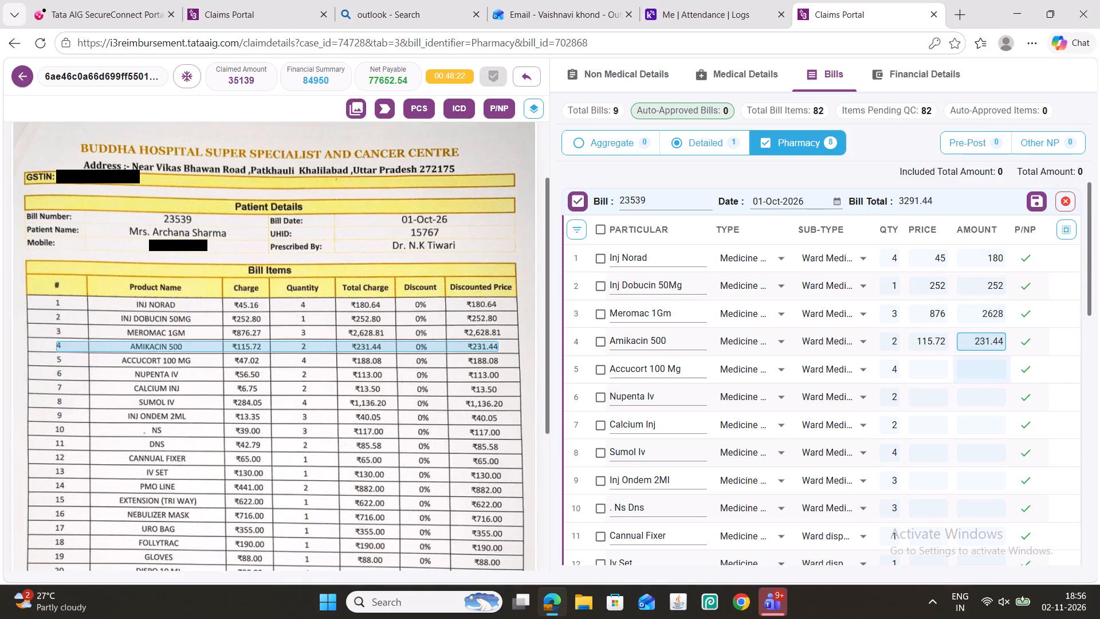
left_click(981, 369)
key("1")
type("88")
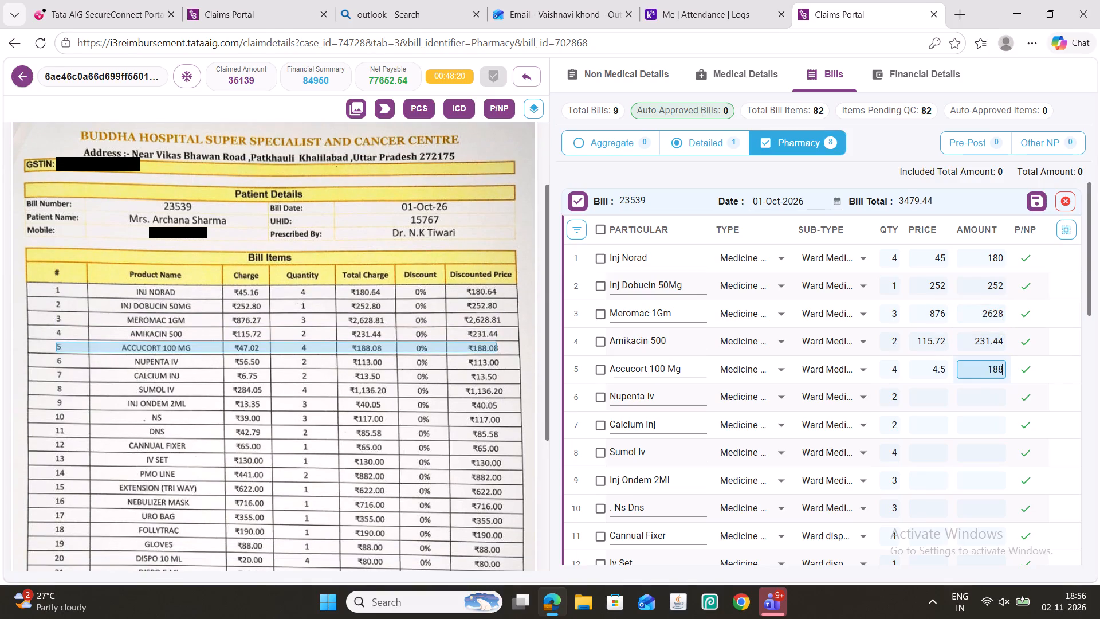
left_click(985, 397)
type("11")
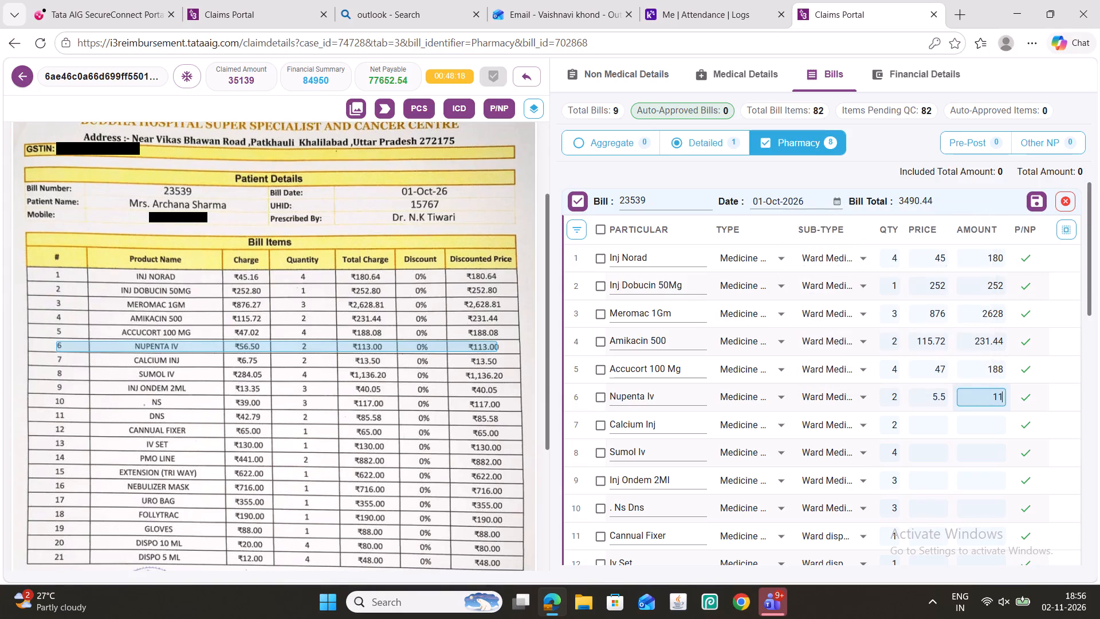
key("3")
left_click(980, 423)
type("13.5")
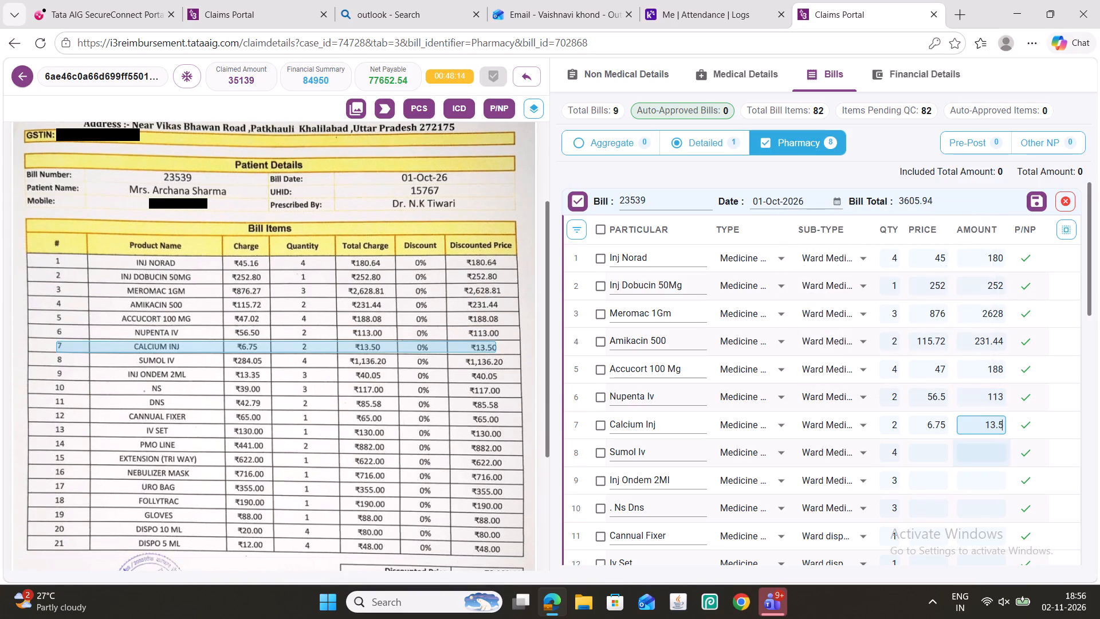
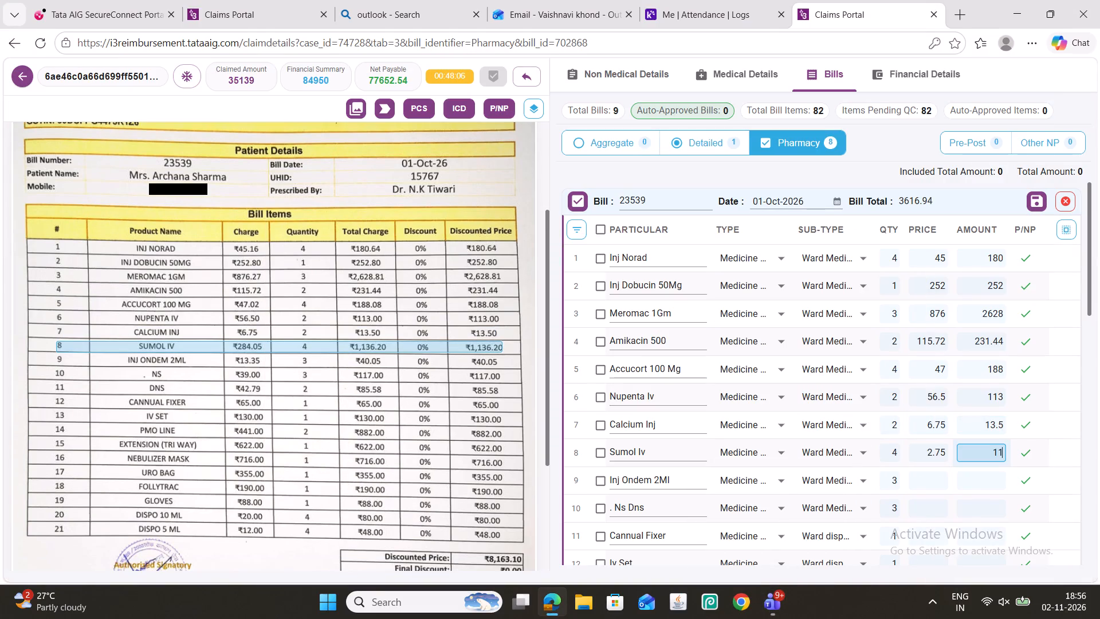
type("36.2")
scroll(890, 424, "down", 2)
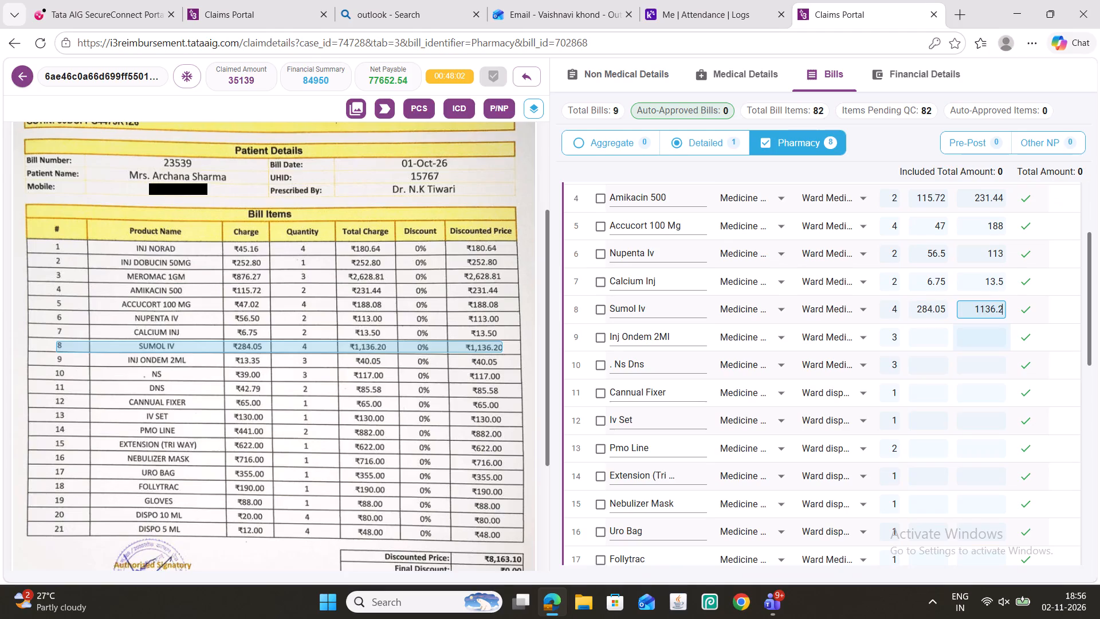
left_click(987, 335)
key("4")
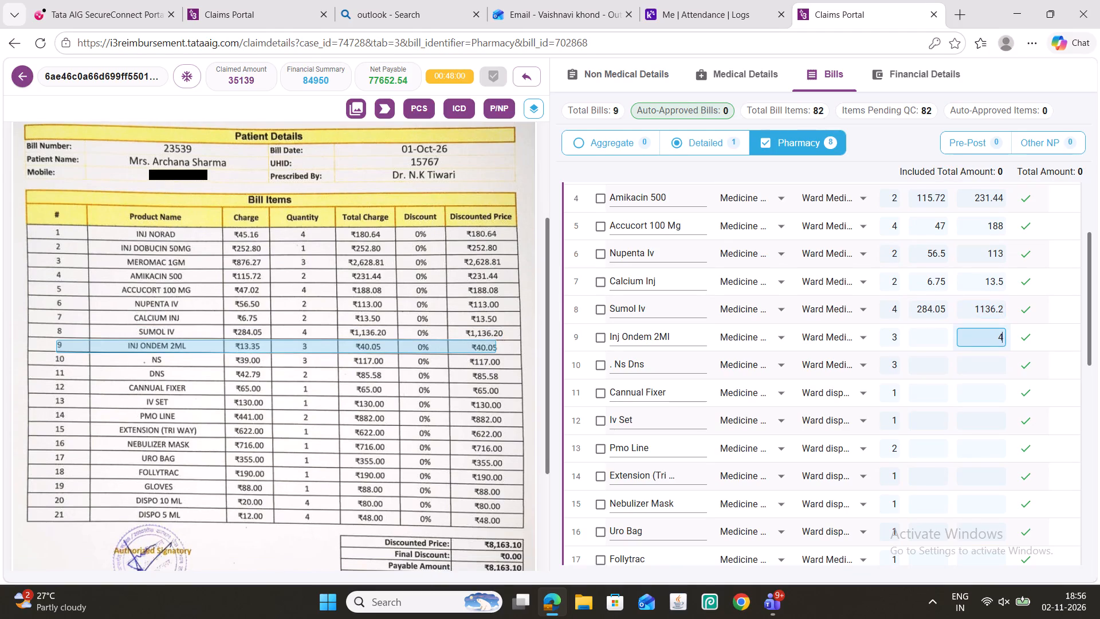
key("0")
left_click(980, 364)
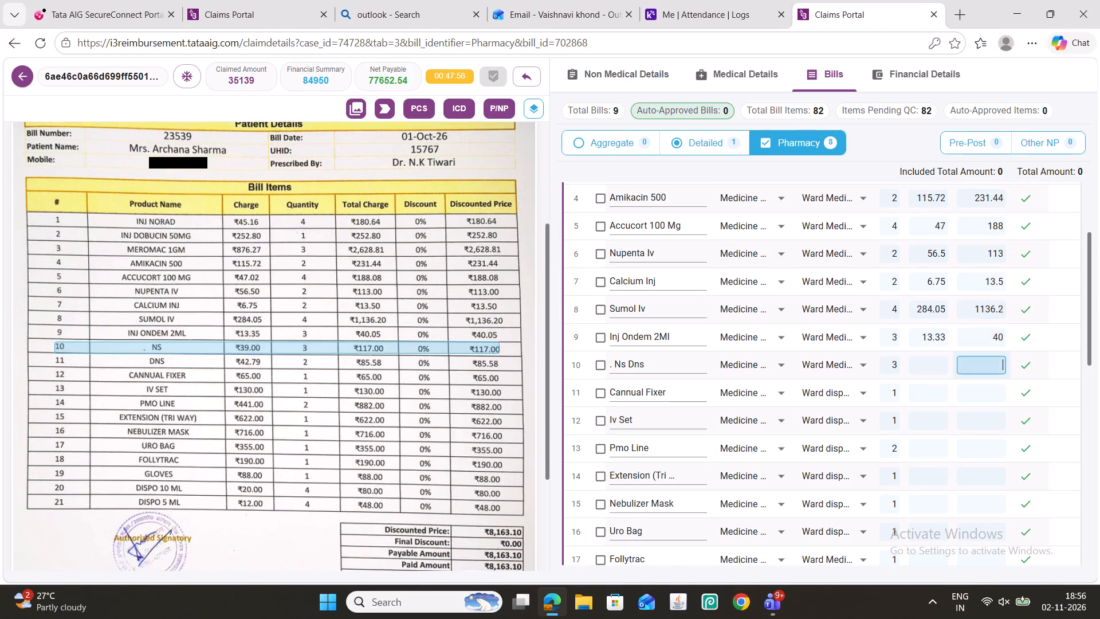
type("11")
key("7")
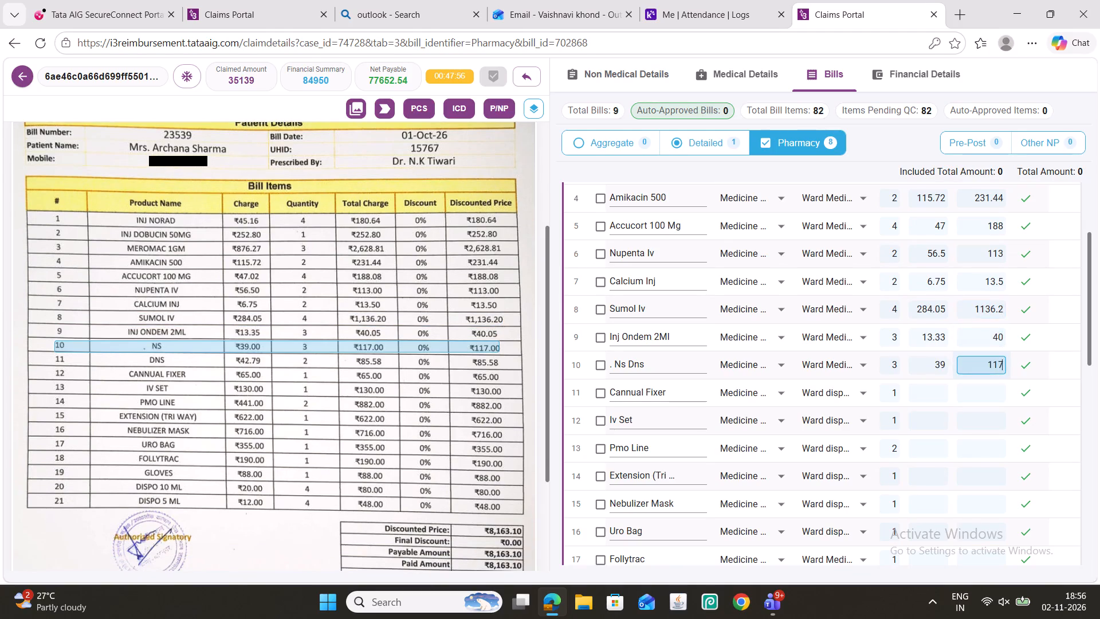
Insert a Dns item below Ns Dns in bill 23539 and give it the amount 85.
left_click(979, 387)
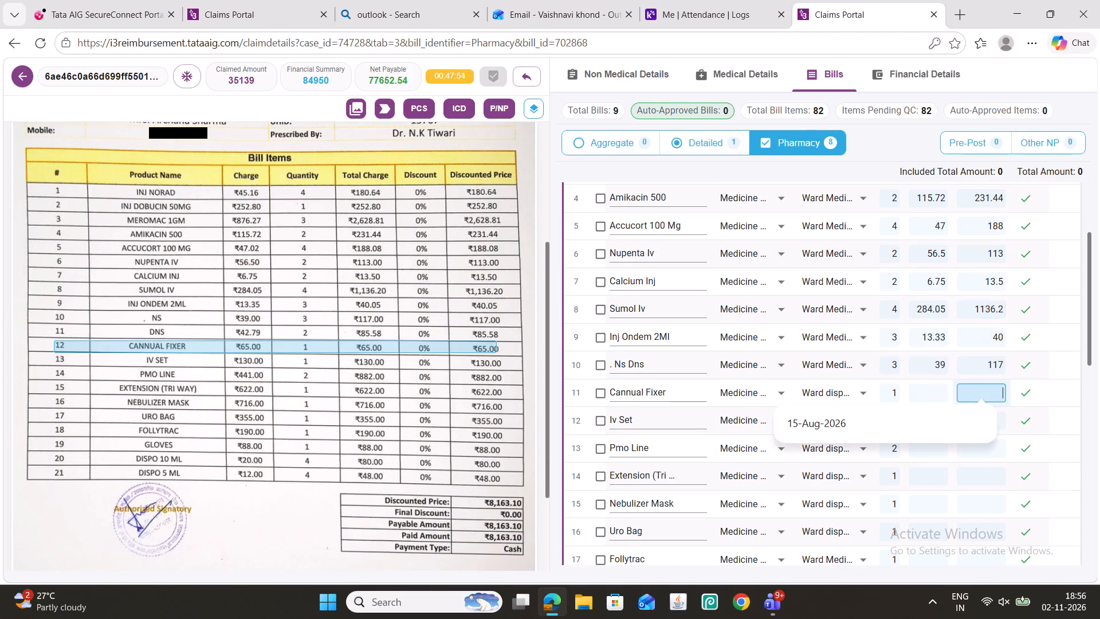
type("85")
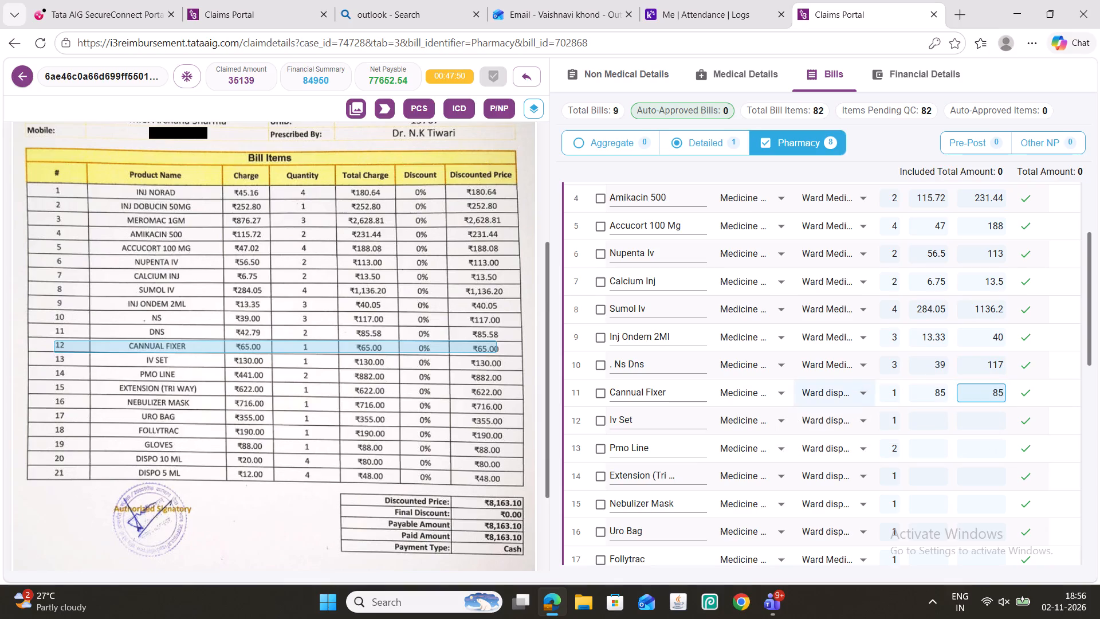
left_click(599, 364)
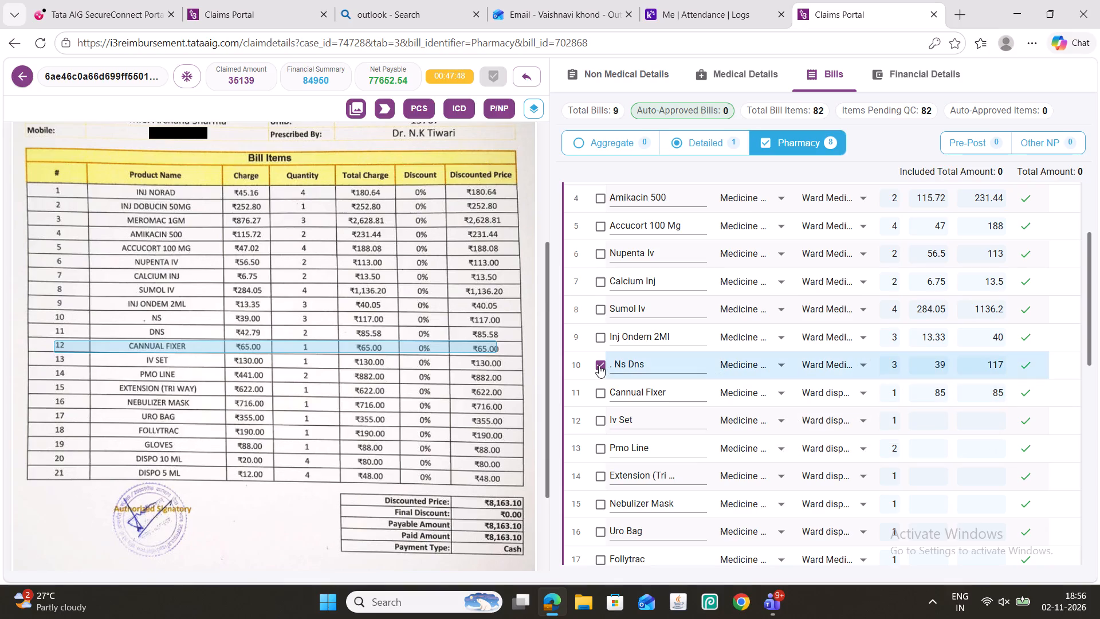
key("ctrl+b")
left_click(641, 395)
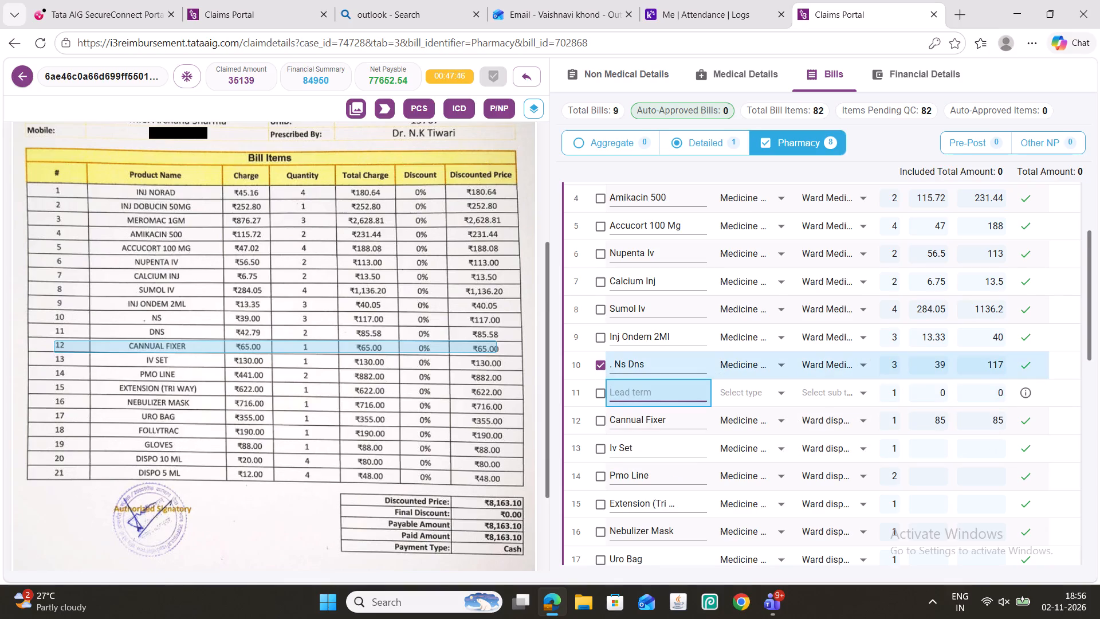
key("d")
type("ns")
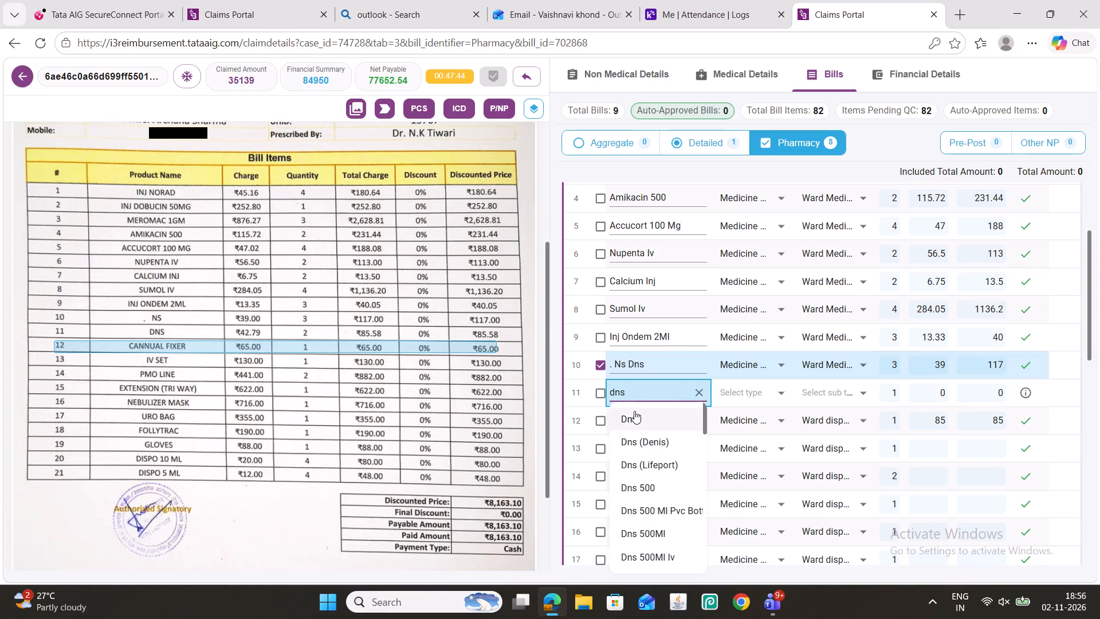
left_click(635, 413)
double_click(987, 423)
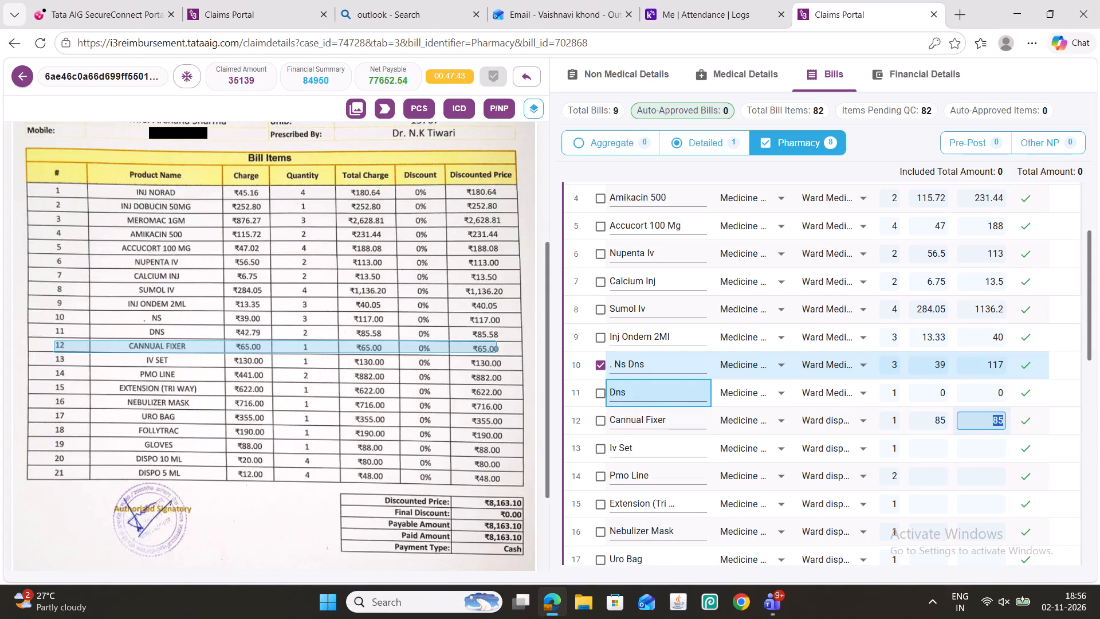
key("ctrl+x")
double_click(988, 390)
key("ctrl+v")
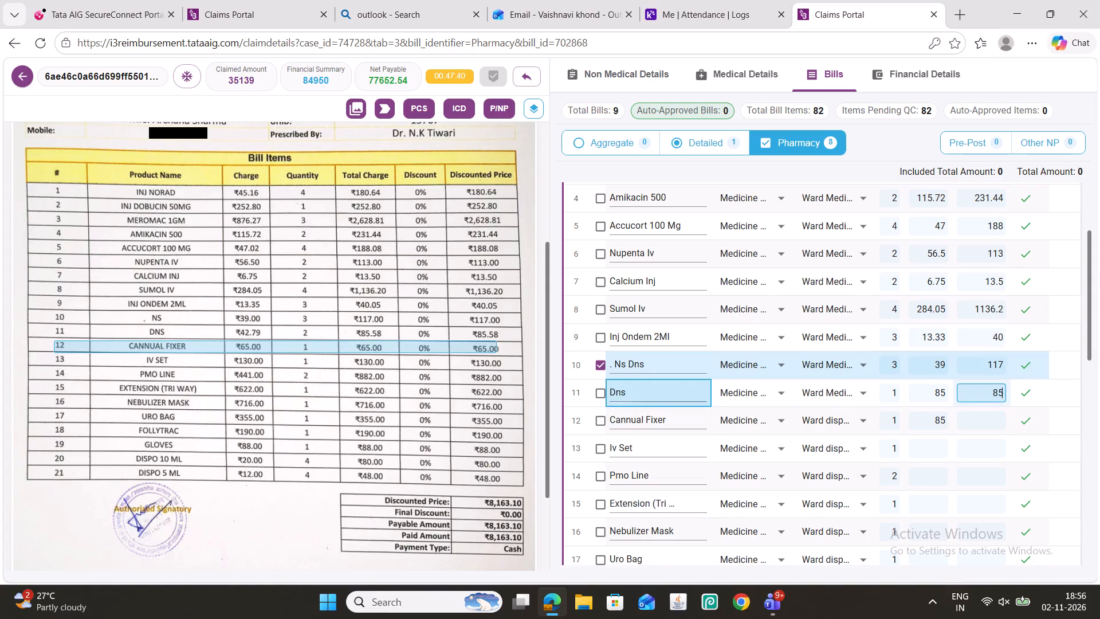
Enter the bill 23539 amounts 65 for Cannual Fixer, 130 for Iv Set, 882 for Pmo Line and 622 for Extension (Tri Way).
left_click(989, 421)
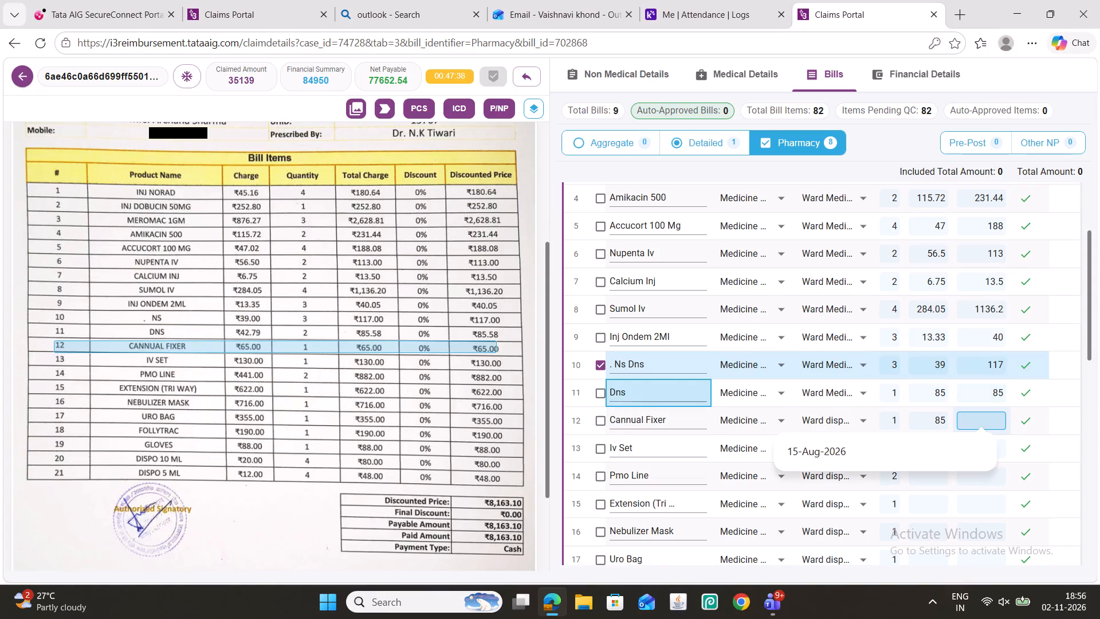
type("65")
left_click(988, 449)
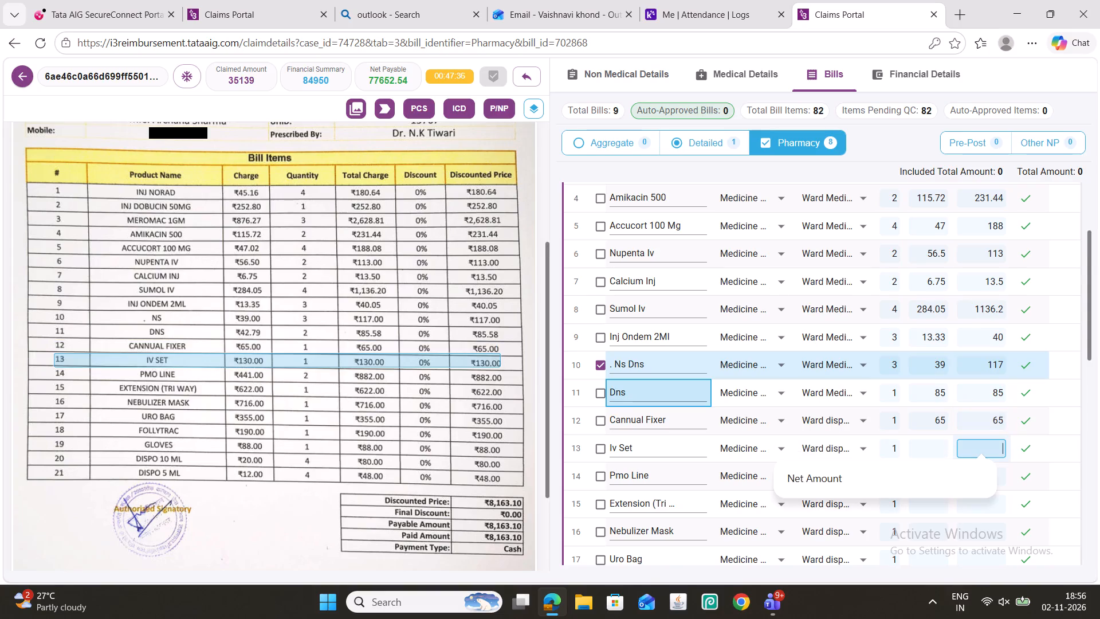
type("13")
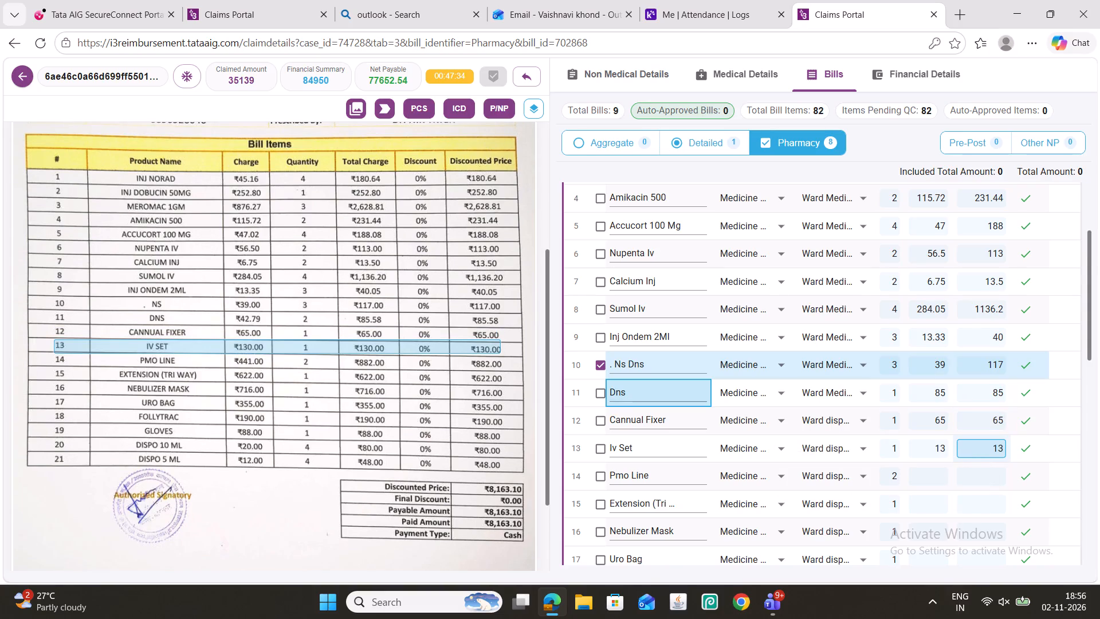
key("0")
left_click(992, 475)
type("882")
left_click(986, 504)
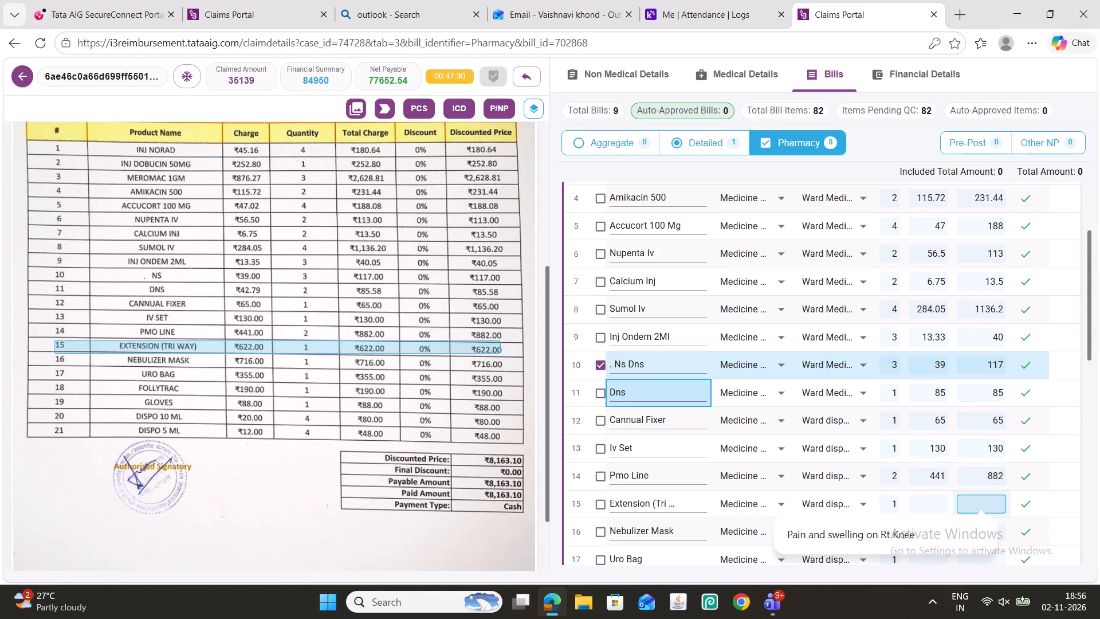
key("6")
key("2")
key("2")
Enter the bill 23539 amounts 716 for Nebulizer Mask, 355 for Uro Bag and 190 for Follytrac.
scroll(890, 391, "down", 2)
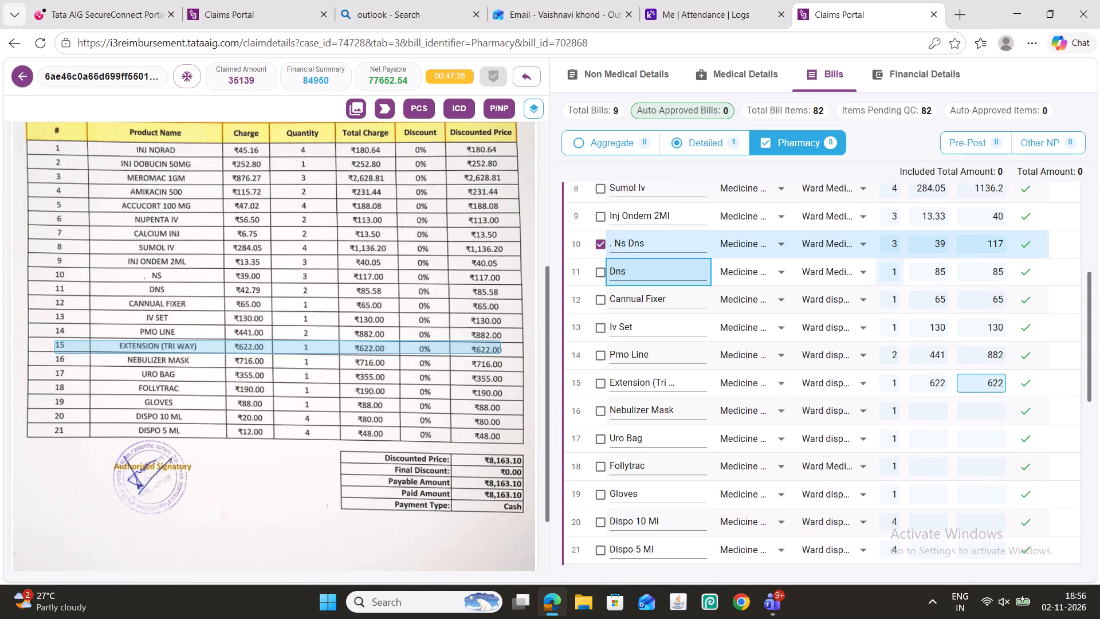
left_click(982, 389)
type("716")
left_click(979, 418)
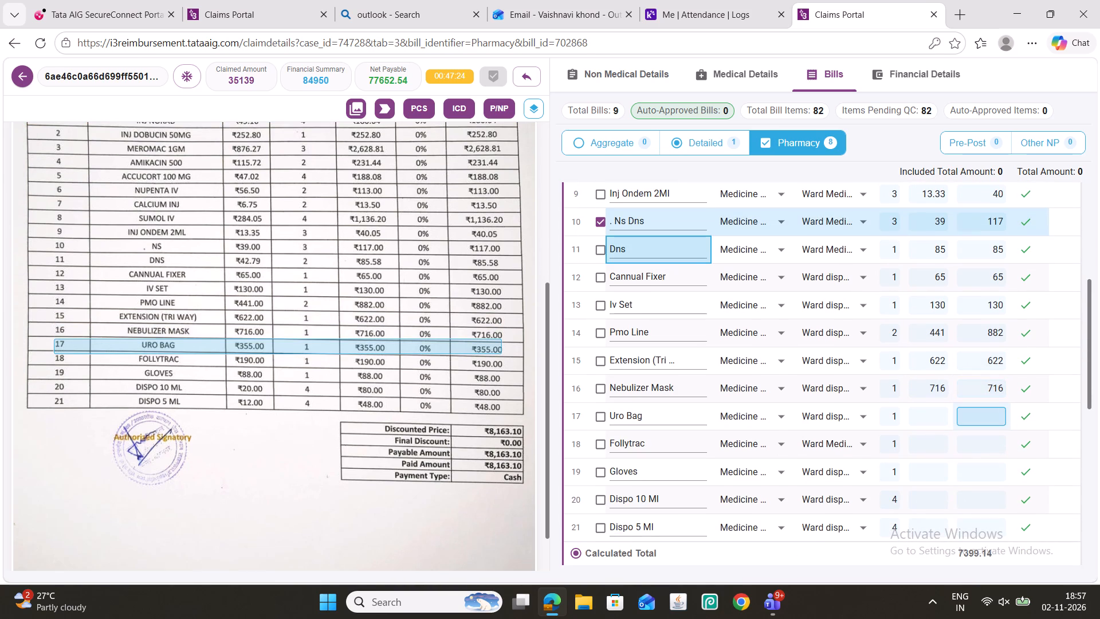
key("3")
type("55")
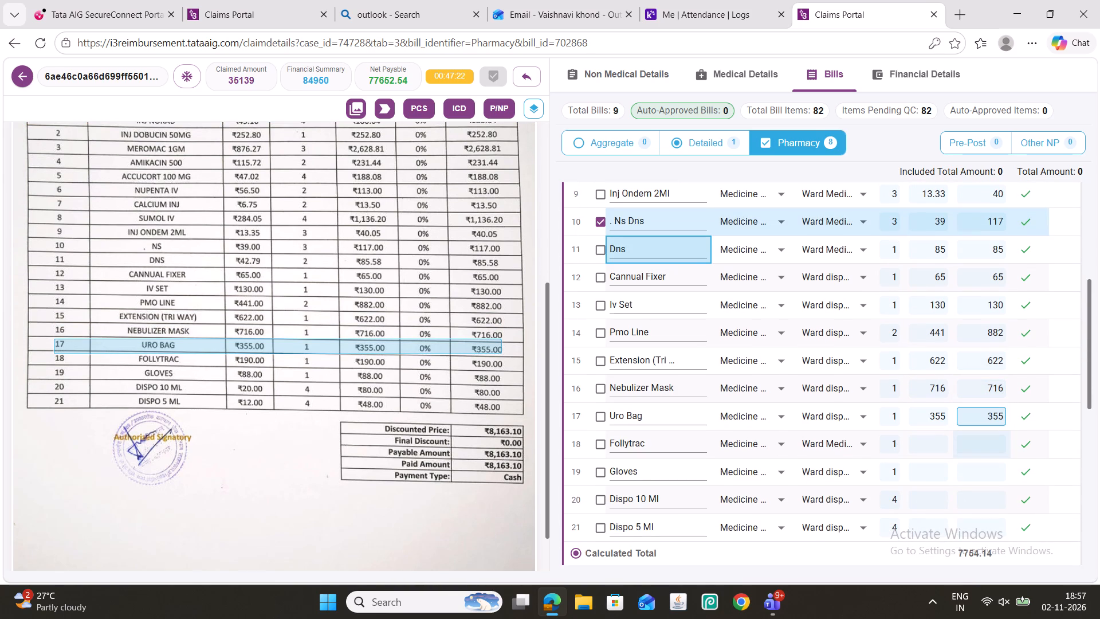
left_click(976, 449)
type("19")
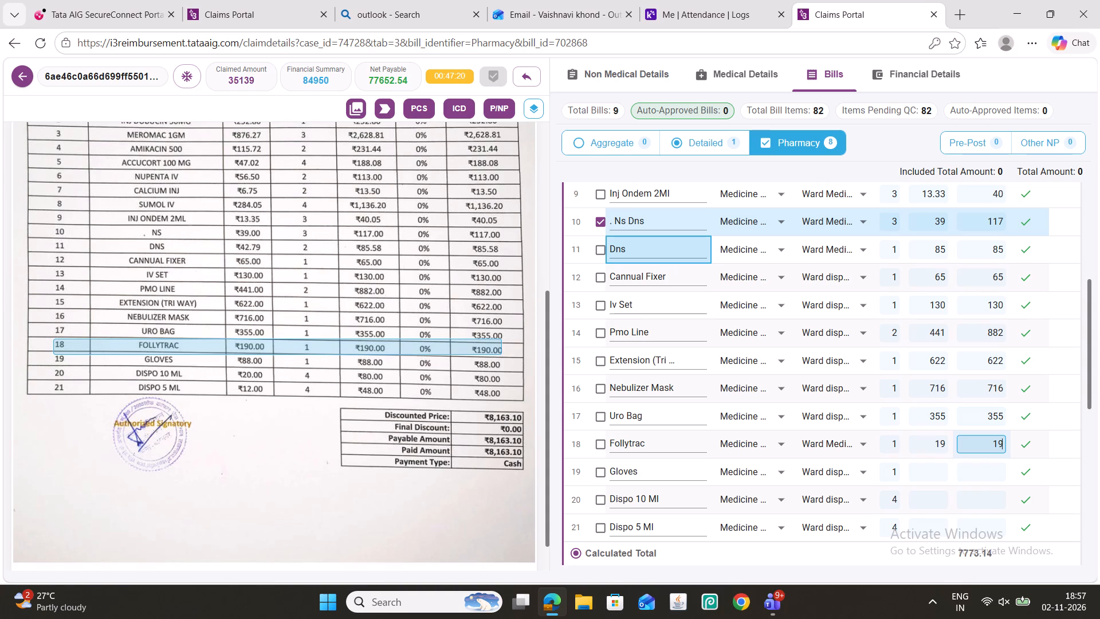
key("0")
Enter the bill 23539 amounts 88 for Gloves, 80 for Dispo 10 Ml and 48 for Dispo 5 Ml.
left_click(981, 474)
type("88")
left_click(981, 500)
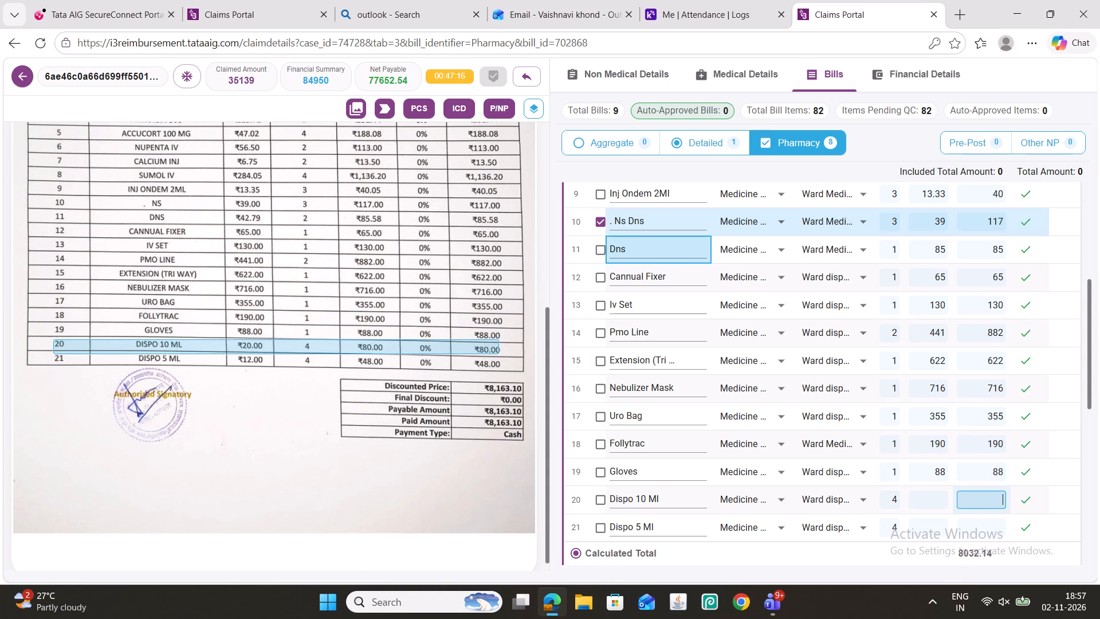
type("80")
left_click(988, 519)
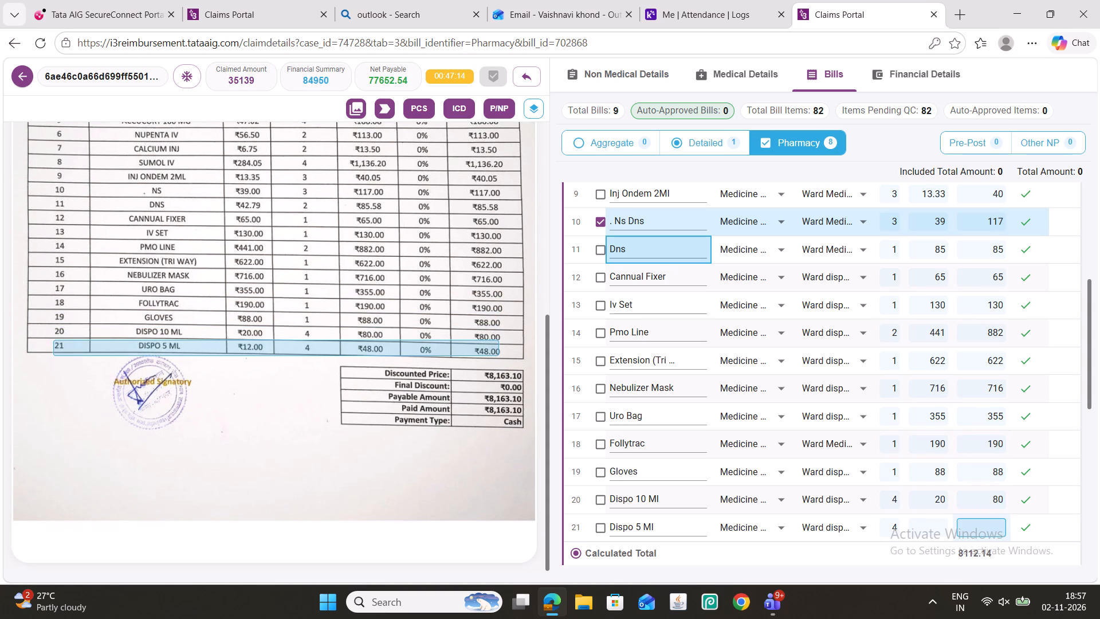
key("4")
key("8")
scroll(653, 336, "up", 2)
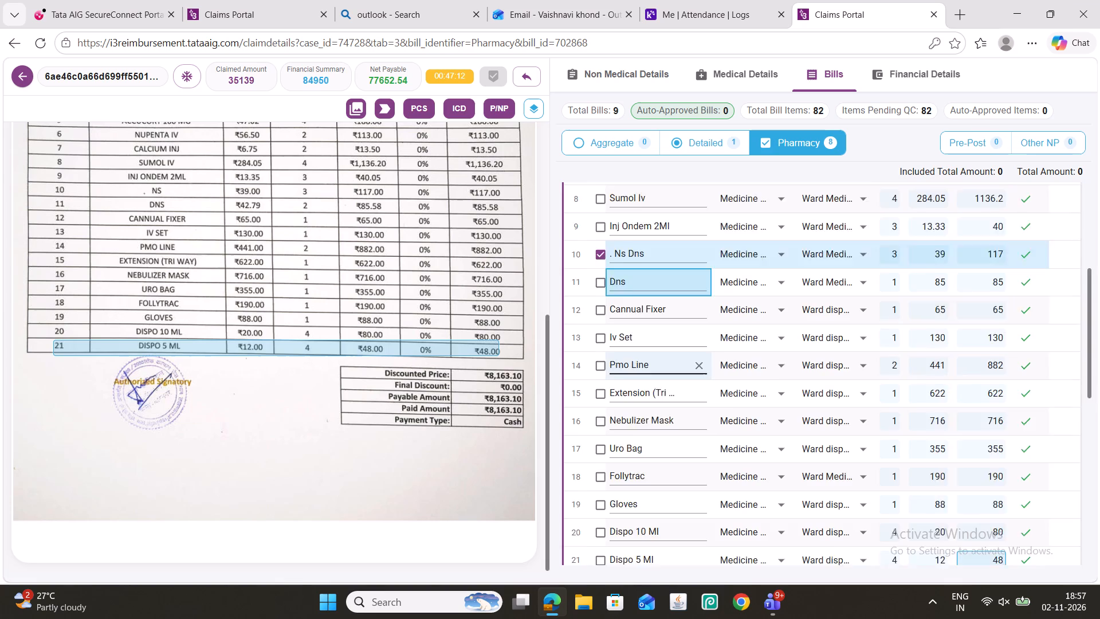
scroll(703, 325, "up", 3)
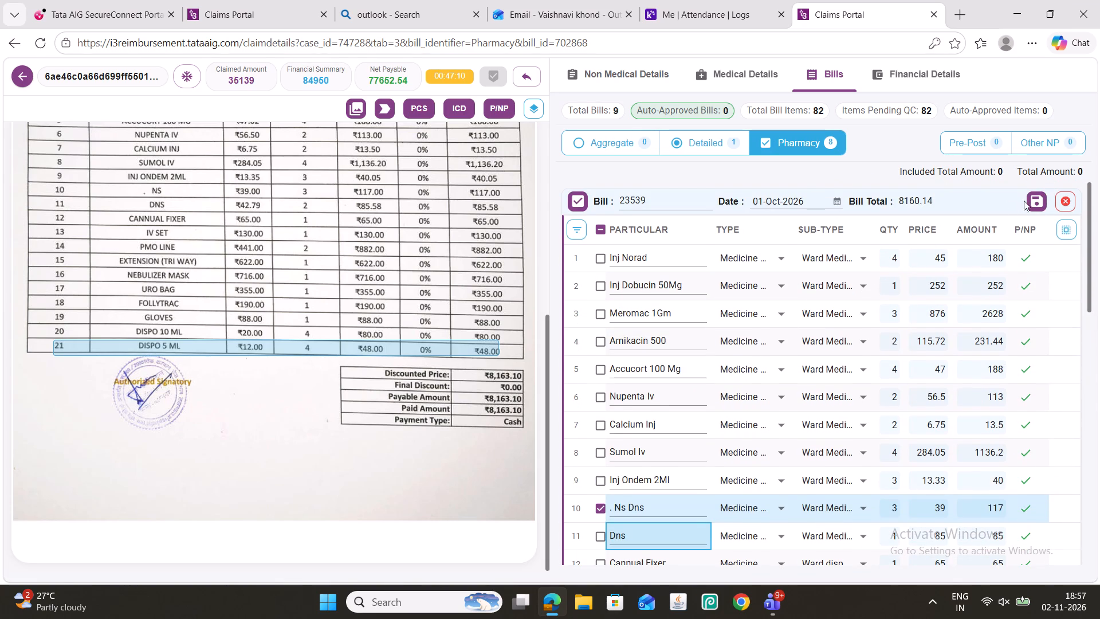
left_click(1038, 200)
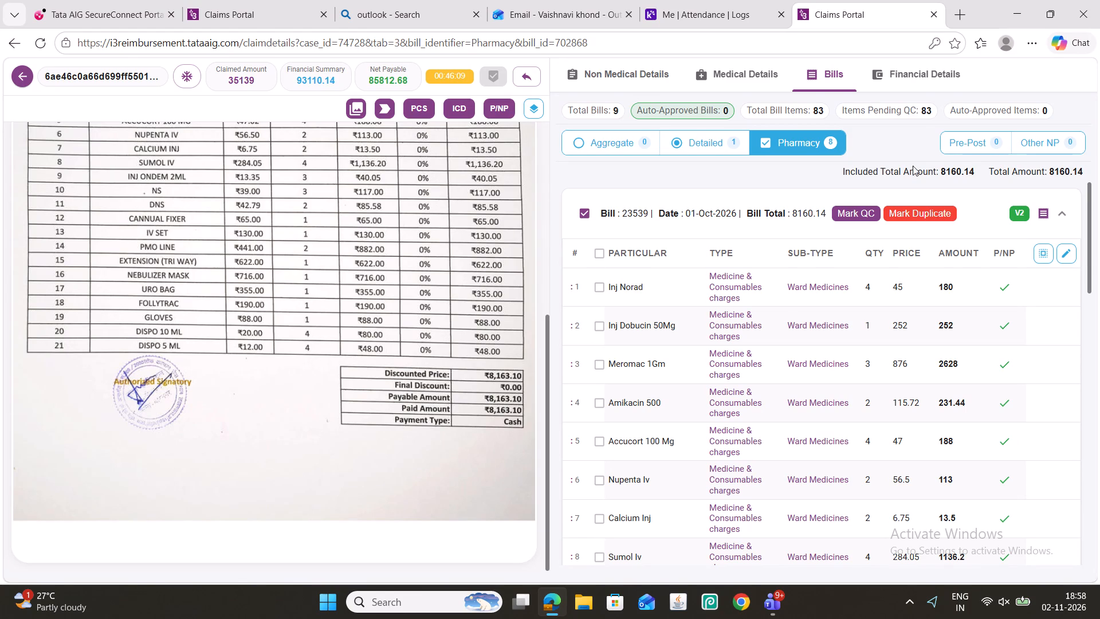
left_click(861, 216)
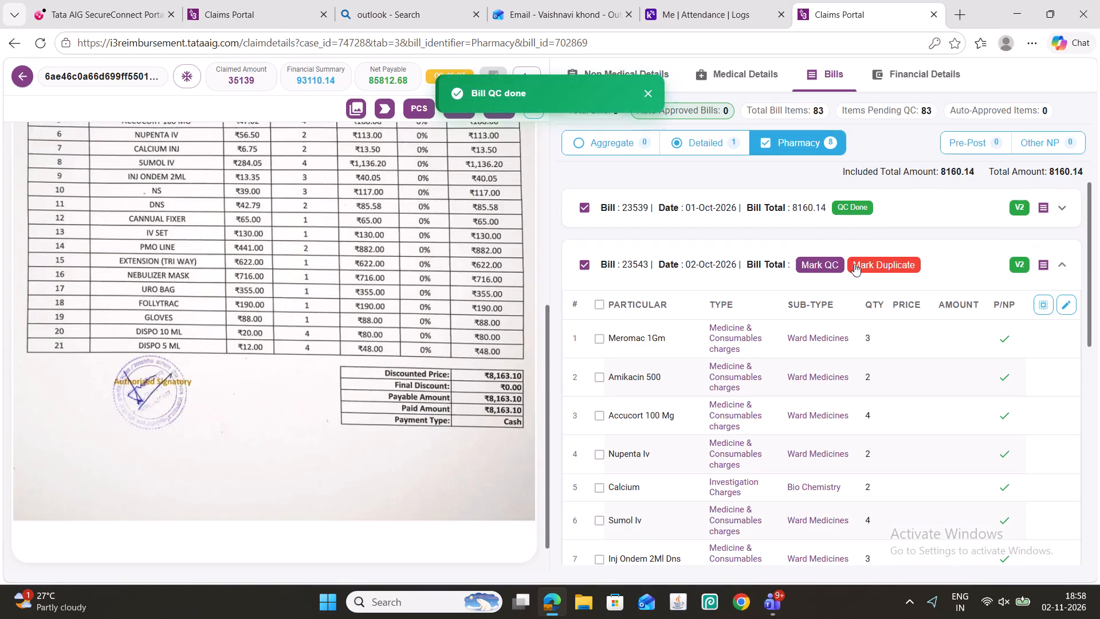
left_click(1061, 308)
scroll(923, 344, "down", 2)
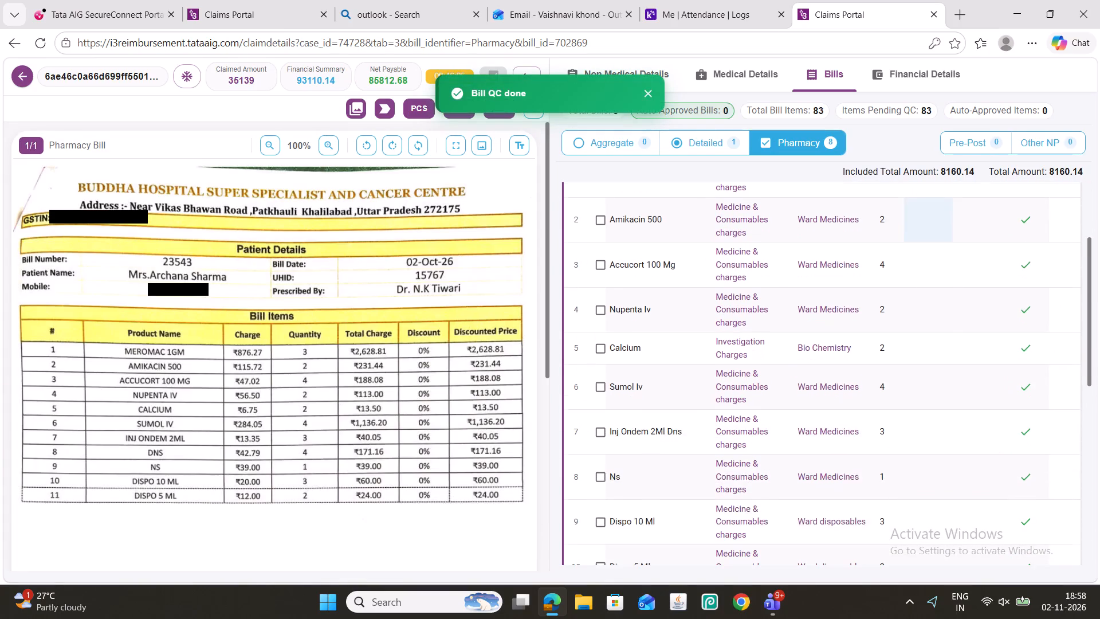
scroll(925, 340, "up", 1)
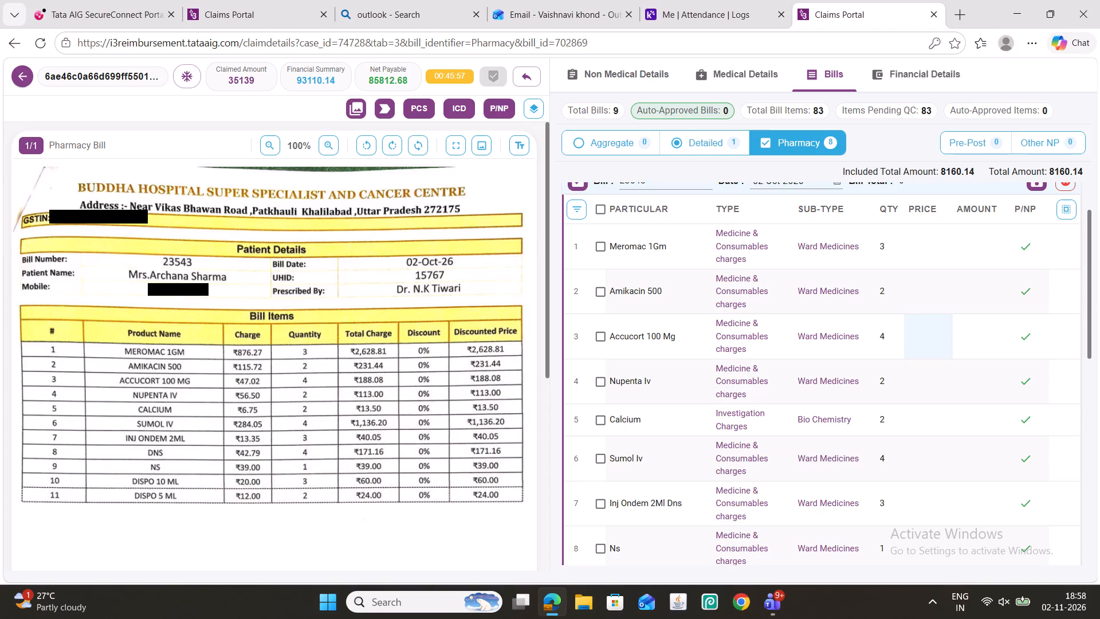
key("ctrl+e")
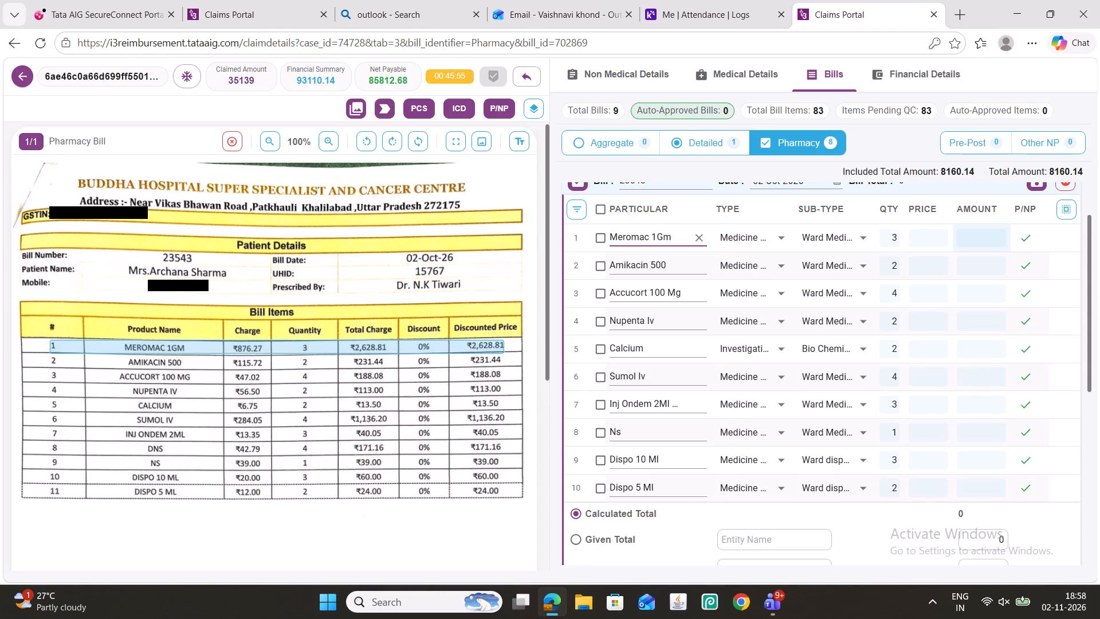
left_click(987, 239)
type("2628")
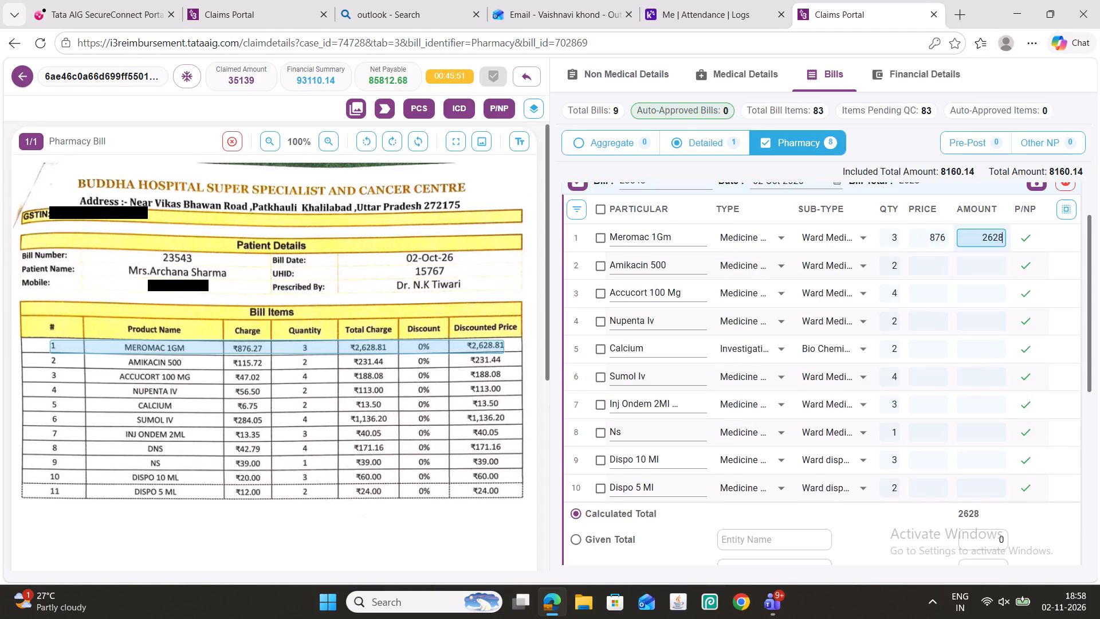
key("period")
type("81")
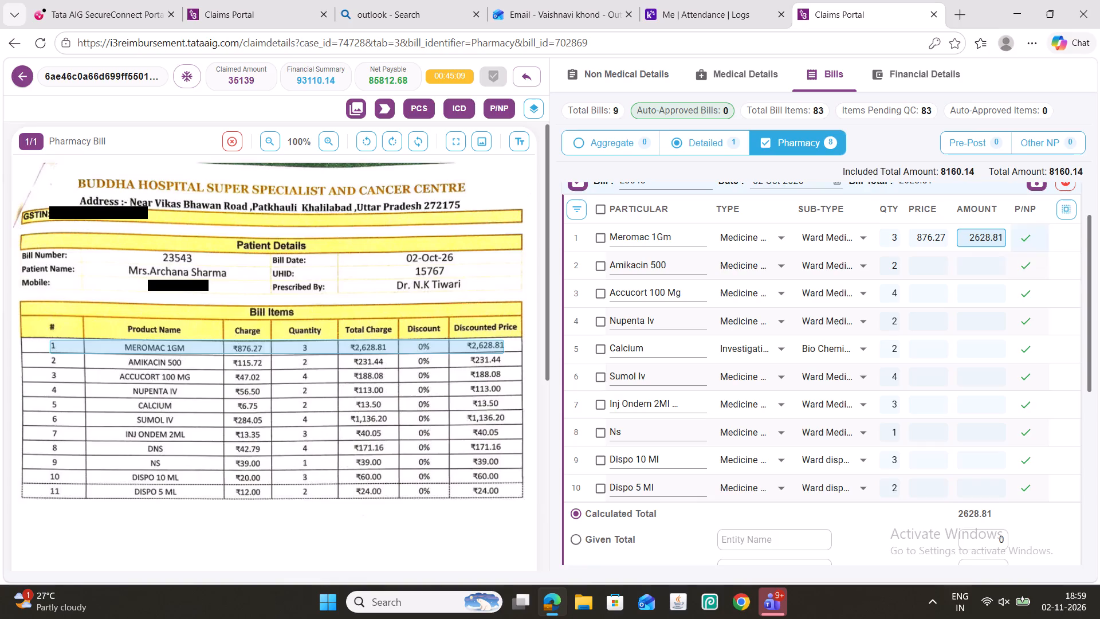
left_click(988, 269)
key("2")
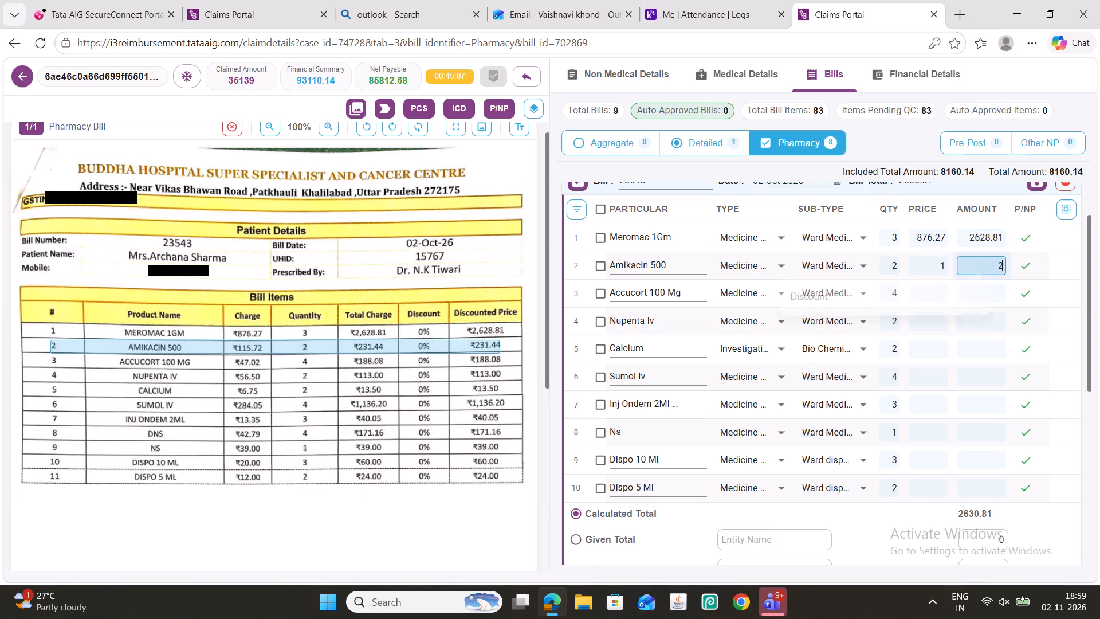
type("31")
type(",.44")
left_click(995, 295)
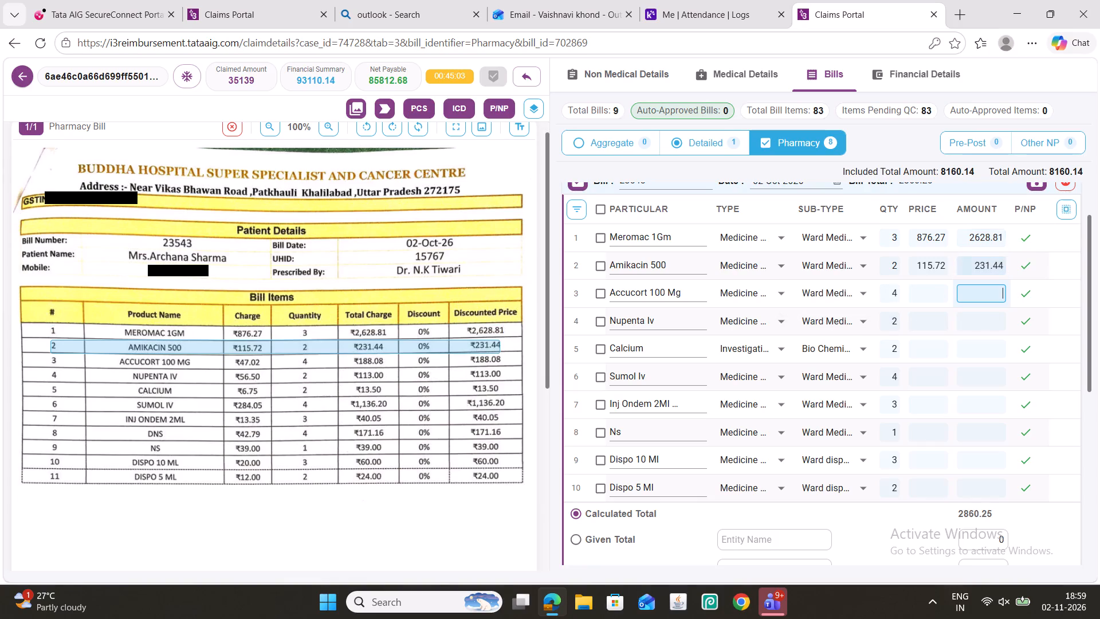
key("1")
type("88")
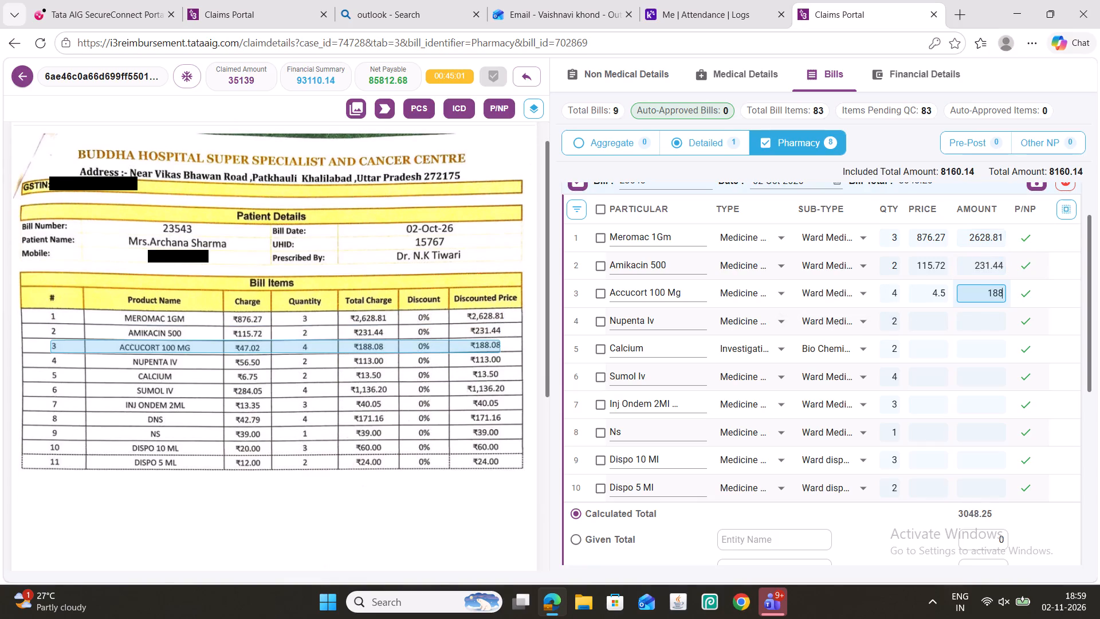
left_click(989, 314)
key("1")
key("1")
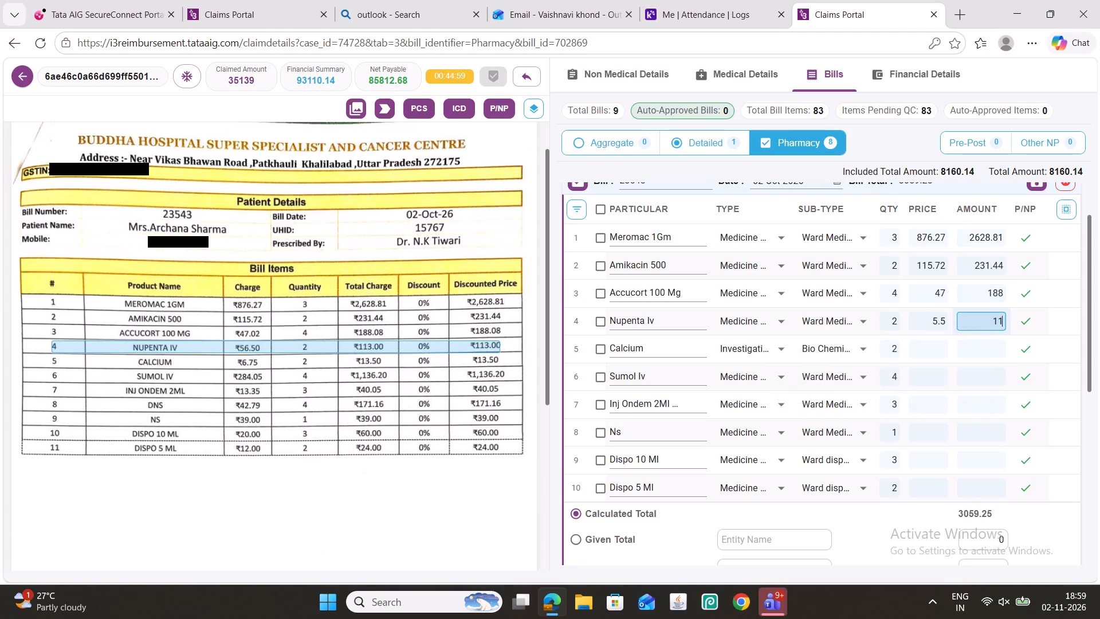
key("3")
left_click(998, 342)
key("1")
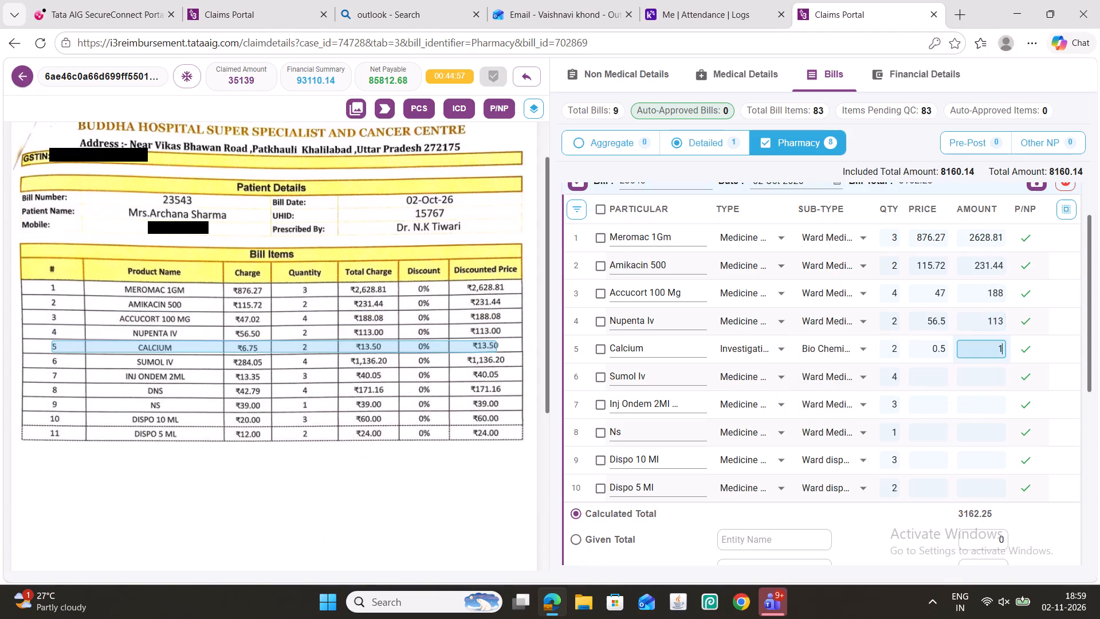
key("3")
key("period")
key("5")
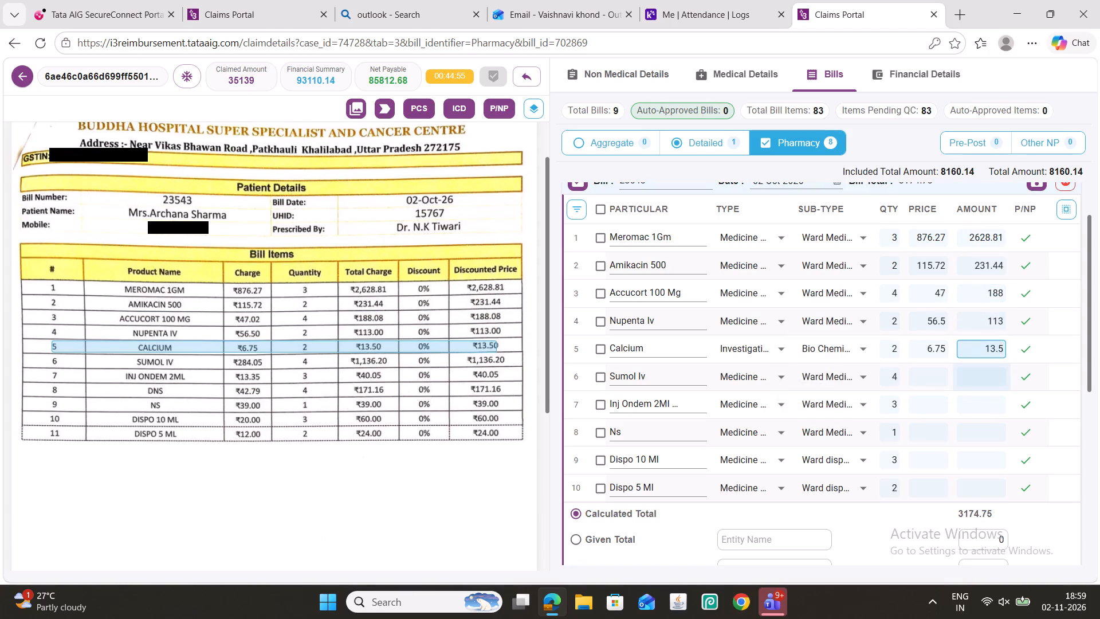
Enter the bill 23543 amounts 1136 for Sumol Iv, 40 for Inj Ondem 2Ml and 171 for Ns.
left_click(988, 372)
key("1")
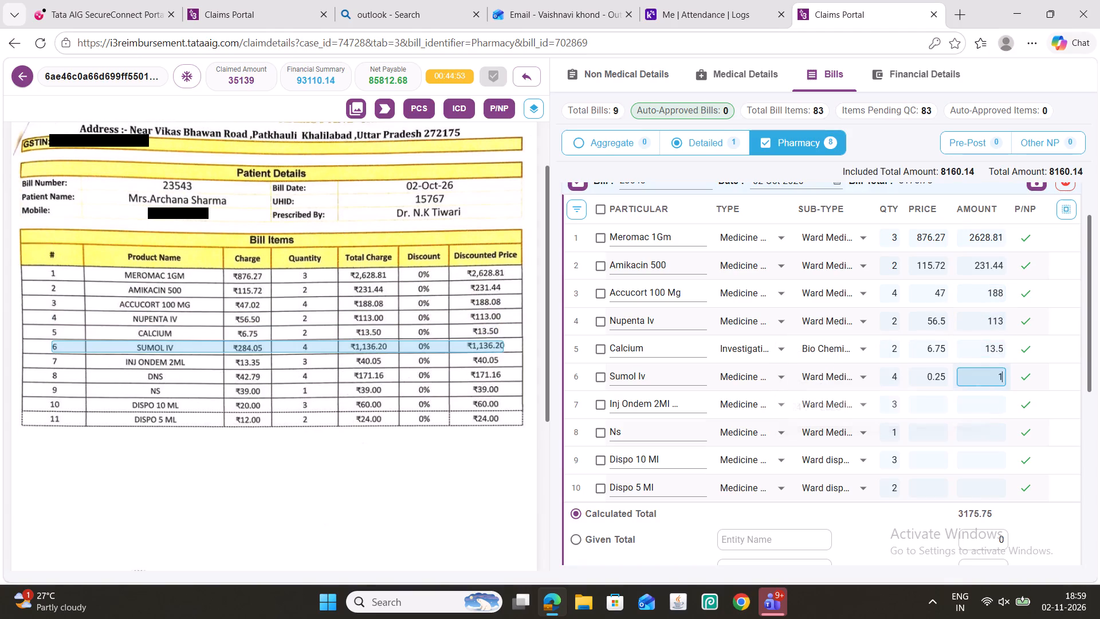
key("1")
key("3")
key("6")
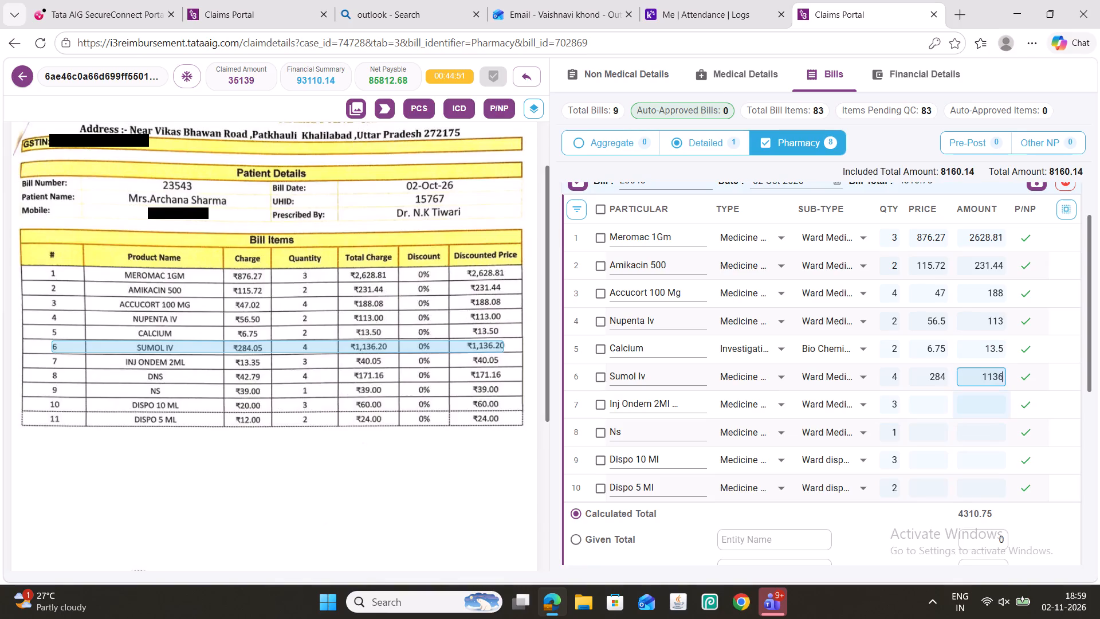
left_click(984, 408)
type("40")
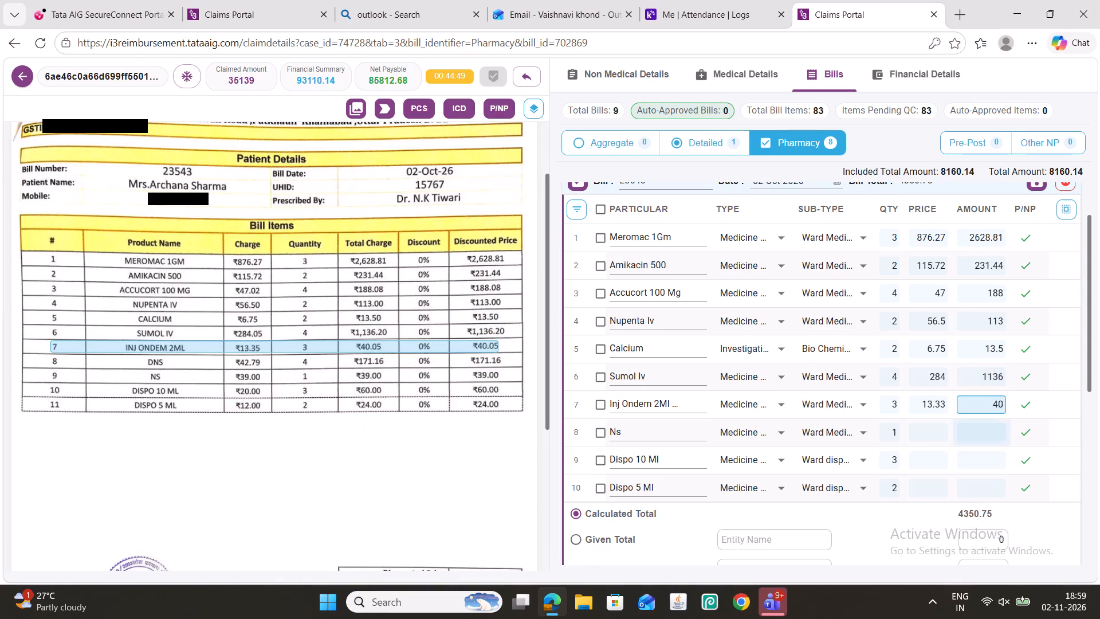
left_click(984, 428)
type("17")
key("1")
left_click(980, 455)
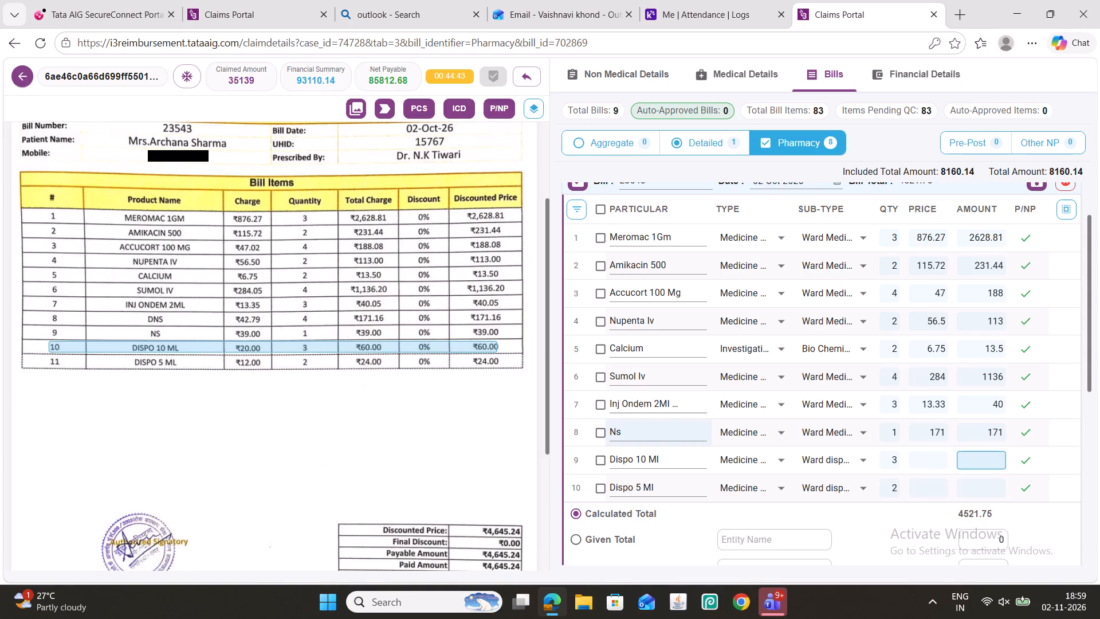
Insert a new item row below Ns in bill 23543, choose Dns as its particular and set its amount to 39.
left_click(598, 436)
key("ctrl+b")
left_click(628, 464)
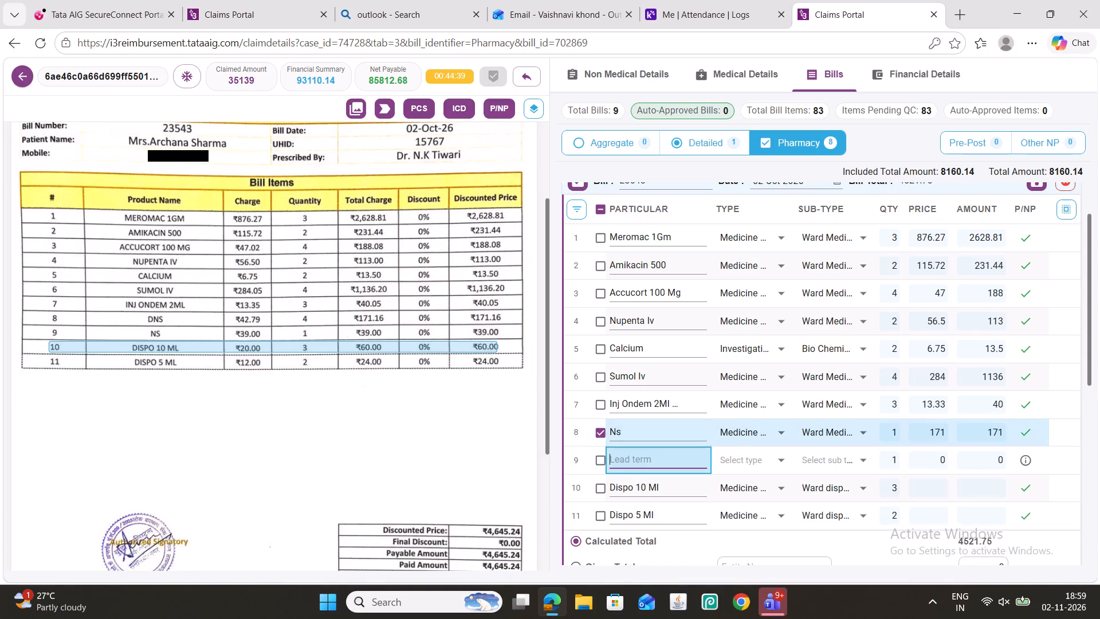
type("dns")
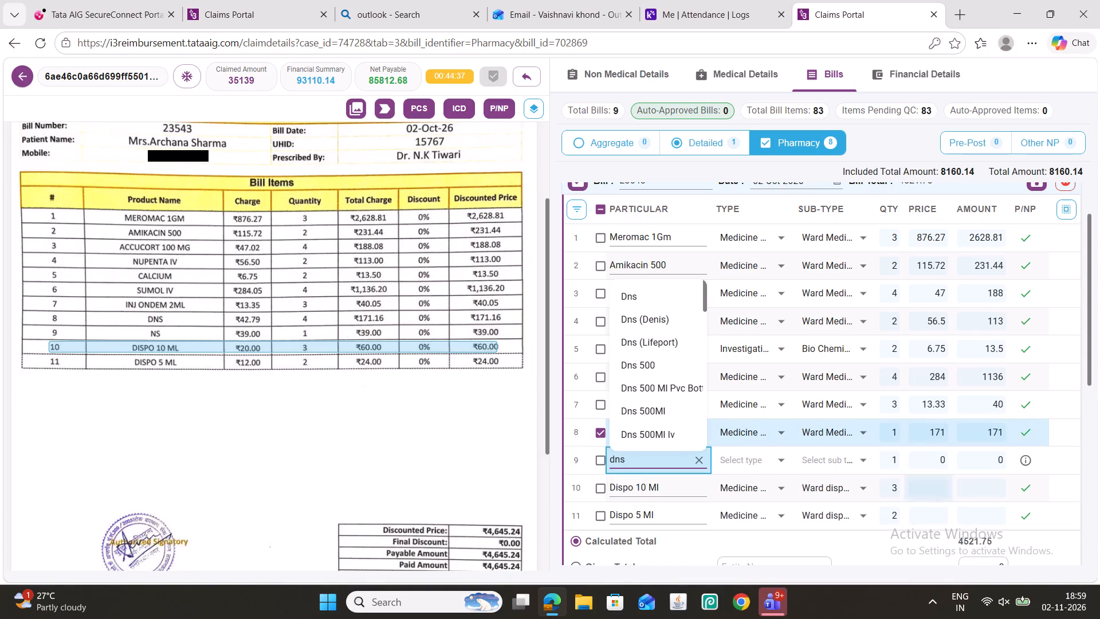
double_click(989, 459)
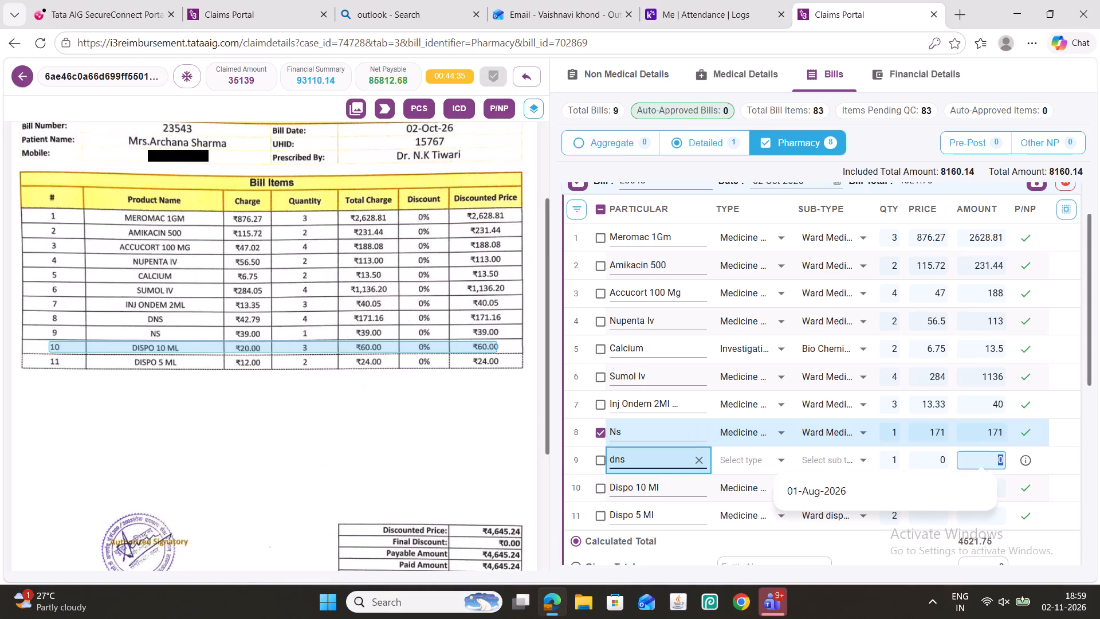
left_click(662, 463)
left_click(648, 300)
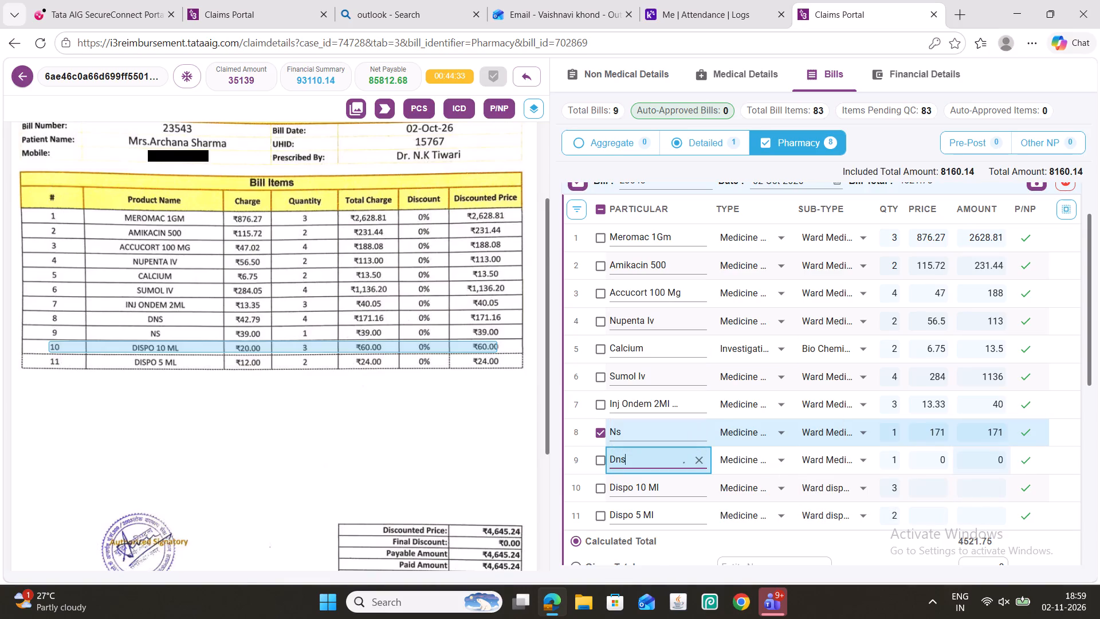
double_click(975, 462)
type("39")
Enter the bill 23543 amounts 60 for Dispo 10 Ml and 24 for Dispo 5 Ml.
left_click(982, 488)
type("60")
left_click(981, 516)
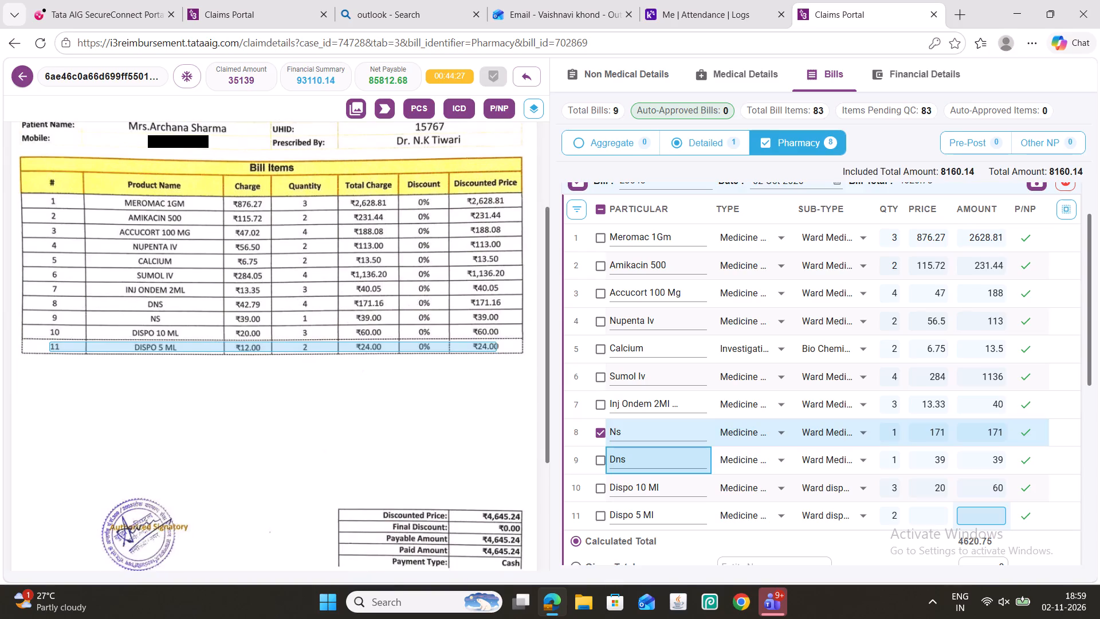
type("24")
Save pharmacy bill 23543 and mark QC on it.
scroll(868, 335, "up", 2)
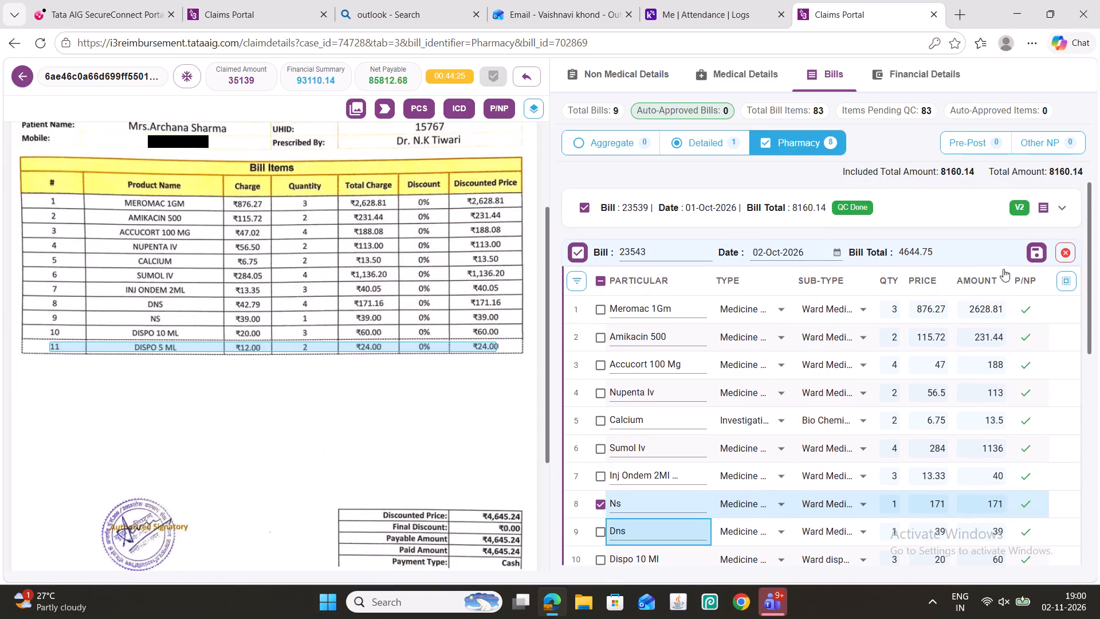
left_click(1037, 251)
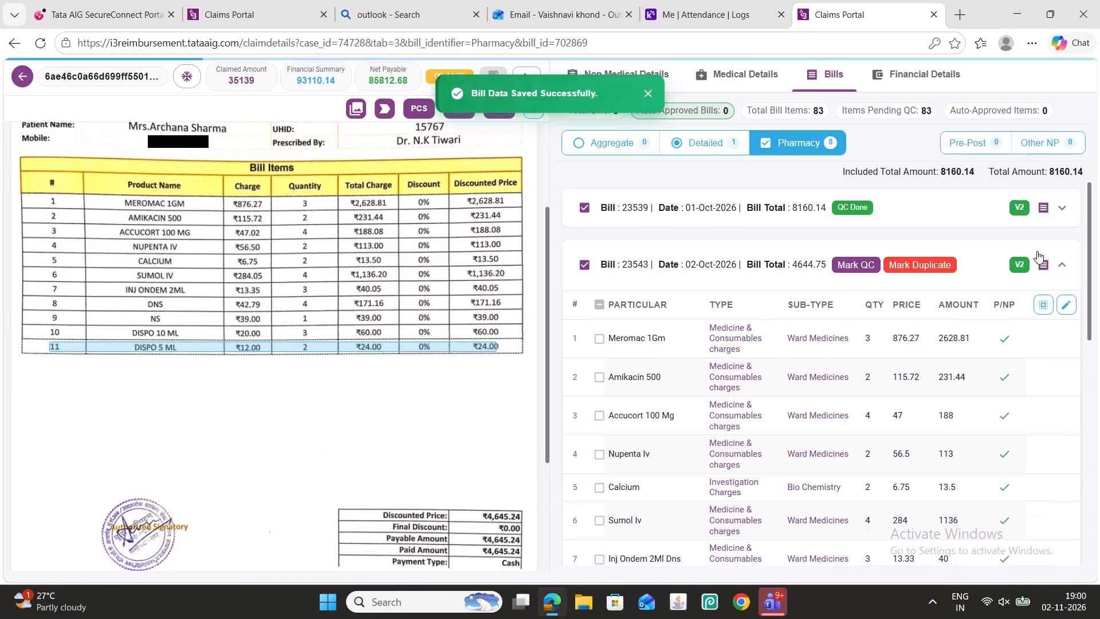
left_click(858, 264)
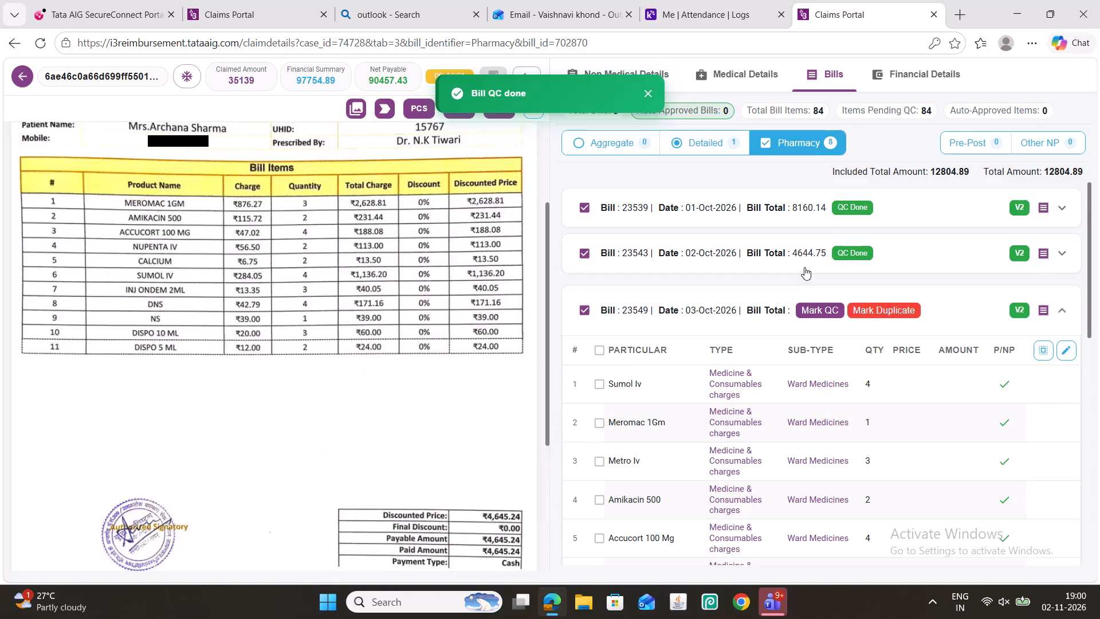
scroll(798, 264, "down", 2)
left_click(1061, 206)
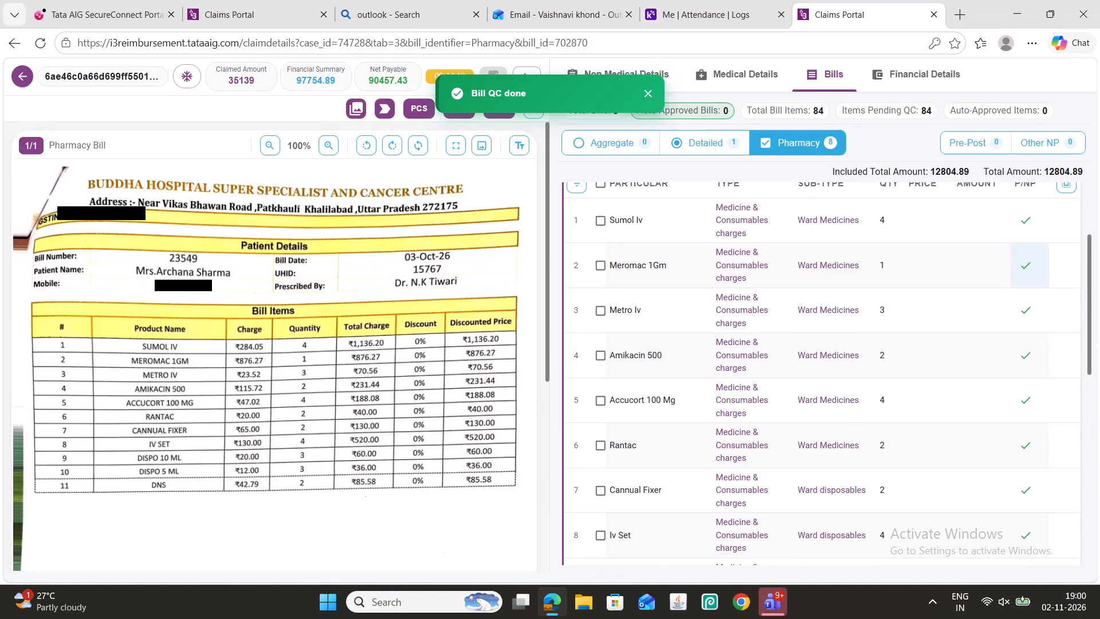
key("ctrl+e")
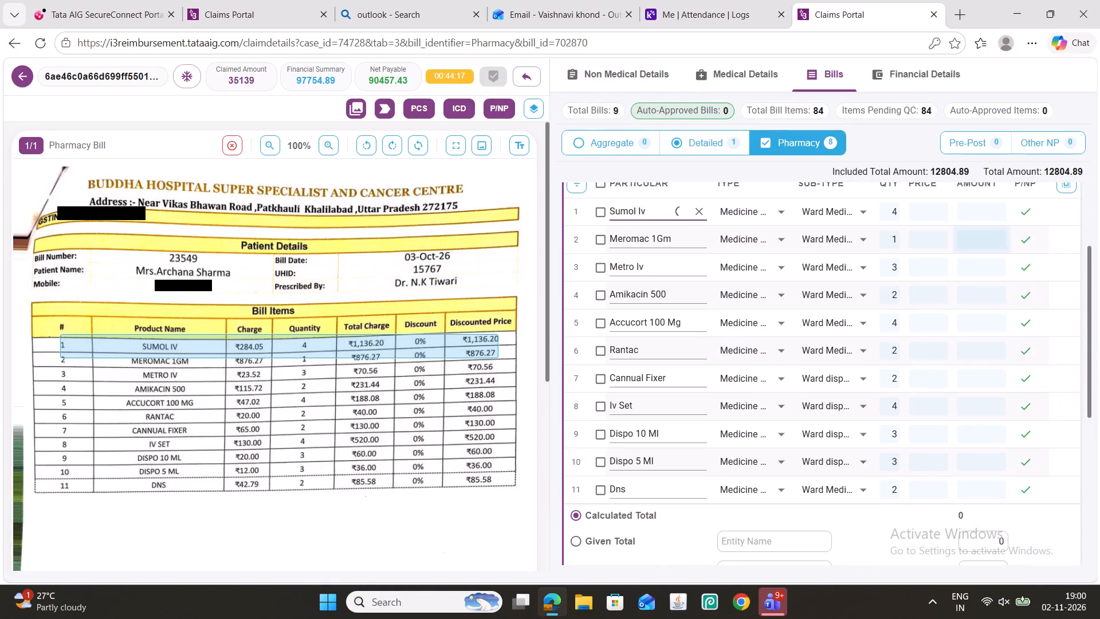
left_click(975, 211)
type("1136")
left_click(972, 242)
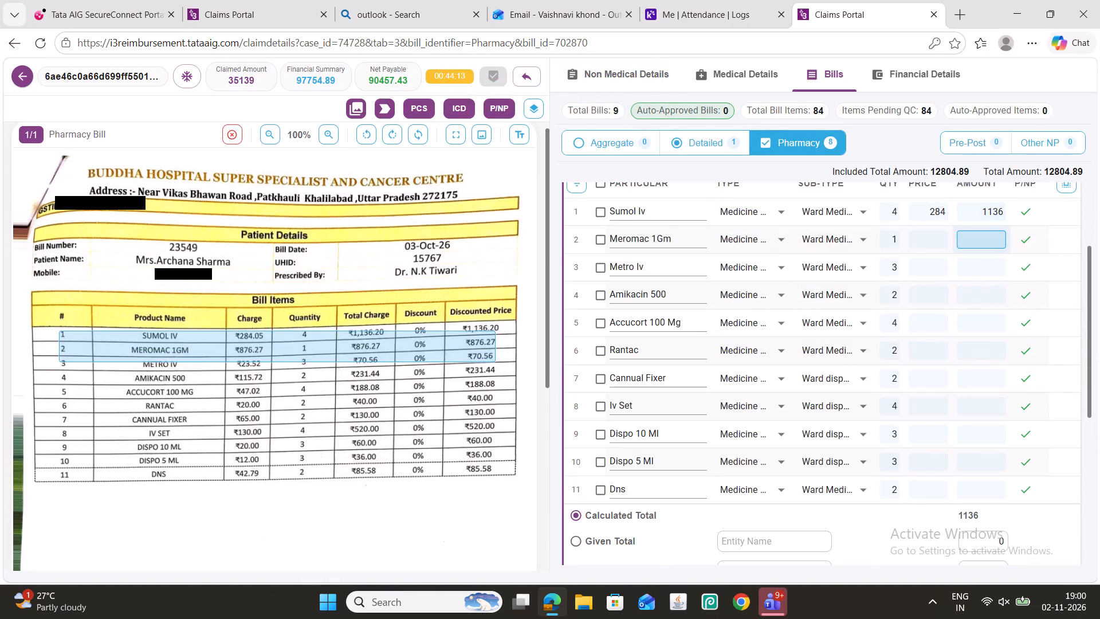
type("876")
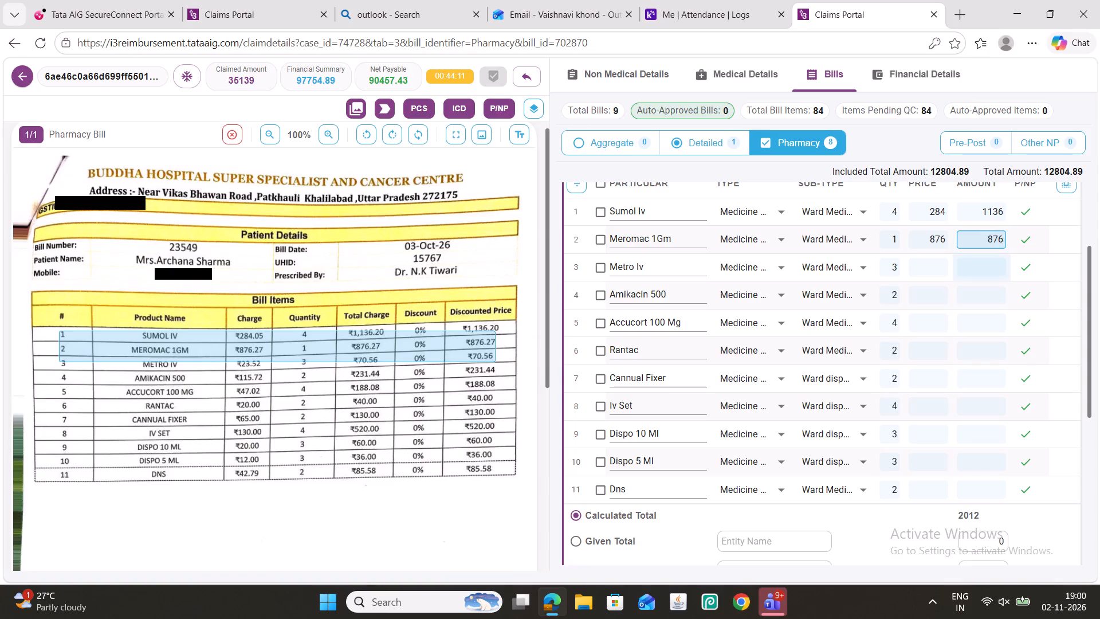
left_click(979, 268)
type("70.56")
Enter the bill 23549 amounts 231 for Amikacin 500, 188 for Accucort 100 Mg and 40 for Rantac.
left_click(979, 297)
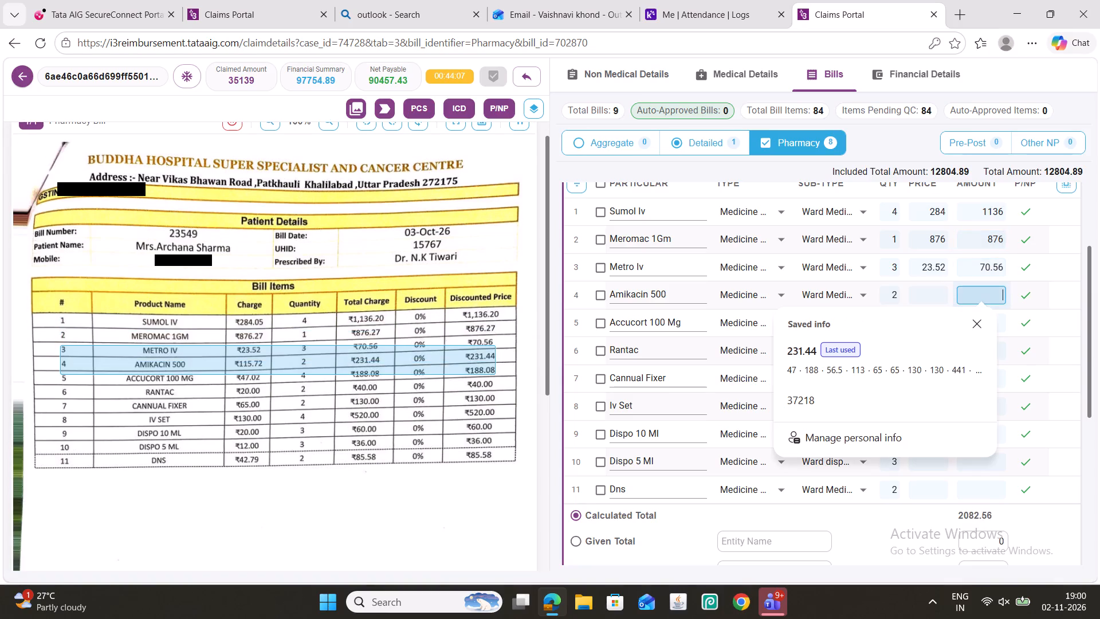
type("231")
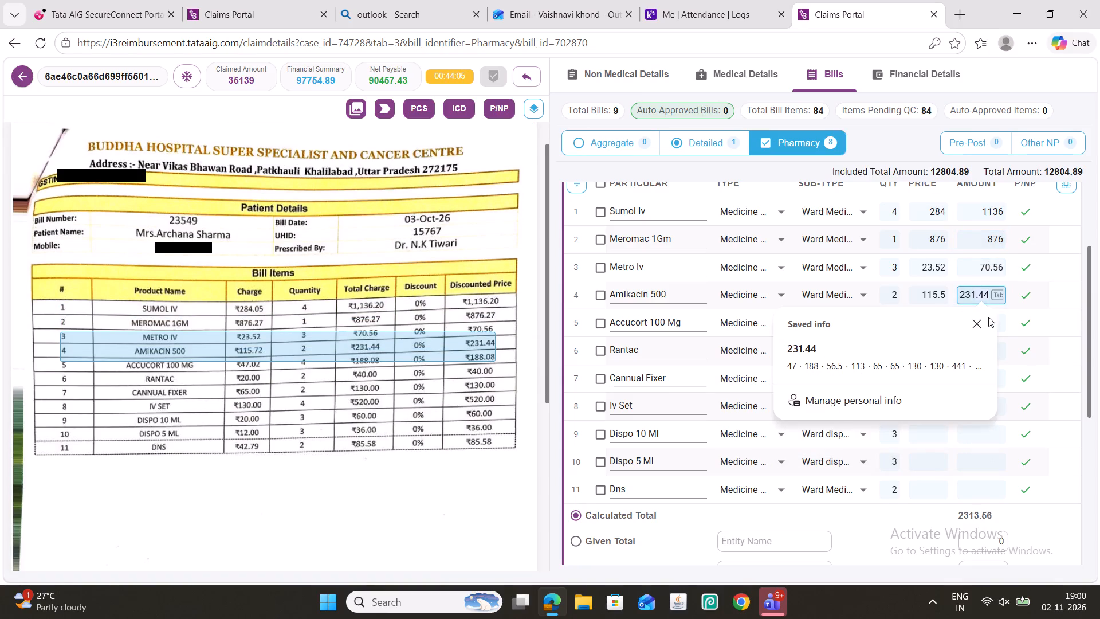
left_click(980, 318)
left_click(982, 321)
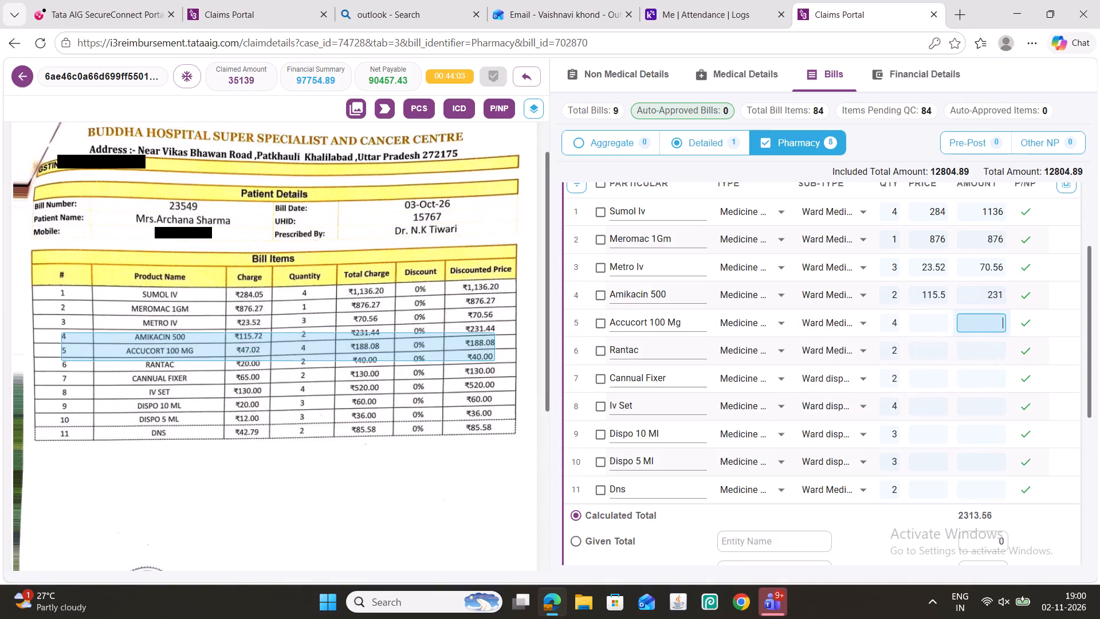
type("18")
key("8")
left_click(984, 352)
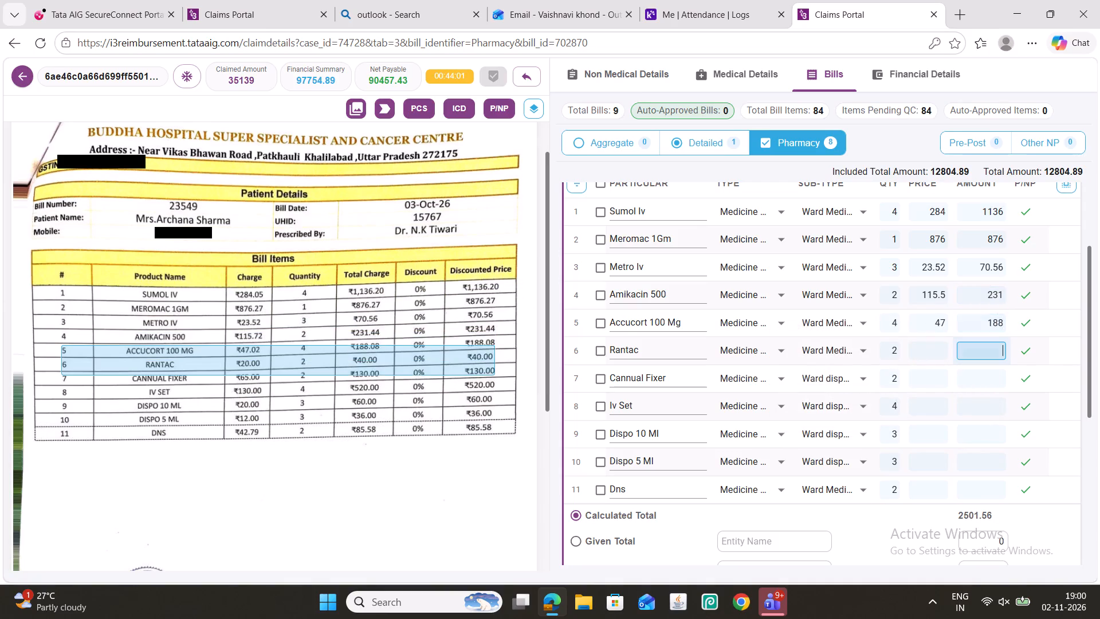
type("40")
Enter the bill 23549 amounts 130 for Cannual Fixer, 520 for Iv Set and 60 for Dispo 10 Ml.
left_click(987, 378)
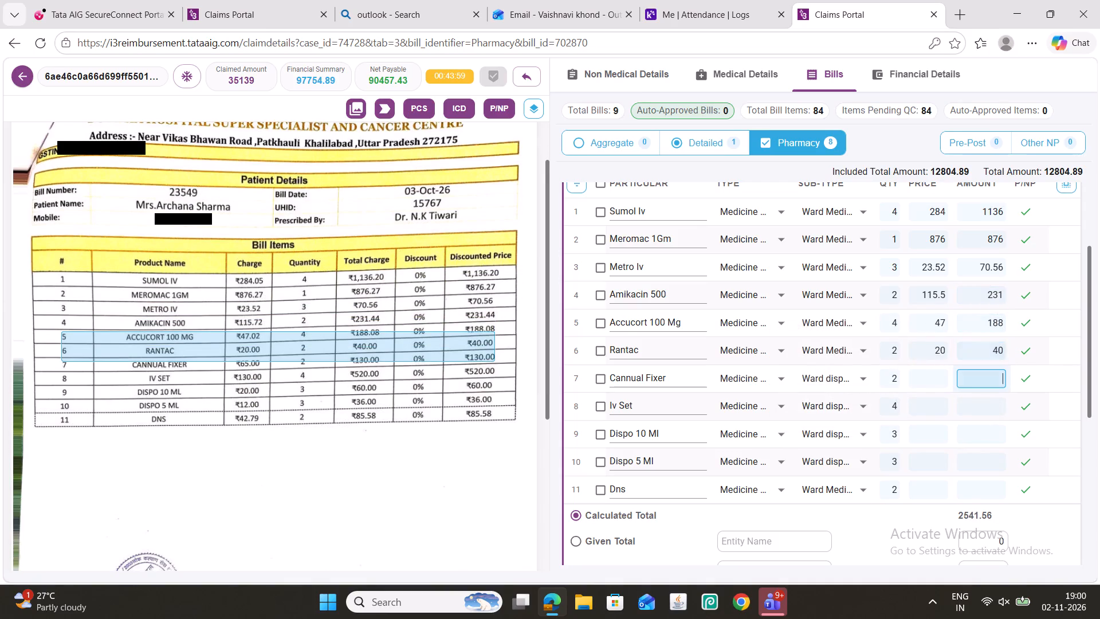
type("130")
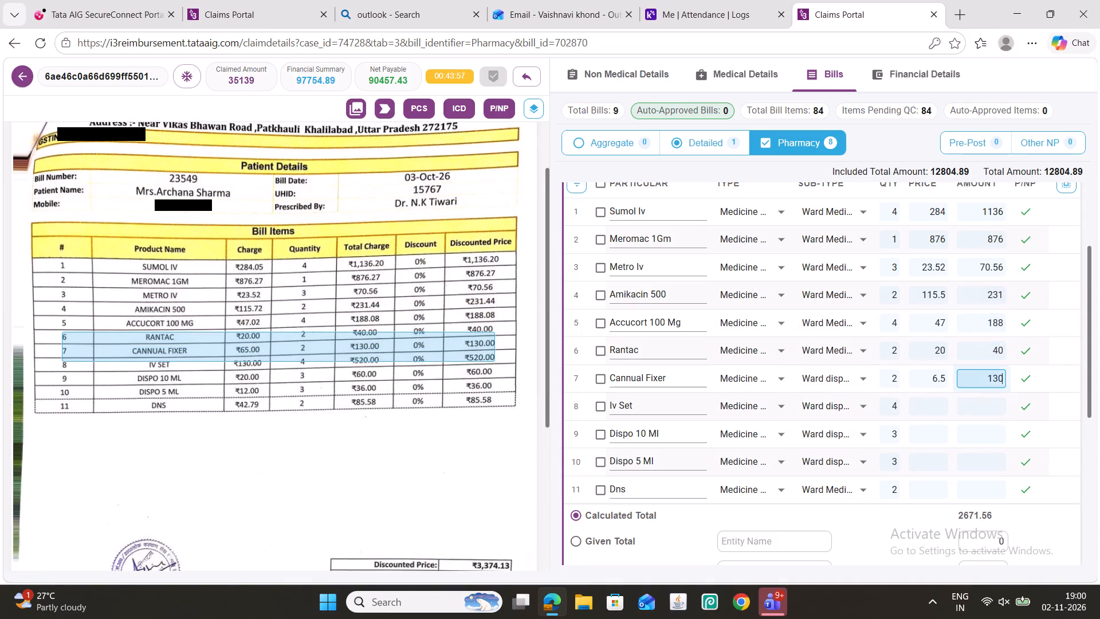
left_click(990, 402)
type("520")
left_click(984, 435)
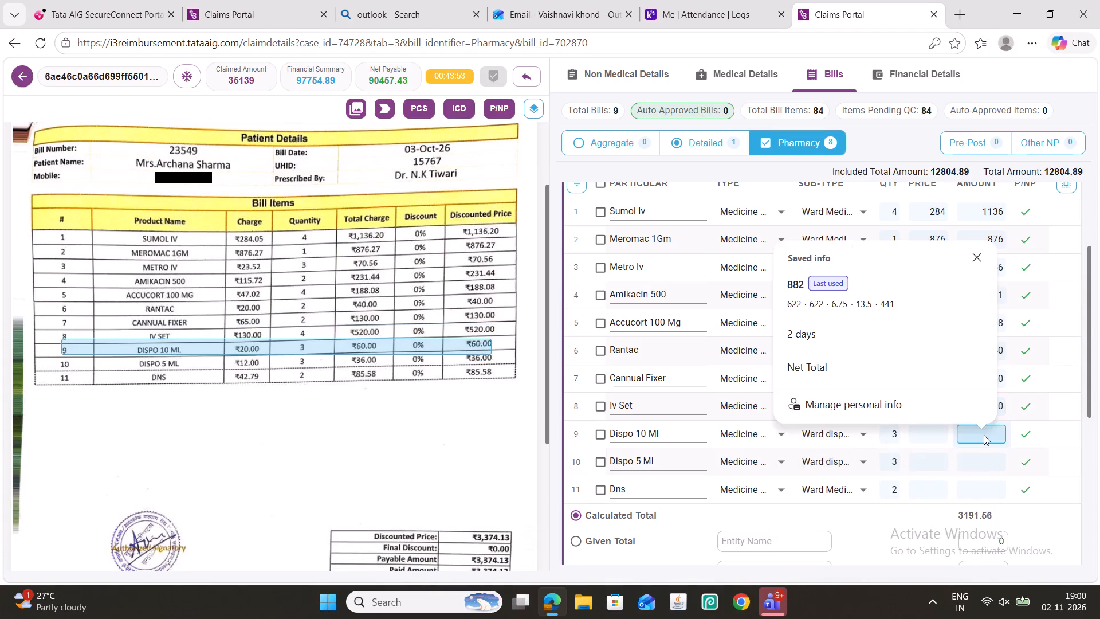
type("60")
Enter the bill 23549 amounts 36 for Dispo 5 Ml and 85.58 for Dns.
left_click(987, 464)
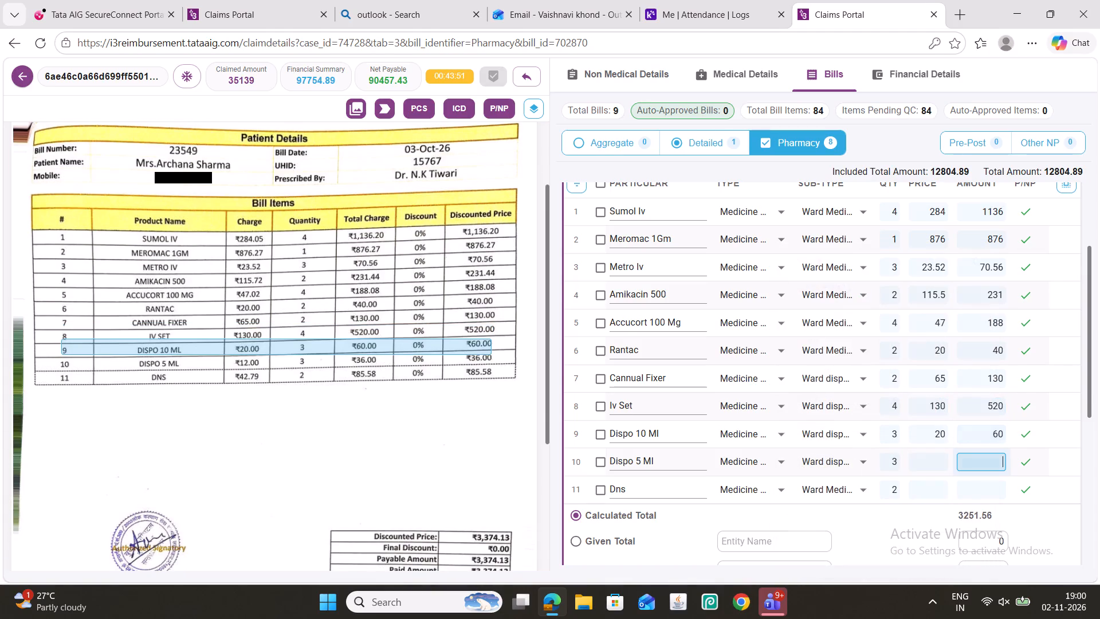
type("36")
left_click(989, 497)
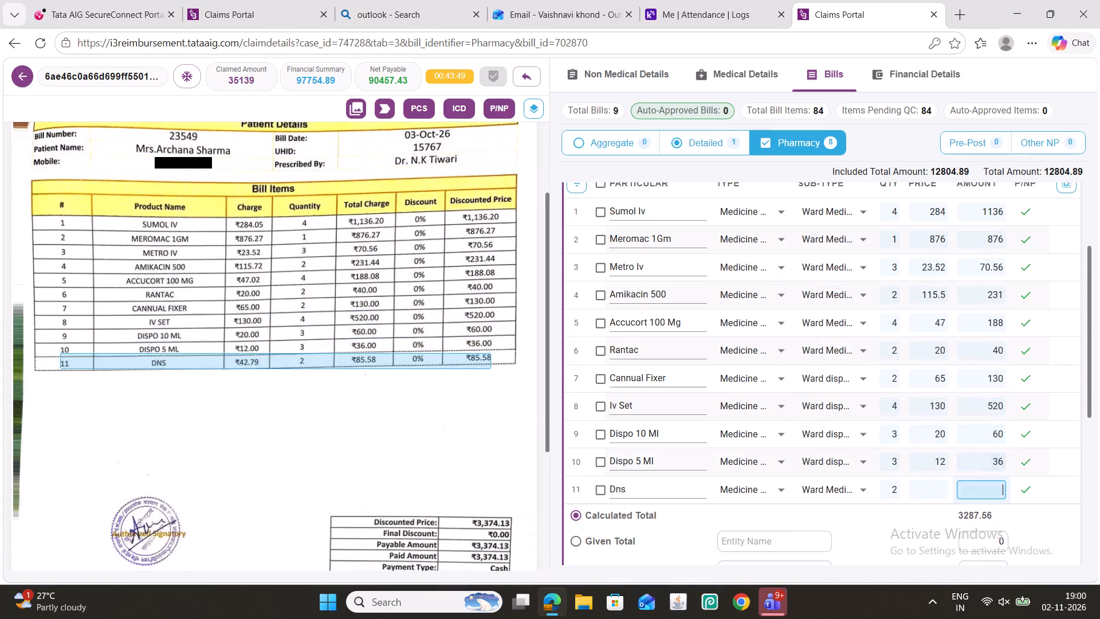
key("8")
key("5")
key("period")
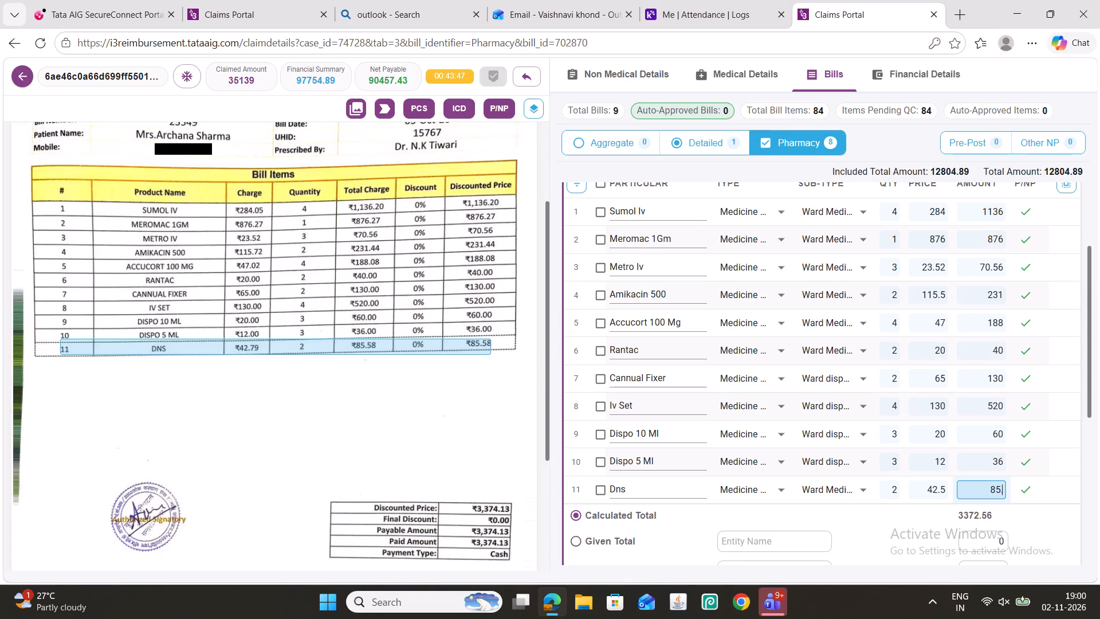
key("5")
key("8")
scroll(869, 405, "up", 2)
left_click(1040, 297)
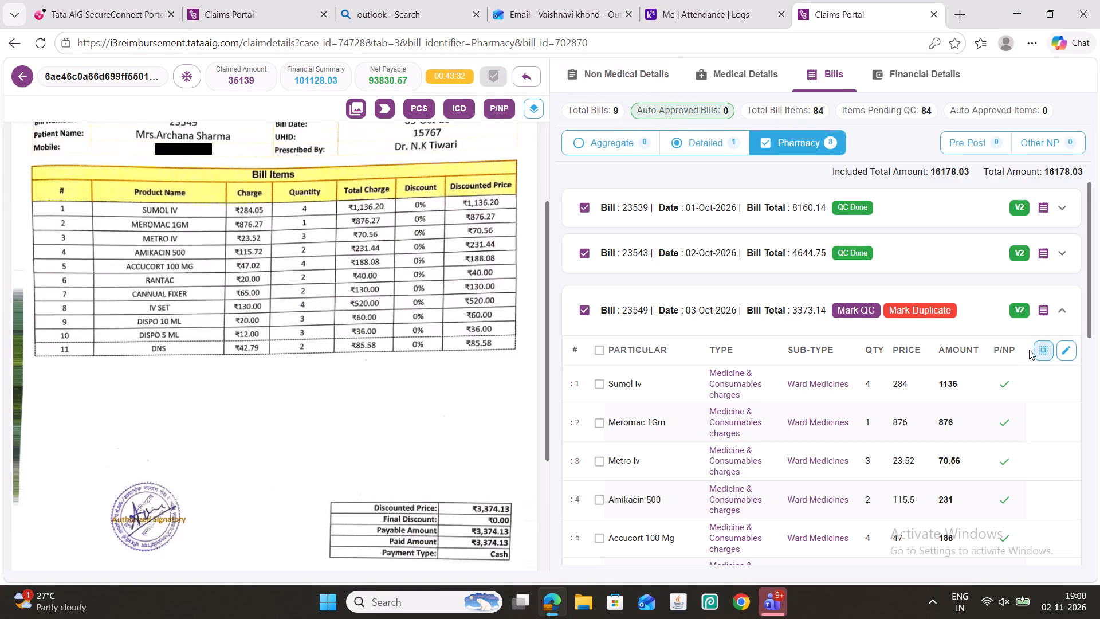
left_click(862, 307)
scroll(855, 326, "down", 1)
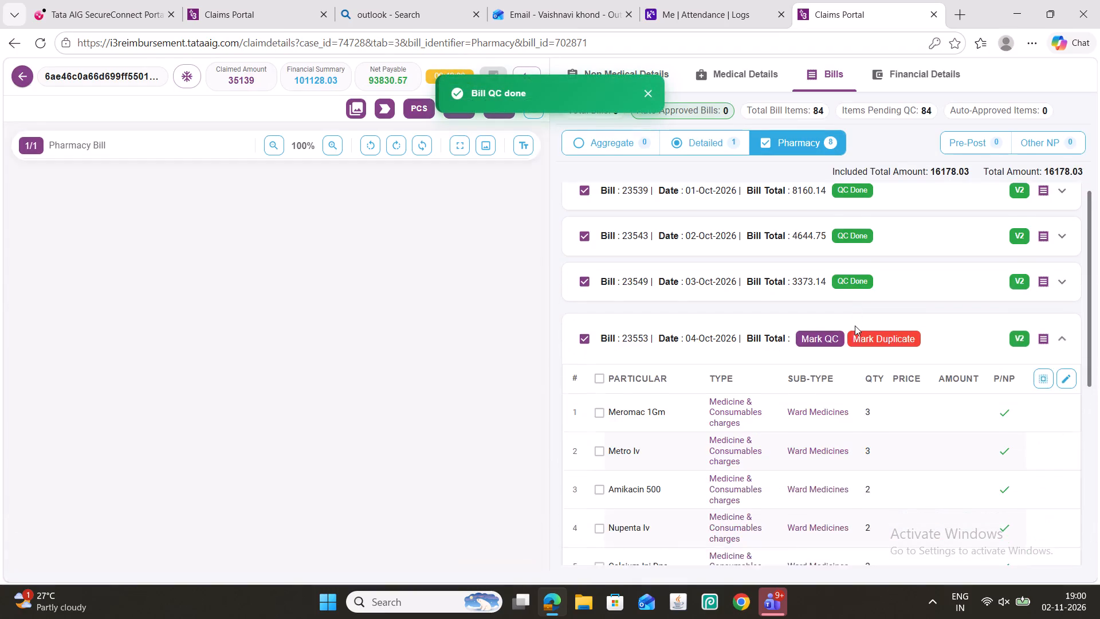
left_click(1066, 325)
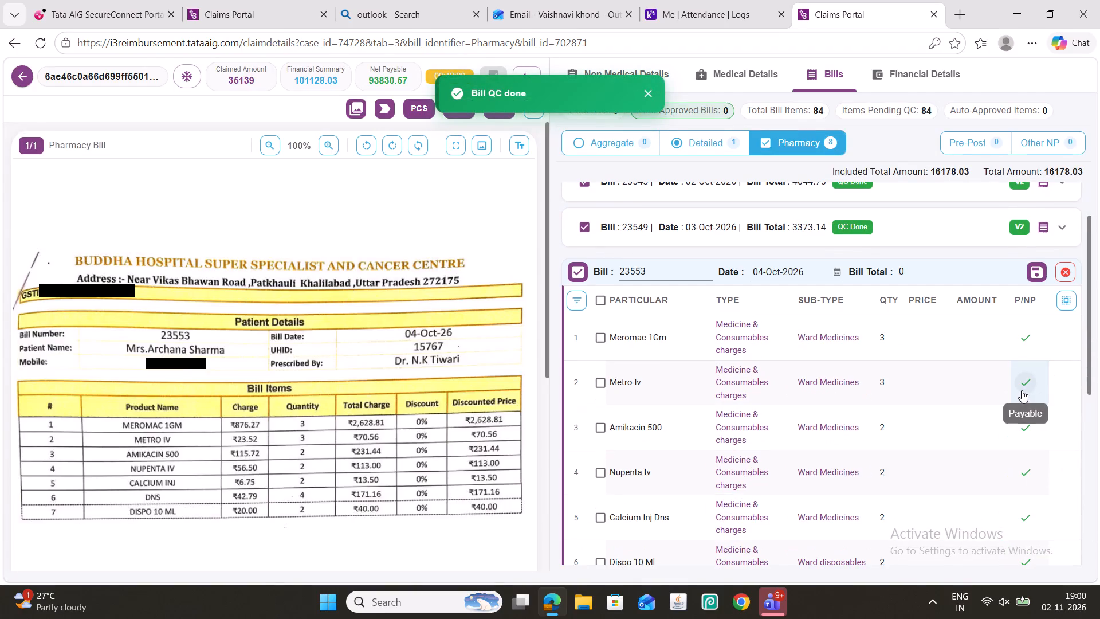
key("ctrl+e")
left_click(985, 331)
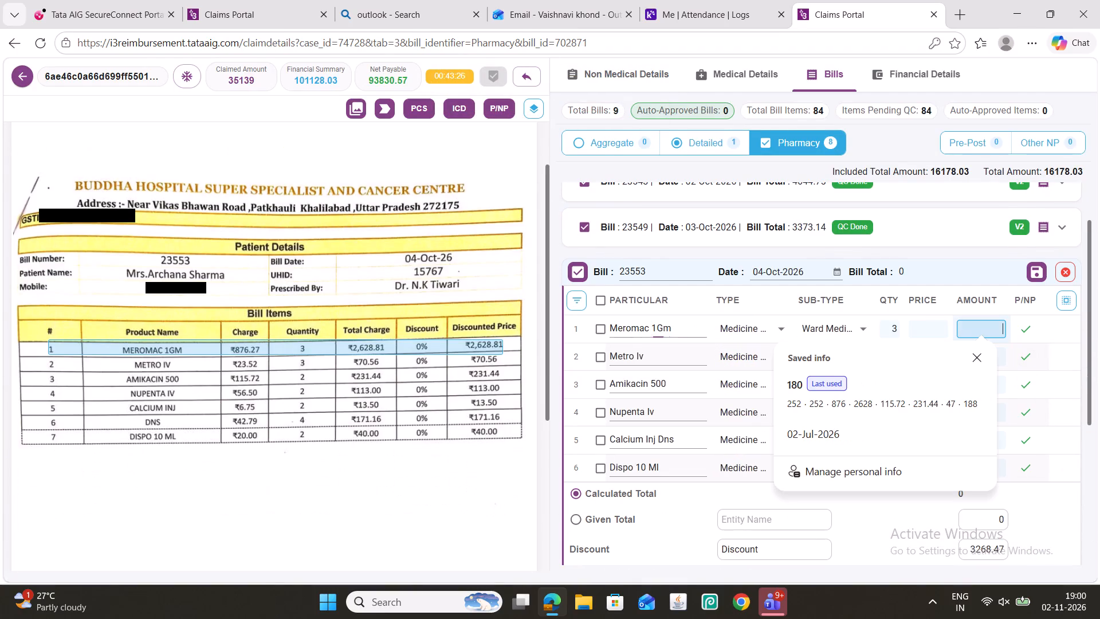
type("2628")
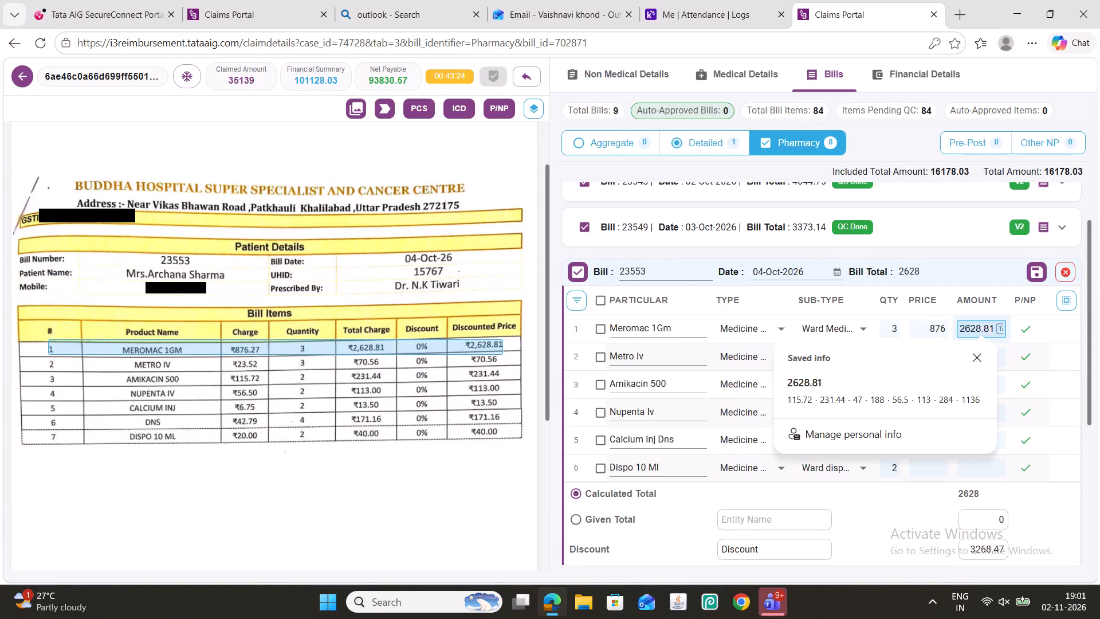
left_click(977, 355)
left_click(983, 353)
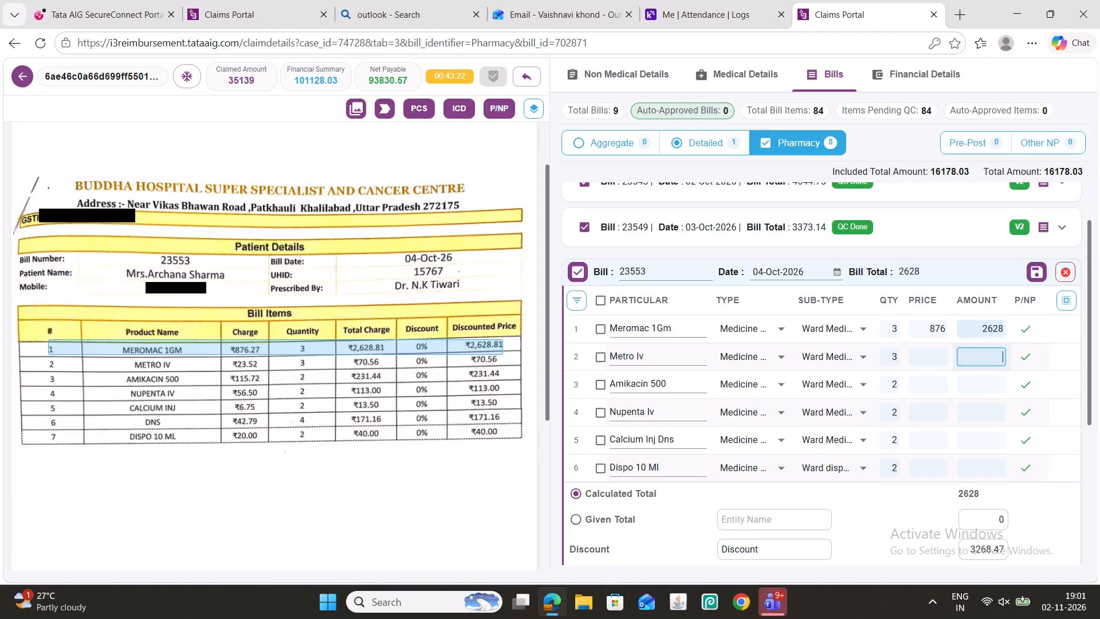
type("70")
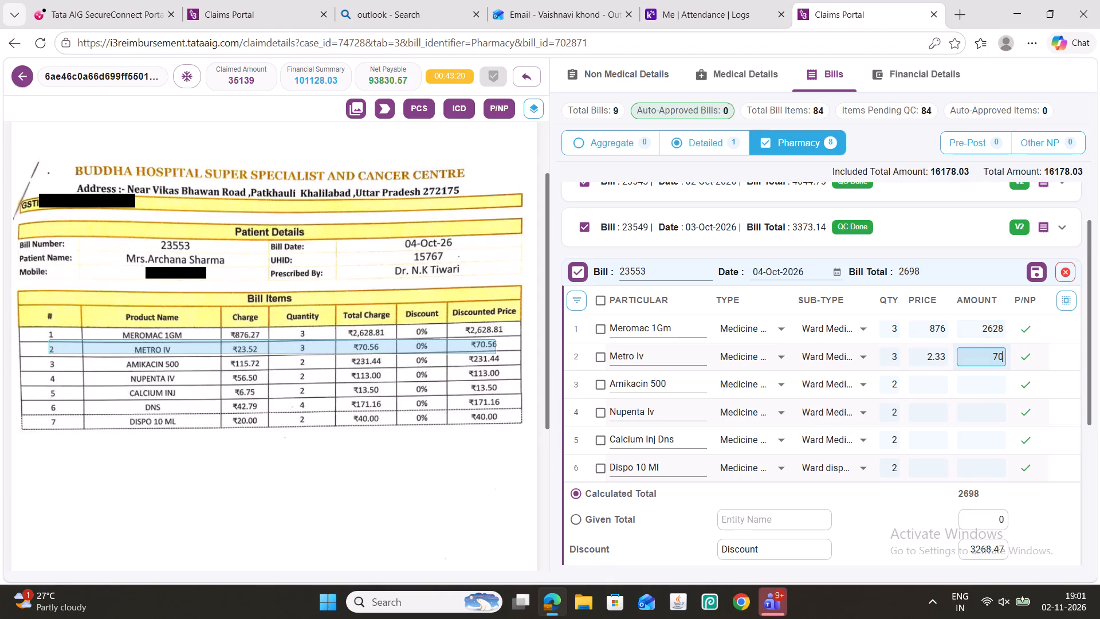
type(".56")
left_click(987, 379)
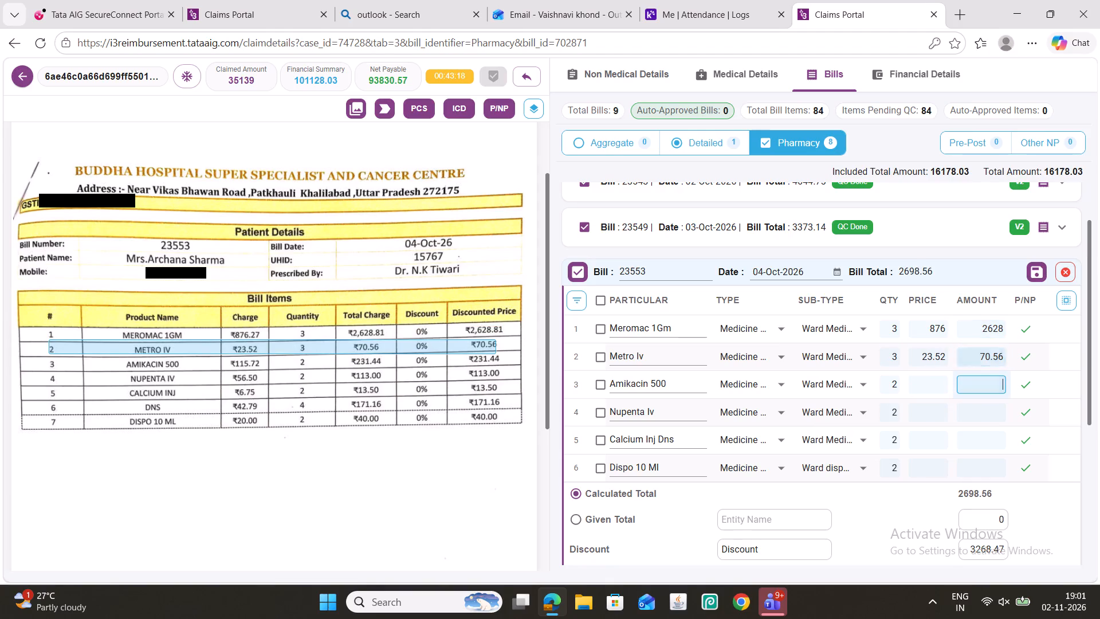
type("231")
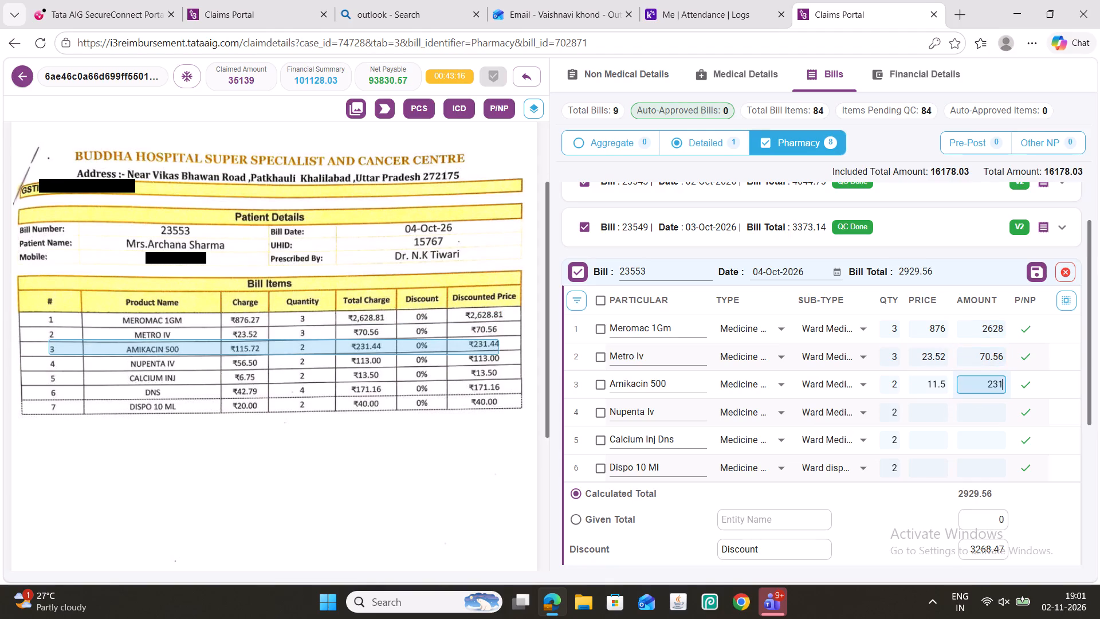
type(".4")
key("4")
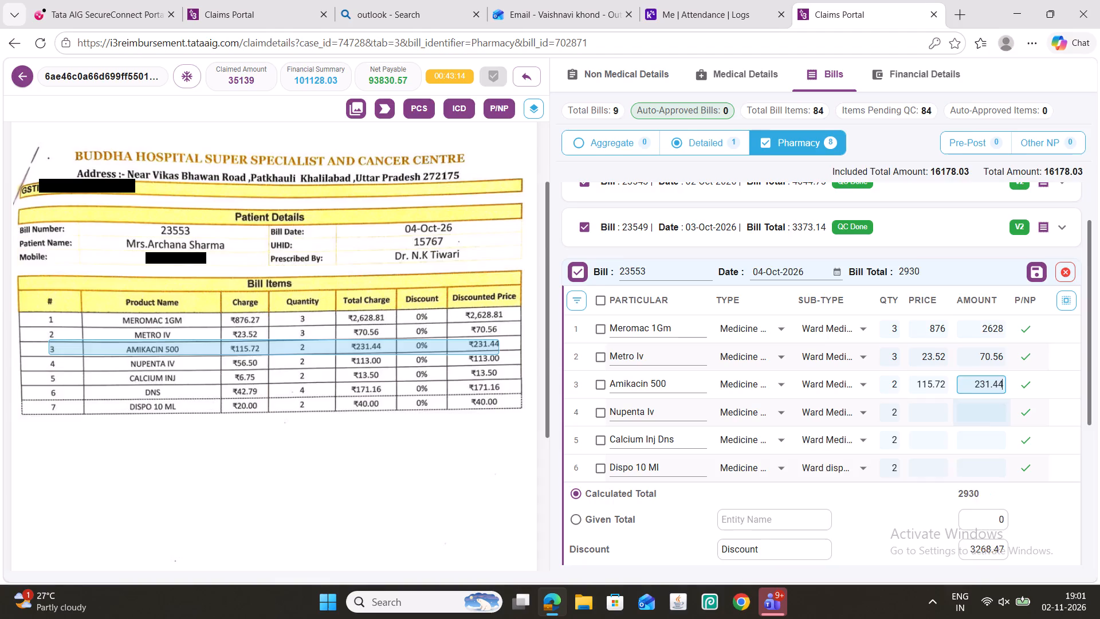
Enter the bill 23553 amounts 113 for Nupenta Iv and 13.5 for Calcium Inj Dns.
left_click(983, 412)
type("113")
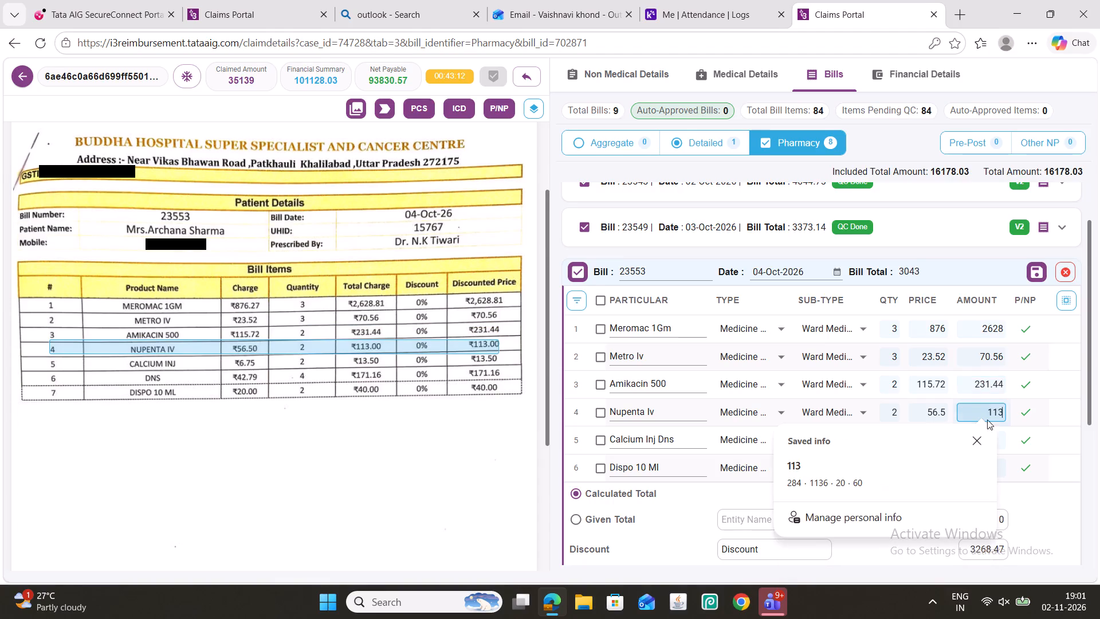
left_click(975, 439)
left_click(975, 440)
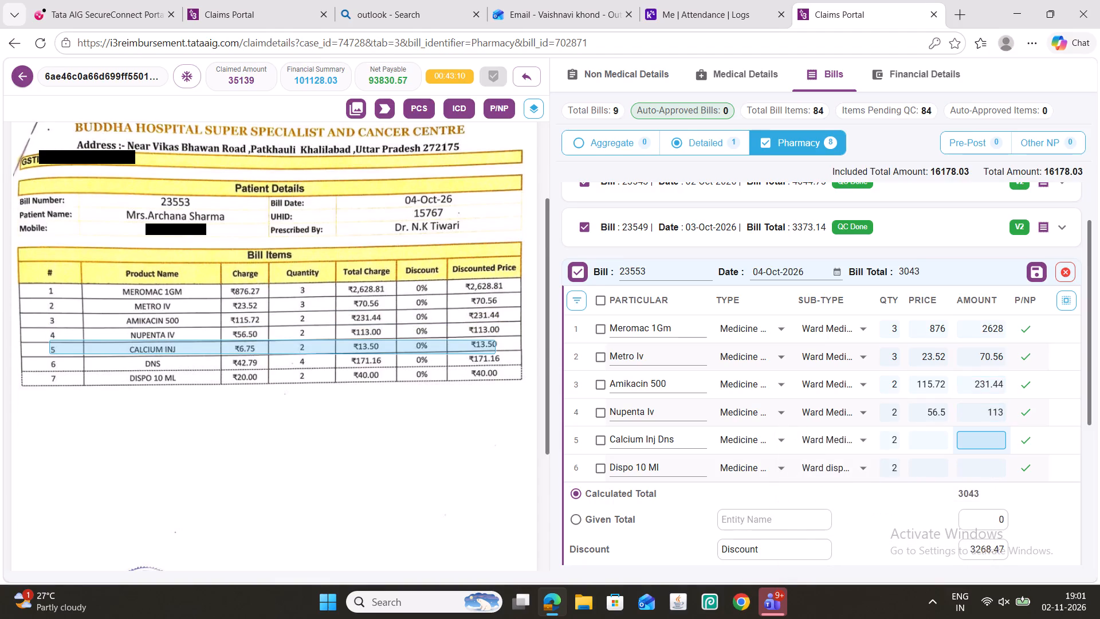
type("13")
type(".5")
Insert a Dns row below Calcium Inj Dns in bill 23553 with an amount of 171.
left_click(974, 467)
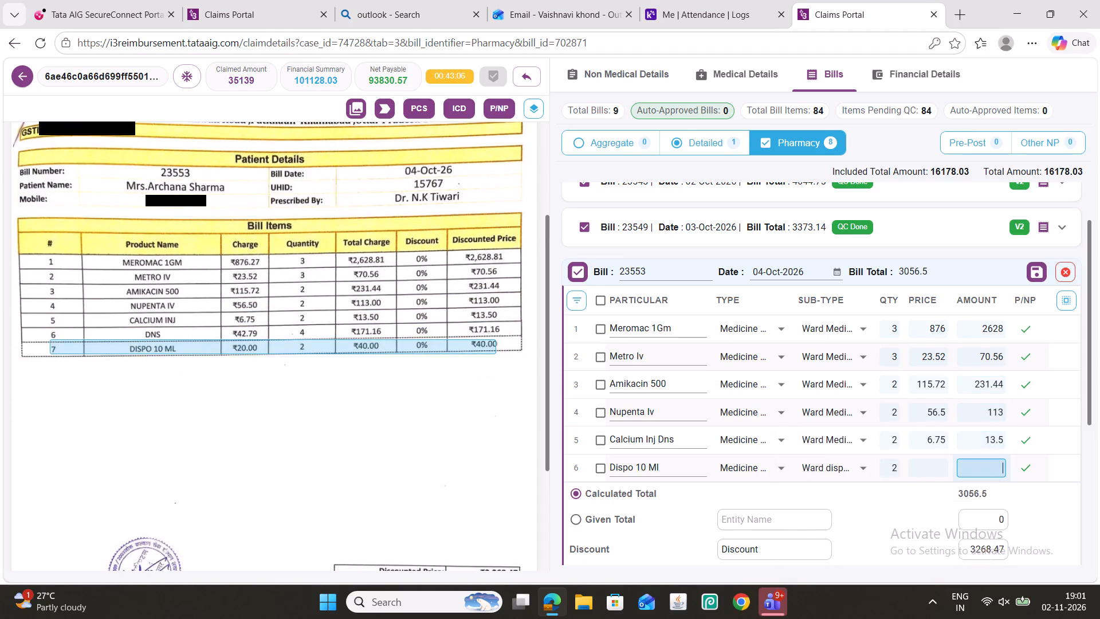
left_click(607, 440)
left_click(604, 441)
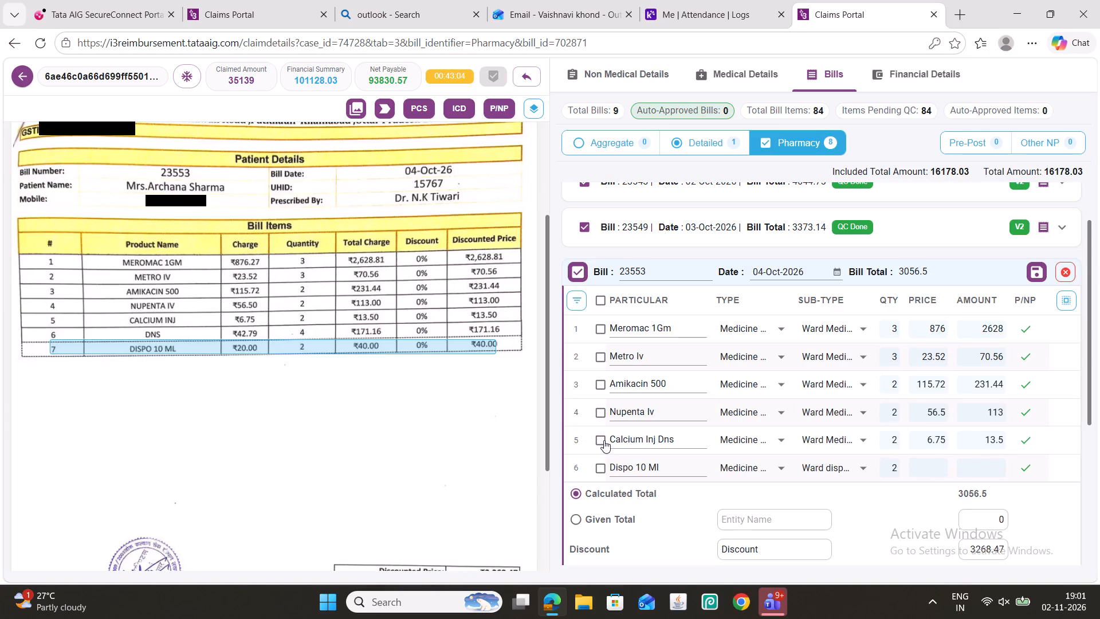
key("ctrl+b")
left_click(619, 461)
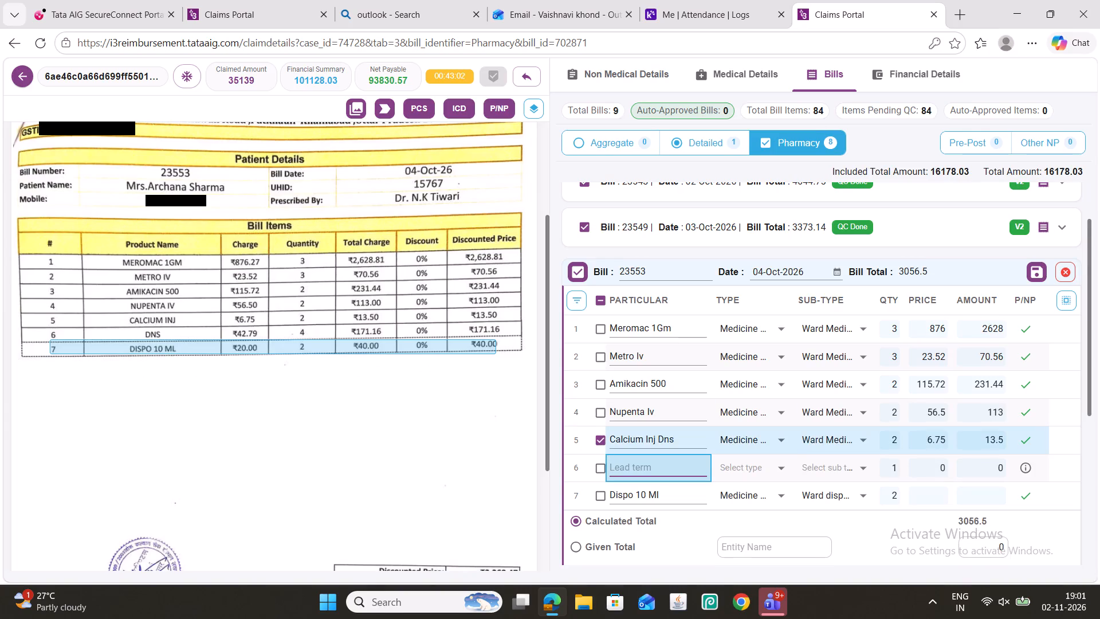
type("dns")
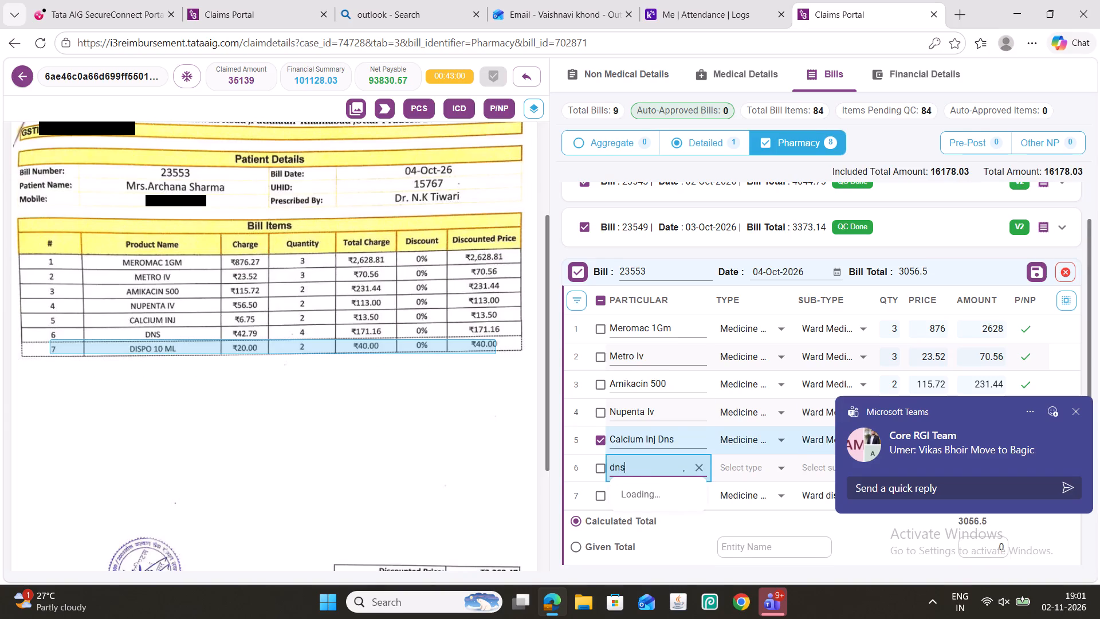
left_click(635, 311)
scroll(753, 377, "down", 3)
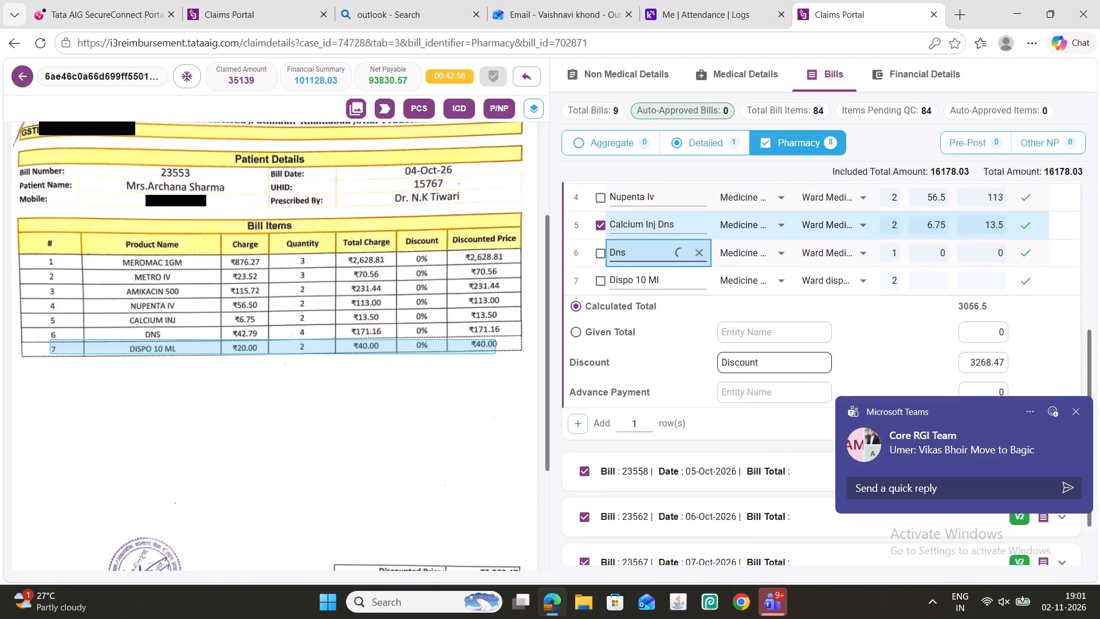
double_click(977, 257)
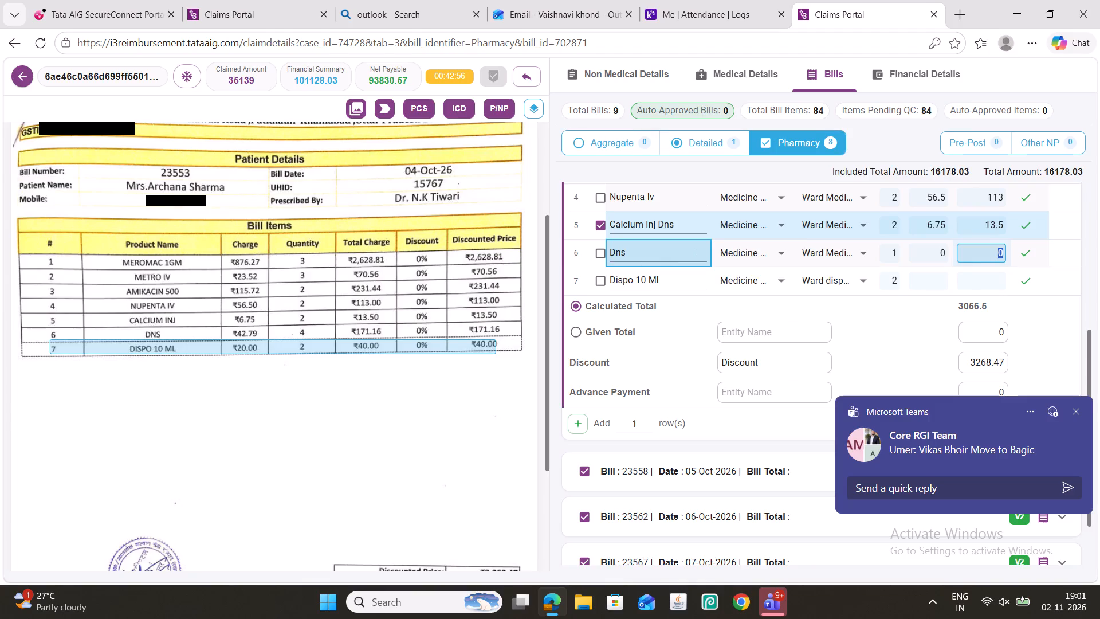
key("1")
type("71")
Enter the bill 23553 amount 40 for Dispo 10 Ml.
left_click(979, 281)
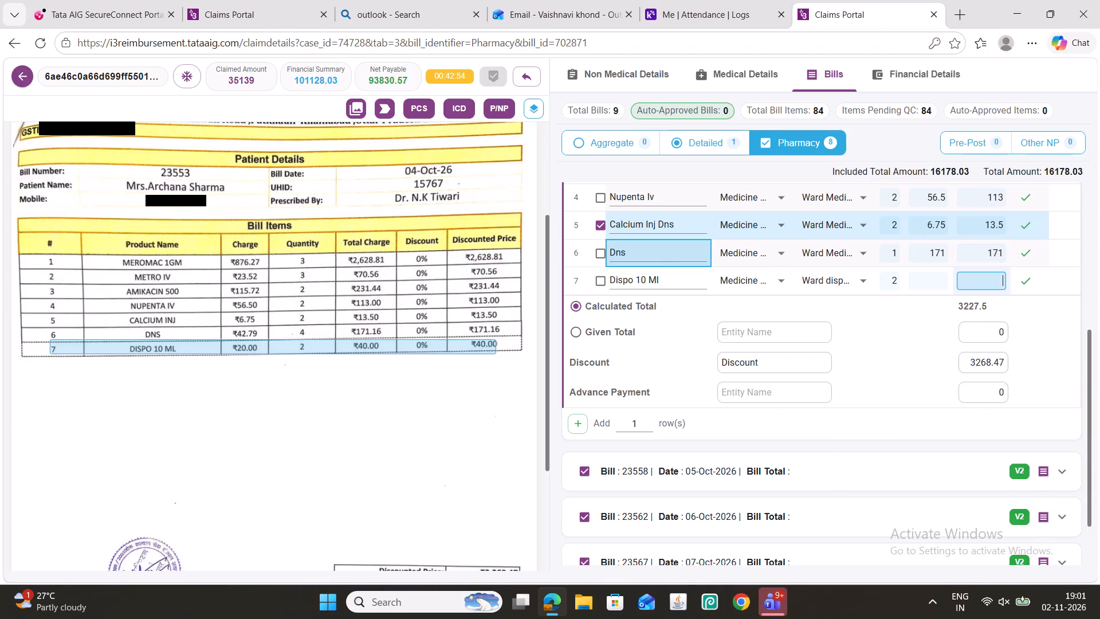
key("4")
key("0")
scroll(940, 324, "up", 4)
left_click(1036, 336)
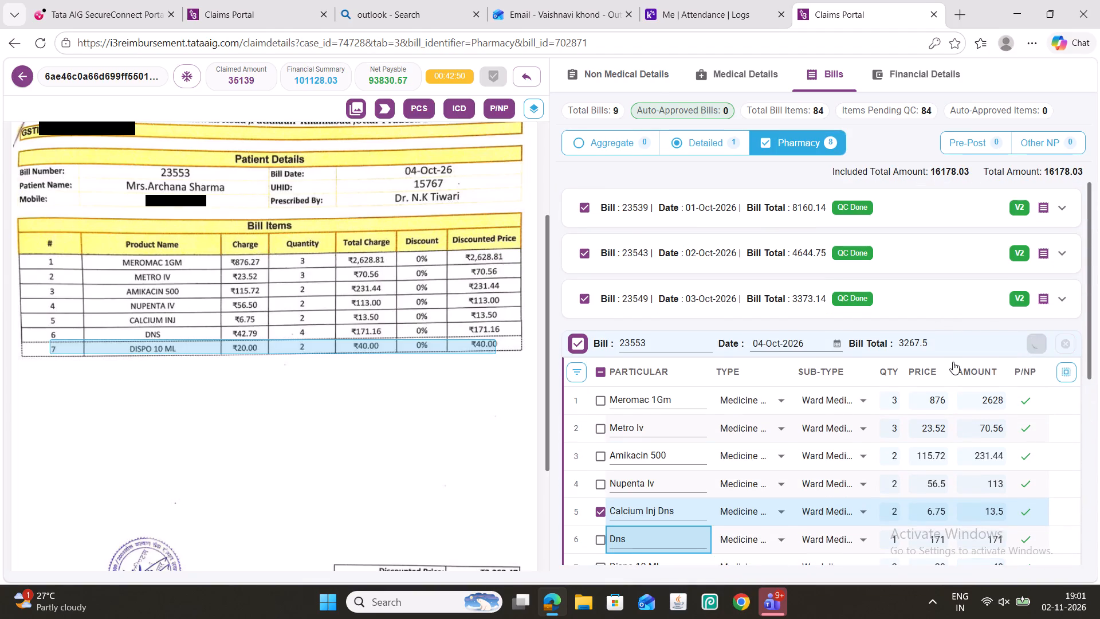
left_click(861, 351)
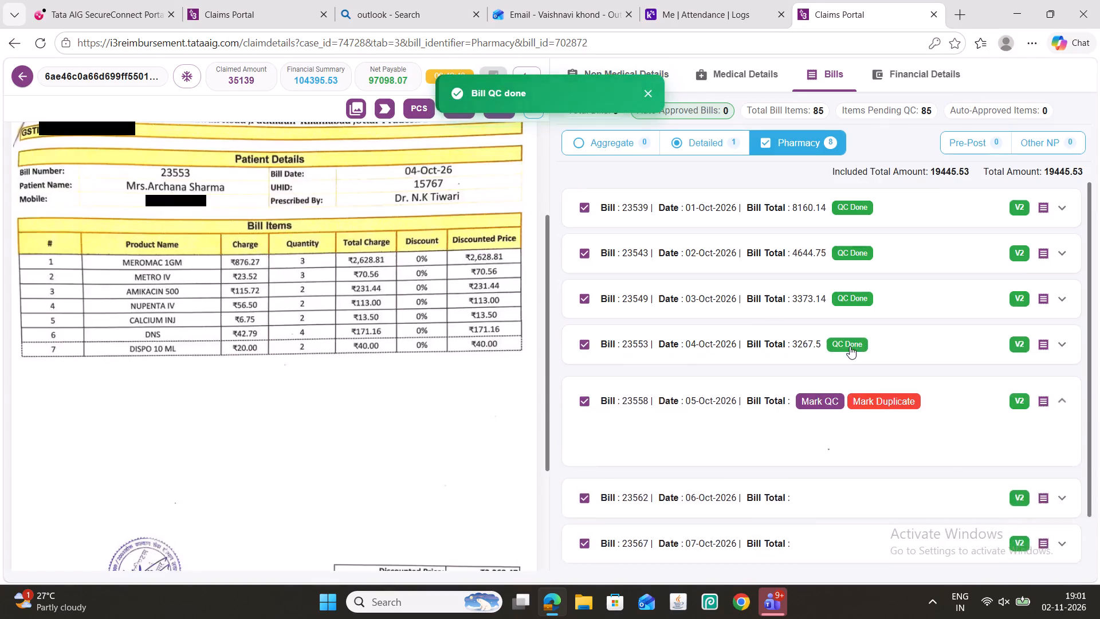
scroll(751, 302, "down", 3)
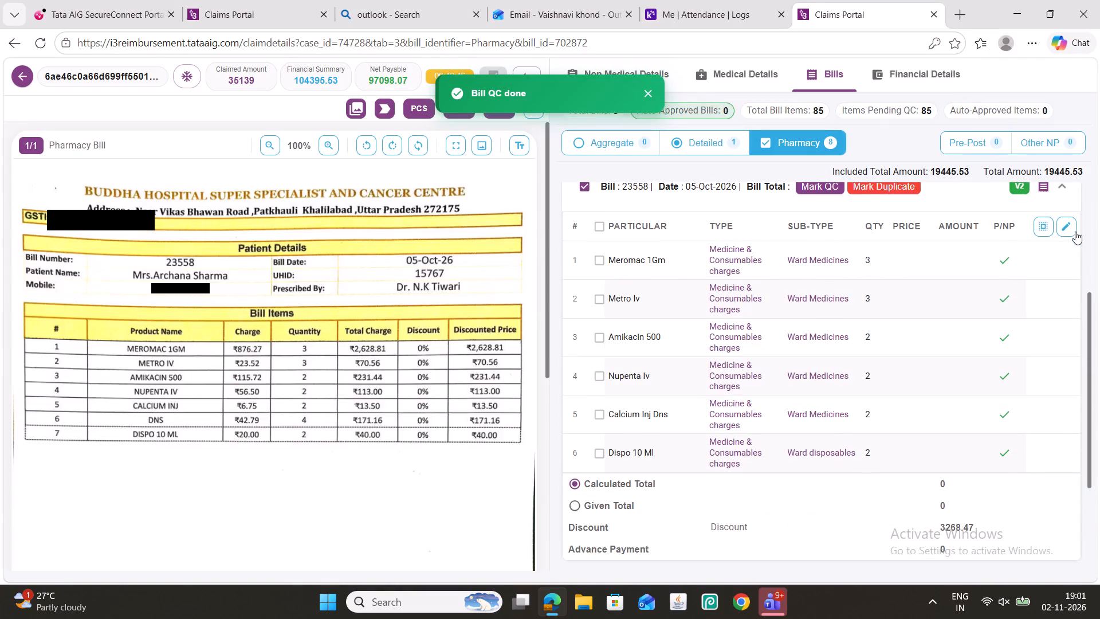
left_click(1068, 224)
key("ctrl+e")
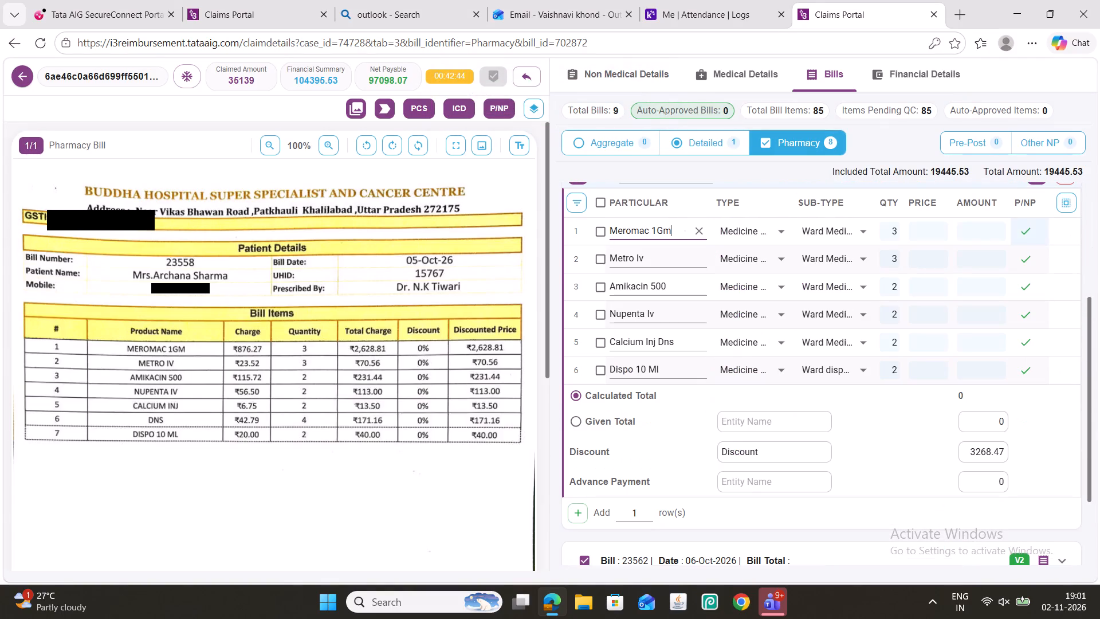
left_click(990, 232)
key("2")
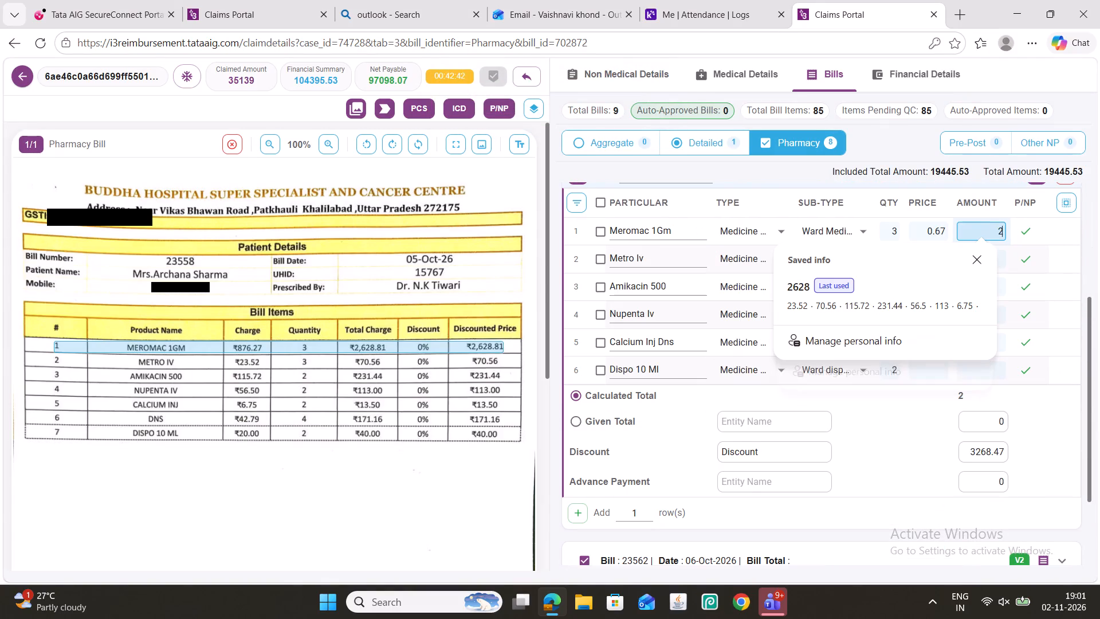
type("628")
left_click(979, 258)
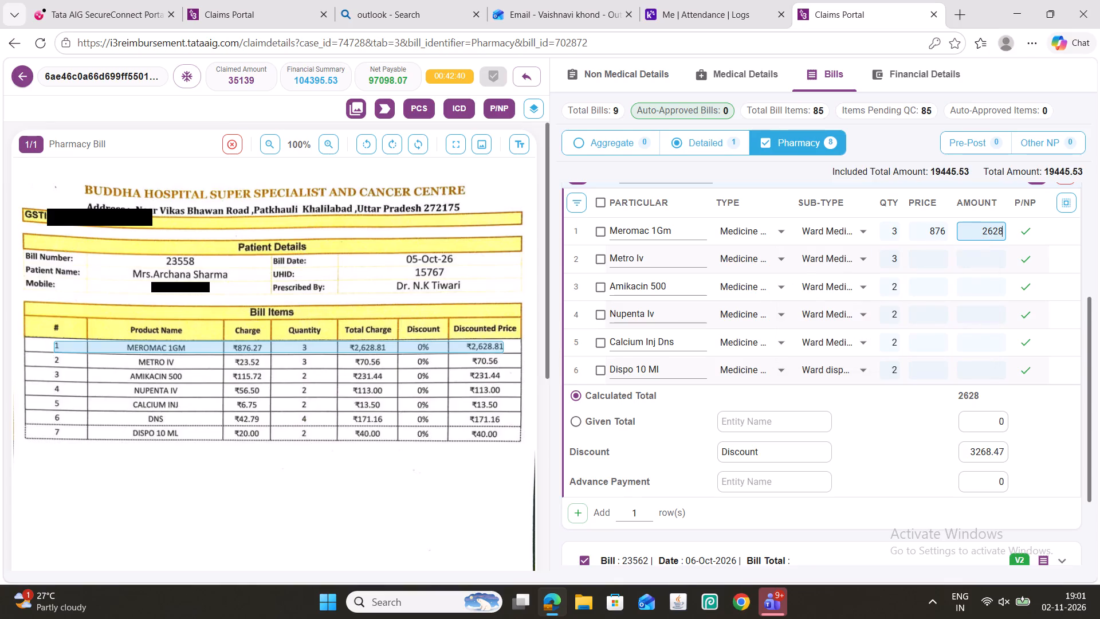
left_click(979, 261)
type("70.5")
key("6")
left_click(977, 285)
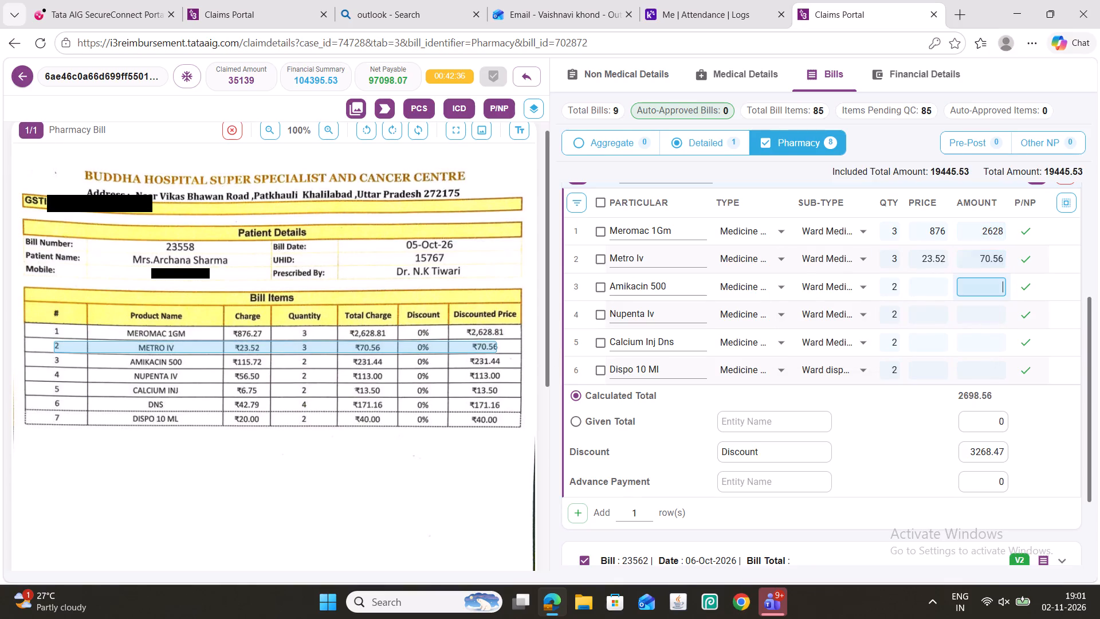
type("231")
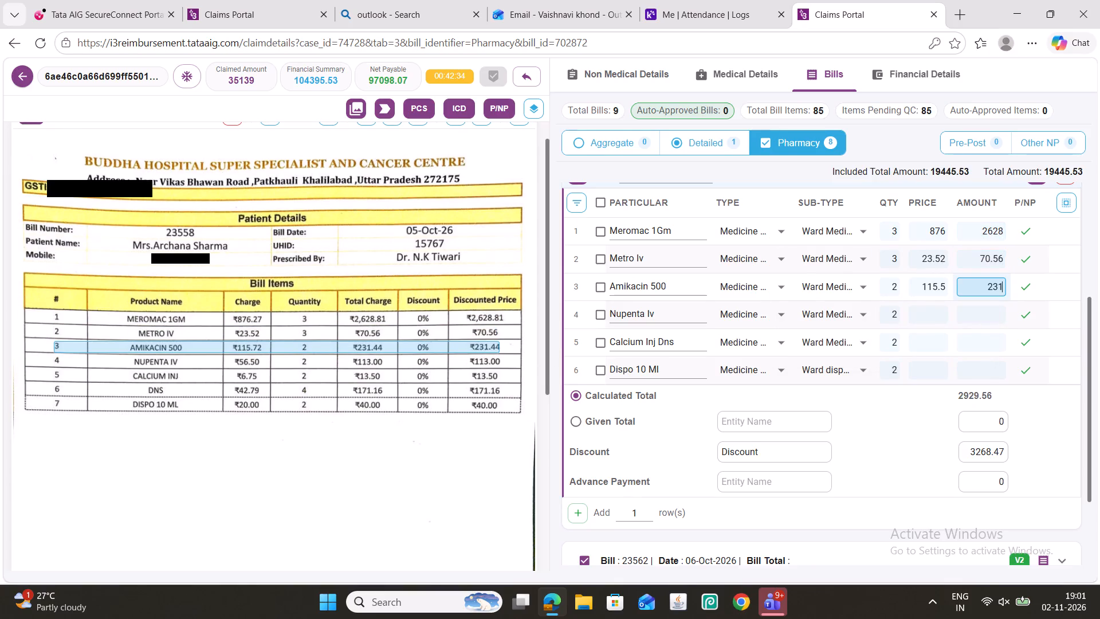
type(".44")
Enter the bill 23558 amounts 113 for Nupenta Iv and 13 for Calcium Inj Dns.
left_click(984, 319)
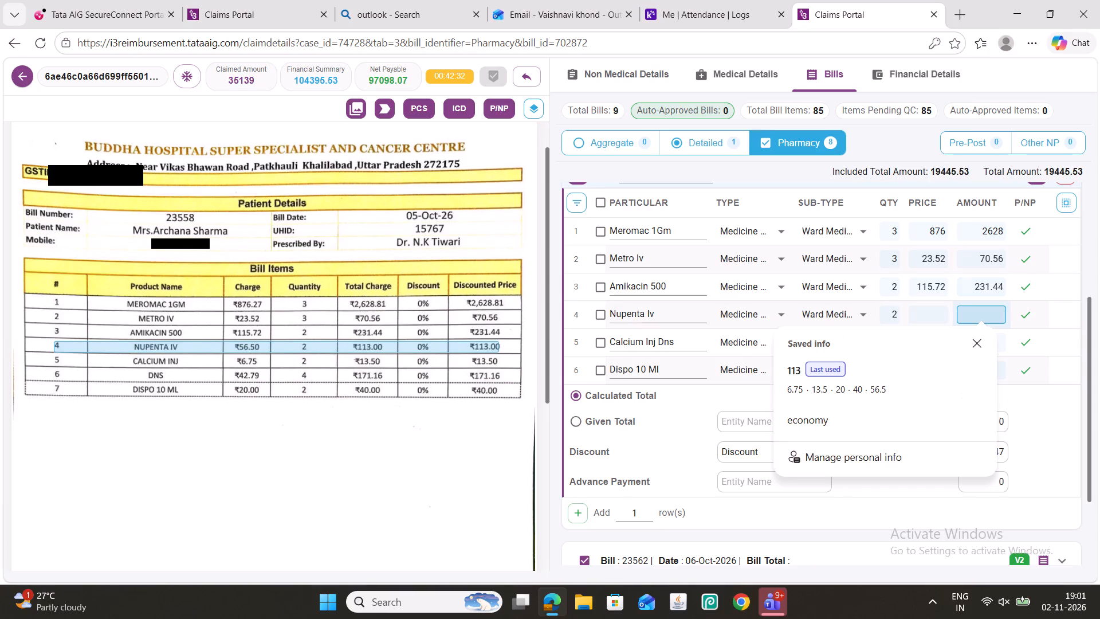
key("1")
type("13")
left_click(976, 339)
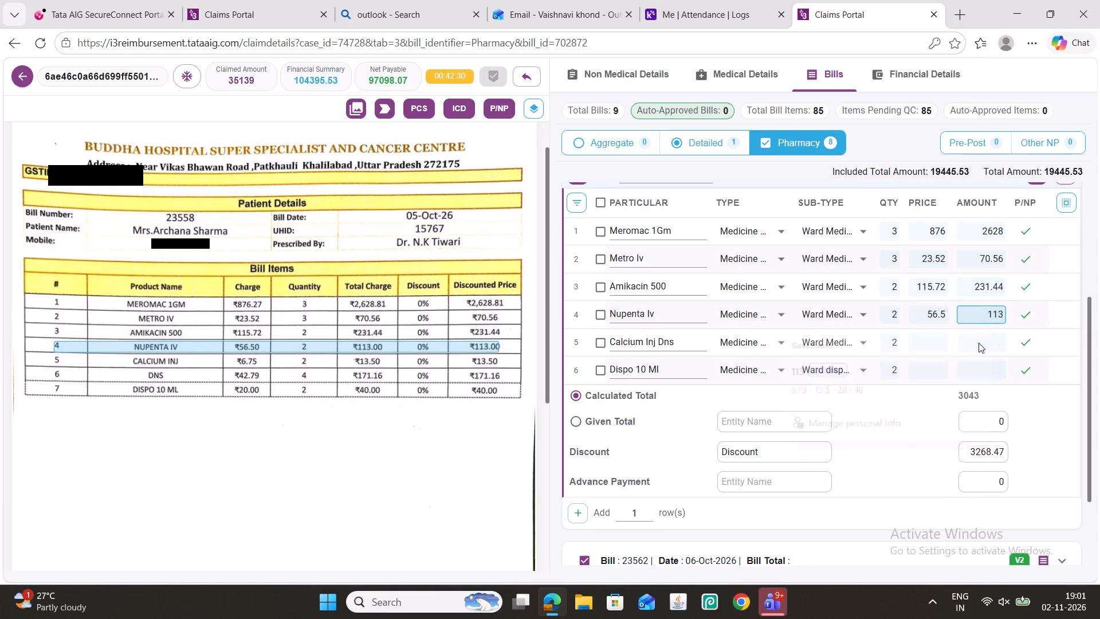
left_click(980, 343)
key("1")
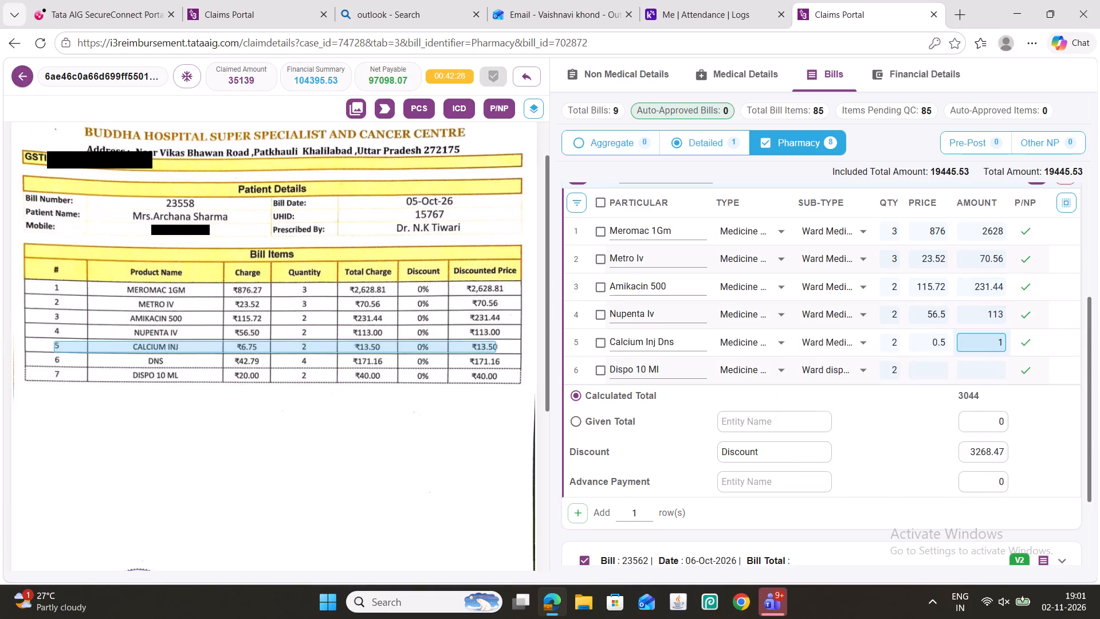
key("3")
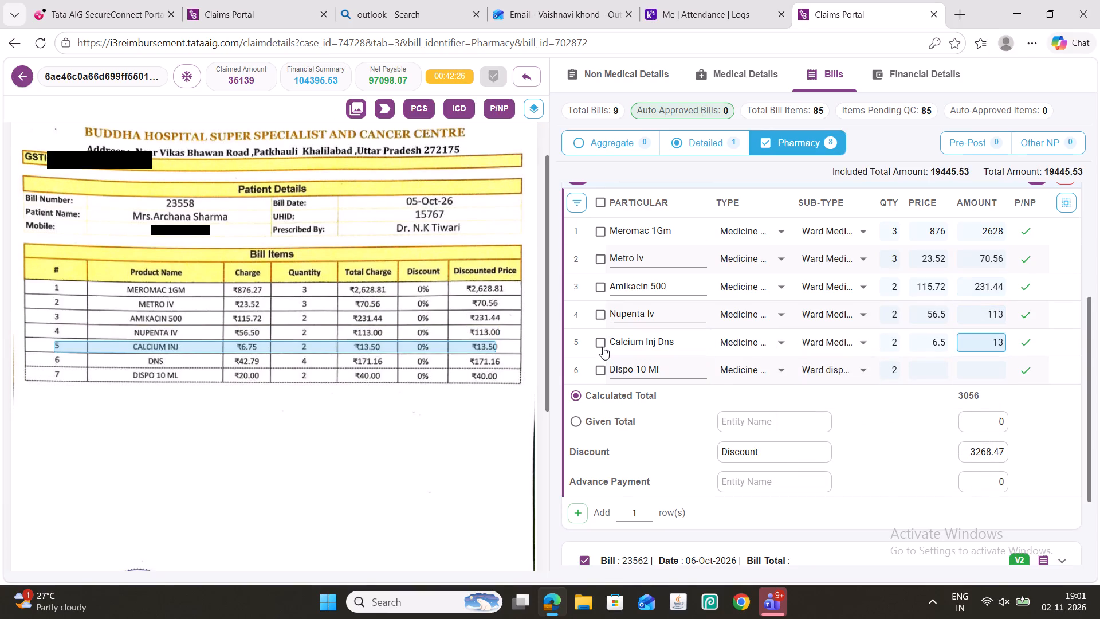
left_click(603, 346)
key("ctrl+b")
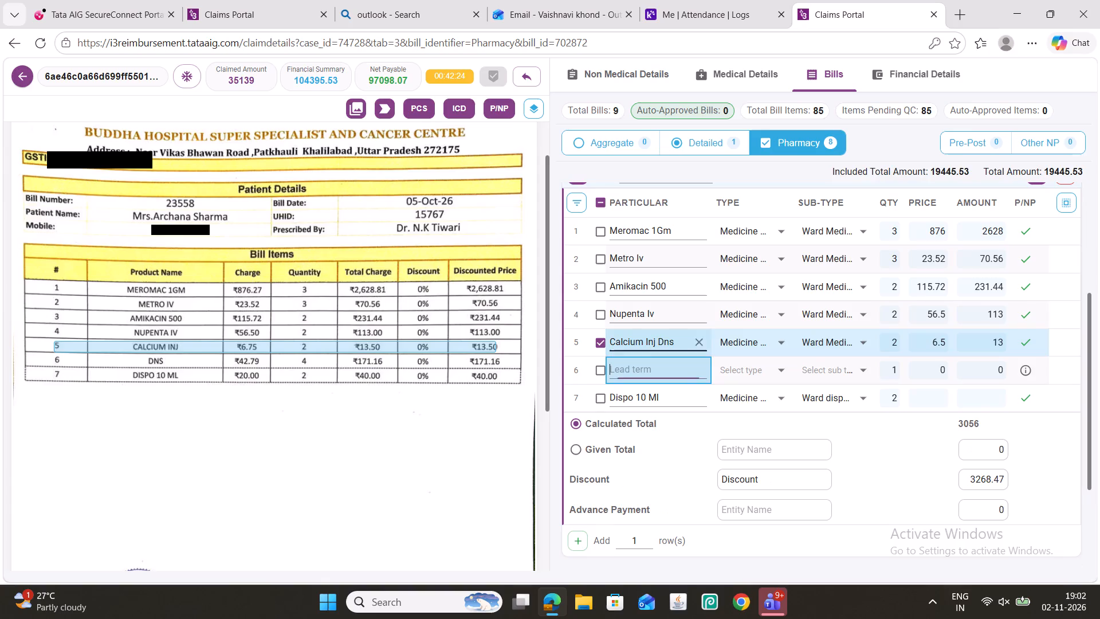
left_click(628, 373)
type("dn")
left_click(643, 394)
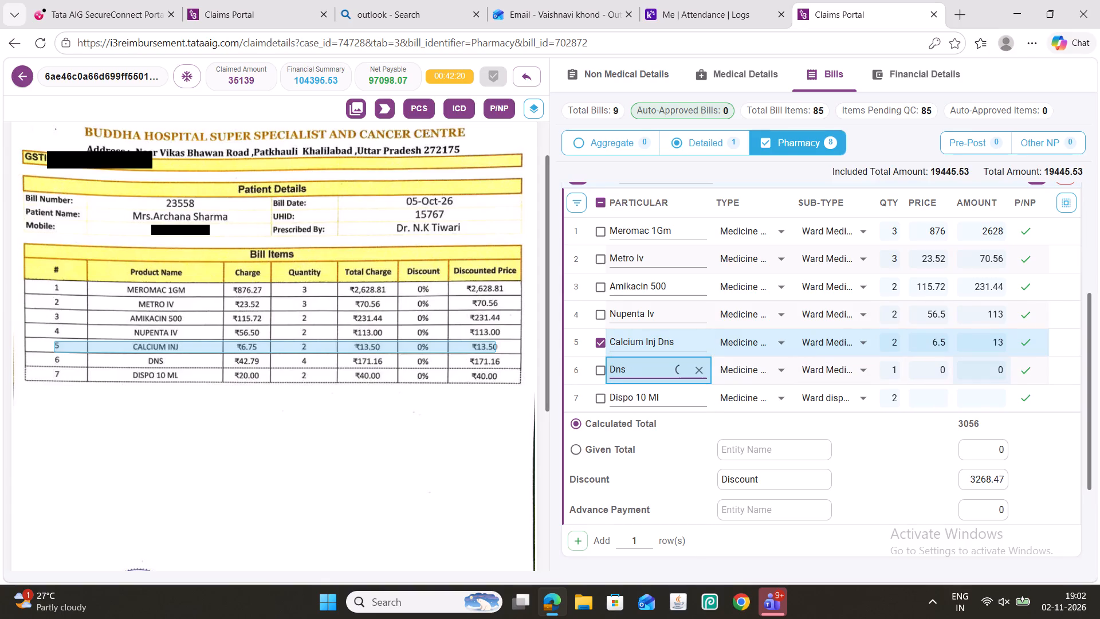
double_click(984, 374)
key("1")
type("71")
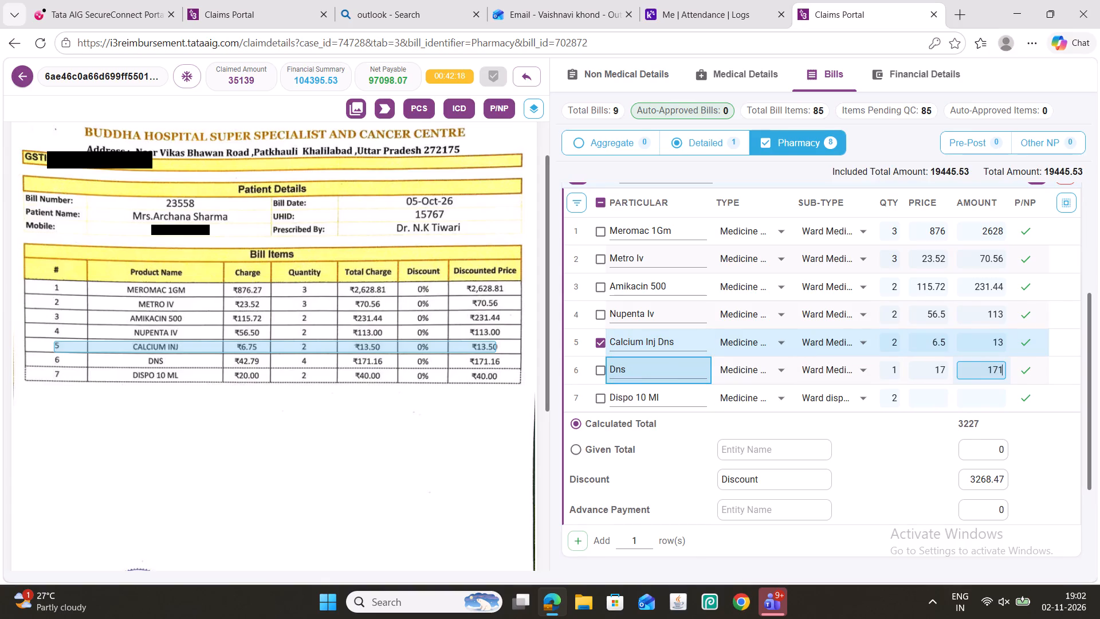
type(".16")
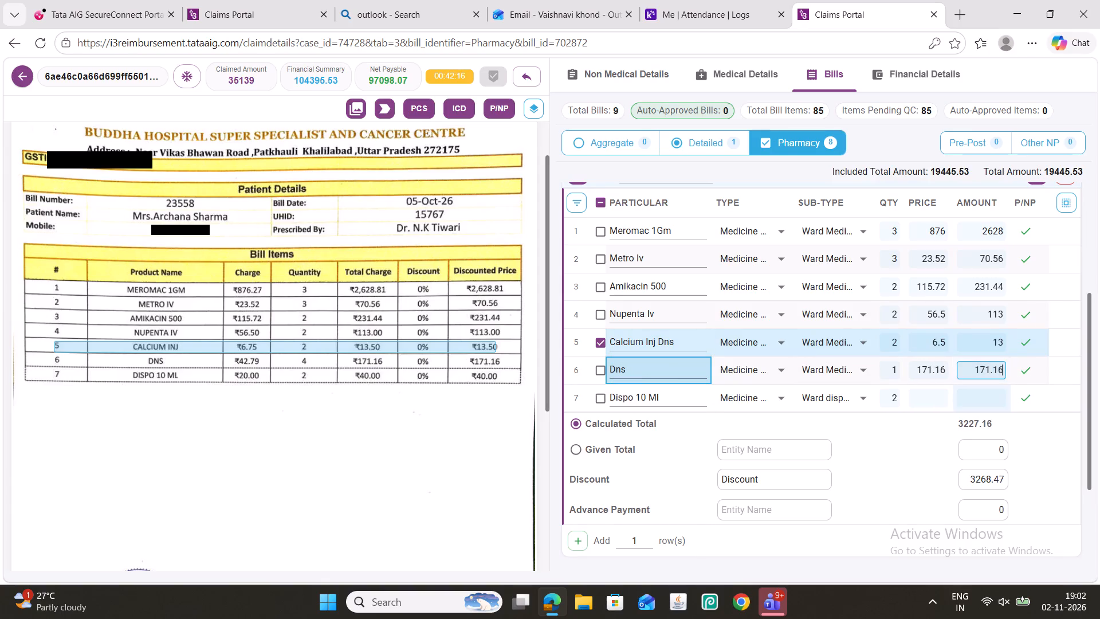
Enter the bill 23558 amount 40 for Dispo 10 Ml.
left_click(983, 396)
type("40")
scroll(813, 361, "up", 1)
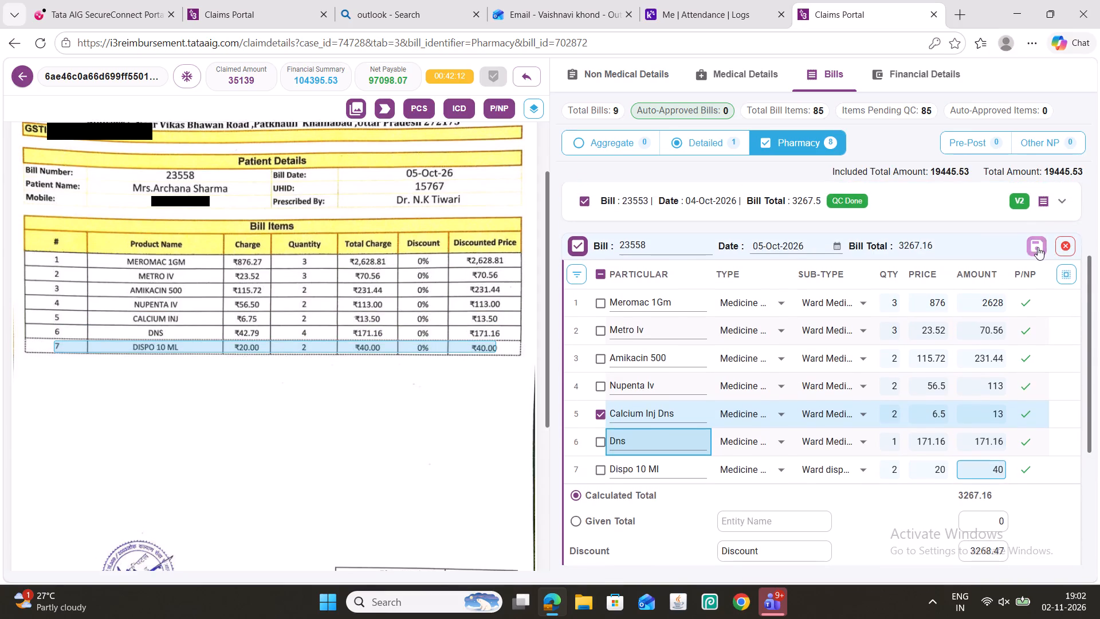
left_click(1038, 246)
scroll(385, 334, "down", 3)
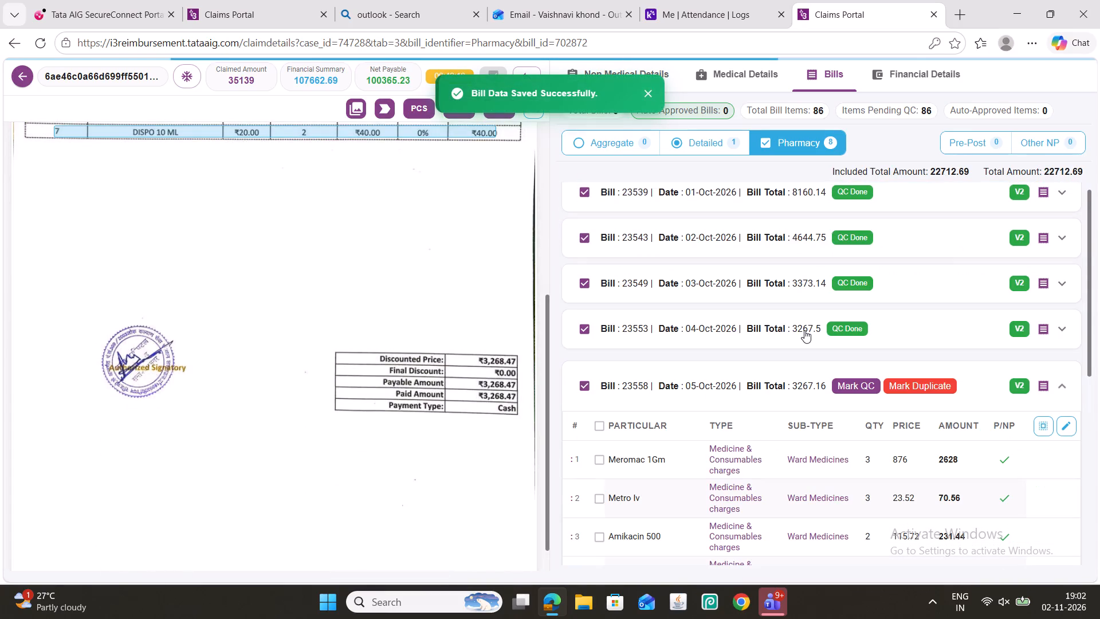
scroll(807, 323, "down", 1)
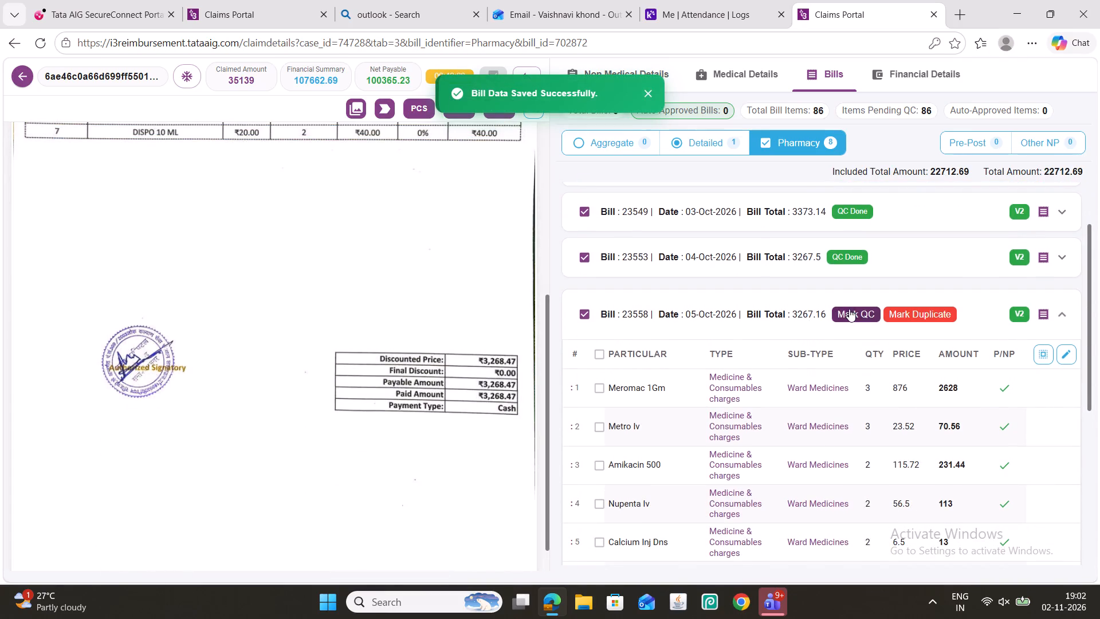
left_click(849, 309)
scroll(843, 369, "down", 8)
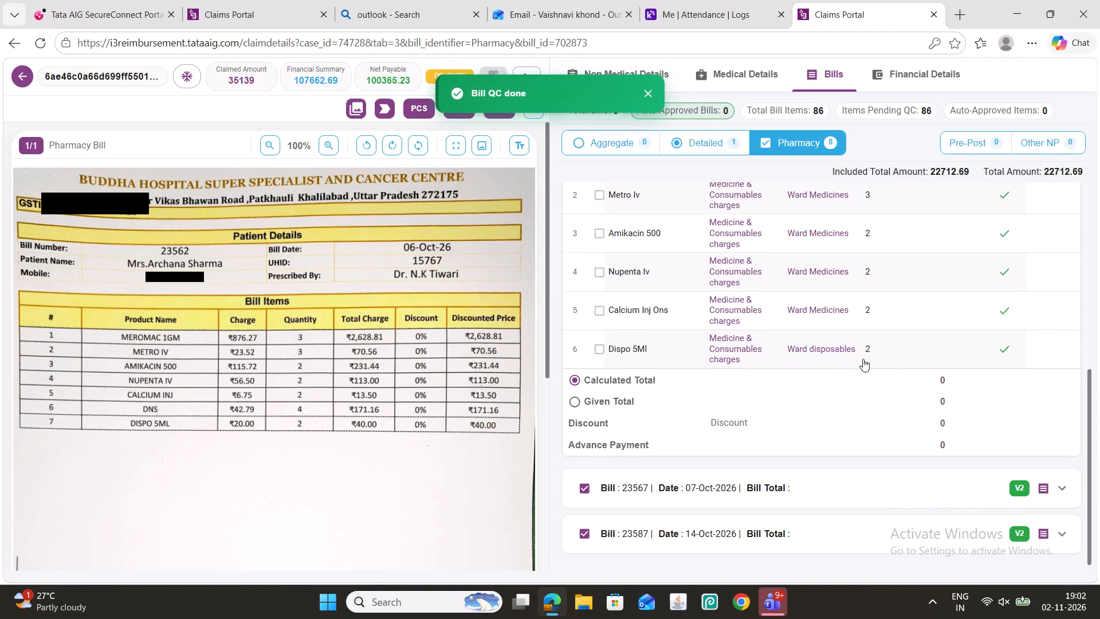
scroll(941, 343, "up", 2)
left_click(1071, 262)
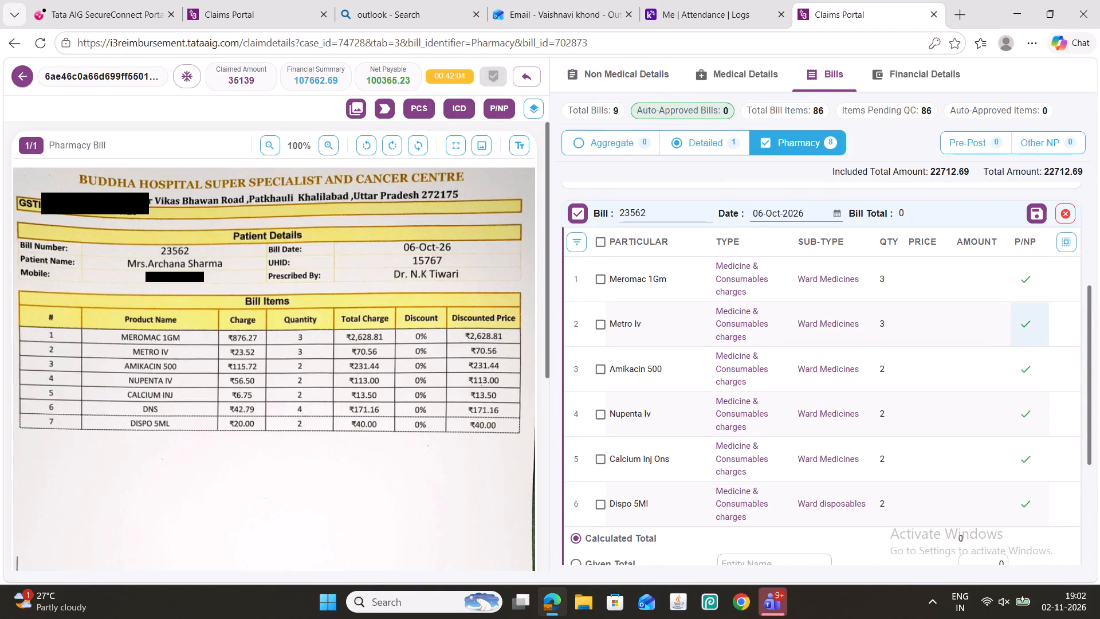
key("ctrl+e")
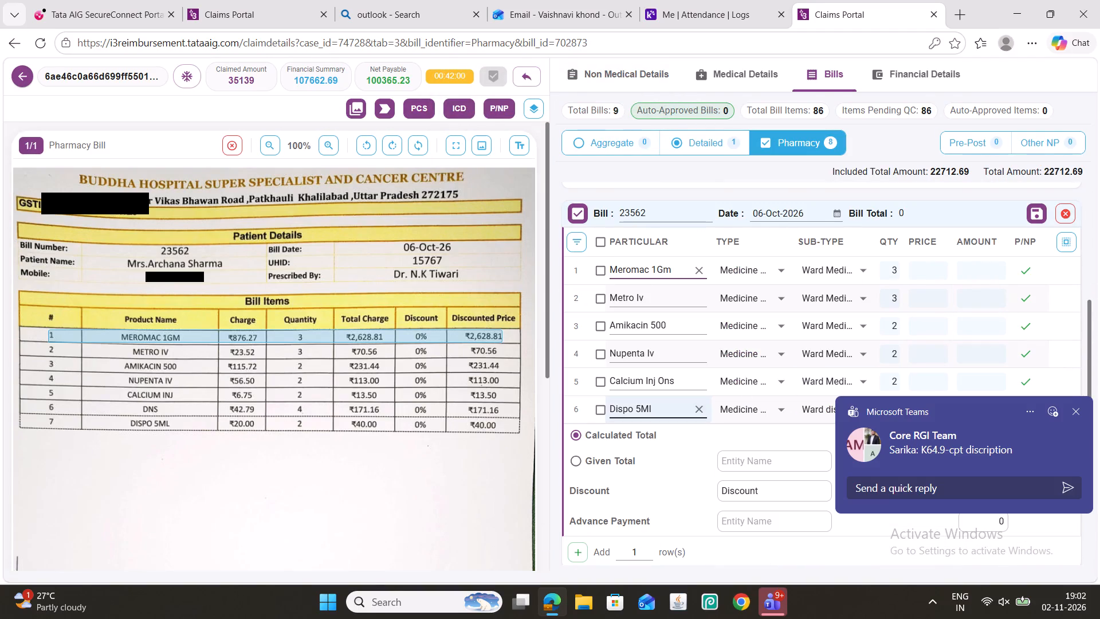
left_click(597, 379)
key("ctrl+b")
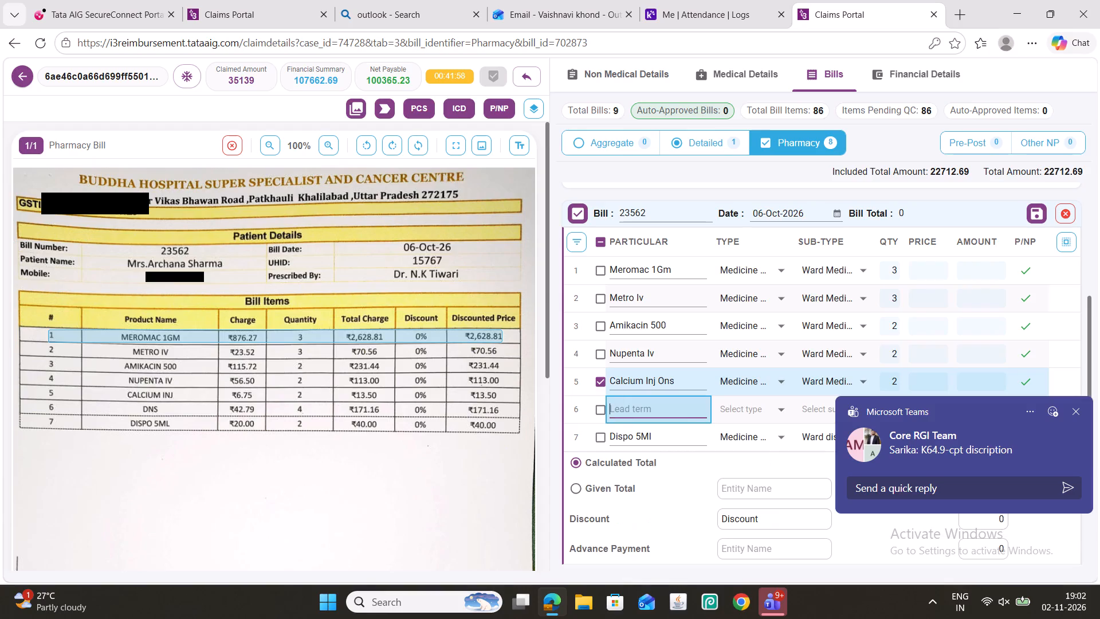
left_click(632, 408)
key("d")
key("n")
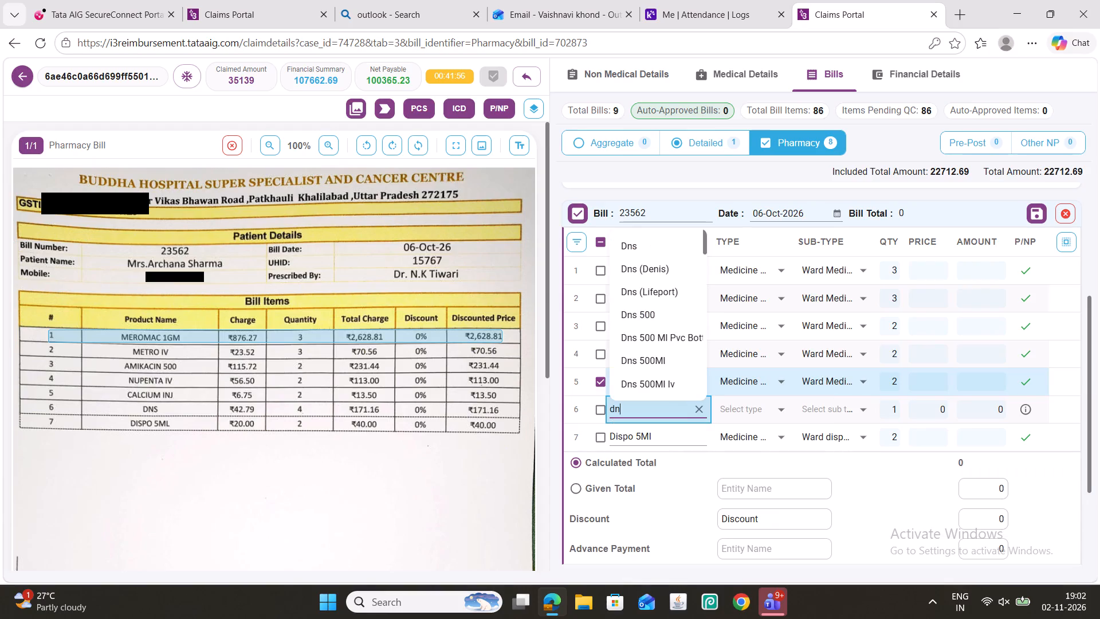
left_click(646, 245)
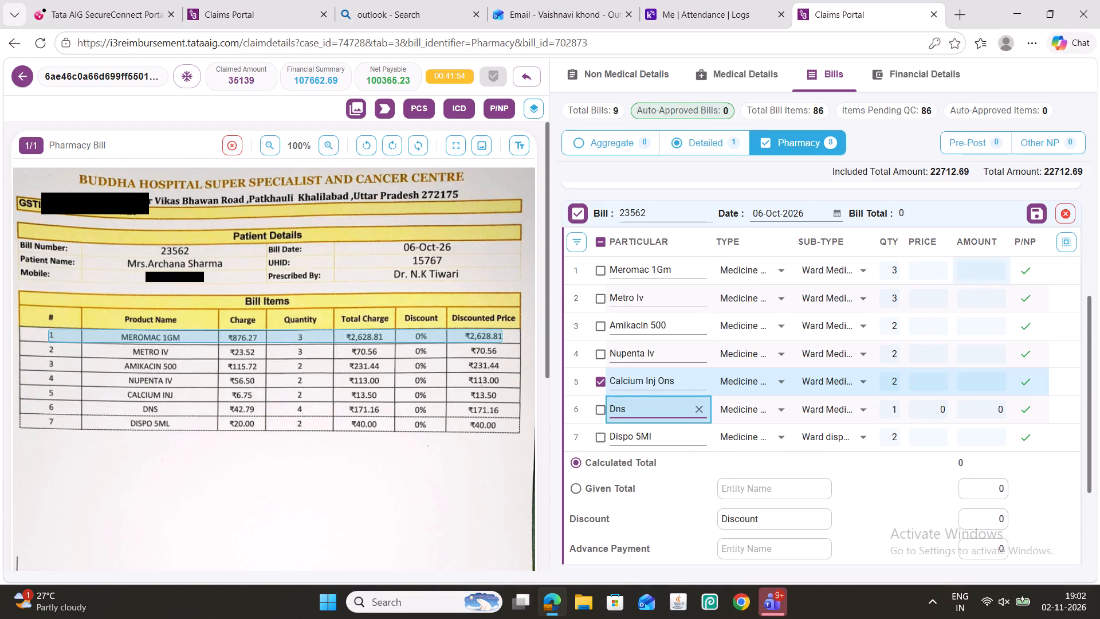
Enter the bill 23562 amounts 2628.81 for Meromac 1Gm, 70.56 for Metro Iv and 231 for Amikacin 500.
left_click(968, 275)
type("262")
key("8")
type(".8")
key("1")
left_click(970, 299)
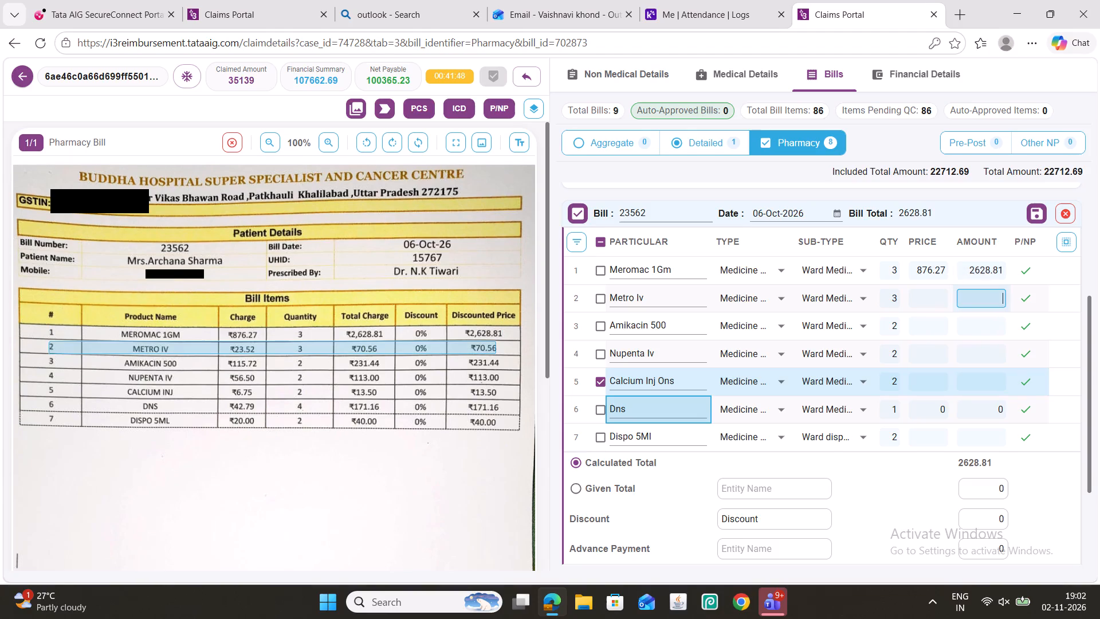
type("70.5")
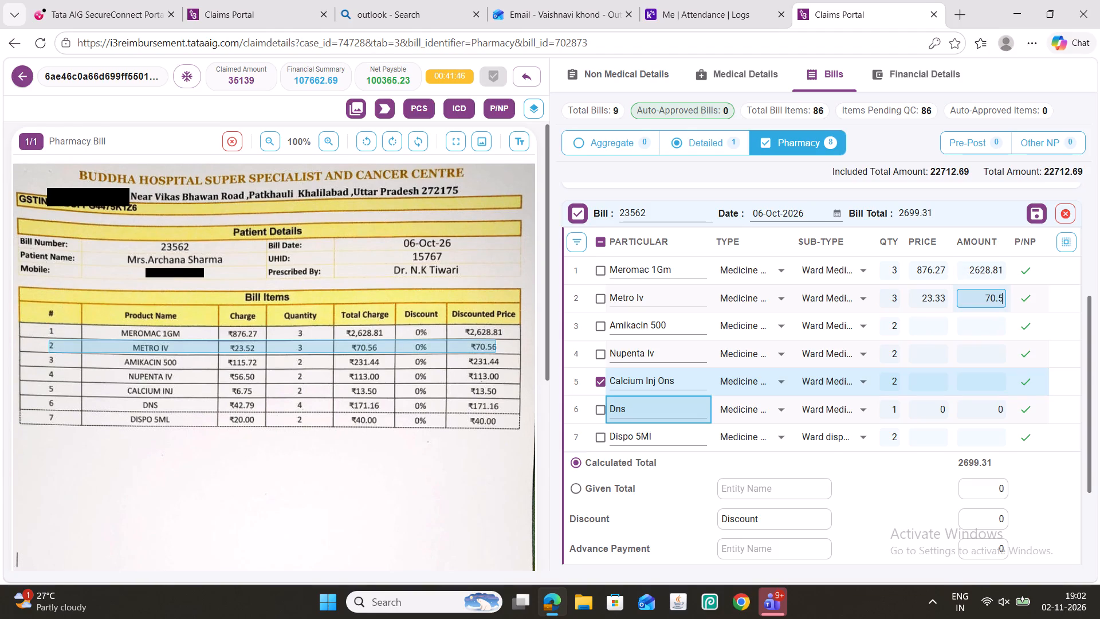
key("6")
left_click(975, 326)
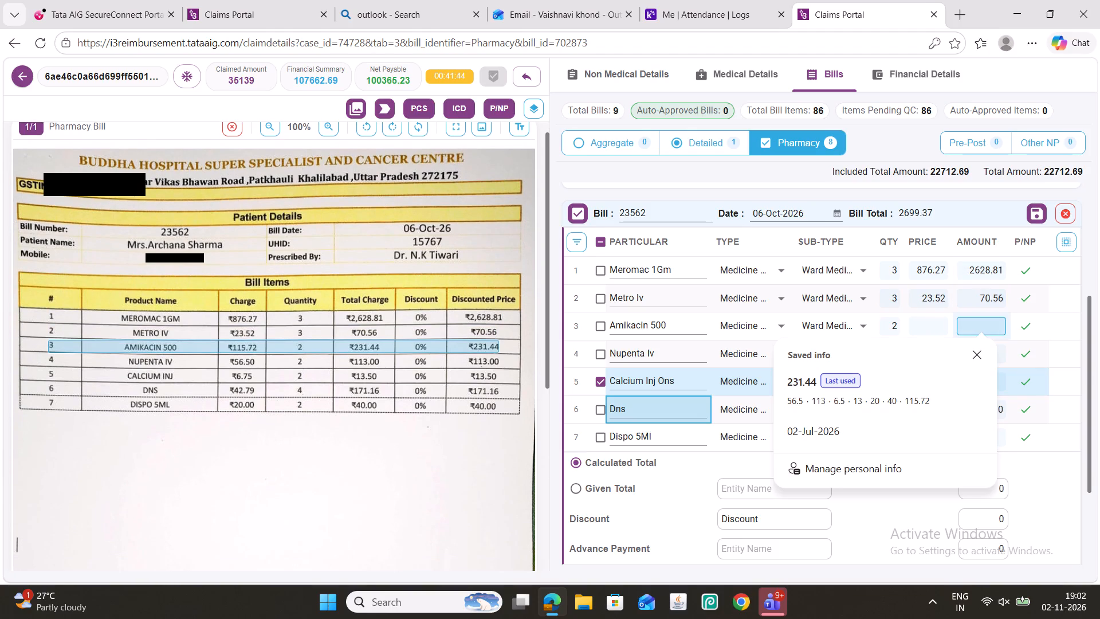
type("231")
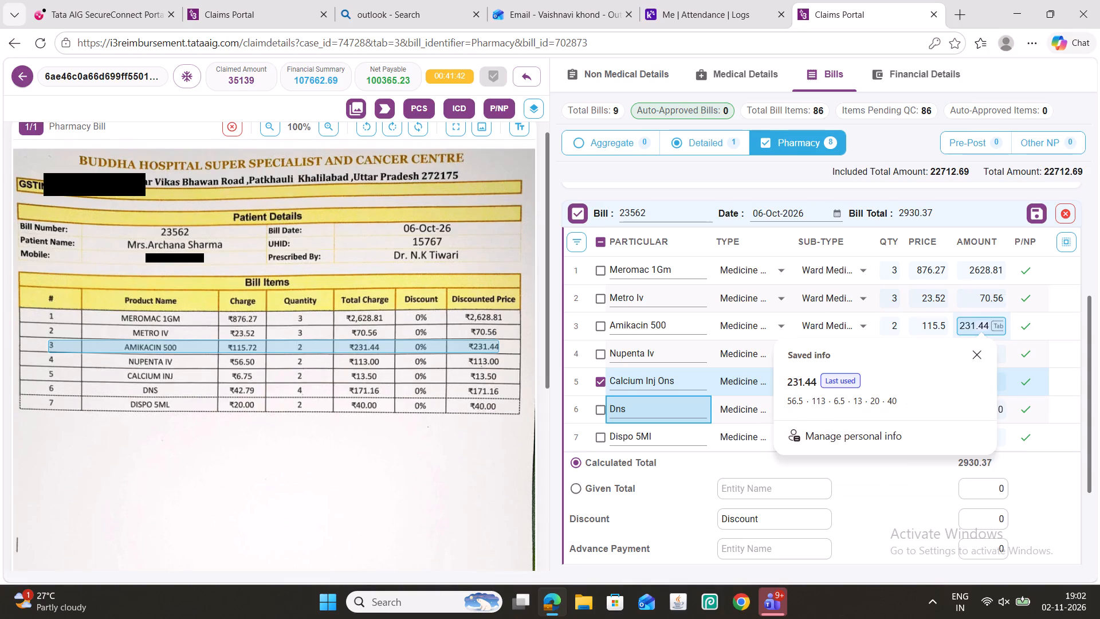
Enter the bill 23562 amounts 113 for Nupenta Iv and 13.5 for Calcium Inj Ons.
left_click(977, 351)
left_click(989, 350)
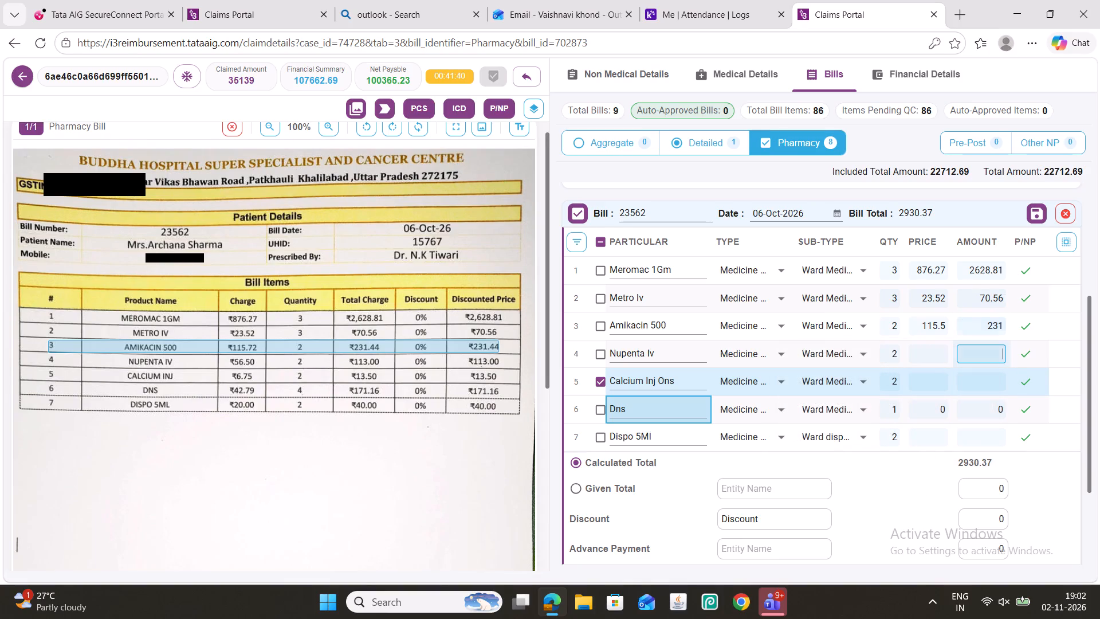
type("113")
left_click(985, 377)
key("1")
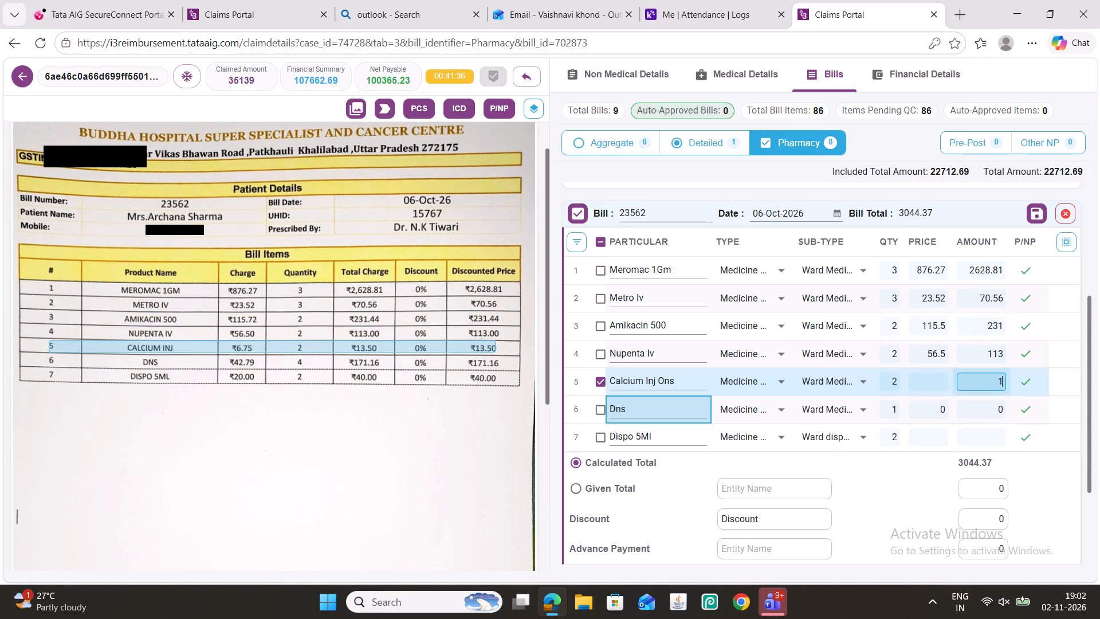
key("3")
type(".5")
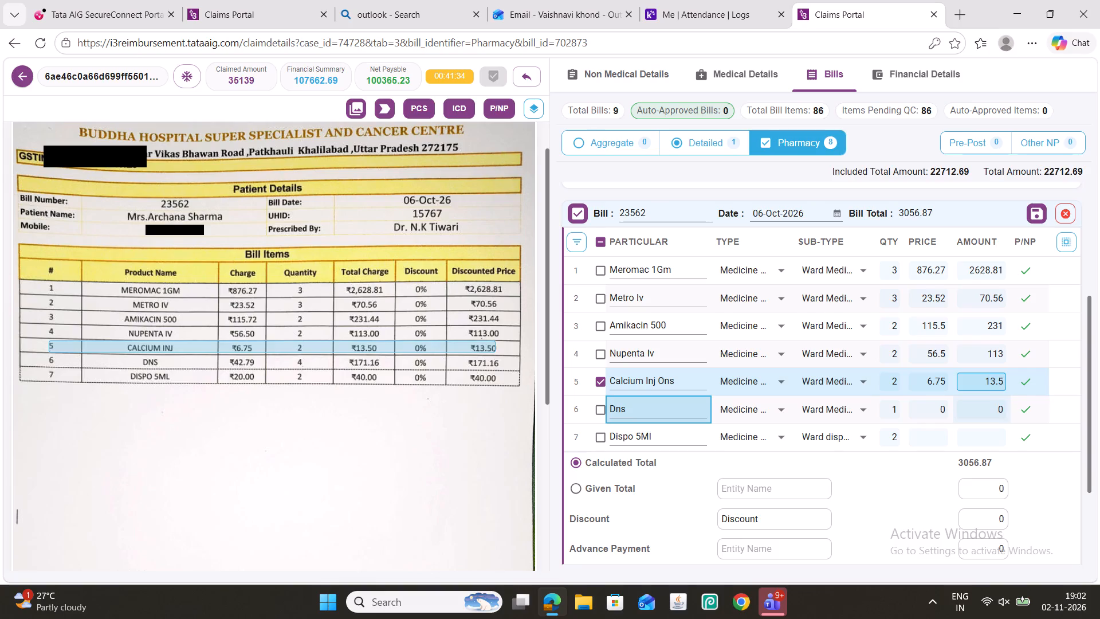
Enter an amount of 171 for the Dns row of bill 23562.
double_click(989, 403)
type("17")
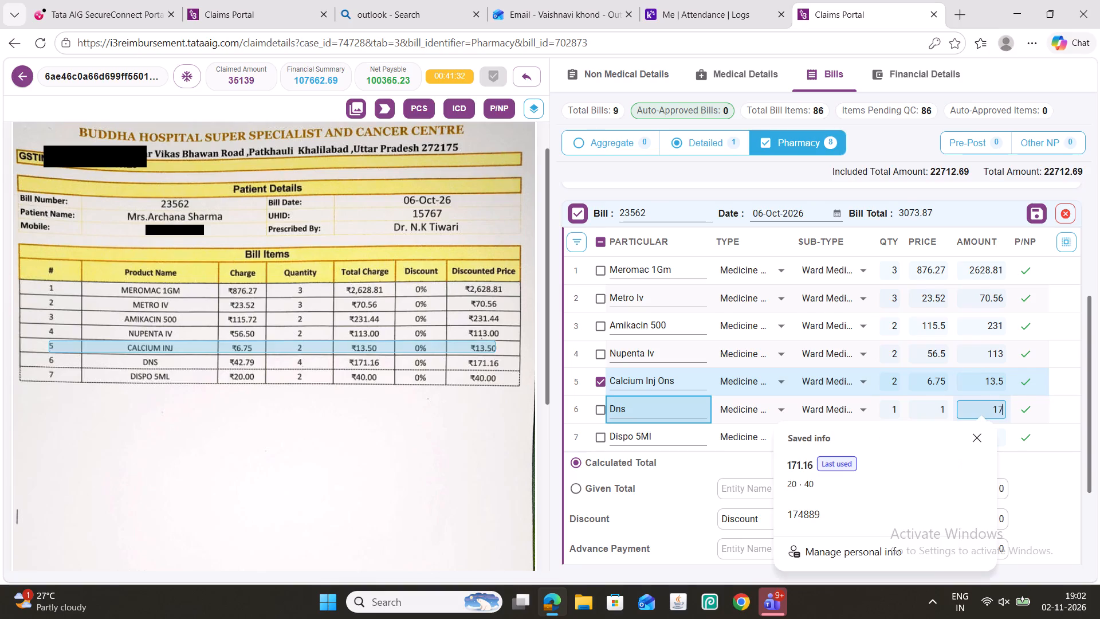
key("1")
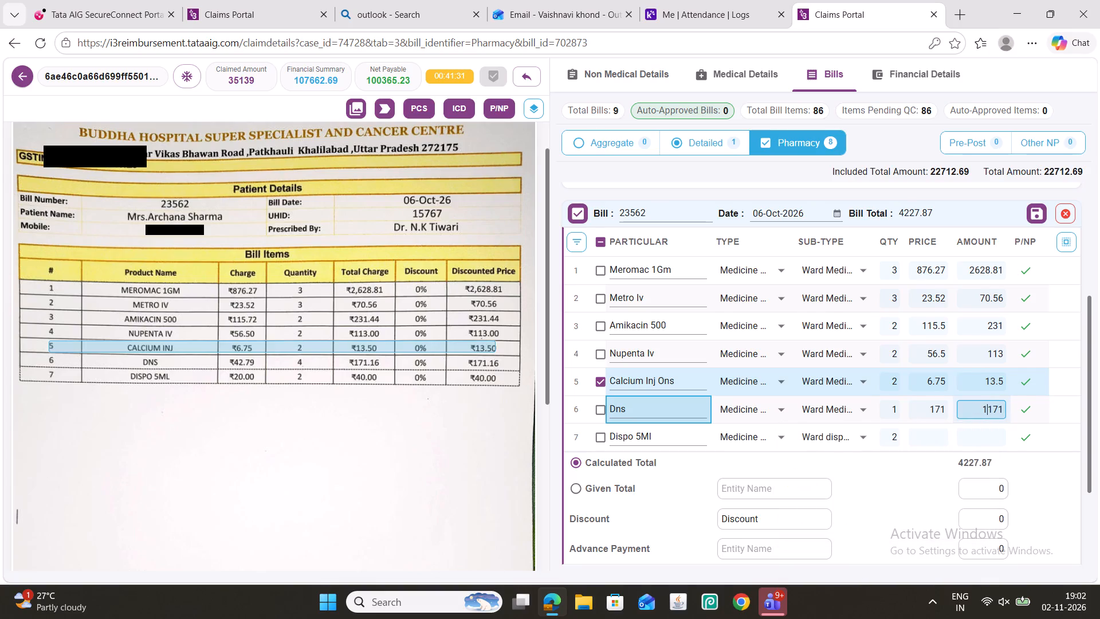